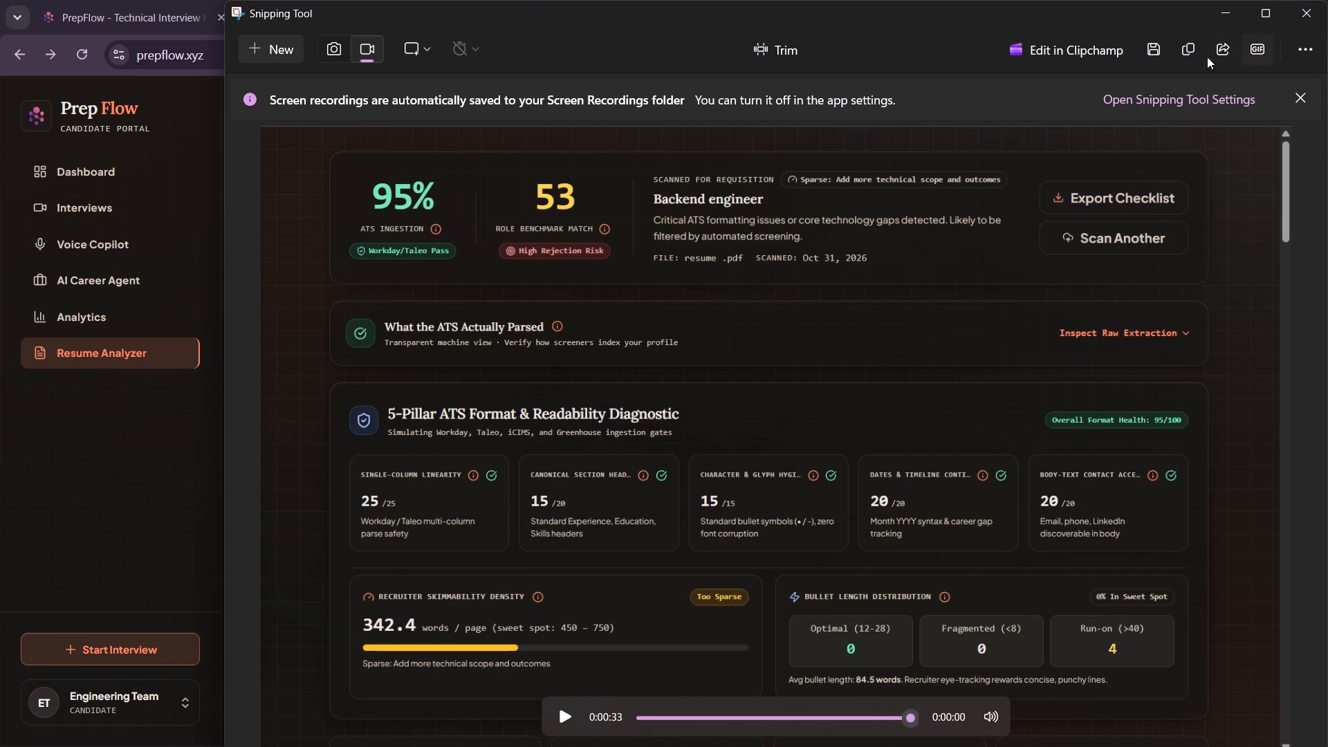
Save the screen recording in the Videos folder as an MP4 named "resume analyzer clip".
scroll(903, 155, up, 1)
click(1297, 99)
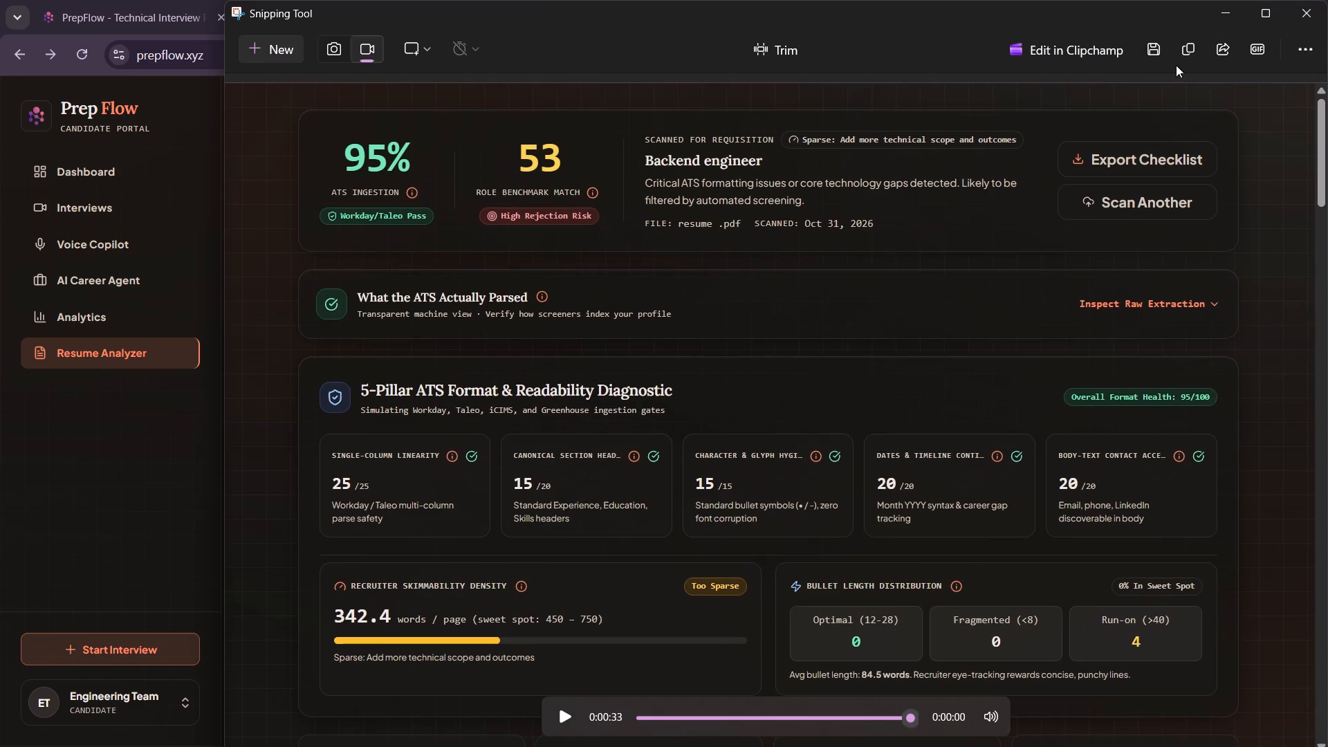
click(1154, 48)
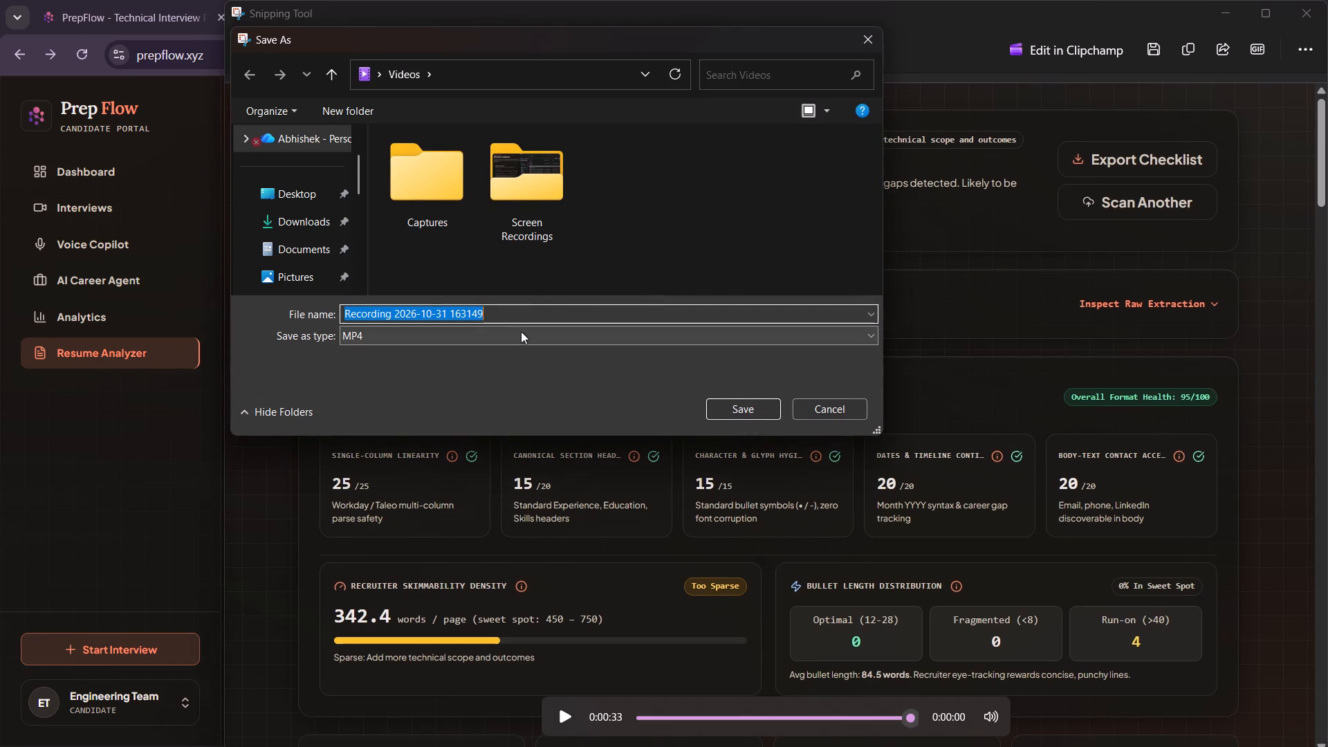
key(BackSpace)
text(websit)
key(BackSpace)
key(BackSpace)
key(BackSpace)
key(BackSpace)
key(BackSpace)
key(BackSpace)
key(BackSpace)
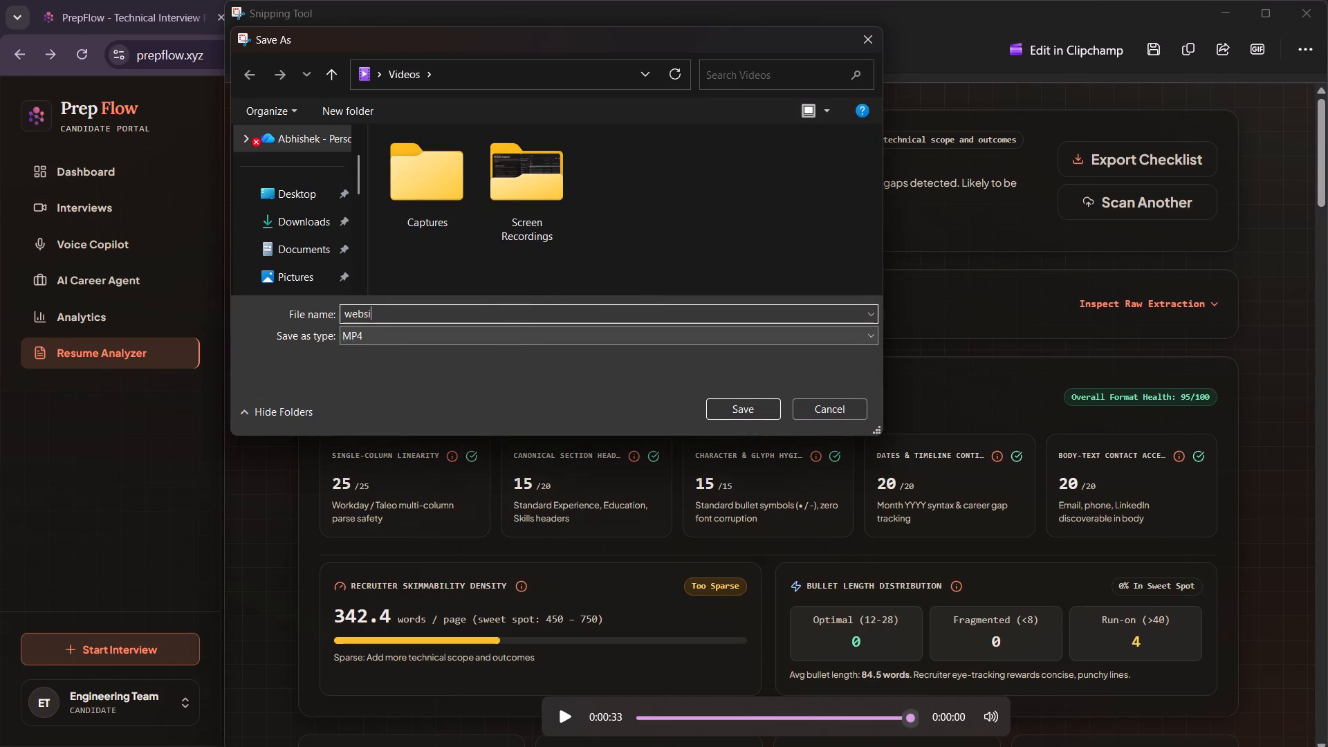
text(resume)
key(space)
text(analyzer clip)
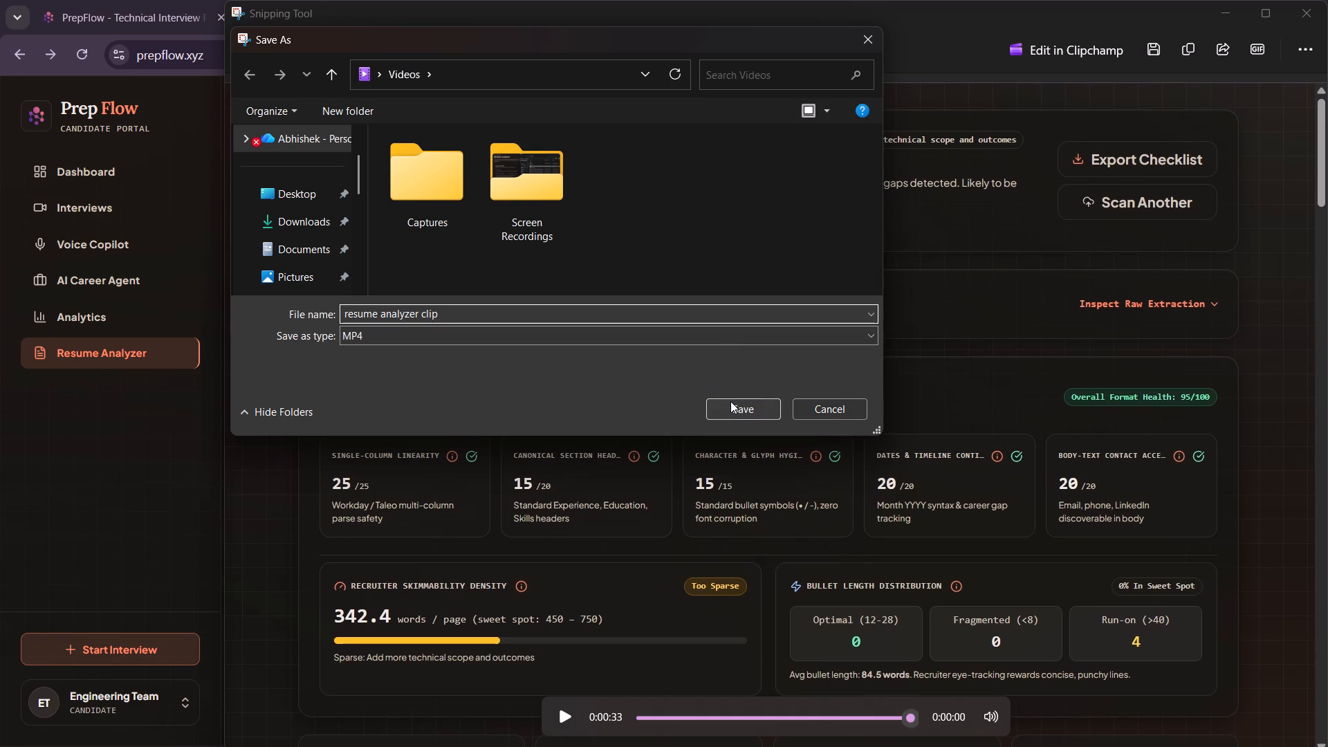
click(730, 401)
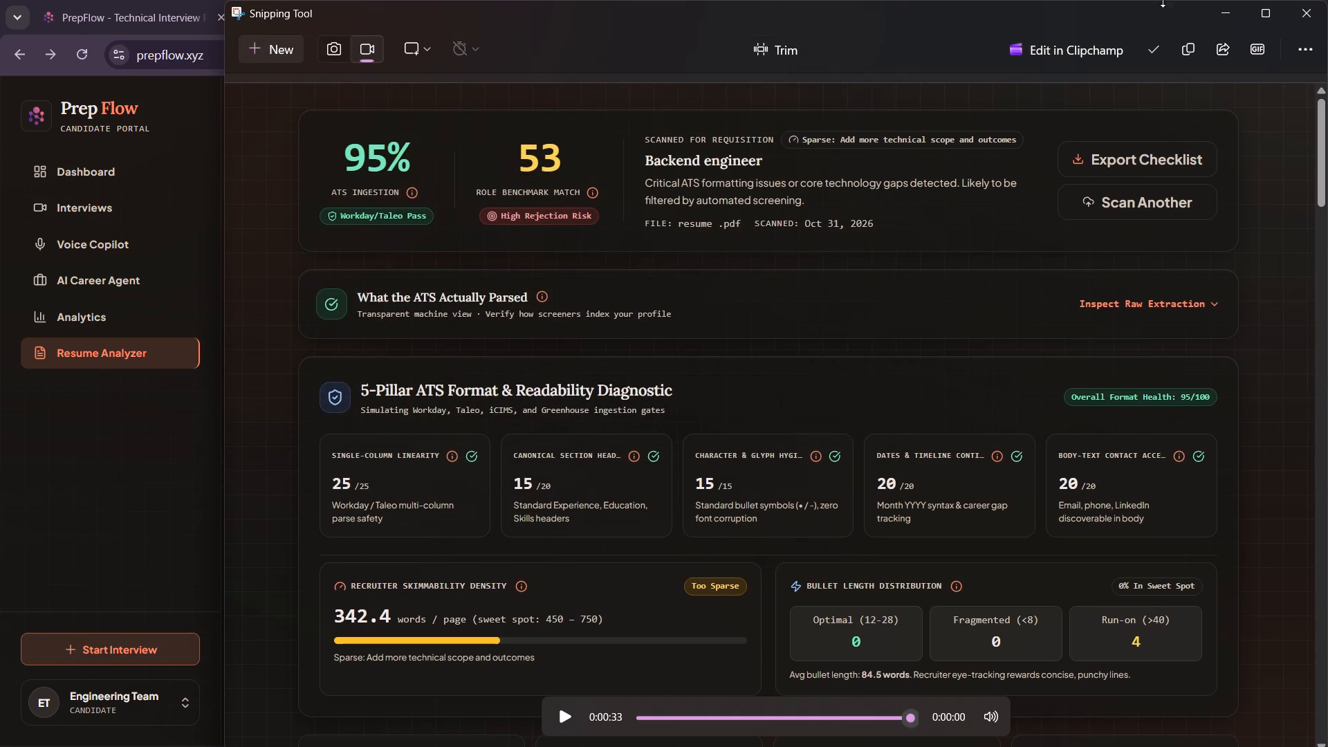
Close both Snipping Tool windows and minimize the PrepFlow browser window to get back to the VN video editor.
click(1306, 21)
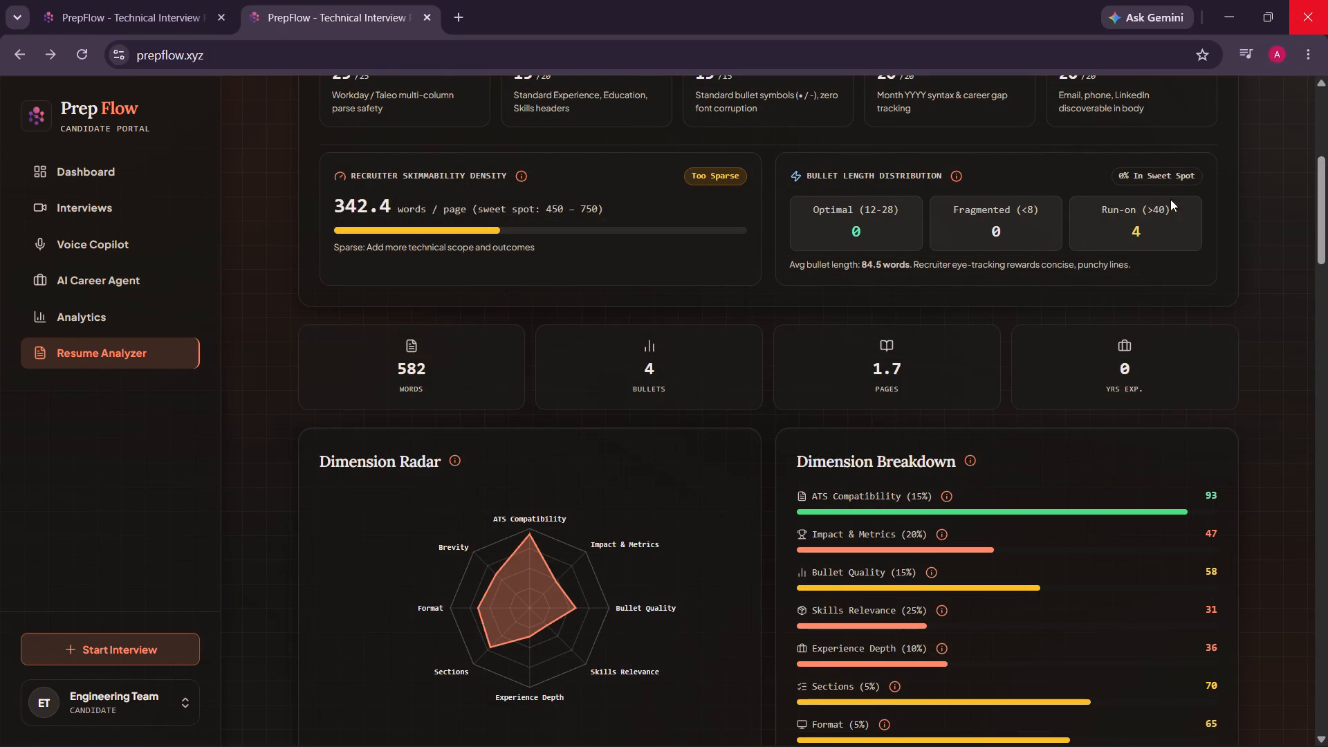
scroll(852, 337, up, 6)
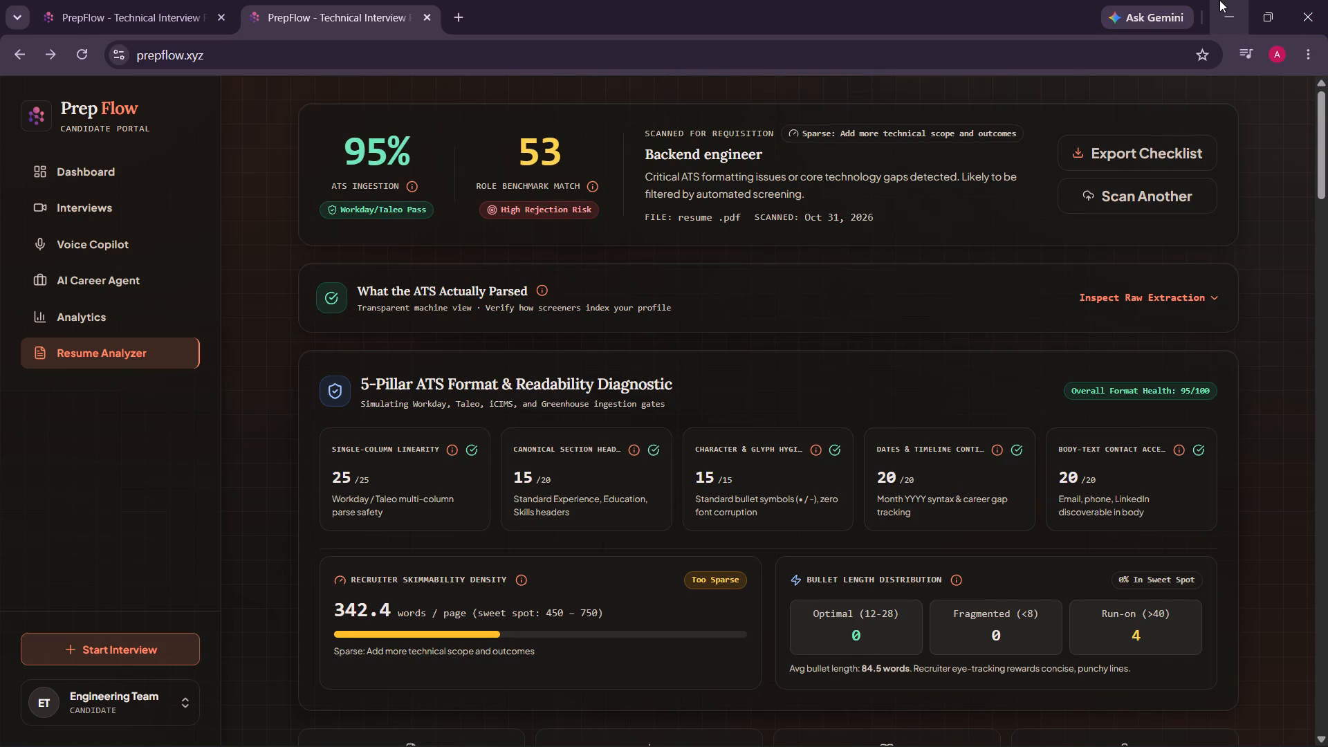
click(1219, 0)
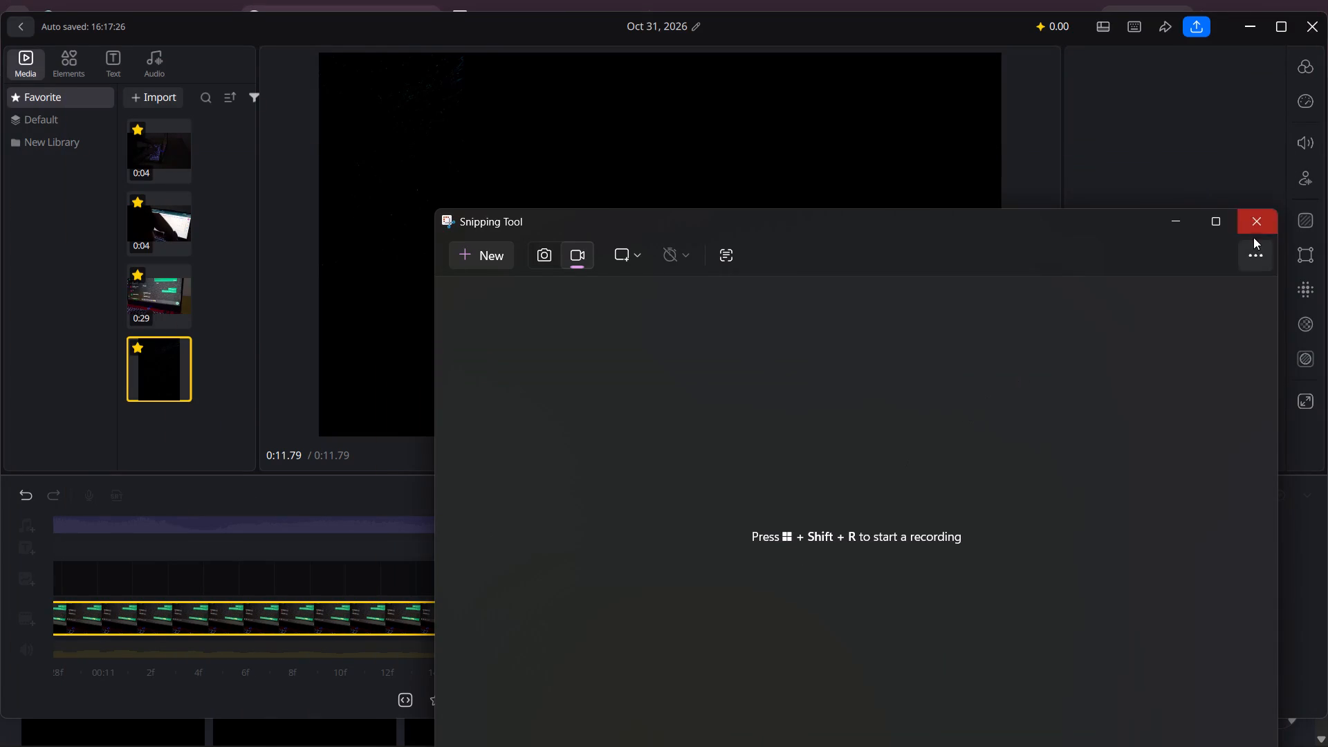
click(1259, 225)
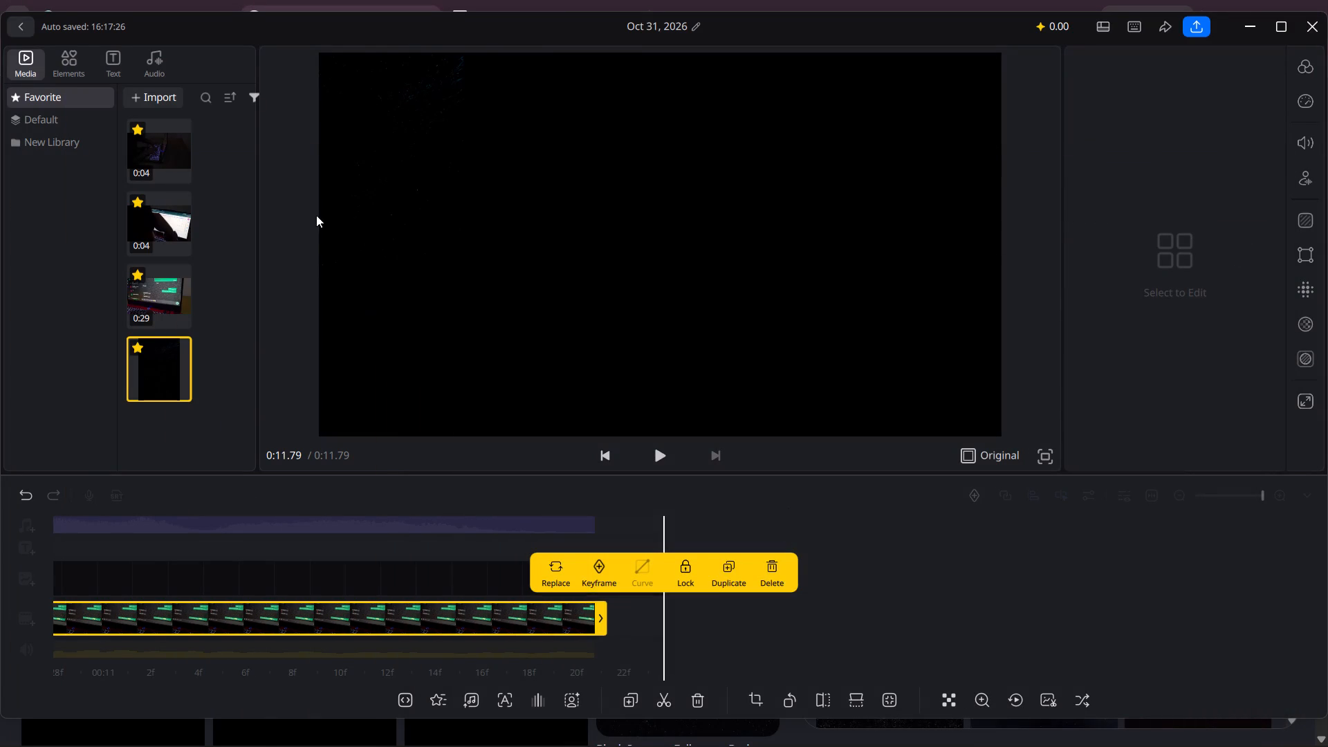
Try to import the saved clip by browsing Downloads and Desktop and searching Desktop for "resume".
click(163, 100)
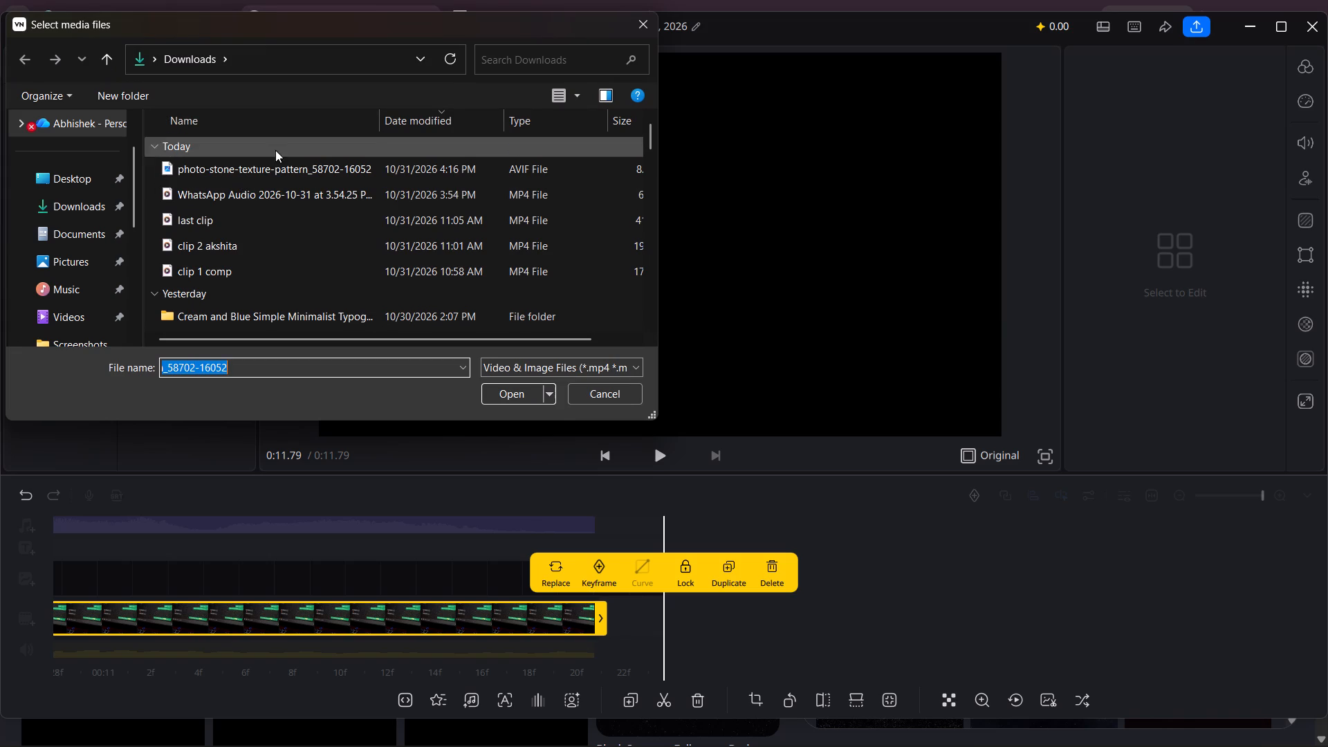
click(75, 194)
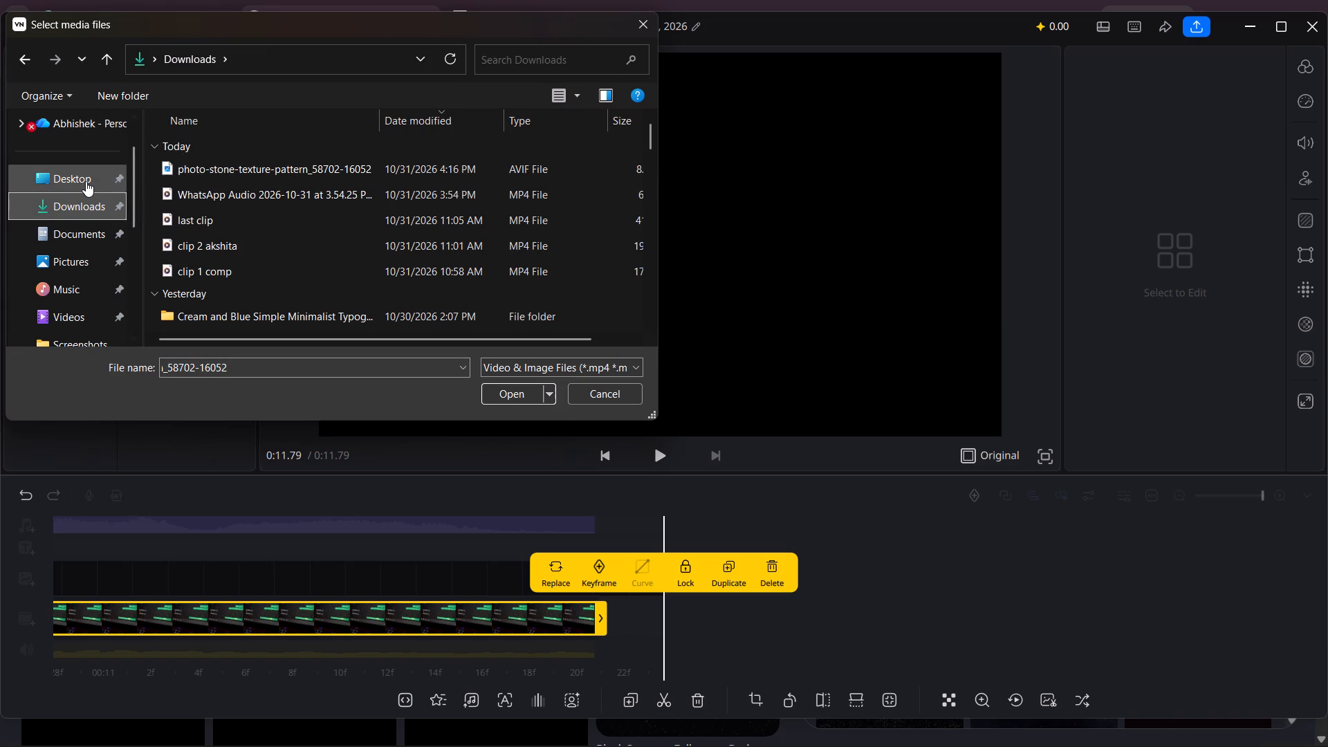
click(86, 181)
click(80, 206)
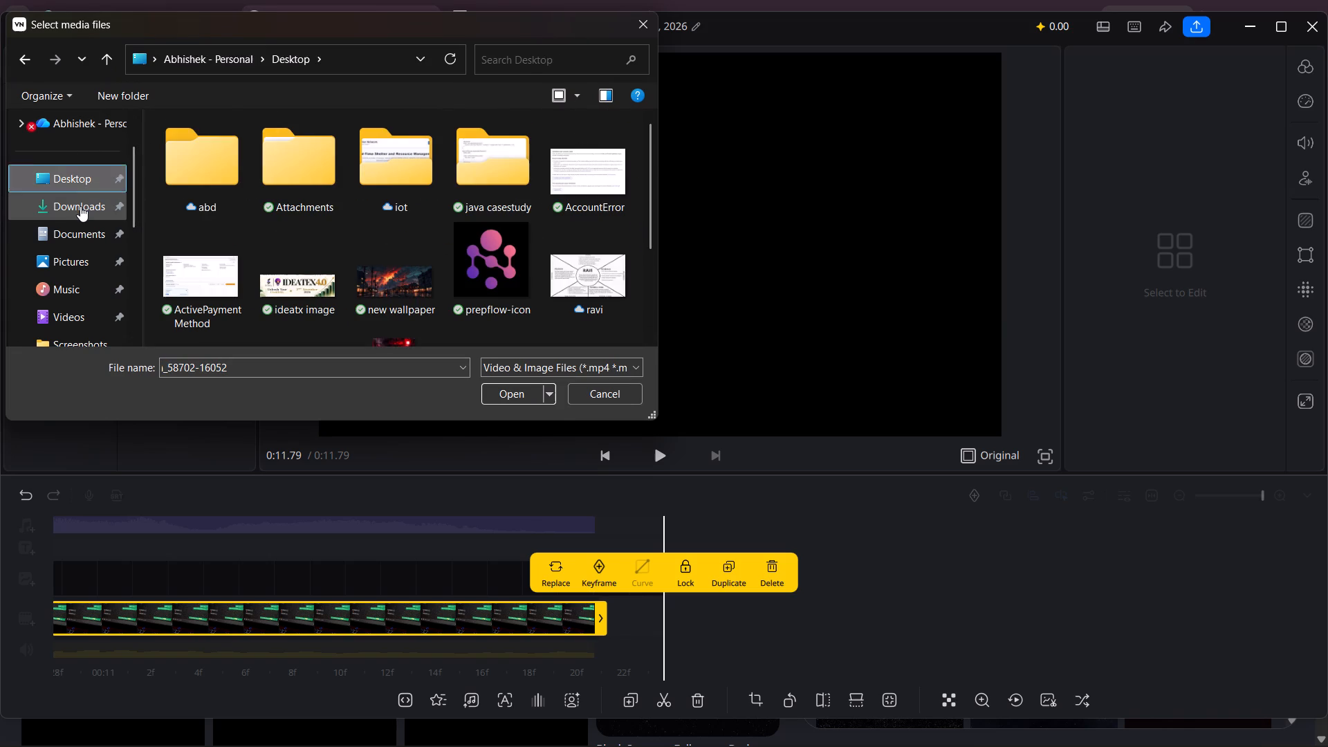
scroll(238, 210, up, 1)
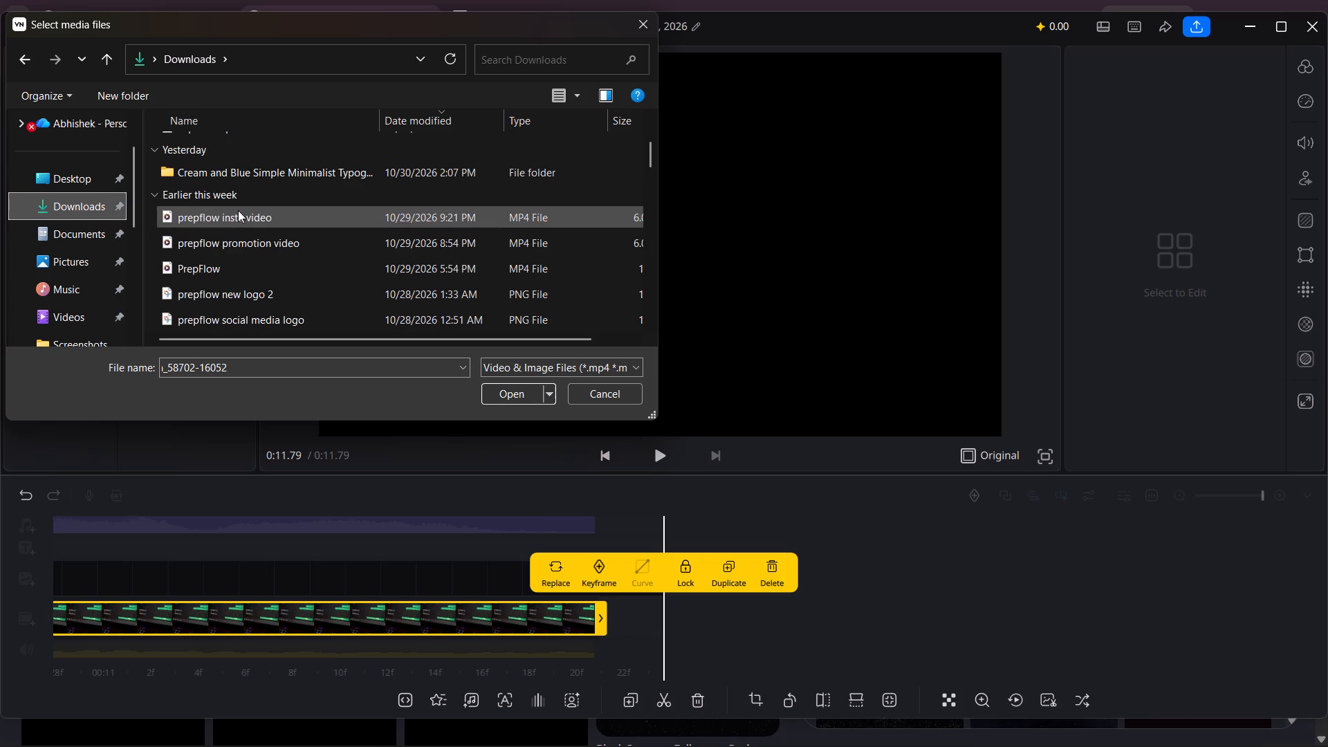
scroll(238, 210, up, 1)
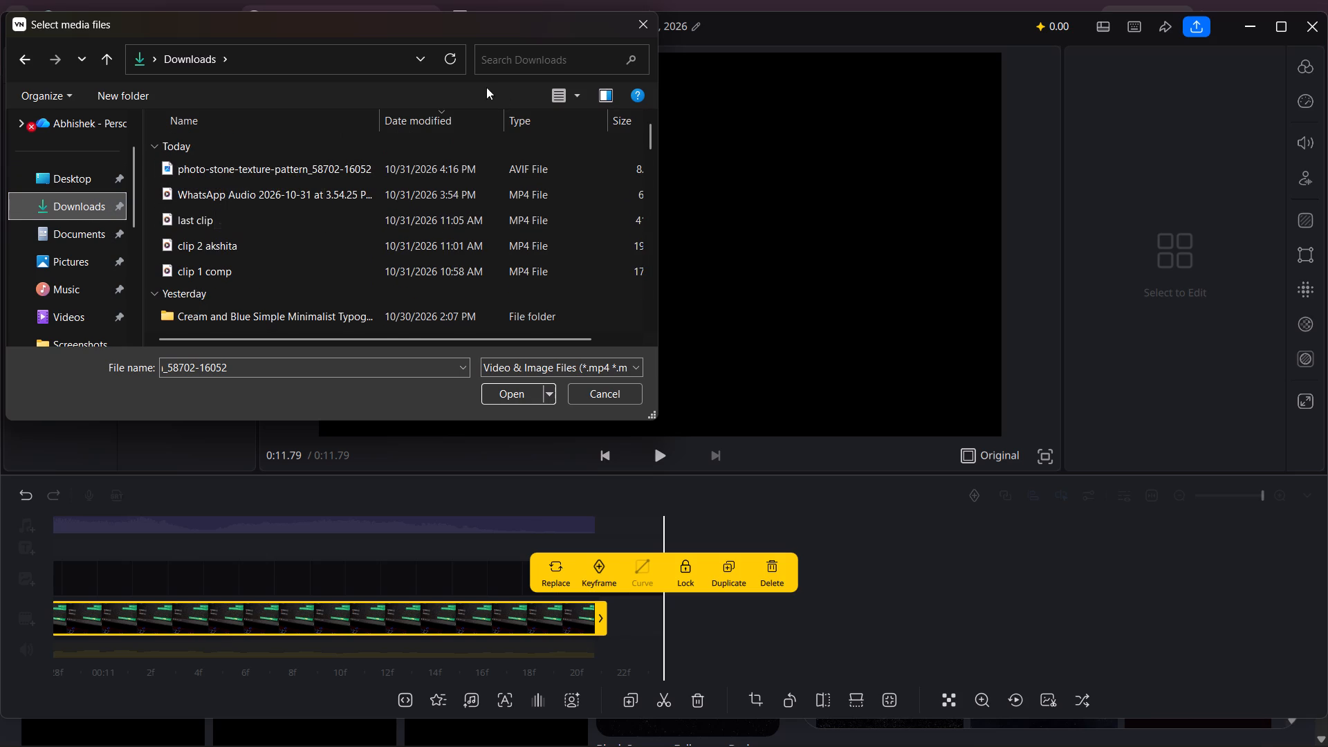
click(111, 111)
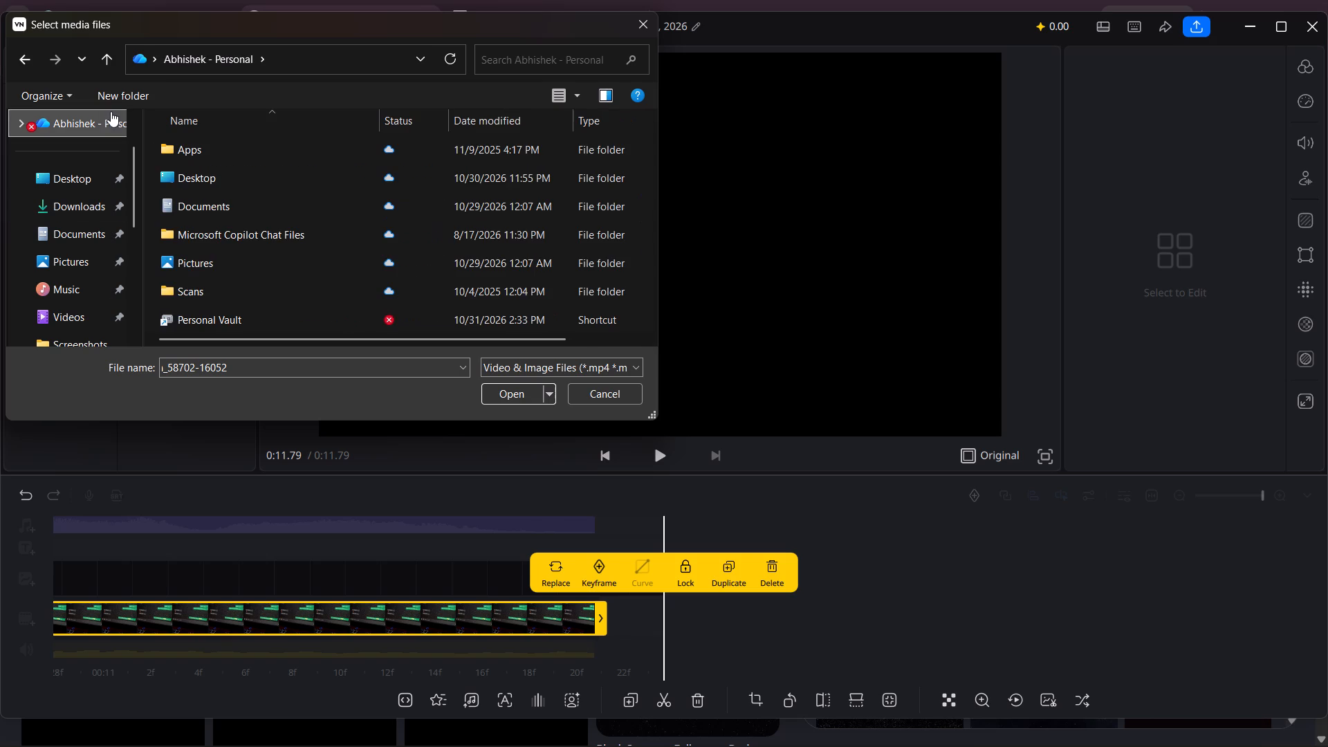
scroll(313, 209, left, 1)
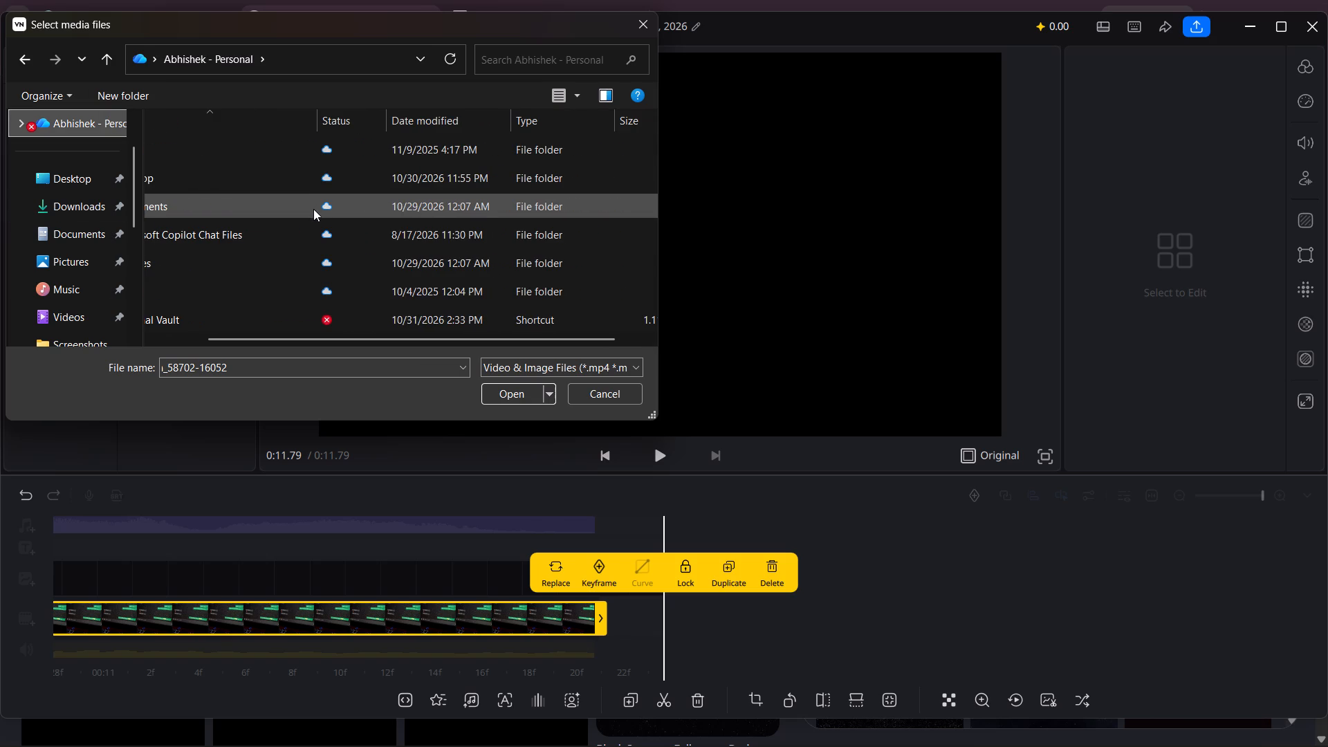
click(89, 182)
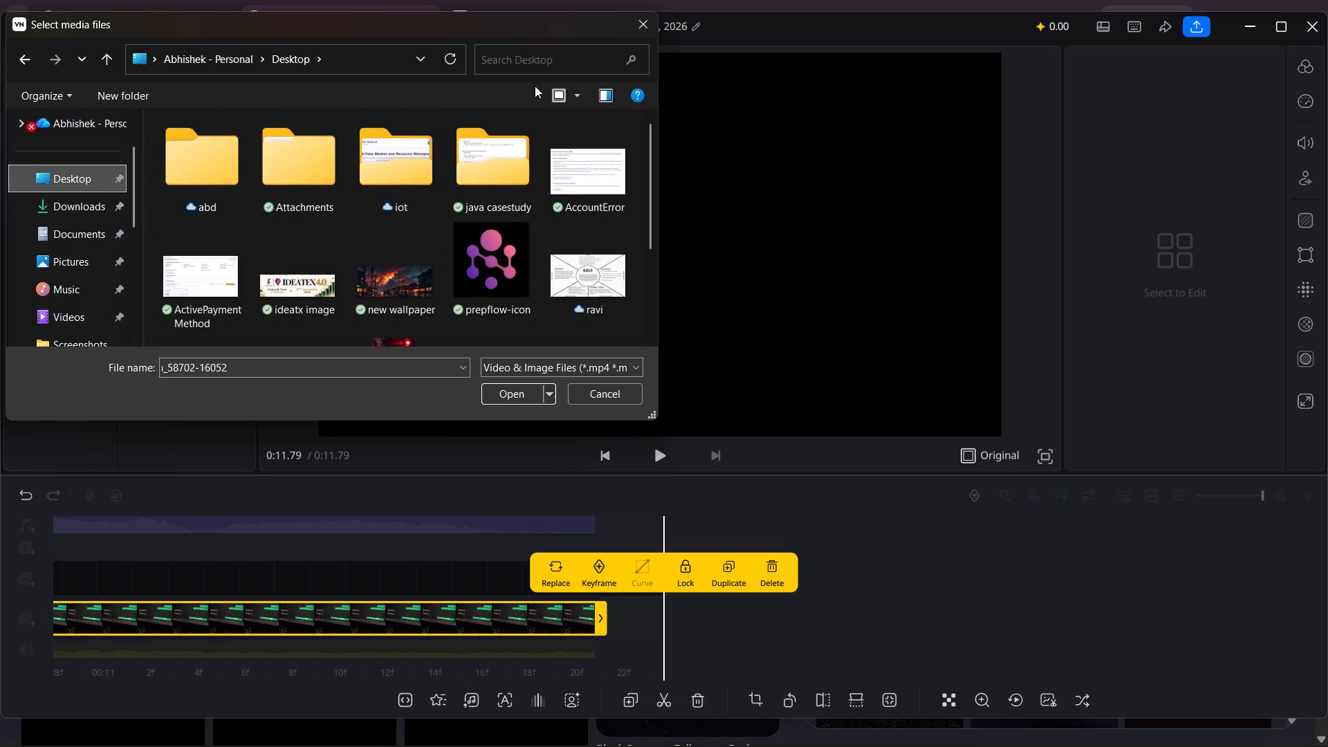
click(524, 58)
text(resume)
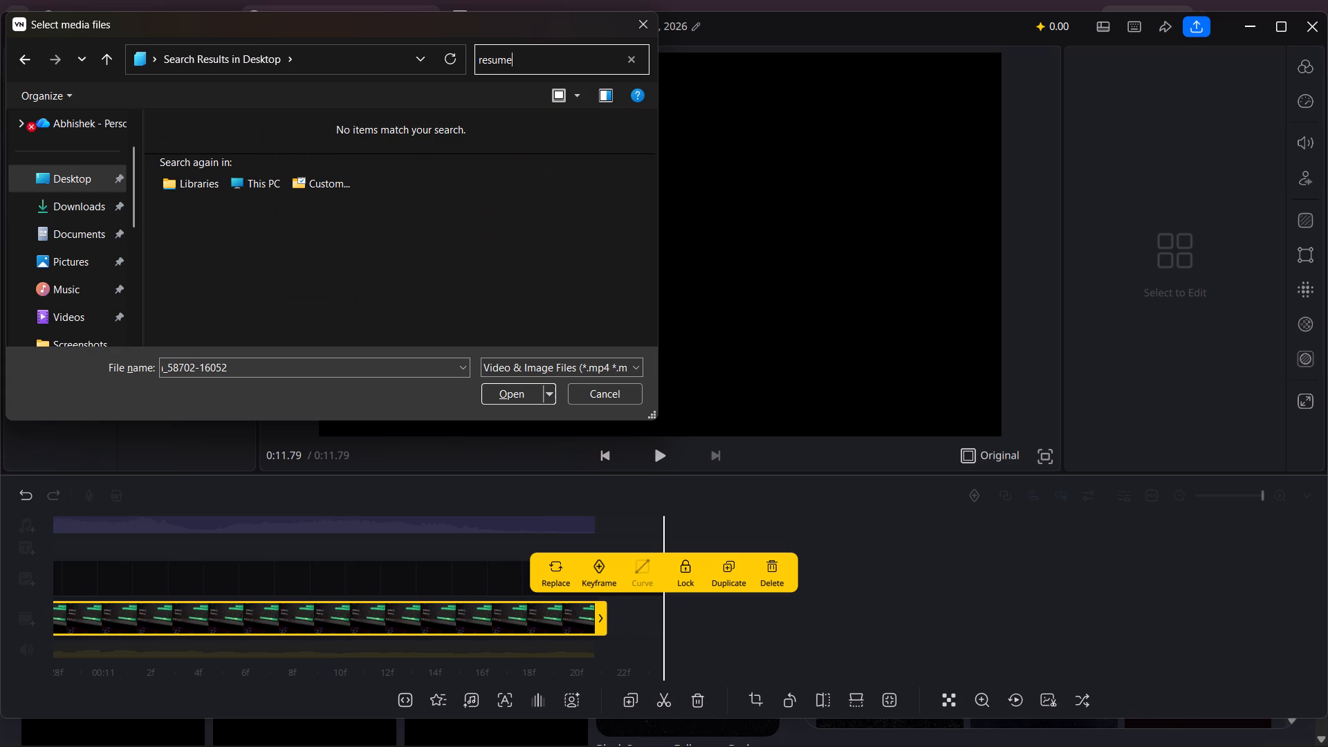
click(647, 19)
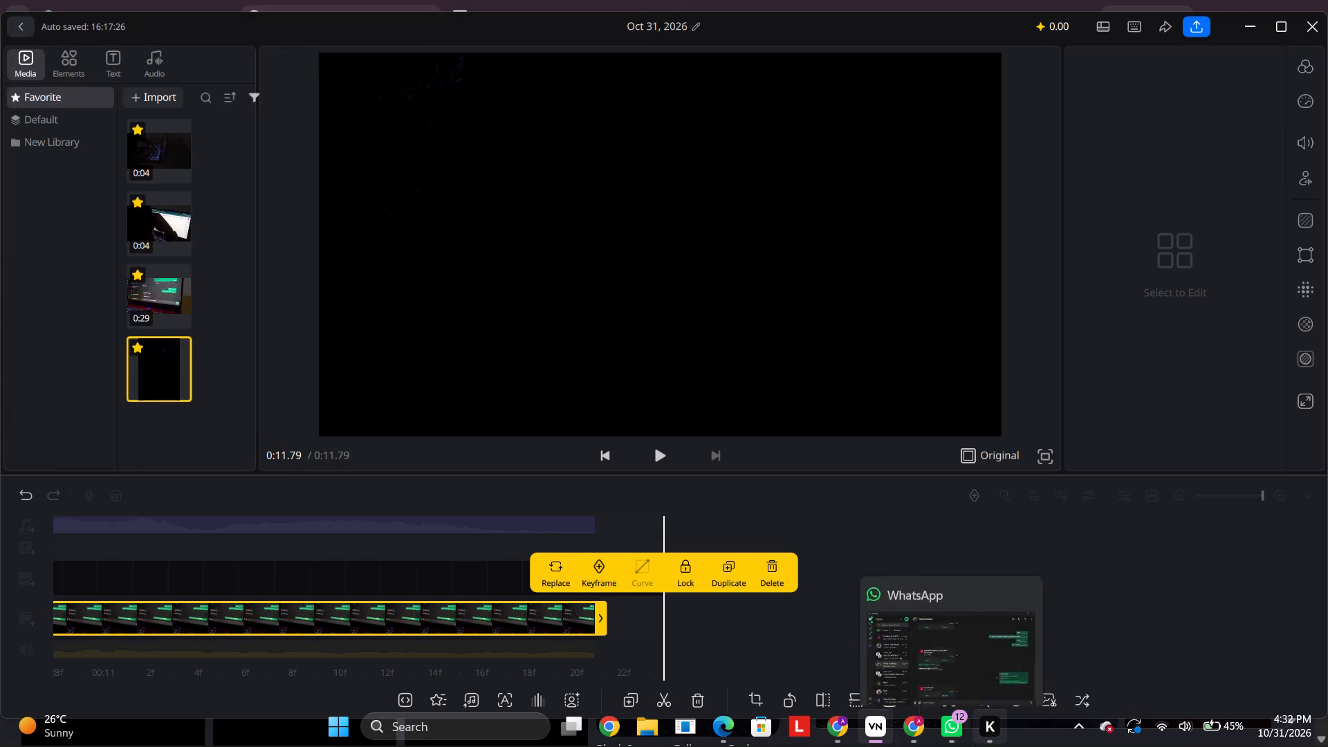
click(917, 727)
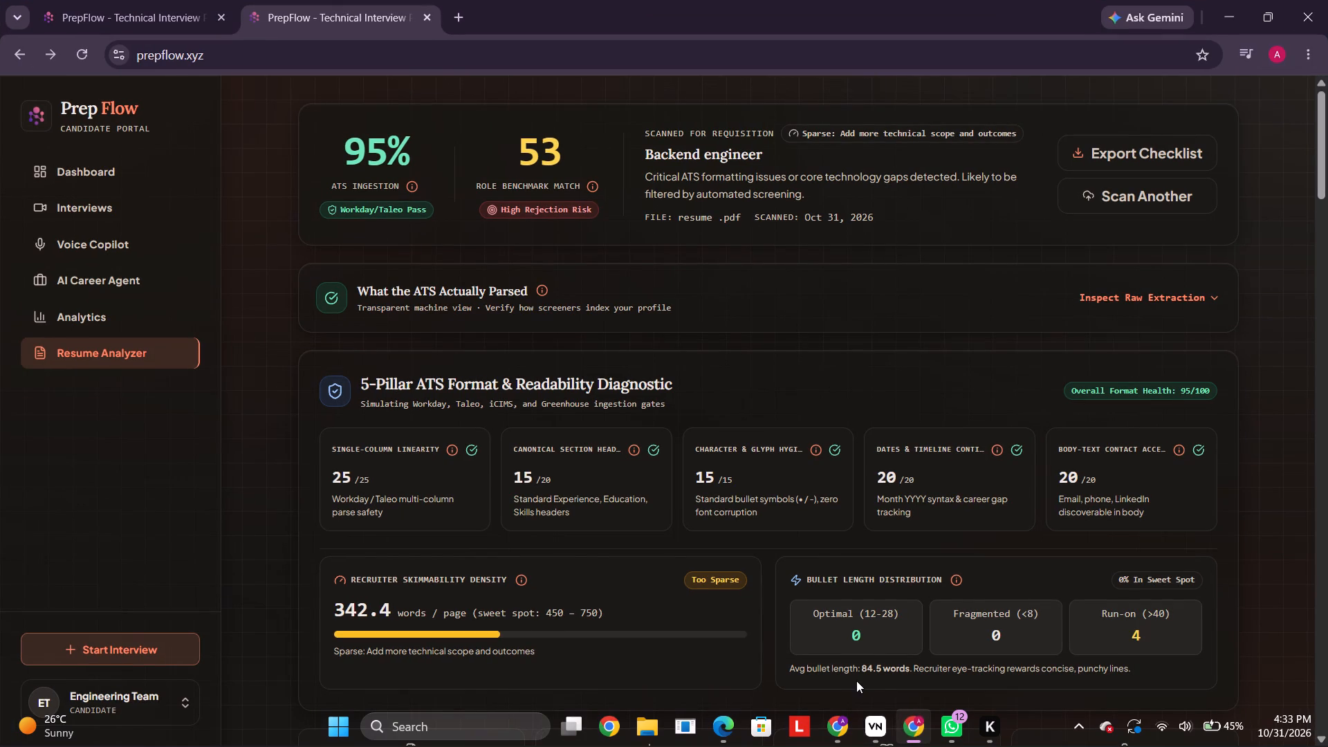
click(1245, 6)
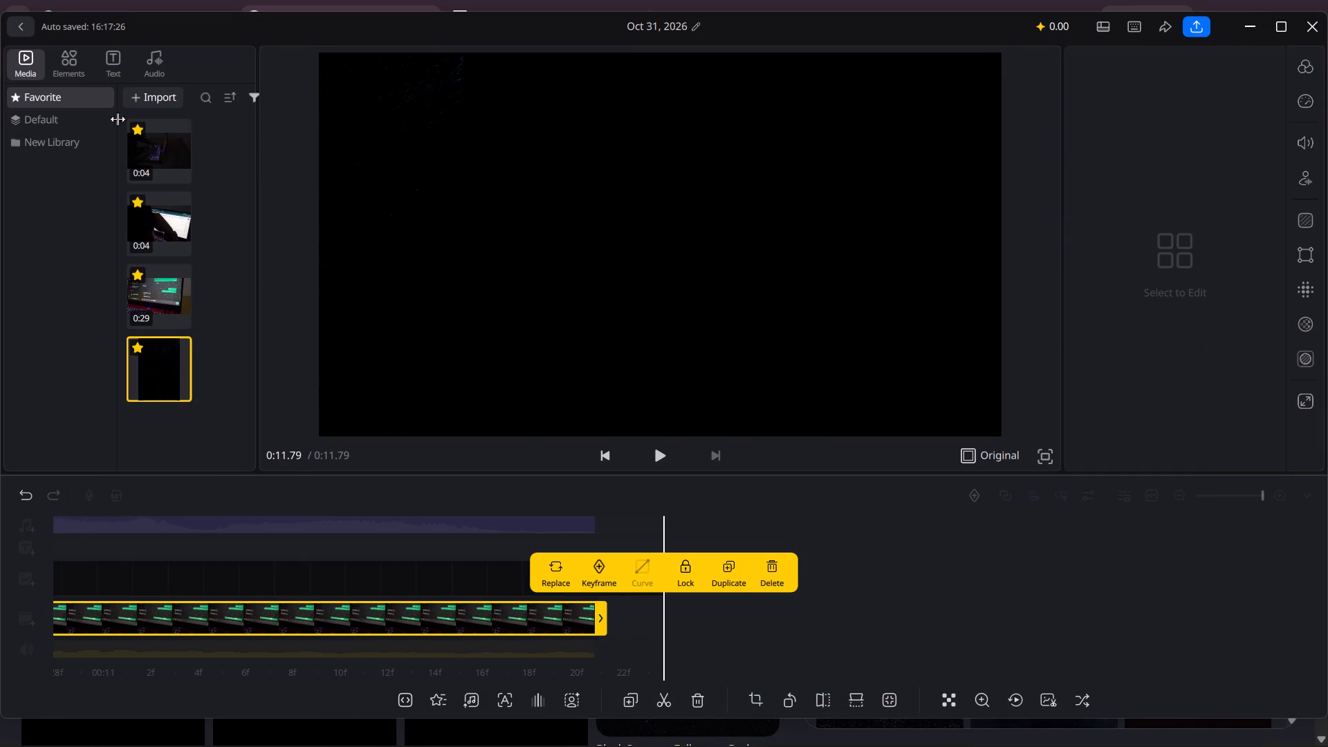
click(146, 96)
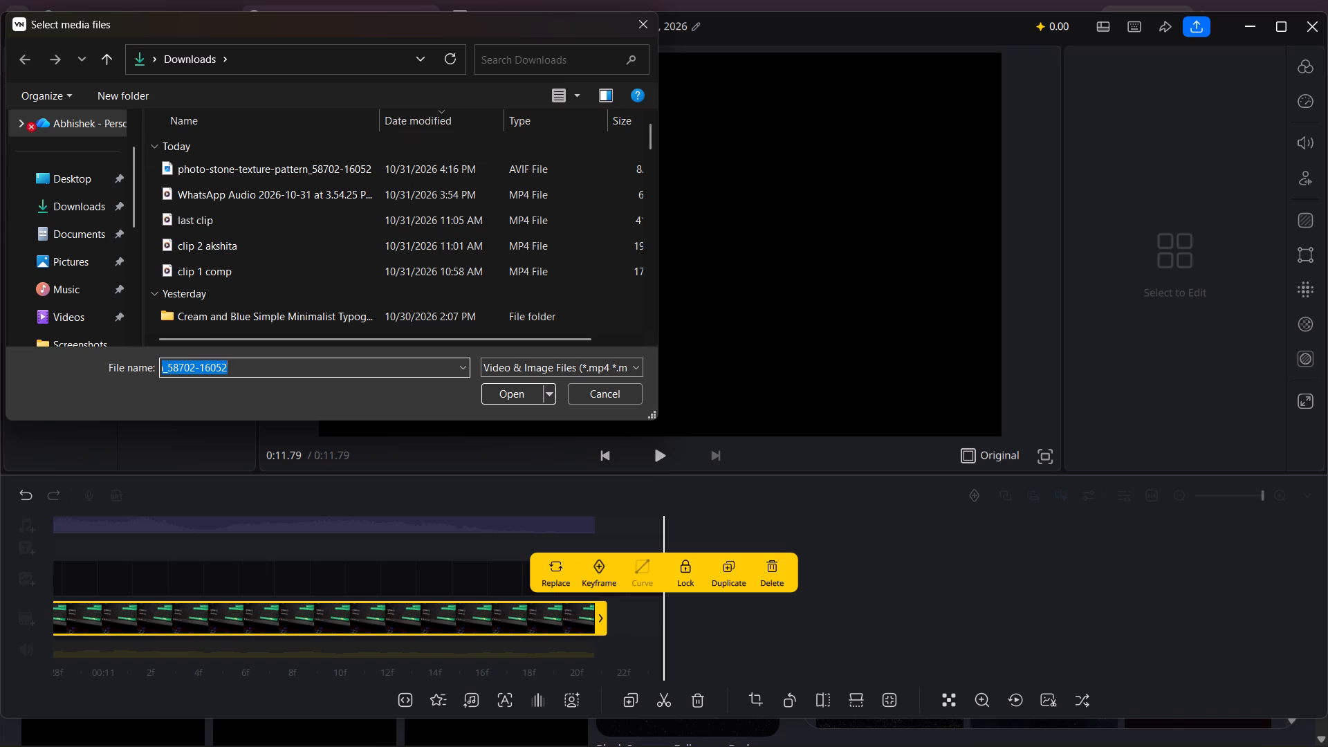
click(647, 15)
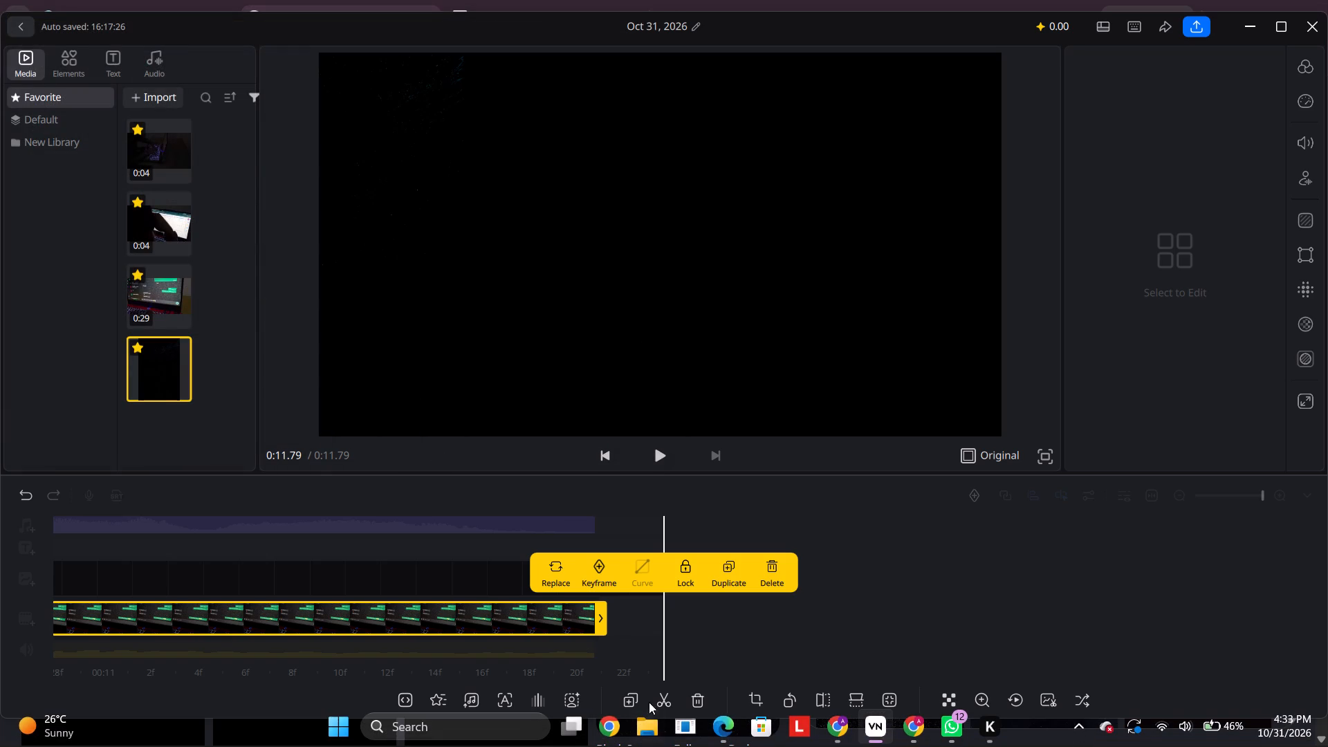
Open File Explorer and snap its window to the left half of the screen.
click(649, 728)
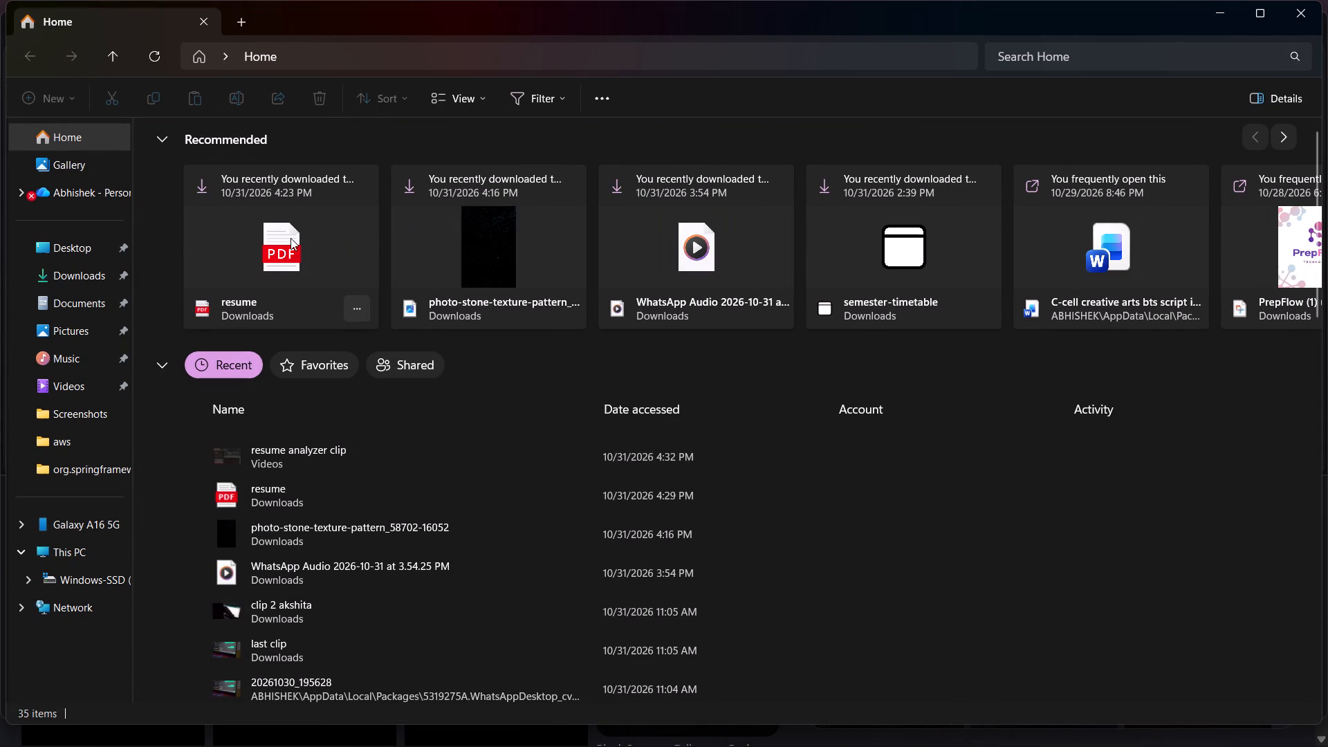
click(200, 187)
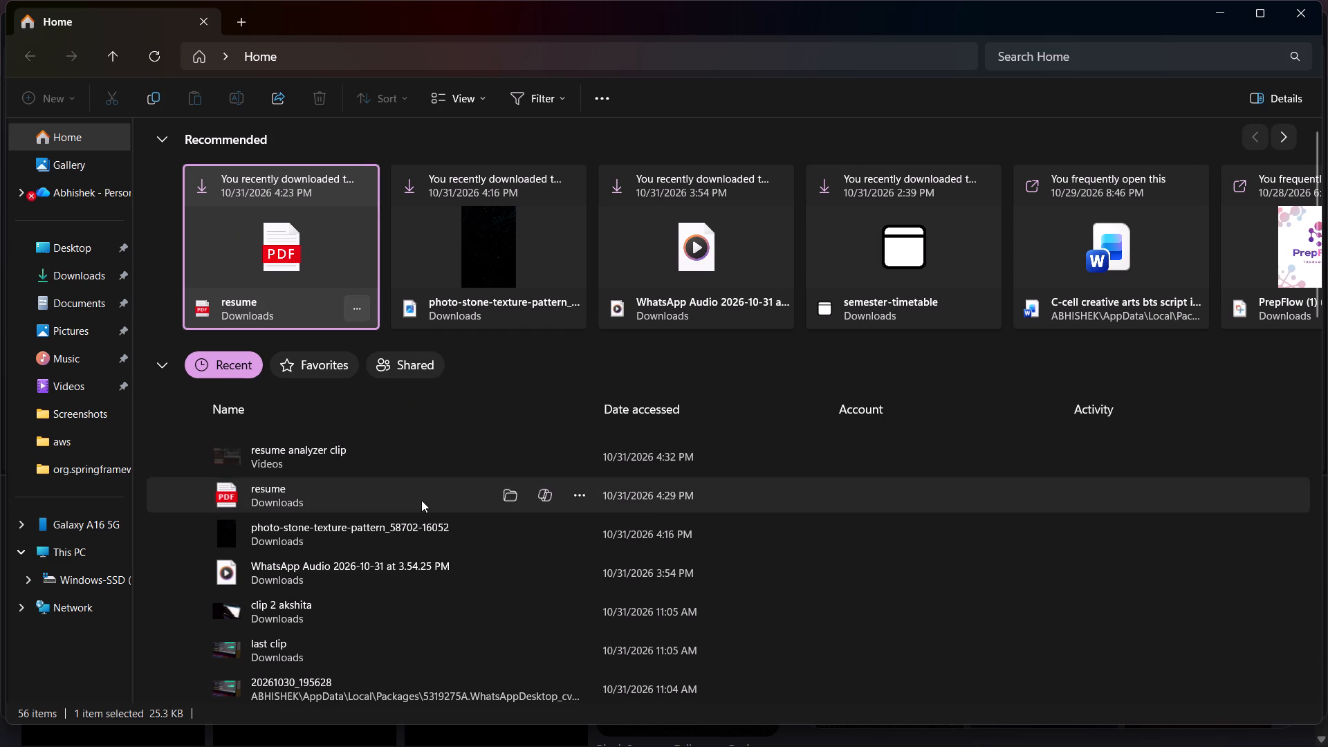
click(1262, 22)
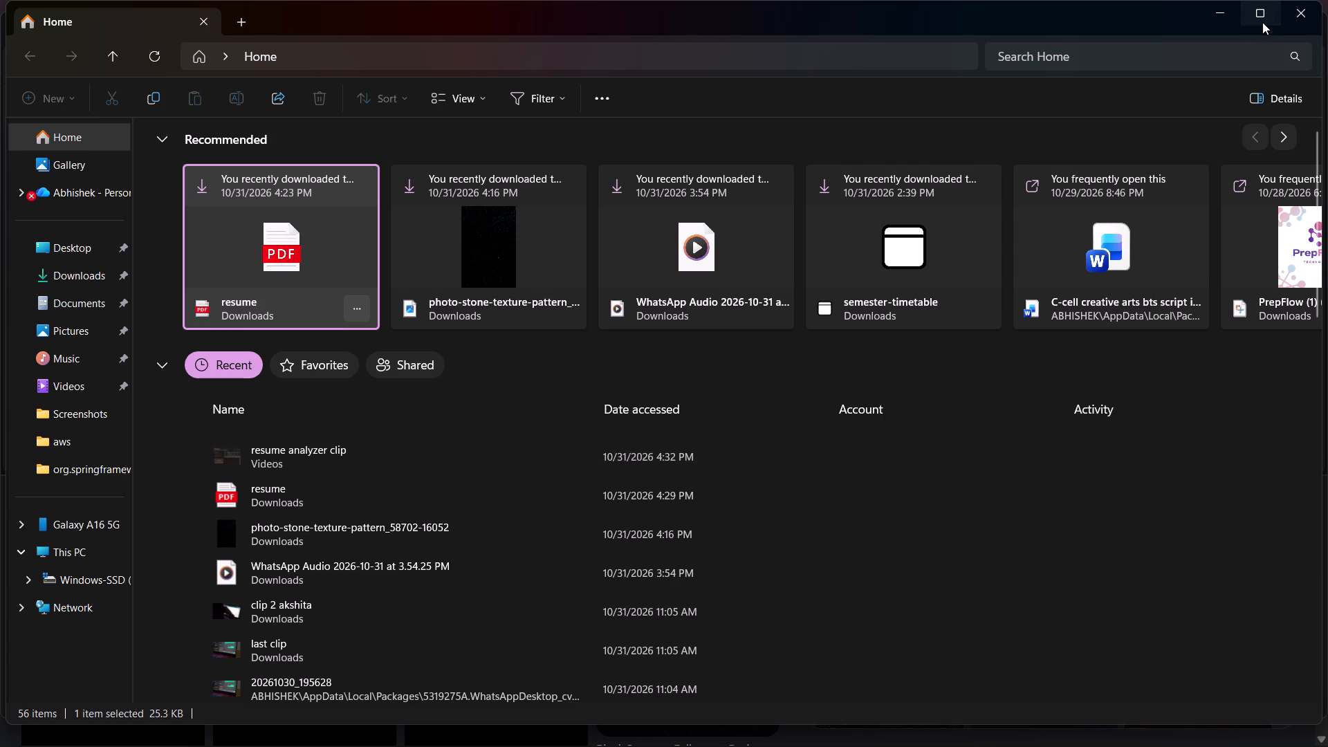
click(1267, 11)
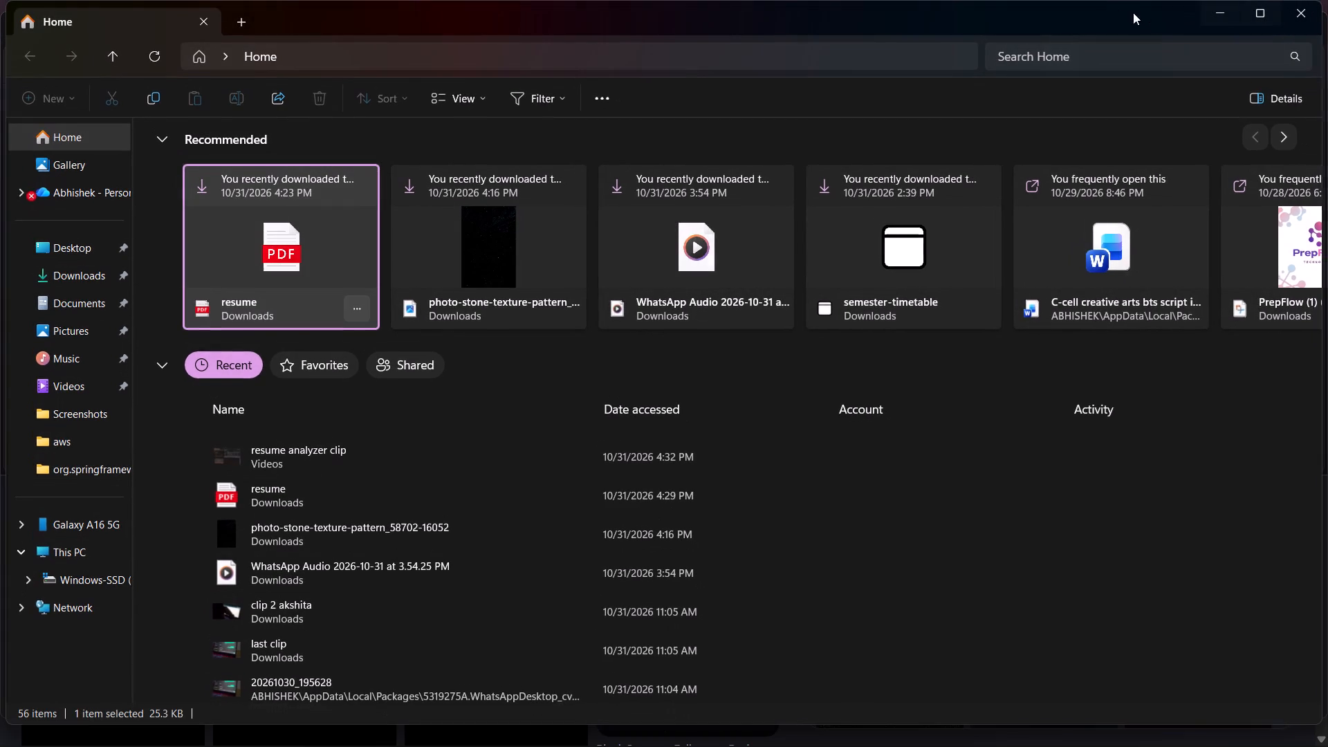
drag(1113, 8, 522, 63)
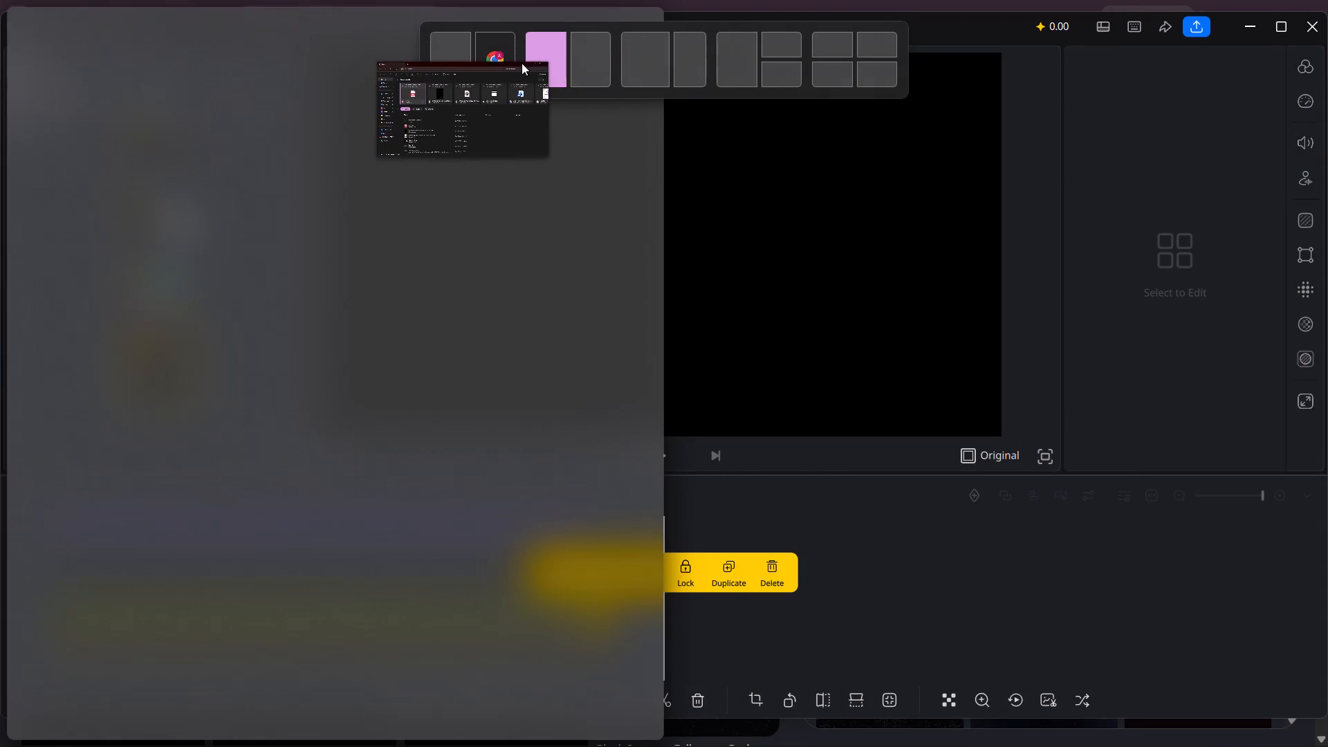
drag(522, 63, 479, 61)
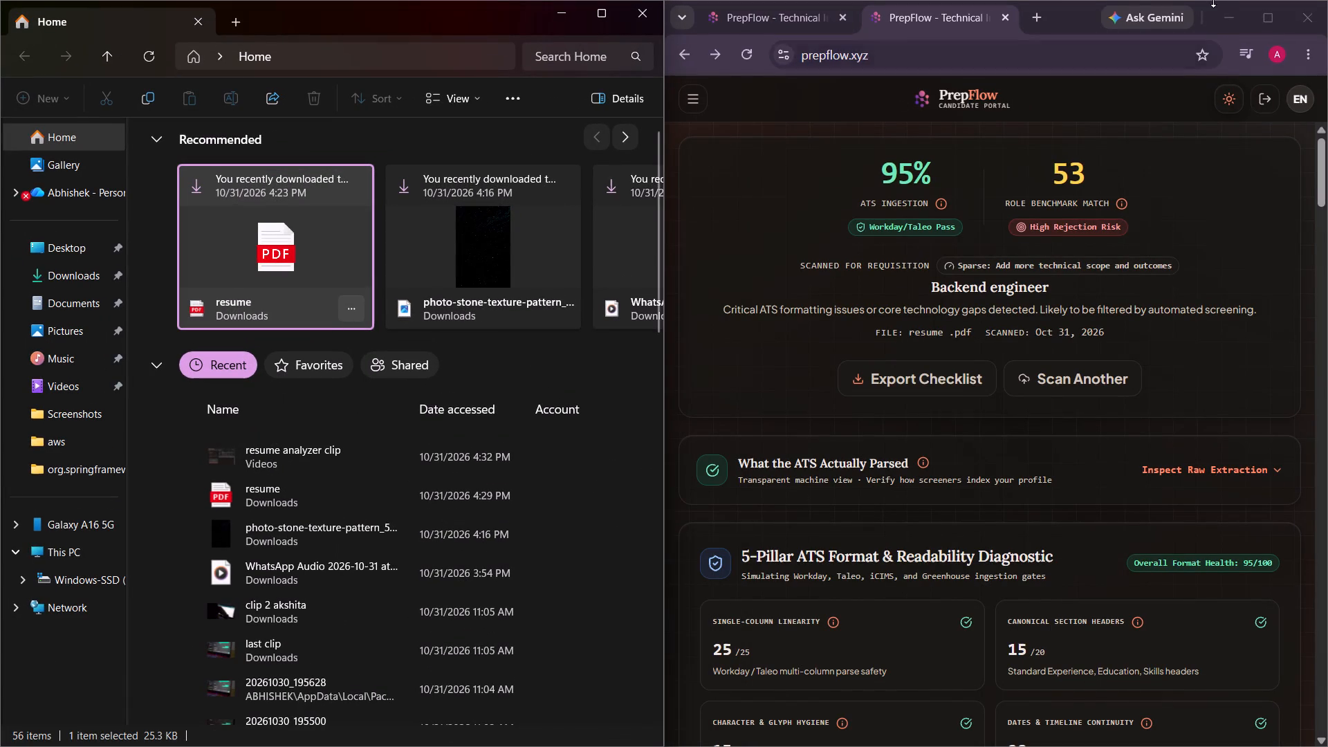
Close the PrepFlow browser window and move the File Explorer and VN editor windows so they are both accessible.
click(1307, 3)
drag(456, 12, 1068, 110)
drag(735, 24, 1051, 138)
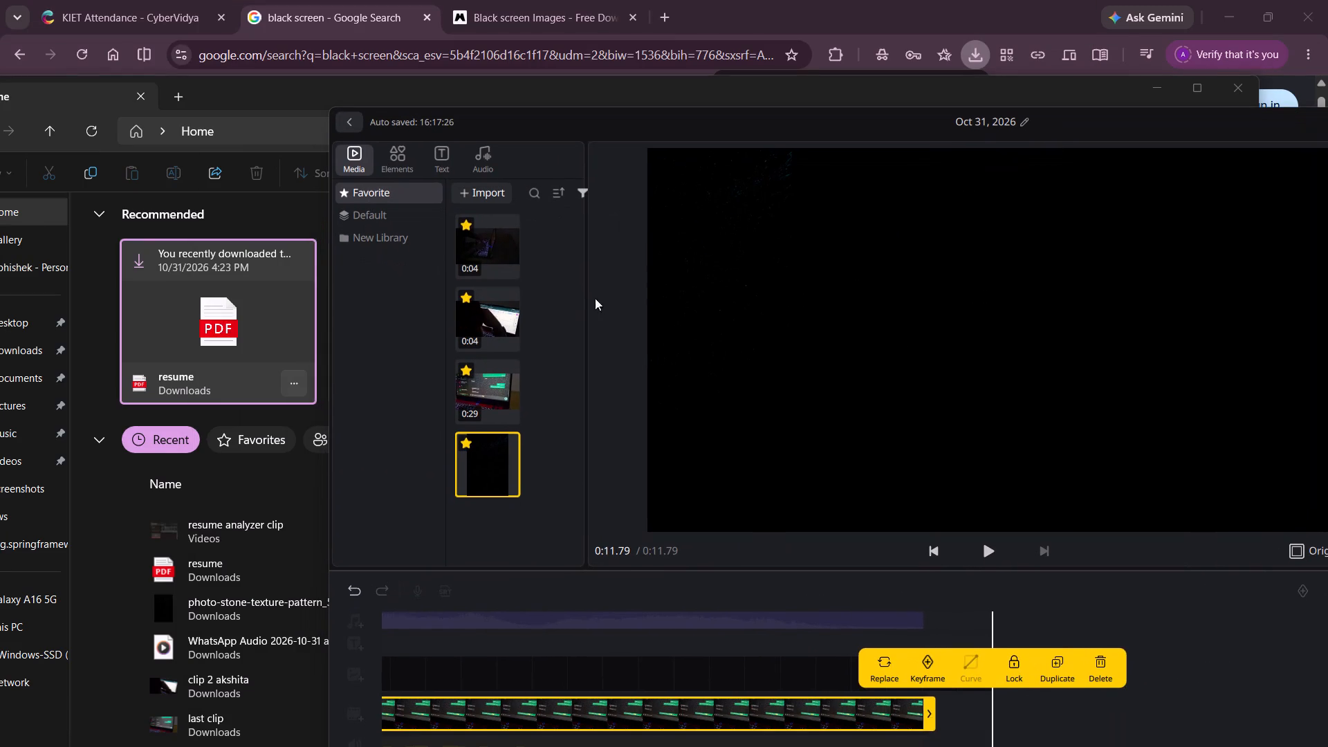
click(246, 519)
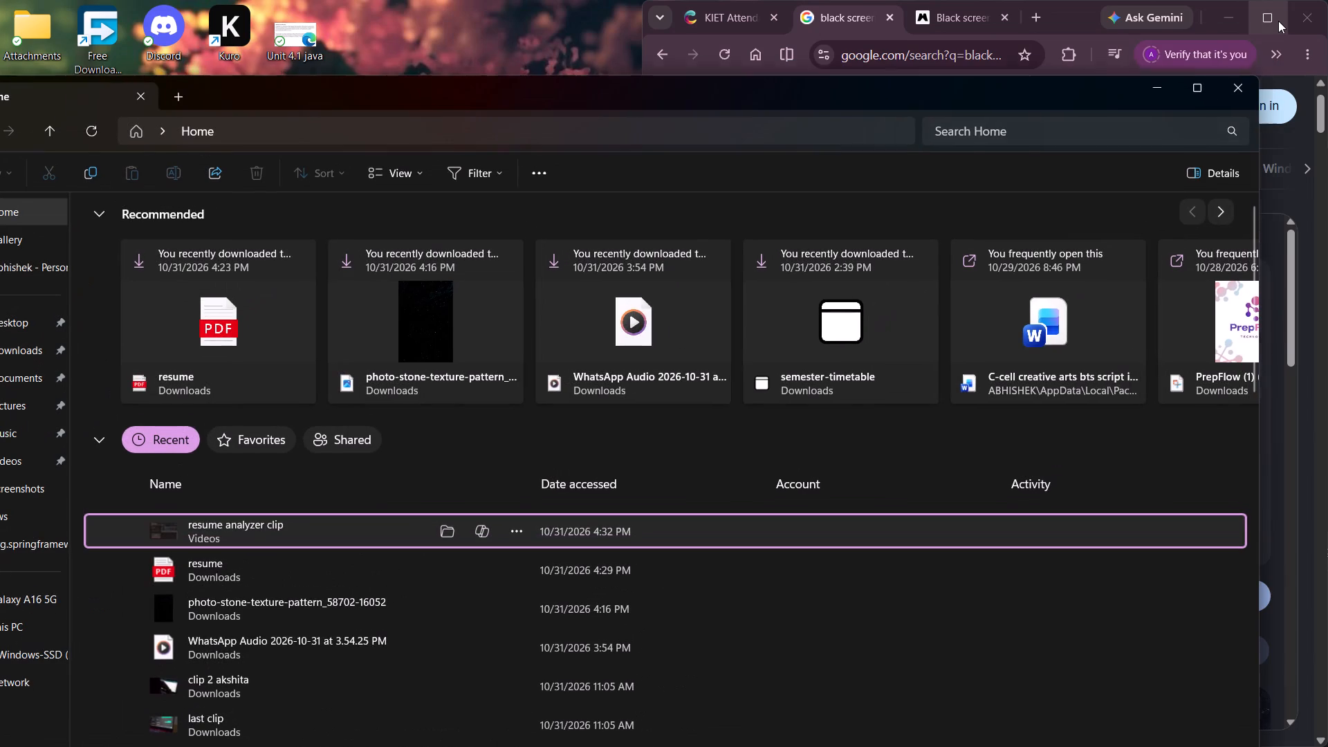
drag(907, 87, 427, 77)
click(1226, 12)
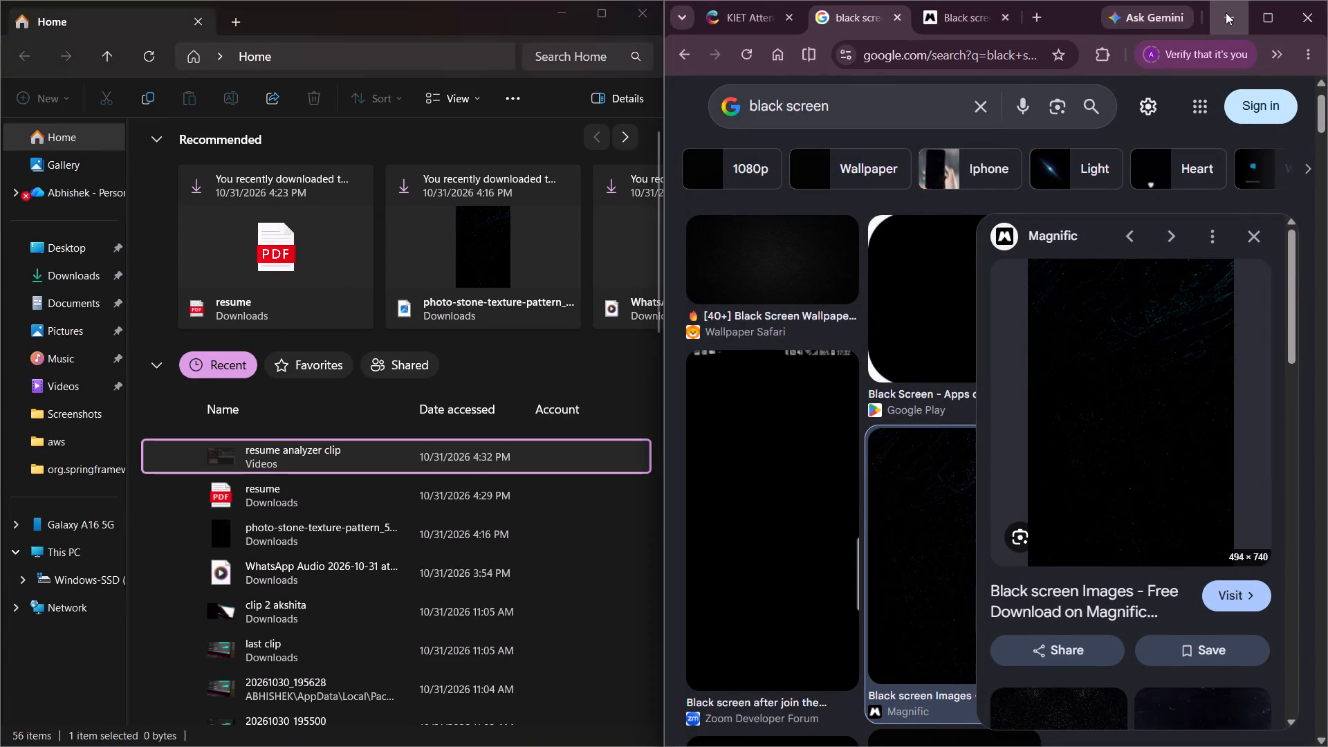
Move the VN editor window beside the recent files list so its media library and the resume analyzer clip are both in view.
drag(928, 121, 389, 111)
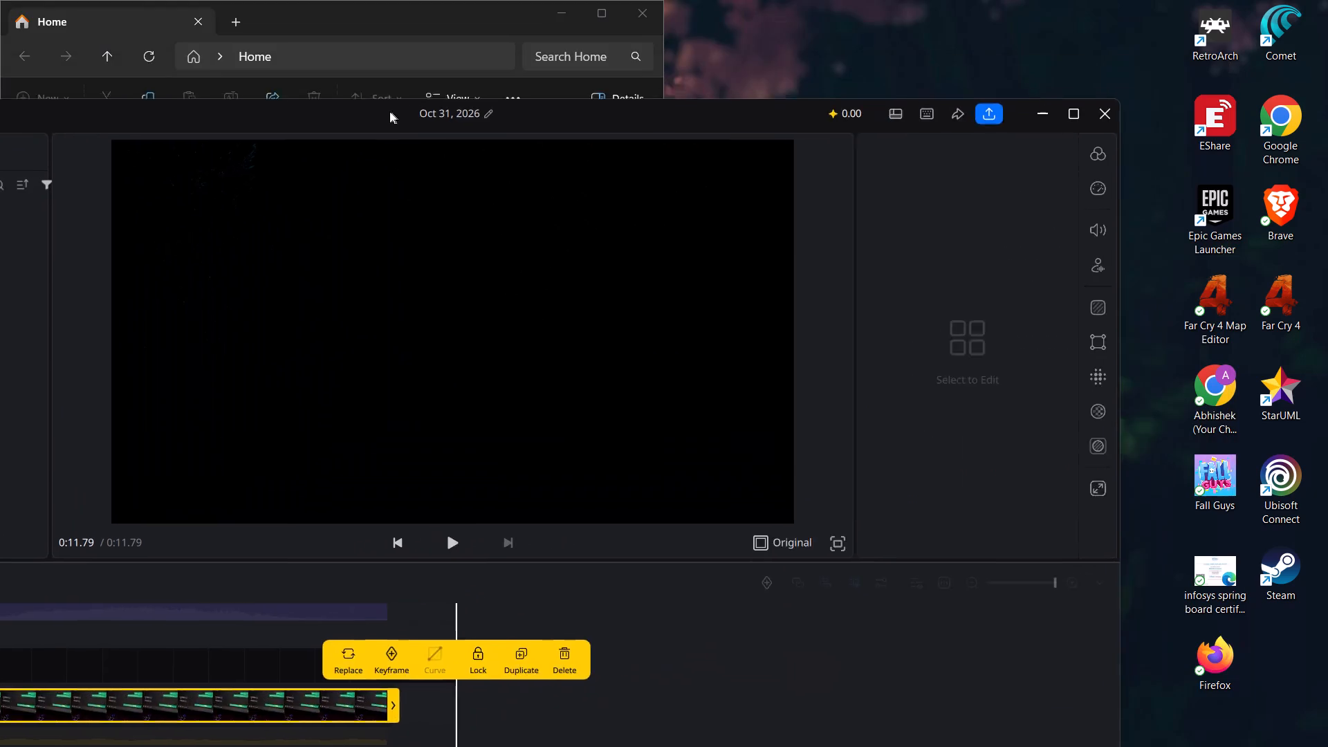
drag(389, 111, 1019, 30)
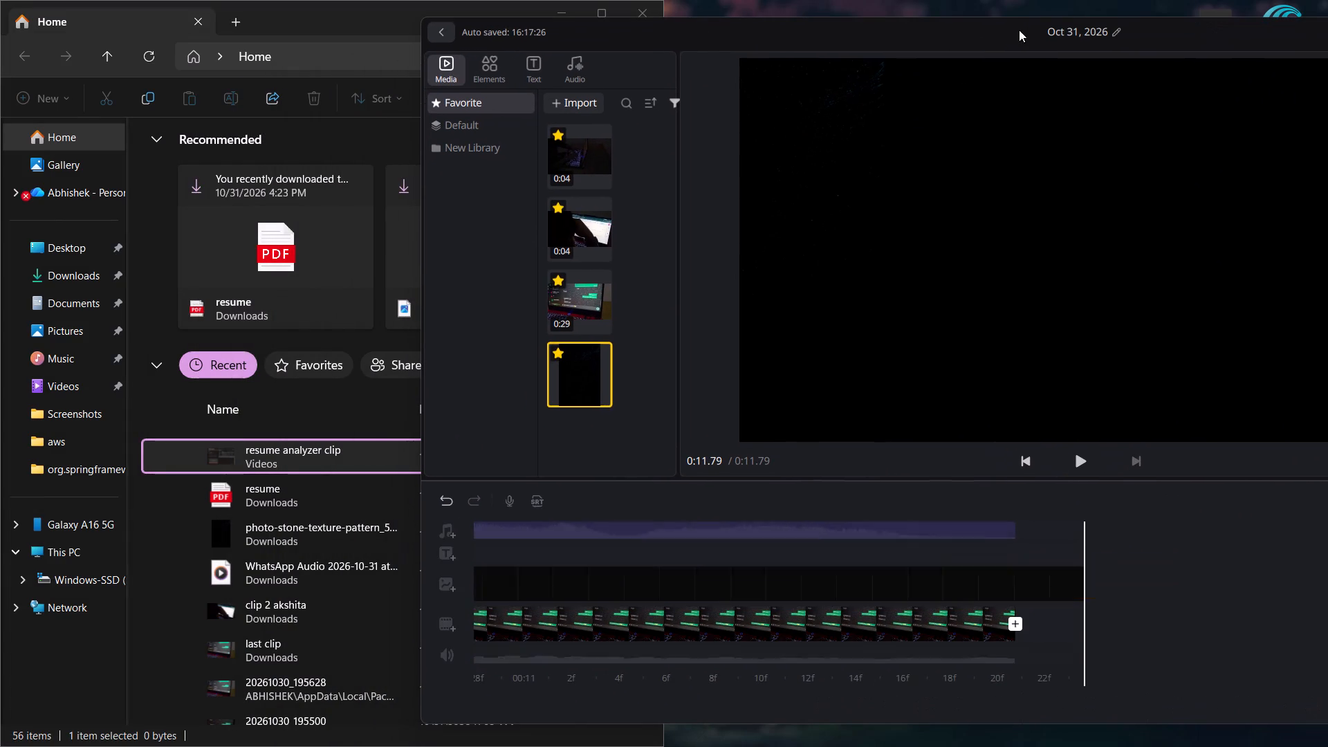
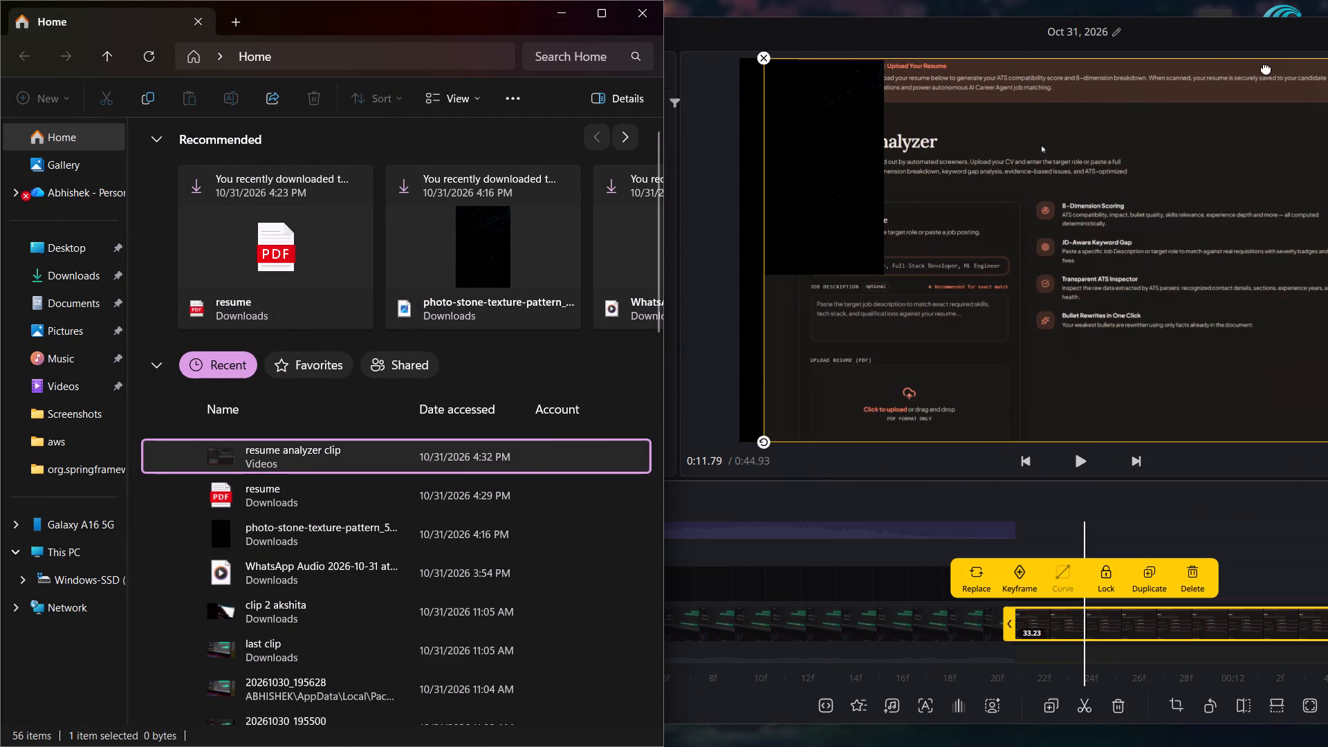
Close the File Explorer window to get back to the VN editor project.
click(636, 5)
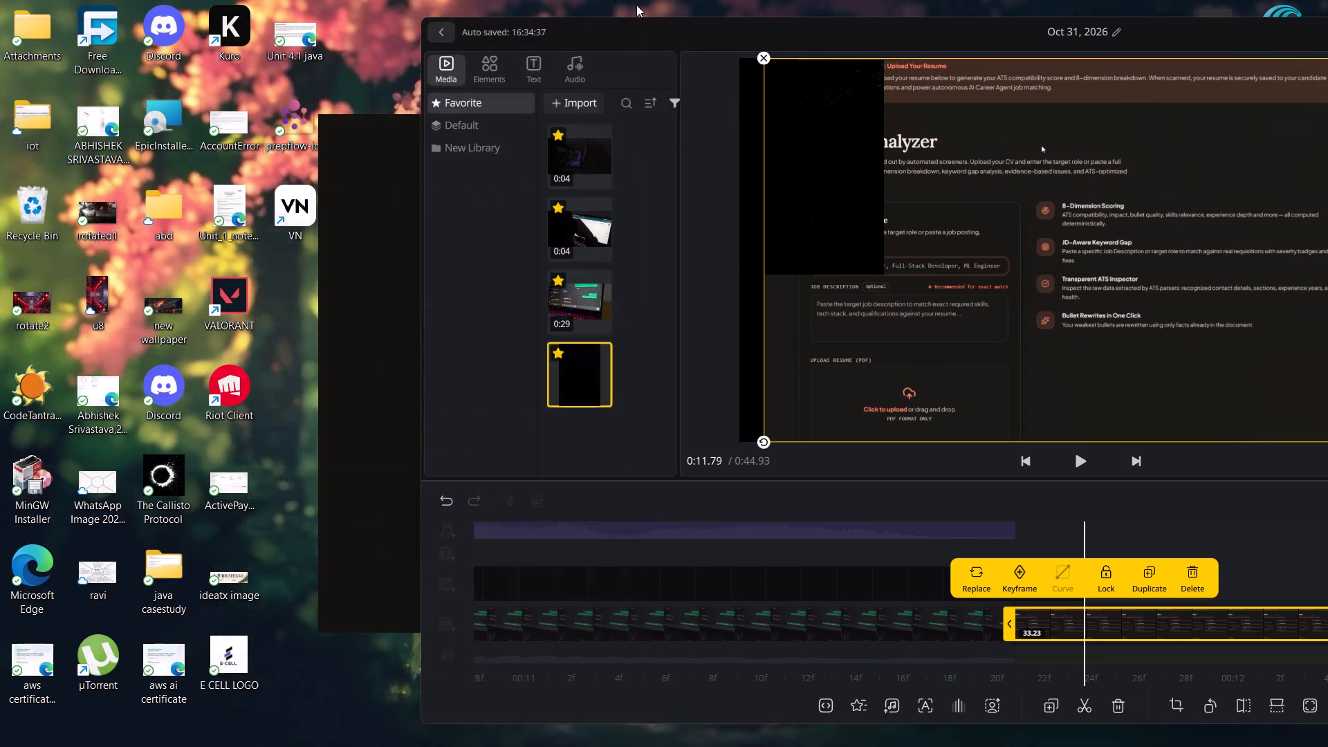
Bring the VN editor window fully into view and maximize it.
drag(702, 28, 438, 17)
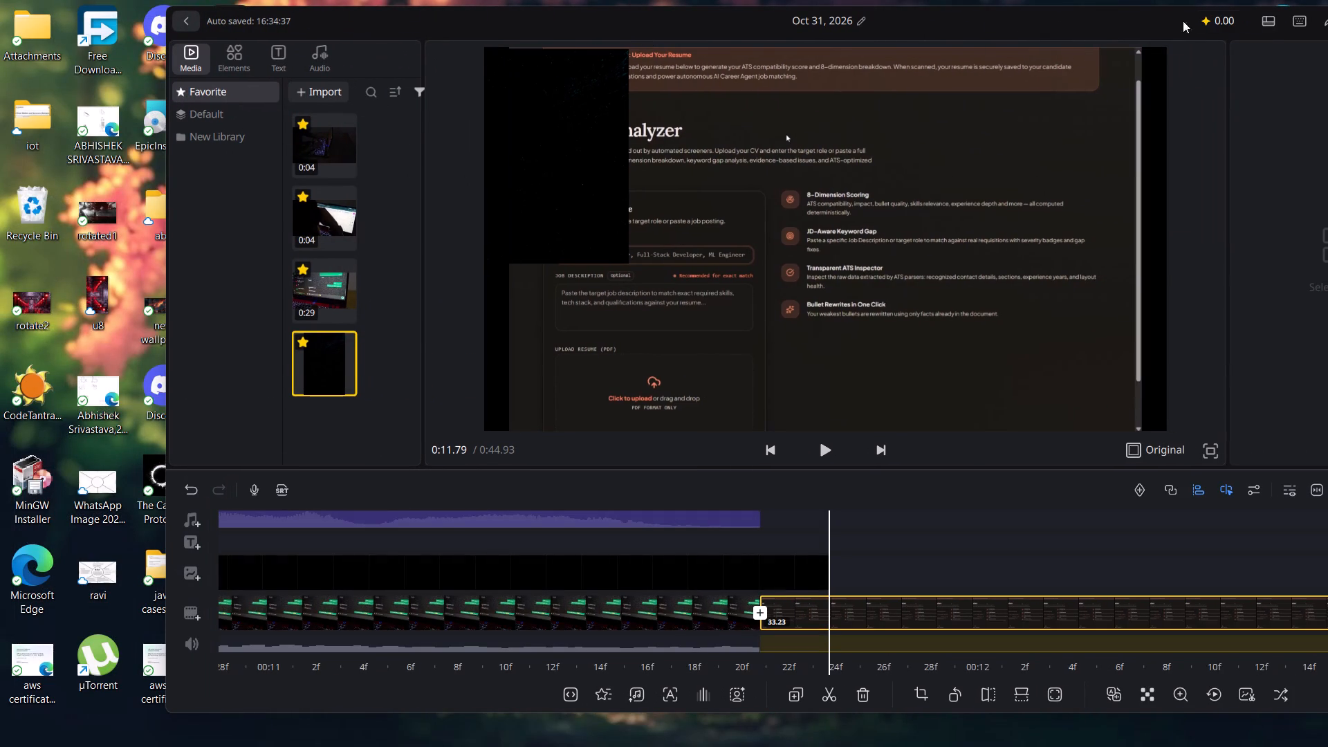
drag(1080, 19, 845, 5)
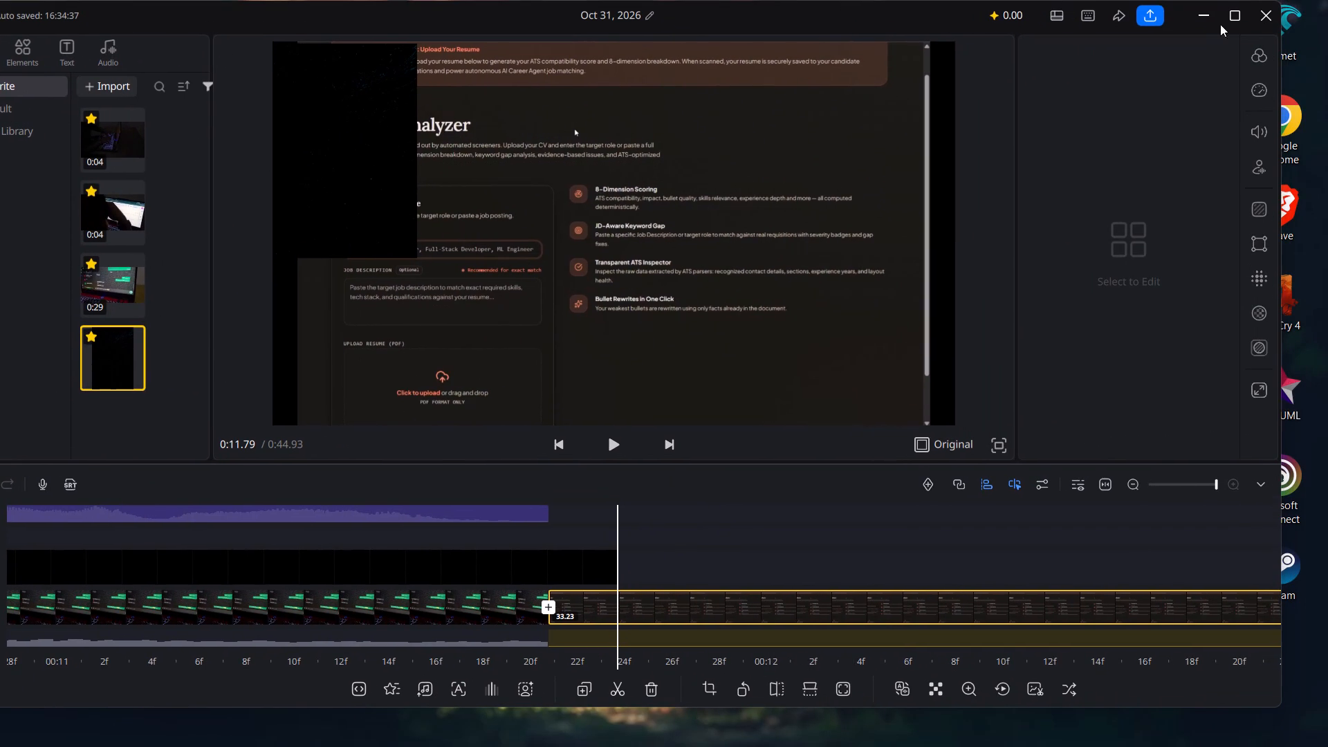
click(1235, 10)
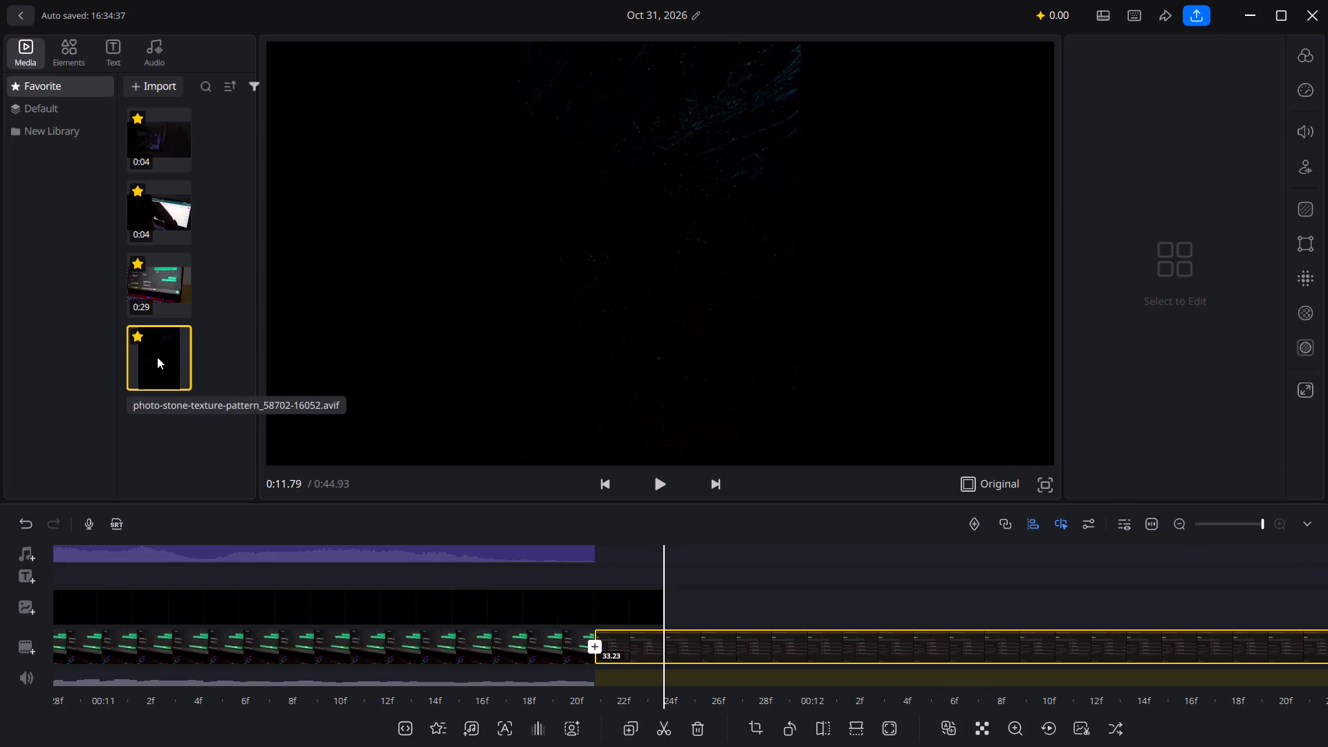
Play and scrub through the transition from the chat clip to the resume analyzer clip to examine picture and audio coverage.
drag(157, 357, 176, 315)
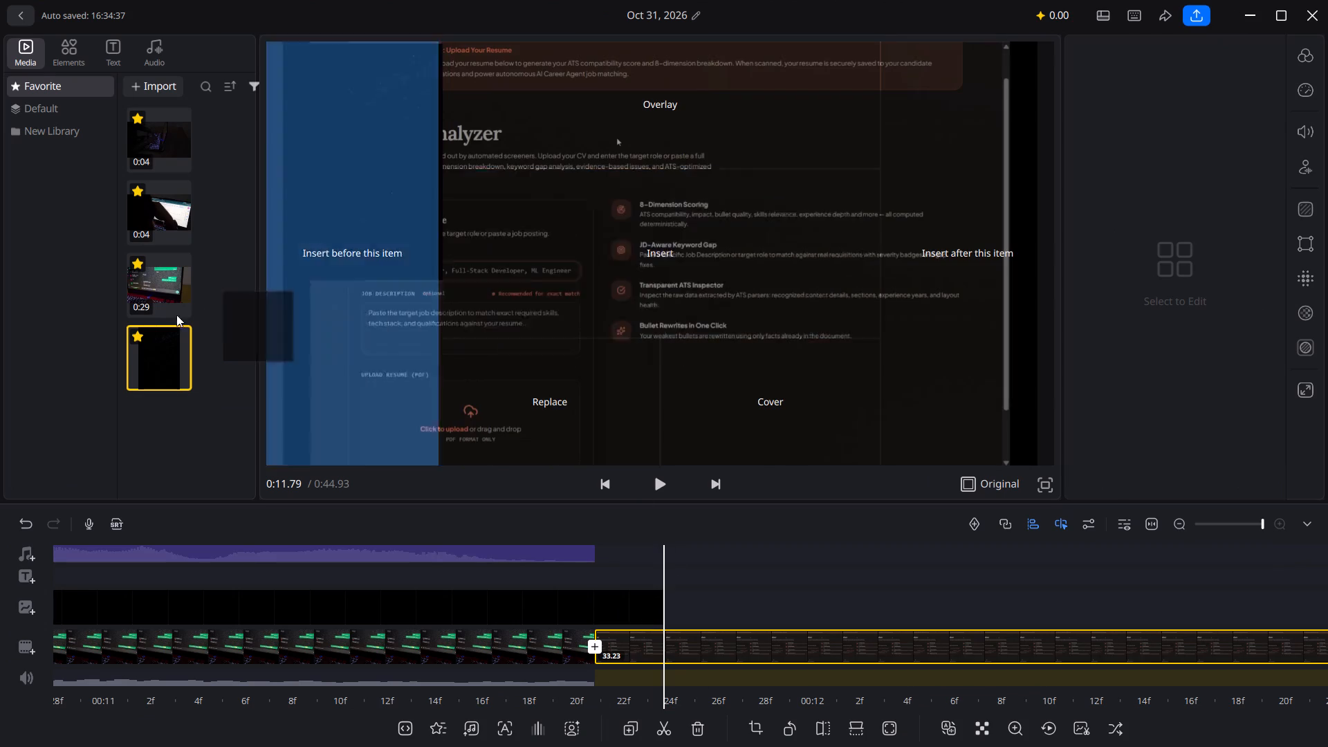
drag(176, 315, 150, 349)
scroll(591, 568, right, 7)
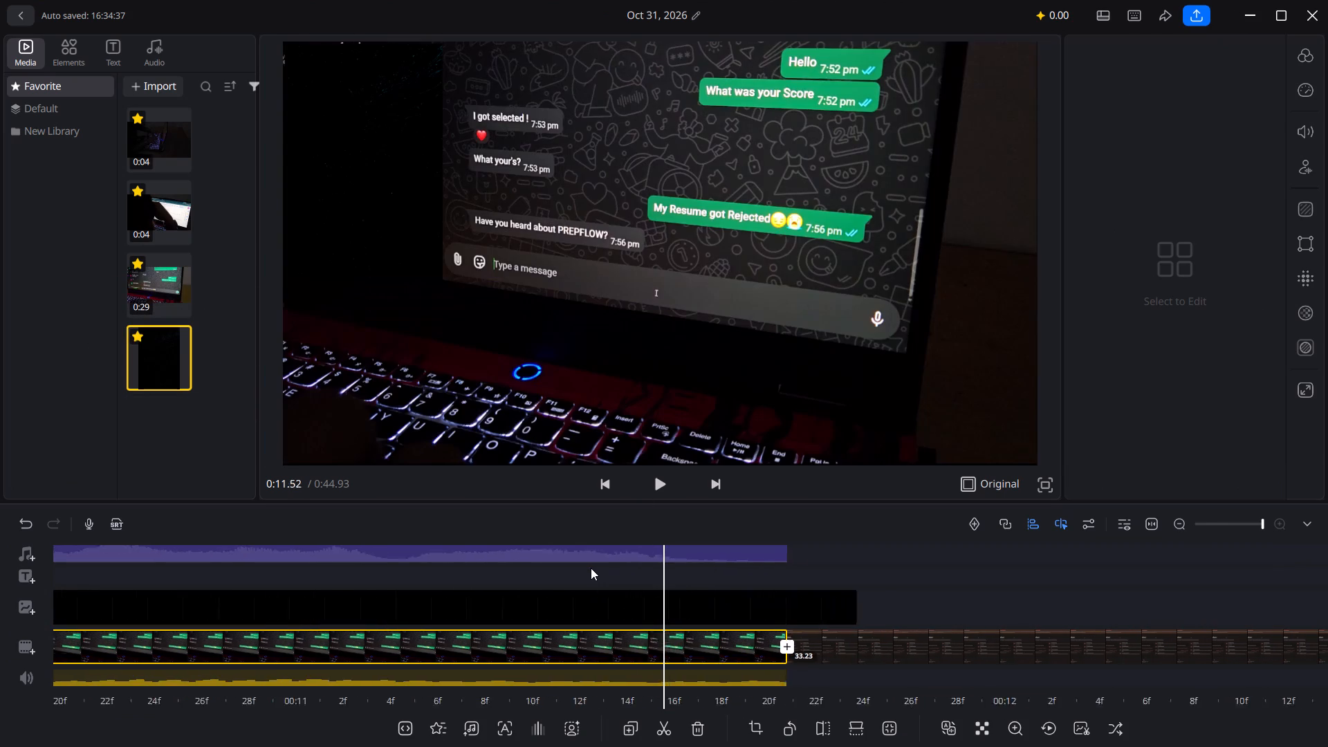
scroll(591, 568, right, 5)
click(656, 471)
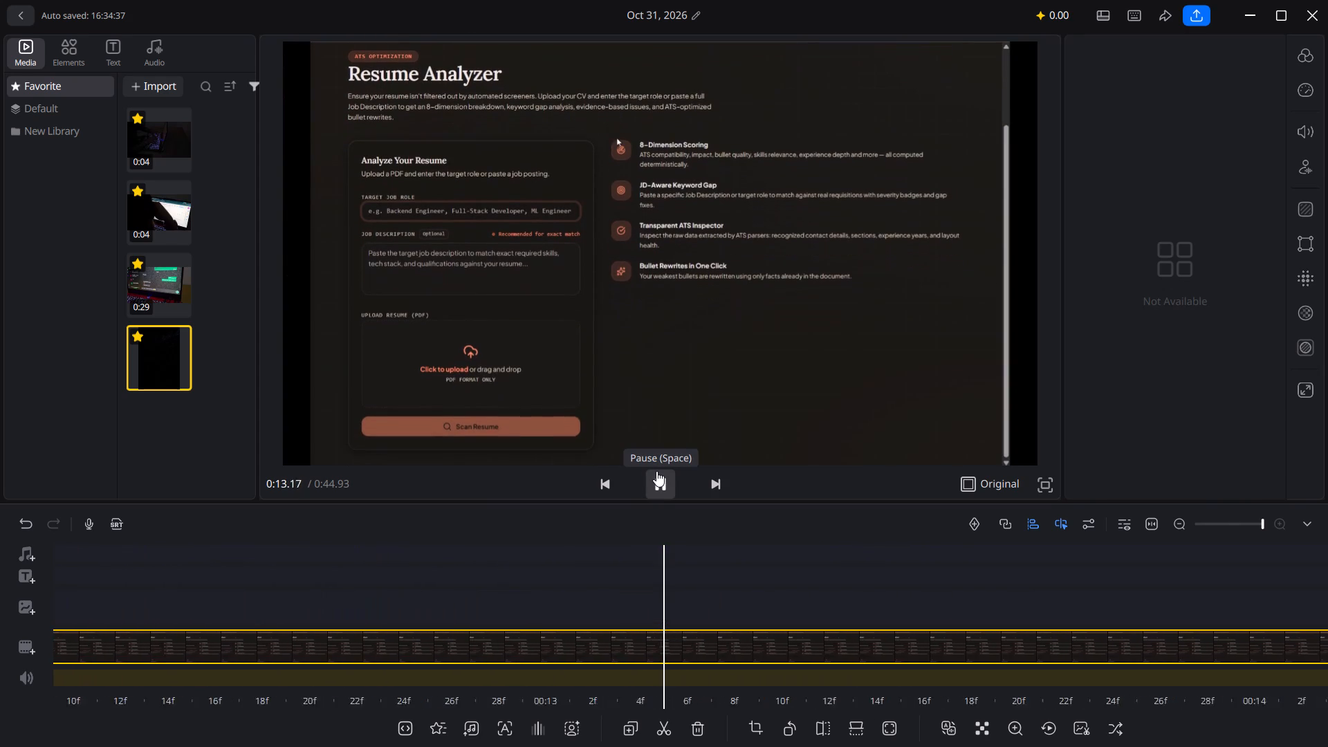
scroll(609, 546, right, 4)
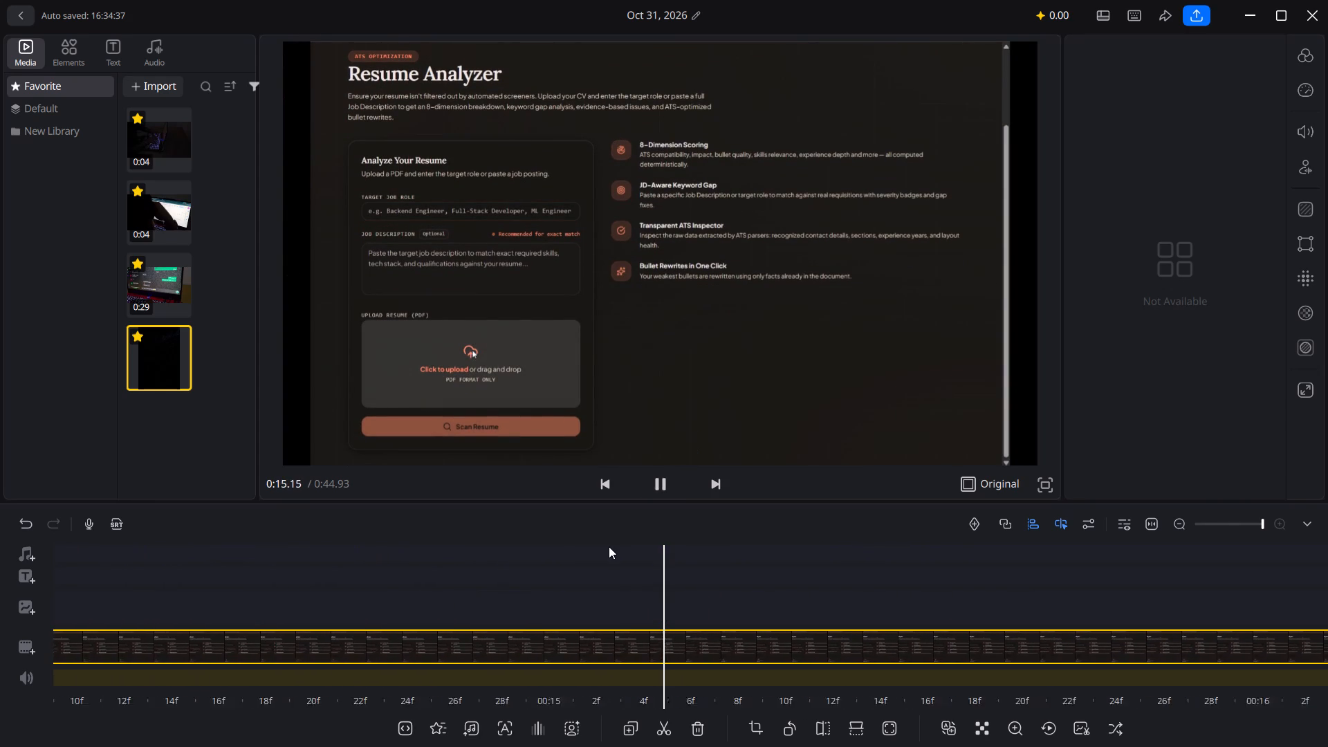
scroll(609, 546, right, 8)
scroll(501, 614, right, 10)
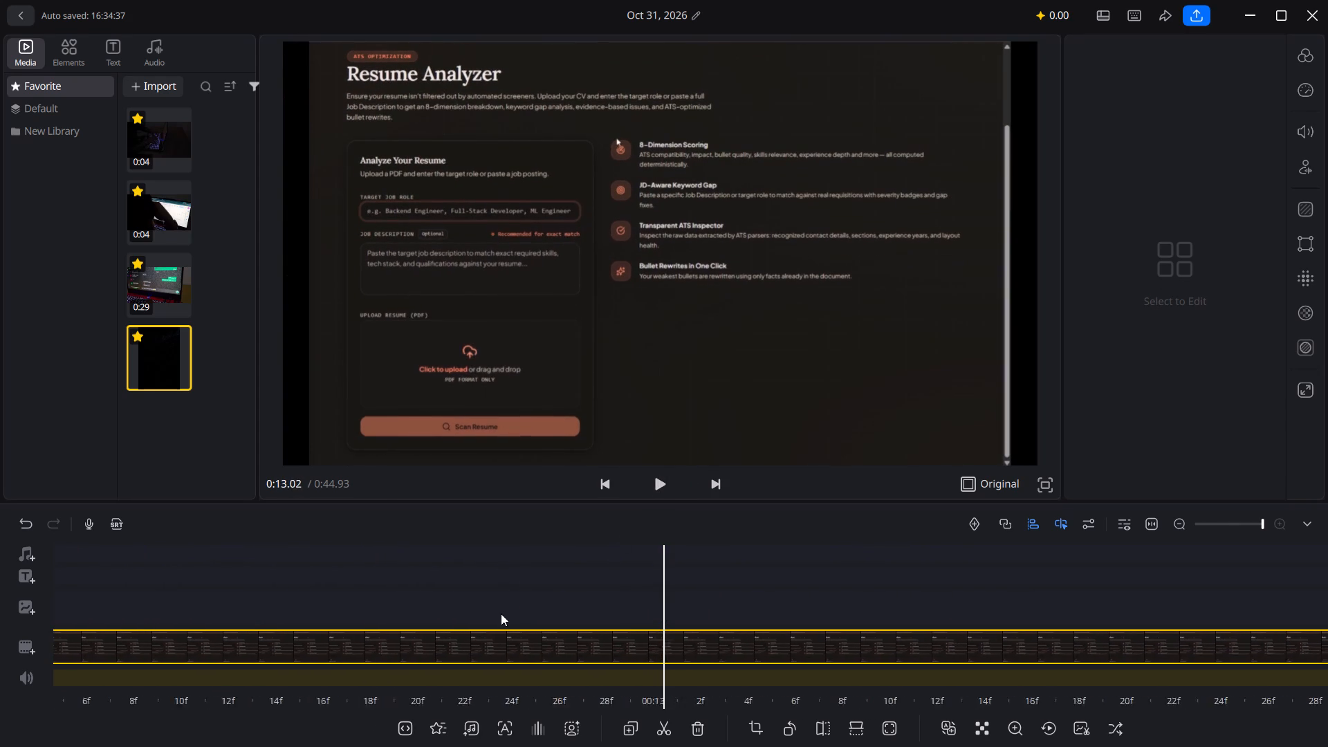
scroll(501, 614, right, 20)
click(657, 487)
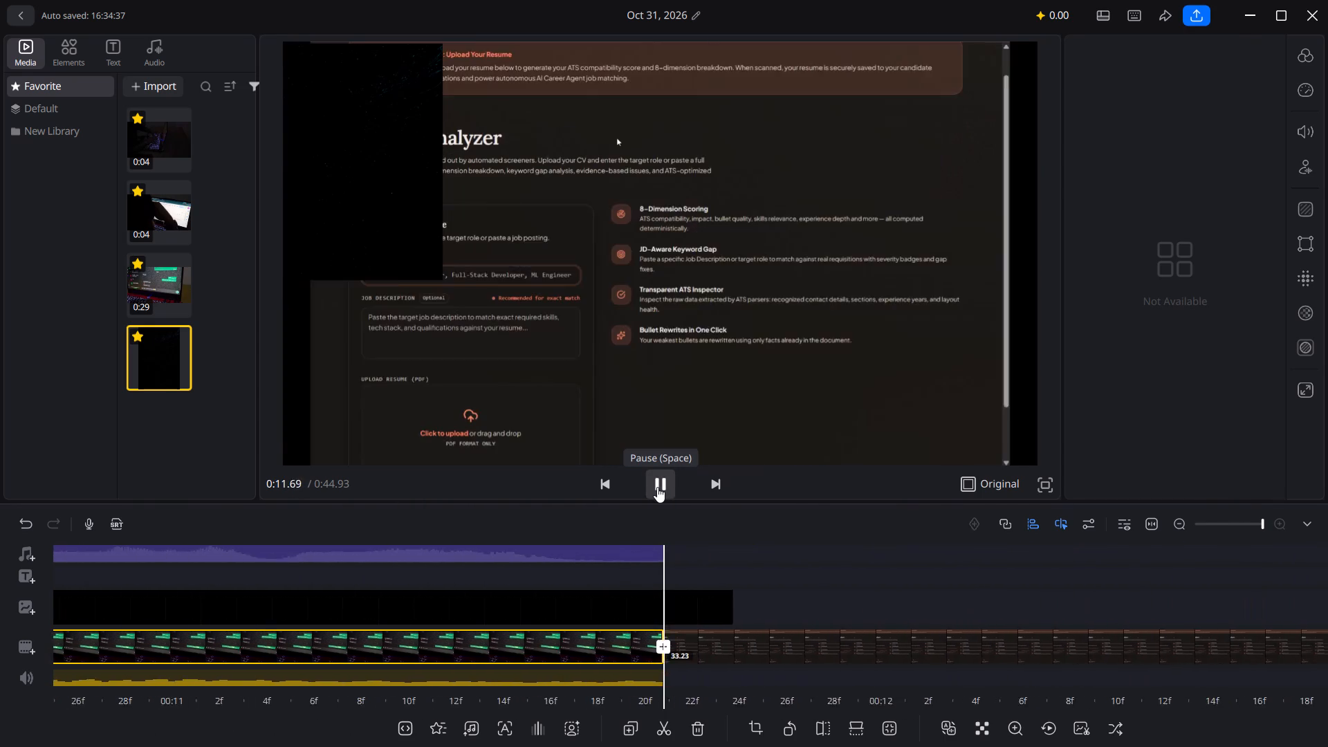
click(657, 487)
scroll(305, 537, right, 8)
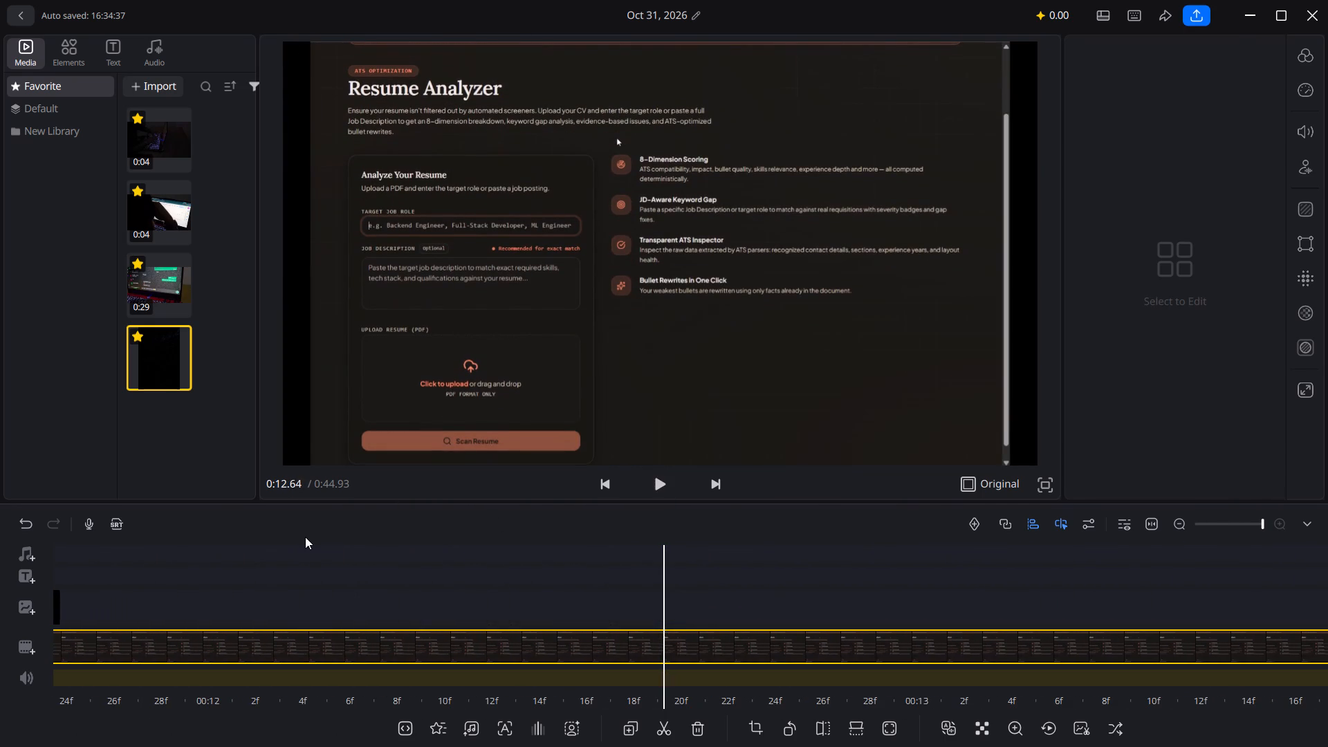
scroll(305, 537, right, 13)
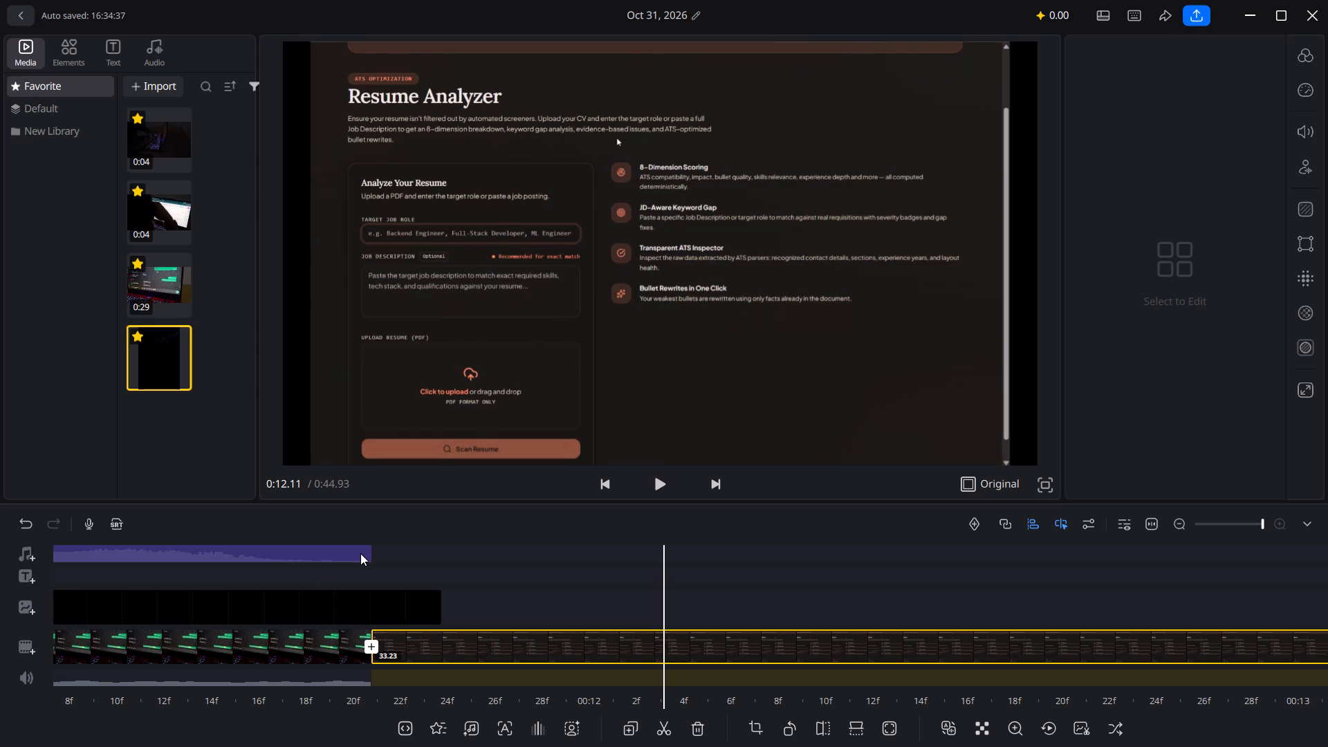
Extend the end of the WhatsApp audio clip over the resume analyzer footage to about 18 s 14 frames.
click(355, 548)
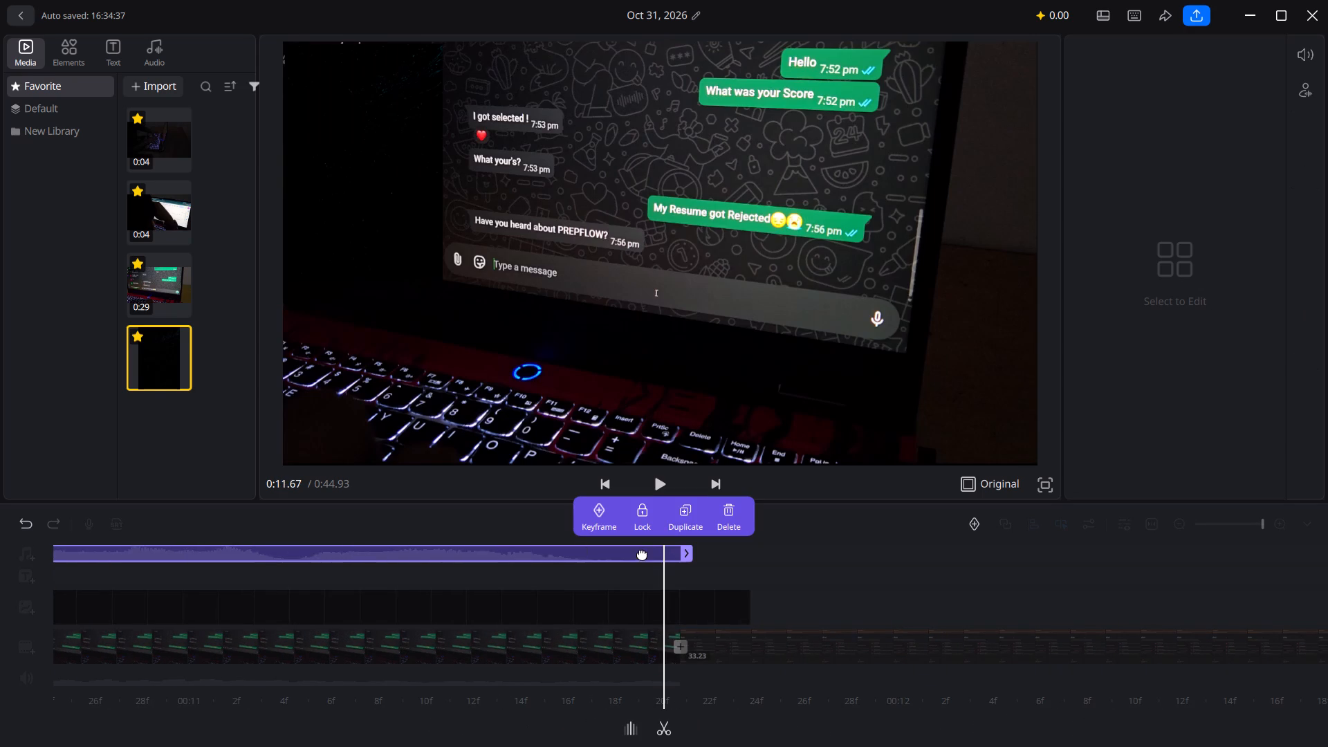
drag(688, 550, 1153, 547)
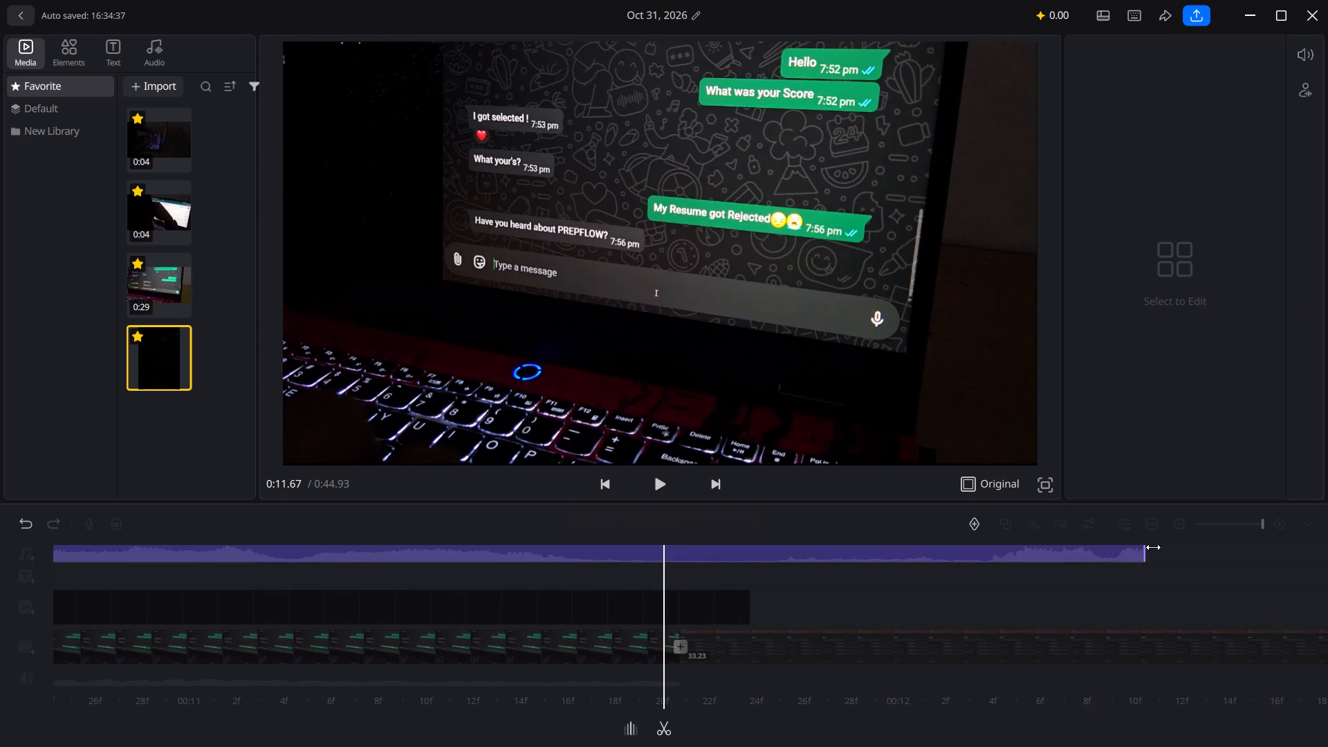
drag(1153, 547, 1327, 566)
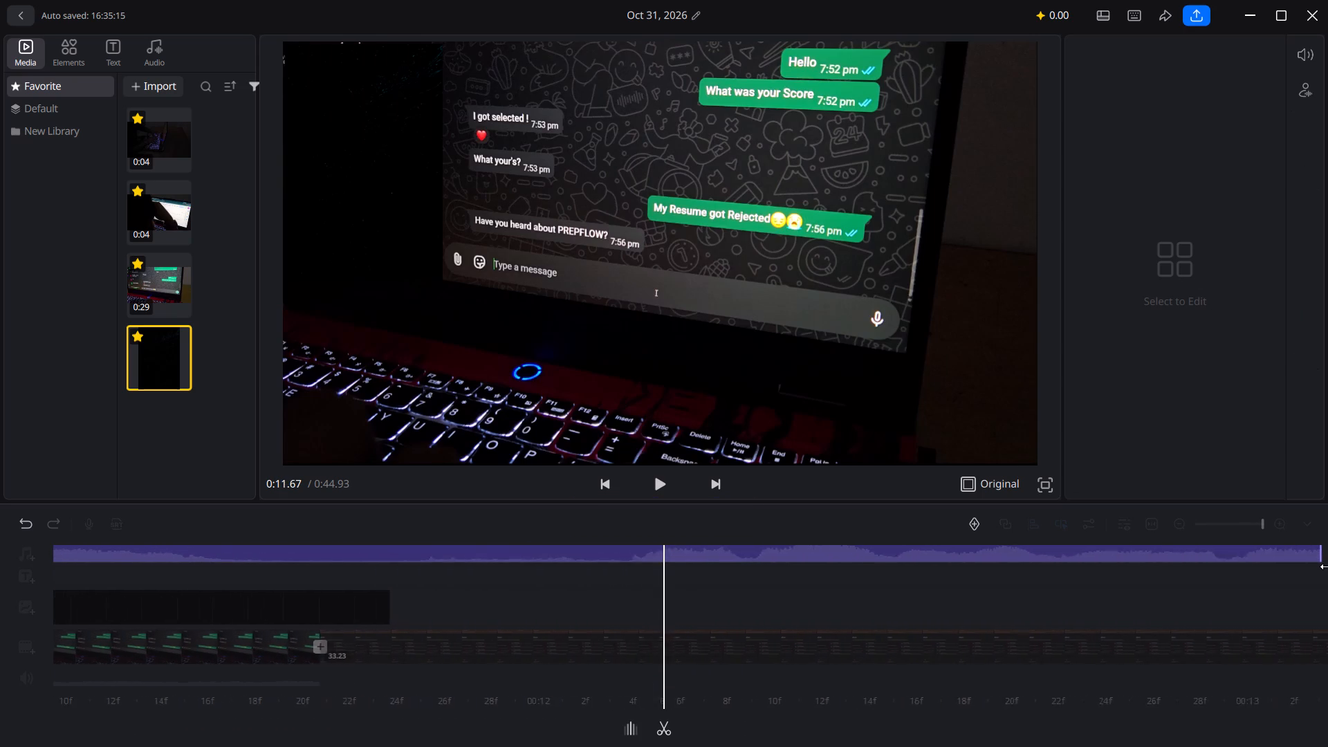
drag(1327, 566, 1327, 567)
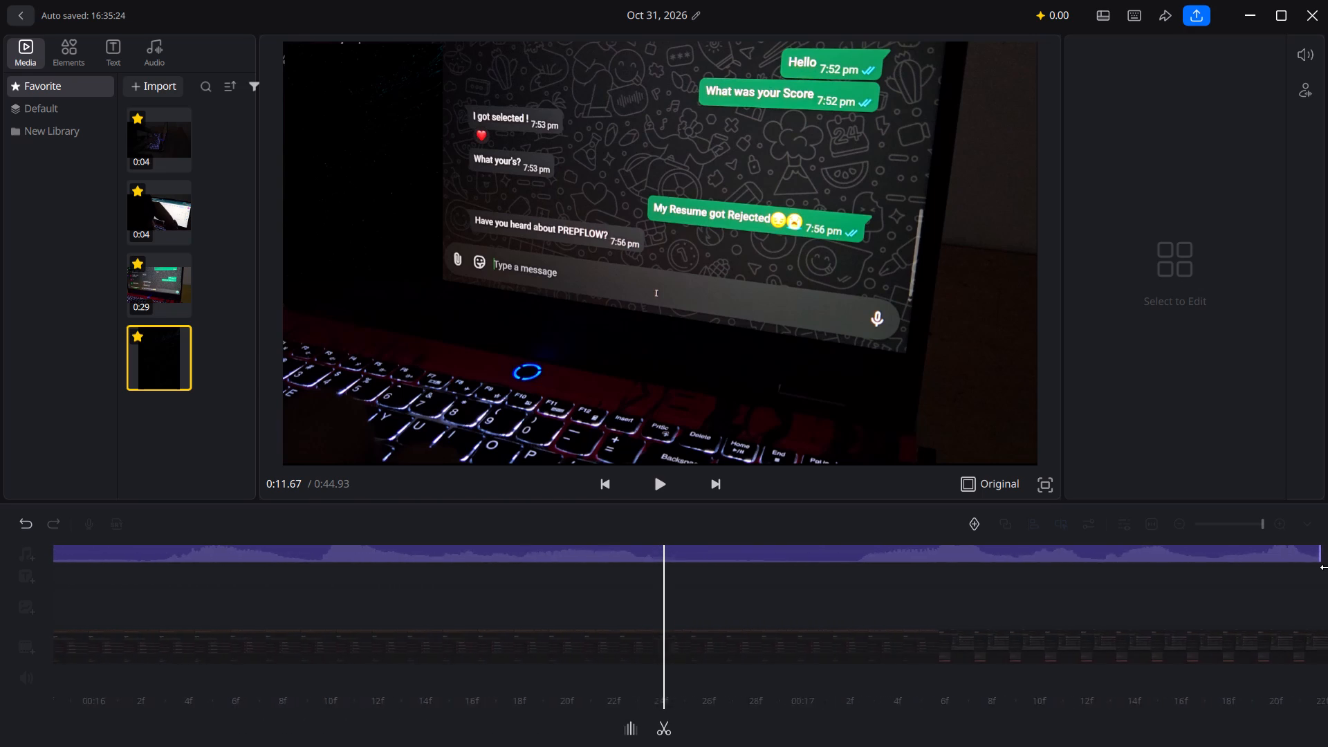
drag(1327, 567, 1327, 565)
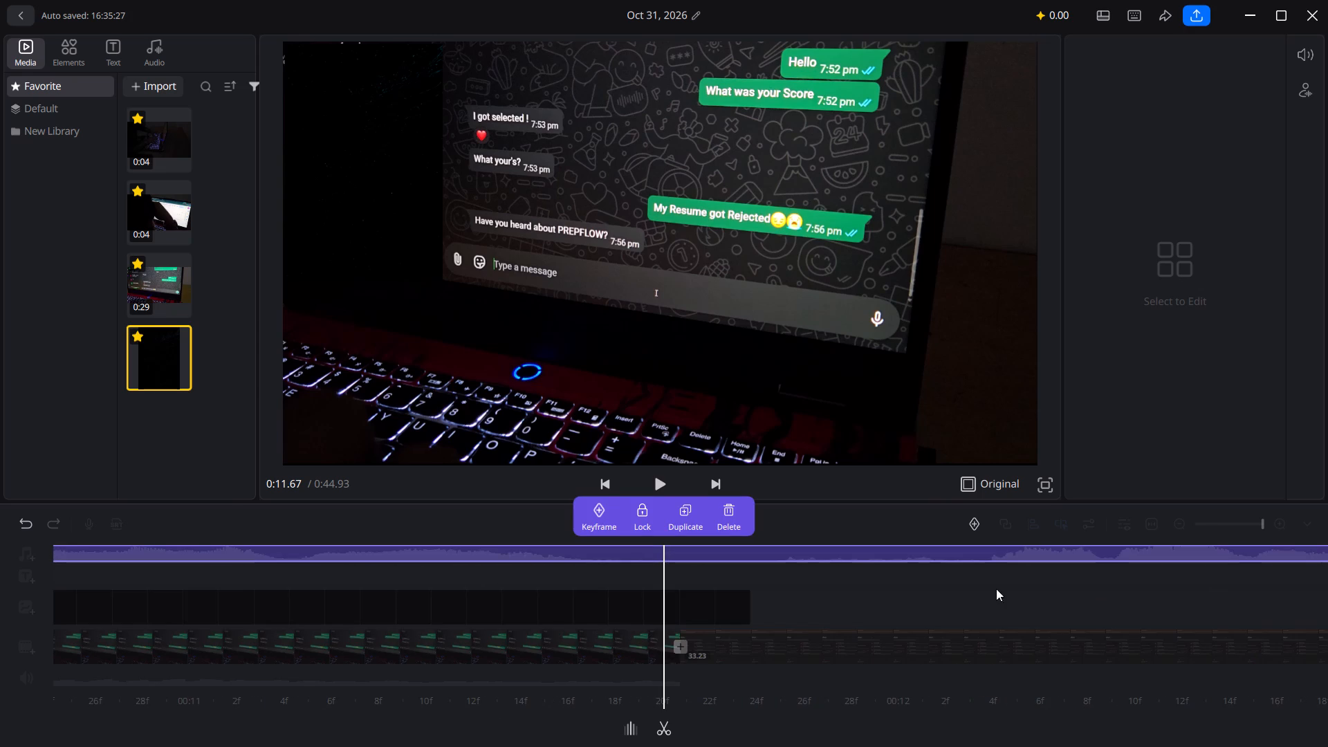
Play the project from near its beginning to review the lengthened audio against the video clips.
scroll(984, 584, right, 6)
scroll(360, 583, right, 14)
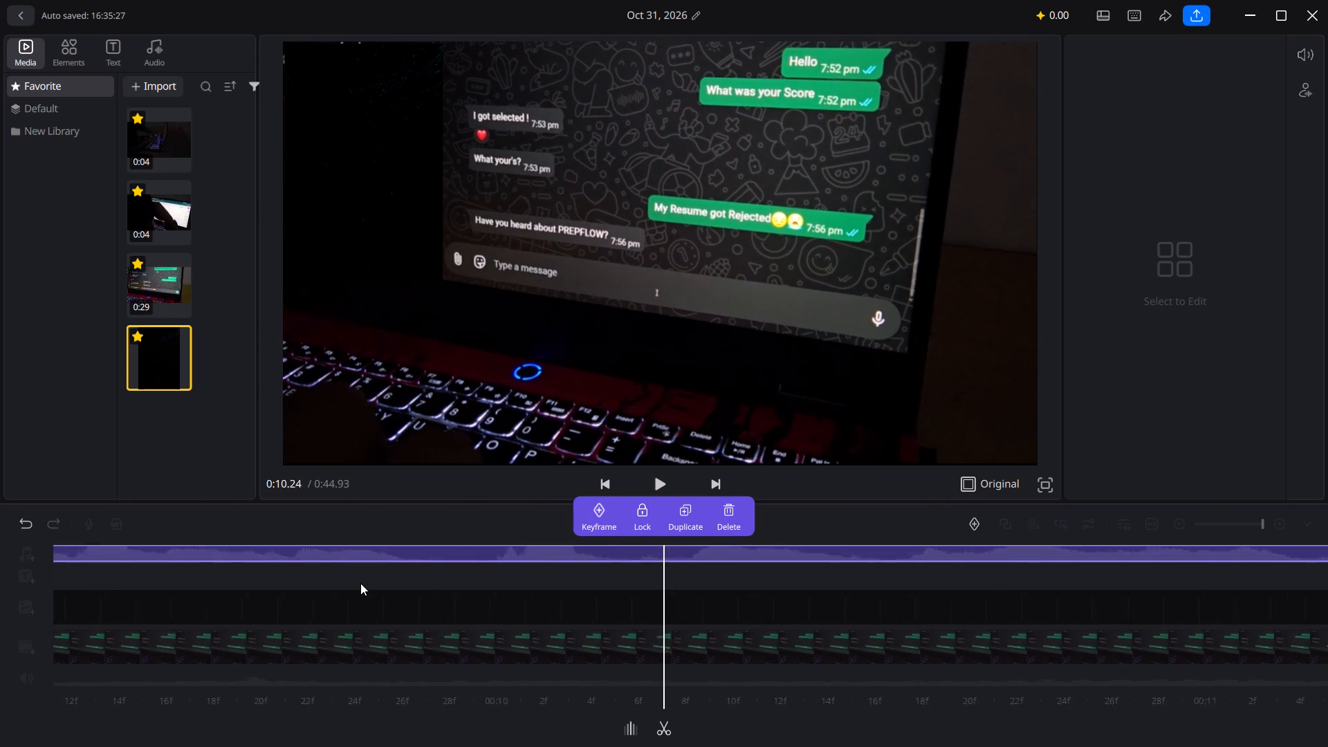
scroll(360, 583, right, 10)
scroll(360, 583, right, 20)
scroll(360, 583, right, 20)
scroll(360, 583, right, 20)
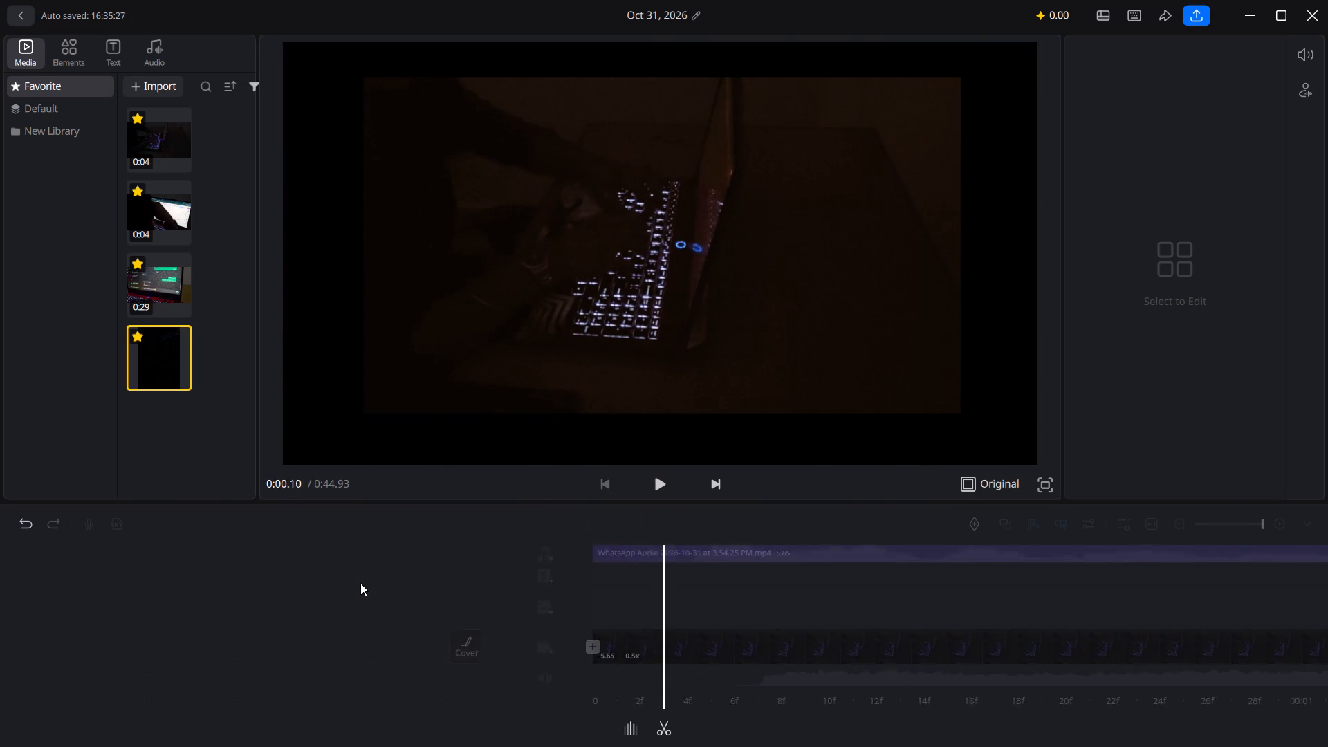
click(663, 480)
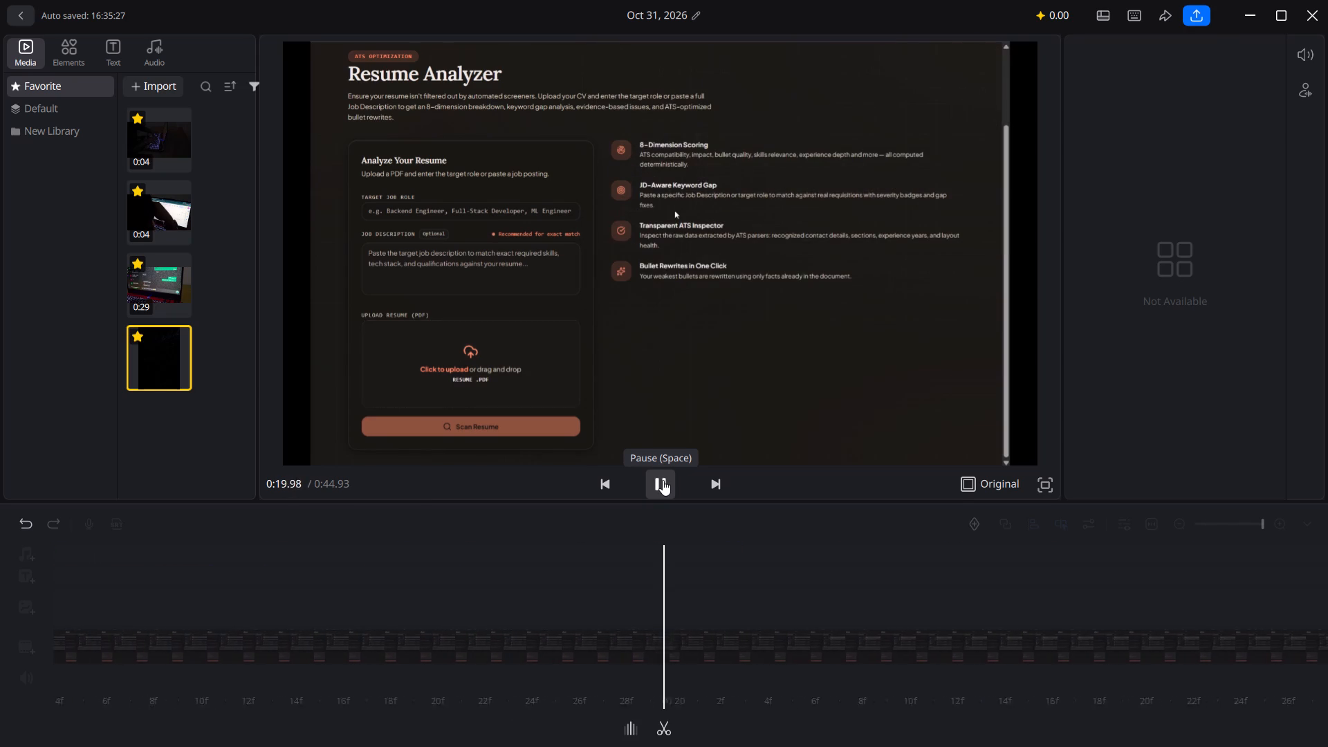
Extend the end of the WhatsApp audio clip further to about 19 s 6 frames.
scroll(567, 584, right, 9)
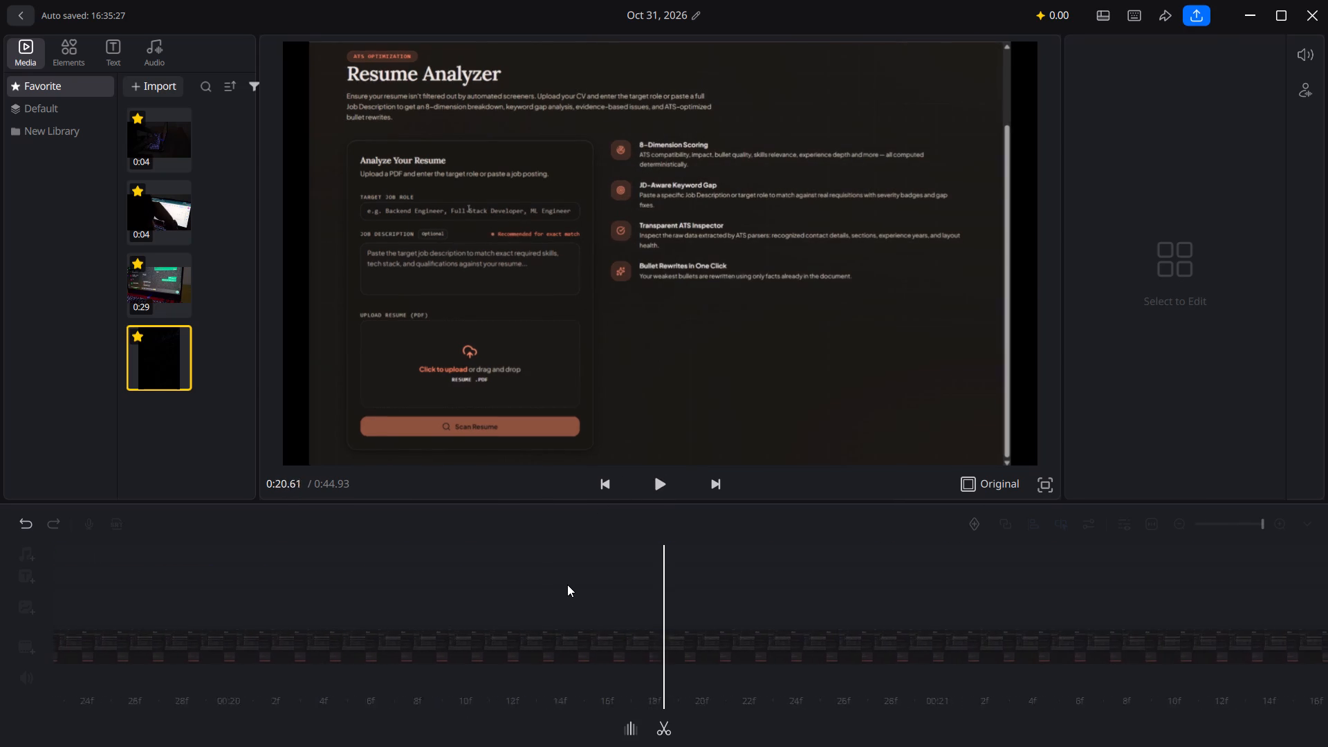
scroll(567, 584, right, 19)
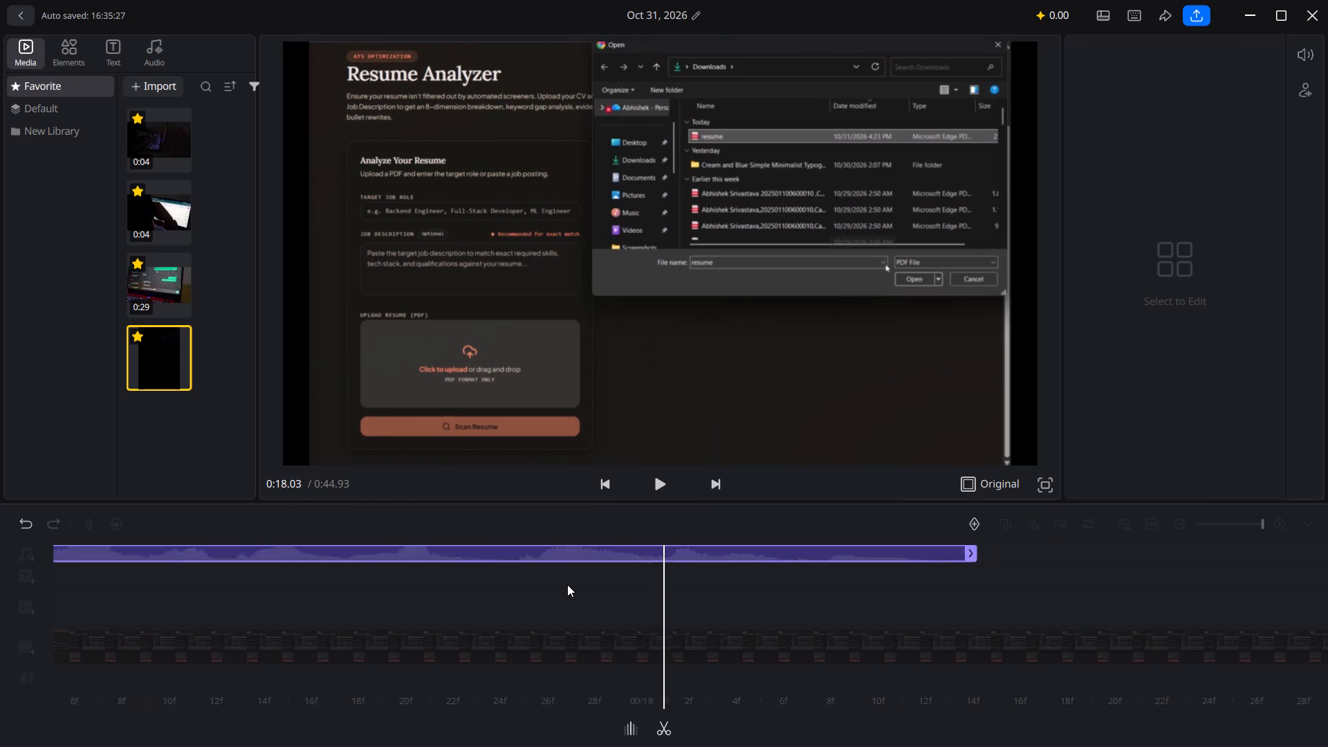
scroll(567, 584, right, 3)
scroll(567, 584, left, 10)
scroll(567, 584, right, 9)
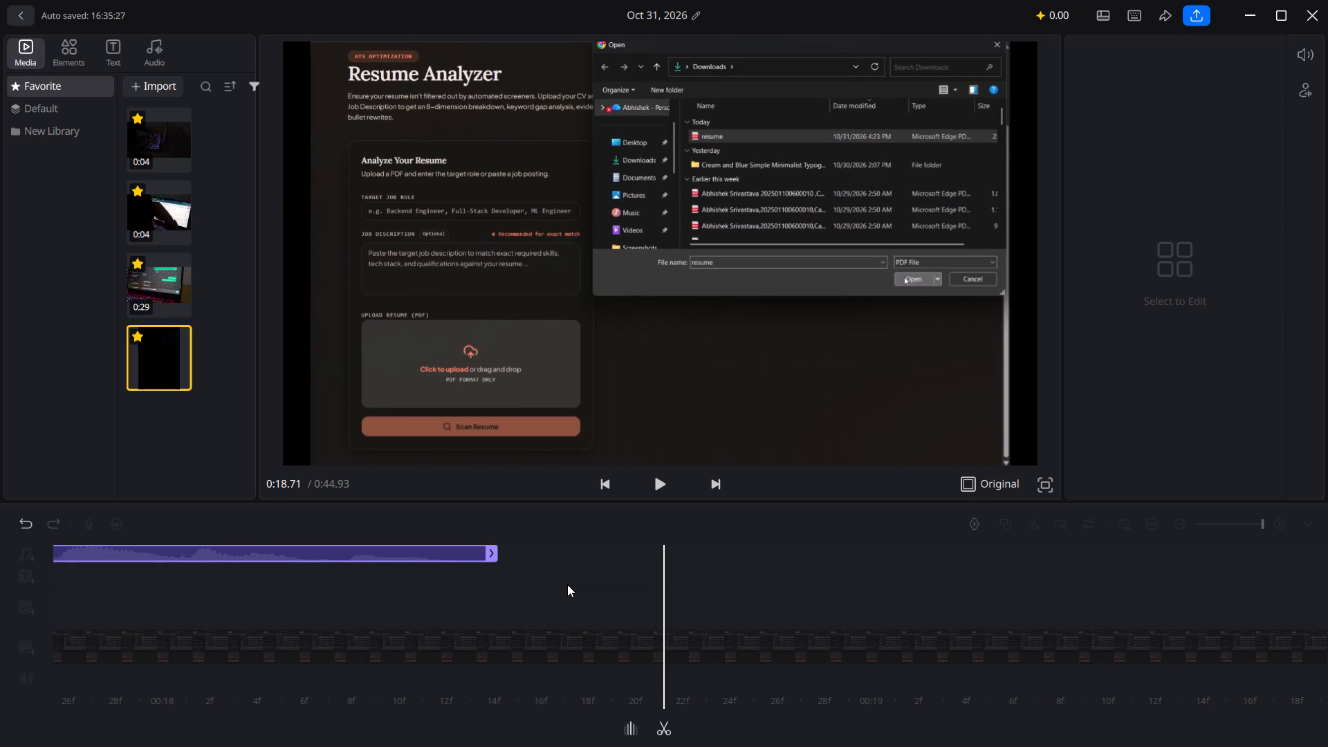
drag(493, 552, 1022, 577)
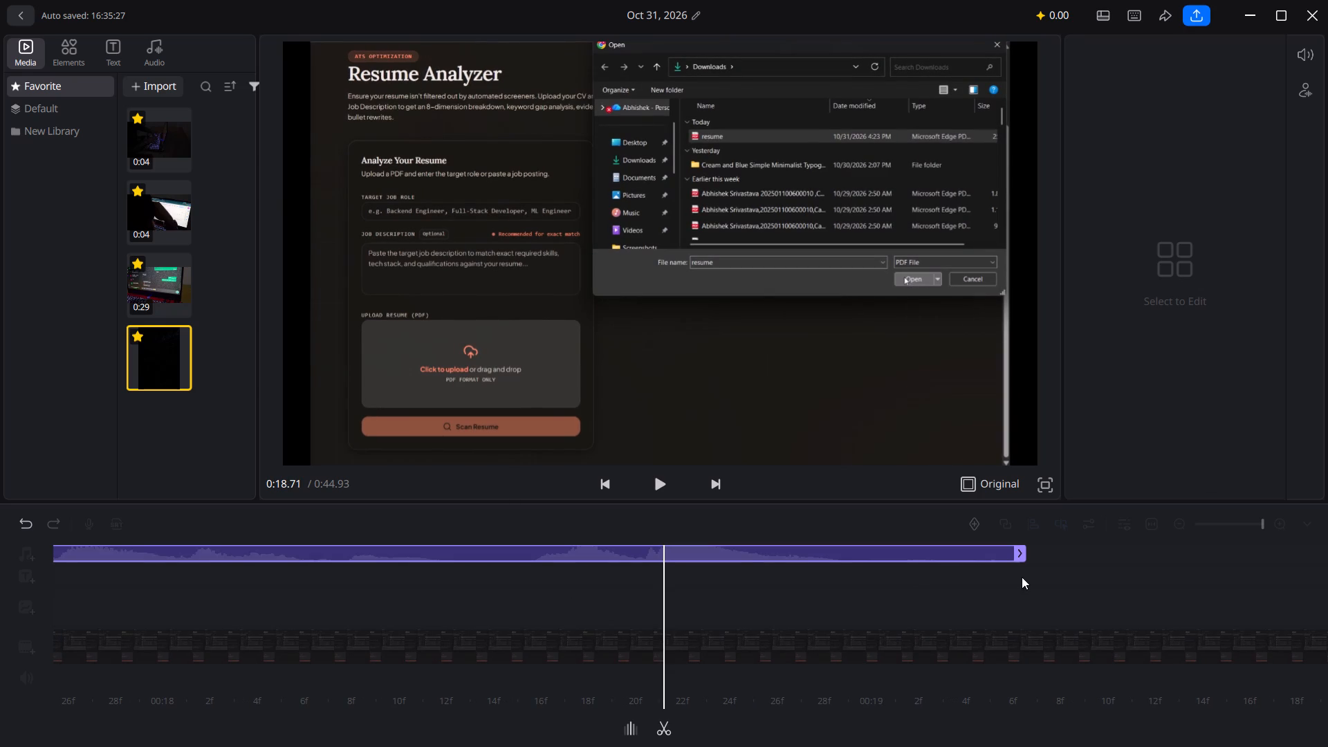
Play the project from 18.71 s to check where the extended audio ends.
click(662, 486)
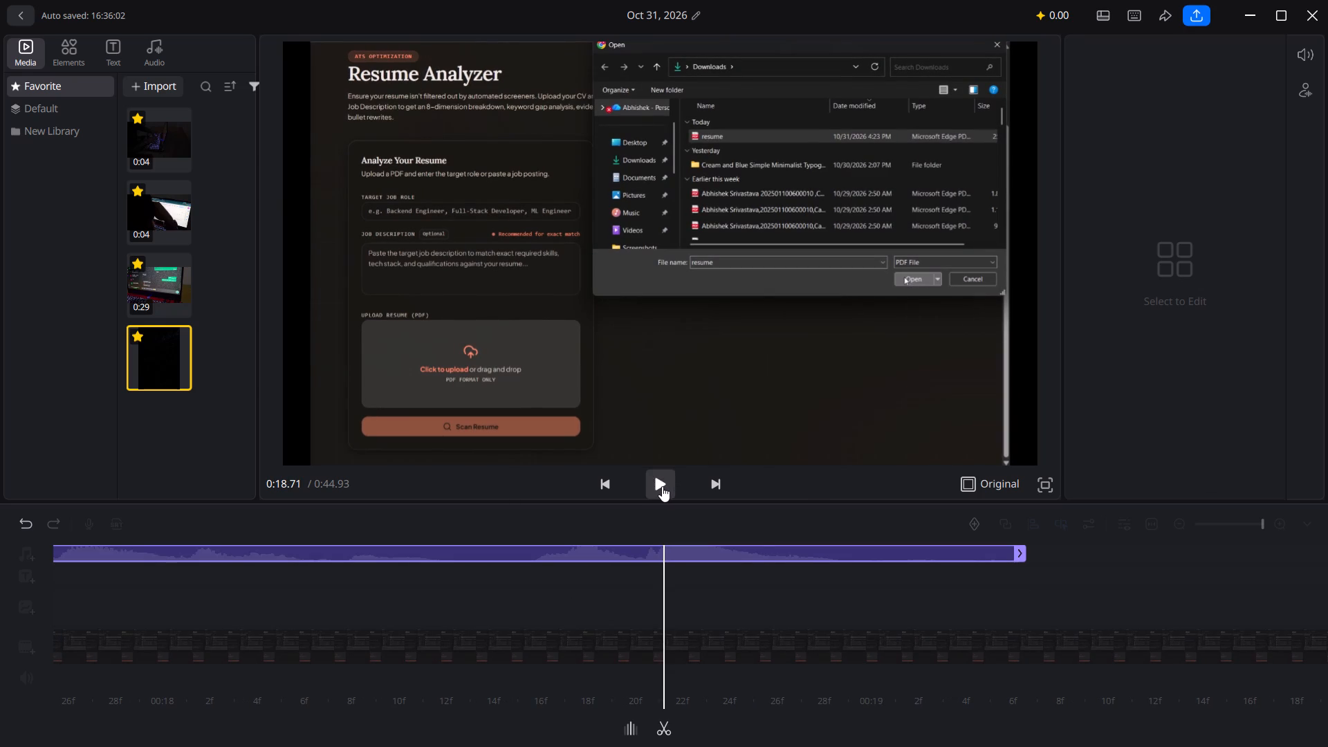
drag(662, 486, 533, 529)
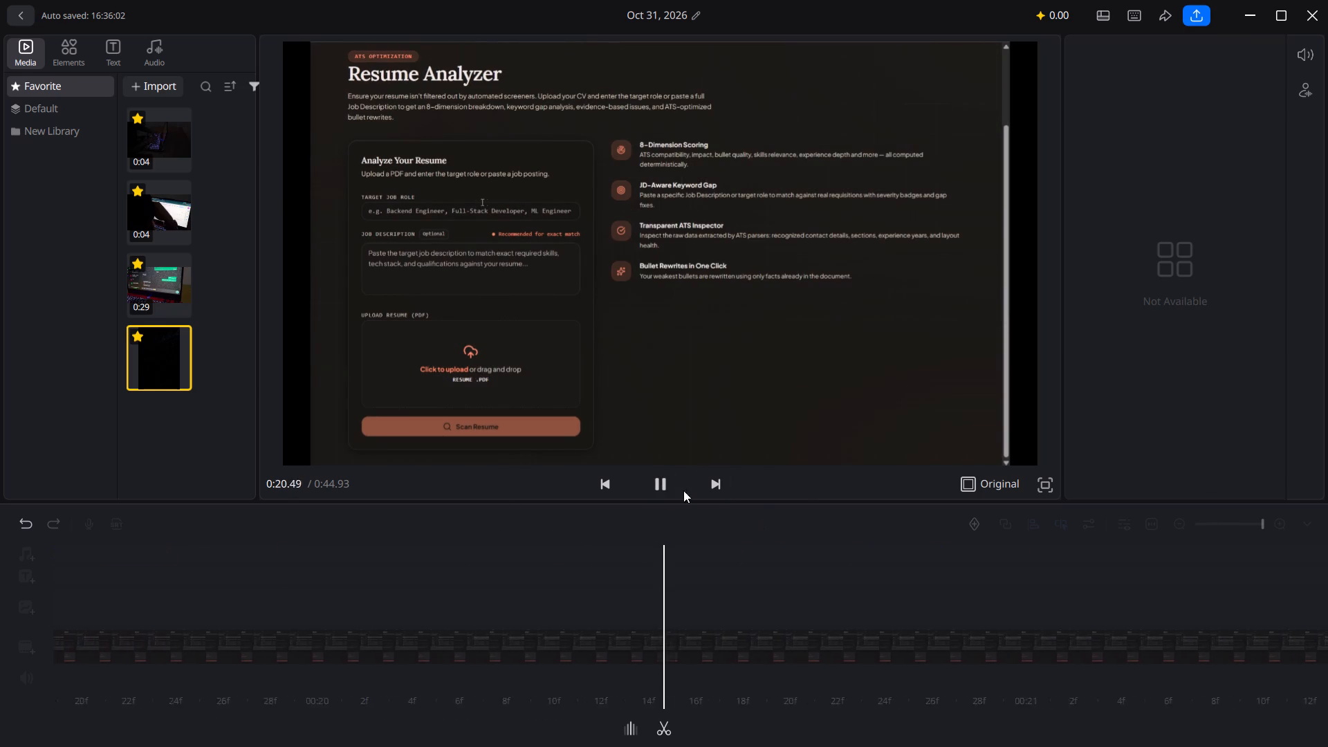
Stop playback and extend the end of the audio clip beyond the resume analyzer footage, to about 0:25 on the timeline.
drag(661, 486, 472, 638)
scroll(472, 638, right, 3)
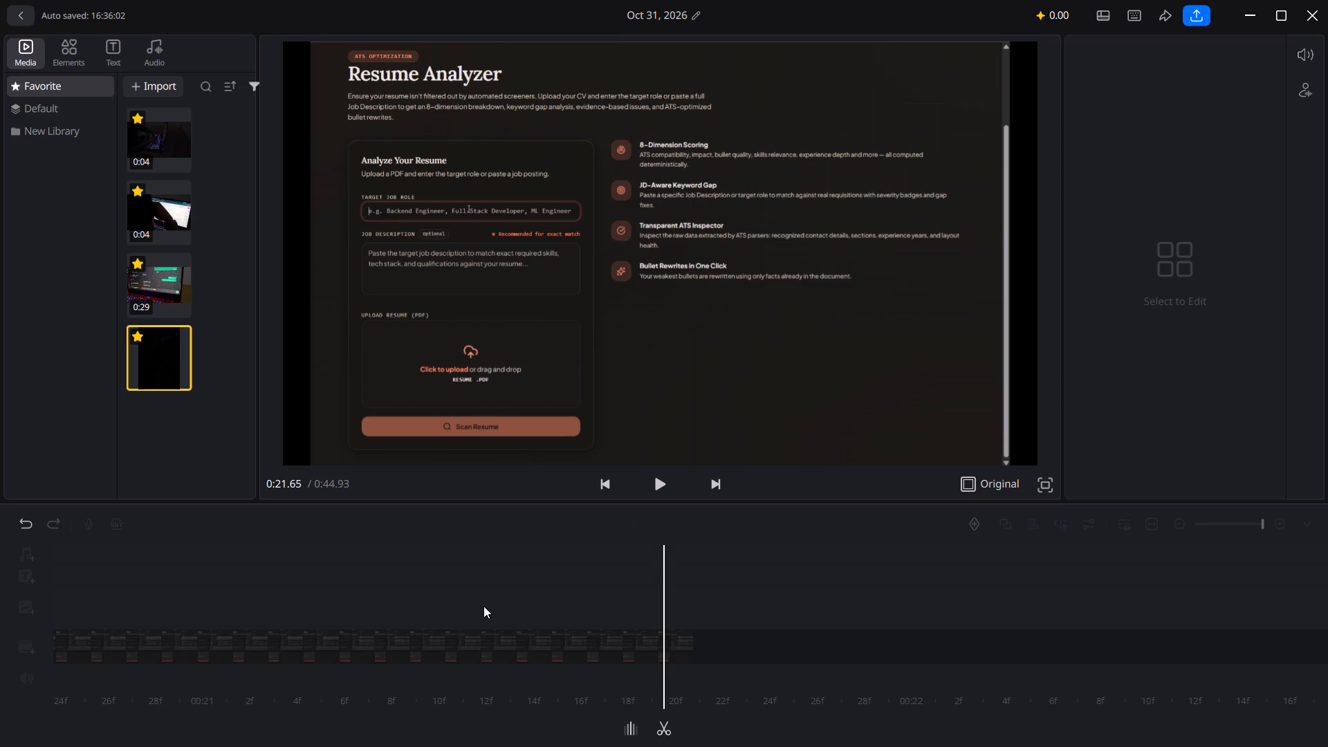
scroll(483, 606, right, 20)
scroll(483, 606, right, 6)
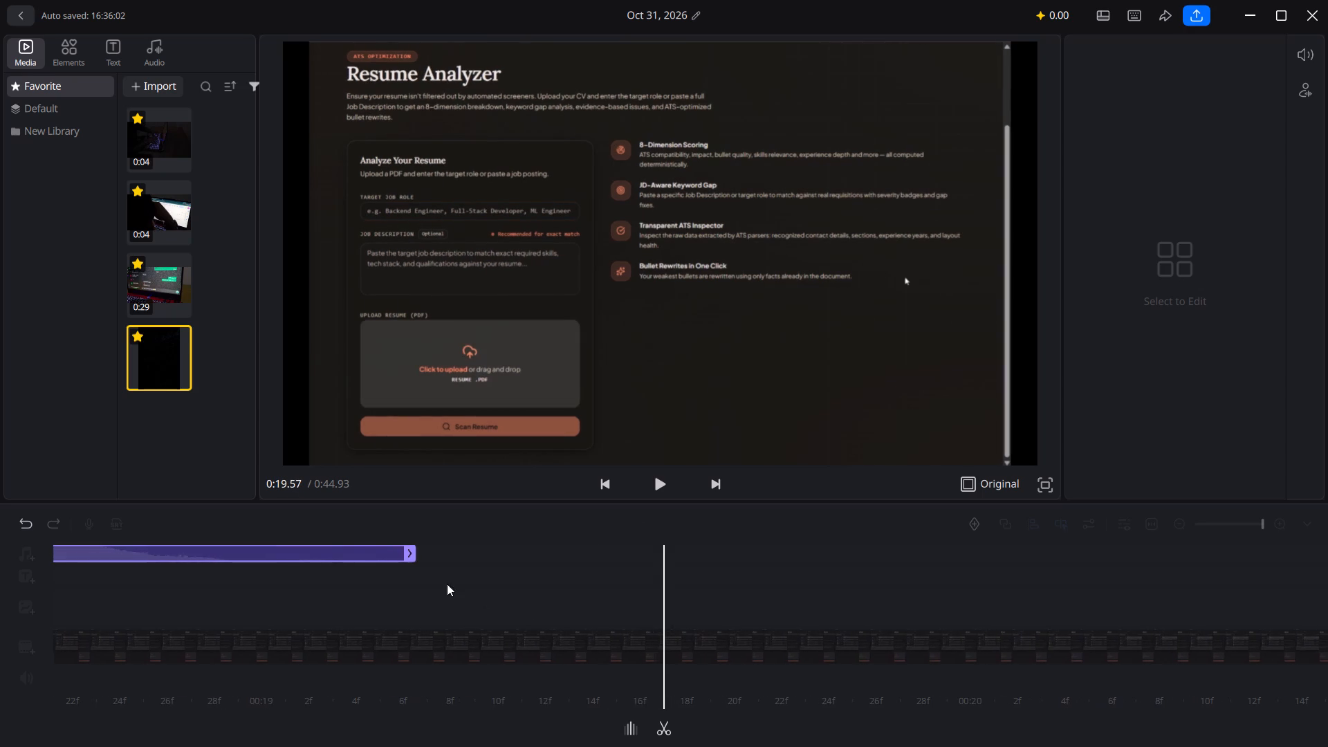
drag(408, 546, 818, 557)
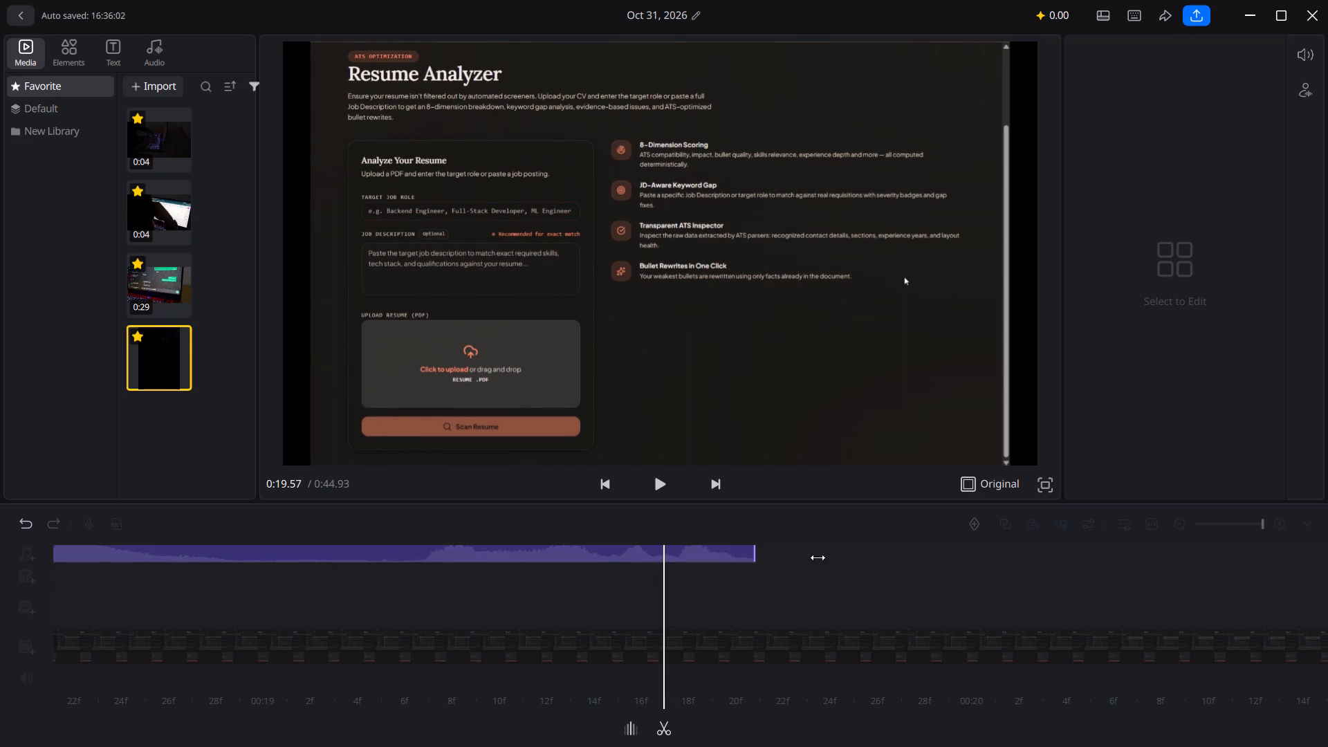
drag(818, 557, 1192, 582)
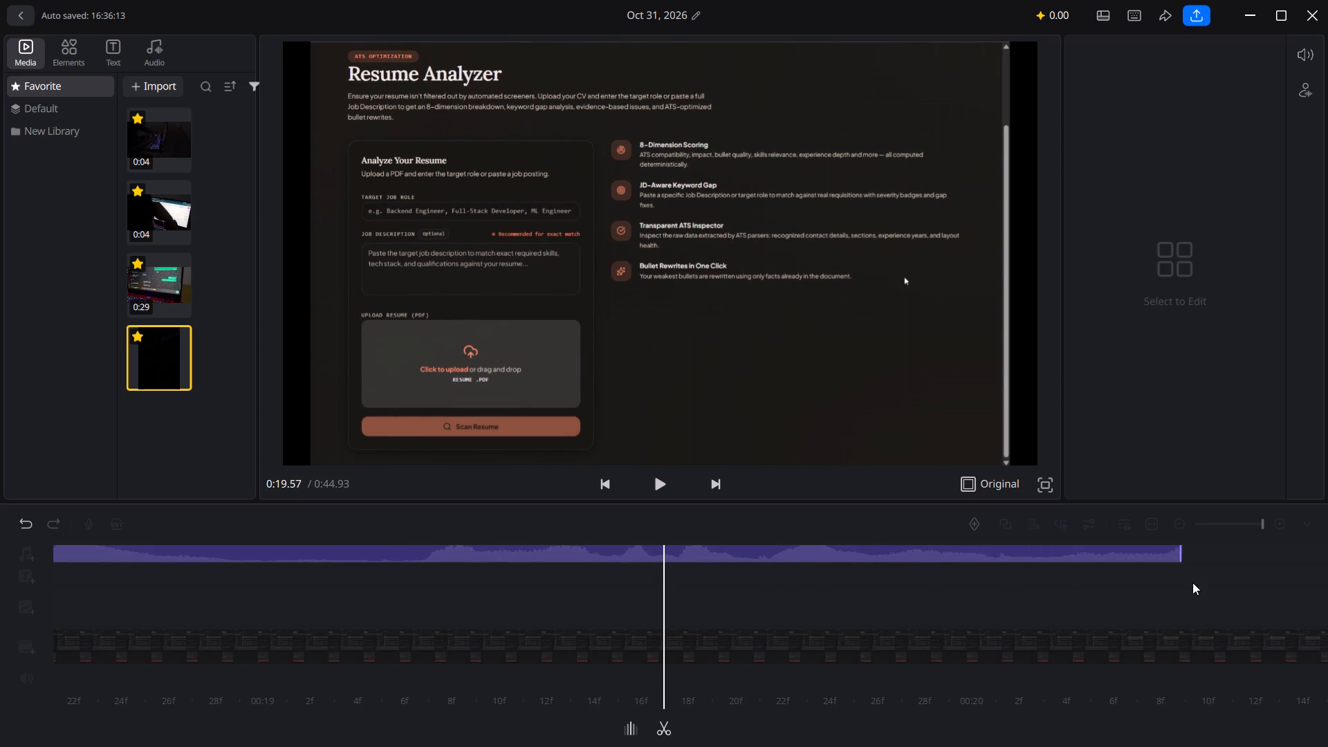
drag(1192, 582, 1327, 584)
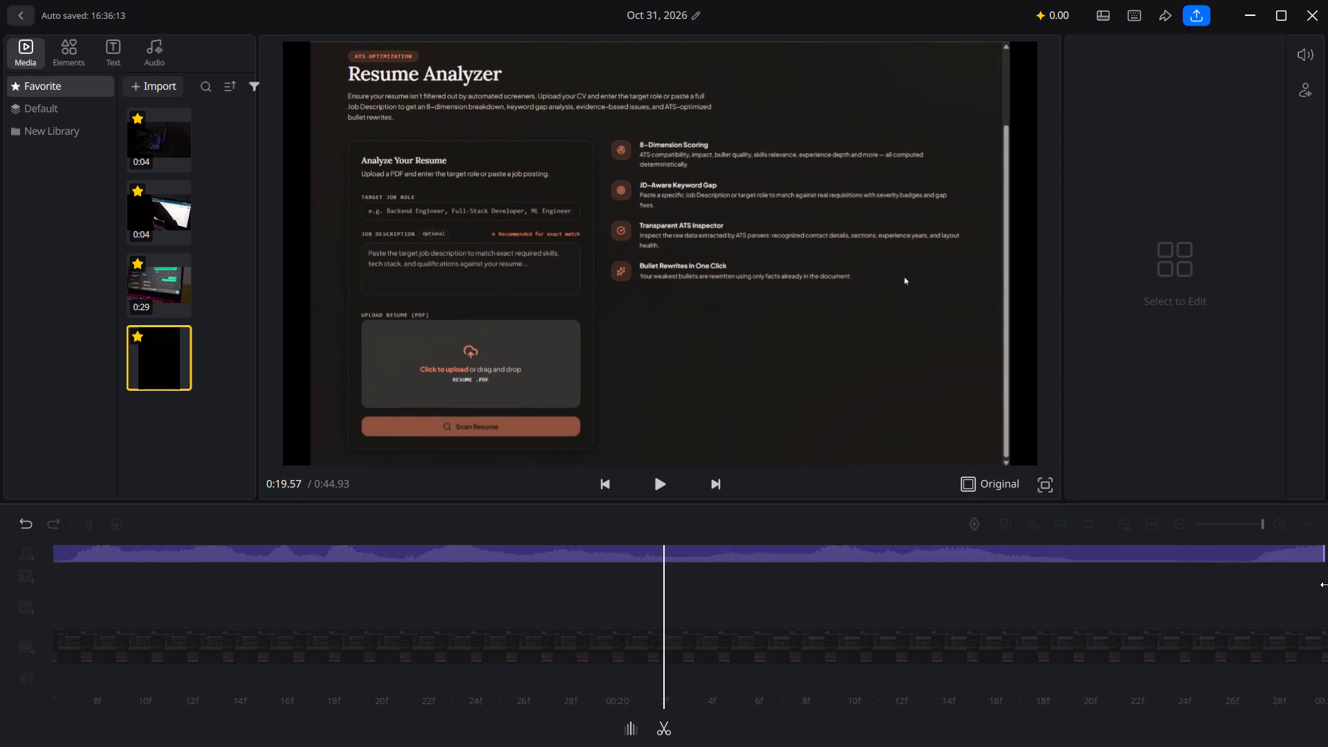
drag(1327, 584, 1327, 585)
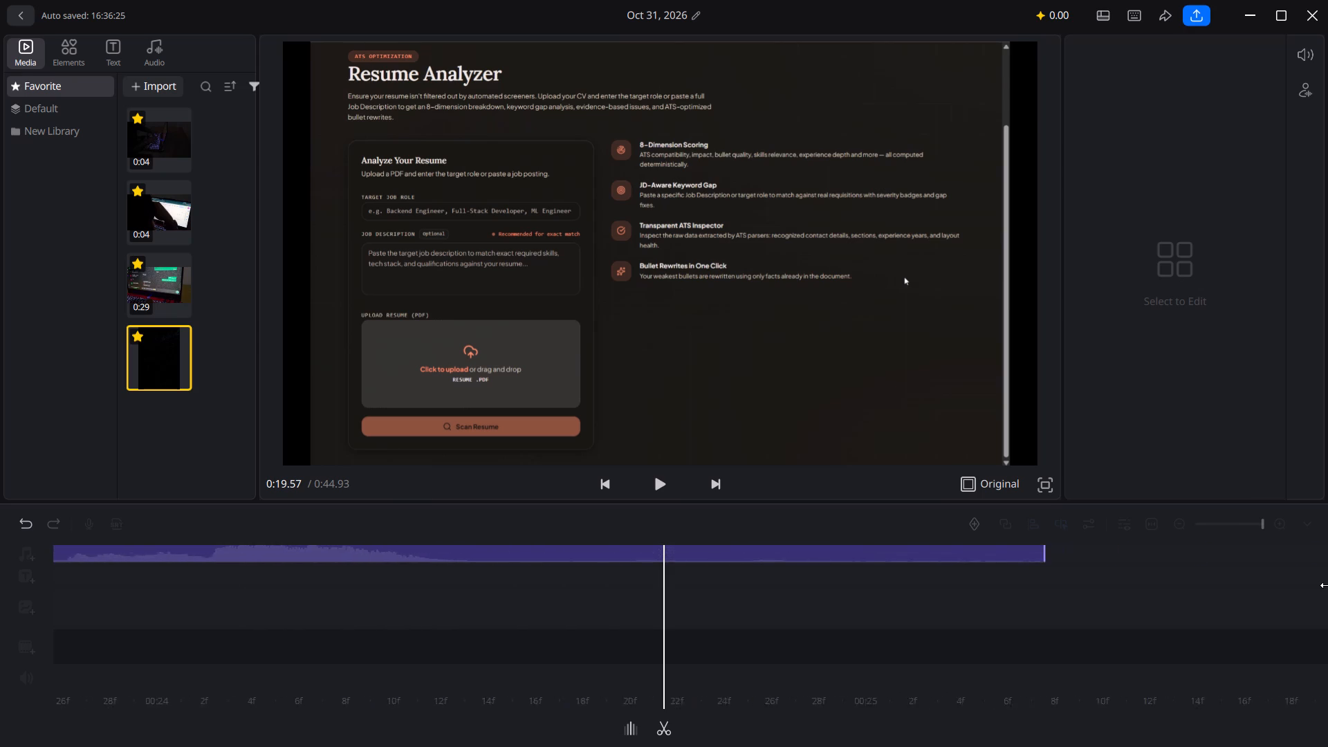
drag(1327, 585, 1327, 584)
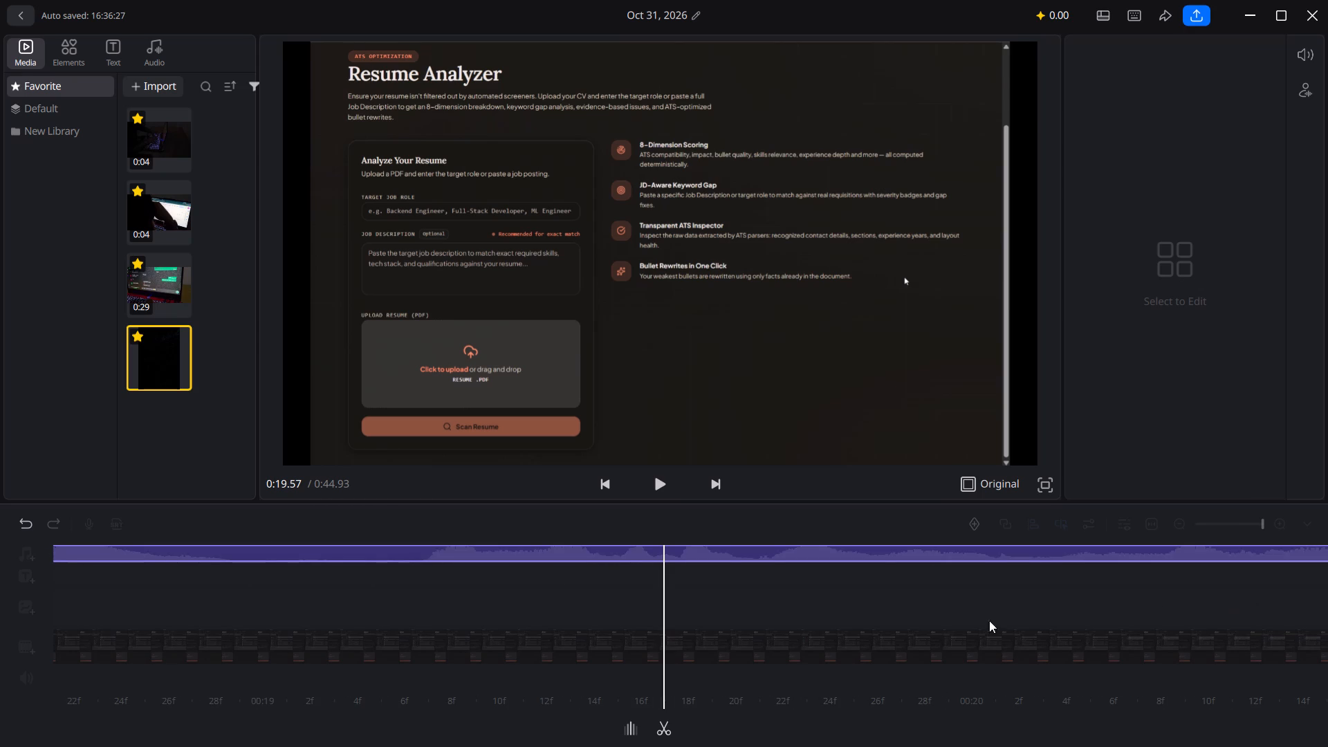
Go back through the timeline to about 0:12 and play the resume analyzer section to review it against the extended audio.
scroll(926, 618, right, 5)
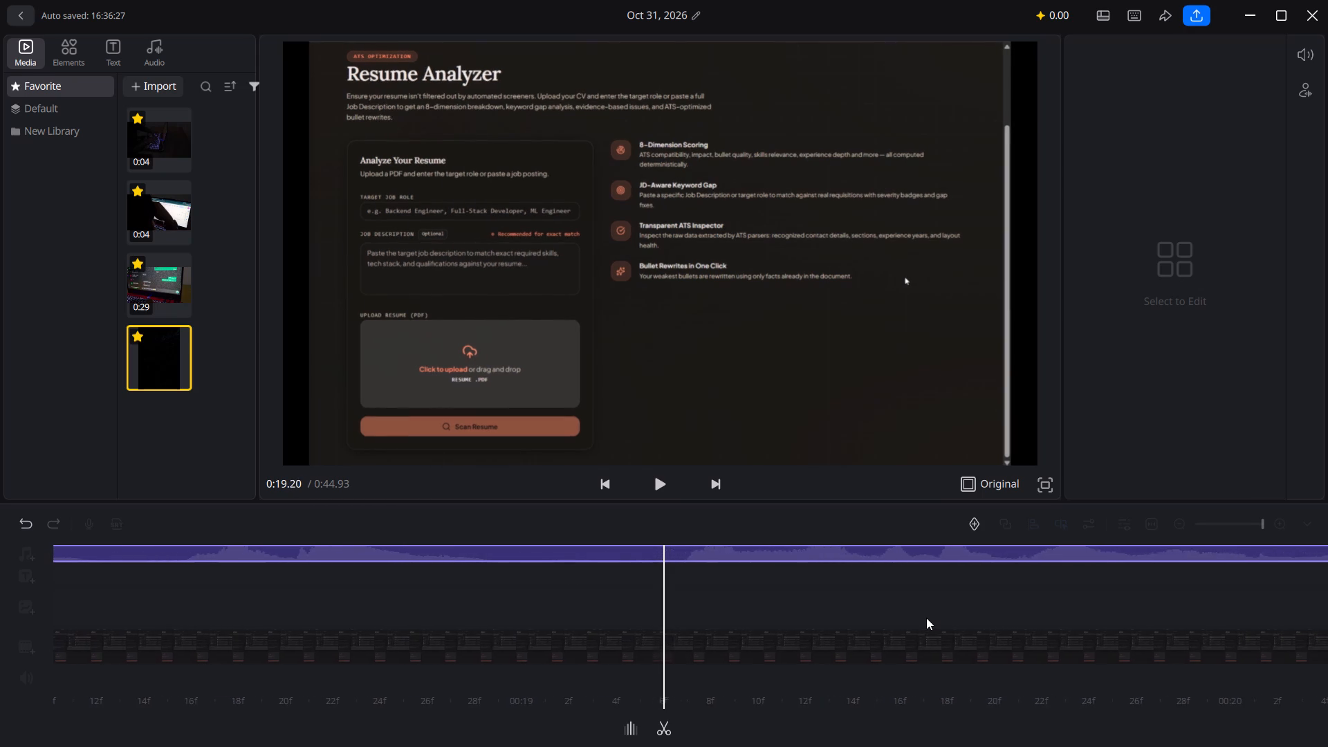
scroll(926, 618, right, 6)
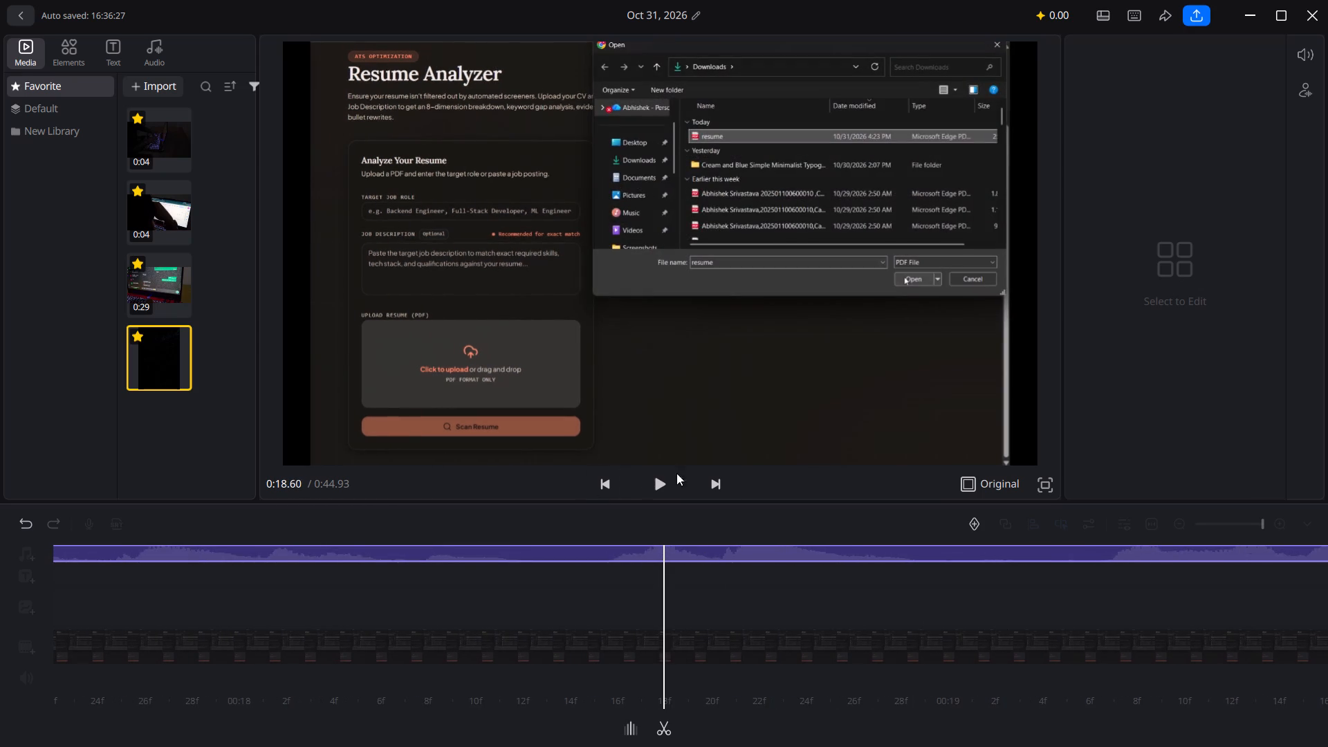
scroll(684, 575, right, 10)
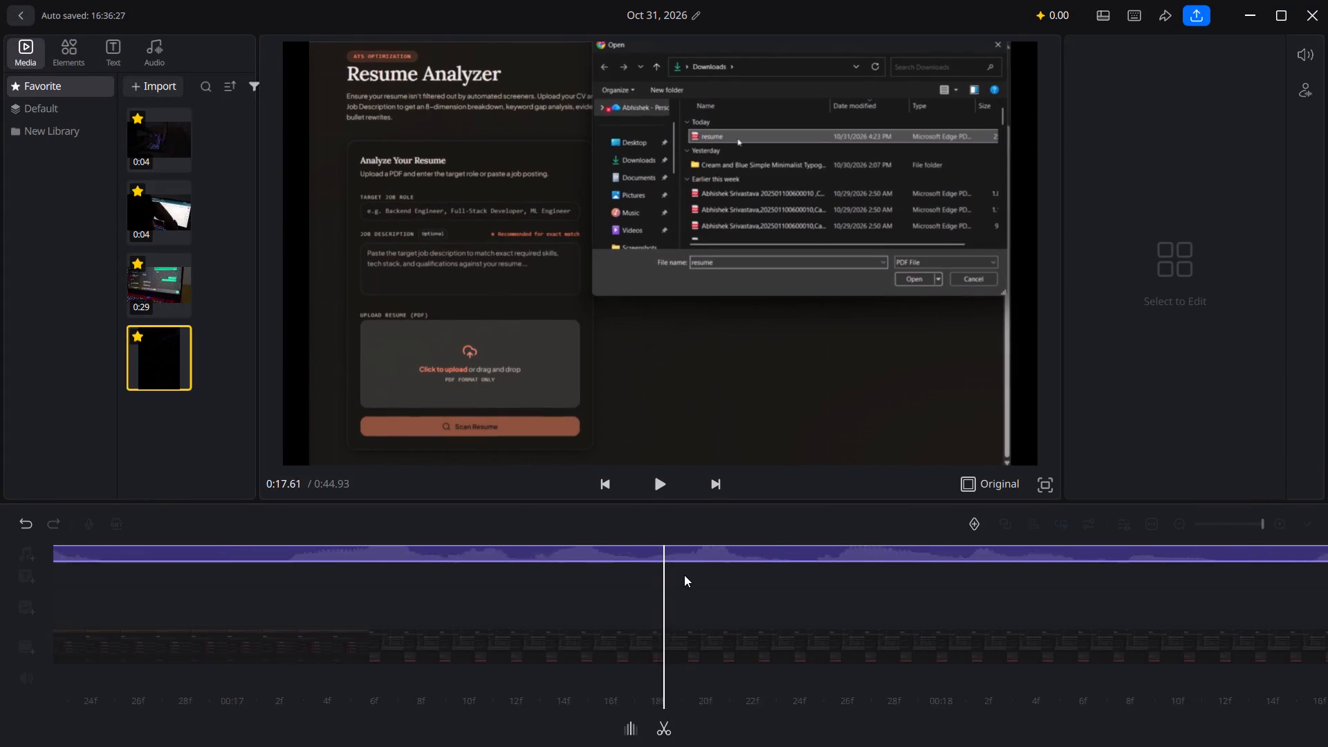
scroll(684, 575, right, 17)
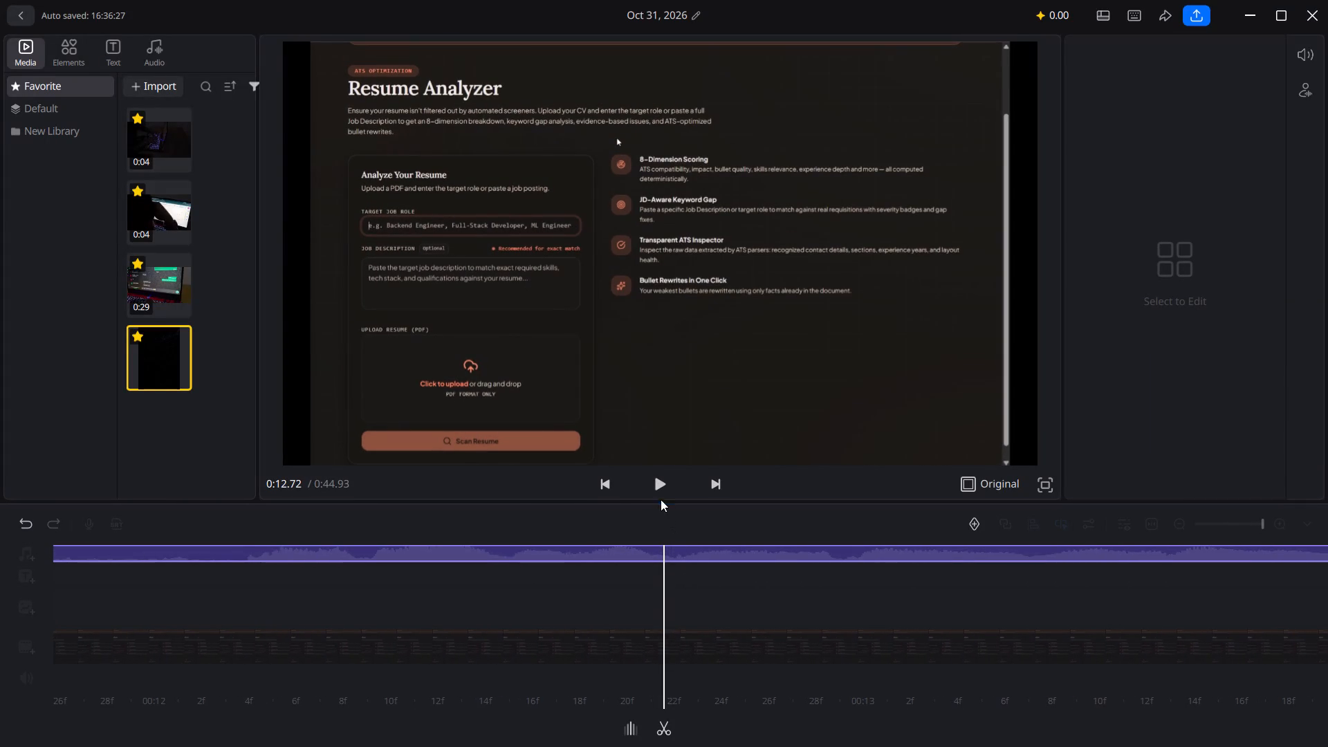
click(651, 488)
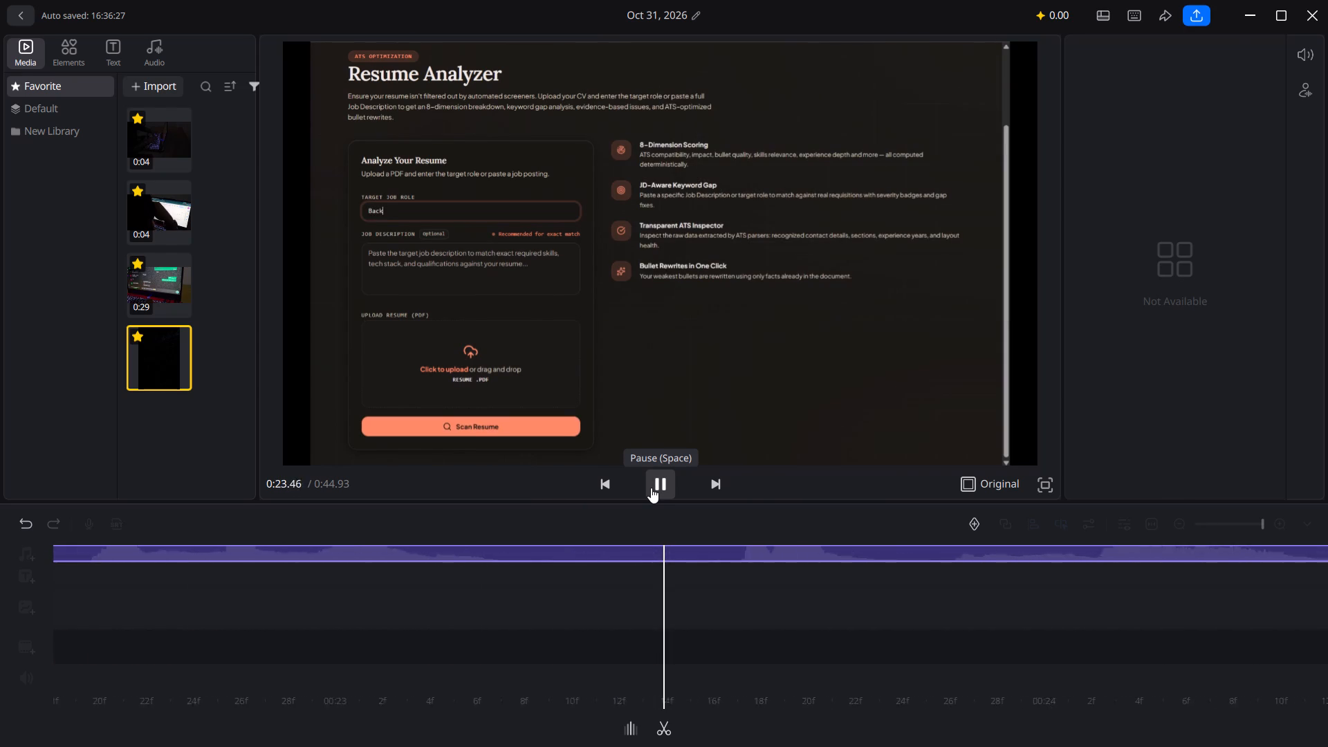
Stop playback, go back to about 0:11 and replay the change from the chat clip to the resume analyzer footage.
click(651, 488)
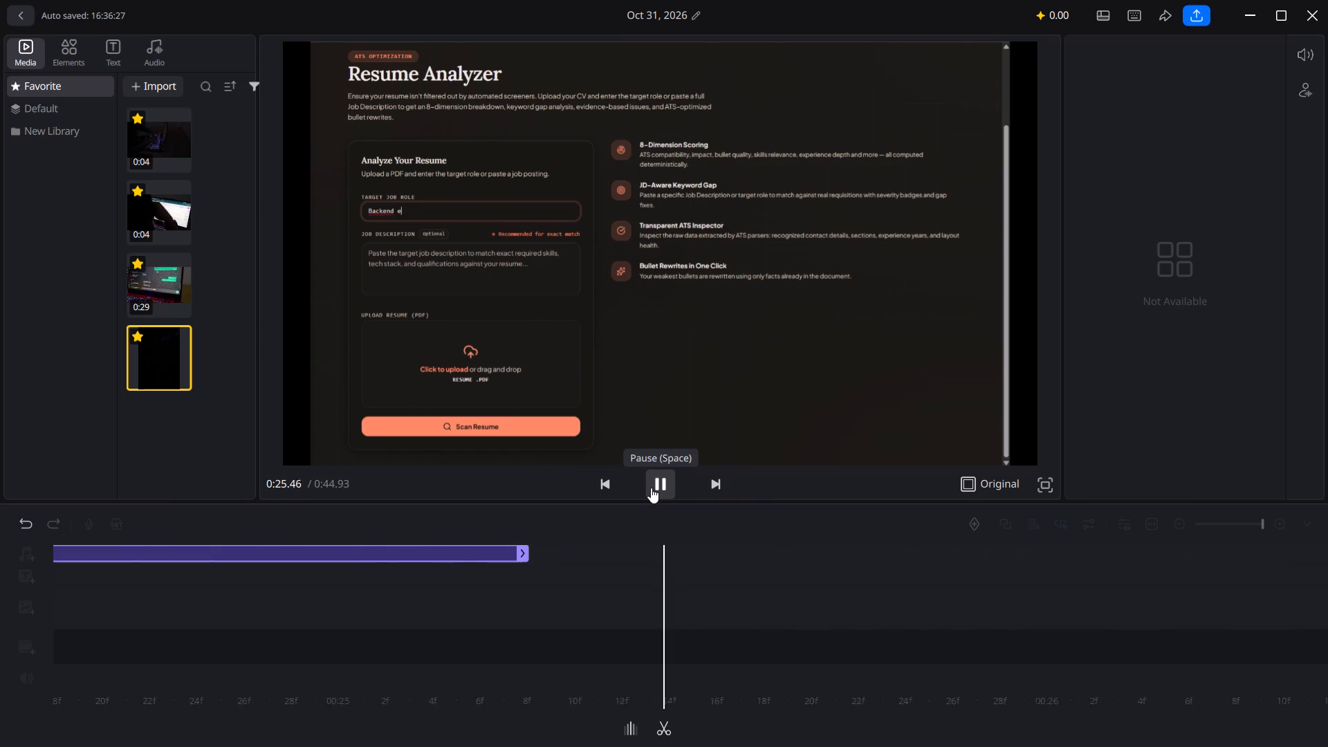
scroll(517, 591, right, 20)
scroll(517, 591, right, 6)
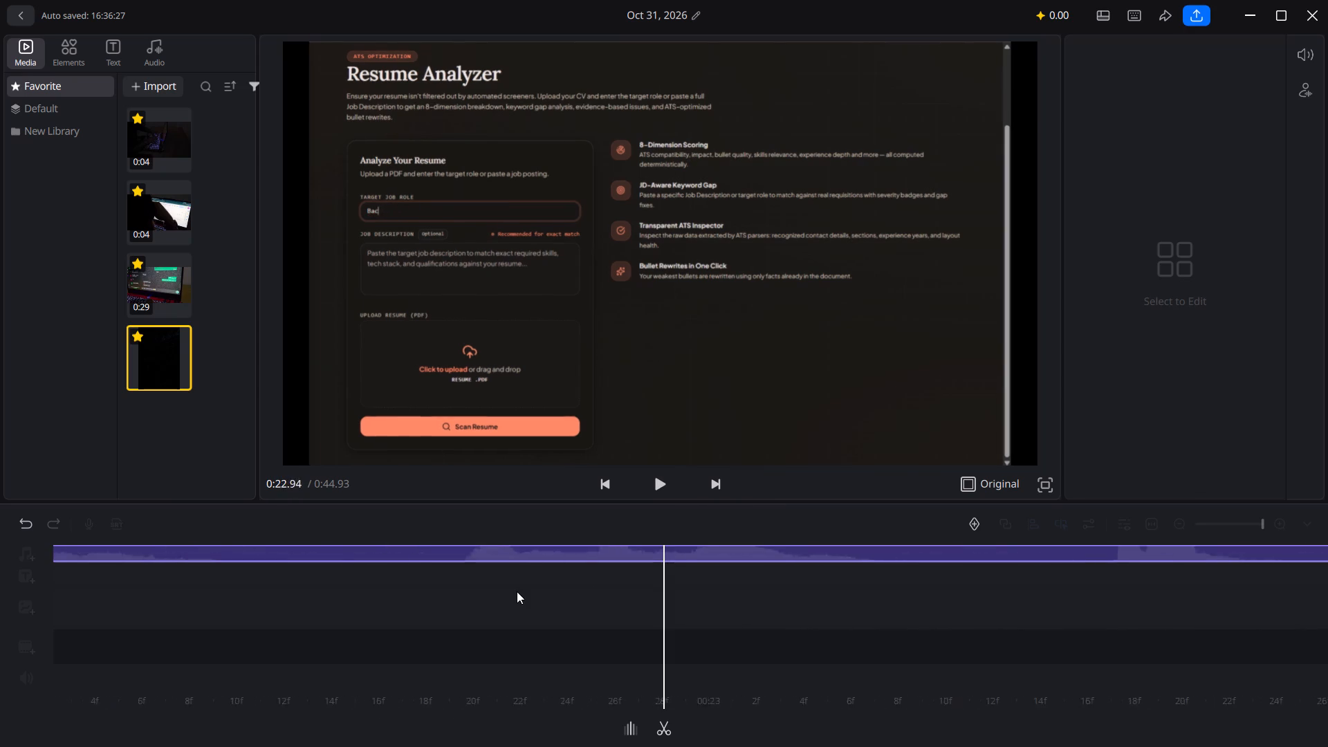
scroll(517, 591, right, 15)
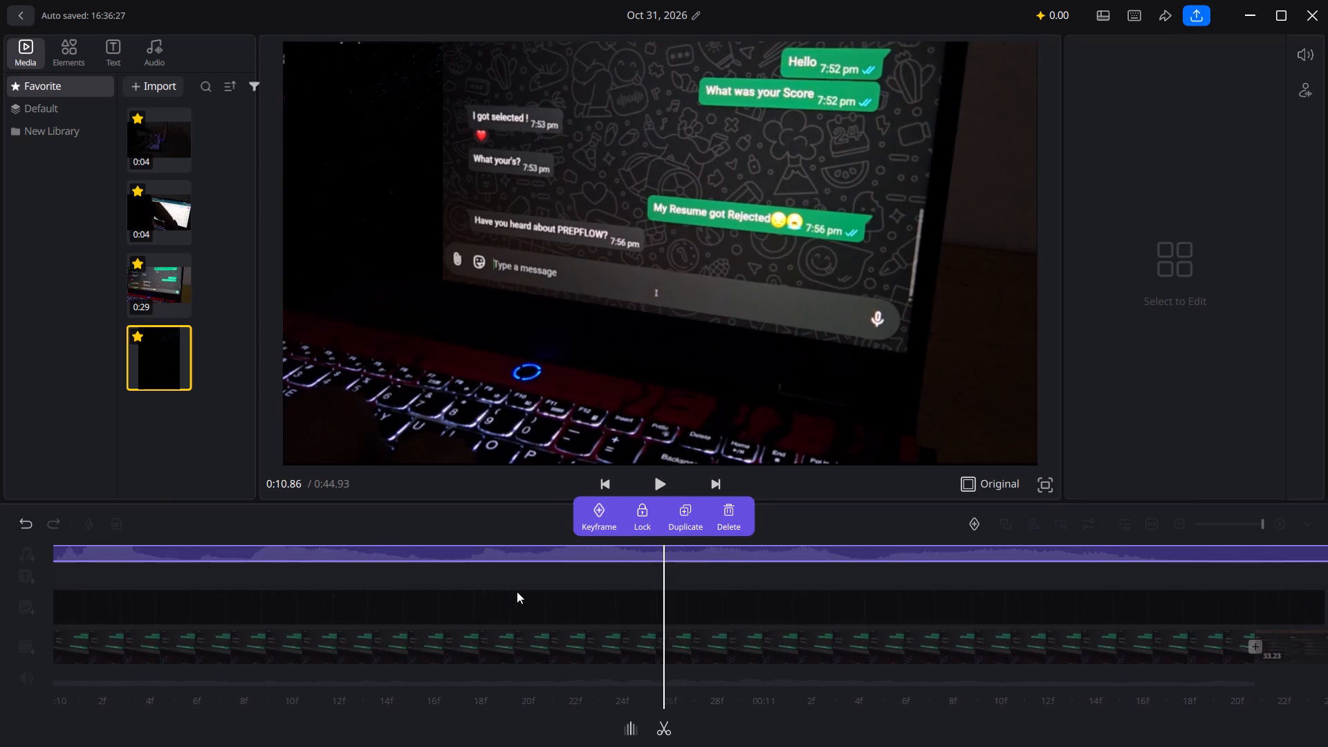
scroll(517, 591, right, 1)
click(666, 486)
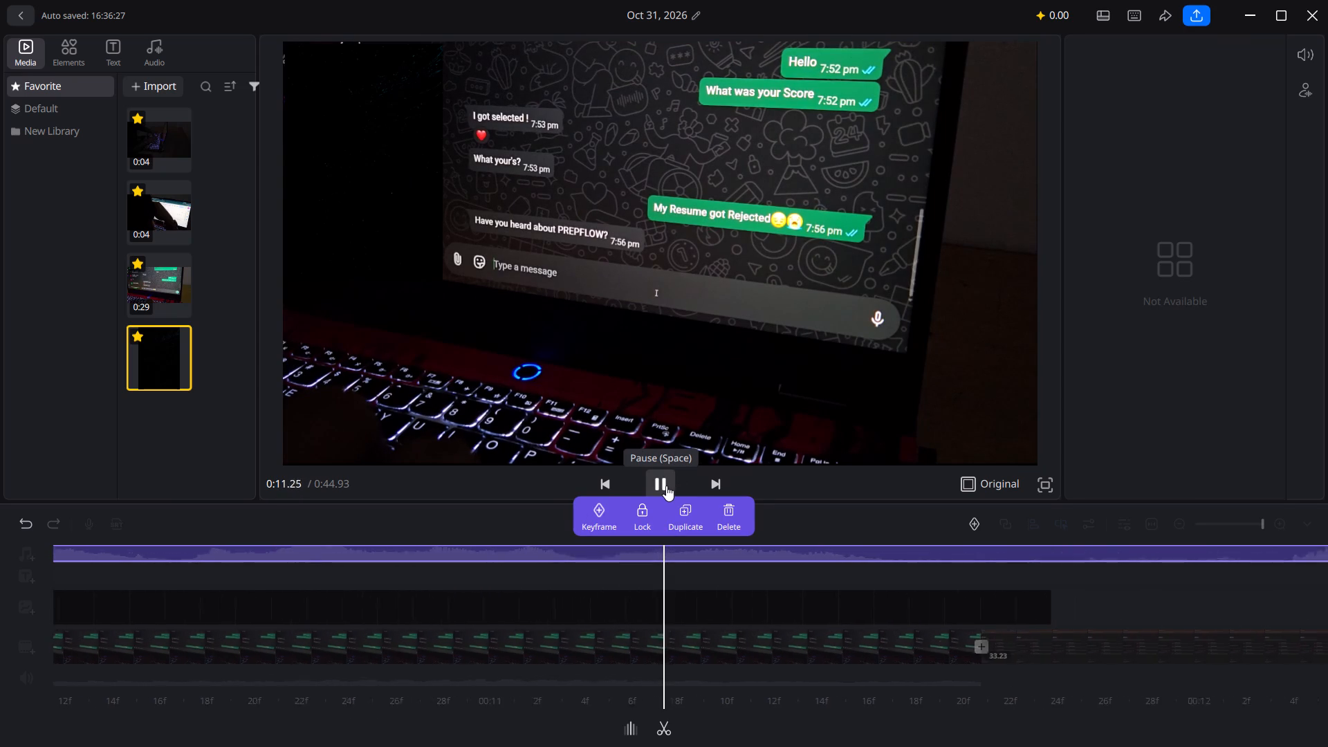
click(666, 486)
scroll(510, 546, right, 3)
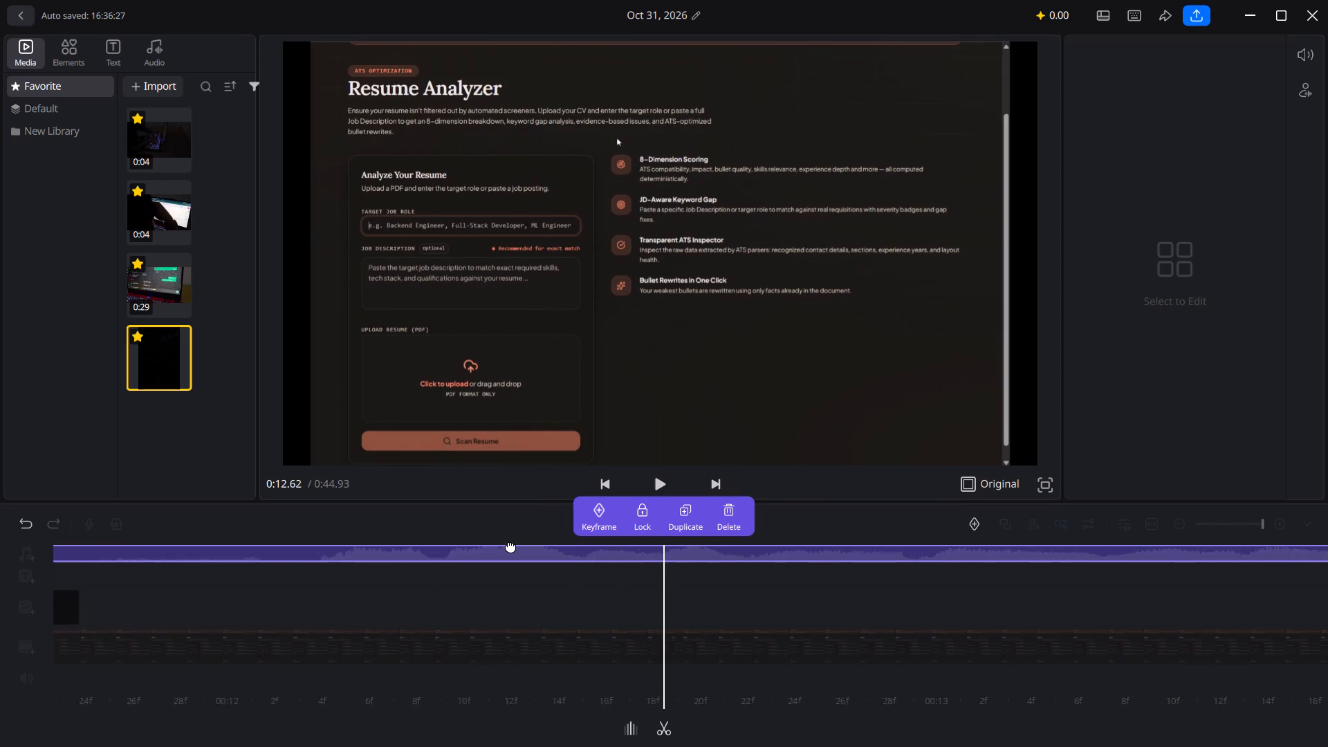
scroll(510, 546, right, 5)
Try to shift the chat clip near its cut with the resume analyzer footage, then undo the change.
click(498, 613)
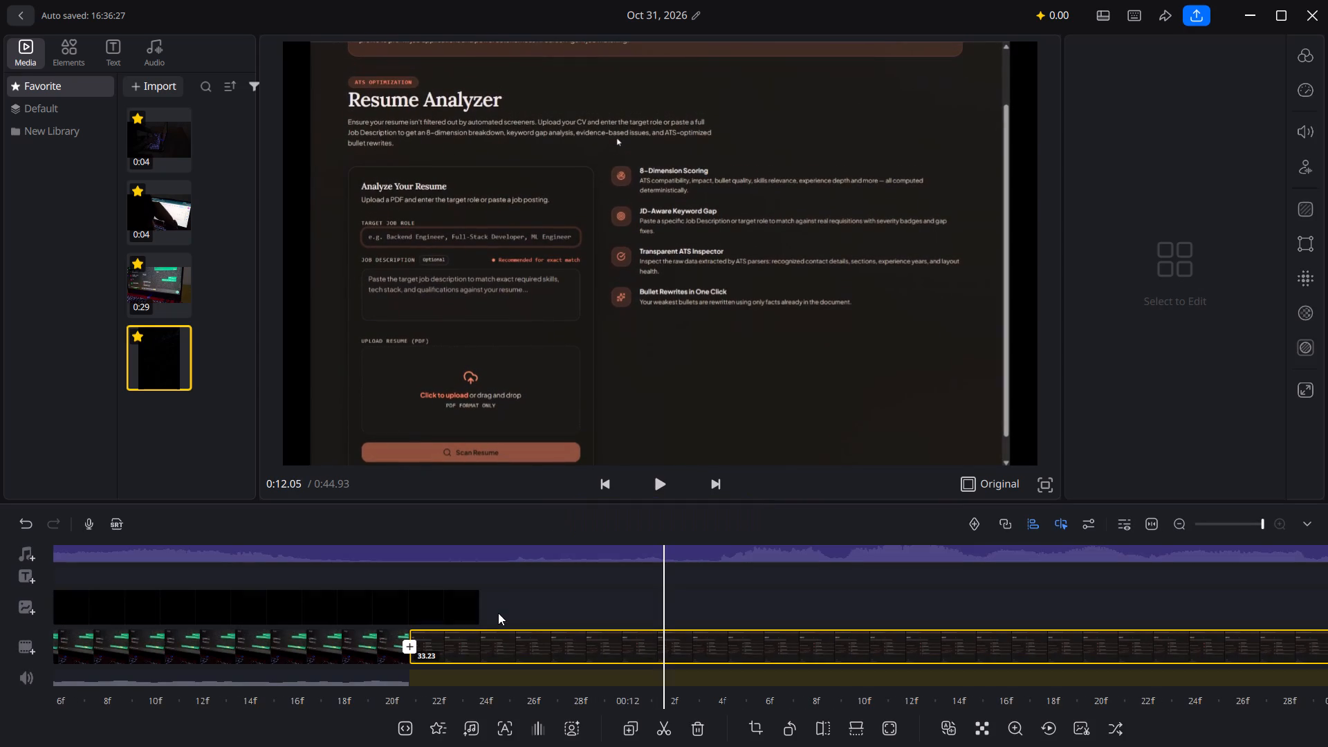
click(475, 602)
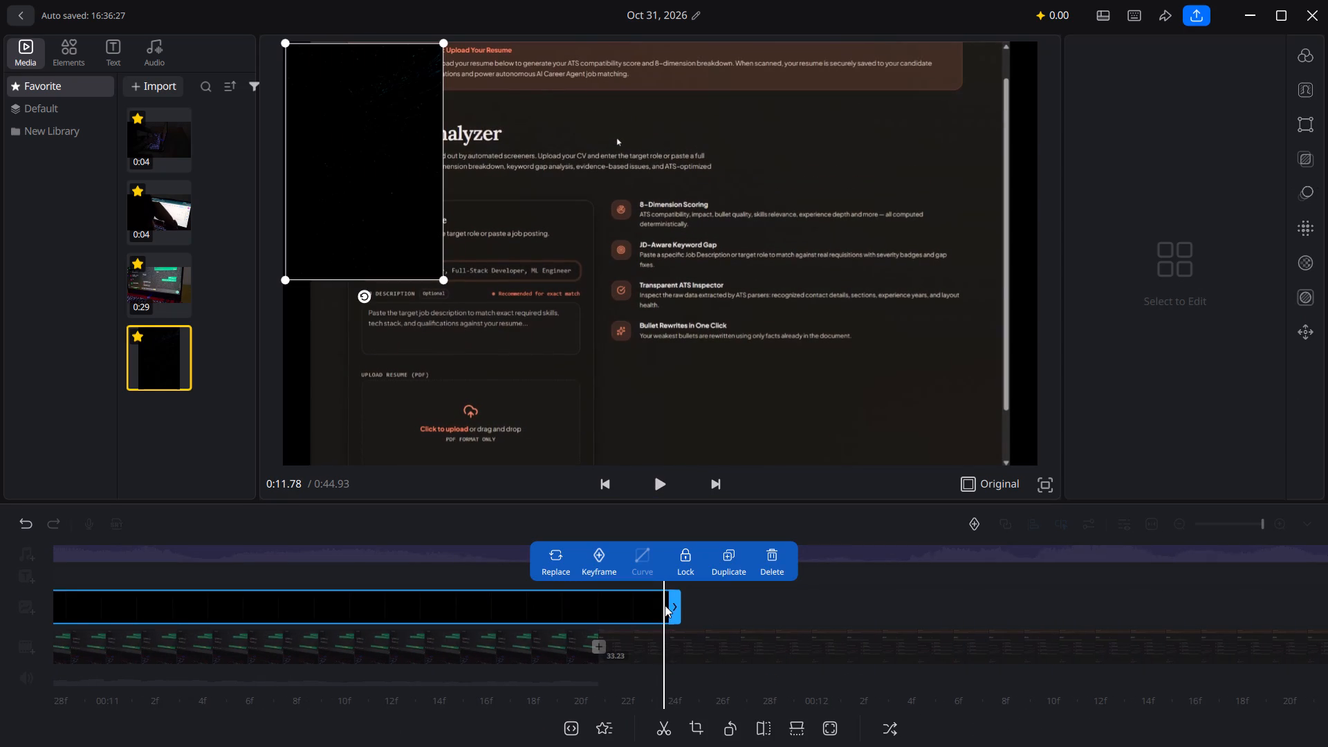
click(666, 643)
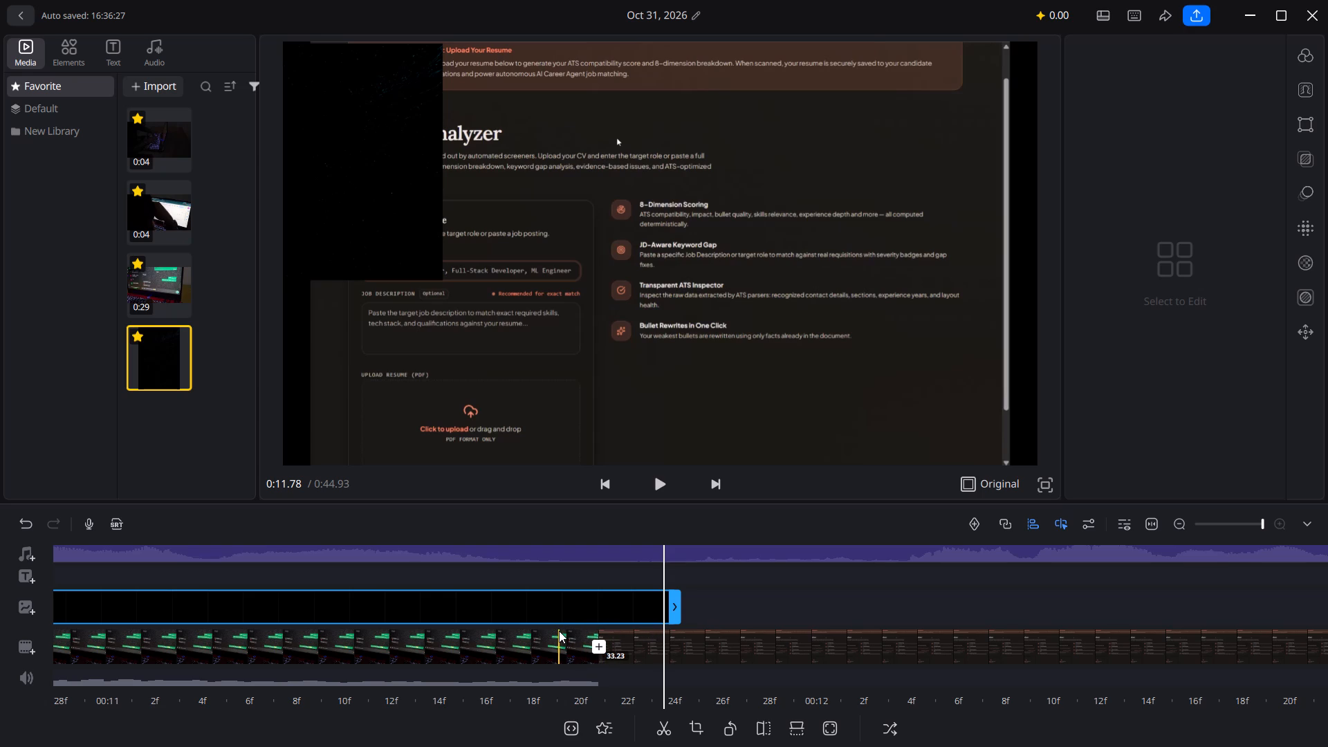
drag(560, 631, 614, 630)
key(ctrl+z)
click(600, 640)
Replay the chat clip into the resume analyzer footage from progressively earlier points, back to about 0:08, checking the voice audio against it.
scroll(609, 565, right, 5)
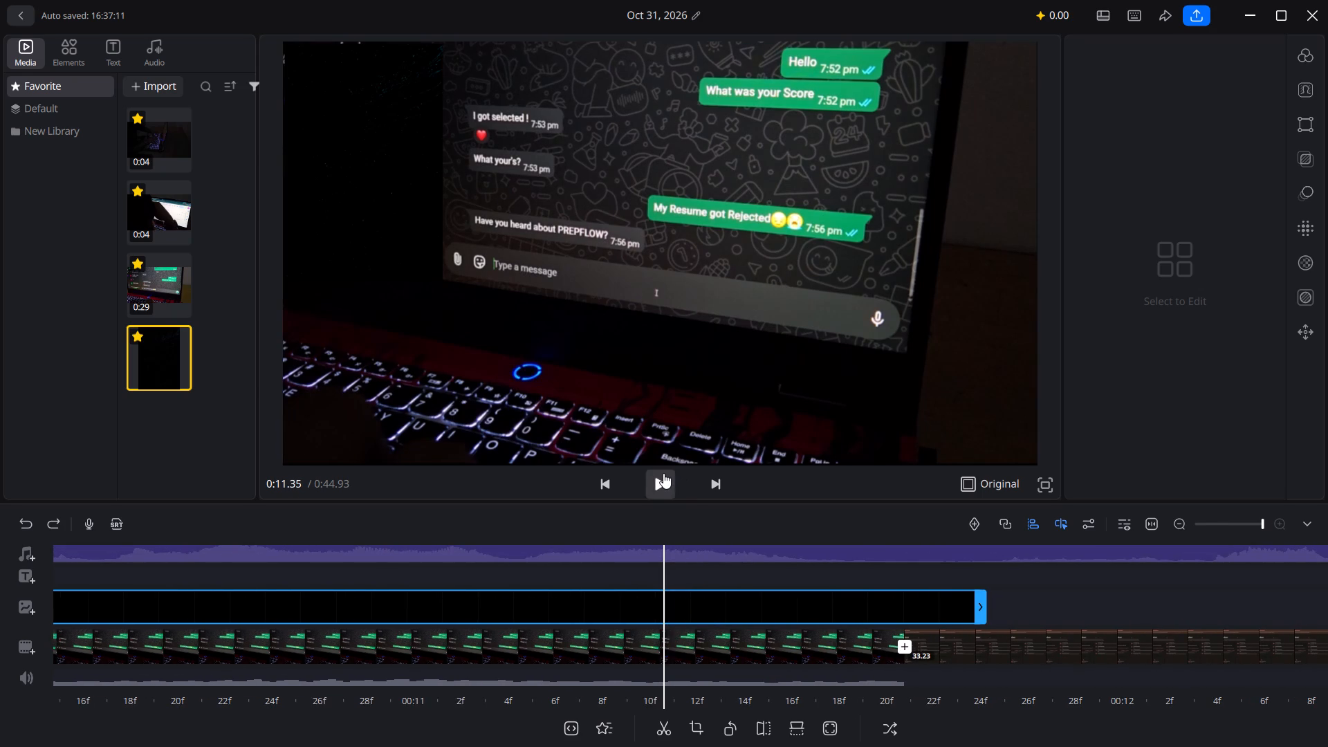
click(663, 473)
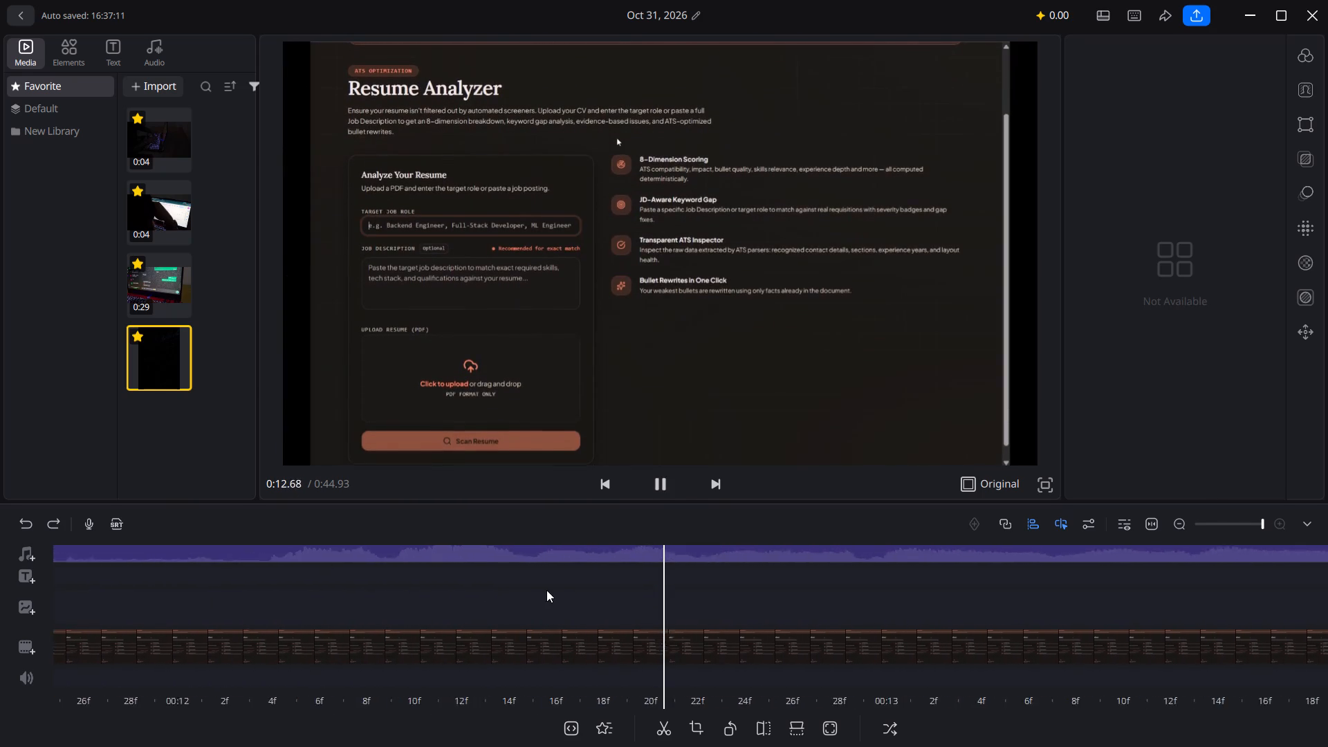
scroll(546, 590, right, 11)
scroll(546, 590, right, 19)
scroll(546, 590, right, 3)
click(658, 488)
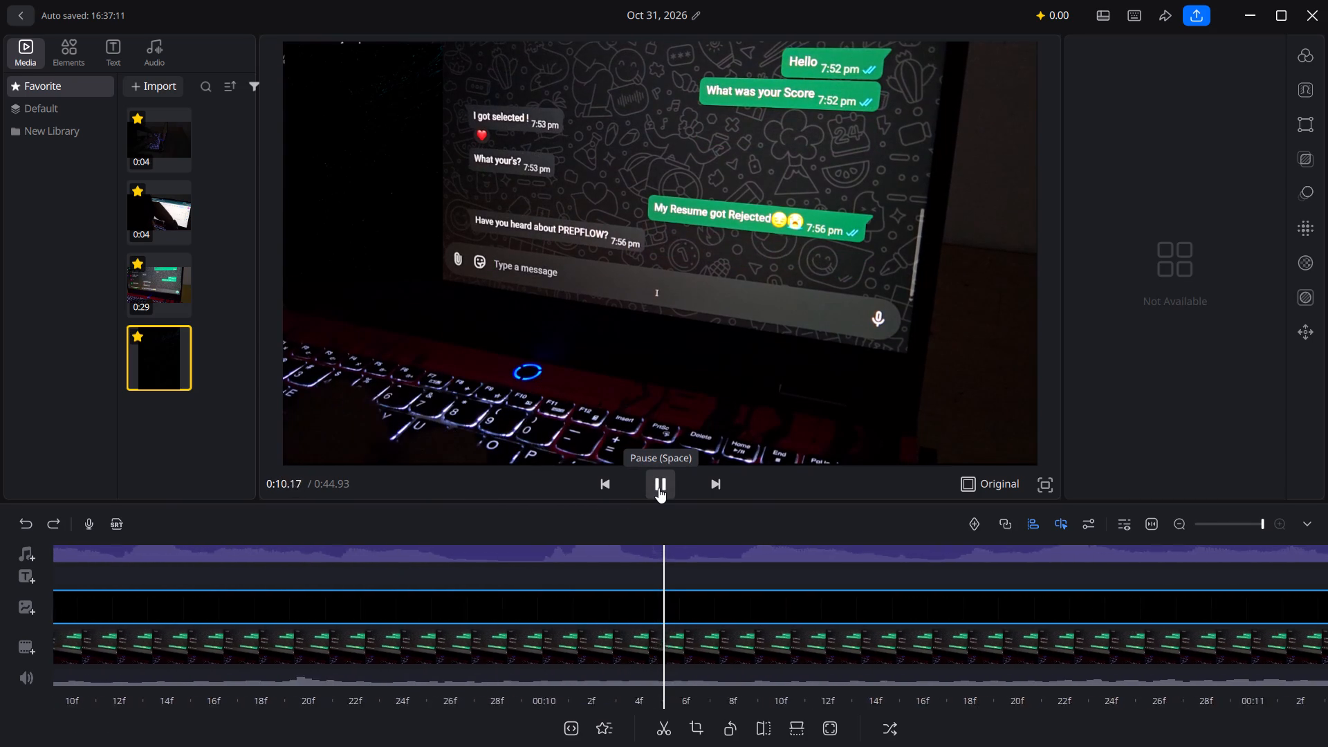
click(658, 488)
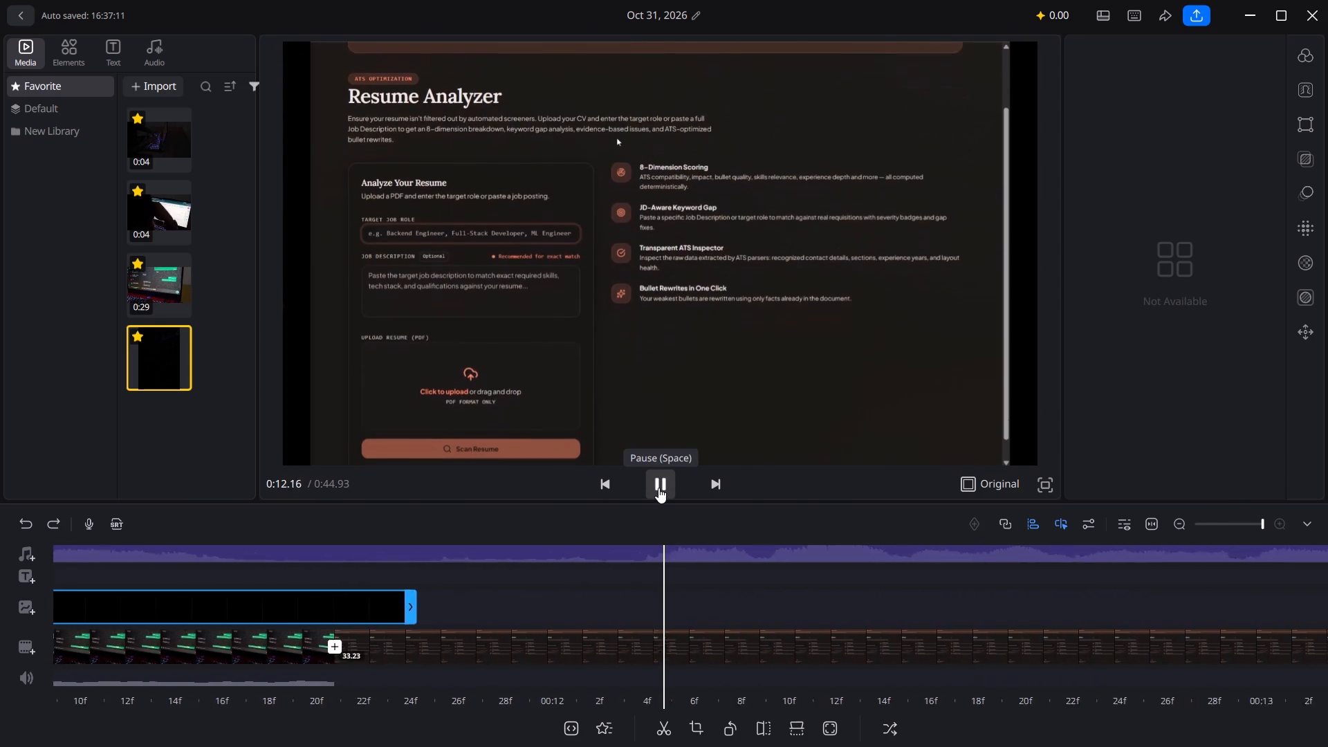
scroll(554, 583, right, 13)
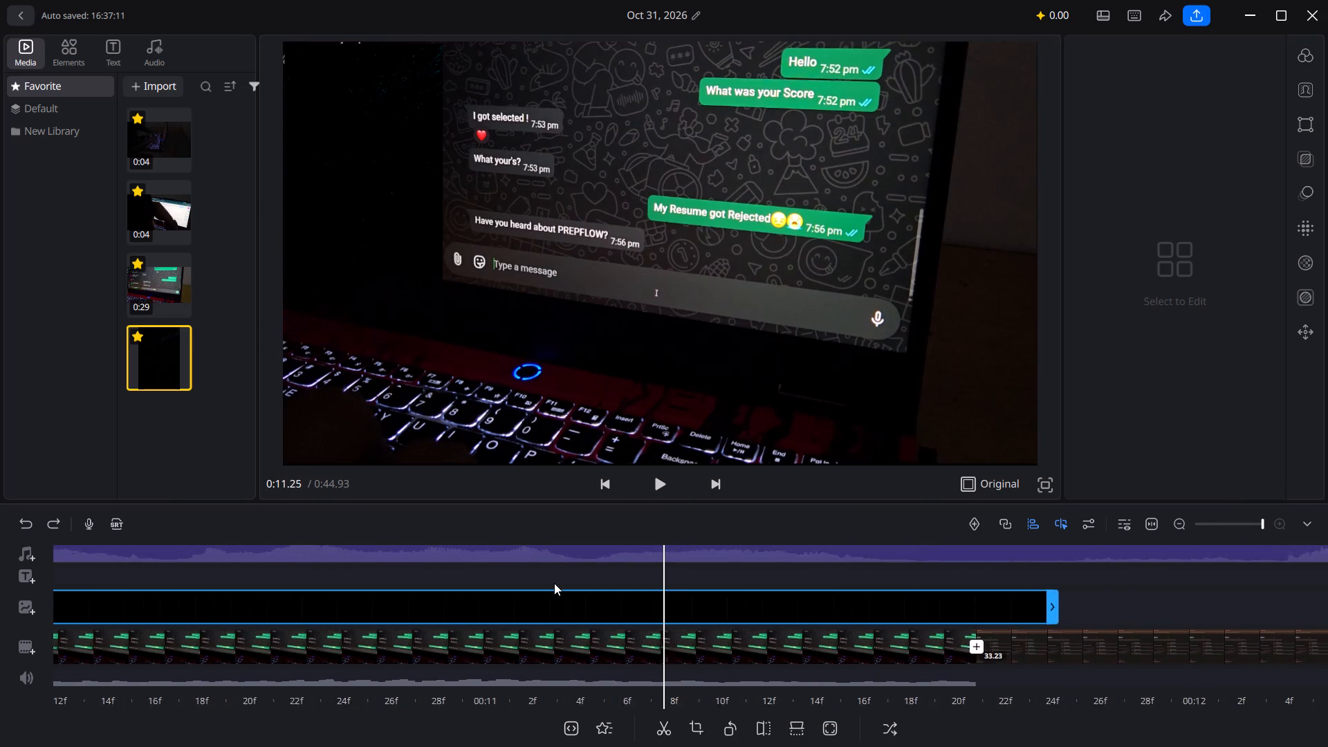
scroll(554, 583, right, 20)
scroll(554, 583, right, 6)
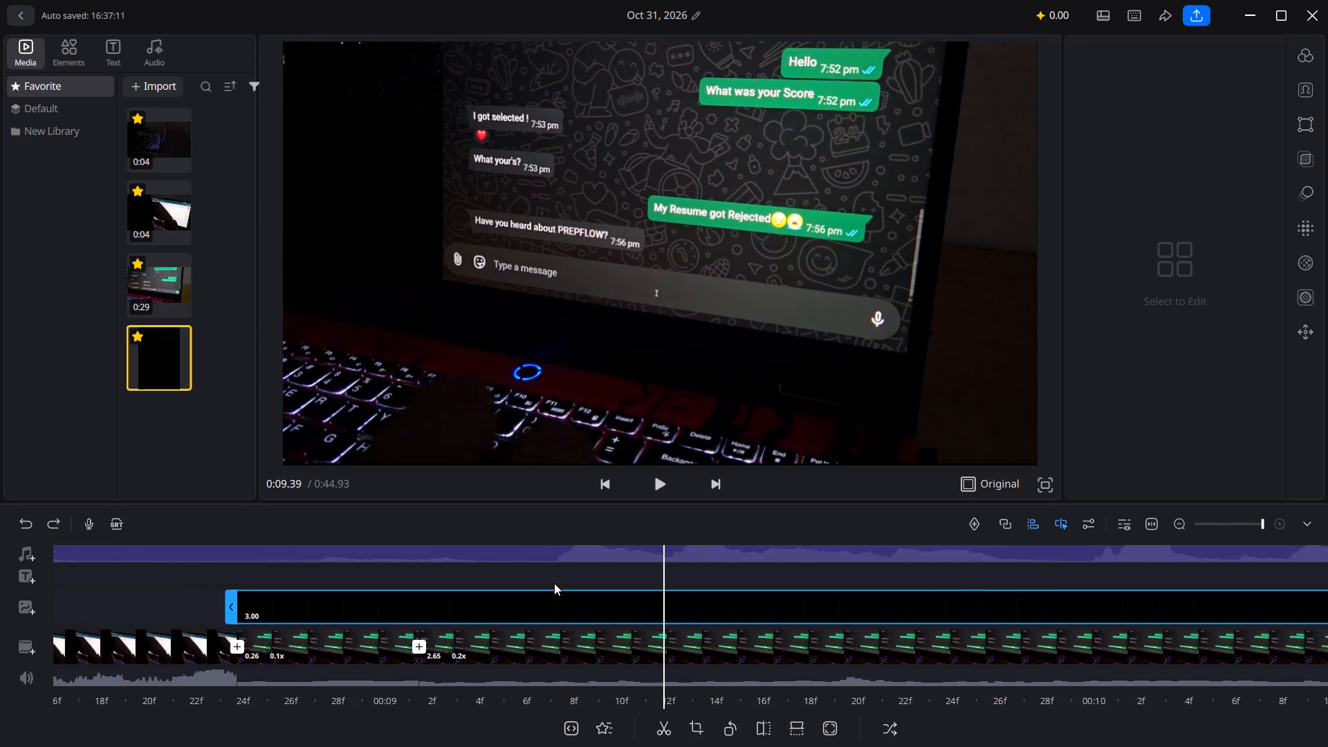
scroll(554, 583, right, 6)
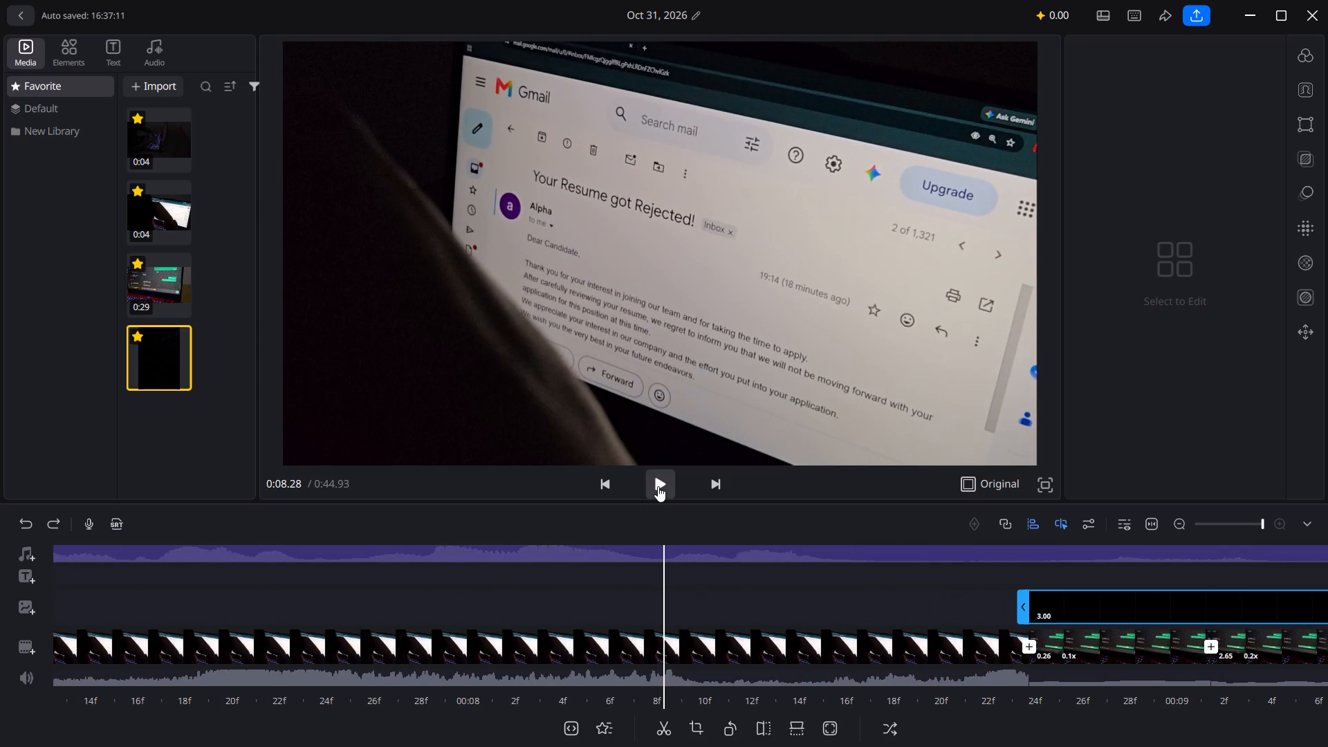
click(658, 486)
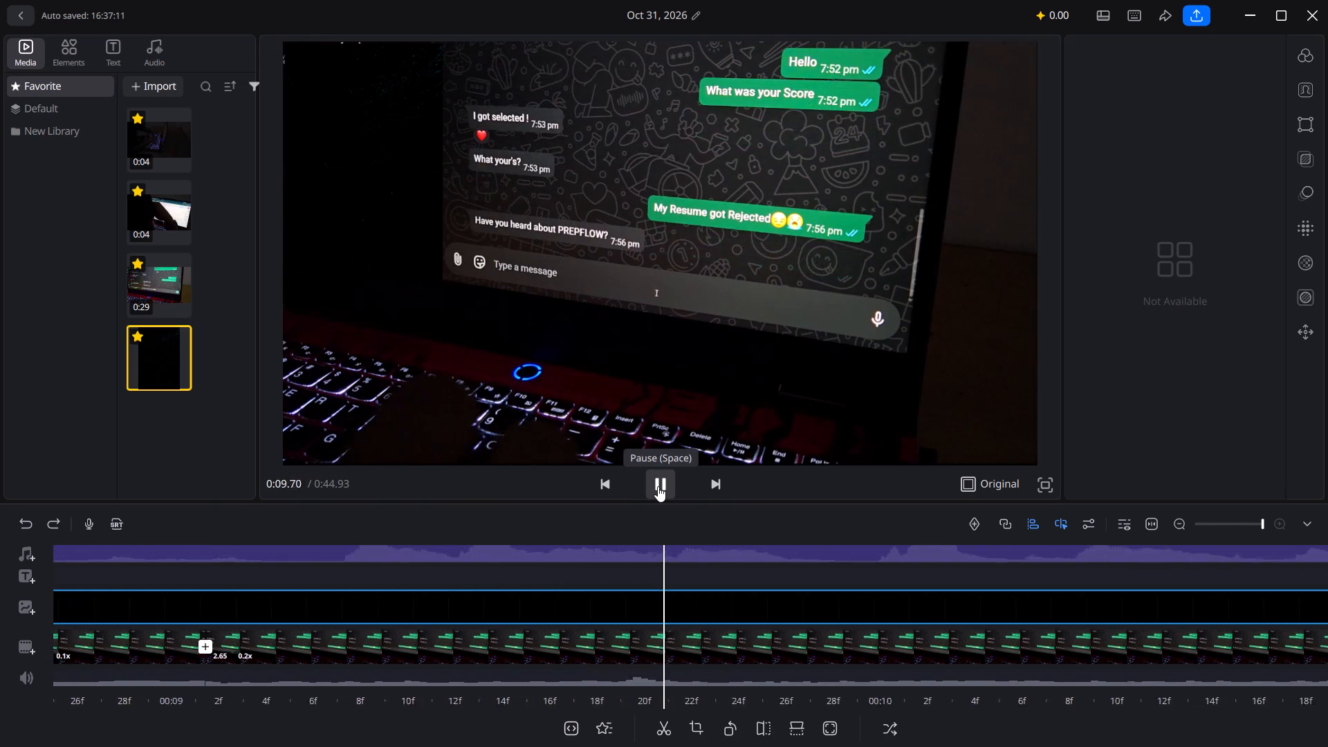
click(658, 486)
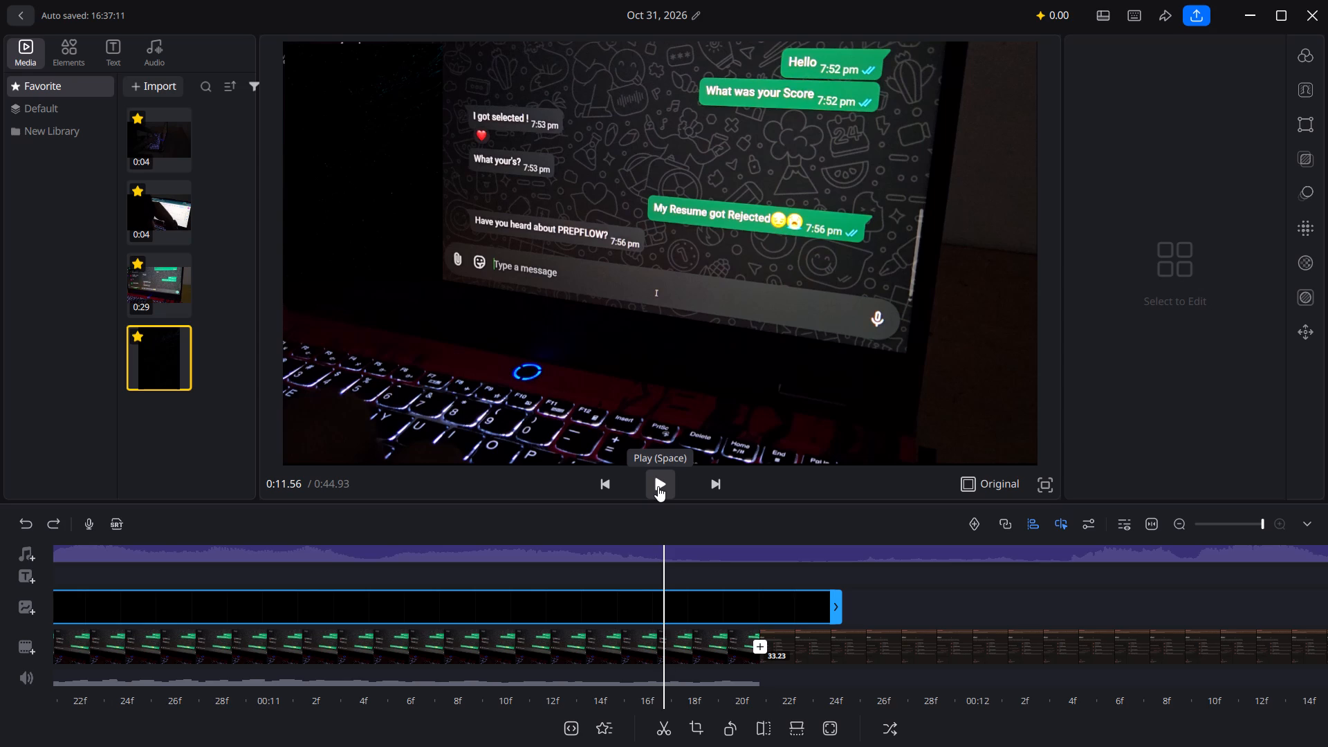
Replay from the rejection email into the chat clip to check the voice timing, and bring the playhead to about 0:10.3.
scroll(658, 486, right, 8)
scroll(592, 588, right, 16)
scroll(592, 588, right, 8)
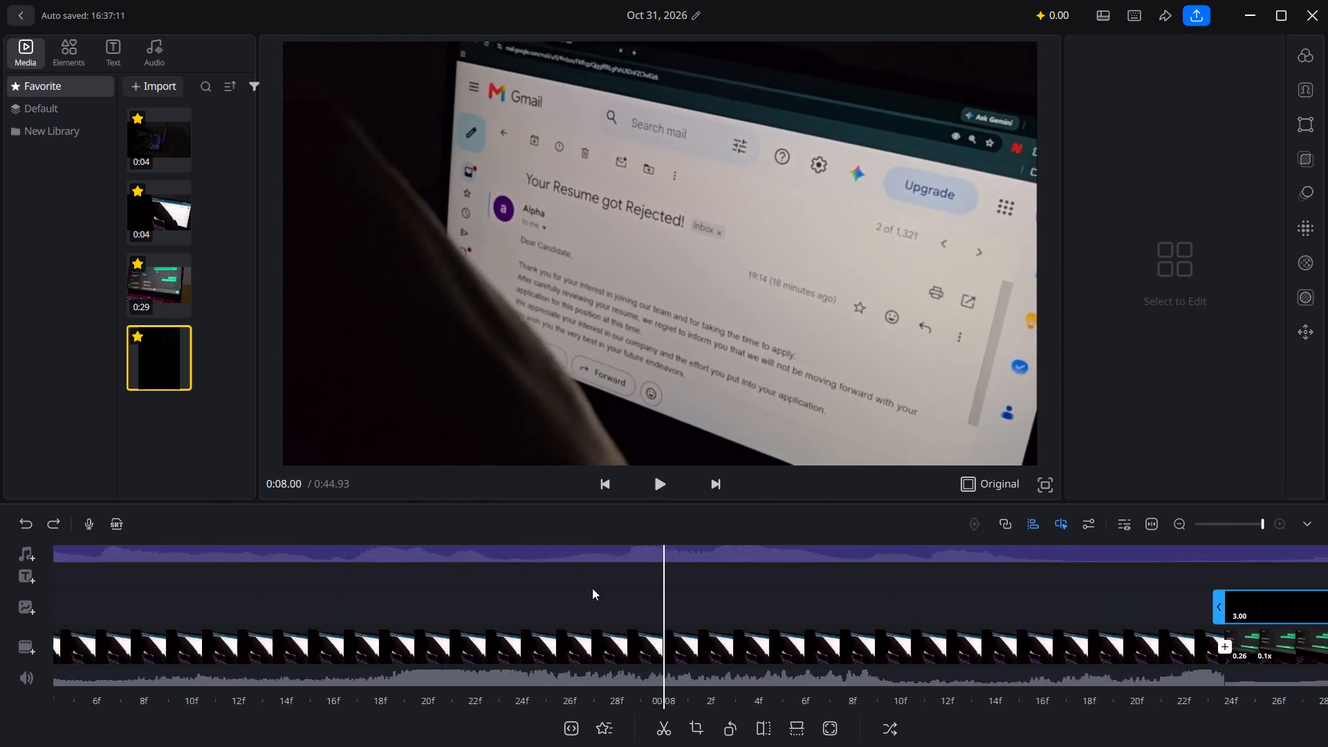
scroll(592, 588, right, 10)
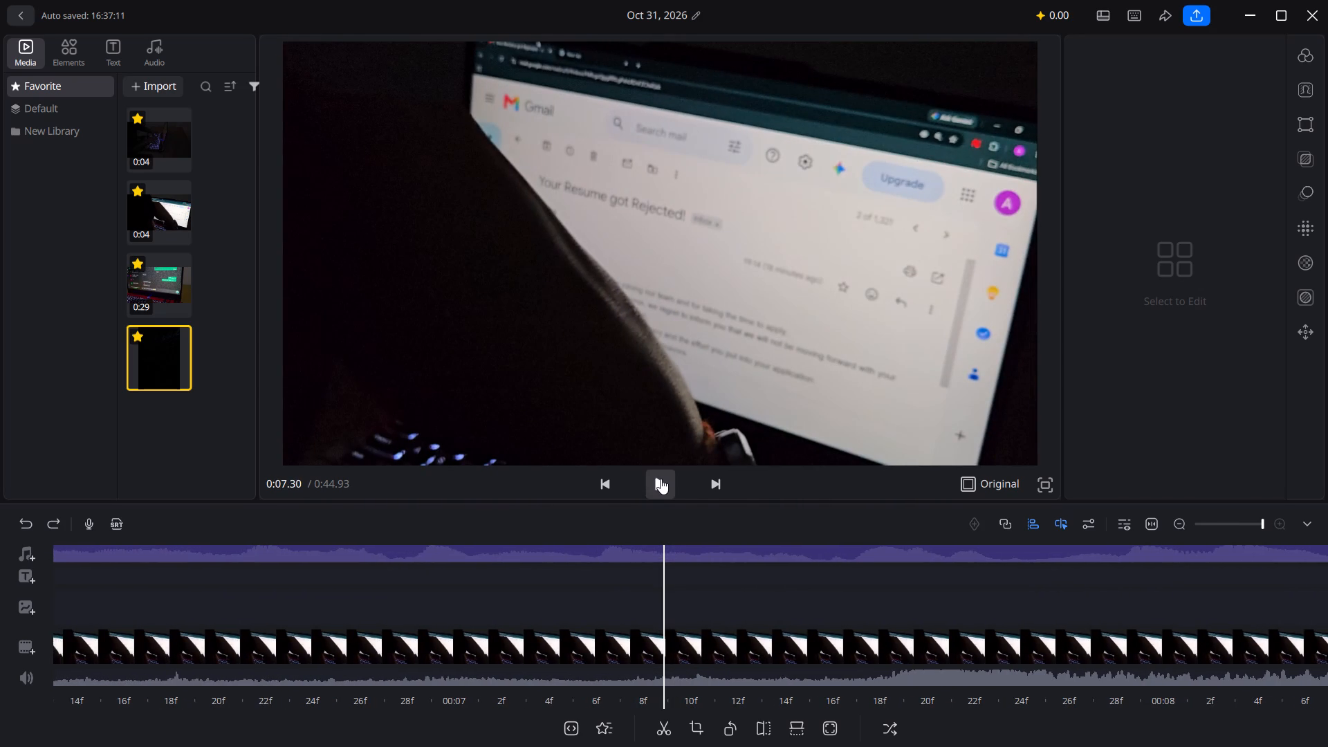
click(661, 479)
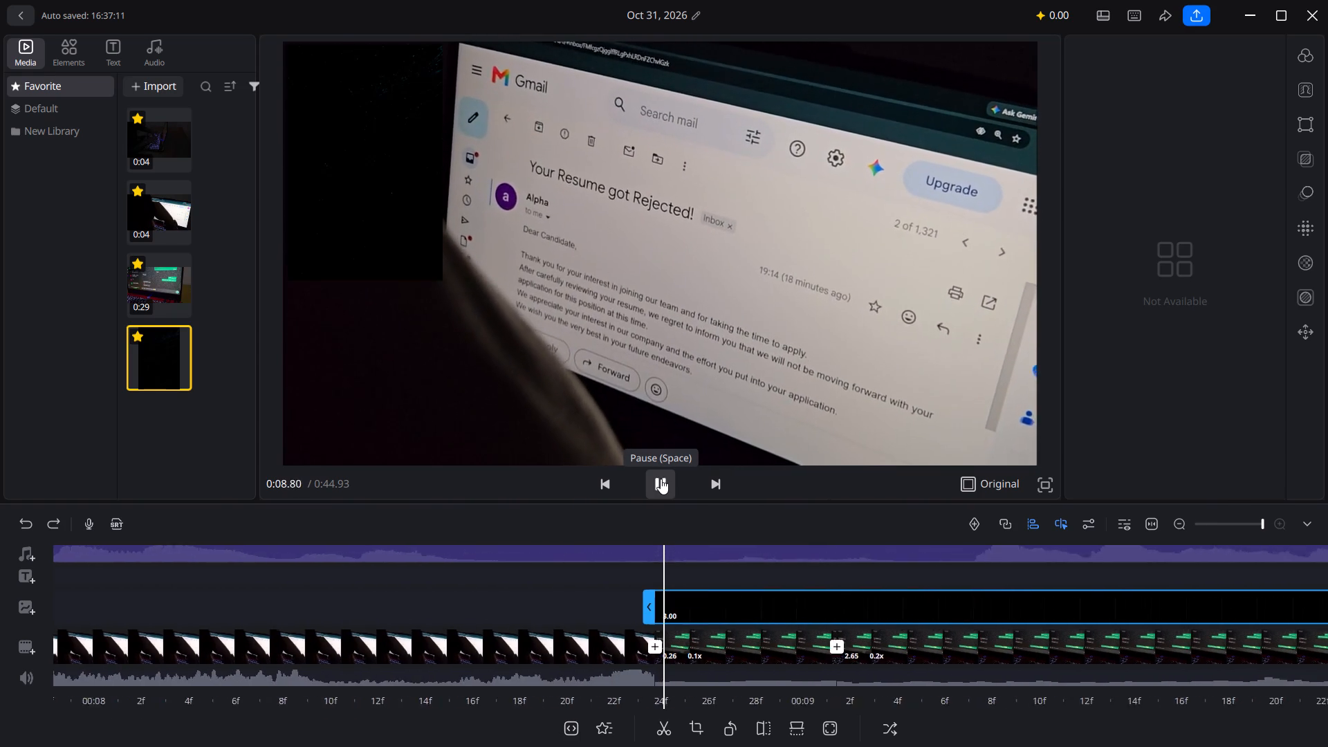
click(661, 479)
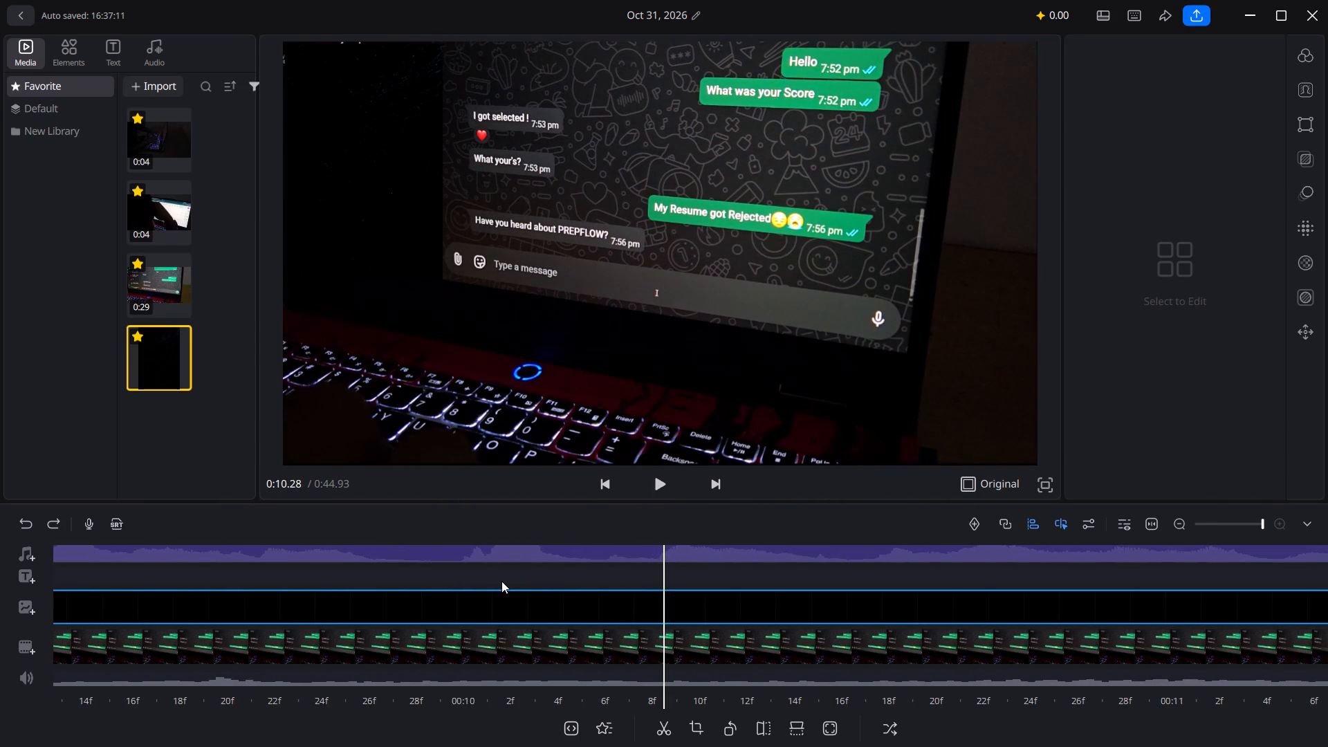
scroll(501, 581, right, 7)
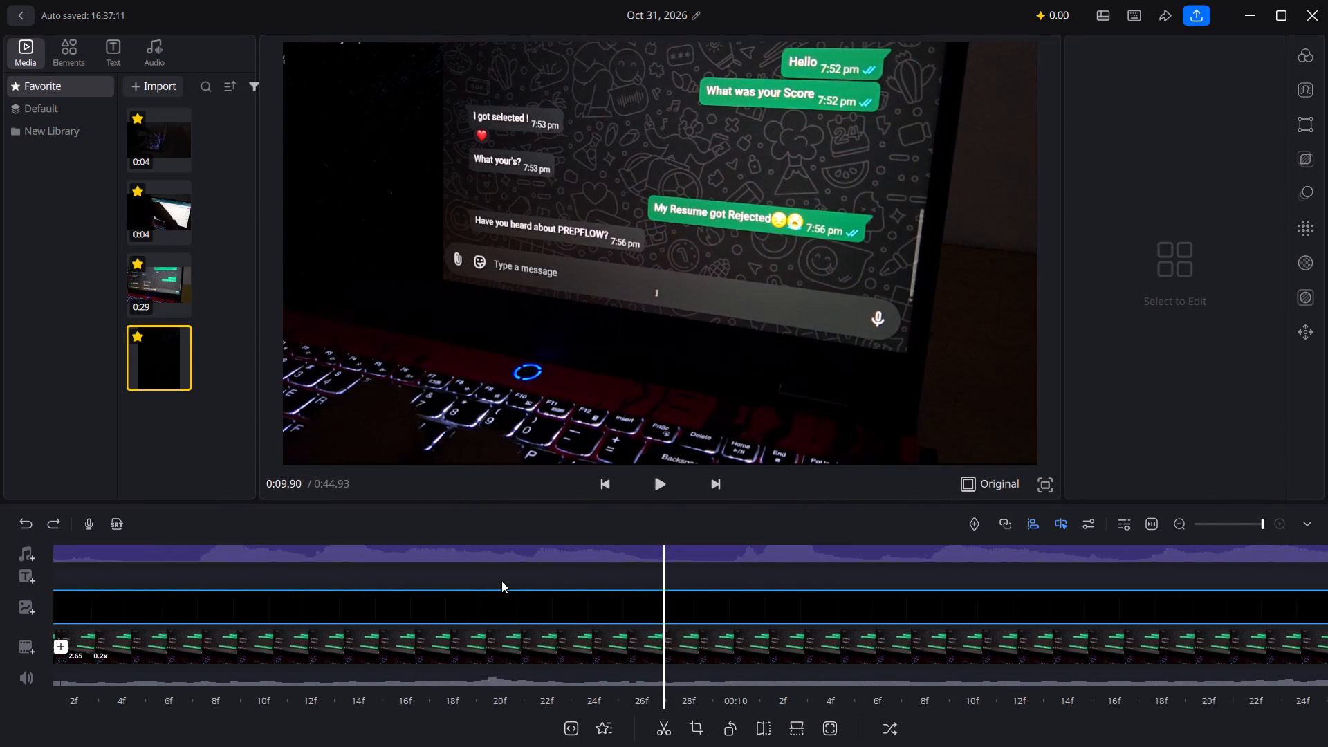
scroll(501, 581, right, 9)
click(664, 484)
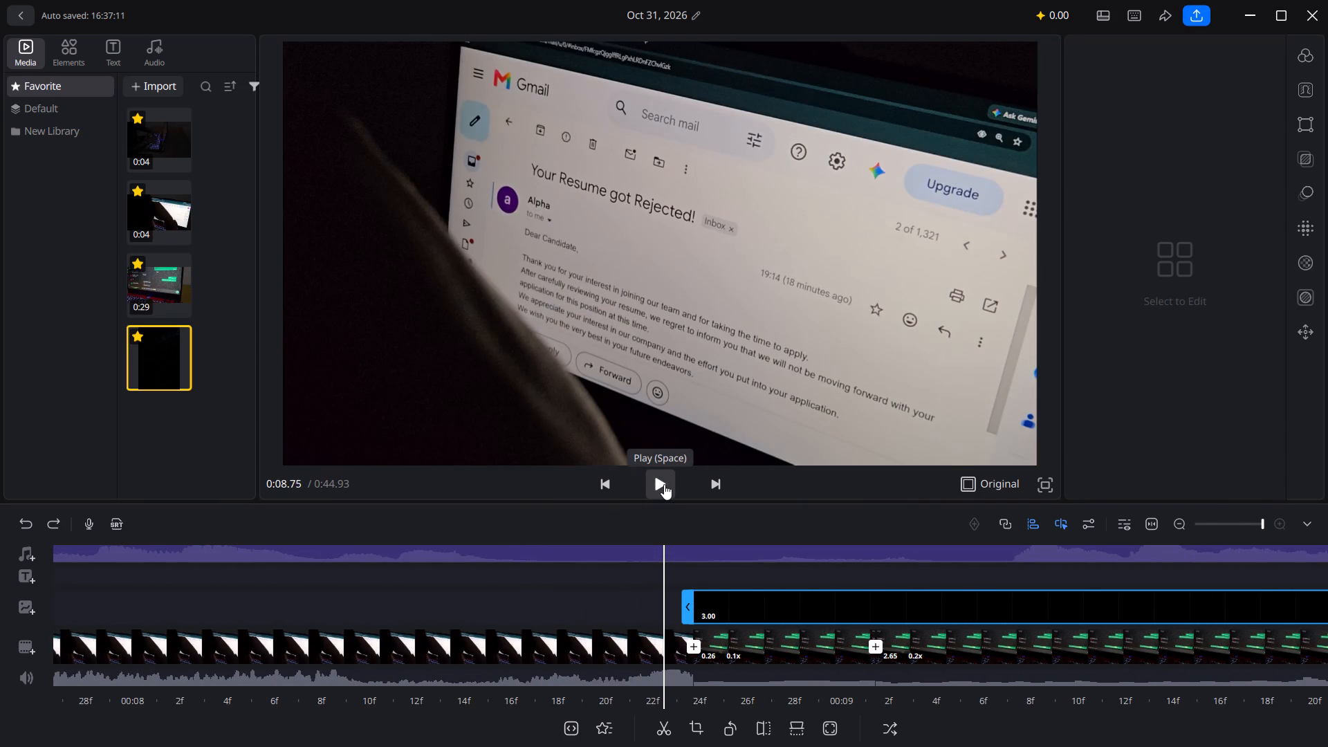
click(664, 484)
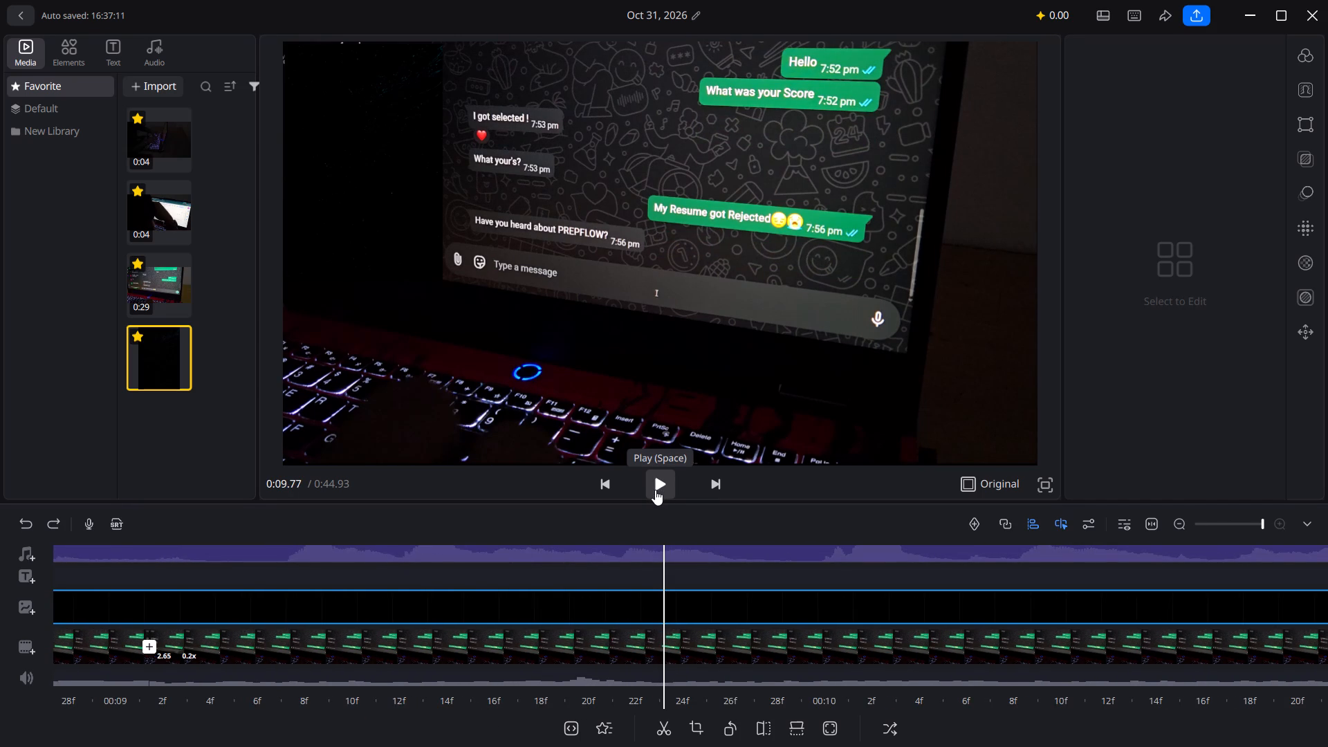
click(655, 490)
click(655, 490)
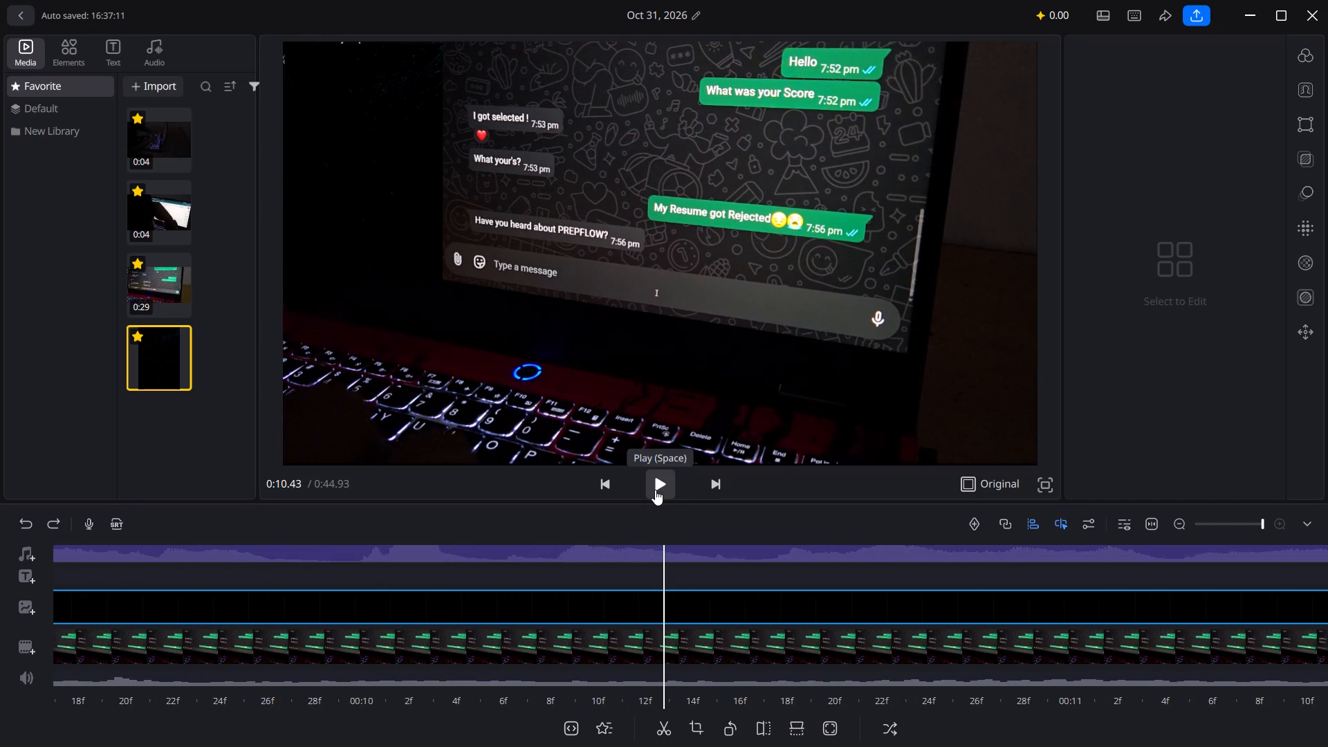
scroll(490, 607, right, 6)
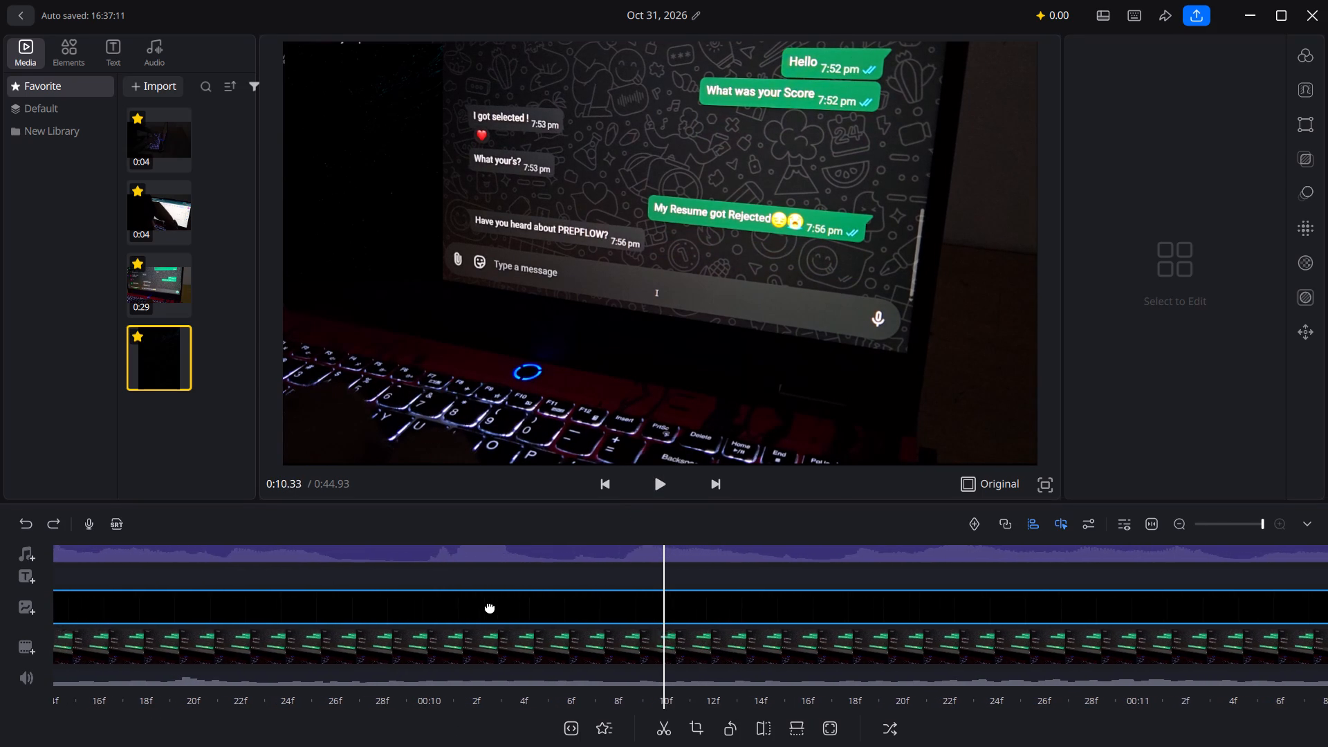
scroll(490, 607, right, 1)
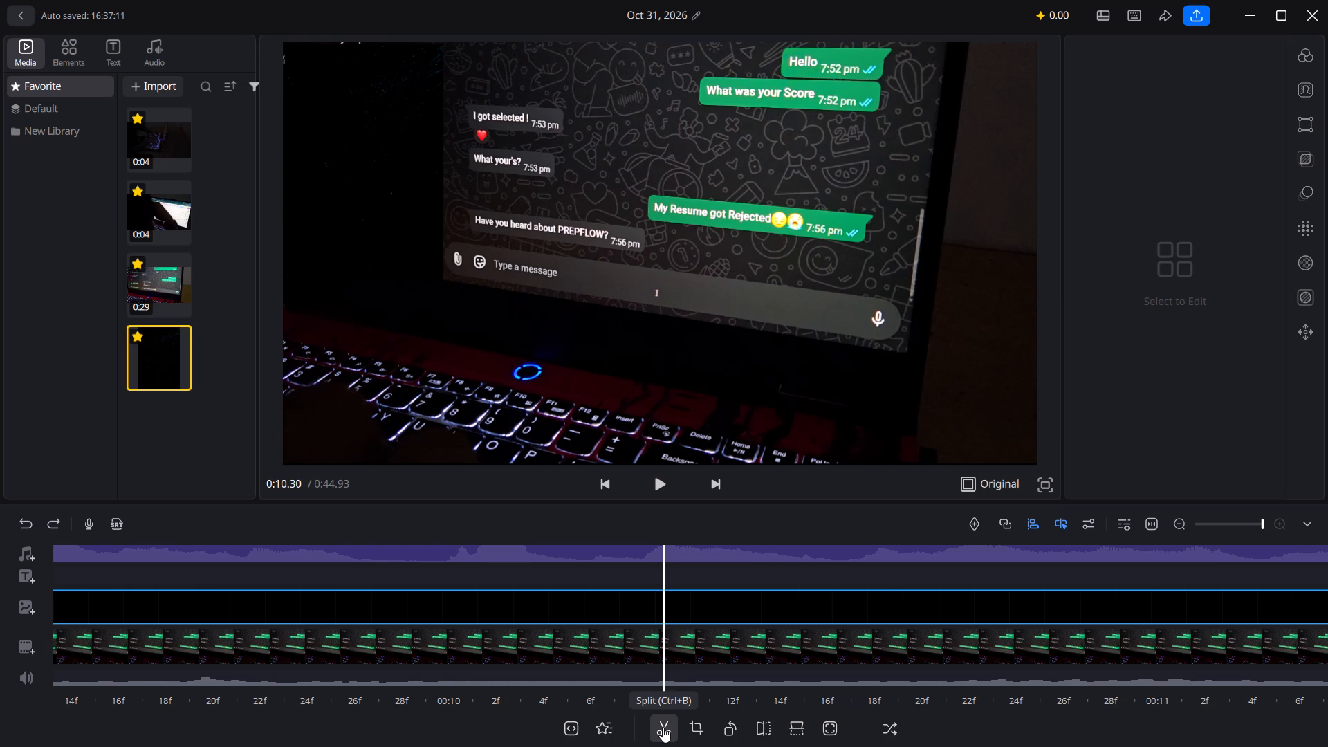
Replay from about 0:09.4 through the chat clip into the resume analyzer footage, checking the voice audio.
click(638, 552)
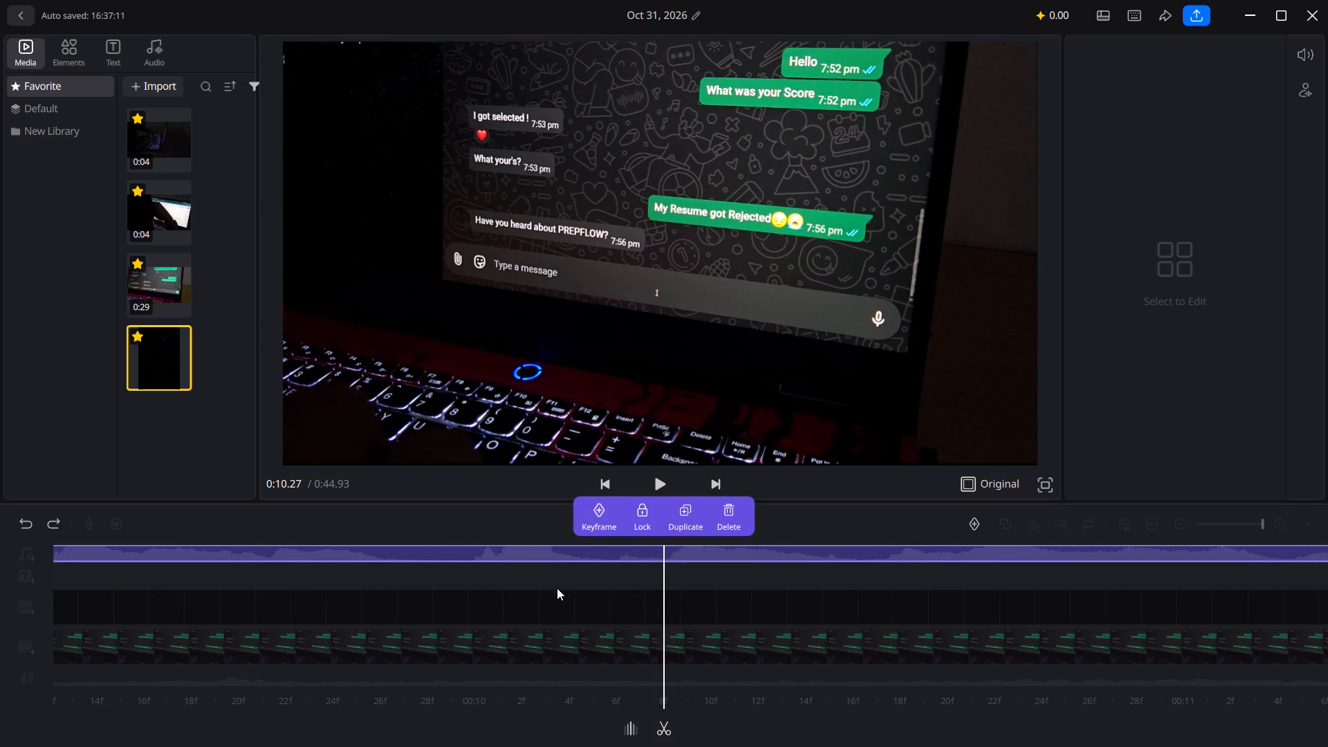
scroll(557, 588, right, 17)
click(649, 483)
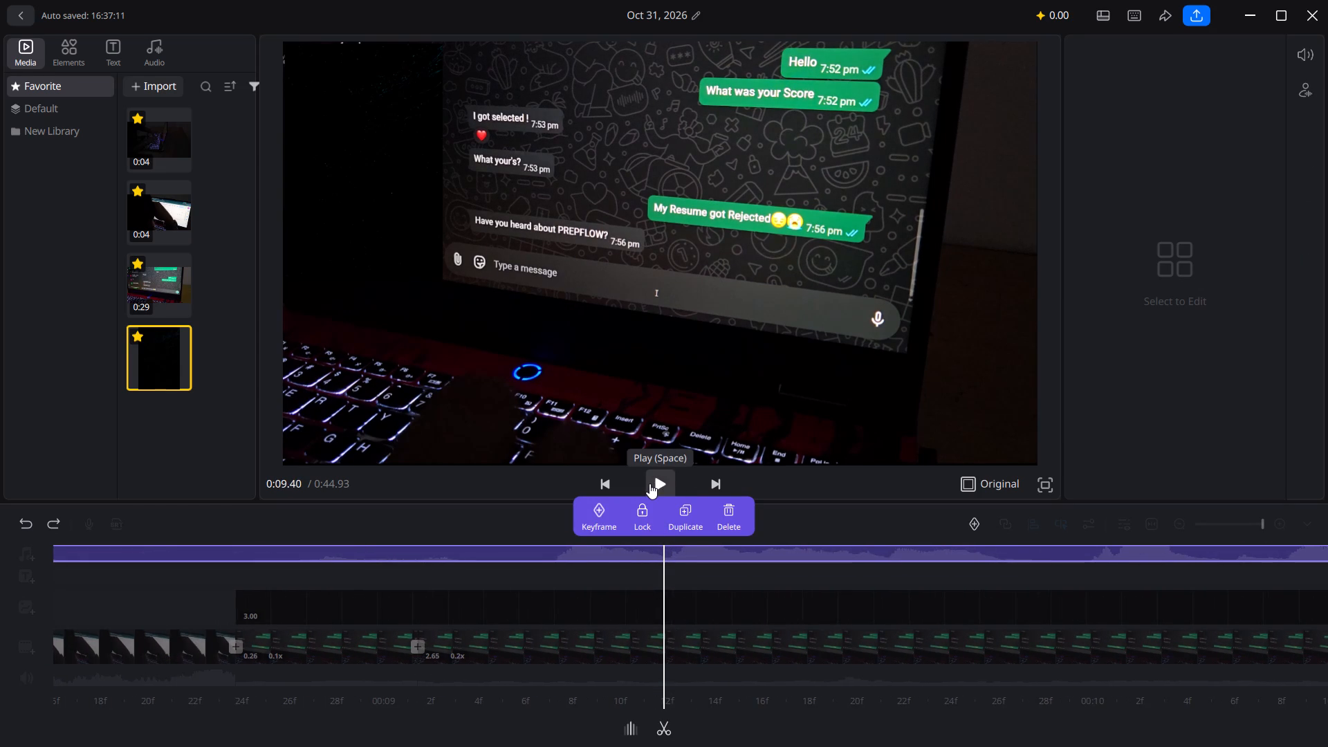
click(649, 483)
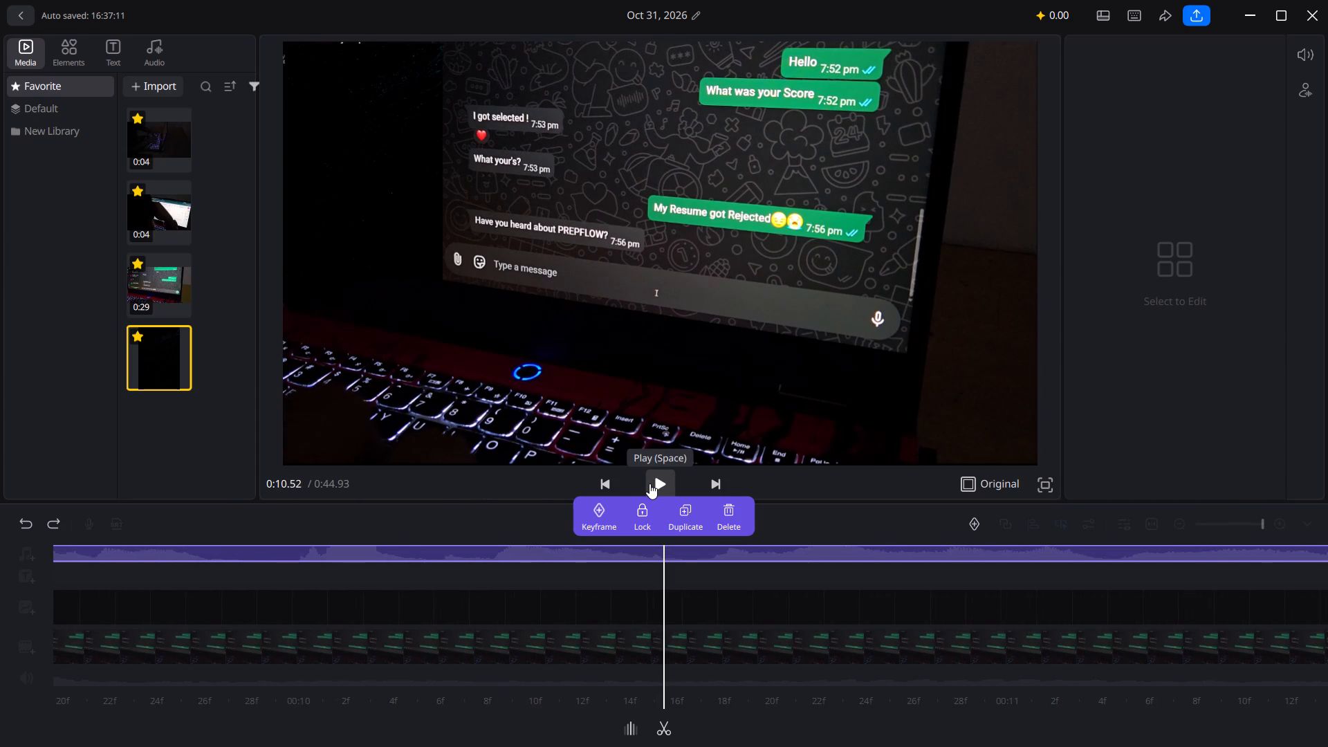
click(649, 483)
click(649, 483)
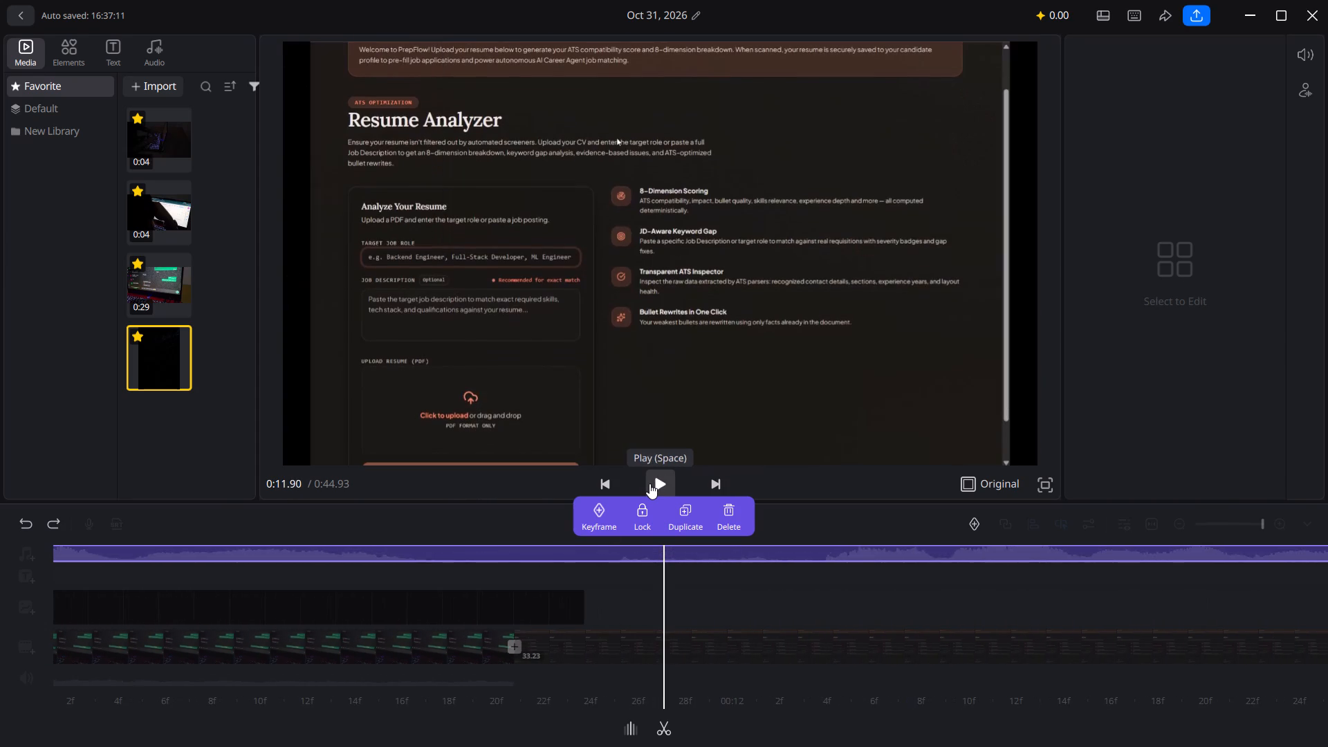
Replay the chat clip from about 0:09 to locate the phrase break, and split the voice audio at about 0:10.05.
scroll(520, 586, right, 13)
scroll(520, 586, right, 8)
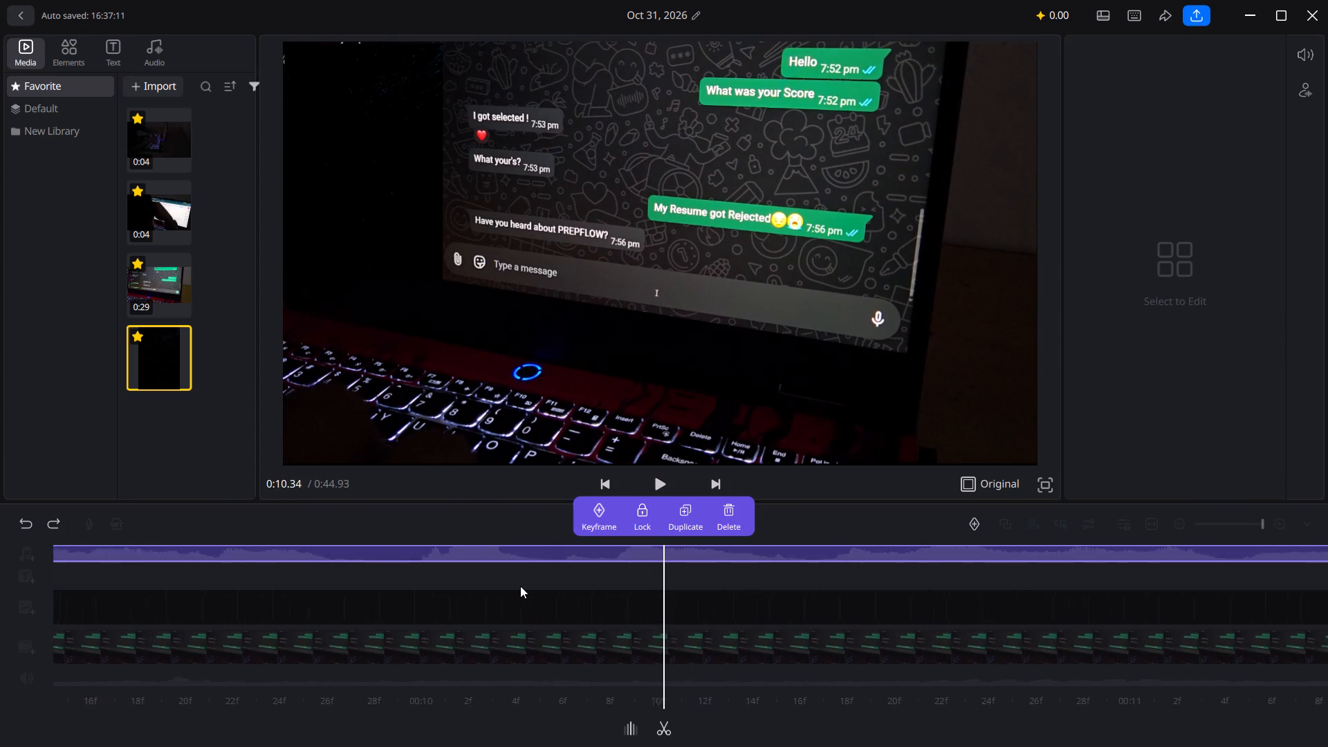
scroll(520, 586, right, 20)
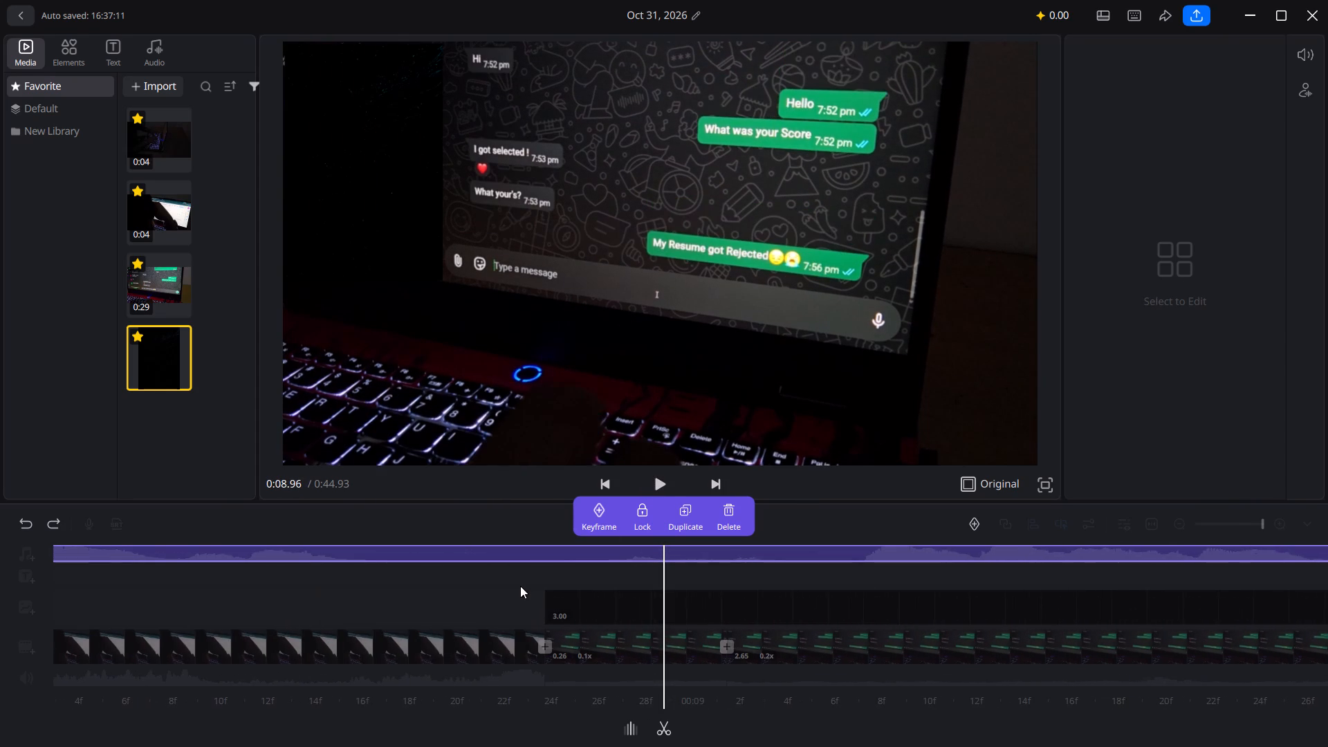
click(659, 484)
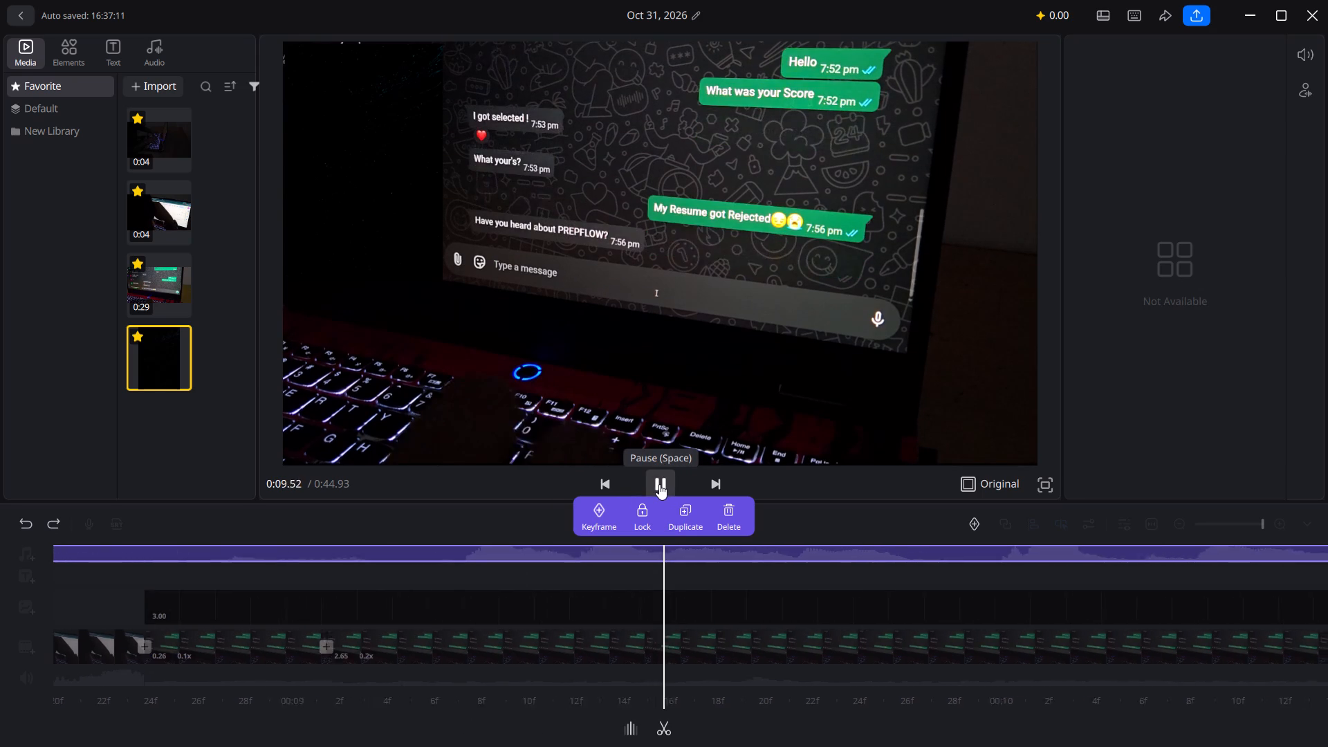
click(659, 484)
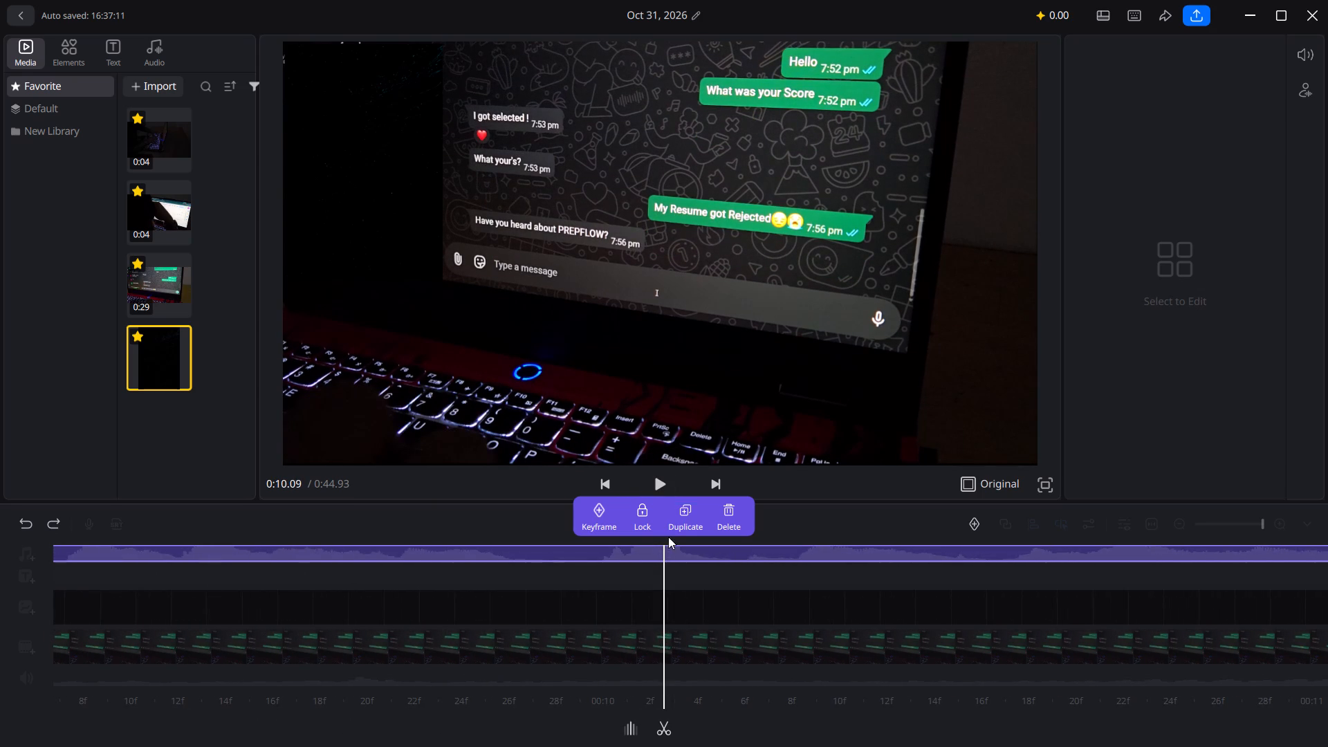
scroll(622, 587, right, 1)
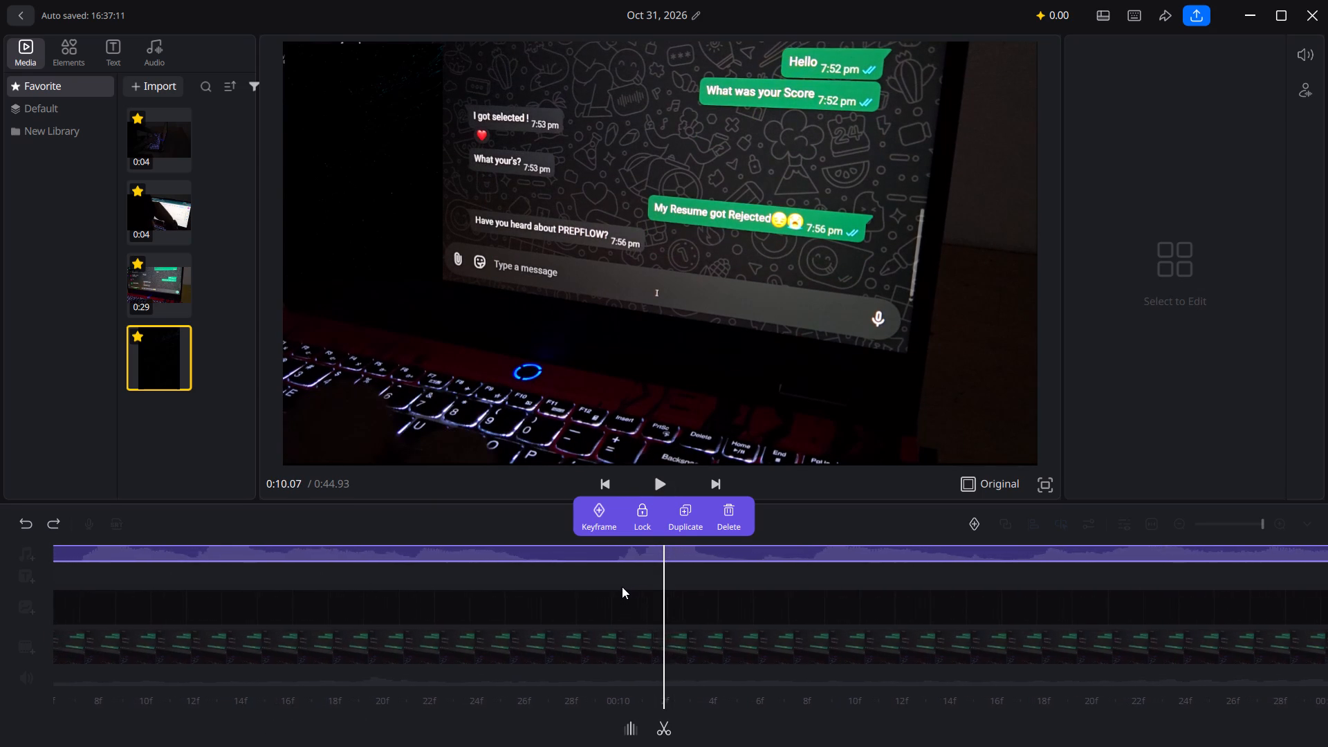
scroll(622, 587, right, 1)
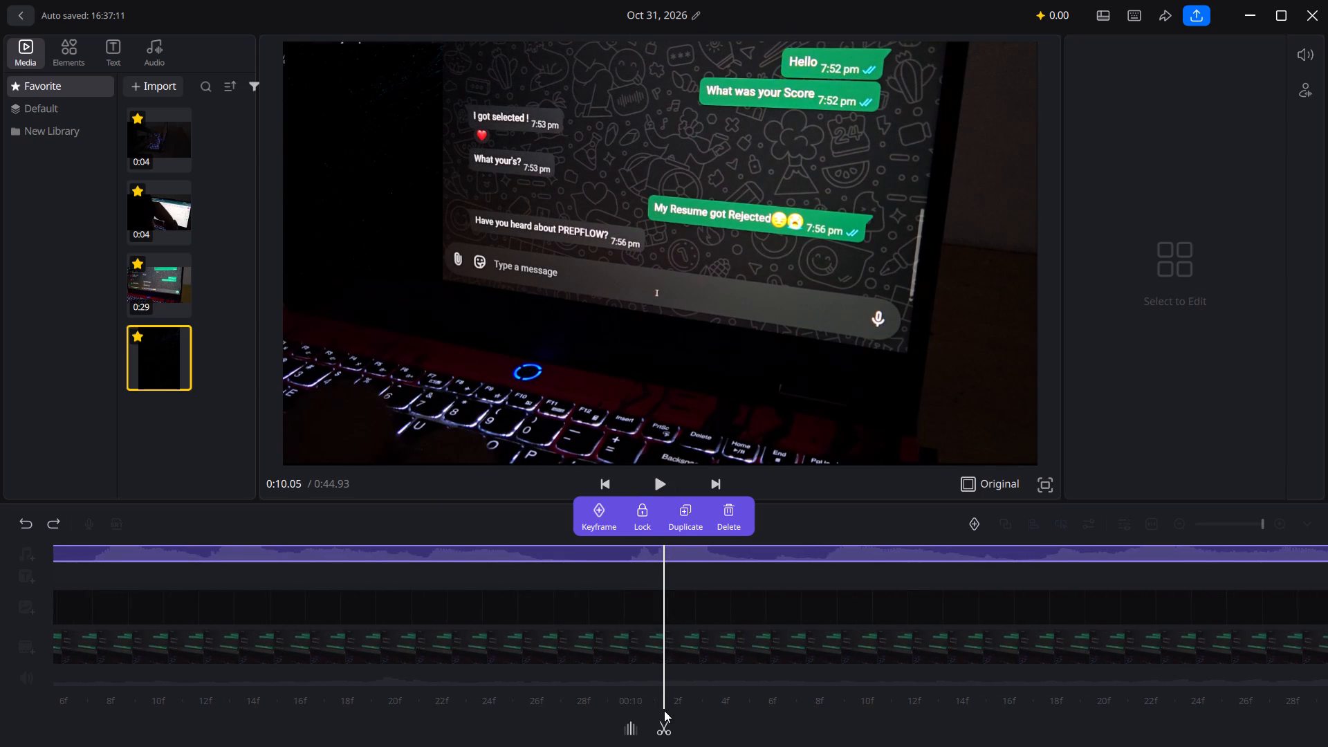
click(665, 729)
Replay from the end of the rejection email clip at about 0:08.7 across the new voice audio split.
scroll(588, 617, right, 4)
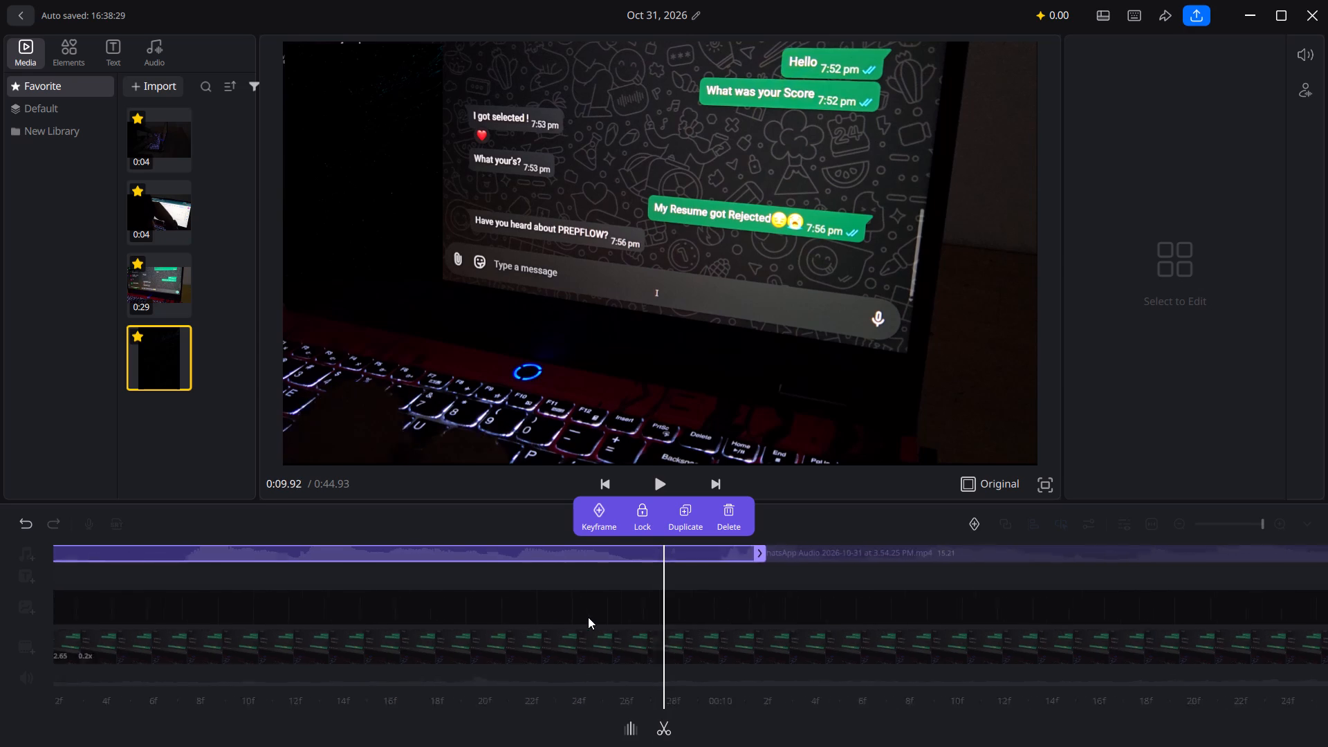
scroll(588, 617, right, 10)
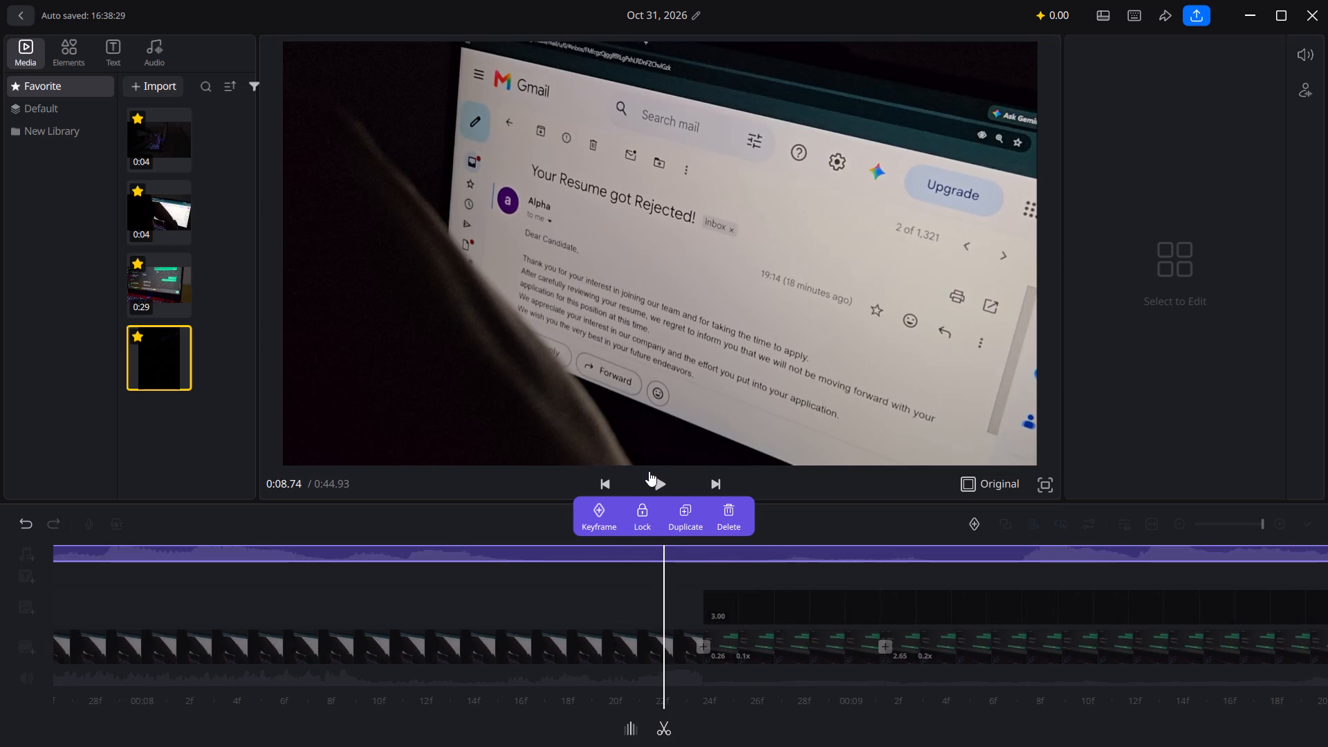
click(654, 479)
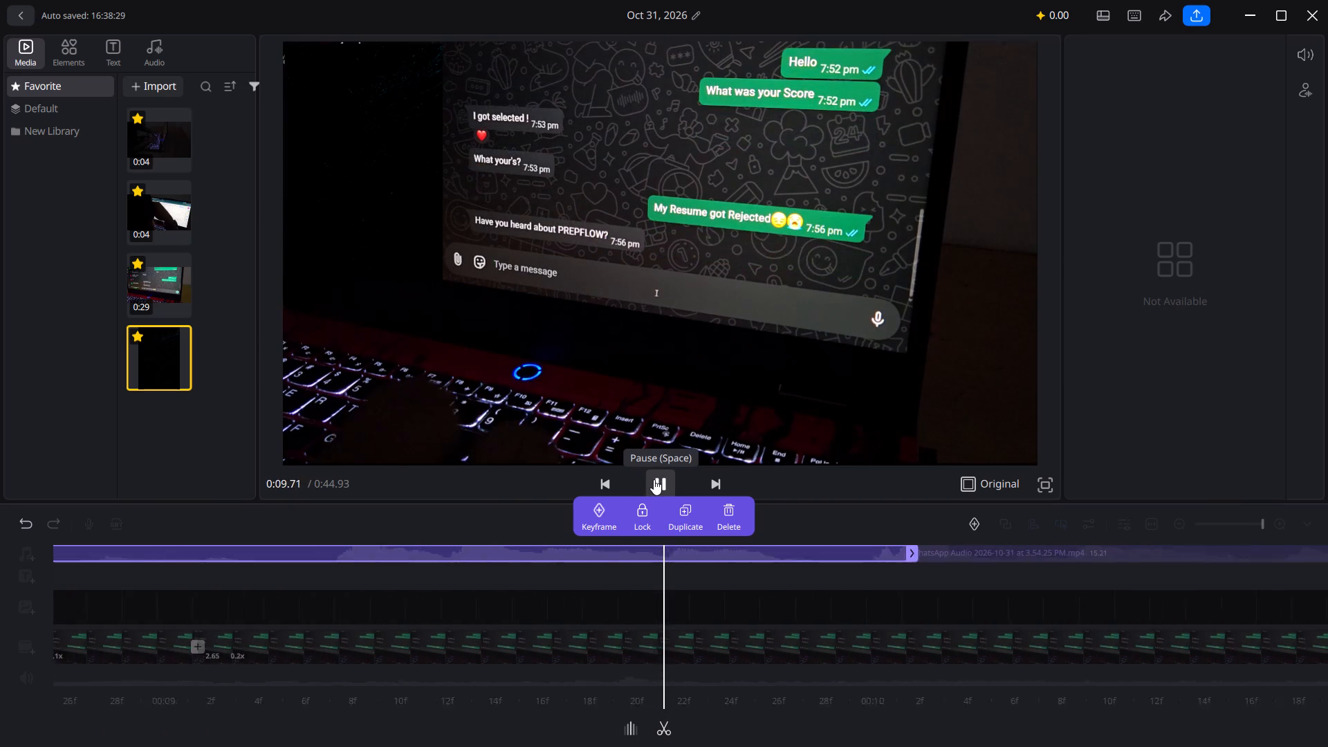
click(654, 479)
scroll(506, 554, right, 4)
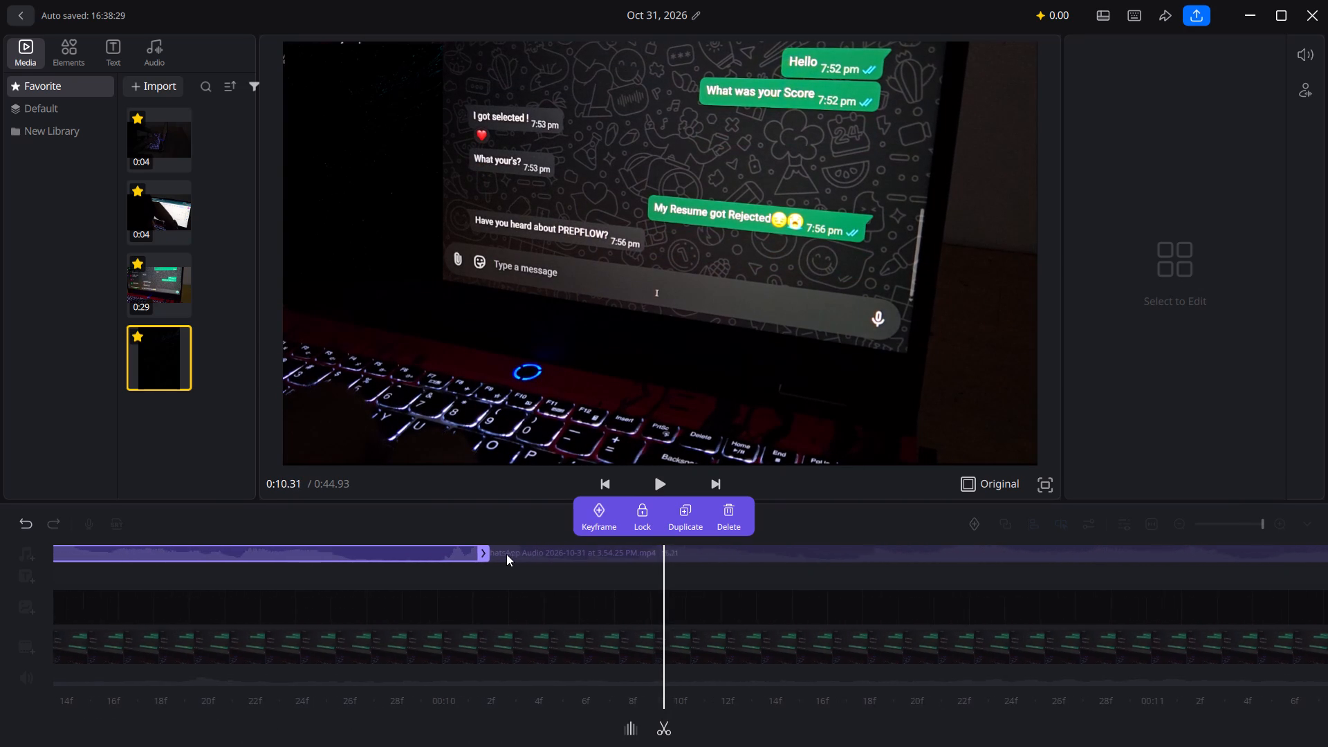
Check the voice audio portion that follows the split at about 0:10.05, and delete that portion.
click(517, 545)
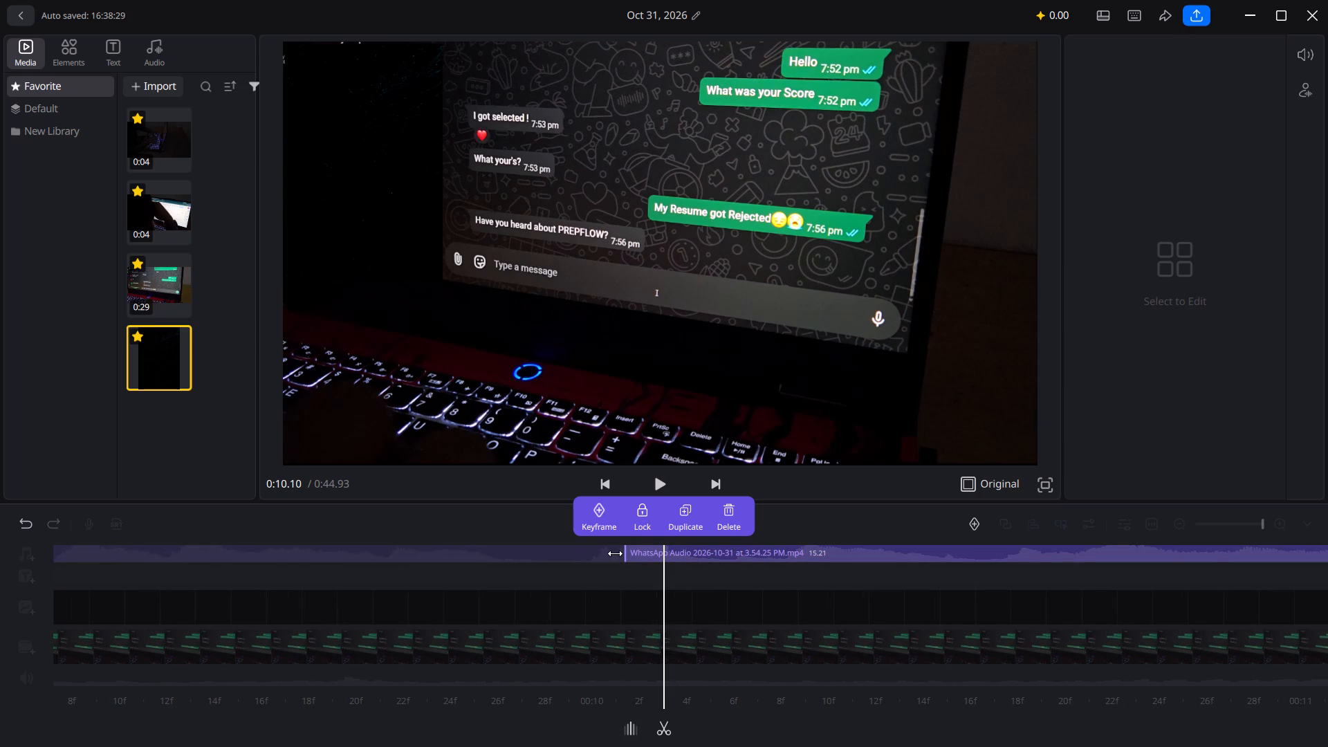
scroll(616, 605, right, 1)
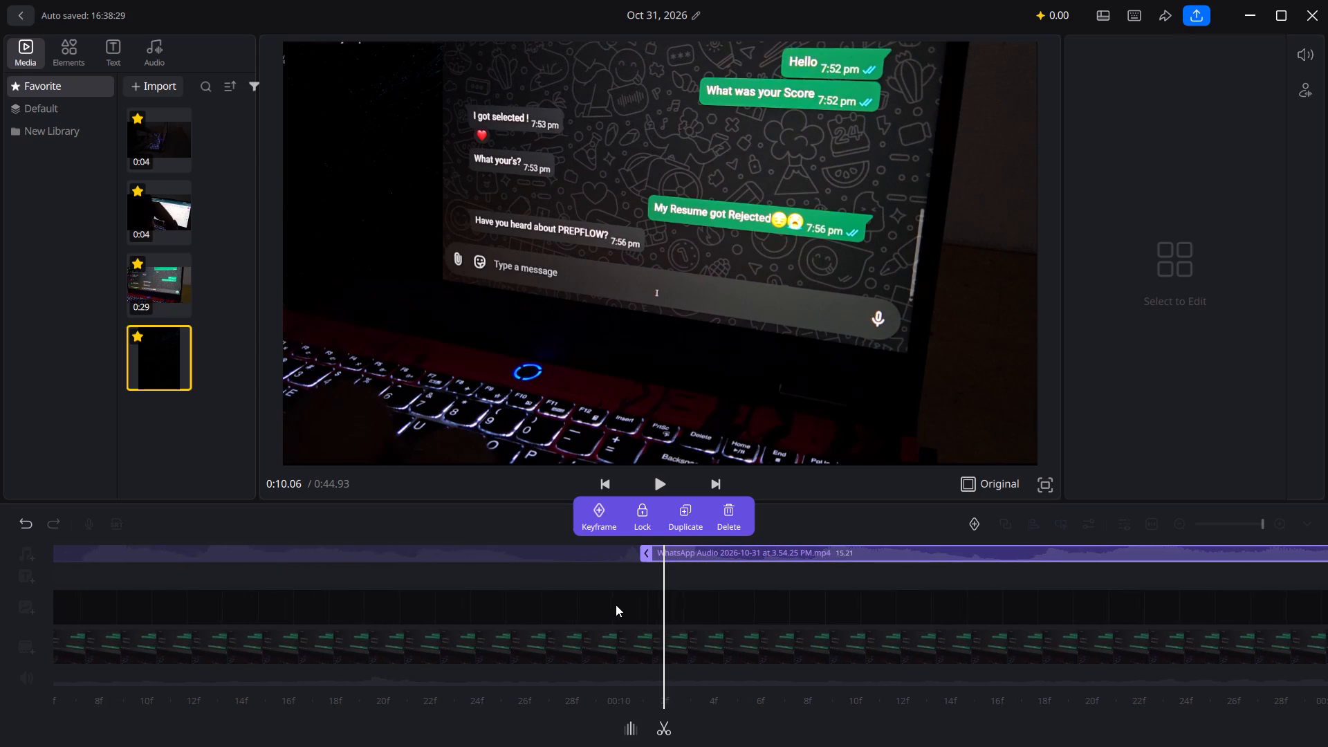
scroll(616, 605, right, 2)
click(649, 482)
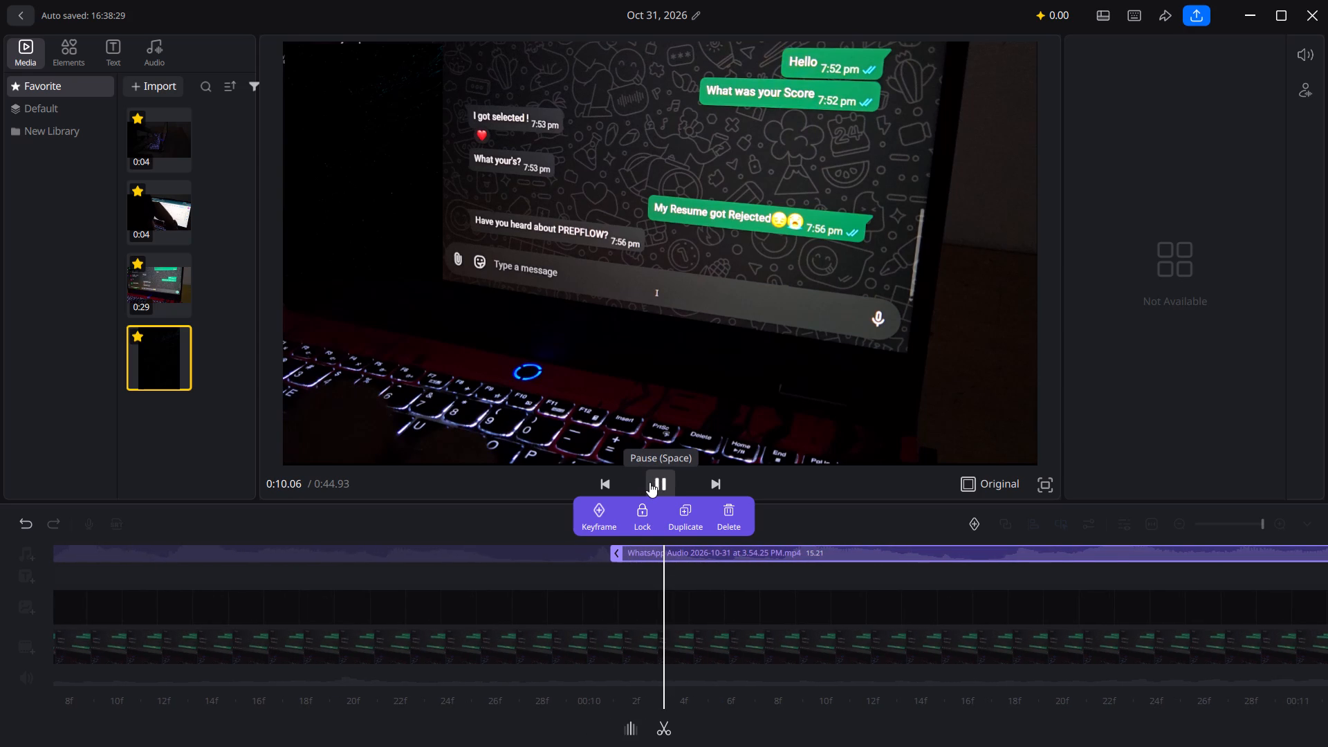
click(649, 482)
scroll(486, 583, right, 3)
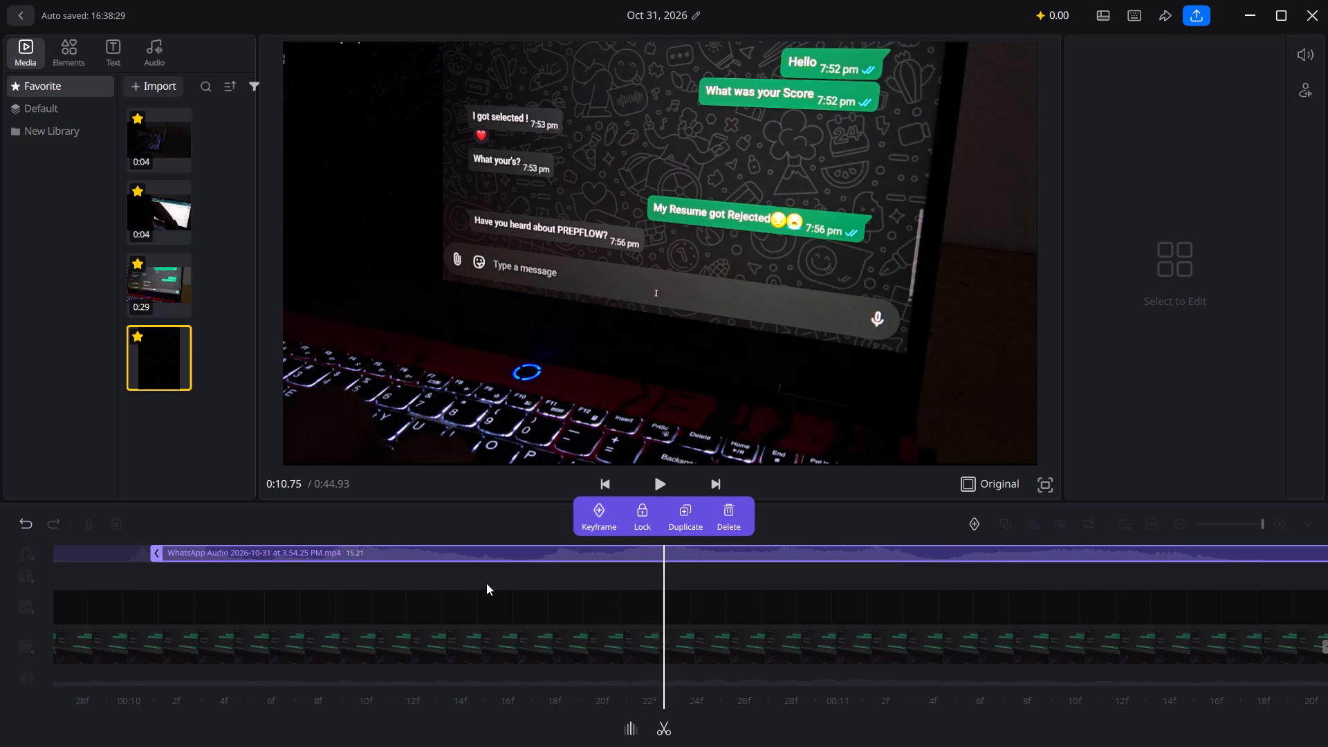
scroll(486, 583, right, 5)
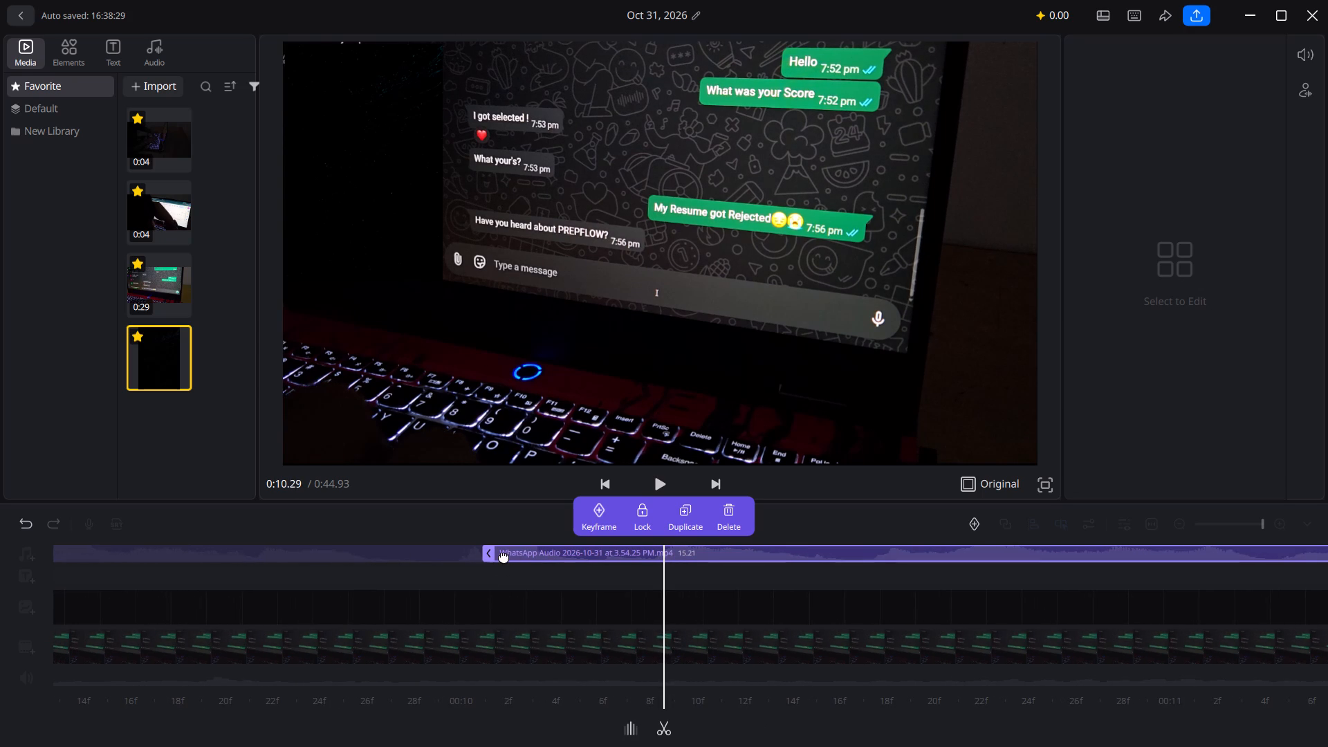
click(730, 519)
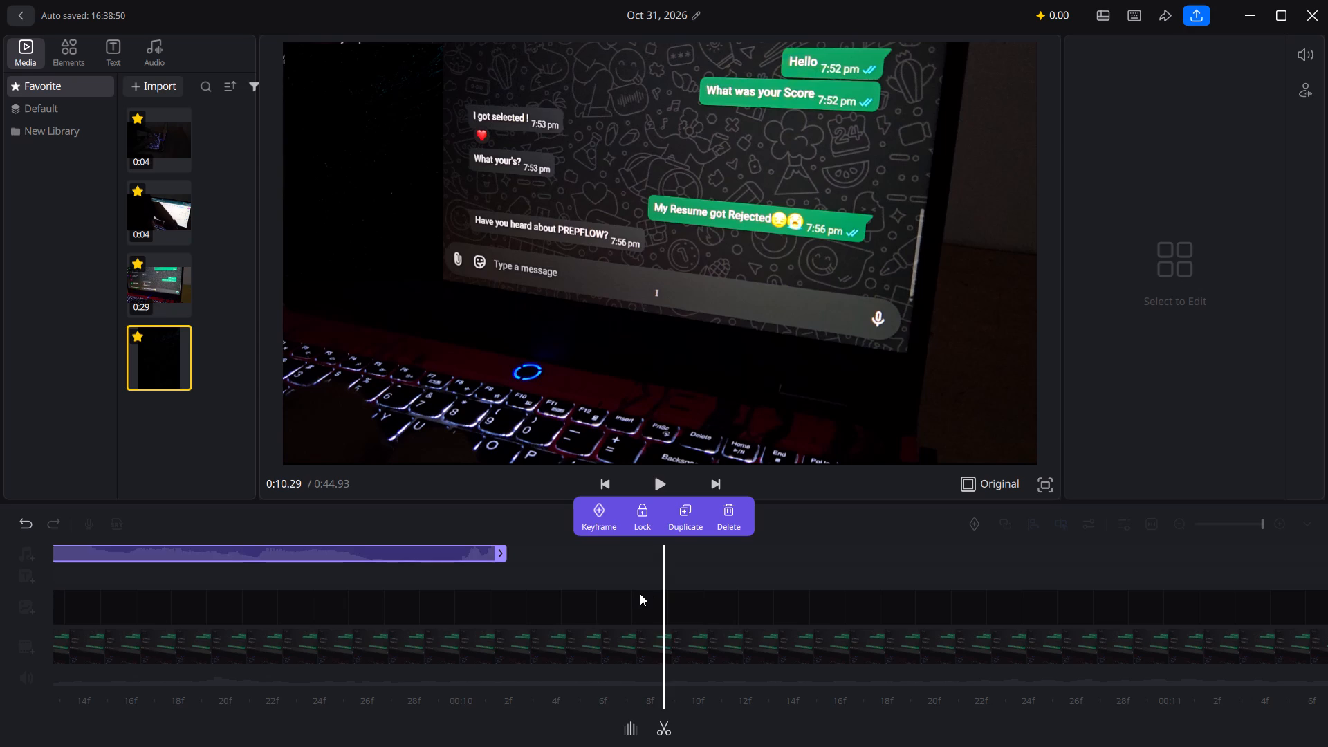
Duplicate the voice audio segment that ends at the split point over the chat clip.
scroll(640, 593, left, 5)
scroll(640, 593, right, 4)
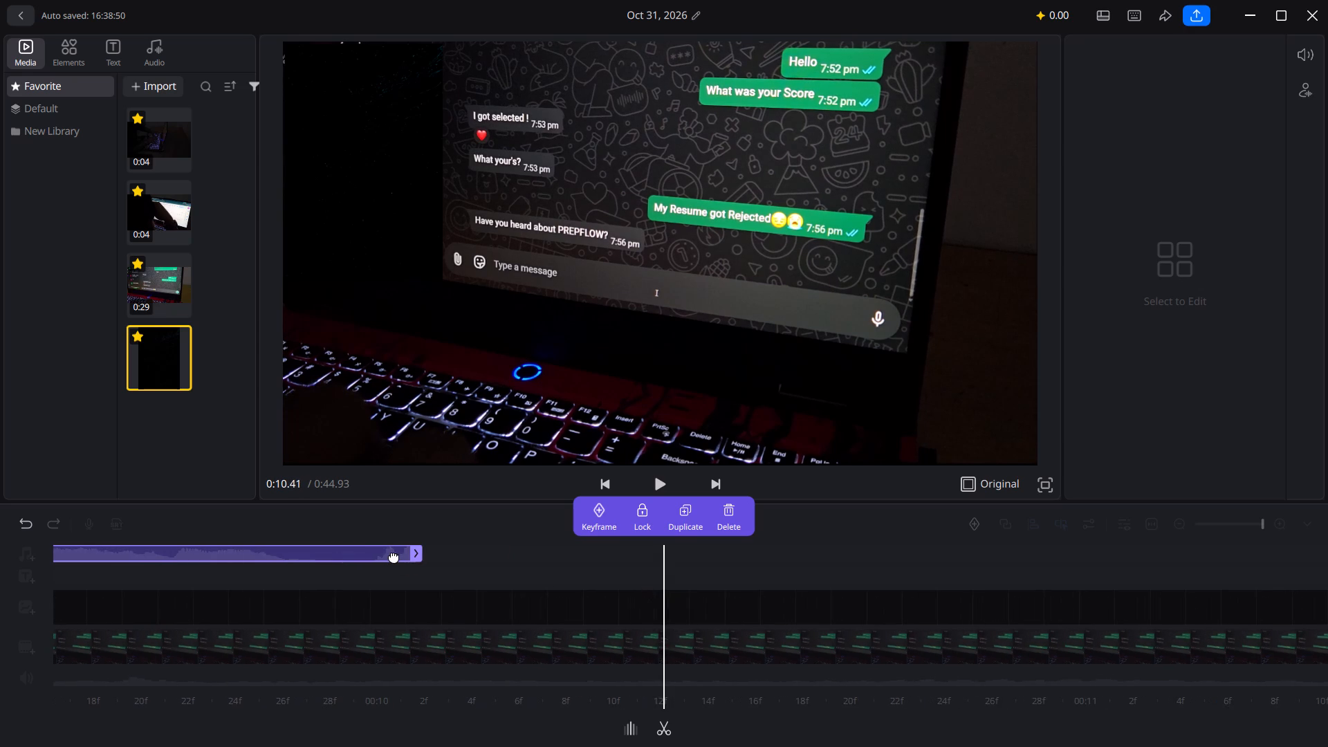
click(391, 555)
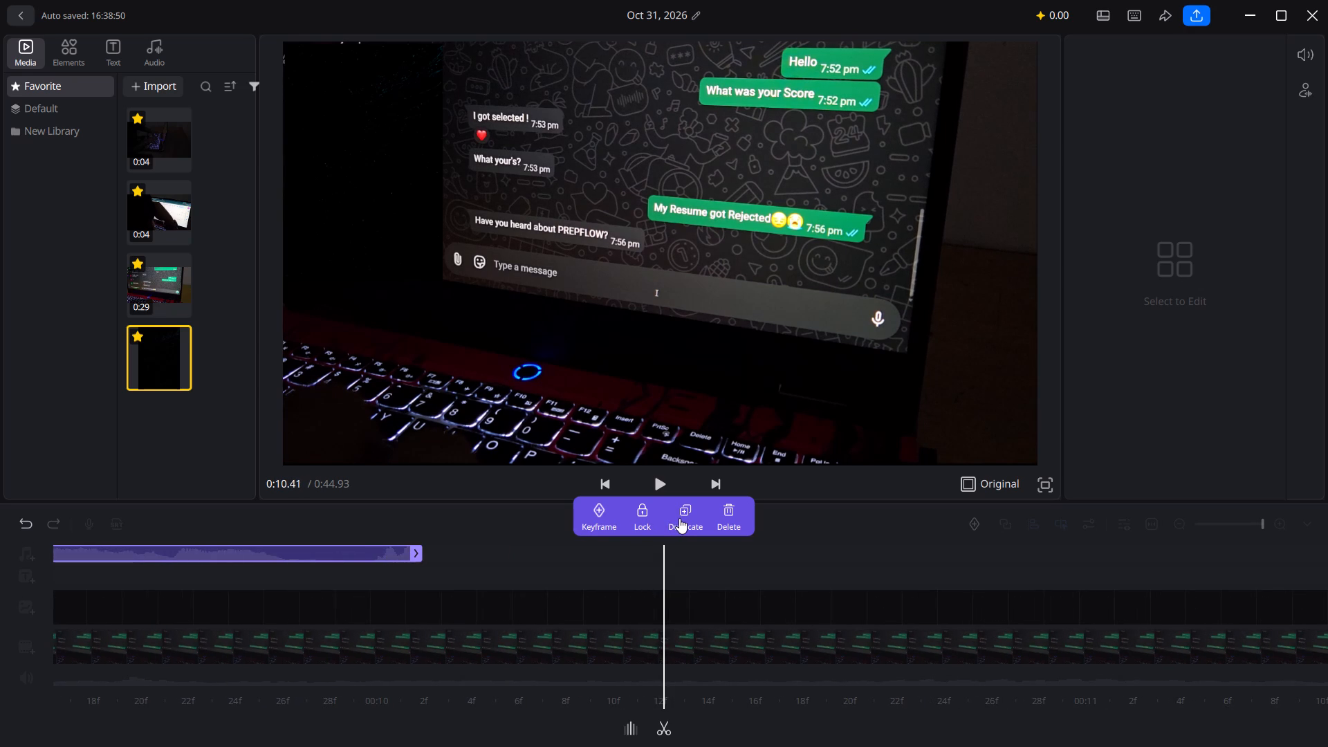
click(679, 518)
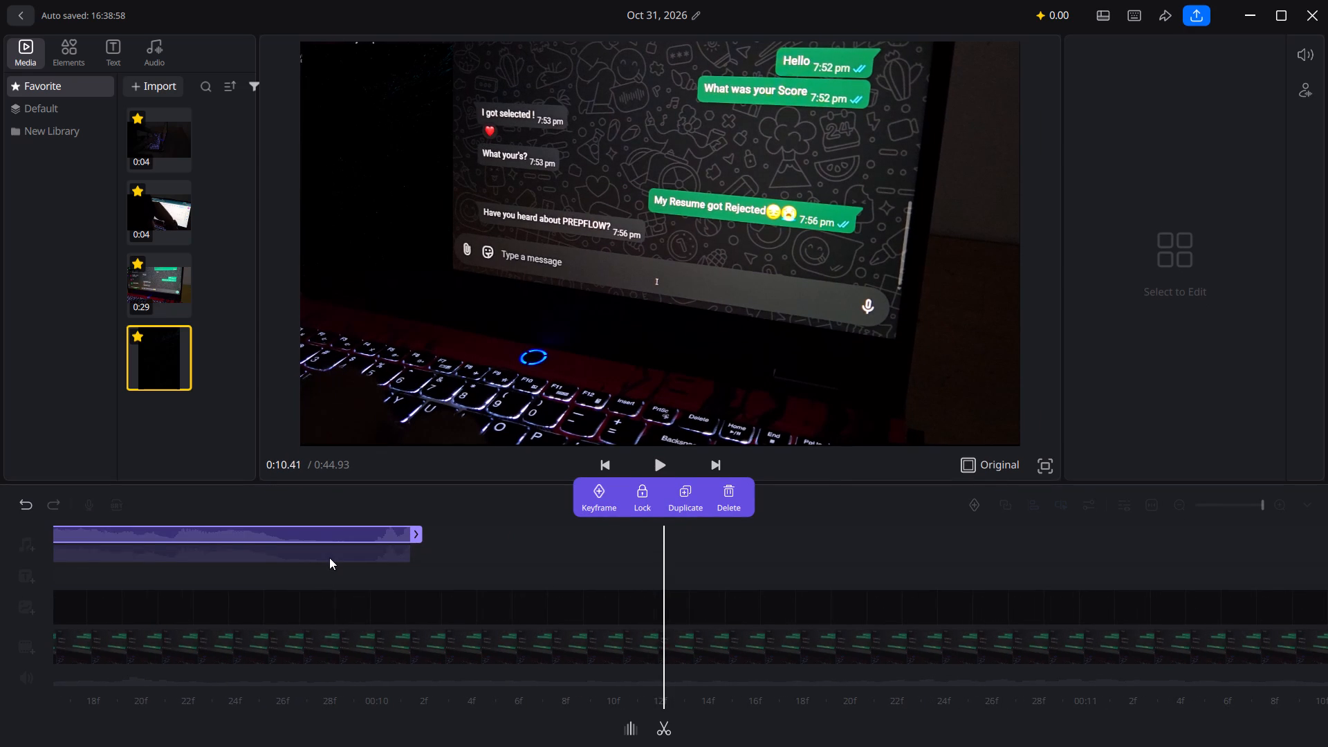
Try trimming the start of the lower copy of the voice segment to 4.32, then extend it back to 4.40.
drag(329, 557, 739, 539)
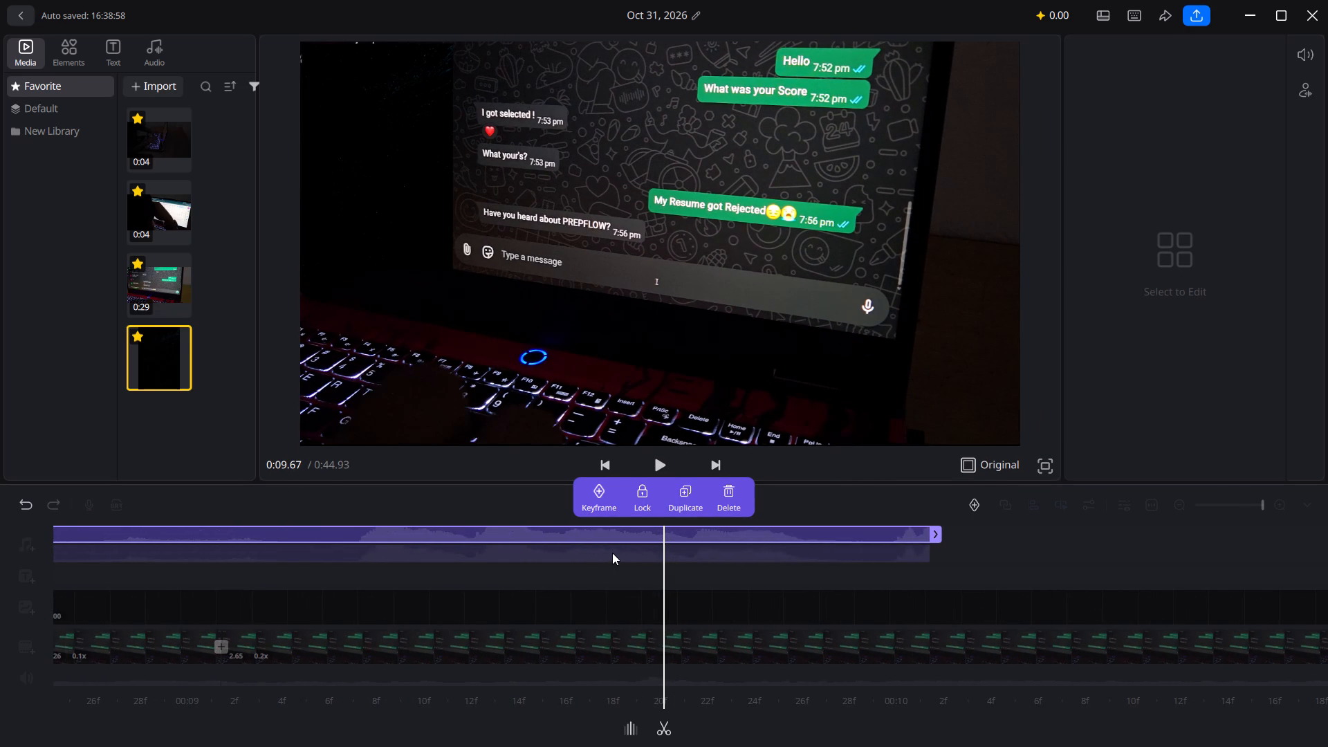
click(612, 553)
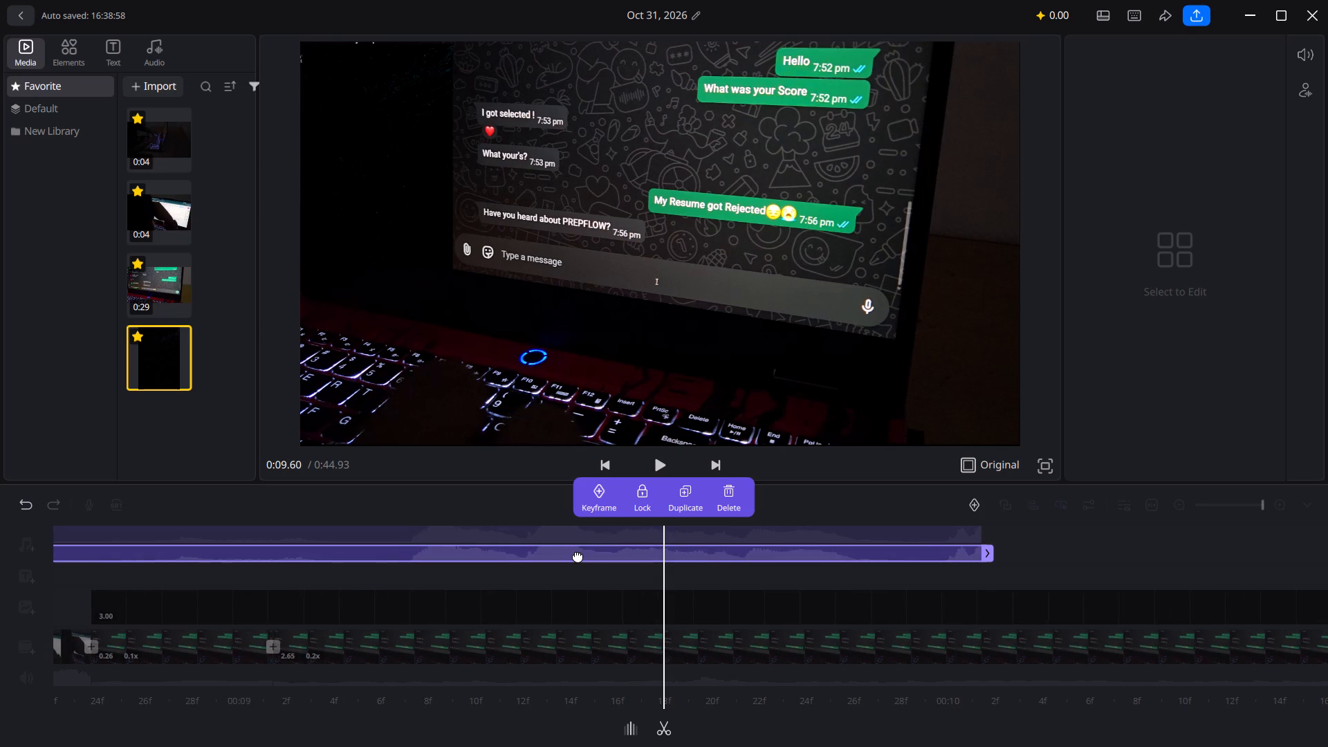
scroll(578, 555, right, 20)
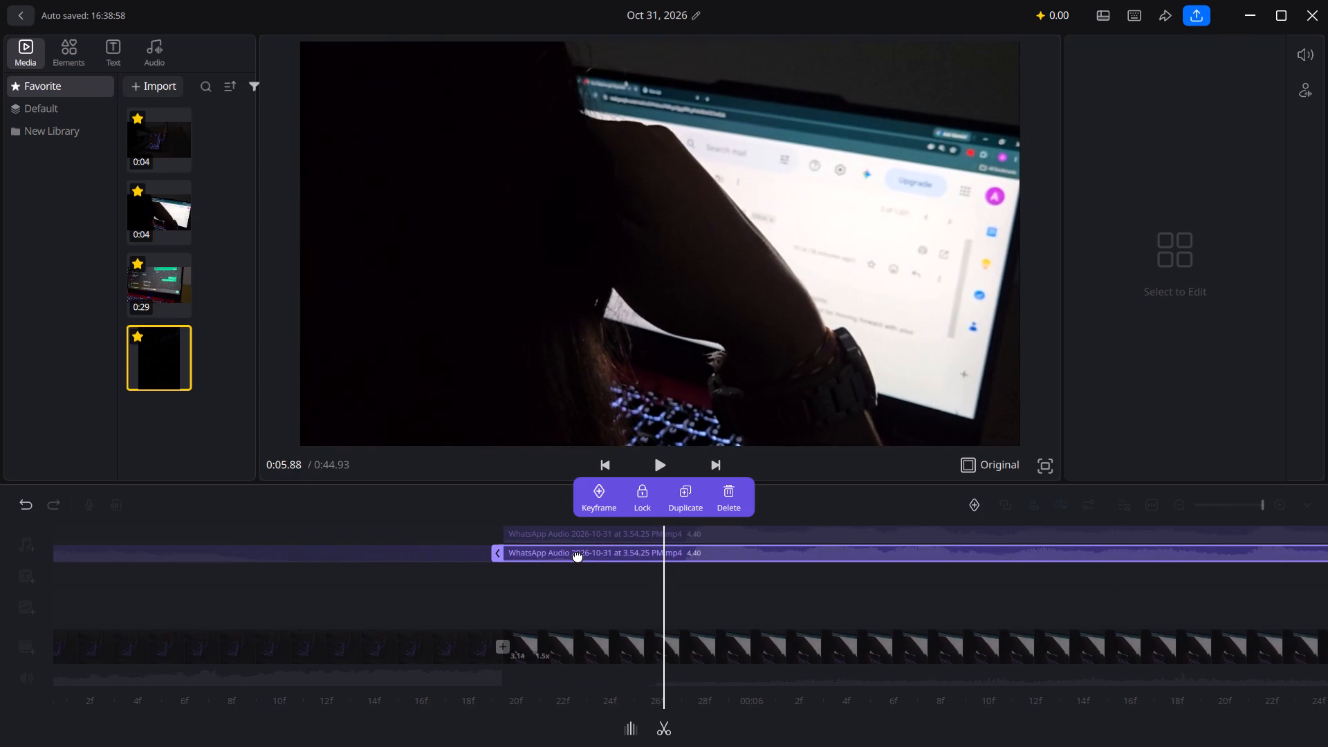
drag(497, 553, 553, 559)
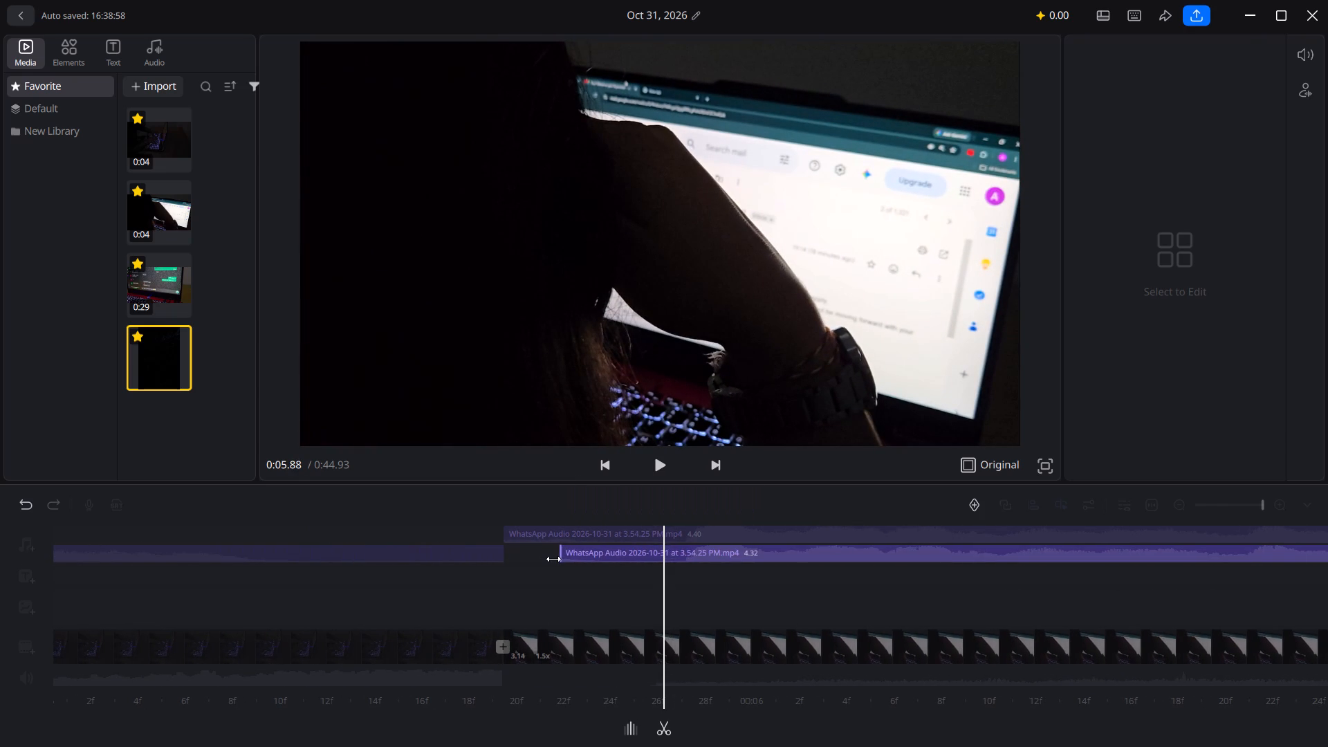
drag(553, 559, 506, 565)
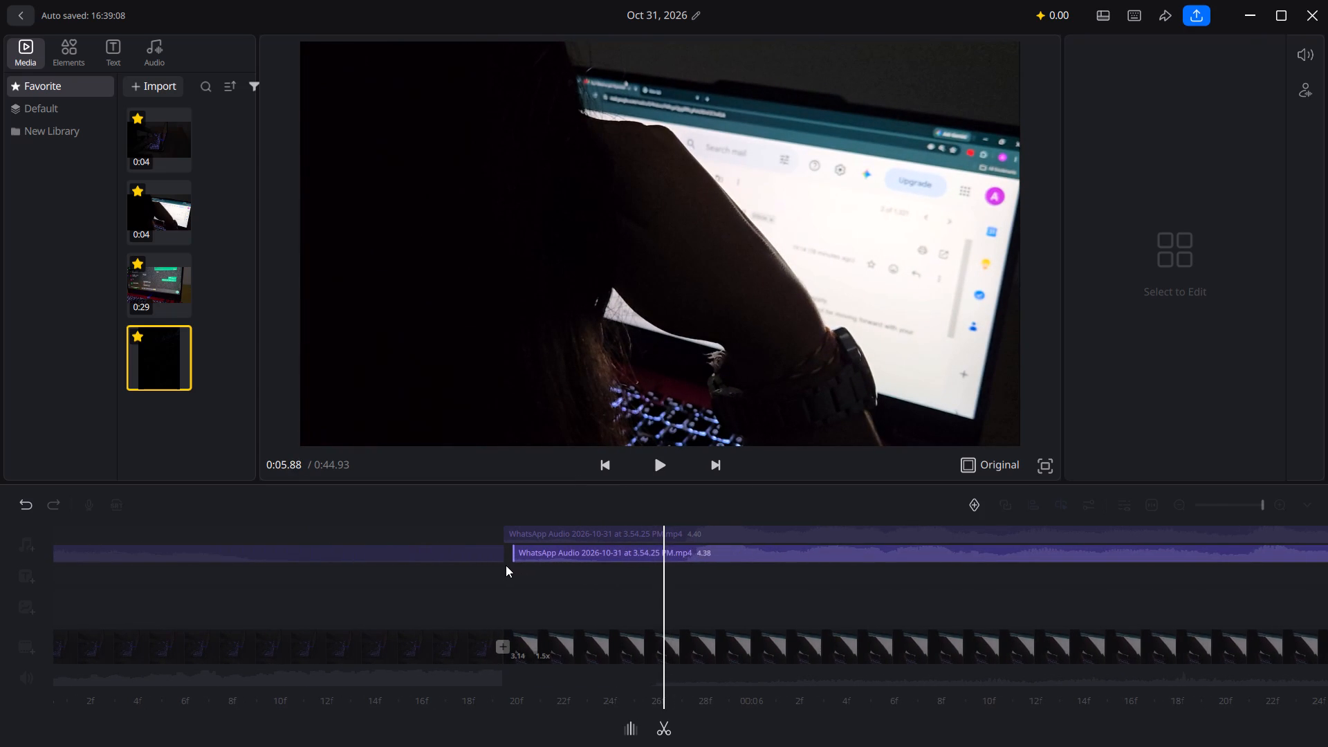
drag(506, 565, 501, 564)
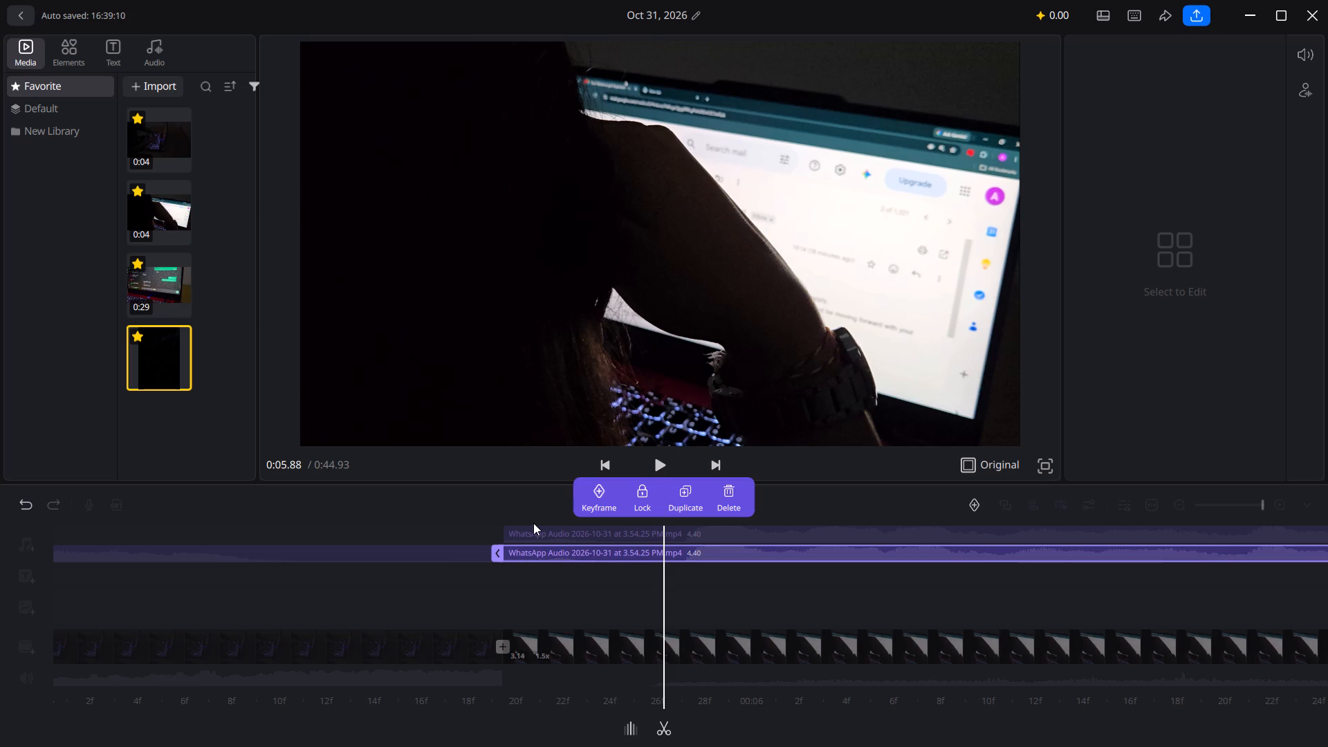
Select the upper copy of the voice segment and replay from just before its start to beyond its end at about 0:10.
click(535, 530)
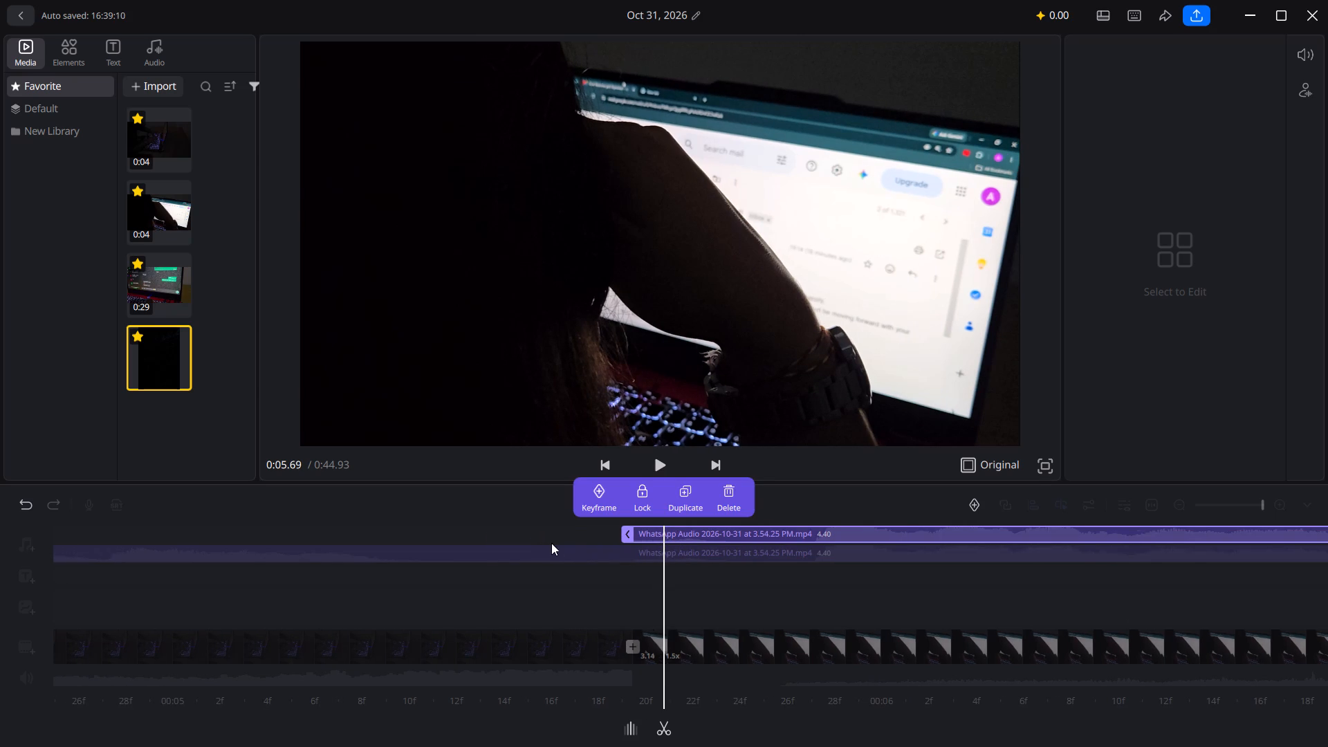
scroll(534, 582, right, 4)
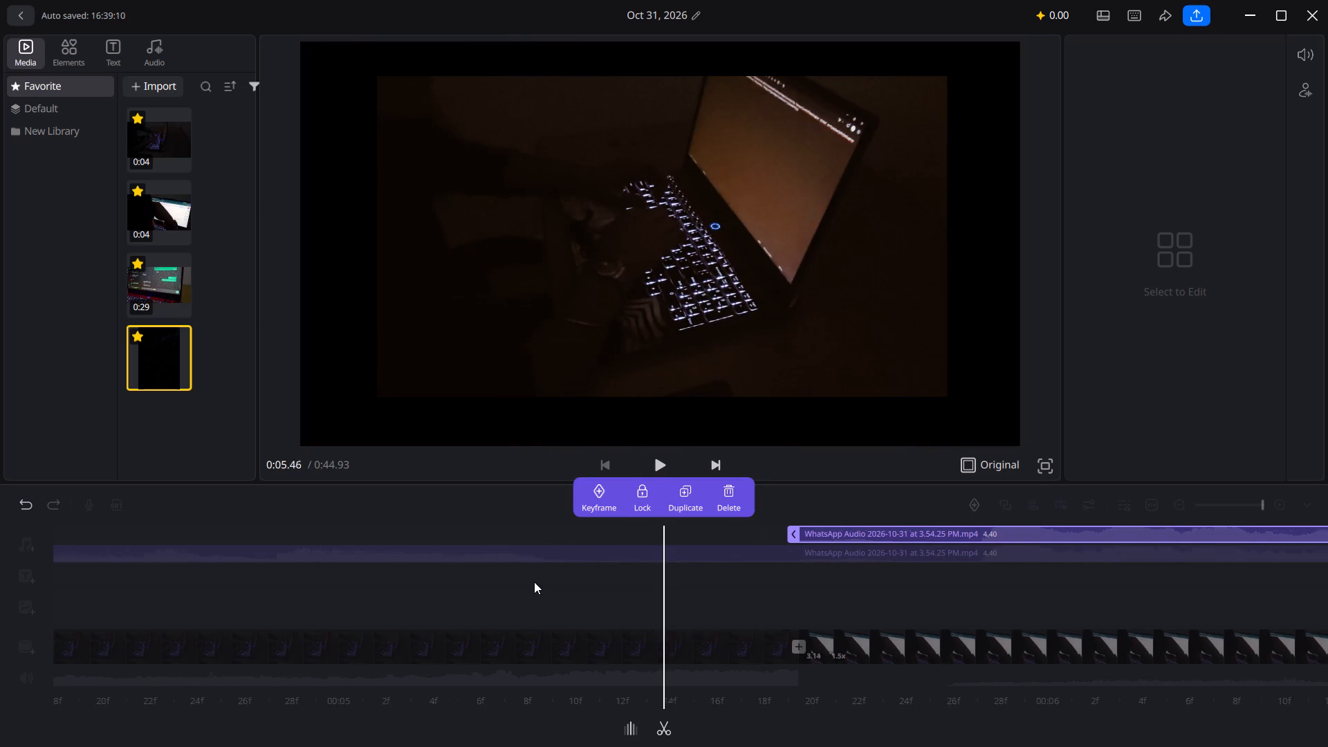
scroll(534, 582, right, 1)
click(657, 454)
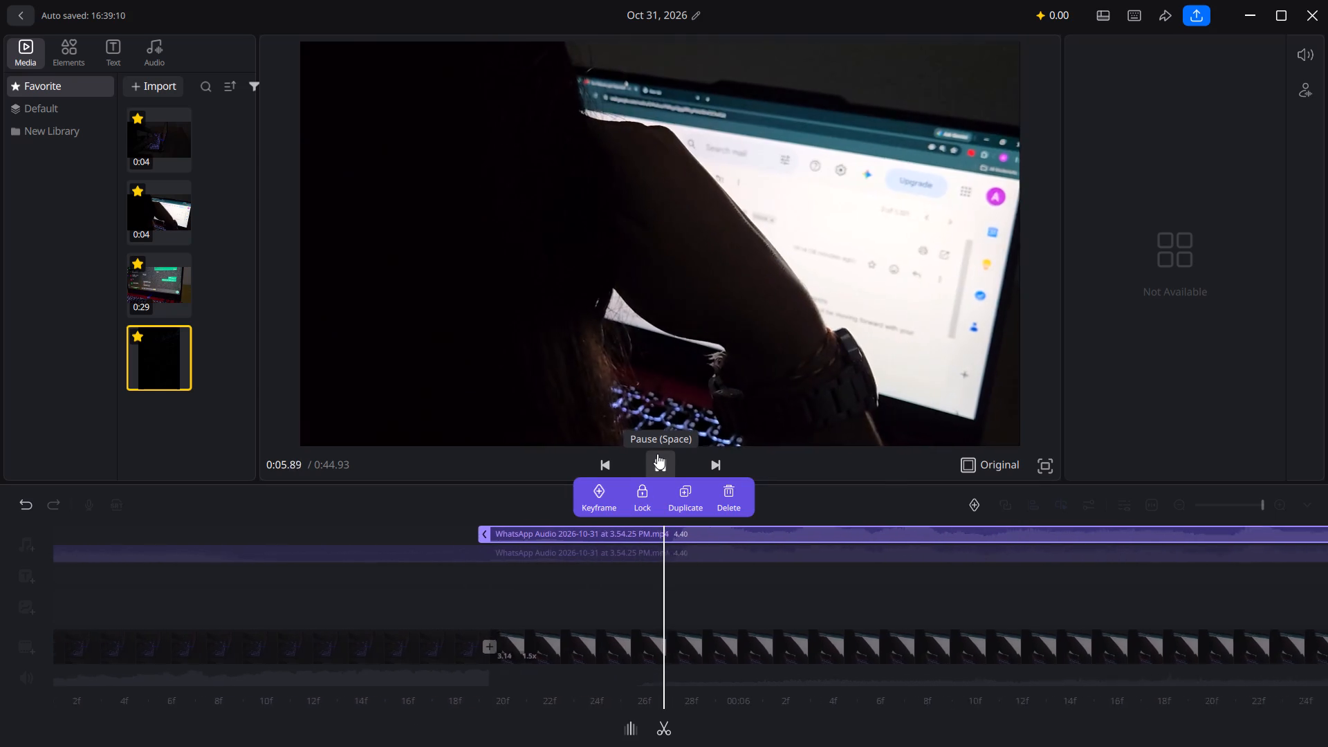
click(657, 454)
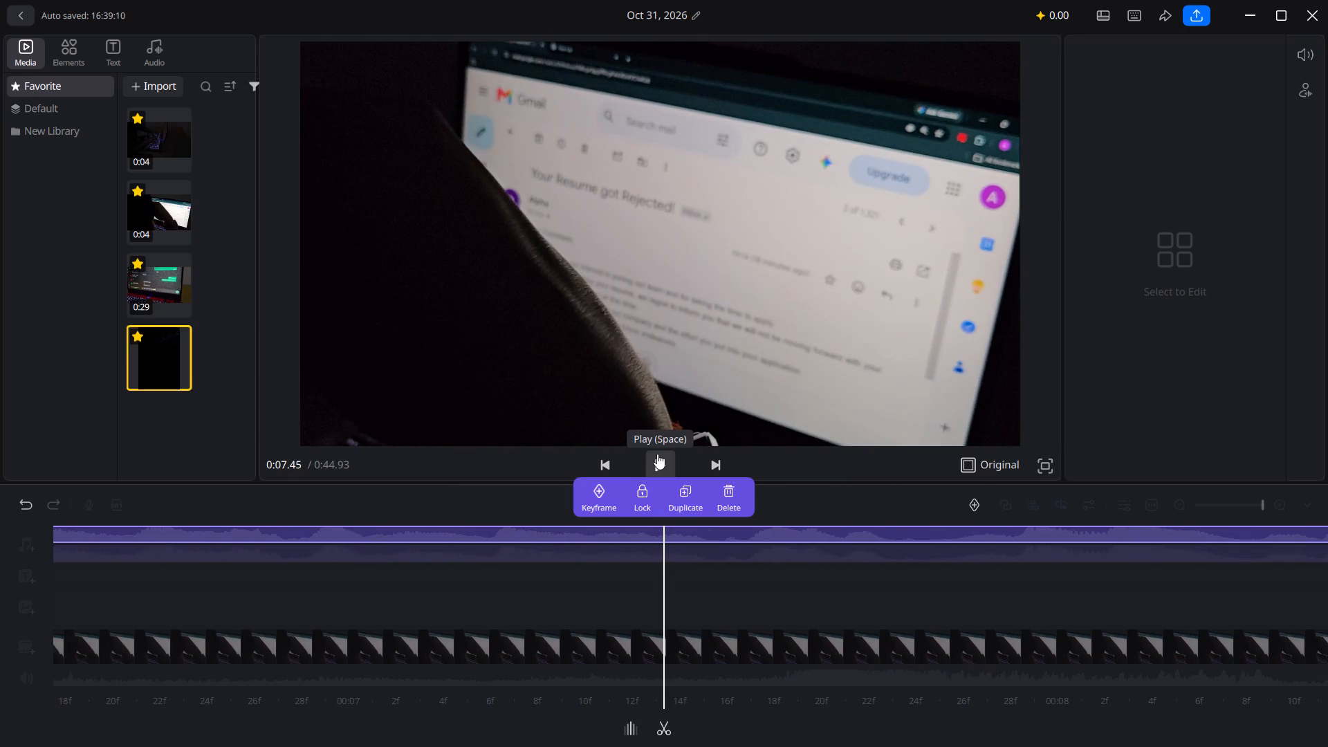
click(657, 454)
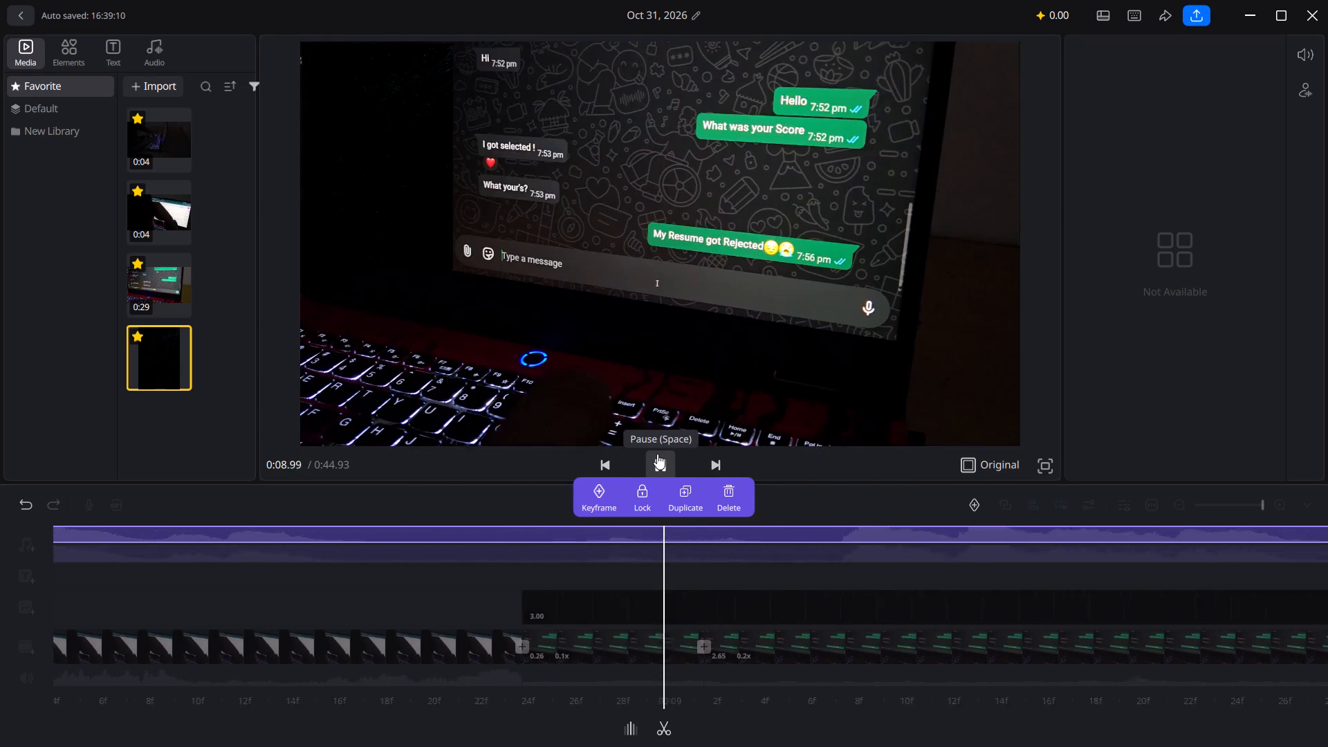
click(657, 454)
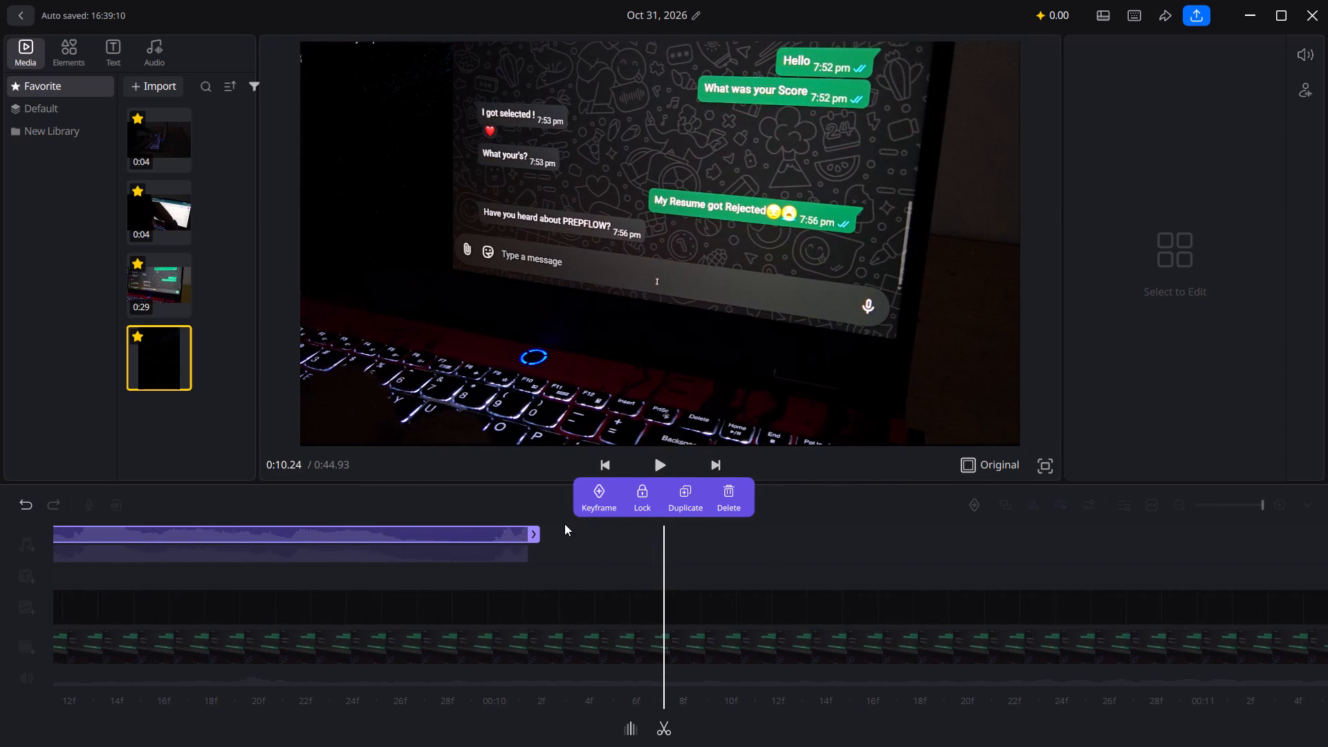
Play on from 0:10.24 into the resume analyzer clip, and review both stacked voice copies back to their starts.
click(654, 464)
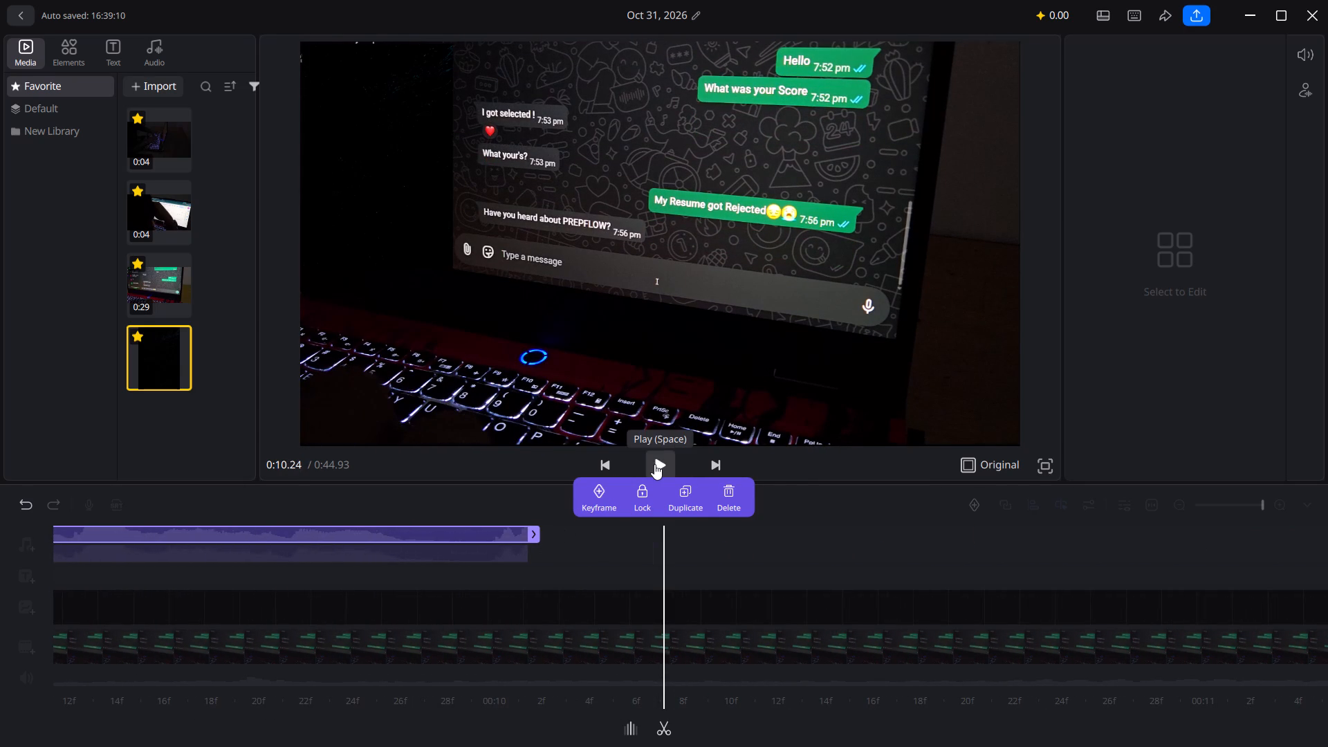
click(650, 479)
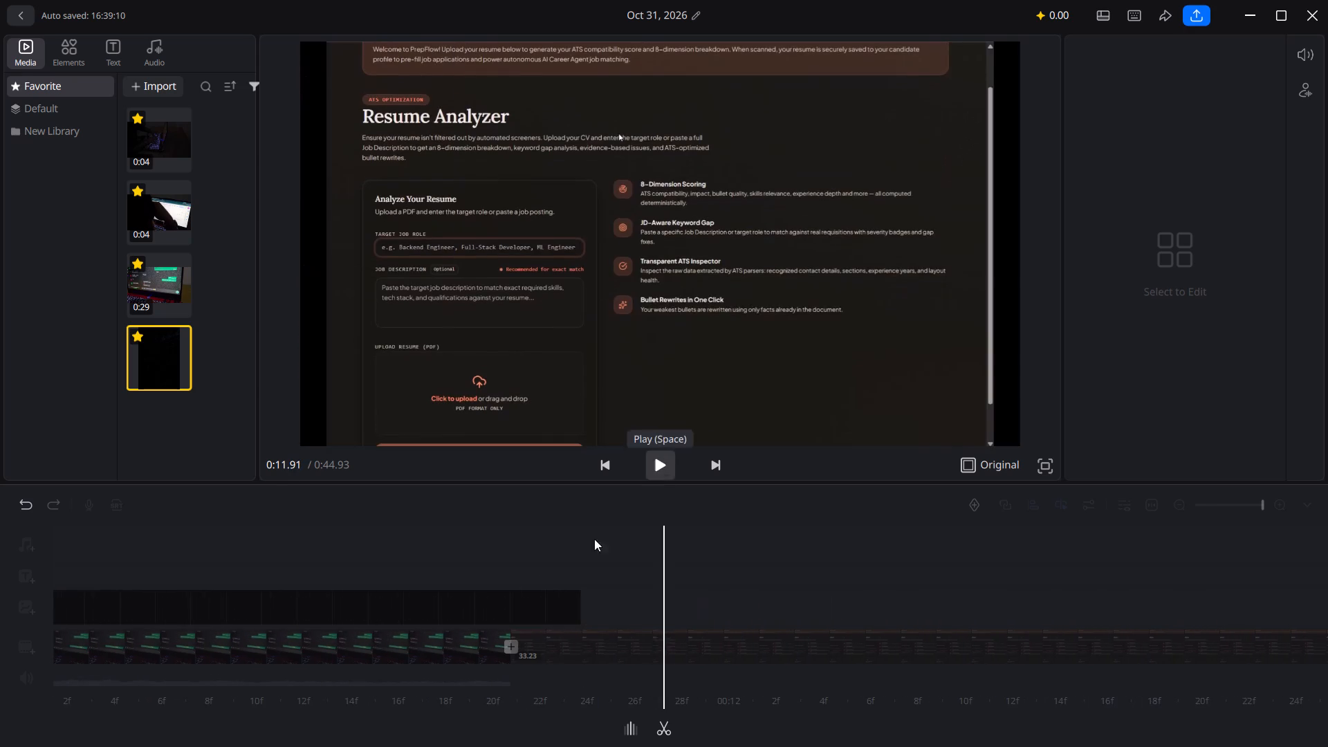
scroll(537, 577, right, 15)
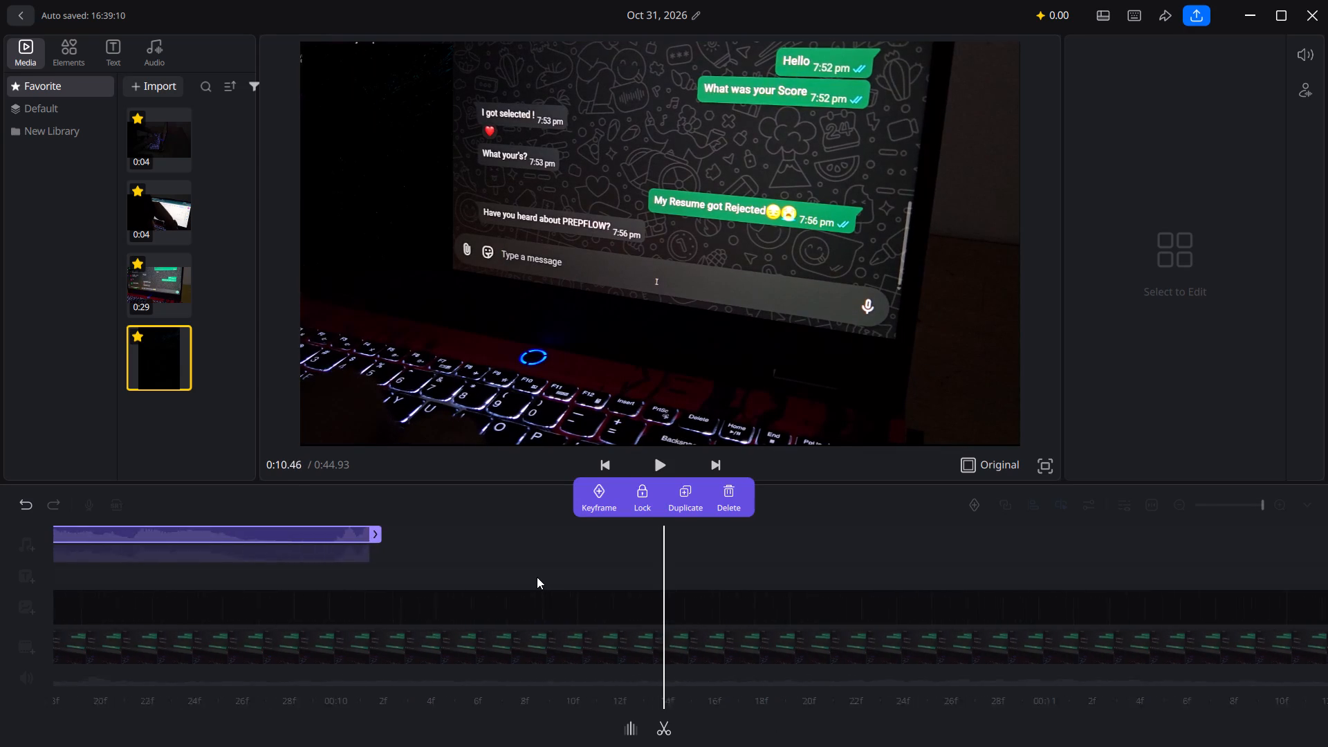
scroll(537, 577, right, 11)
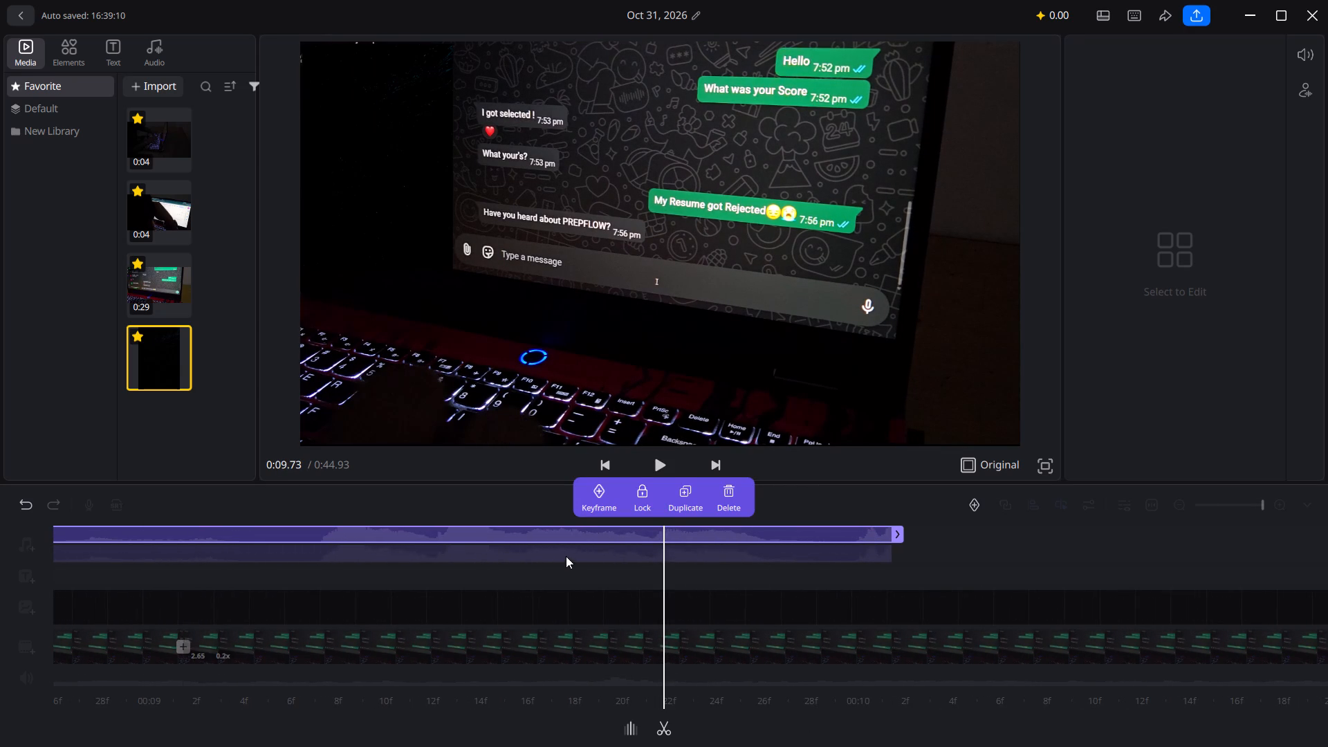
click(578, 551)
scroll(670, 558, right, 6)
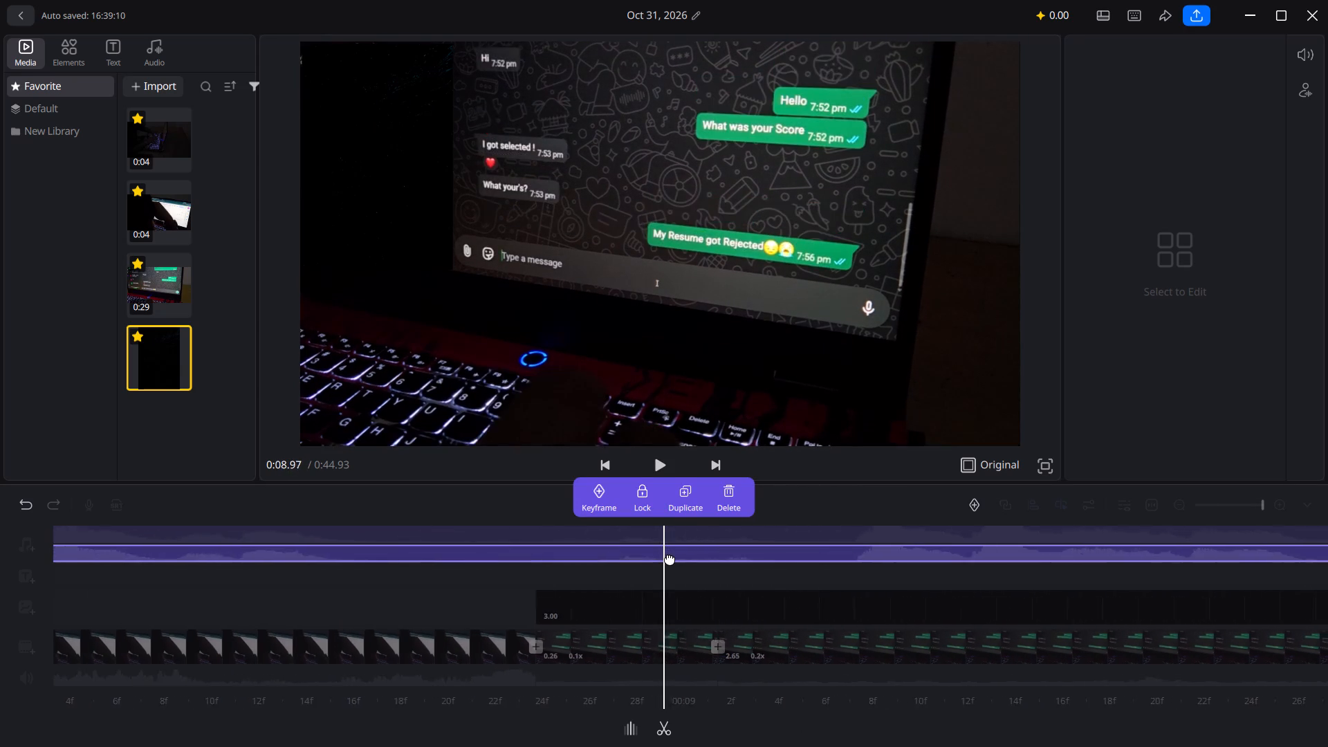
scroll(670, 558, right, 17)
scroll(670, 558, left, 1)
scroll(670, 558, right, 2)
scroll(670, 558, left, 1)
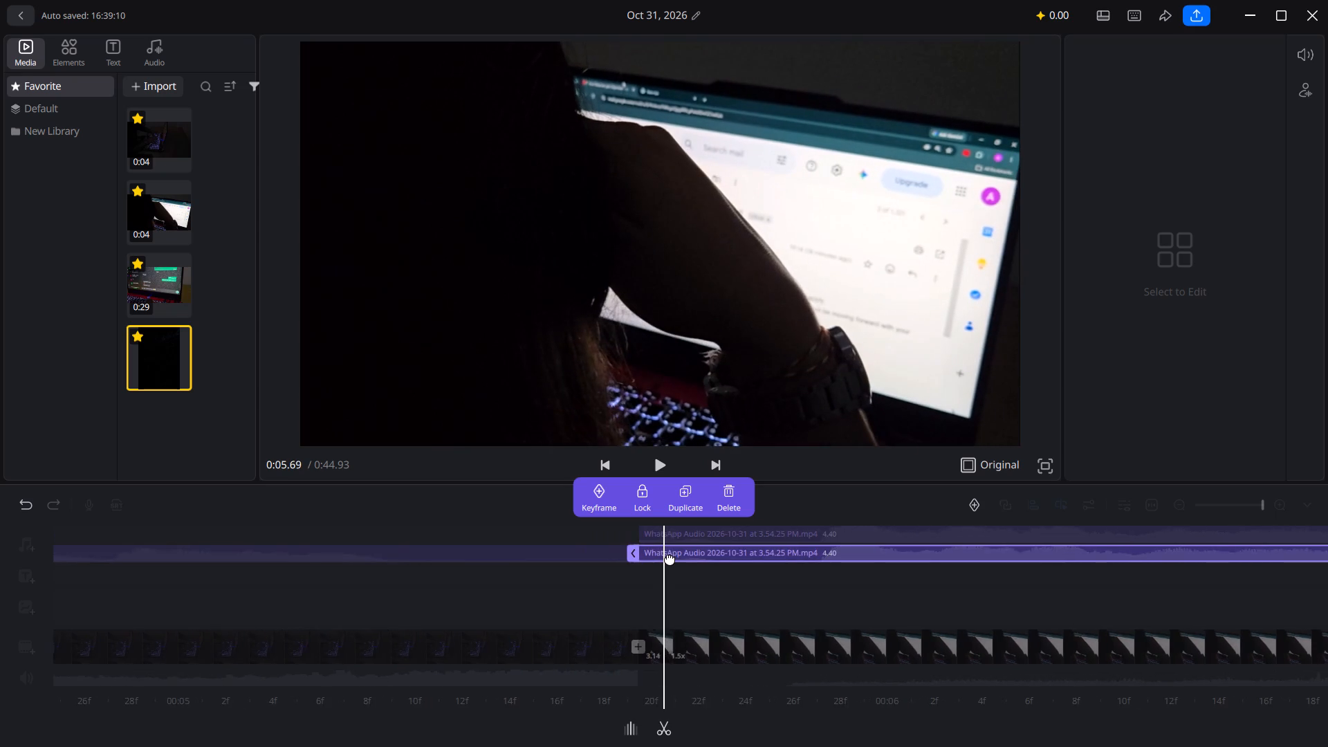
scroll(670, 558, left, 1)
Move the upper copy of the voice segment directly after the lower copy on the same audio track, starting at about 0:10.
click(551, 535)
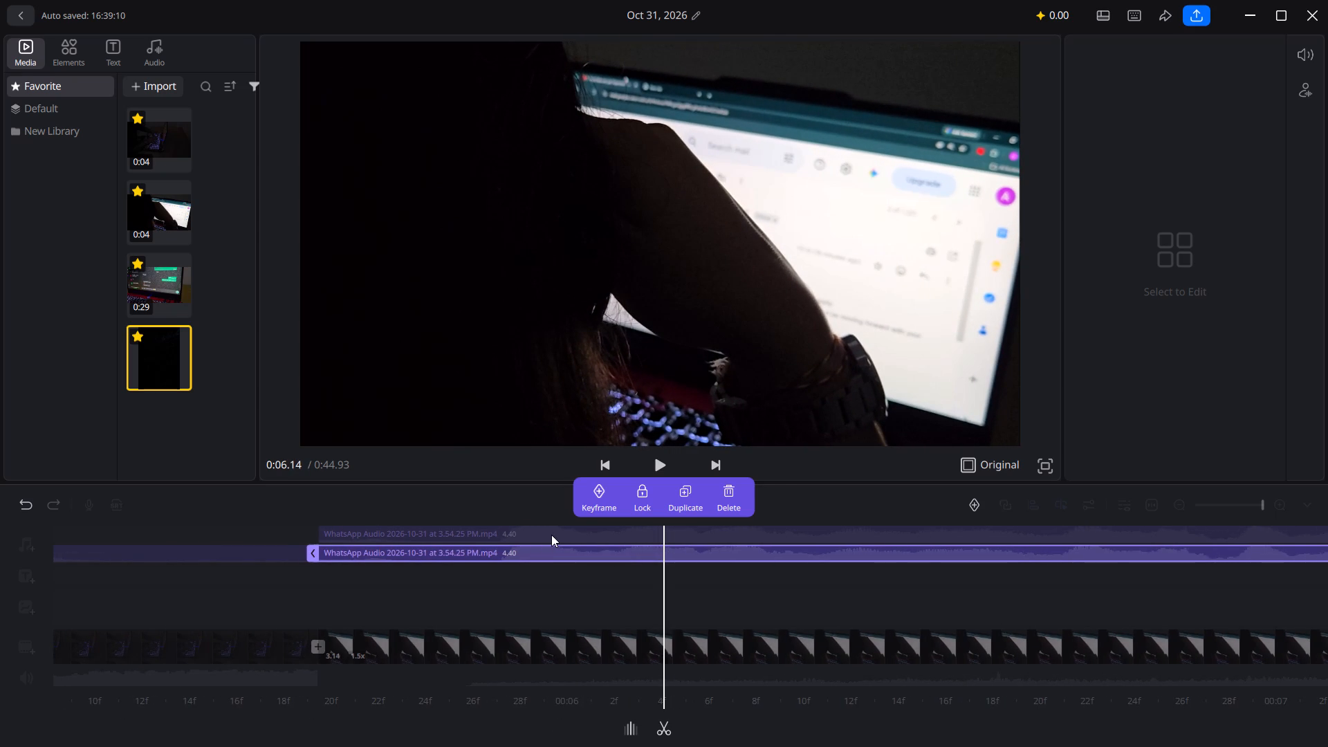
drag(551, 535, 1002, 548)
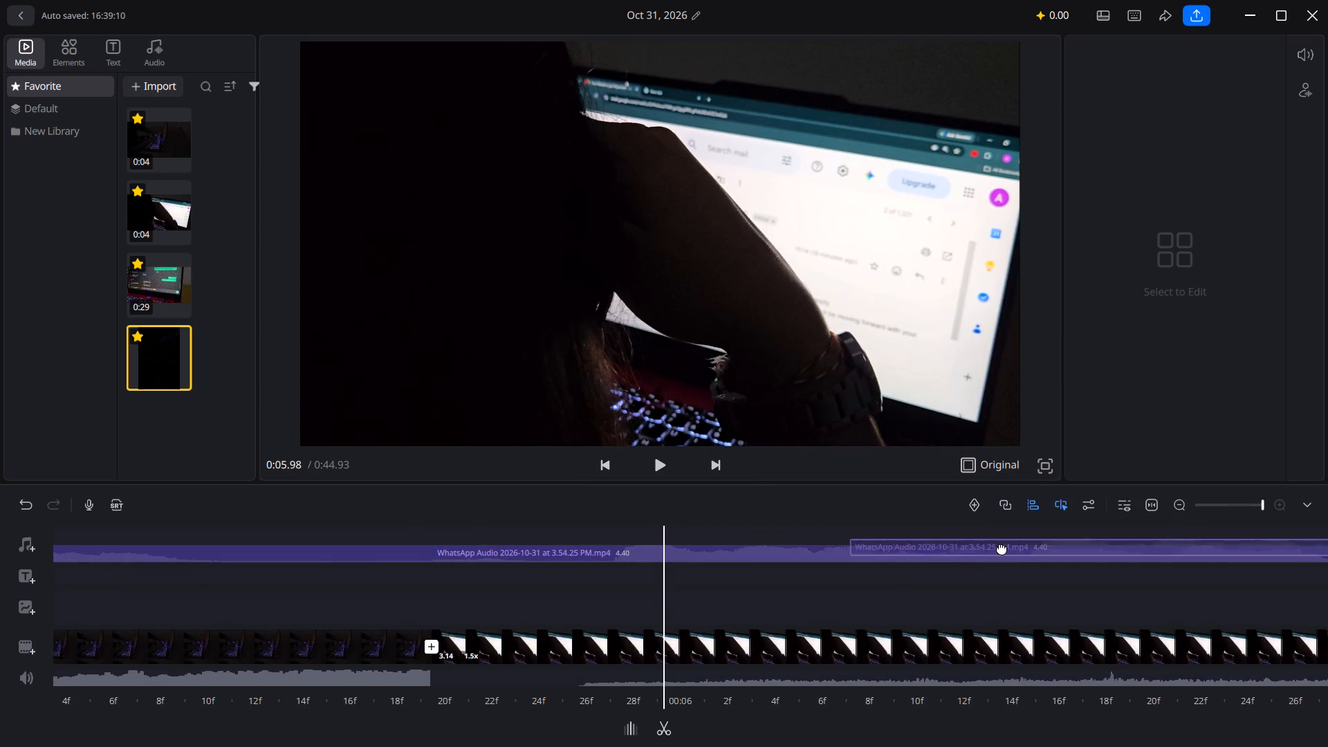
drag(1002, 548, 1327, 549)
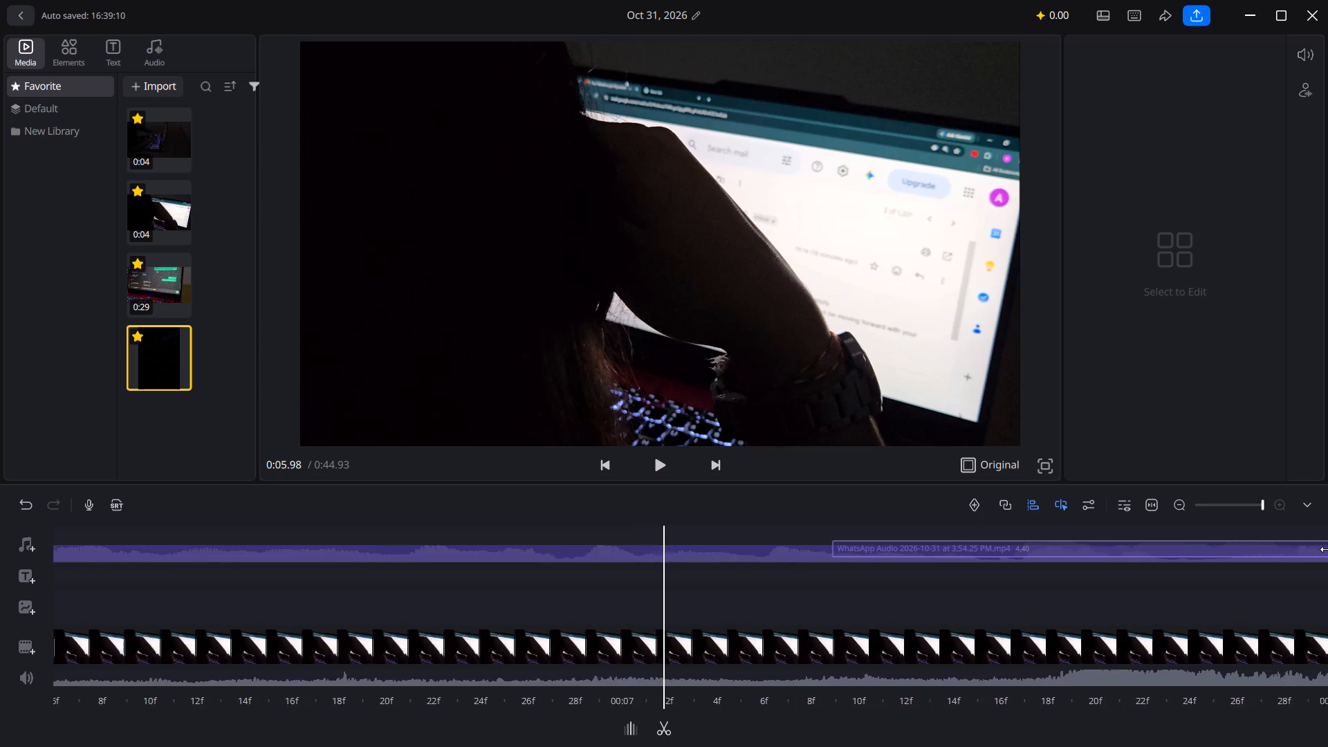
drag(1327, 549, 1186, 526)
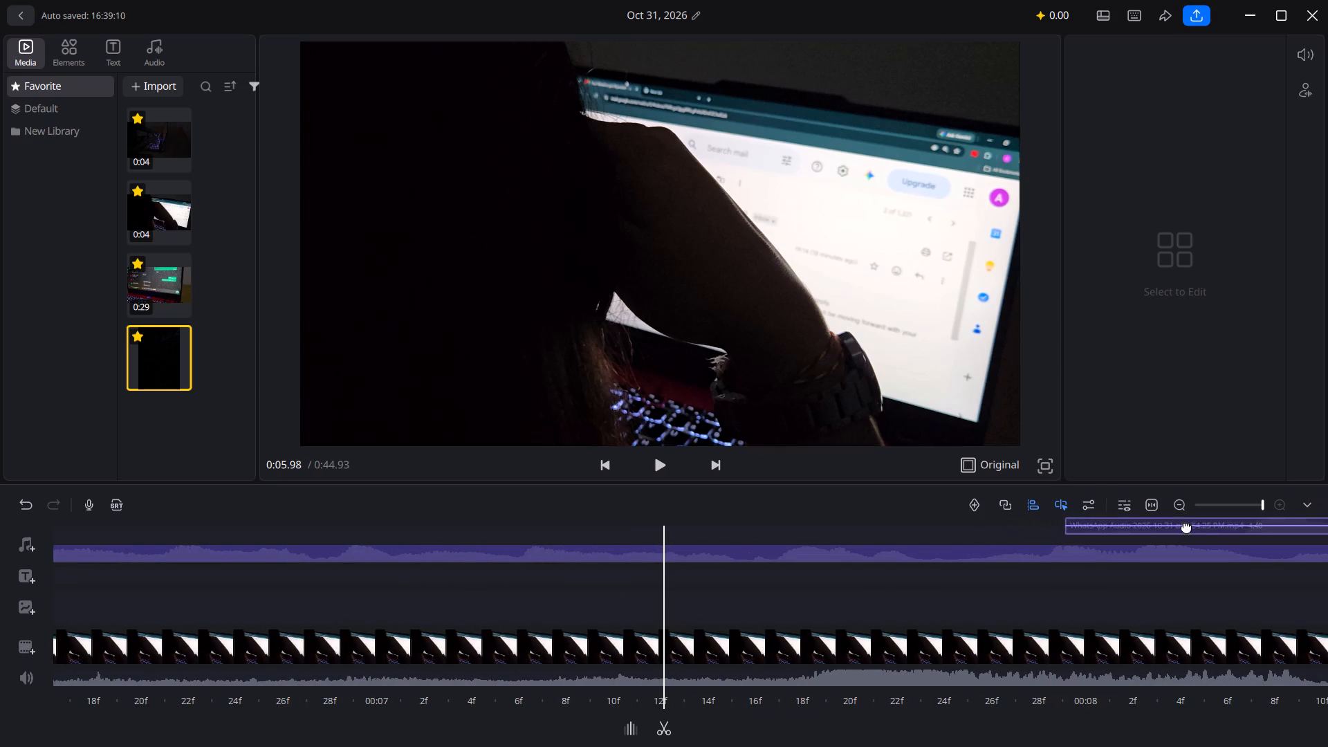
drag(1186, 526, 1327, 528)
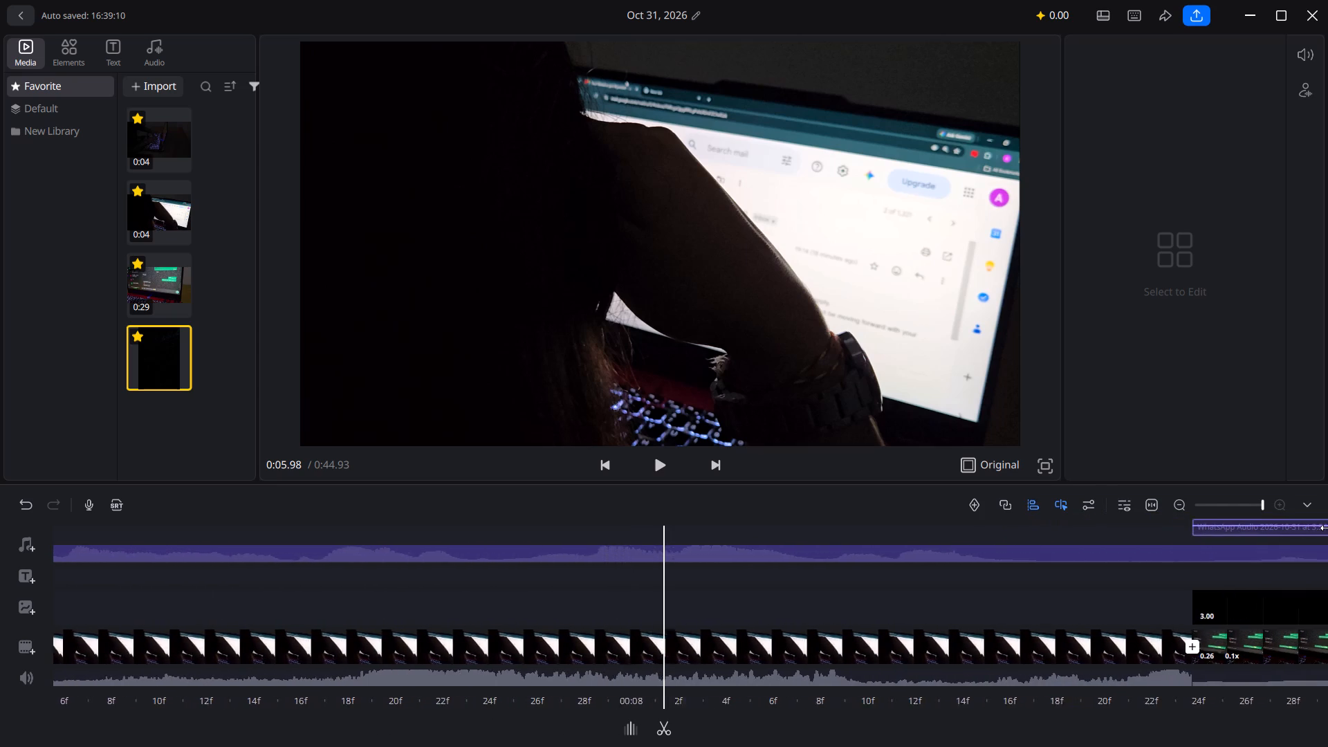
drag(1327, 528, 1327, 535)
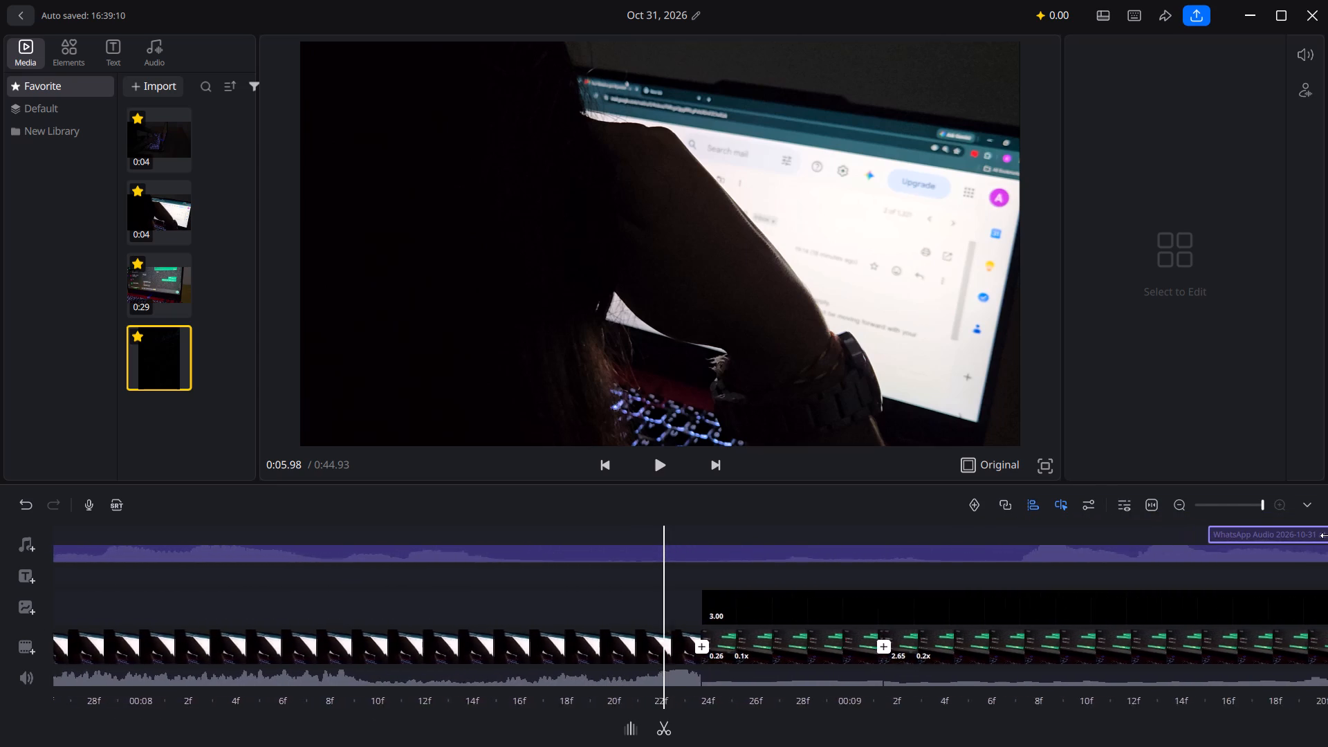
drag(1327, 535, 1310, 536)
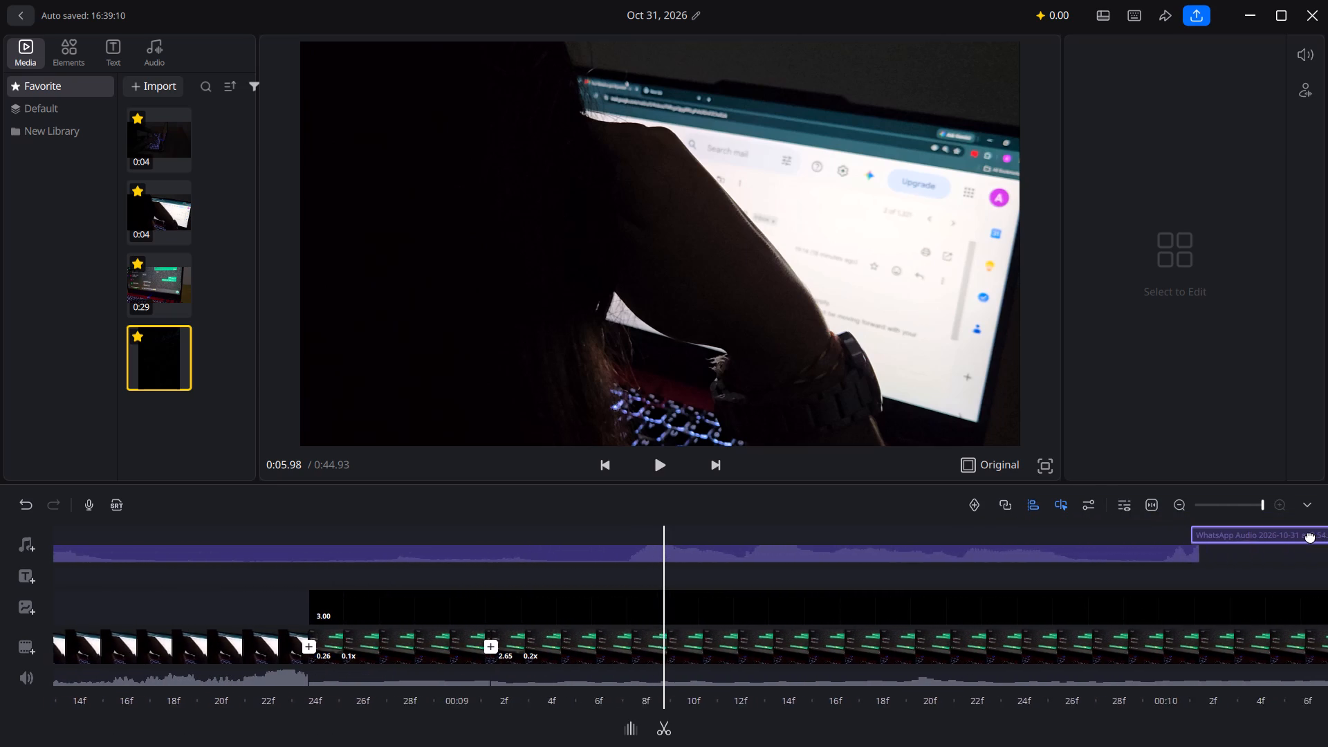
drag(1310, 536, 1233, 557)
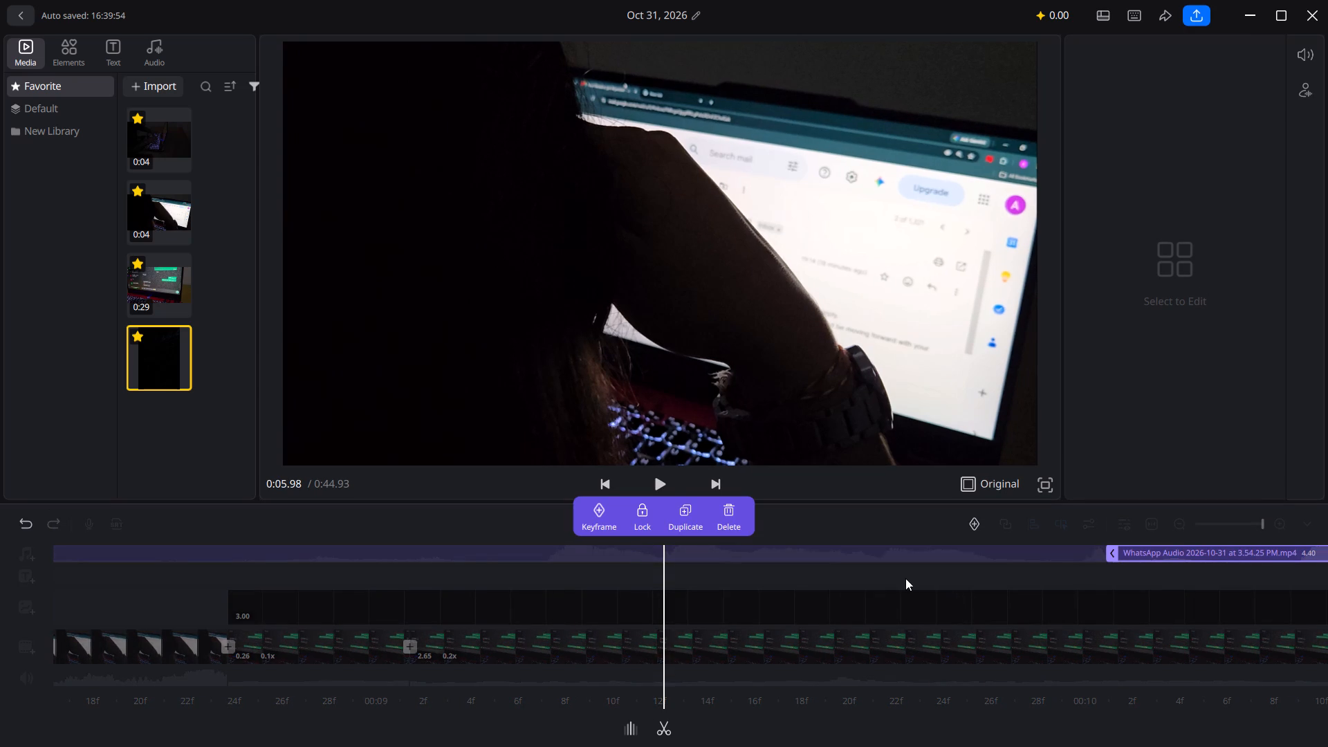
Replay from the rejection email clip across the join between the two voice segments at about 0:10, pausing around the join.
click(665, 480)
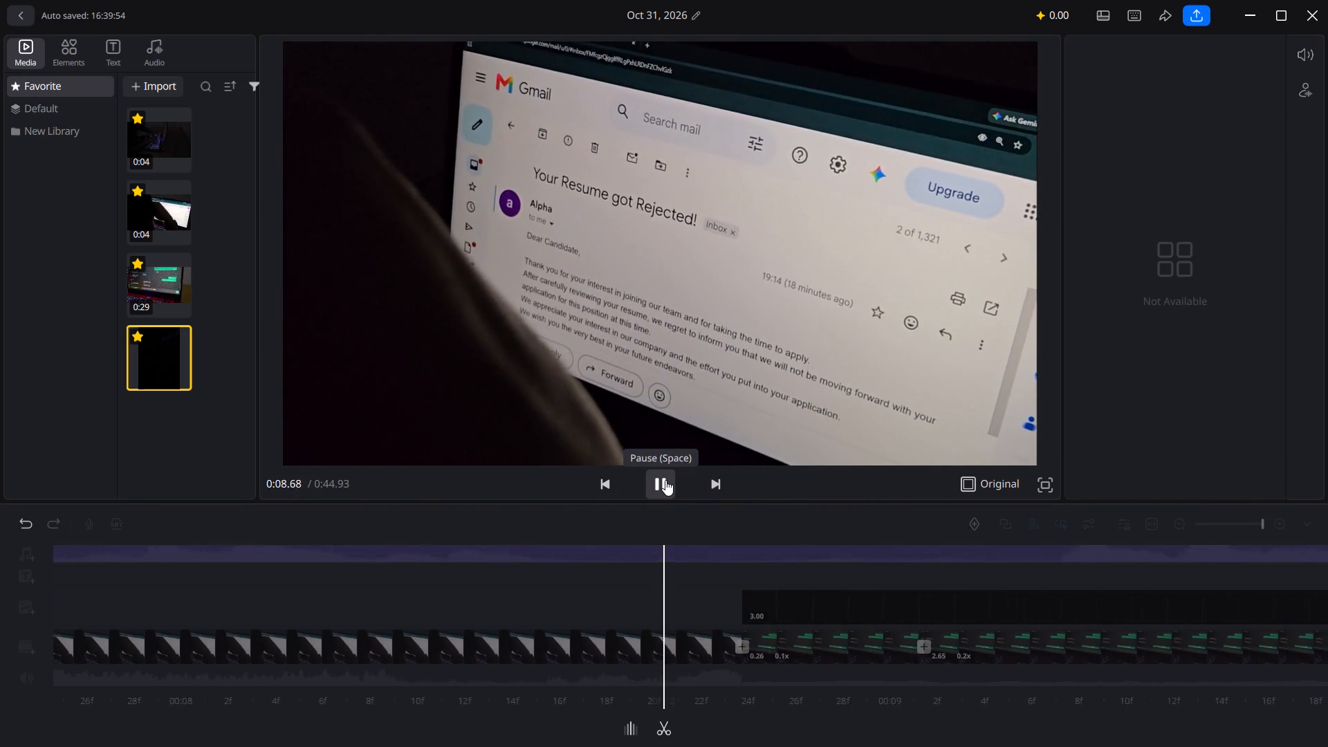
click(665, 480)
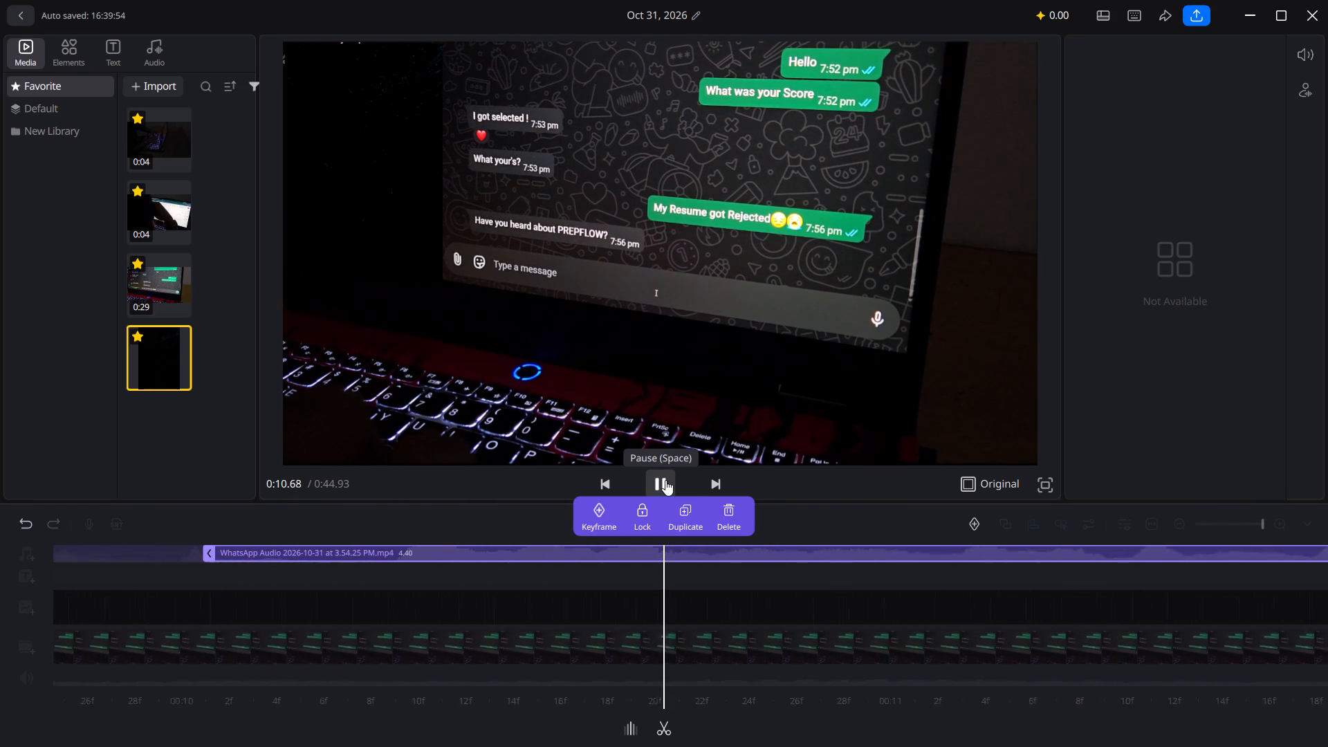
scroll(502, 540, right, 3)
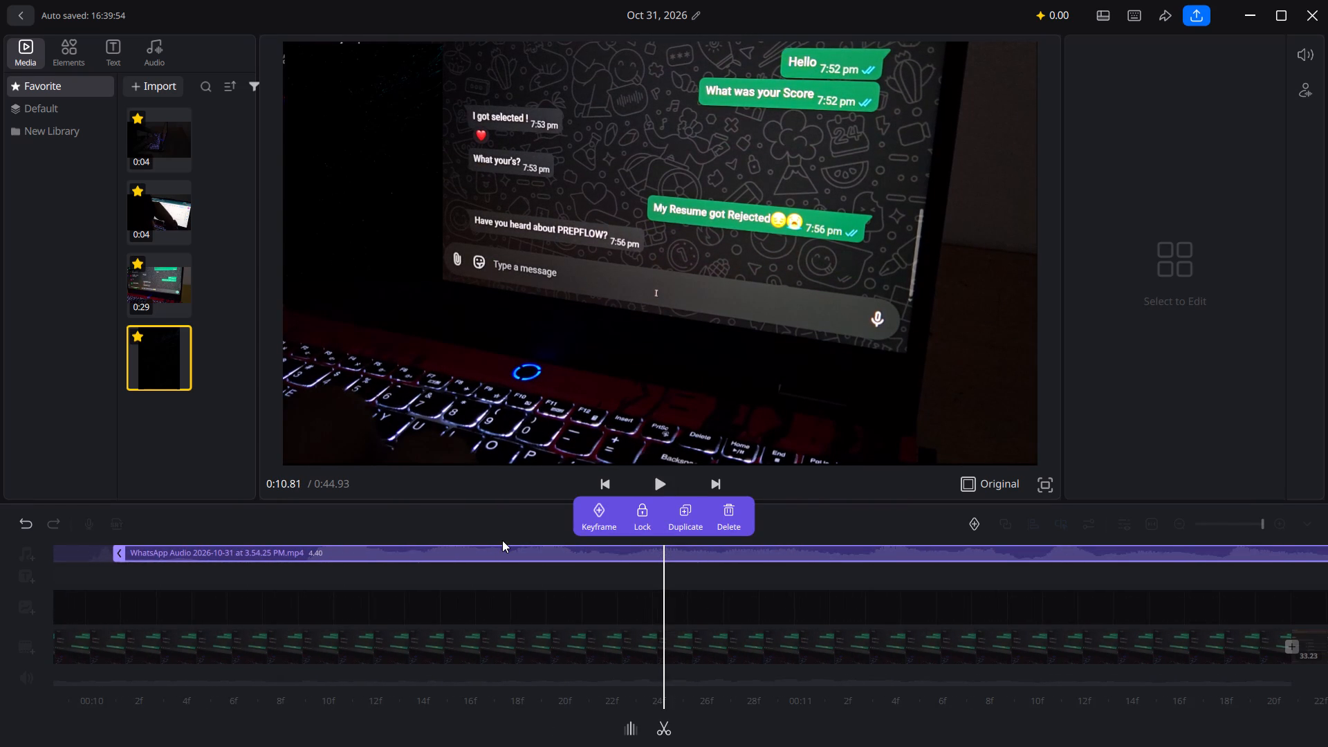
scroll(502, 540, right, 7)
scroll(438, 627, right, 4)
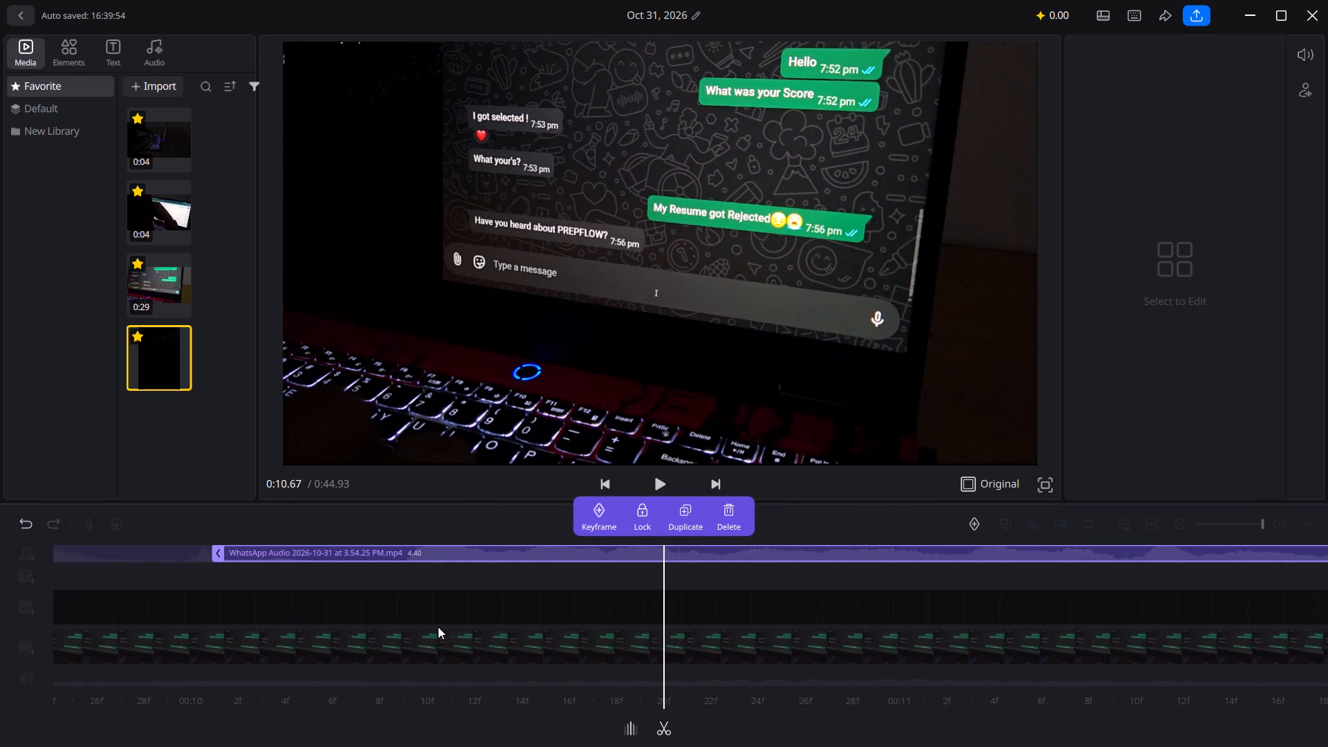
scroll(438, 627, right, 16)
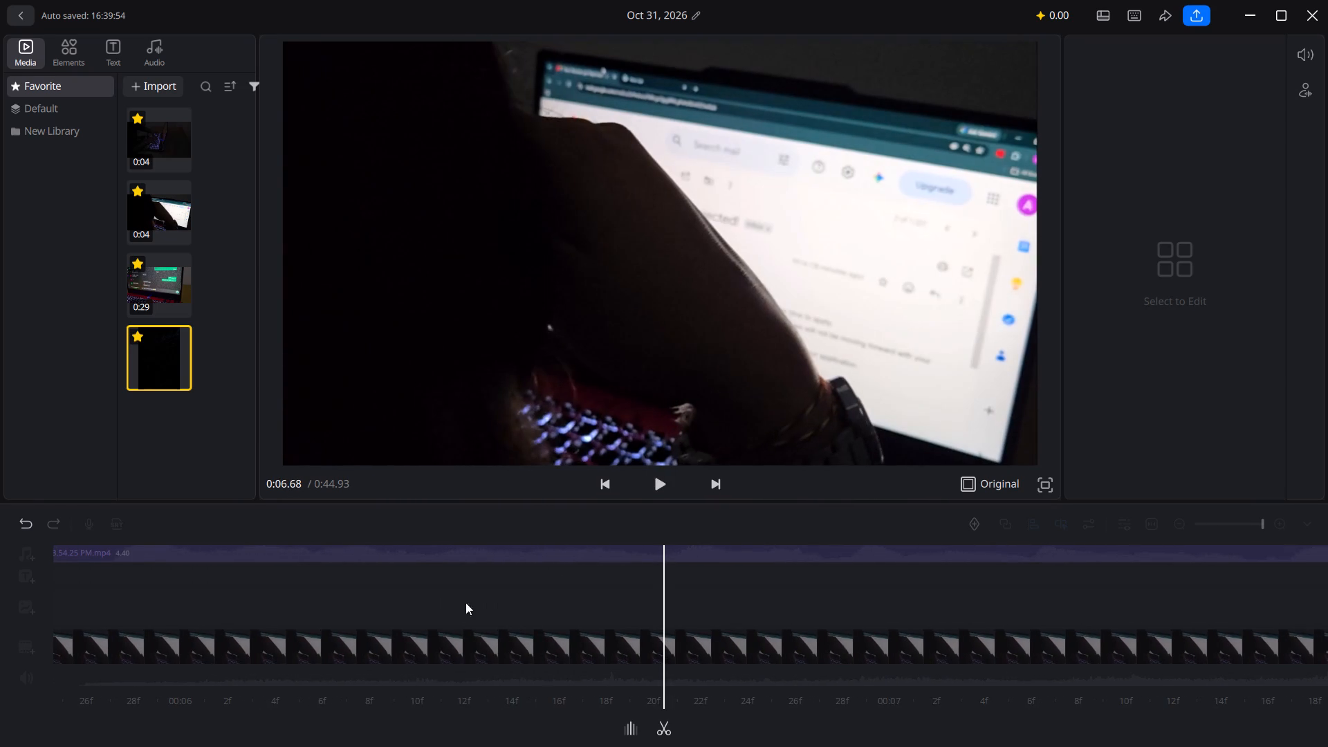
click(646, 492)
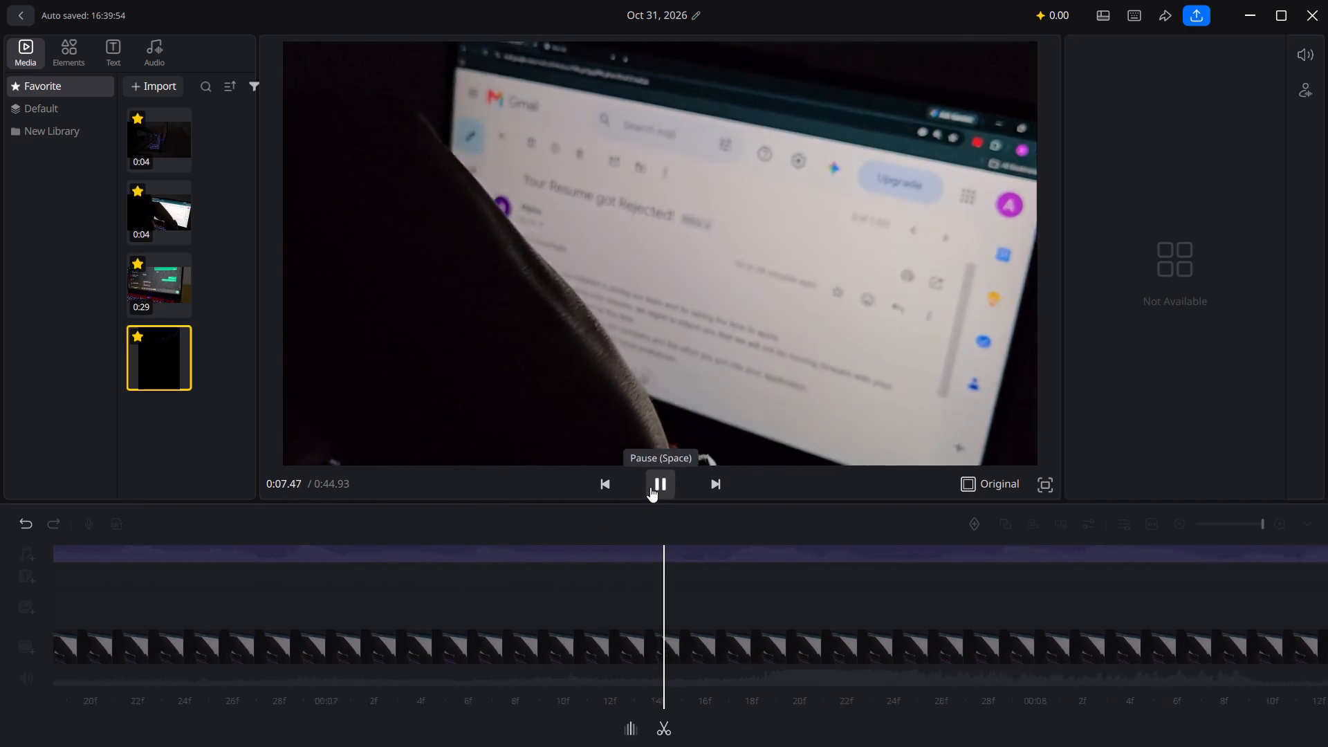
click(650, 487)
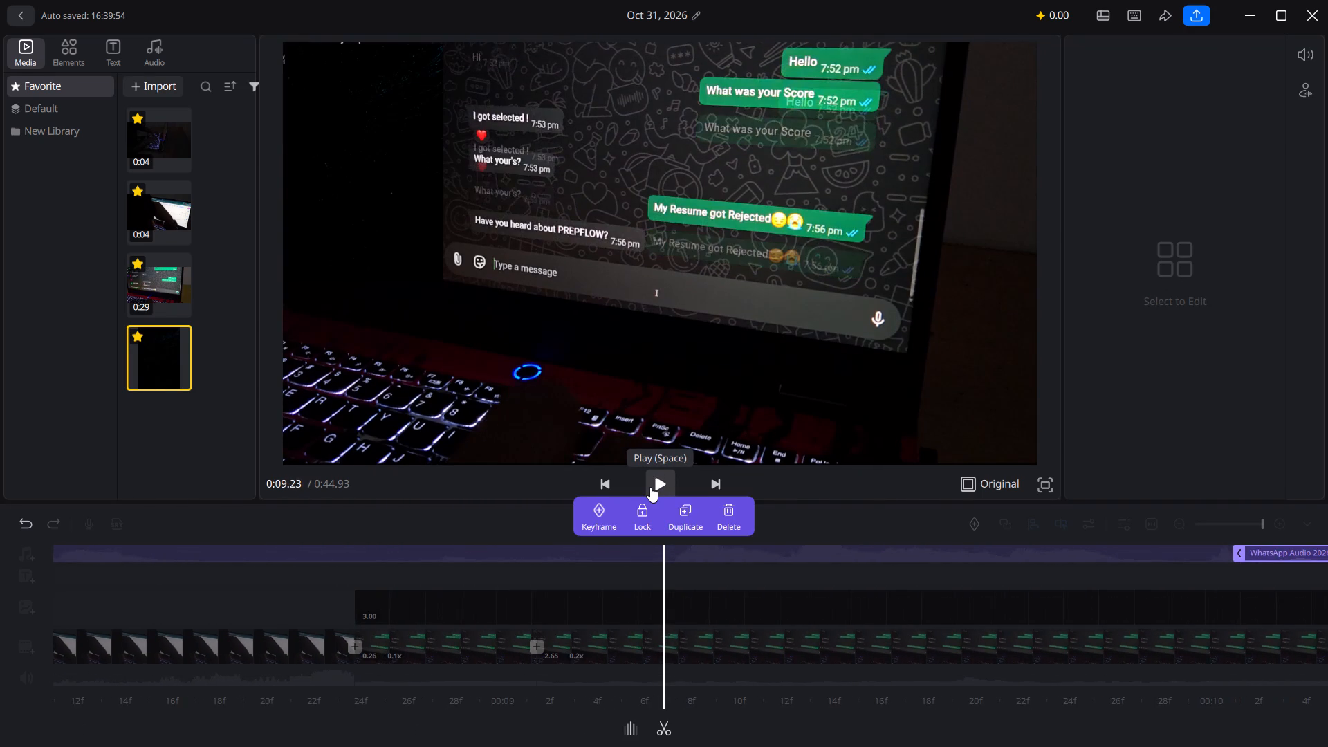
click(650, 487)
click(650, 487)
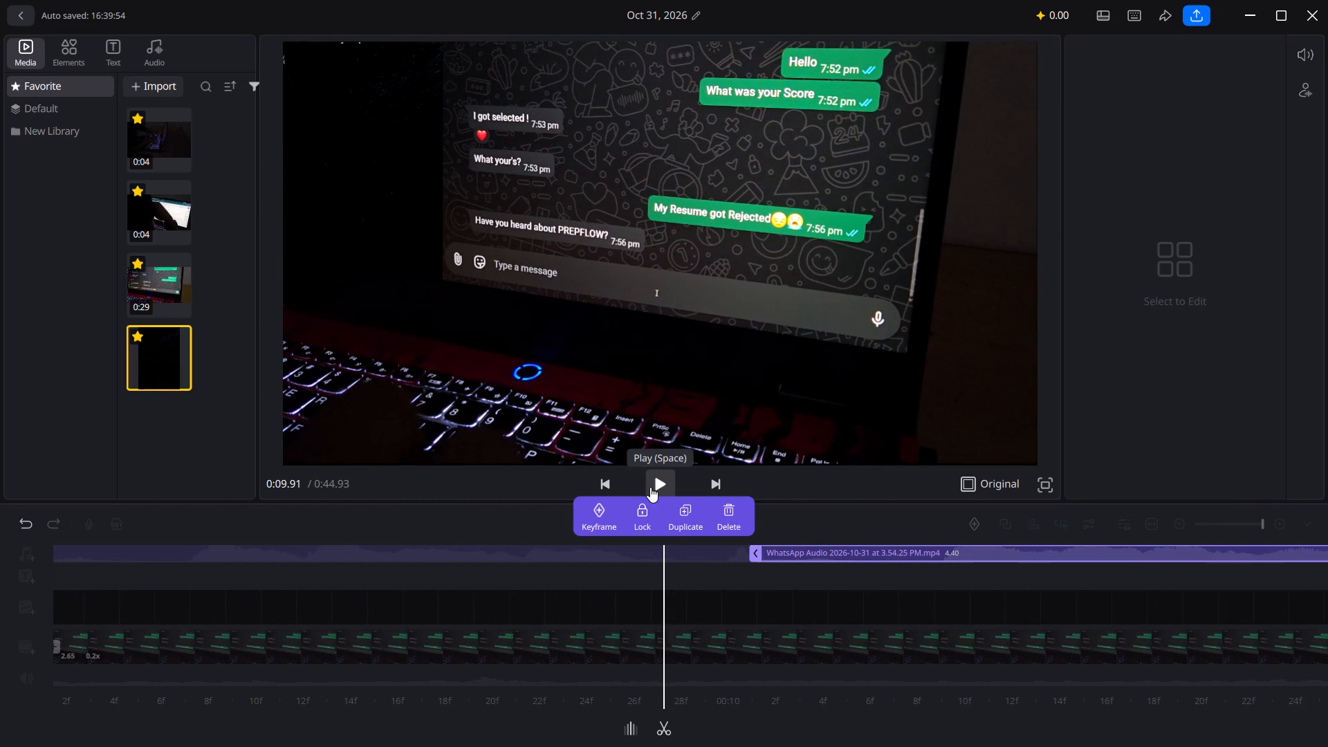
click(650, 487)
click(650, 487)
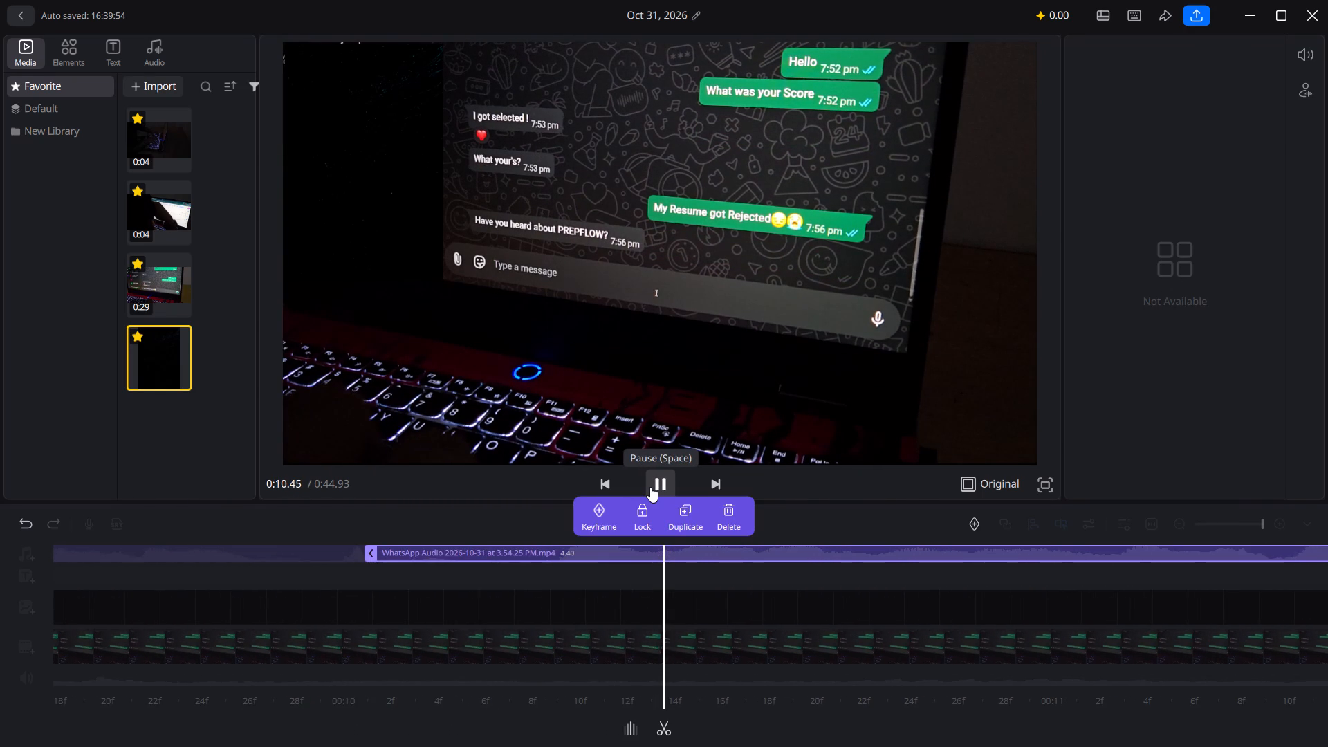
scroll(530, 530, right, 1)
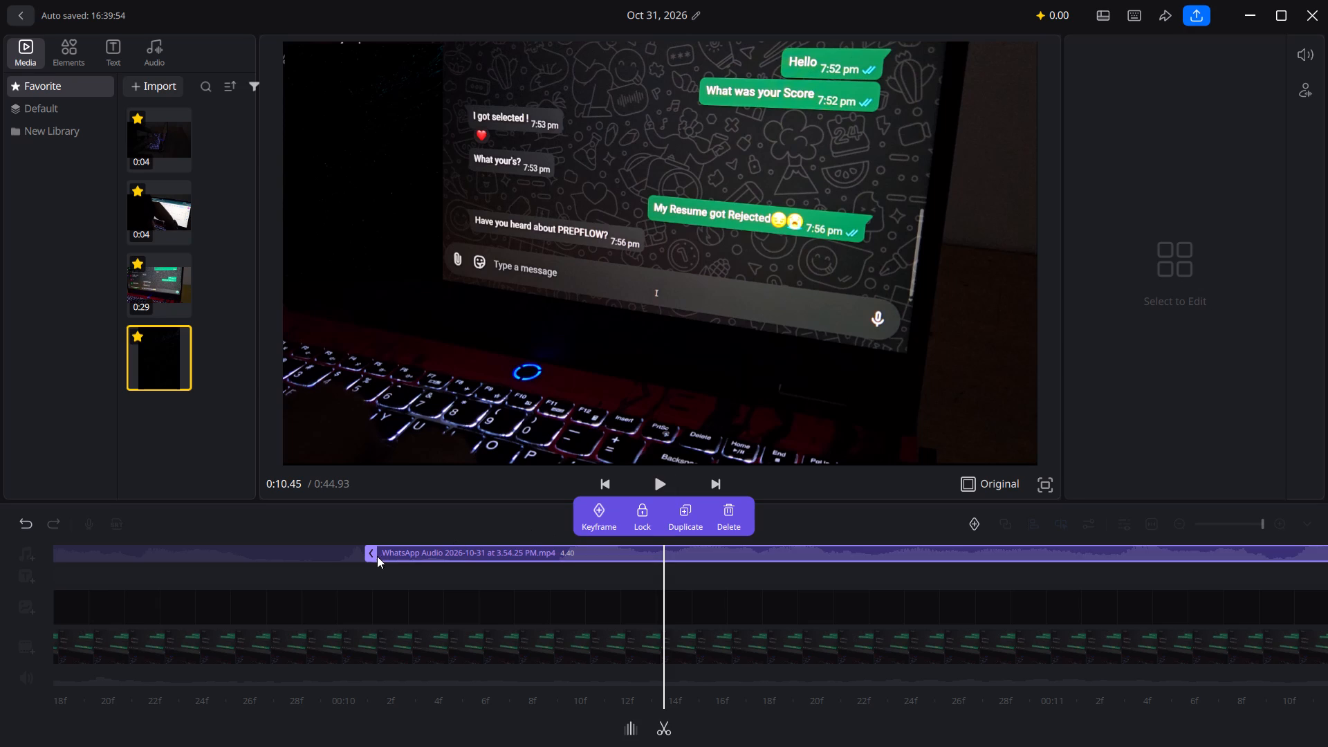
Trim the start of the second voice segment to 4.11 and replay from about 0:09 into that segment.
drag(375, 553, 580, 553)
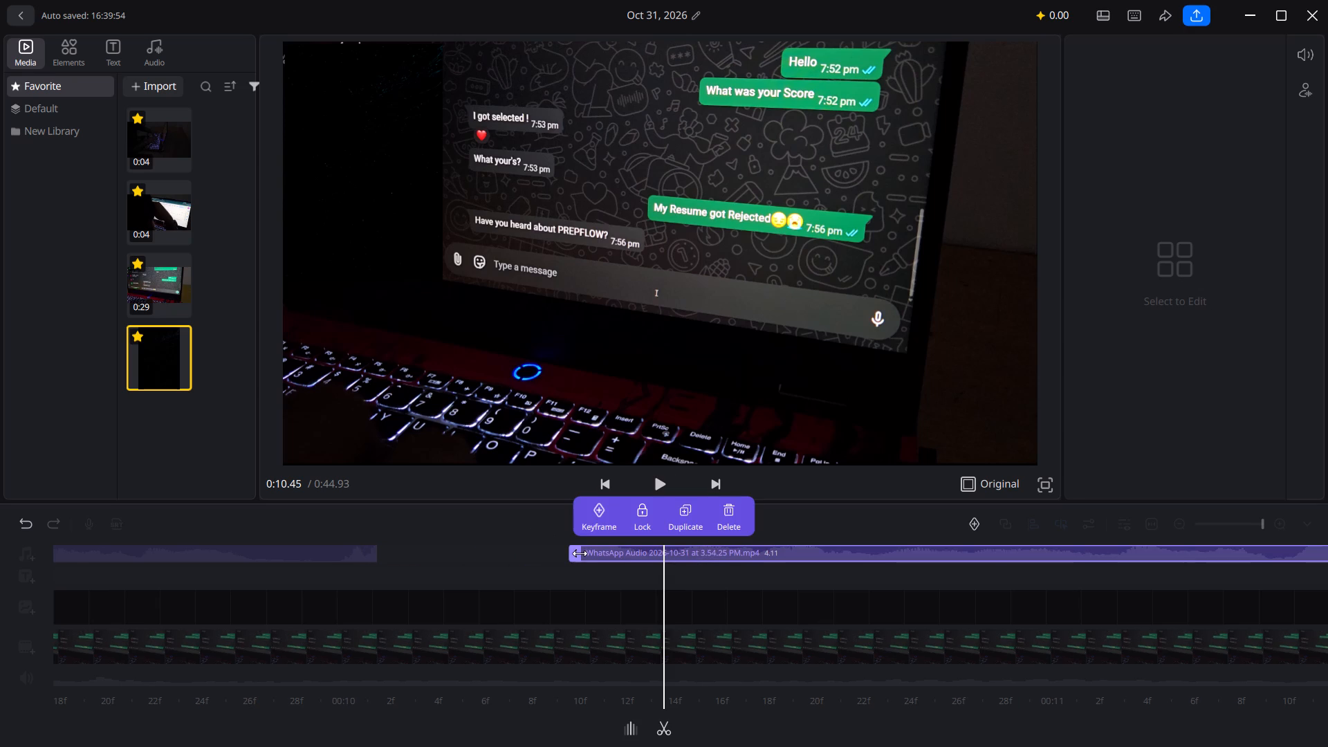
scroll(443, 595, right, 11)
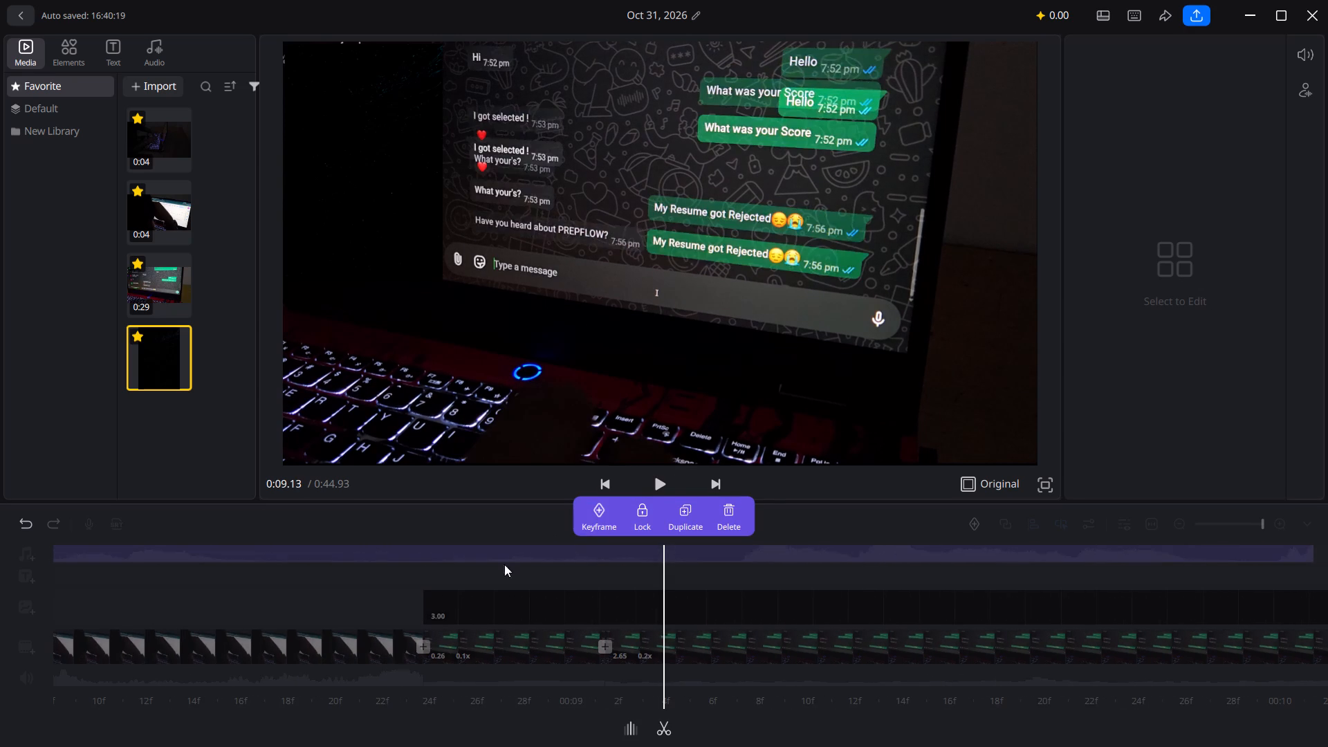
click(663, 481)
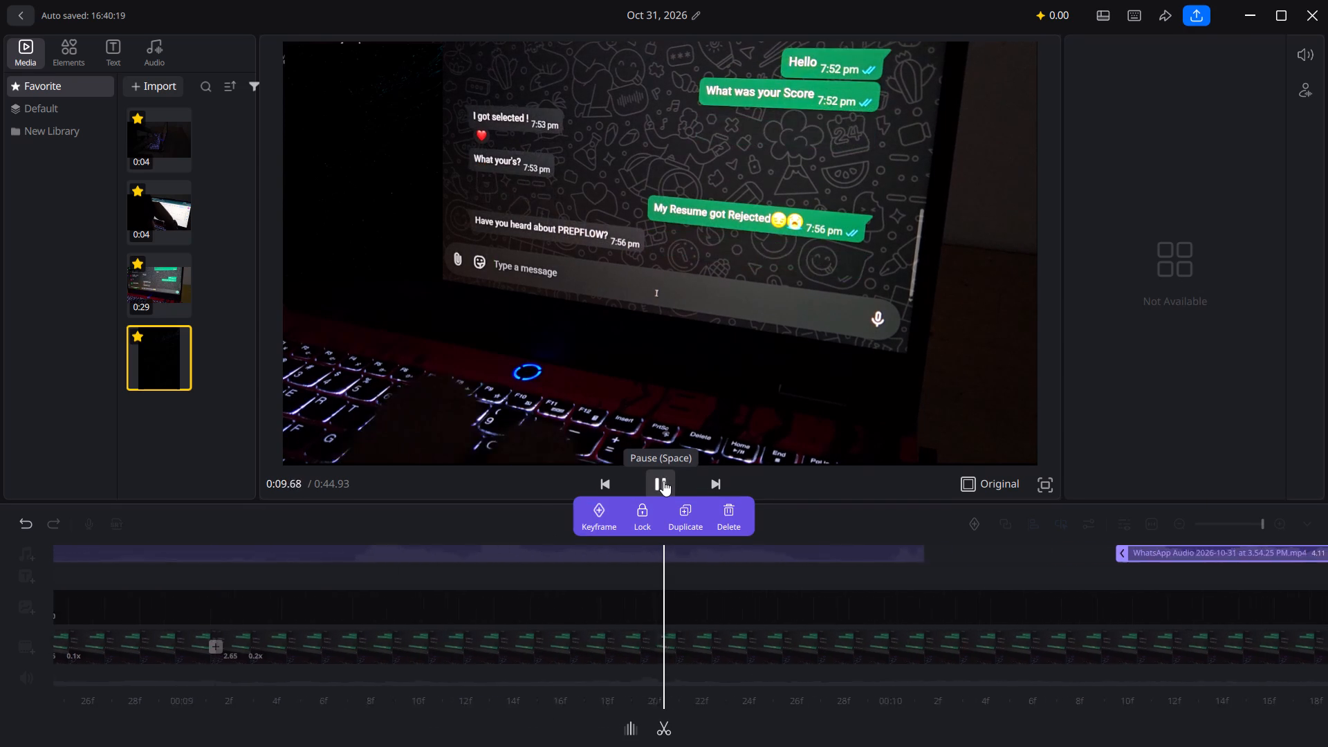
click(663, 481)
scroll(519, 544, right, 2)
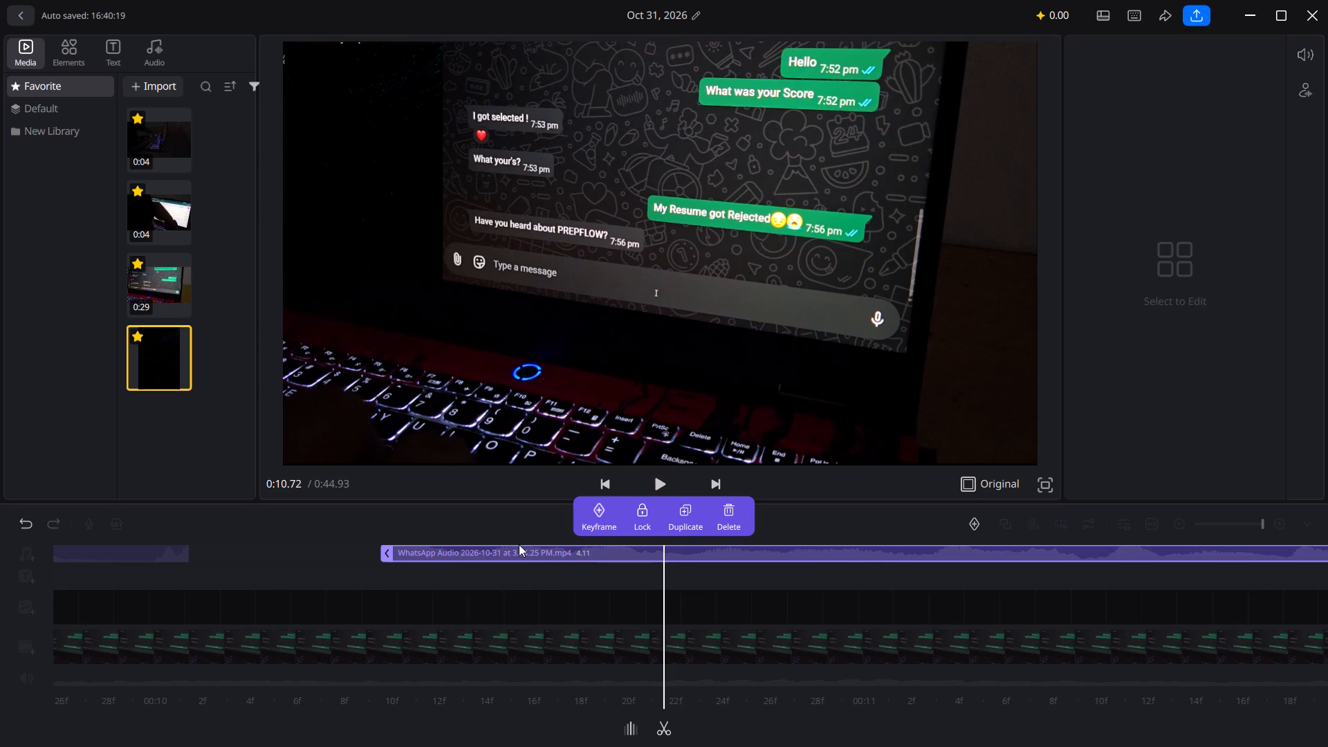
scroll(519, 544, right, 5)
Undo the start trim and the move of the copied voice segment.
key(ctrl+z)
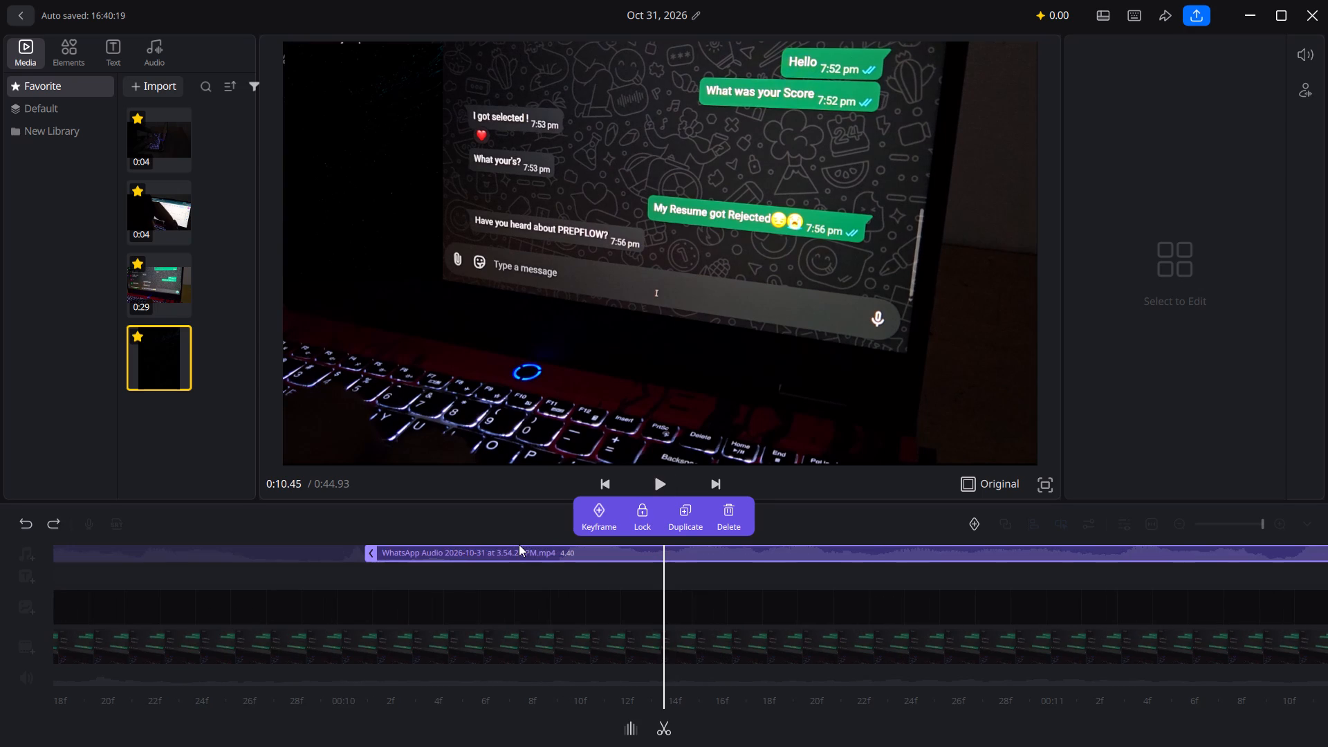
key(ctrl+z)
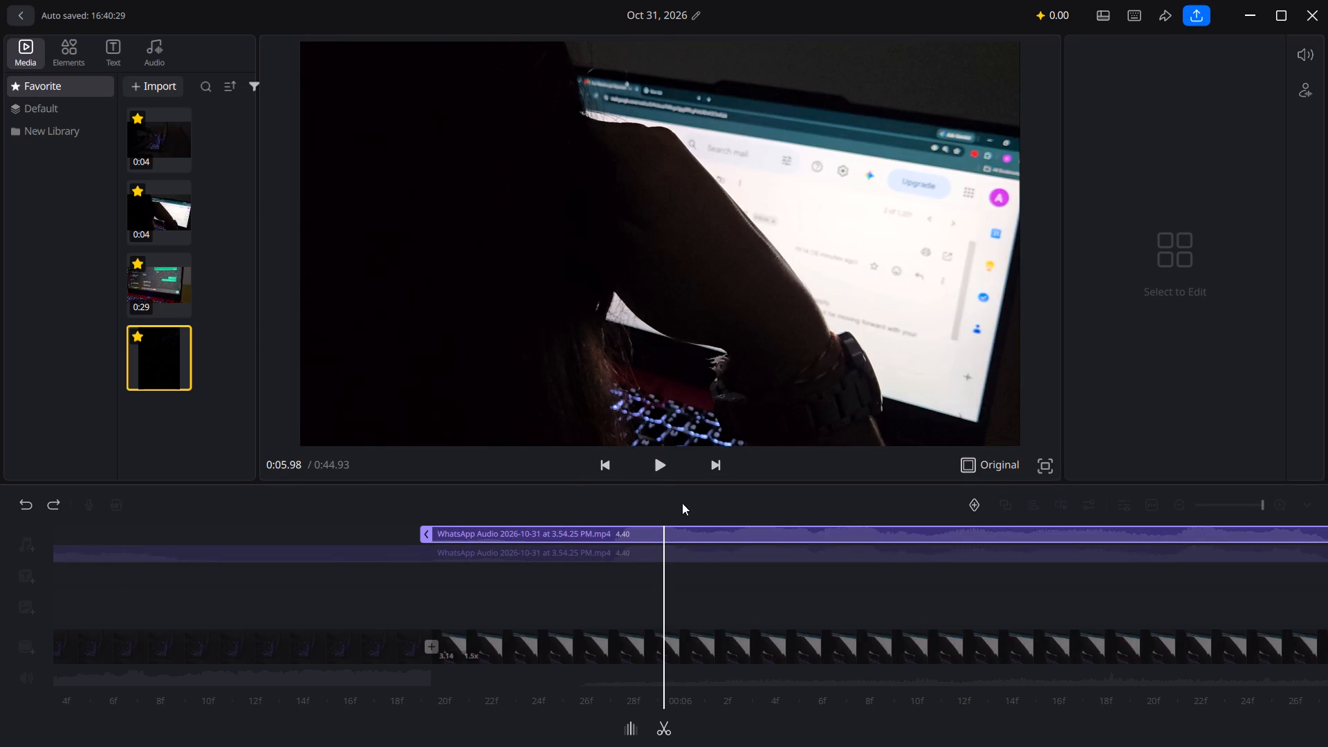
Replay the lower copy of the voice segment past its end, and extend its end to about 7 frames past 0:10.
click(594, 551)
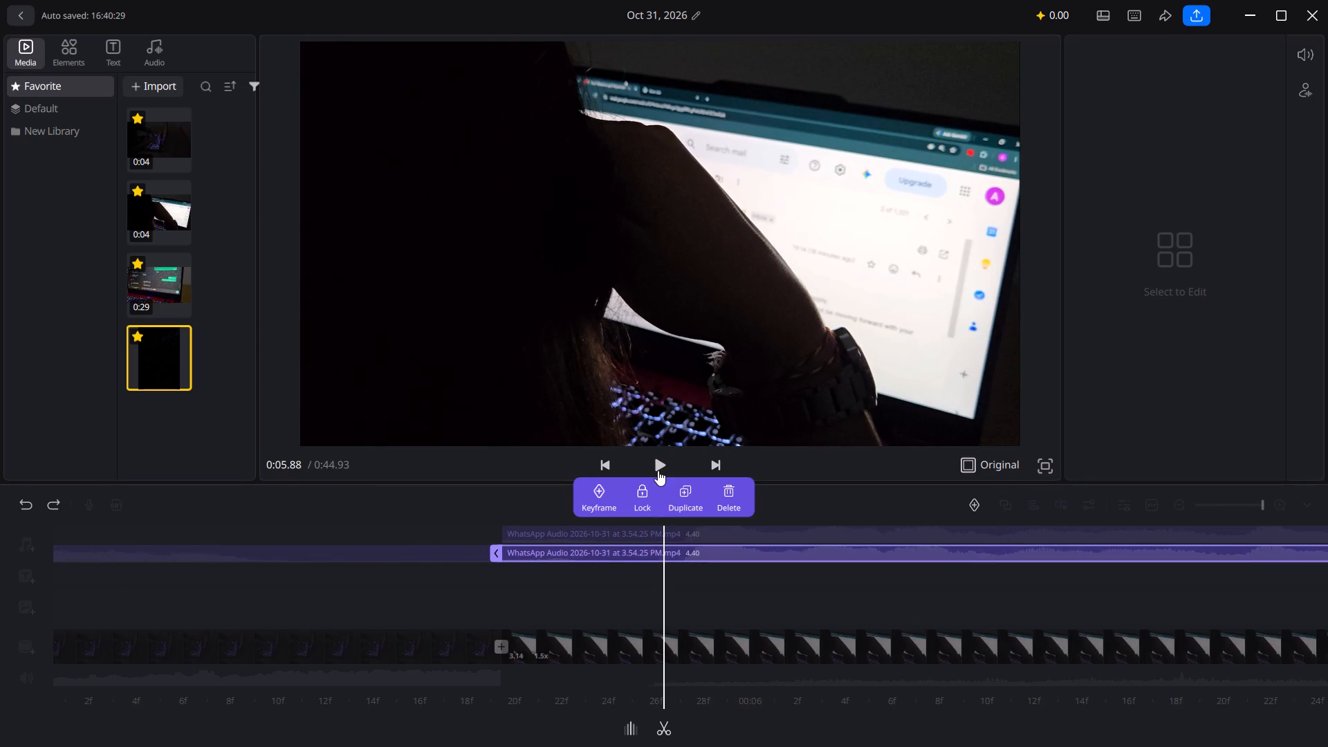
click(655, 468)
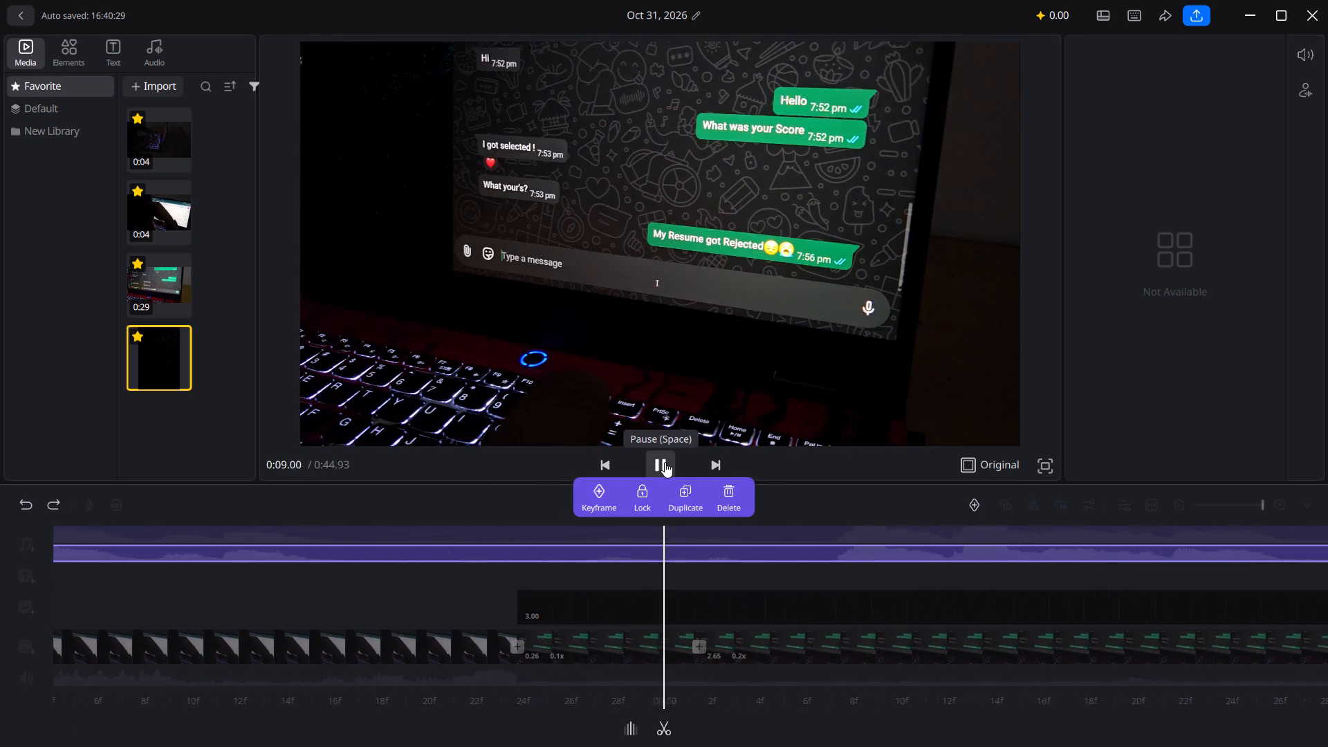
click(664, 462)
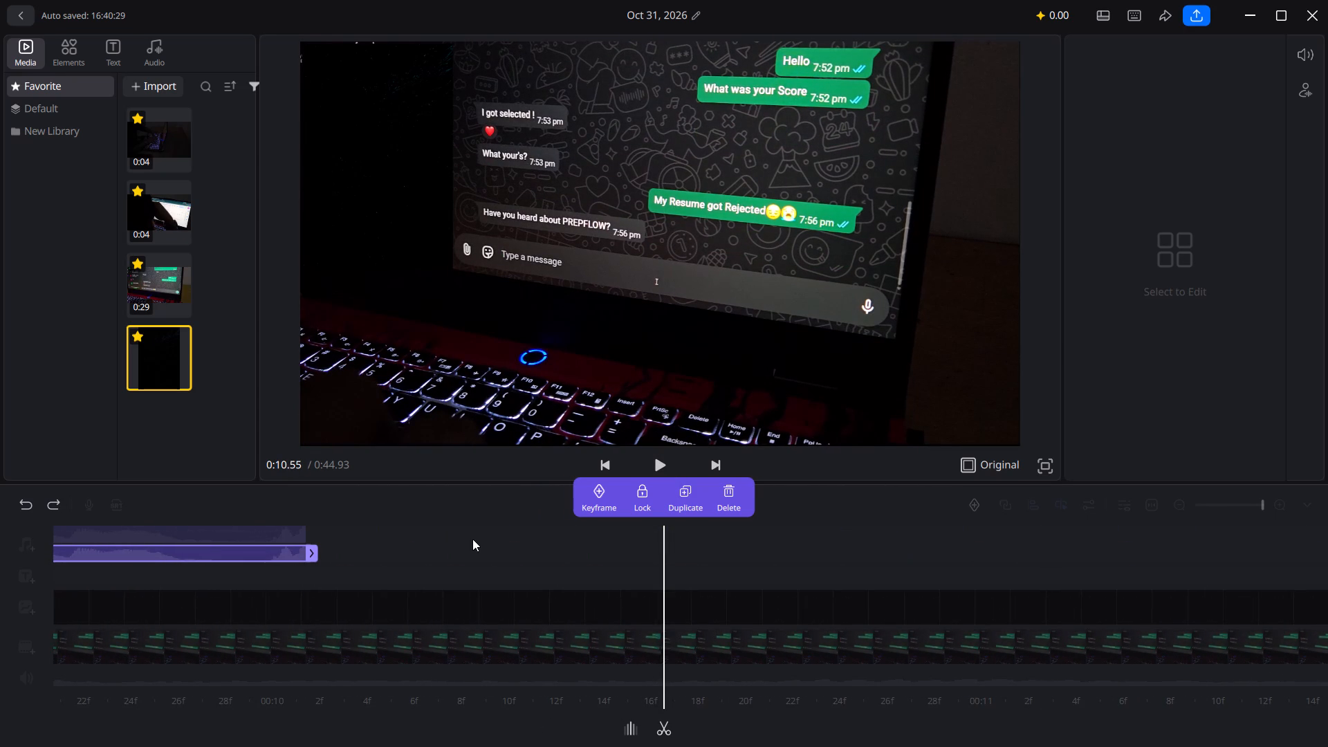
drag(311, 554, 450, 533)
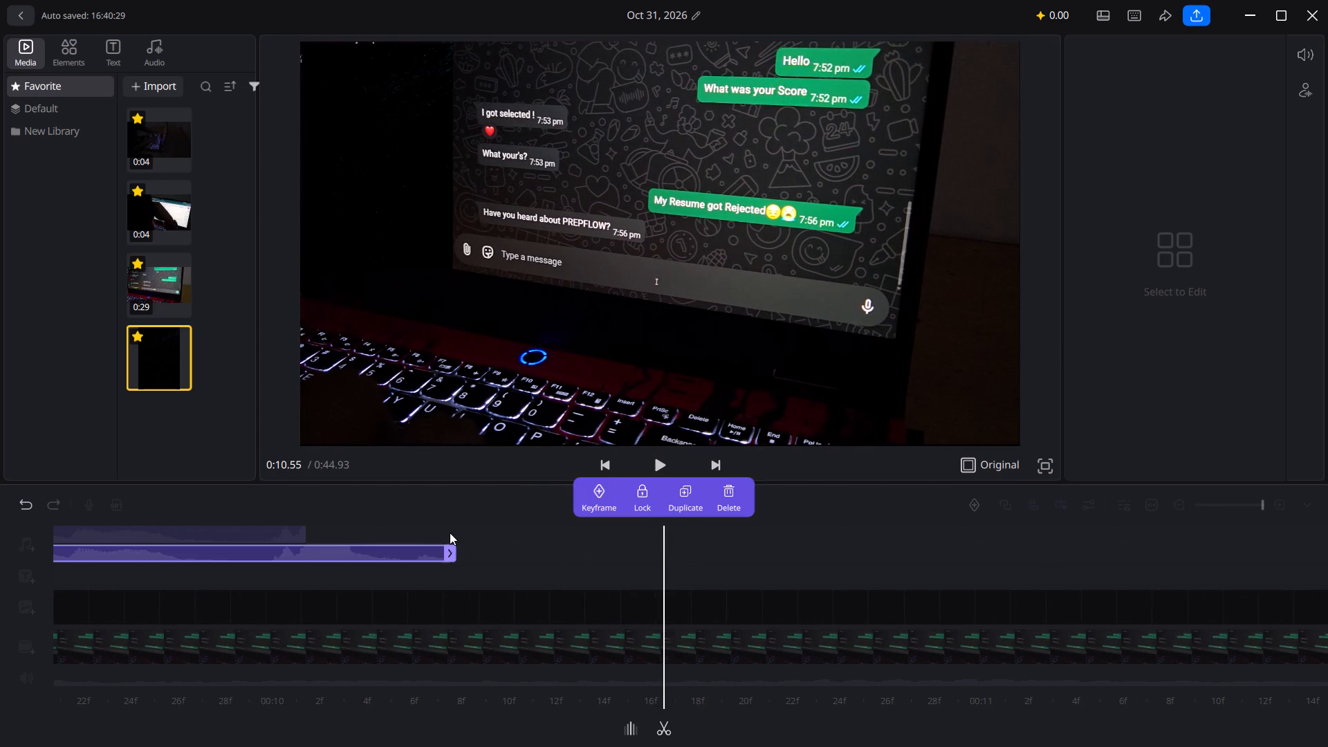
scroll(459, 602, right, 9)
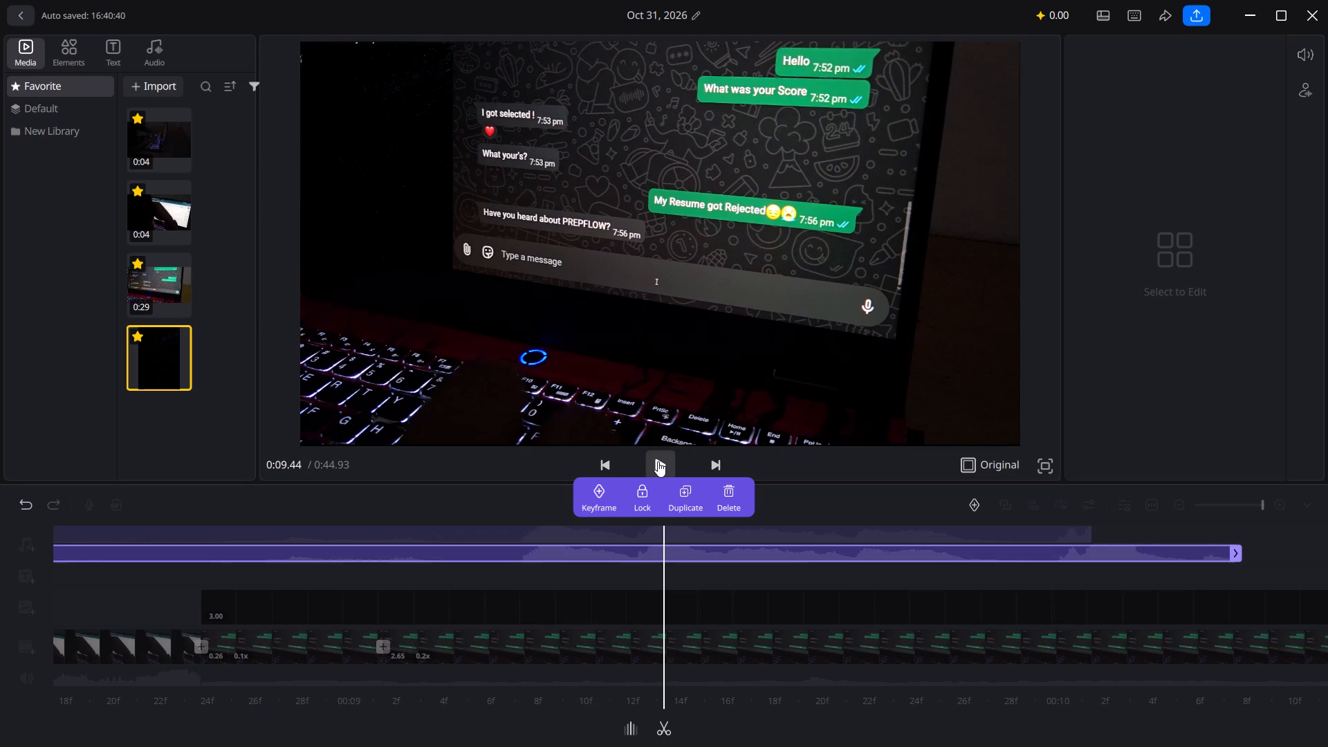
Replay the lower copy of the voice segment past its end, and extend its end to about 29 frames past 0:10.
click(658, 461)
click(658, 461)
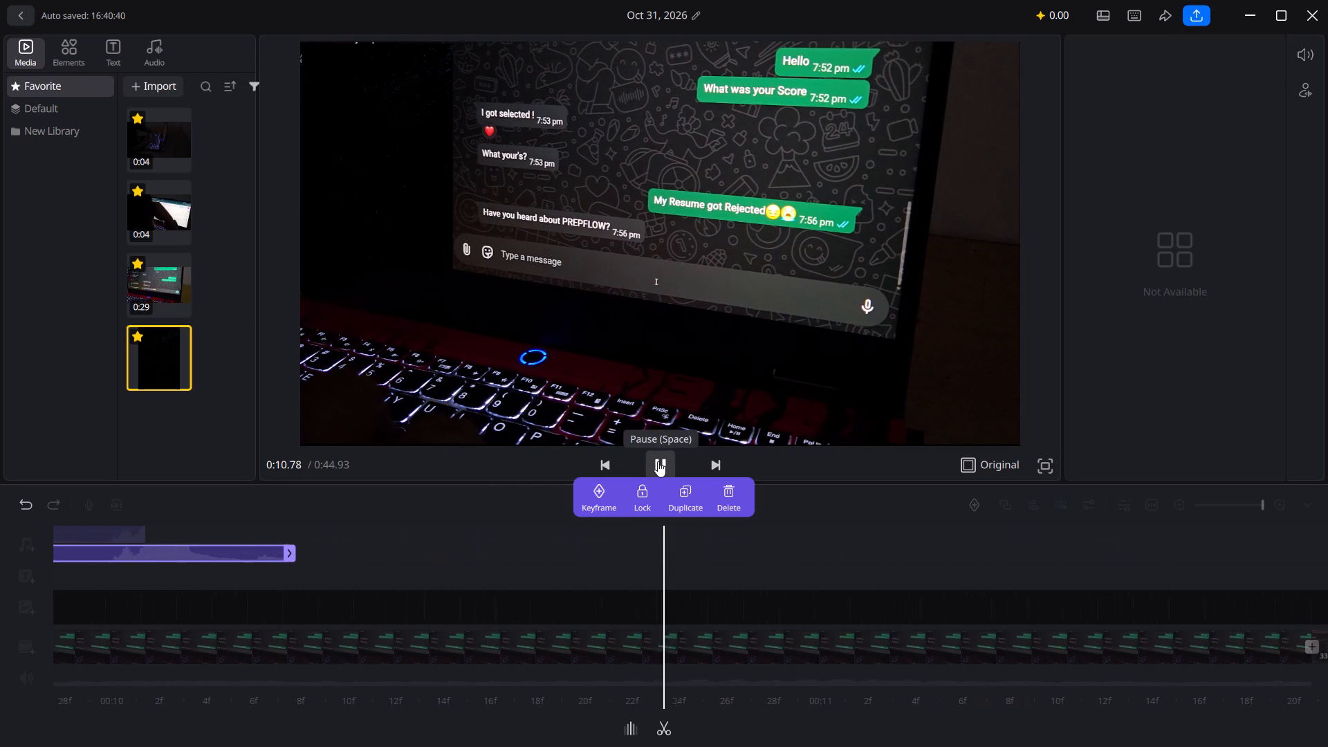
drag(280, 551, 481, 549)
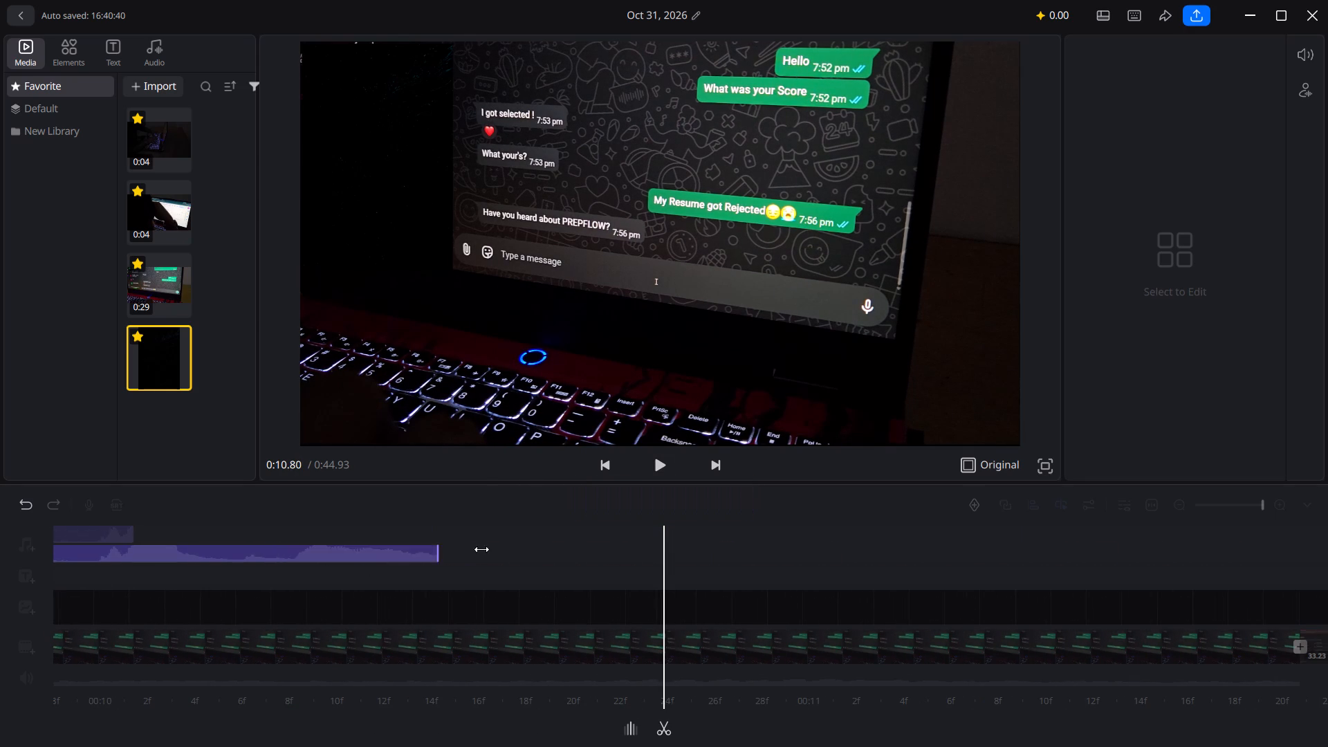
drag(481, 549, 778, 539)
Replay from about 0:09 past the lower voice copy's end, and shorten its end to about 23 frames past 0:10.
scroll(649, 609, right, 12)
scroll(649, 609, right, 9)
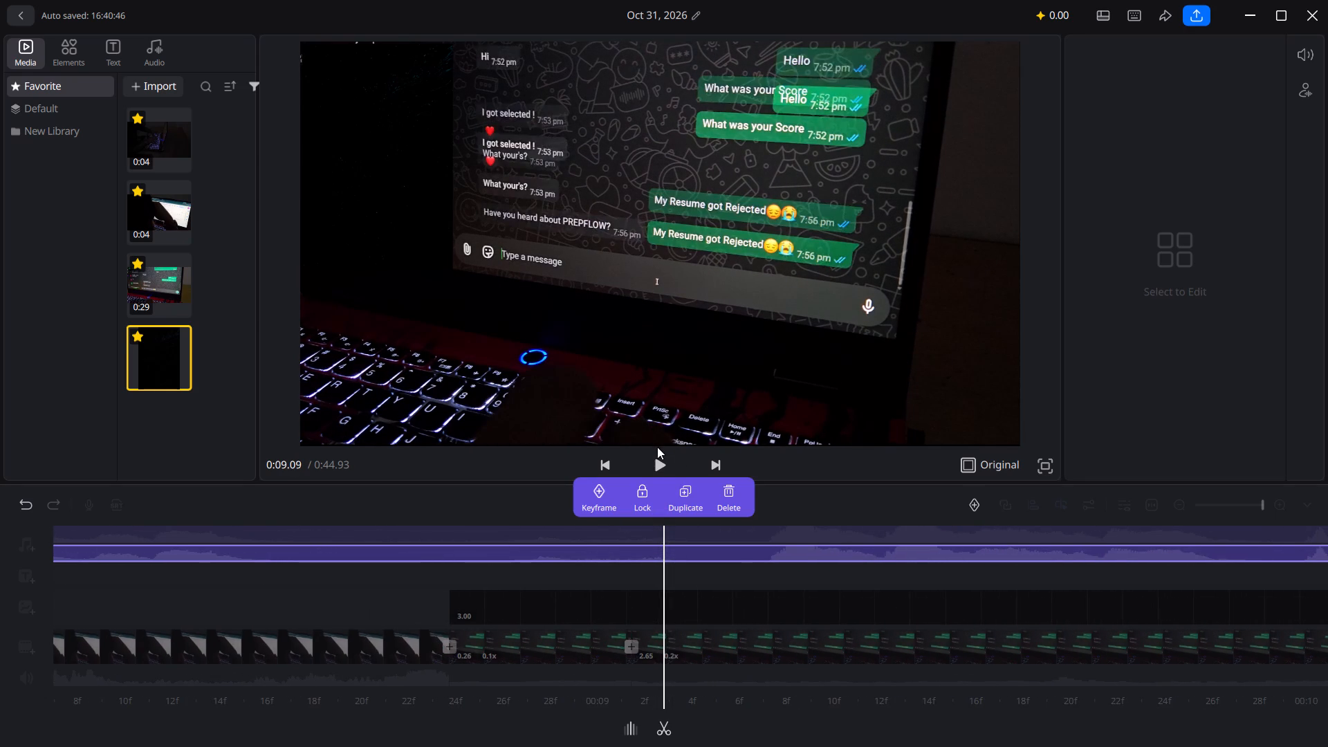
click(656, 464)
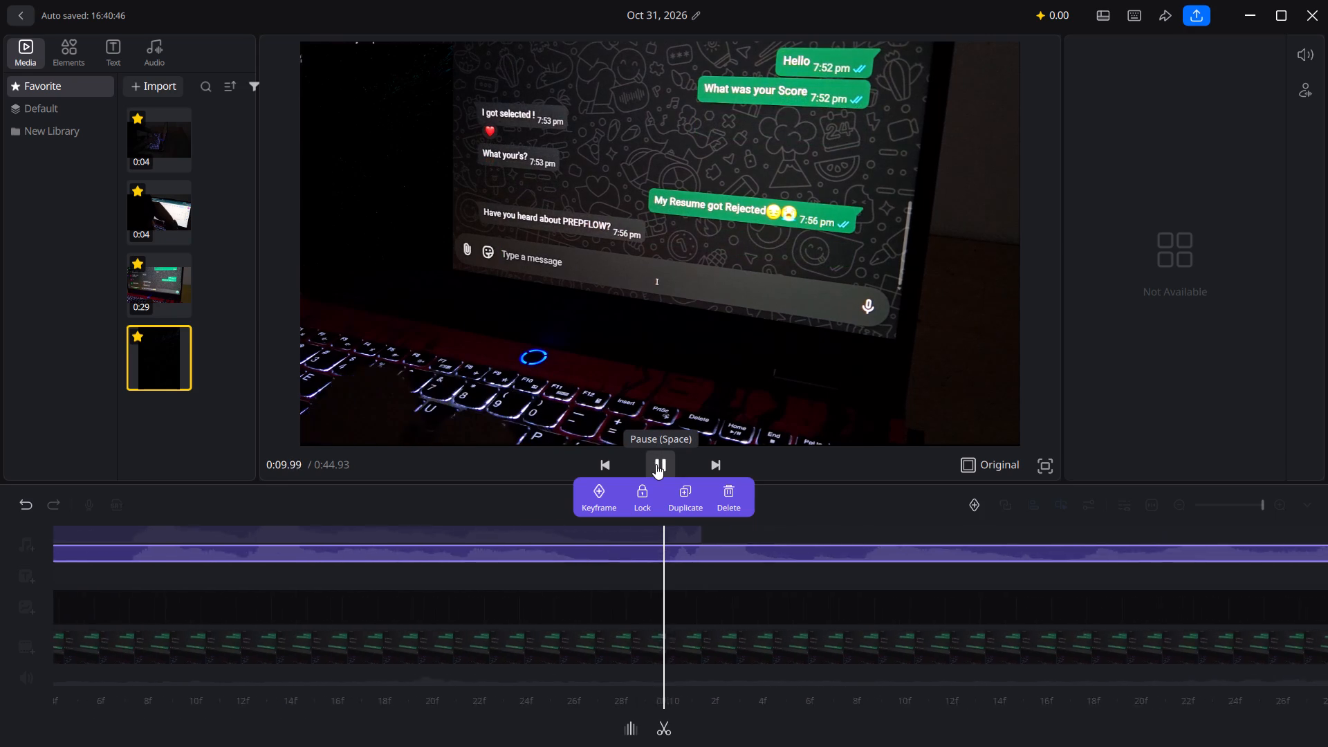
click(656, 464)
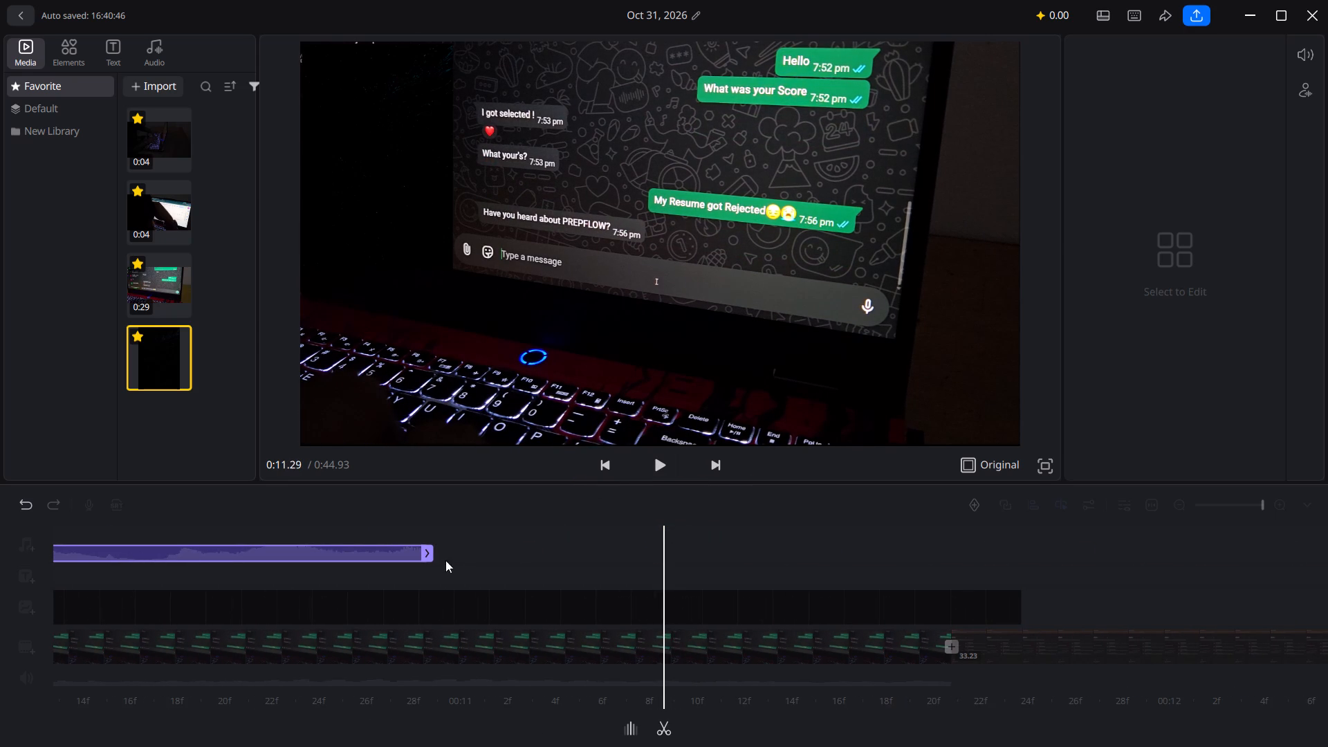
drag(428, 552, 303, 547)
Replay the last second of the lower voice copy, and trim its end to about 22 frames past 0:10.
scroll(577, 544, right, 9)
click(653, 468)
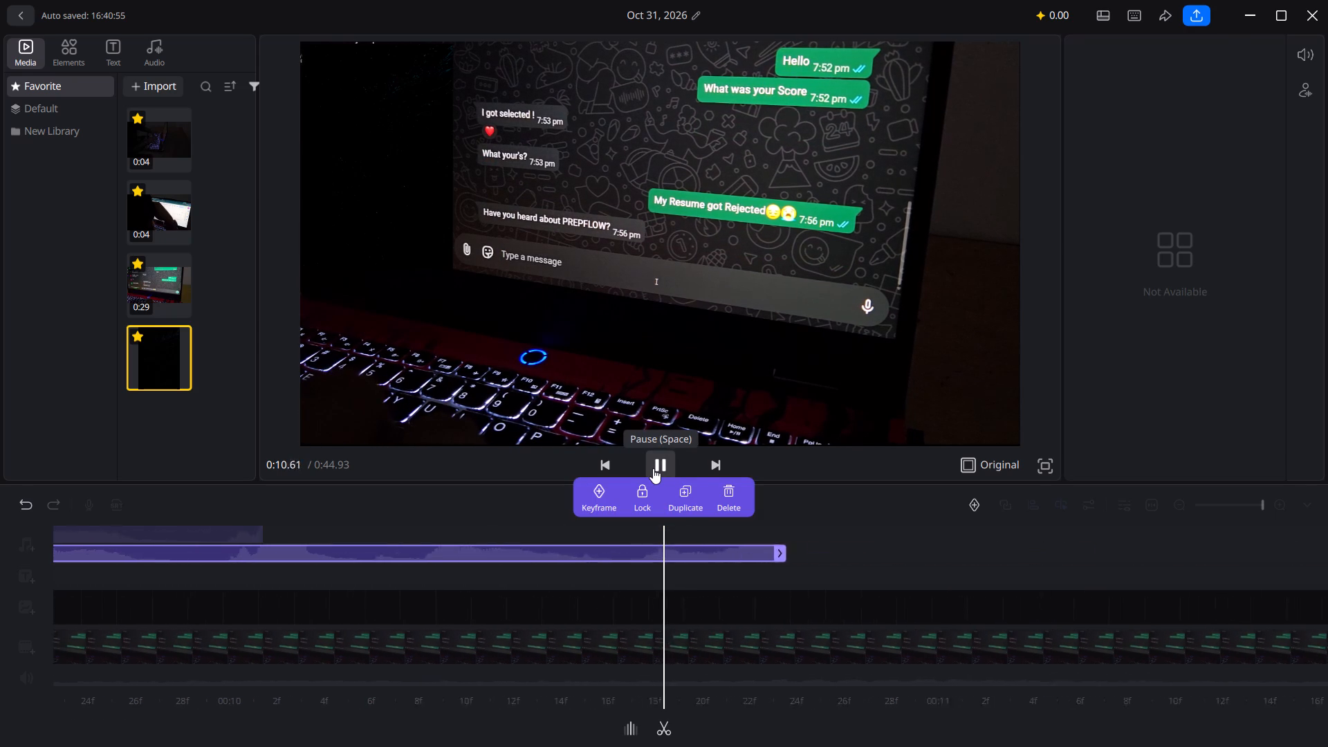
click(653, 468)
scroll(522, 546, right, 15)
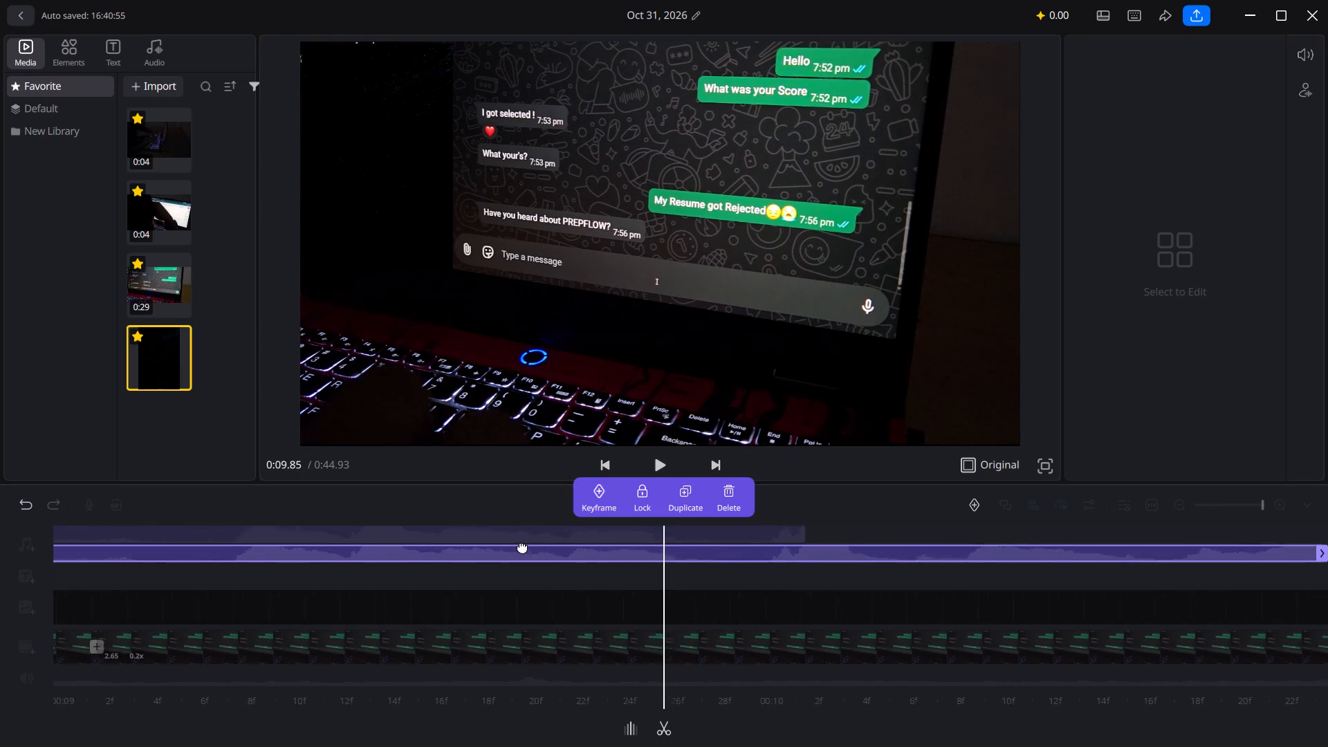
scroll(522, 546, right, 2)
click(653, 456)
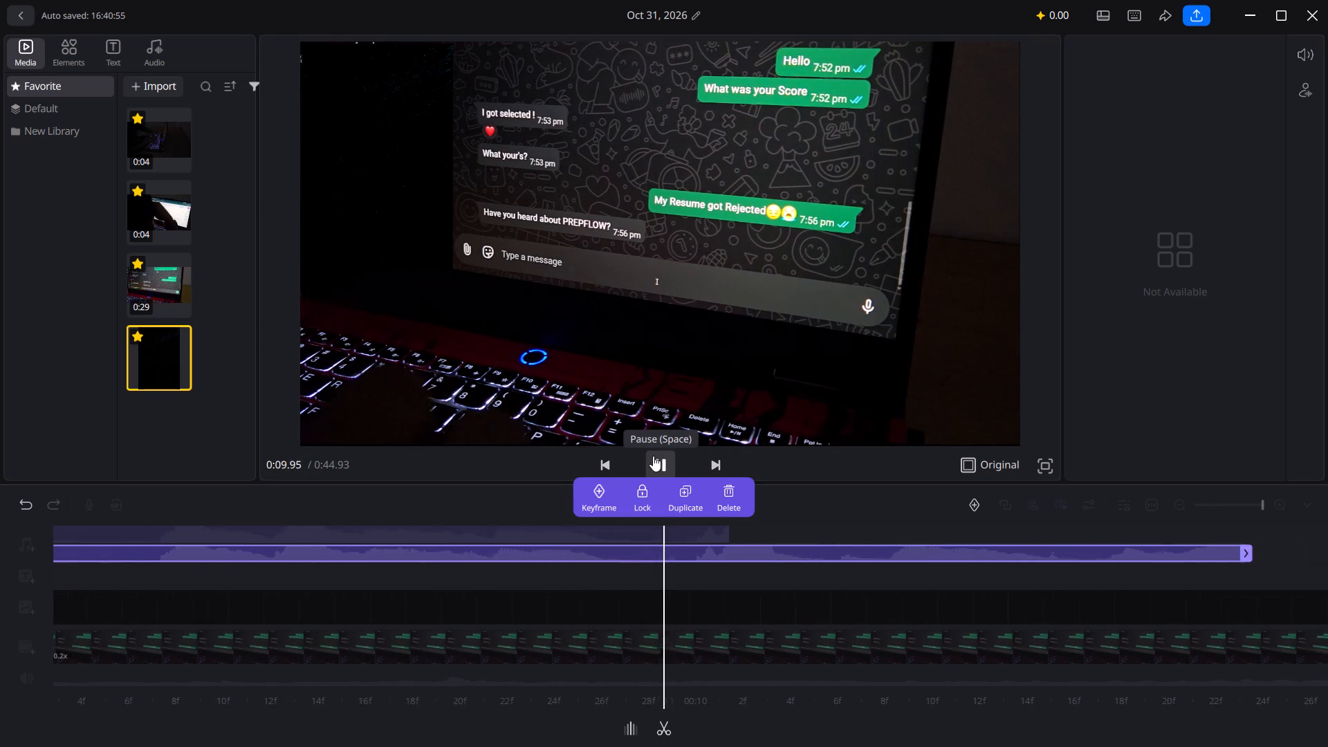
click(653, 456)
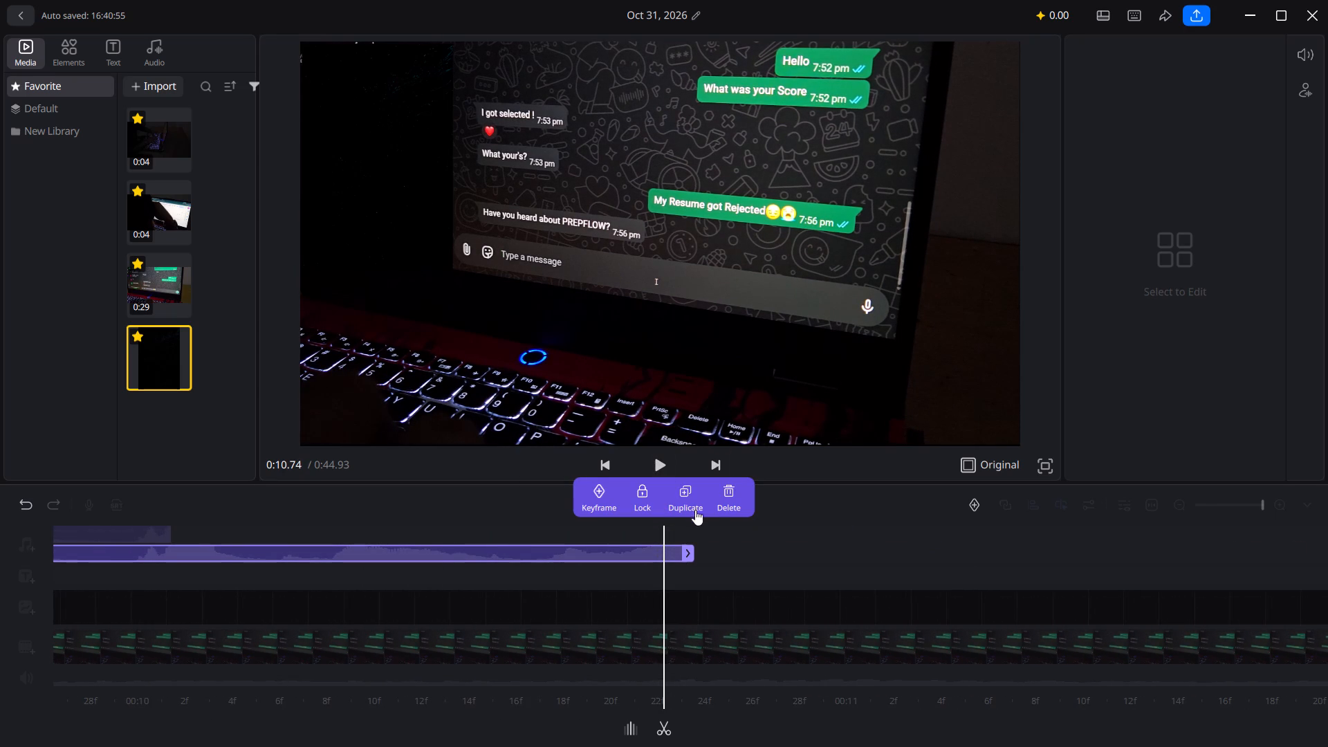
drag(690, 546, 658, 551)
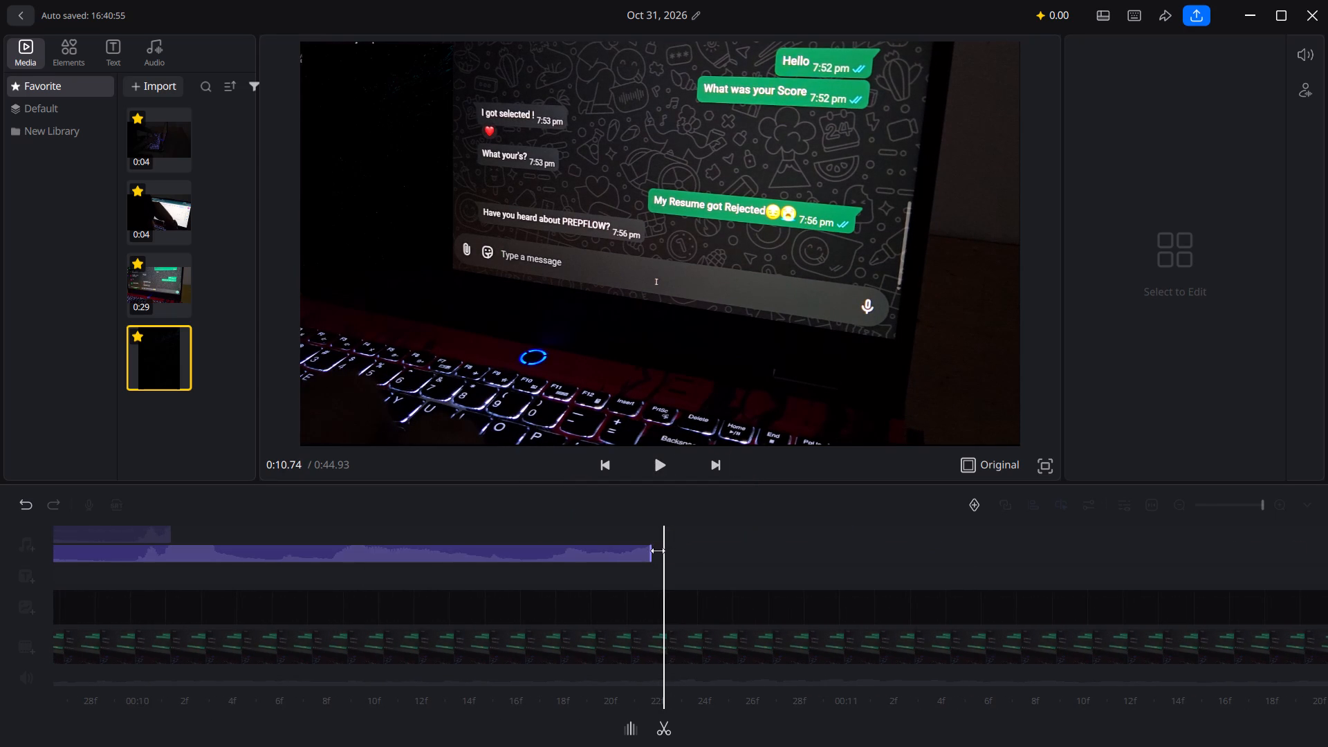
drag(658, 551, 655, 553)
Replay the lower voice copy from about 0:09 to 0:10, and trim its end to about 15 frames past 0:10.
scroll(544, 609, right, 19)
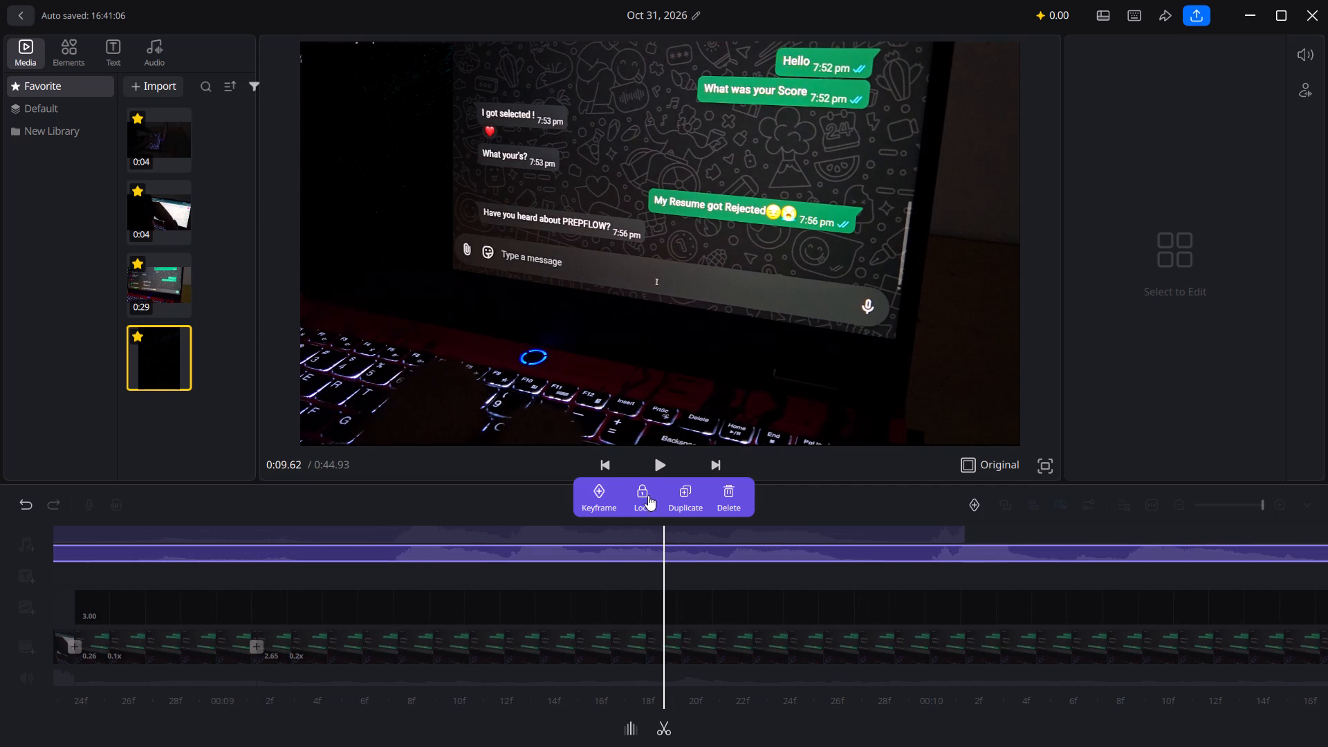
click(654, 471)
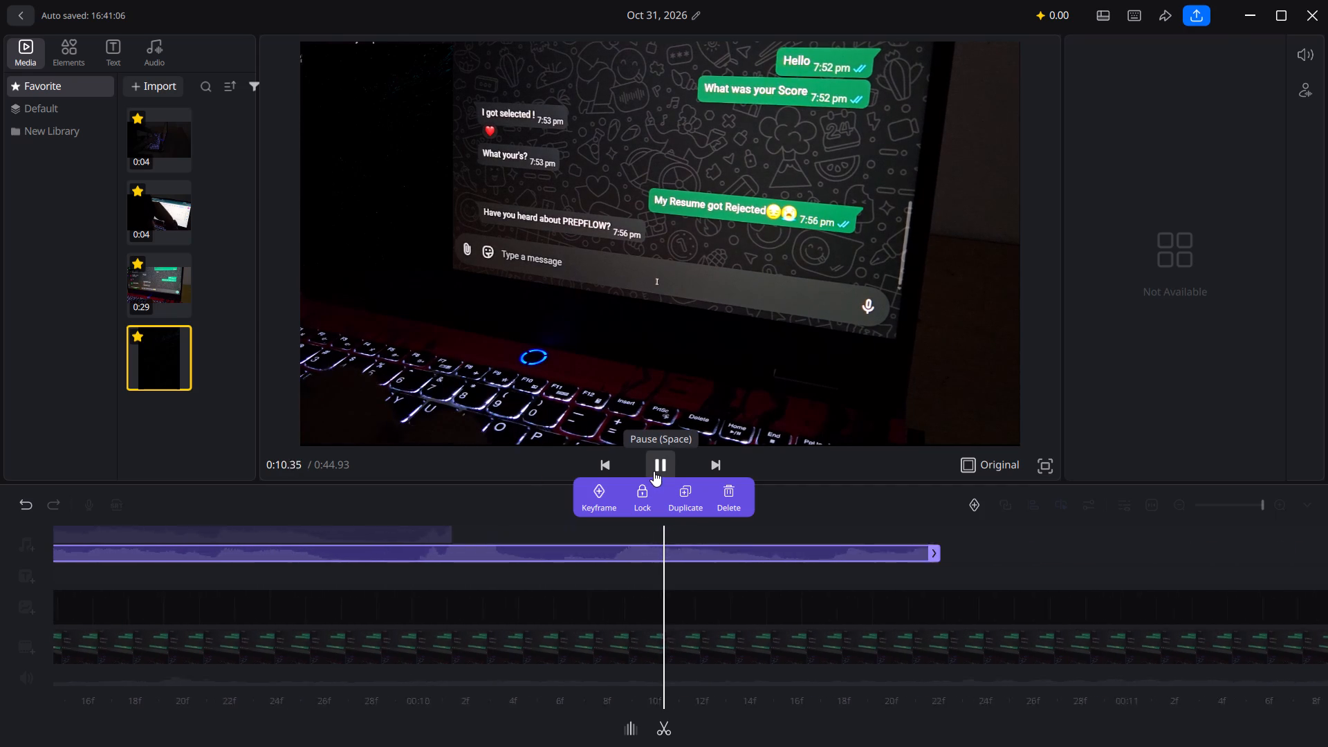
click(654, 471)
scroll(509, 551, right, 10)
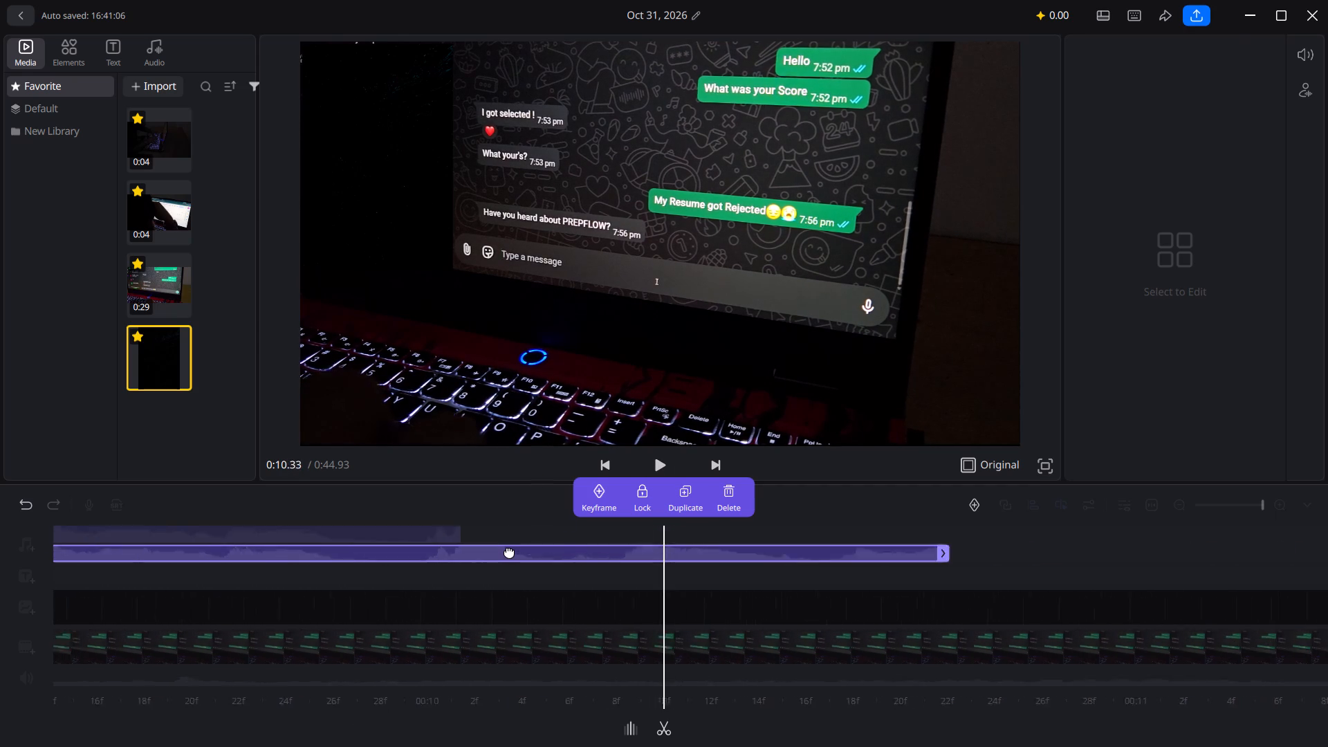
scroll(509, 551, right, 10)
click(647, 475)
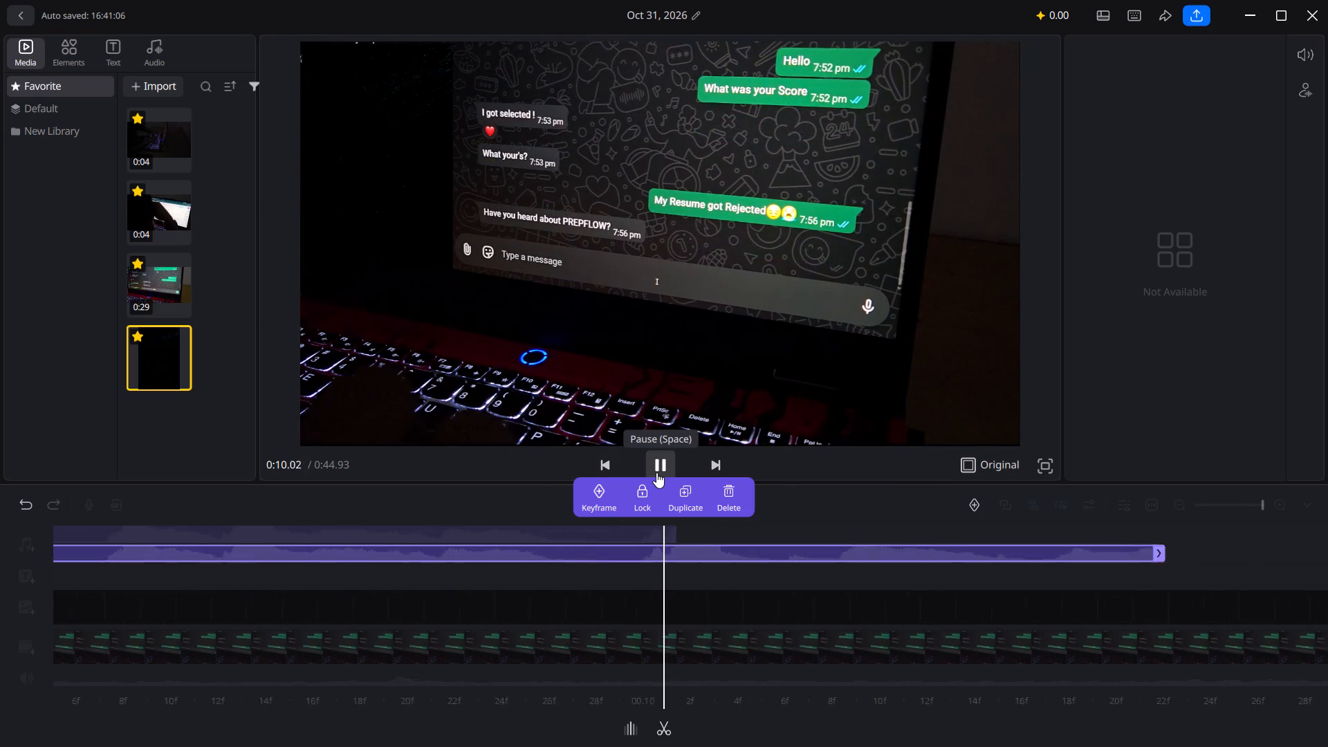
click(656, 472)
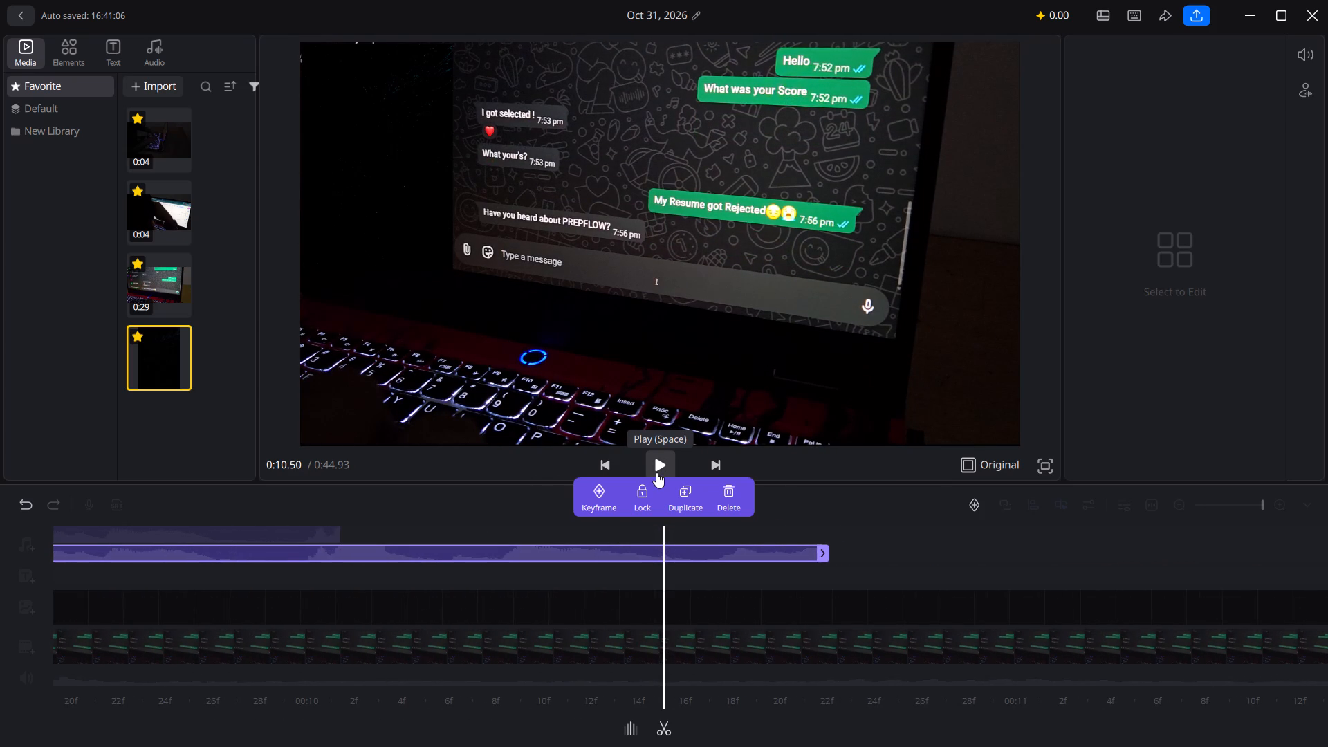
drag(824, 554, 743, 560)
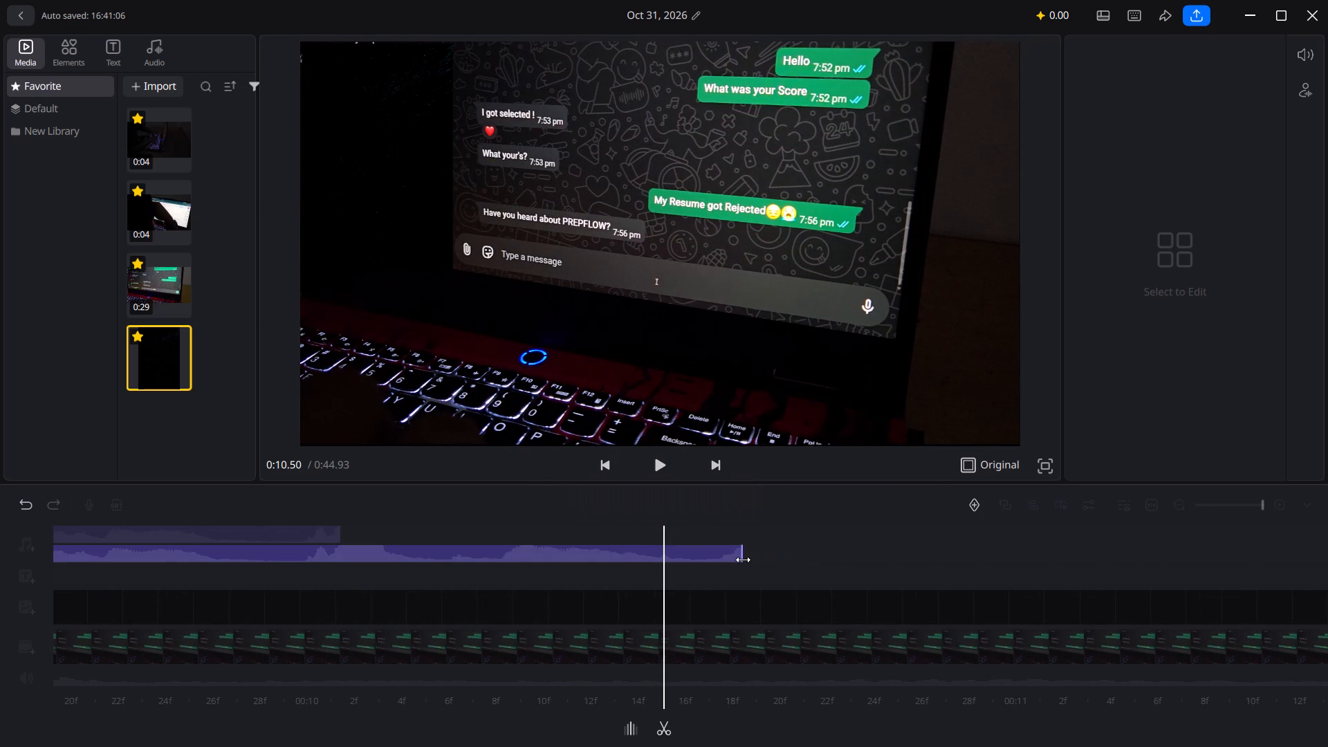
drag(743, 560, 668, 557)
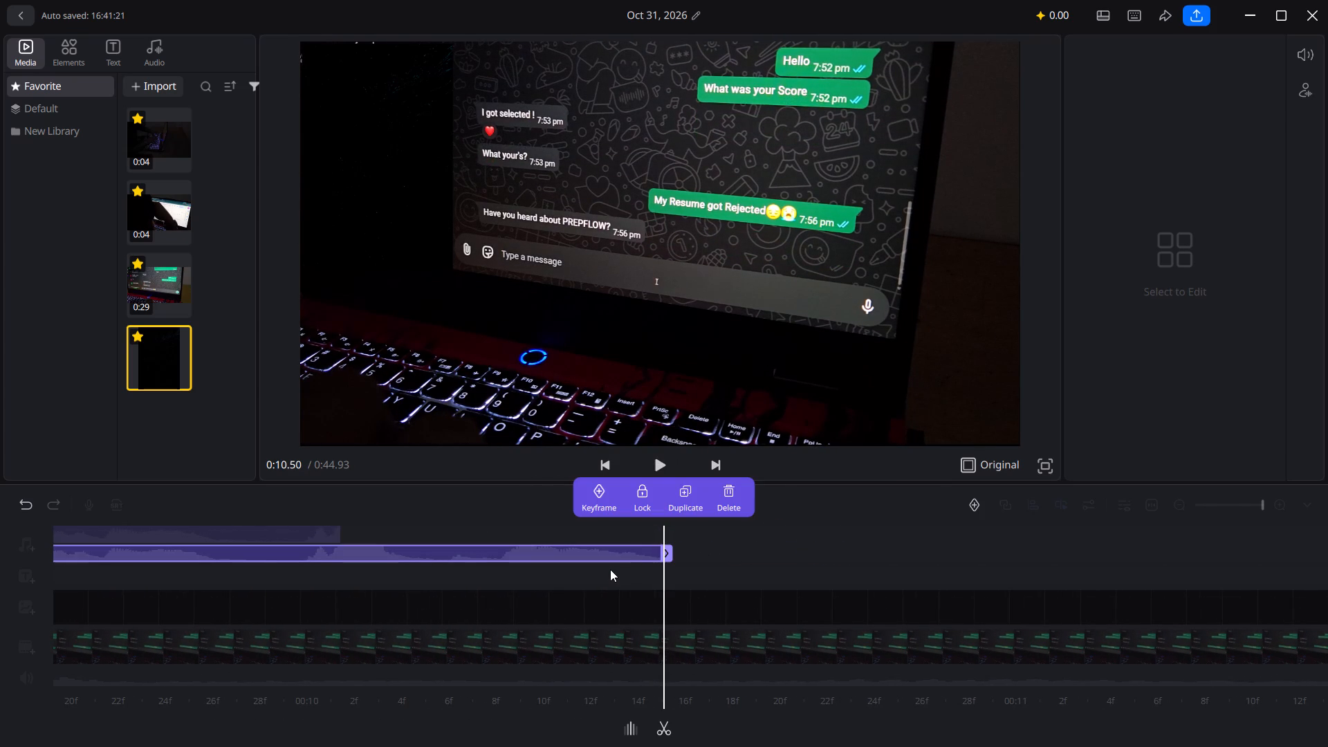
Replay from the rejection email clip past the lower voice copy's end, and set that end to about 14 frames past 0:10.
scroll(610, 569, right, 20)
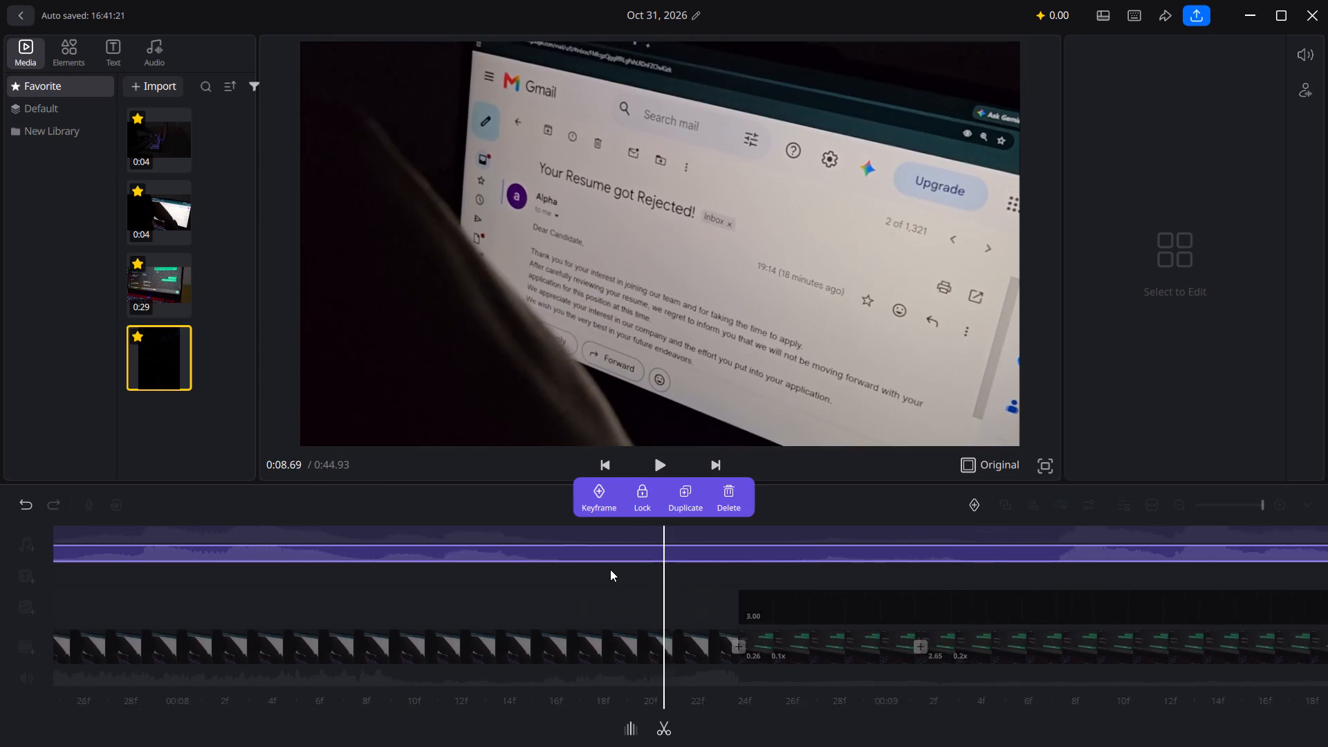
click(653, 461)
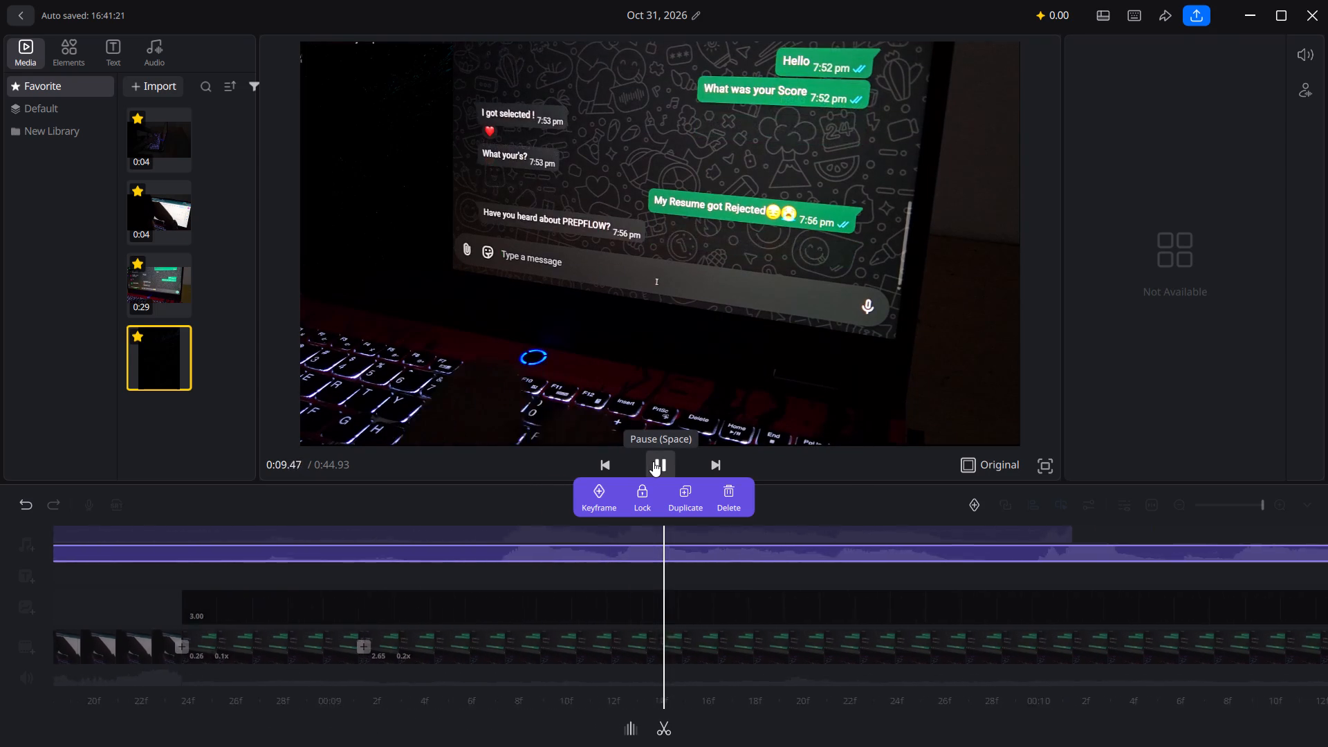
click(653, 461)
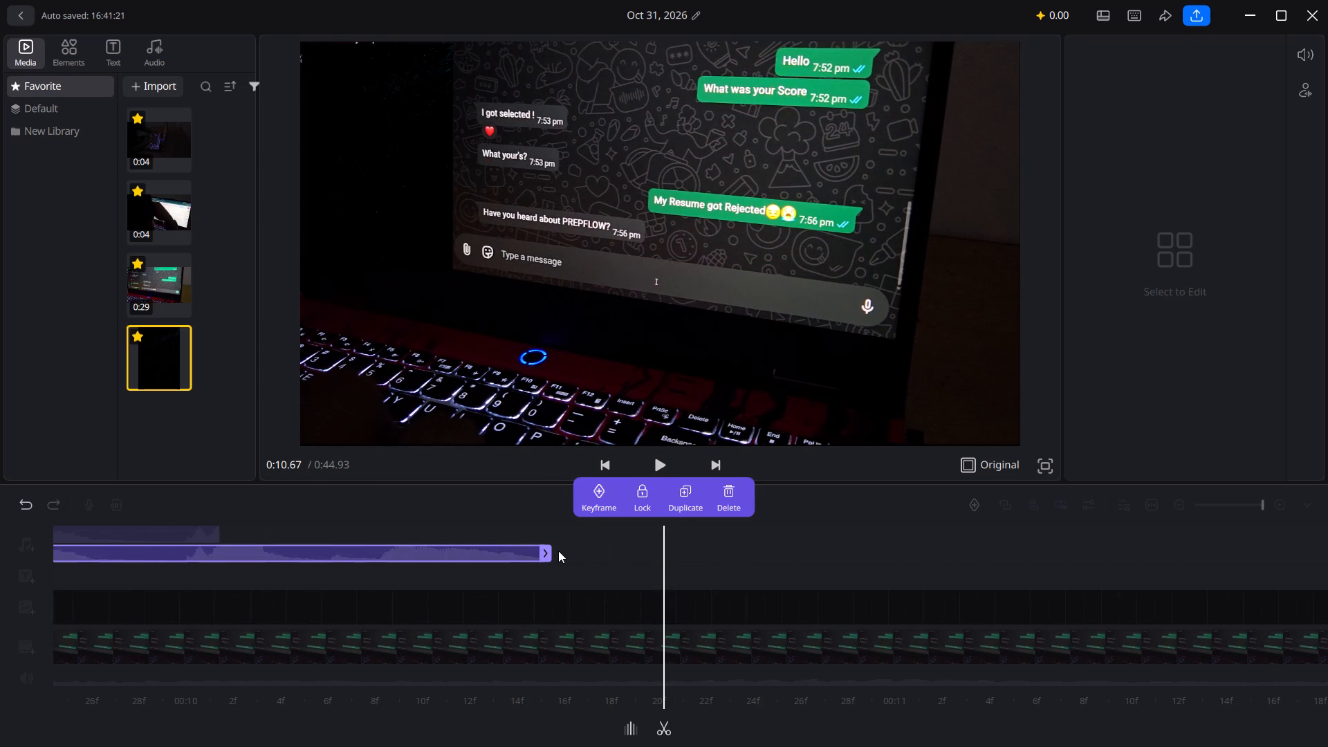
drag(548, 551, 508, 551)
Replay the chat clip from about 0:09 past the trimmed end of the lower voice copy to check the cut.
scroll(508, 551, right, 8)
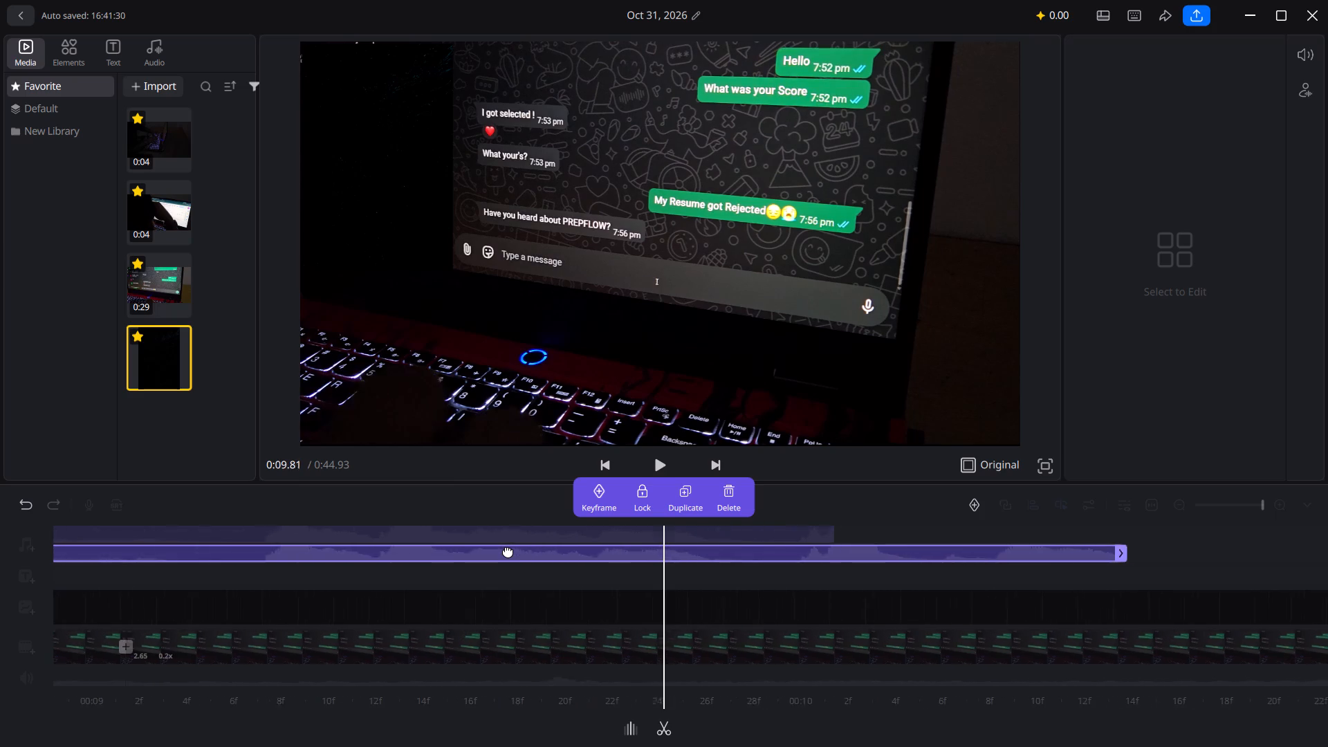
scroll(508, 551, right, 5)
click(658, 470)
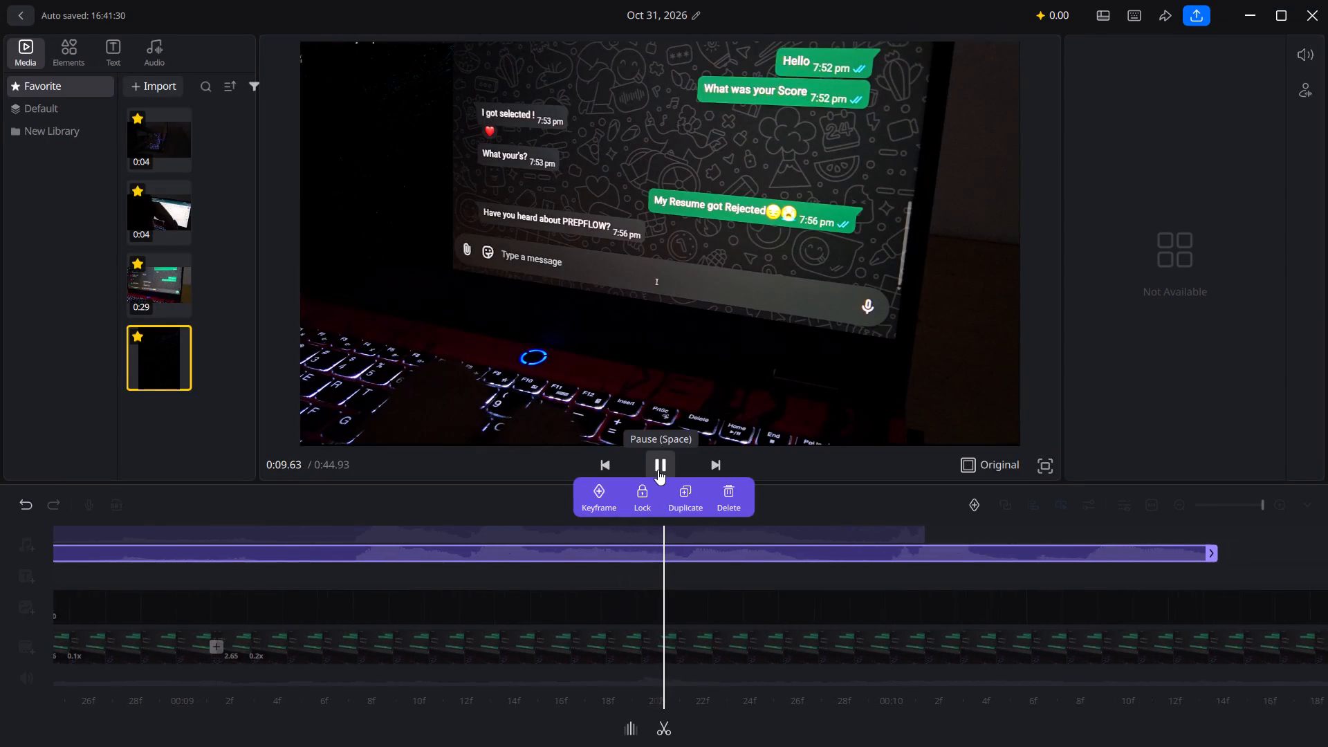
click(658, 470)
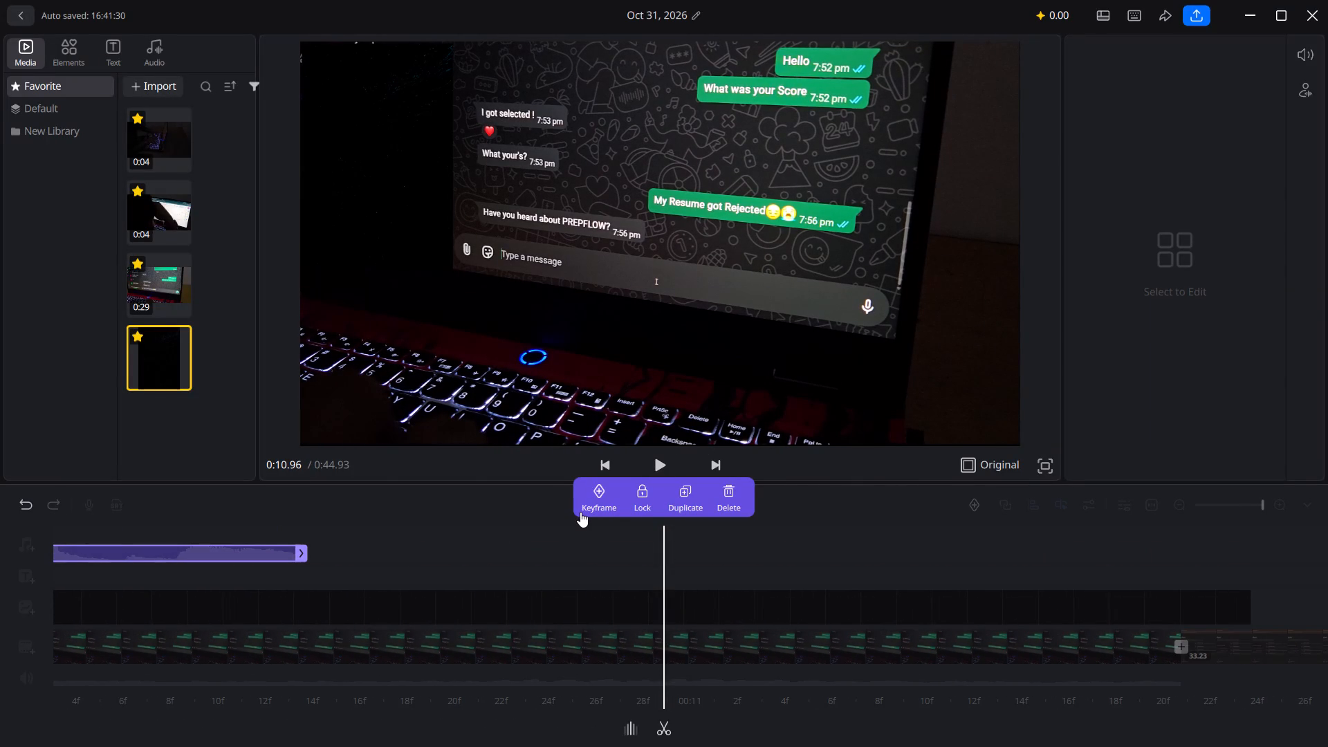
scroll(580, 512, right, 17)
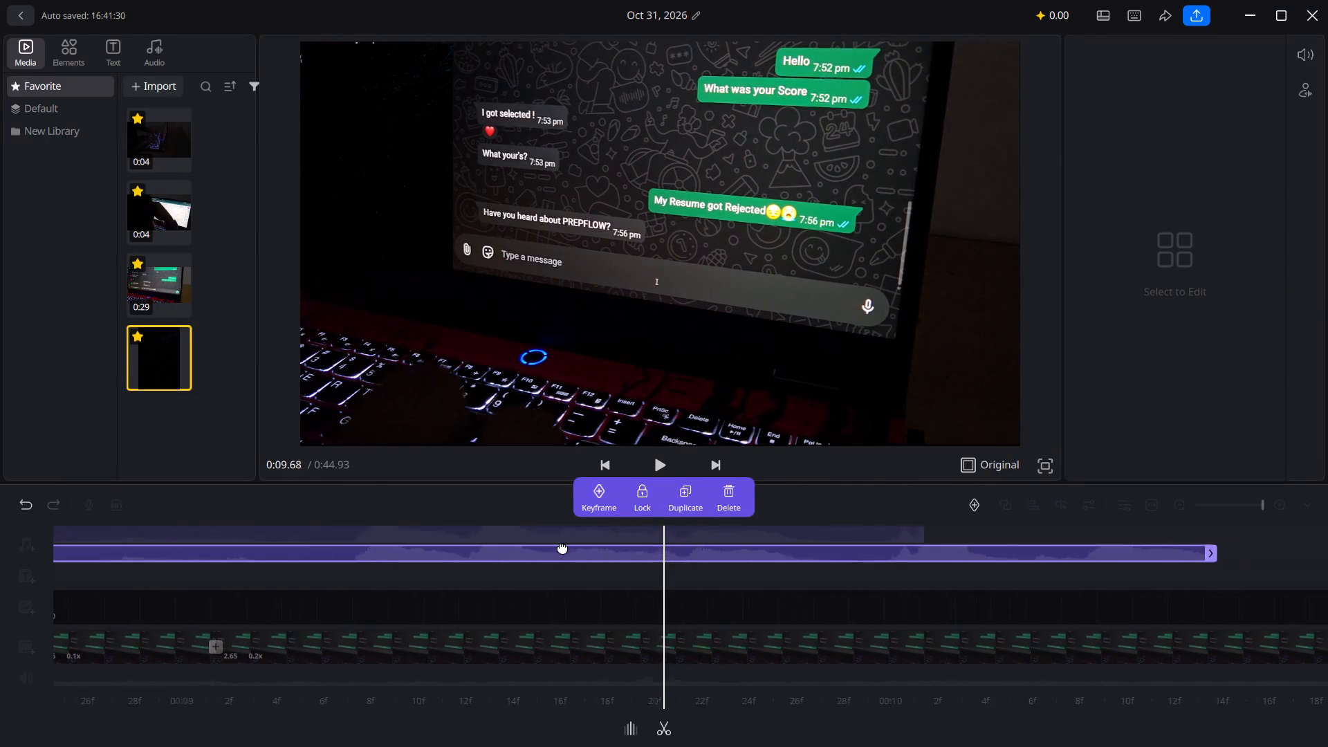
scroll(562, 547, right, 3)
click(670, 459)
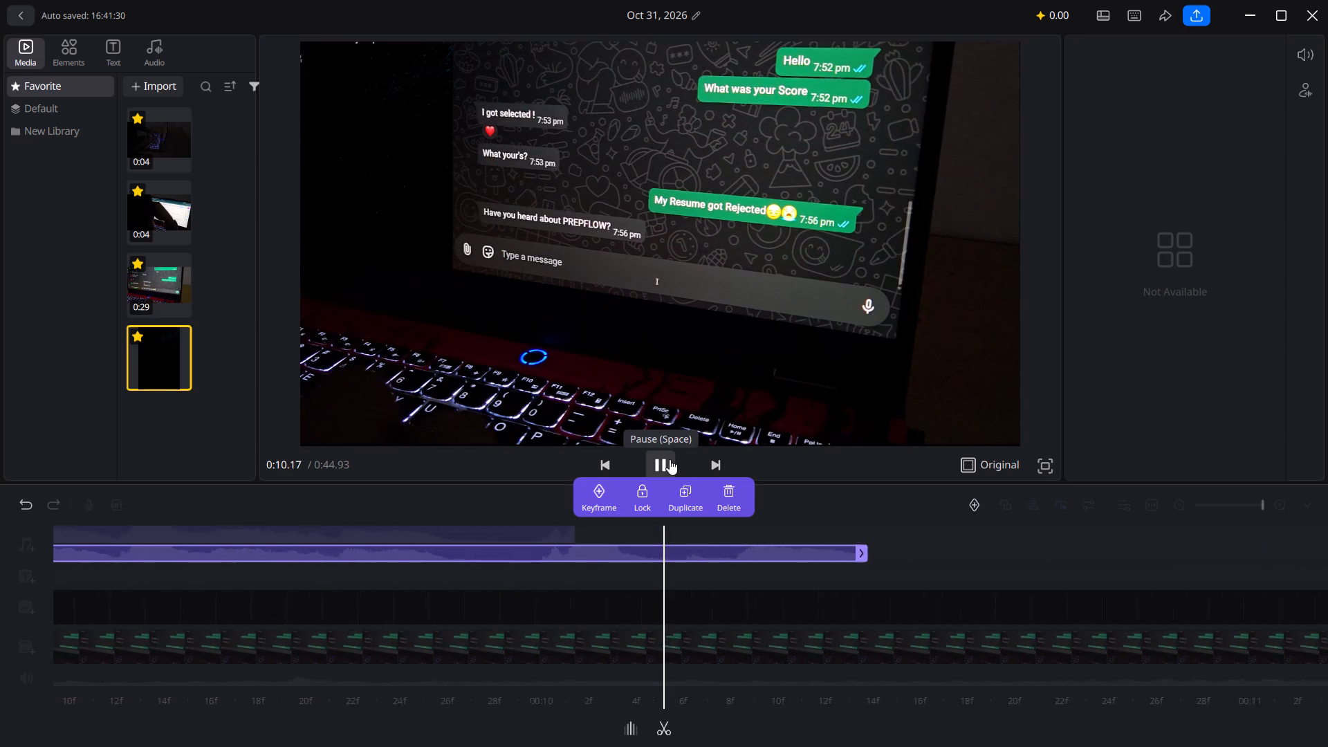
click(670, 459)
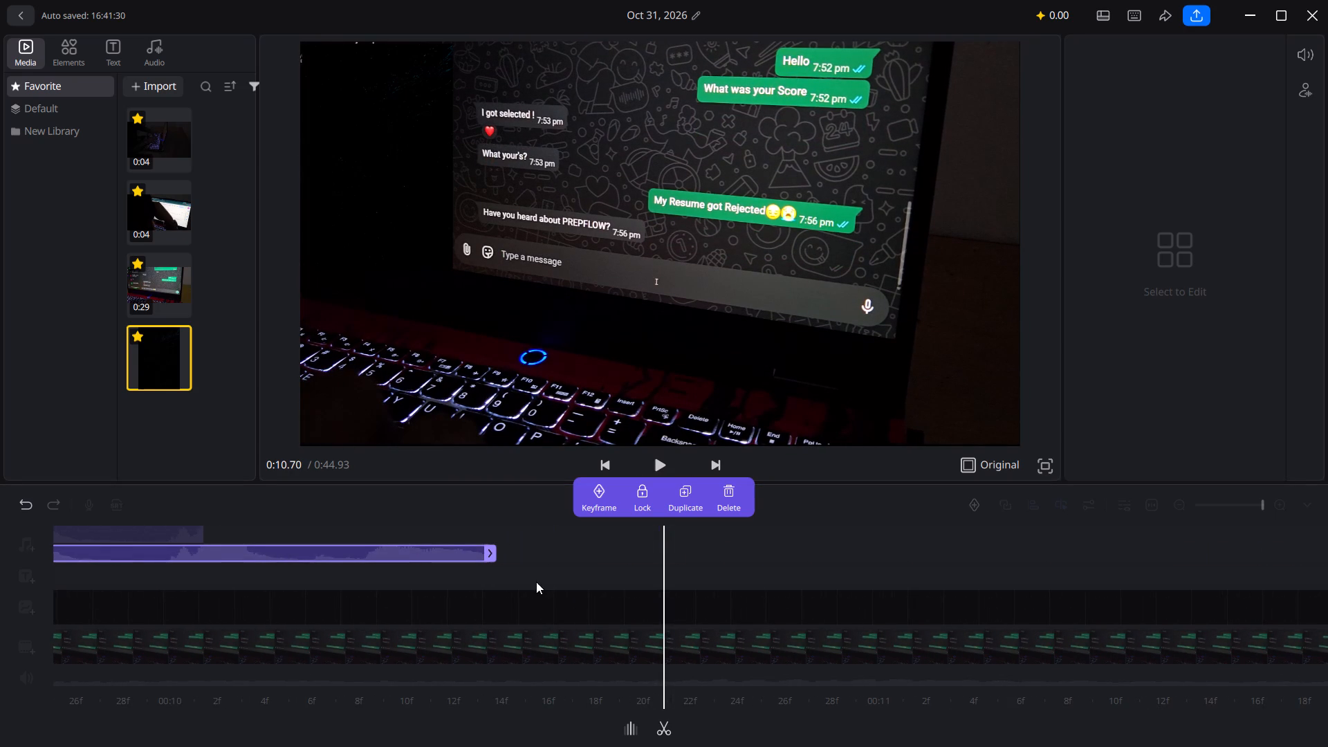
Move the upper voice segment directly after the trimmed lower copy, starting about 14 frames past 0:10.
scroll(259, 564, right, 10)
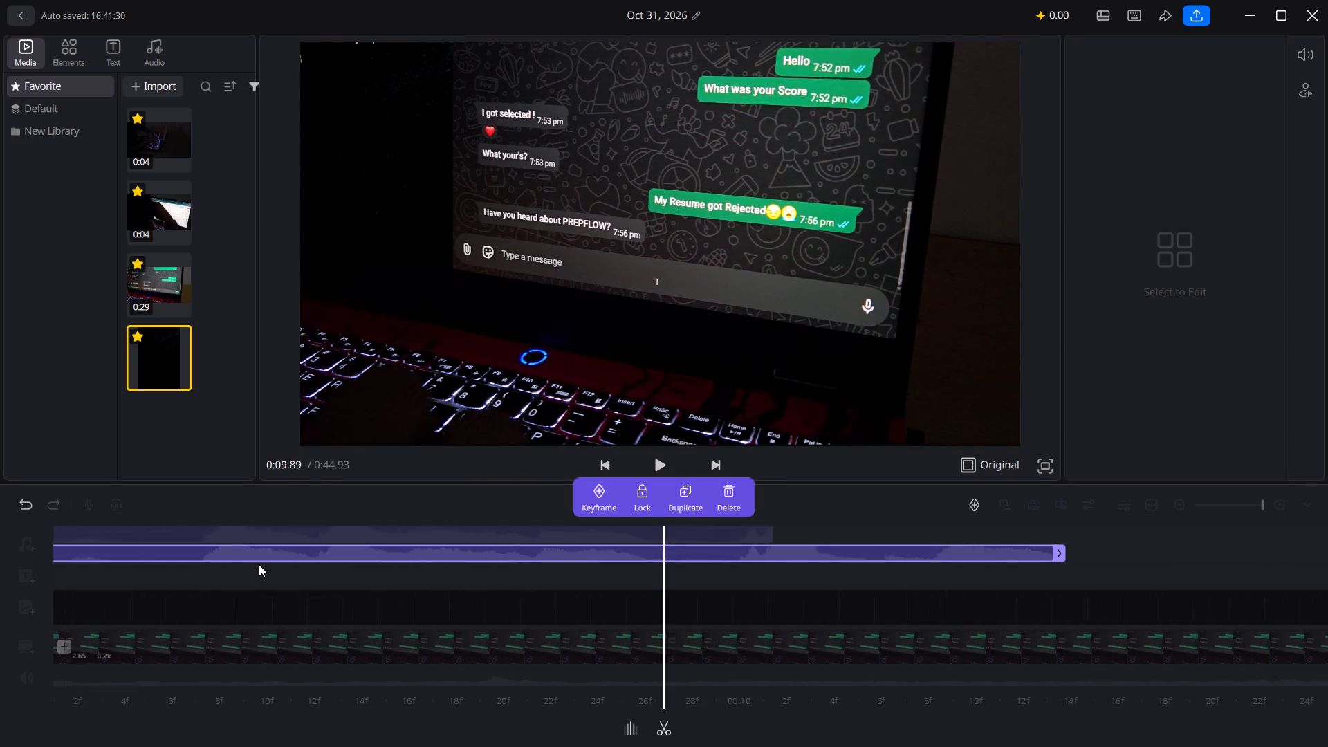
scroll(259, 564, right, 3)
click(338, 535)
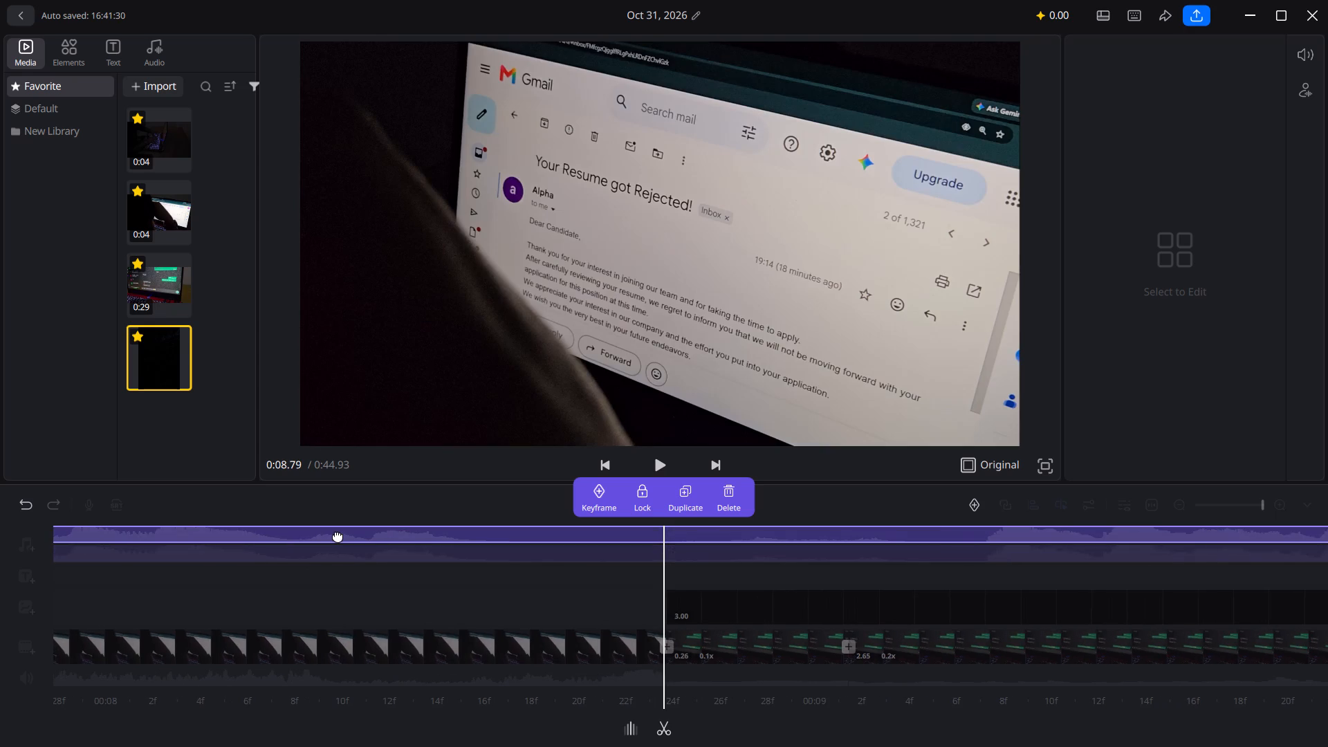
drag(338, 535, 1218, 562)
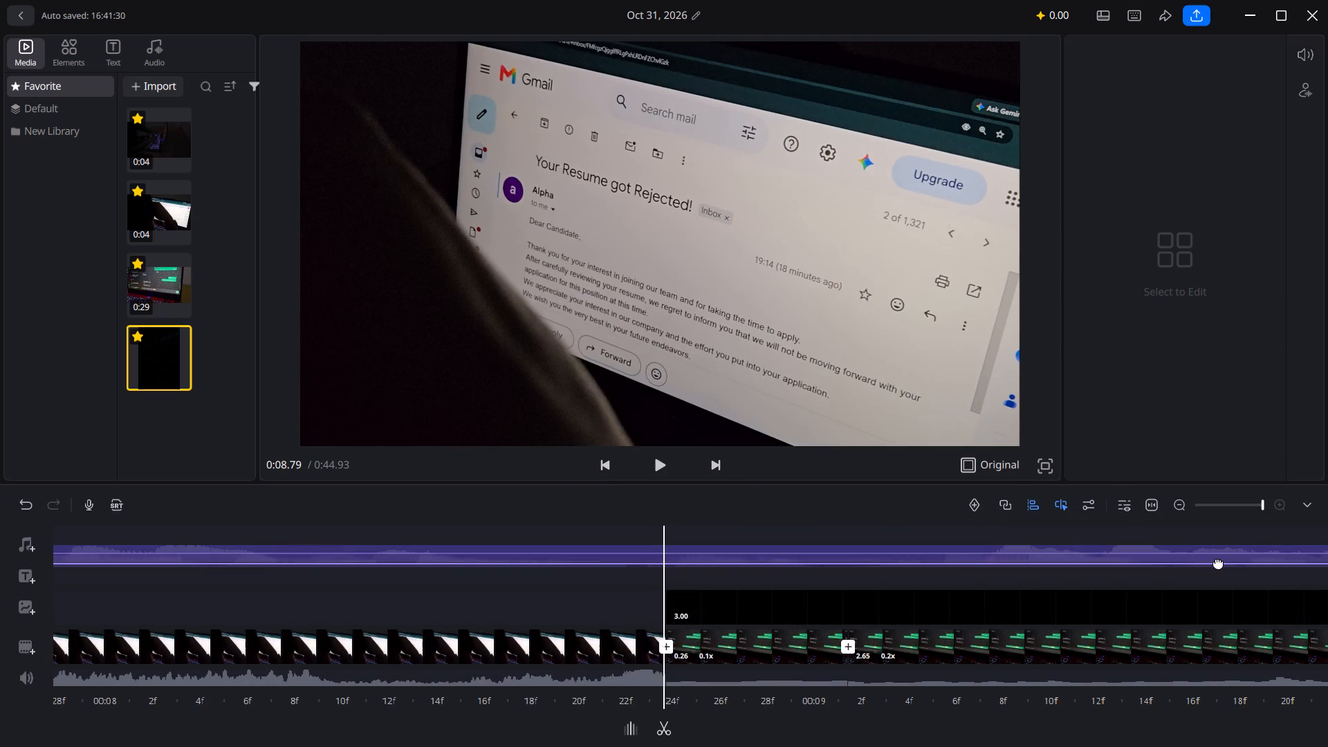
drag(1218, 562, 1327, 562)
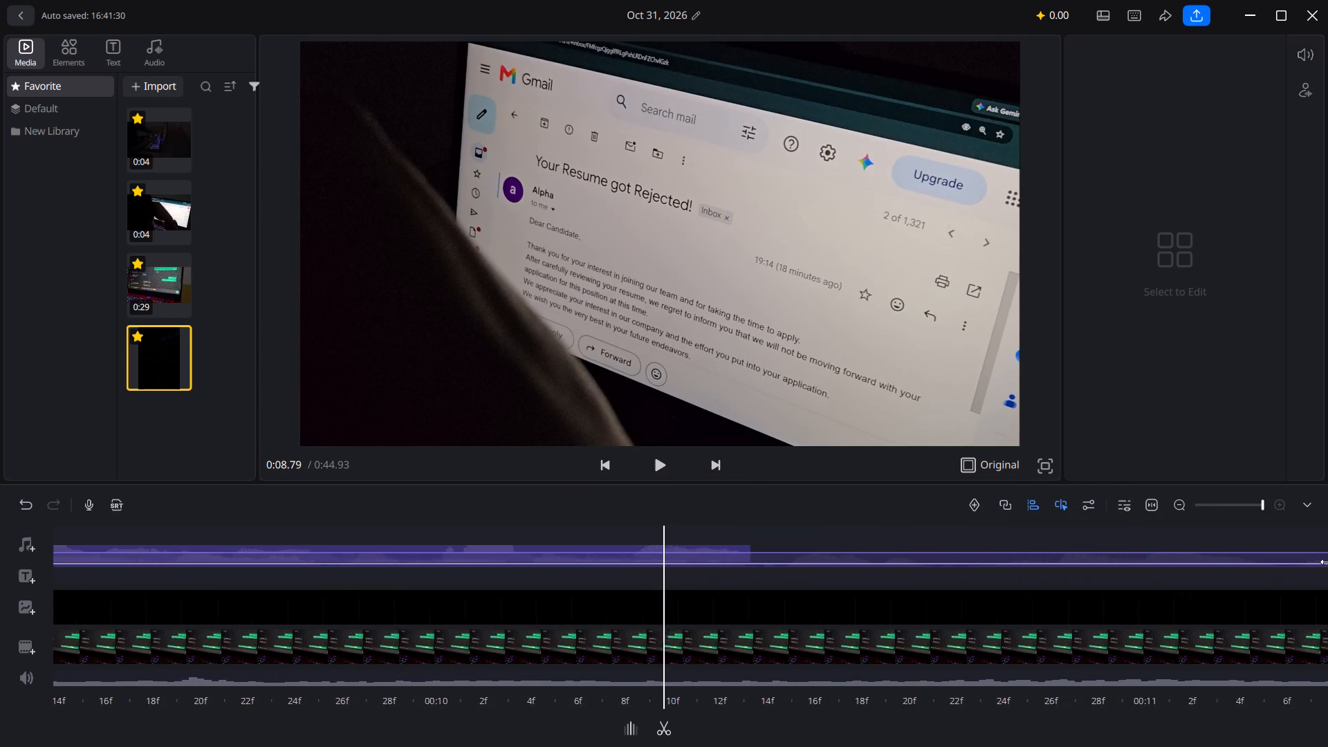
drag(1327, 562, 1327, 561)
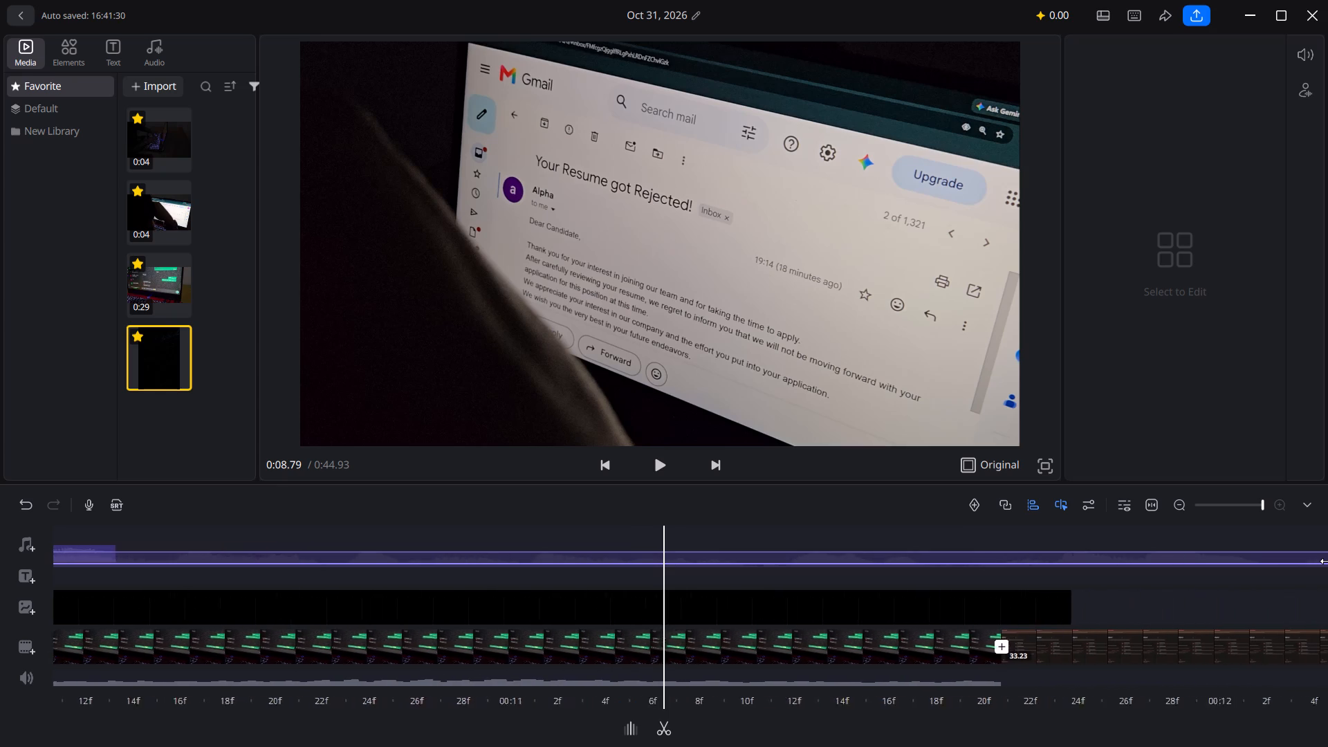
drag(1327, 561, 1327, 560)
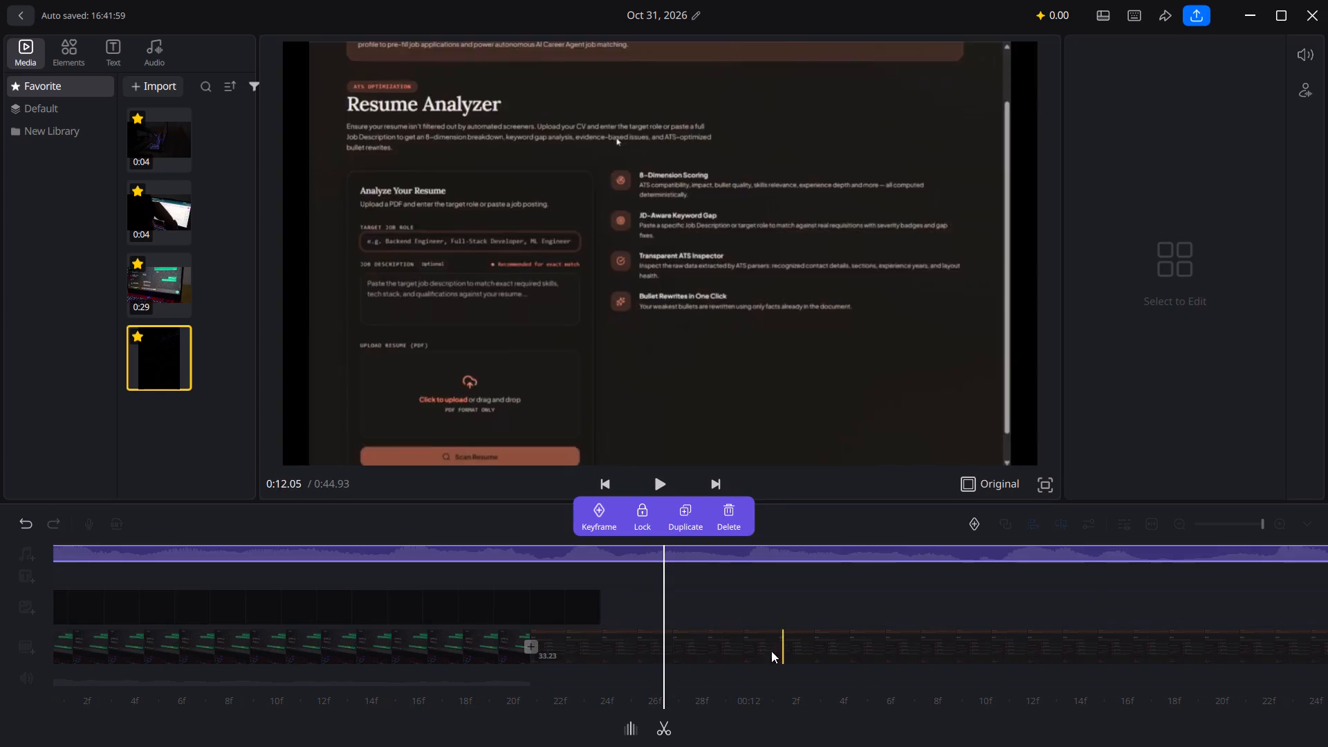
Replay from about 0:10 across the join between the trimmed voice copy and the moved WhatsApp audio segment.
scroll(609, 570, right, 17)
scroll(609, 570, left, 2)
scroll(609, 570, right, 1)
scroll(749, 582, right, 4)
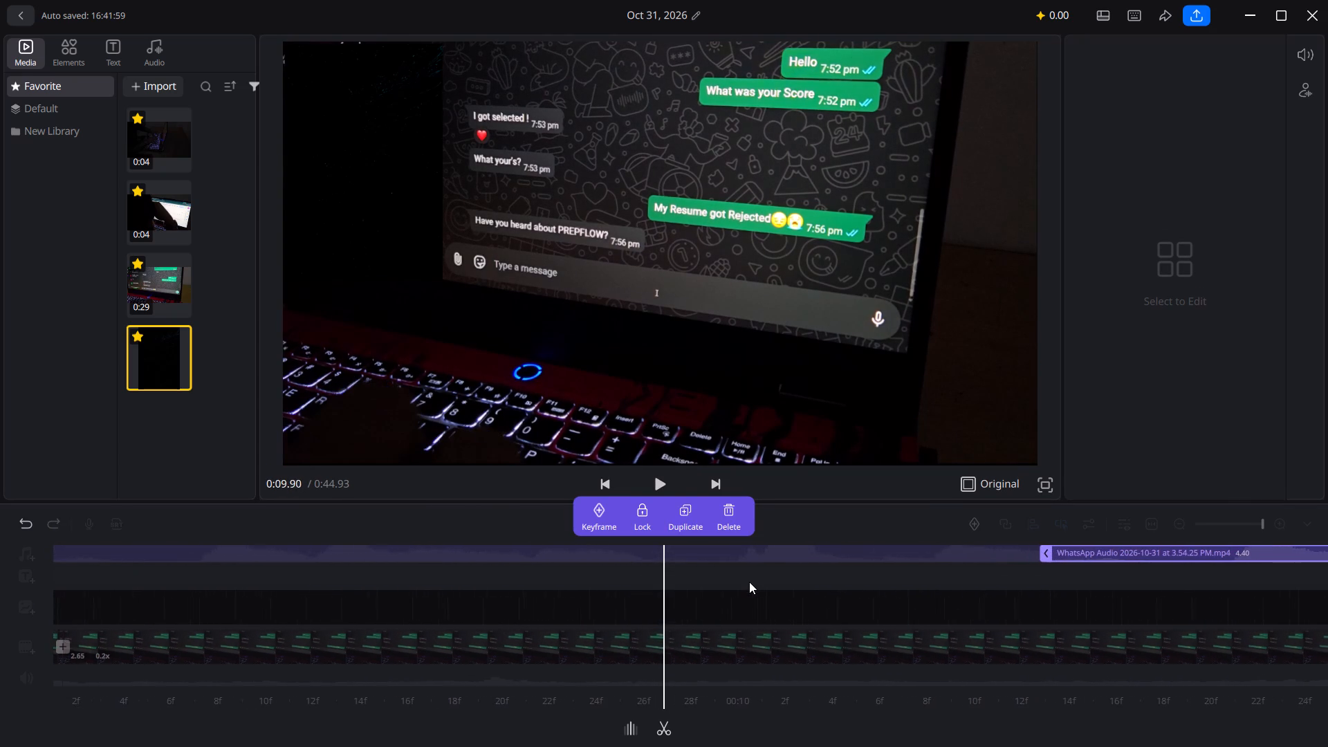
click(663, 482)
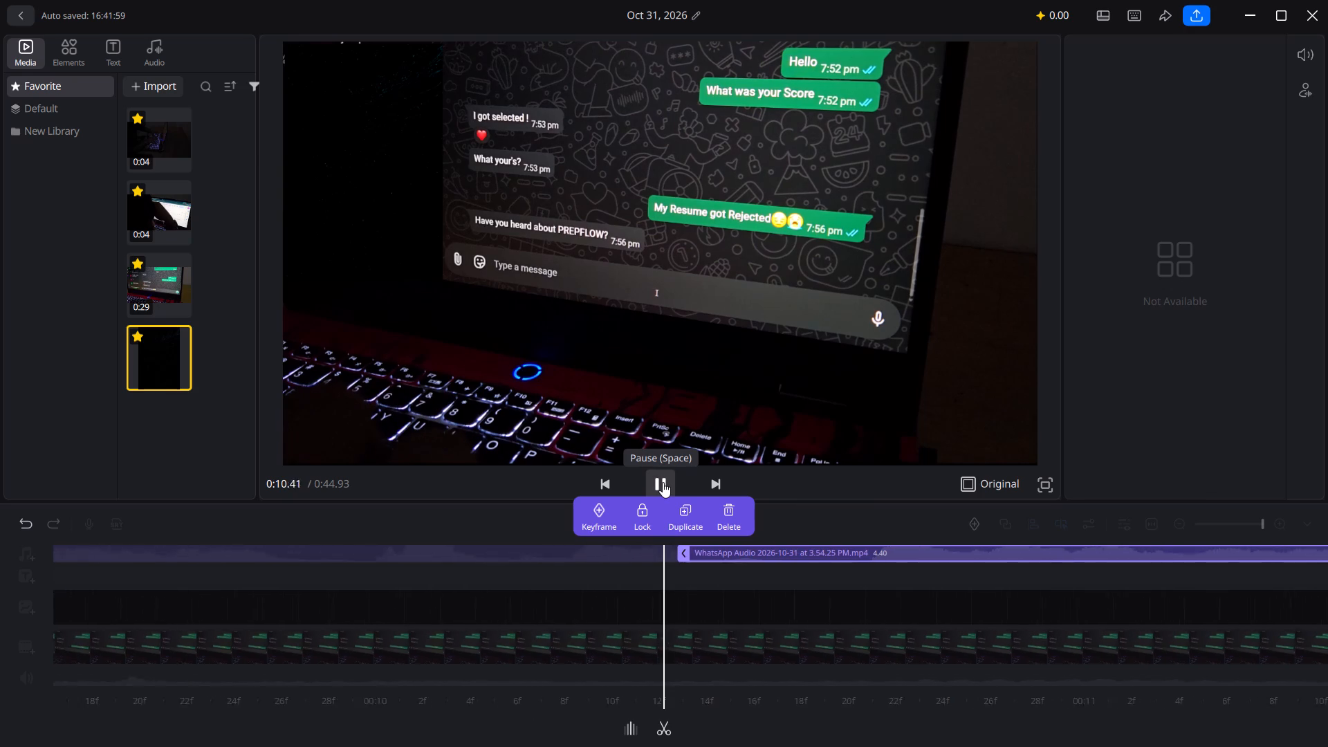
click(663, 482)
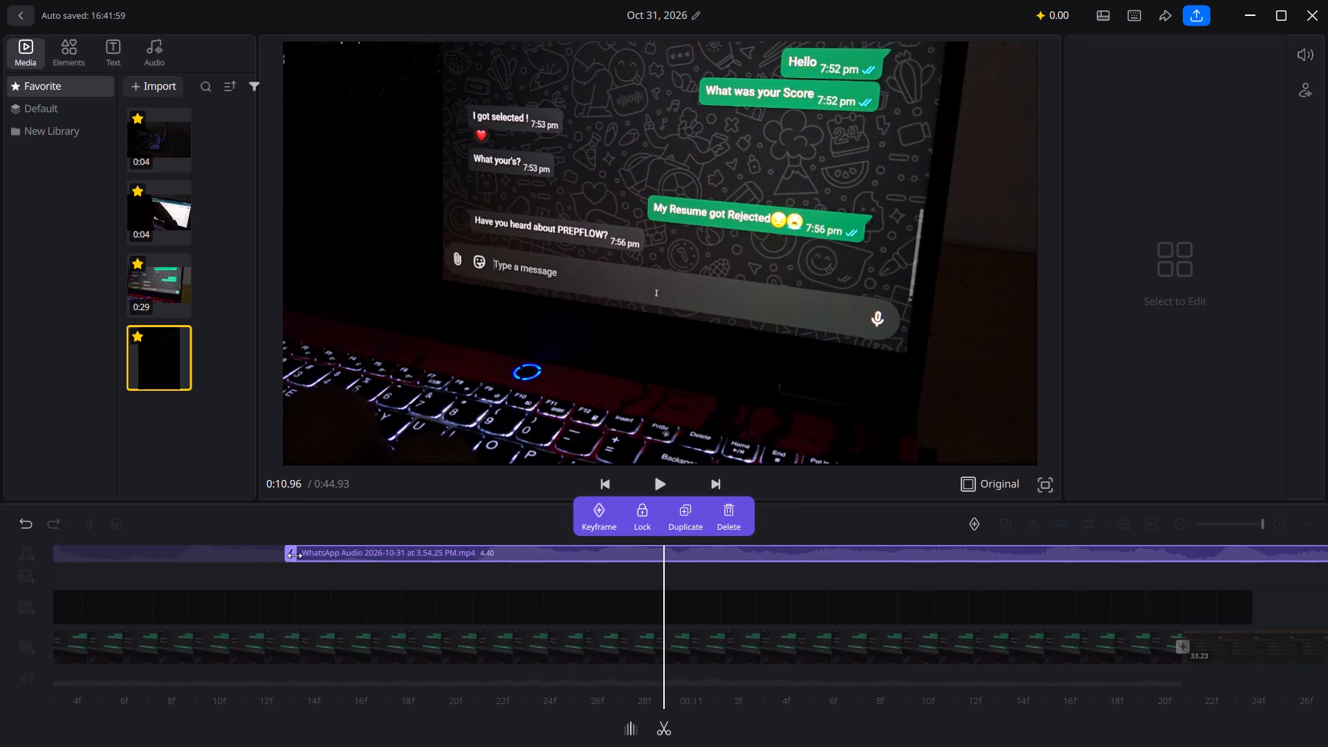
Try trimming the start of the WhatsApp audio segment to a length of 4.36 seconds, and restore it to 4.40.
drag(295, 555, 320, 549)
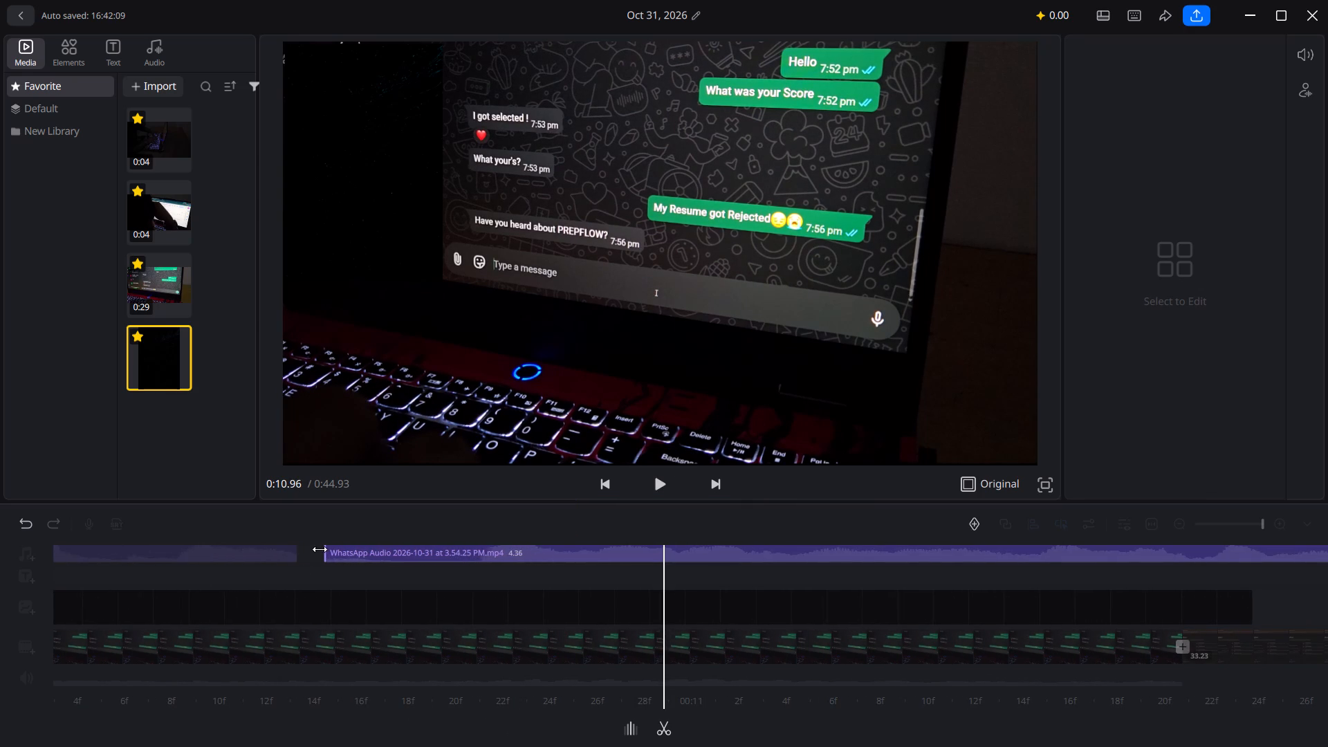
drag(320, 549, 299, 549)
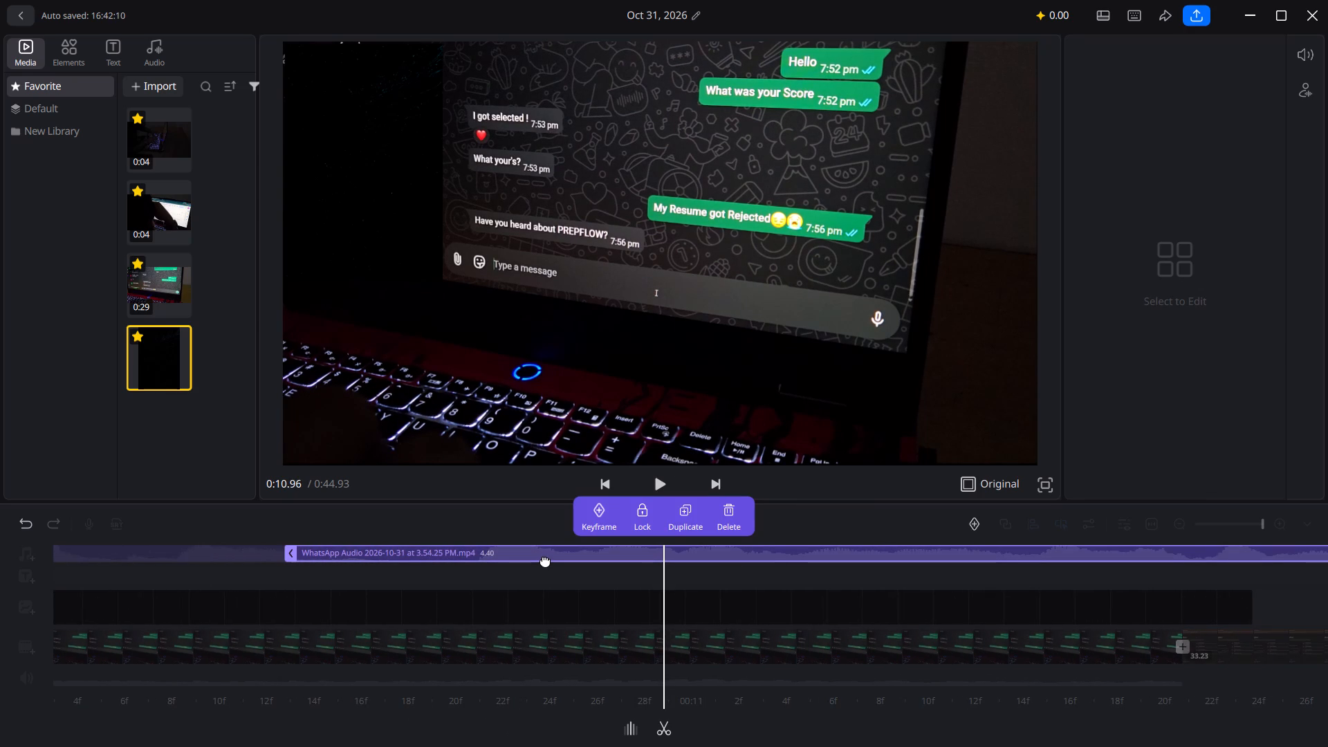
Replay the chat clip from about 0:09.4 to 0:11 to check it against the joined voice audio.
scroll(618, 622, right, 1)
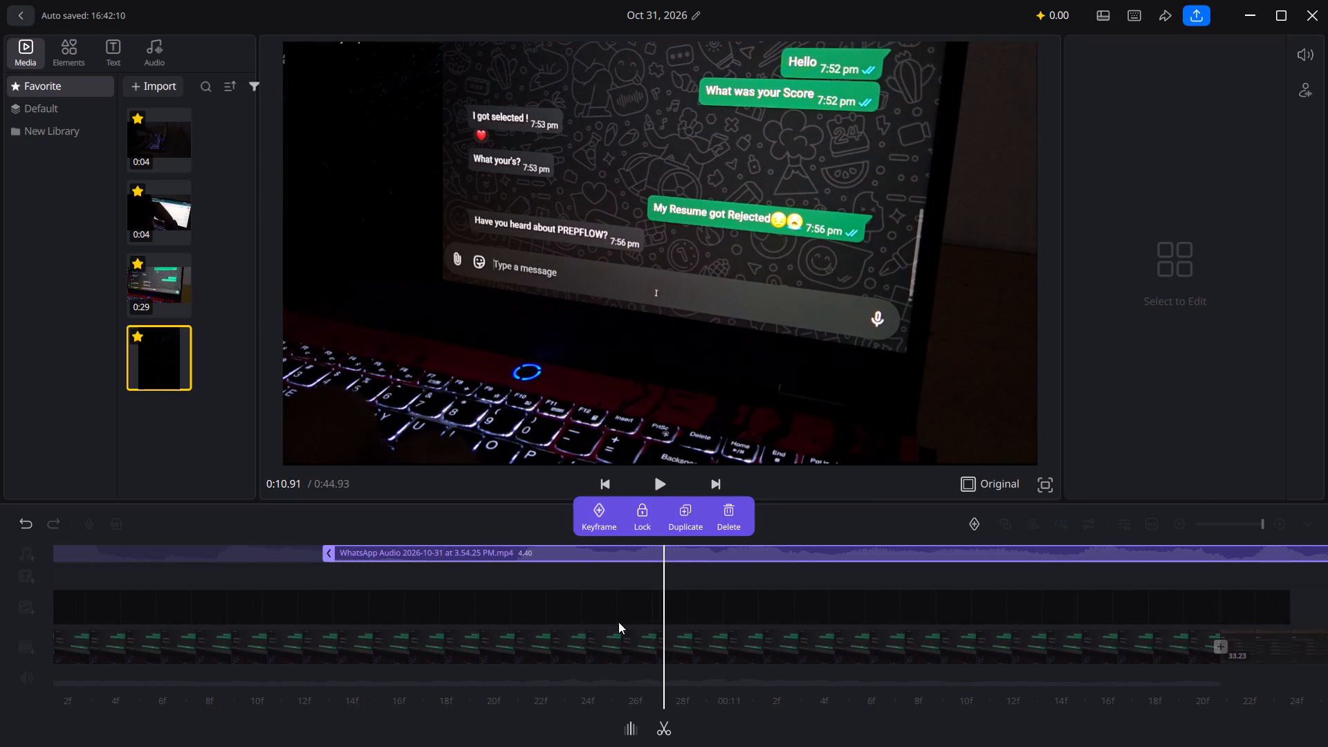
scroll(618, 622, left, 3)
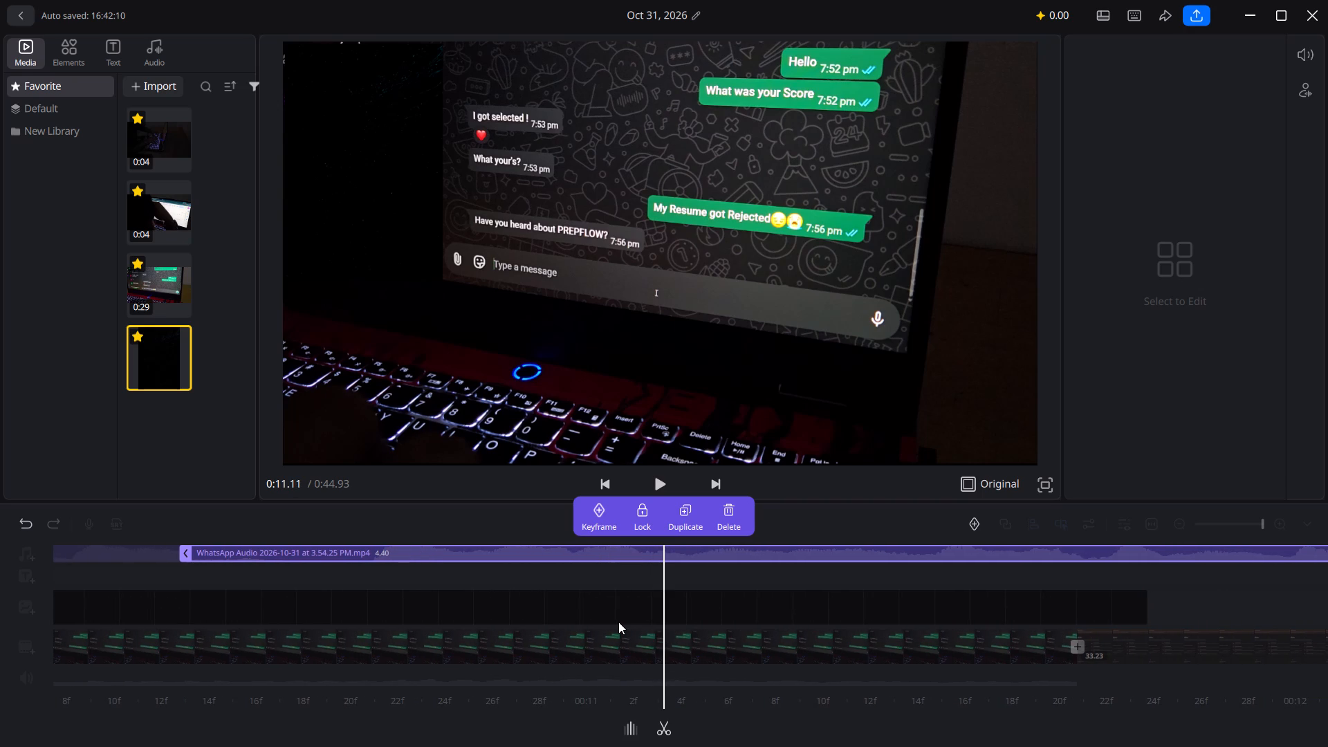
click(773, 628)
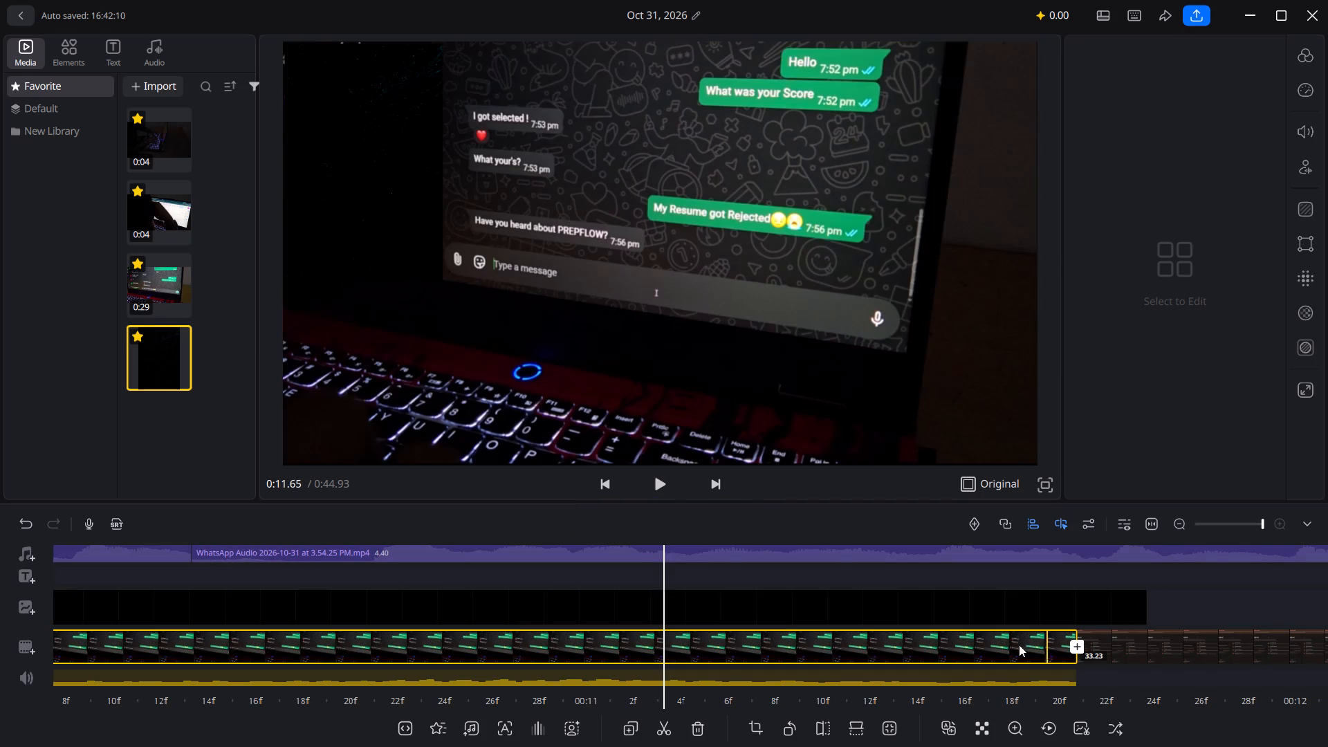
scroll(766, 636, right, 12)
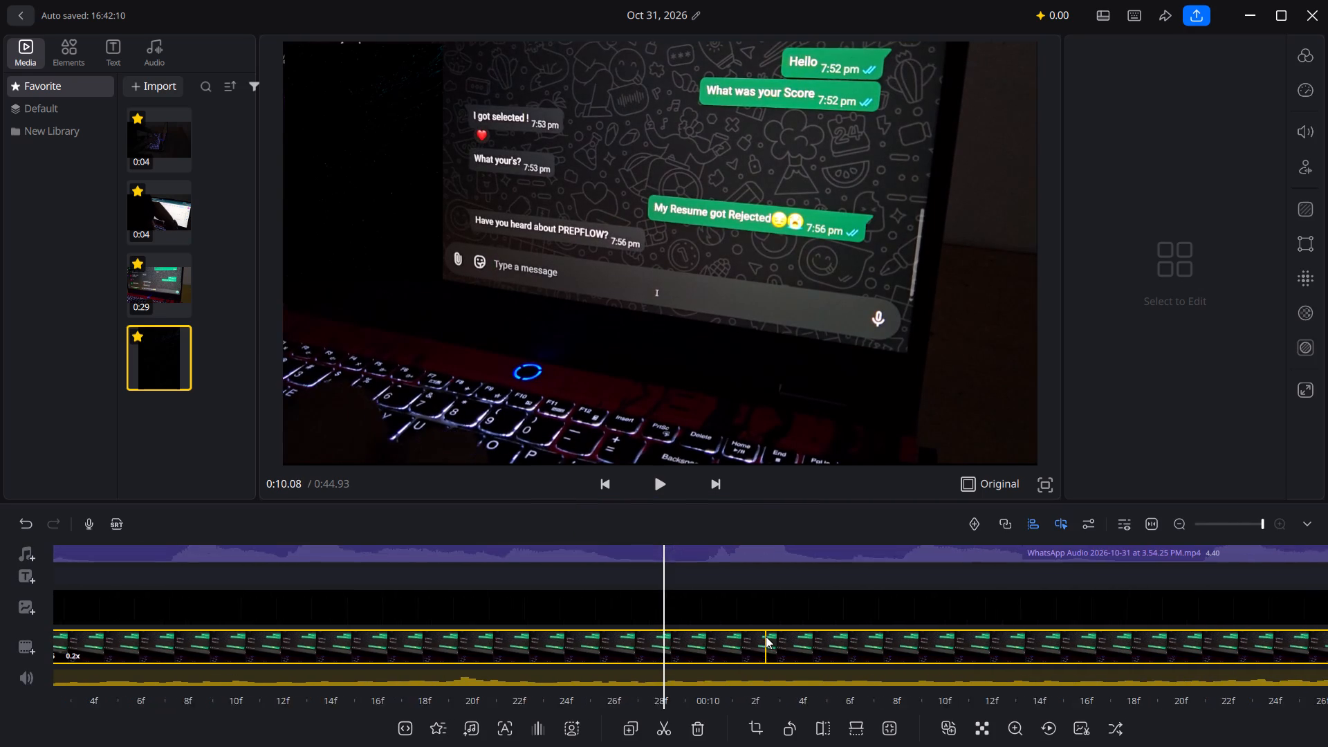
scroll(766, 636, right, 10)
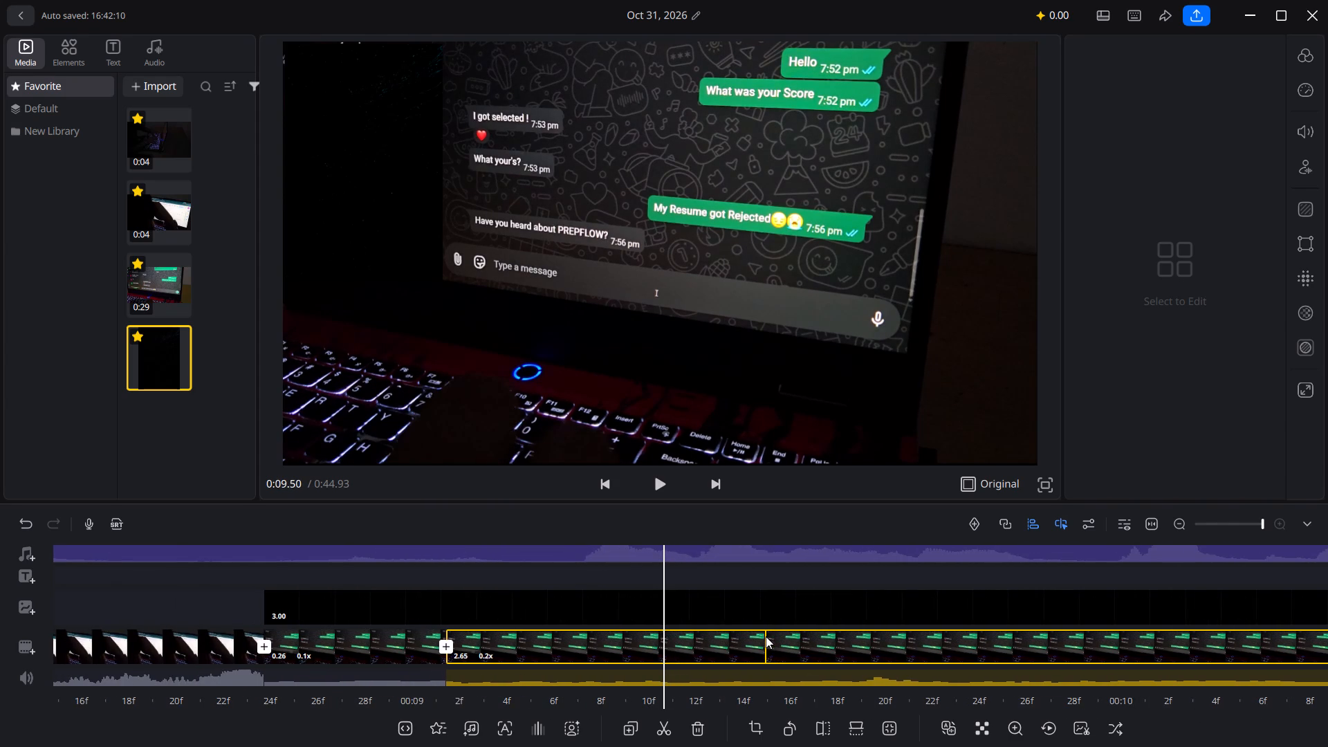
click(656, 486)
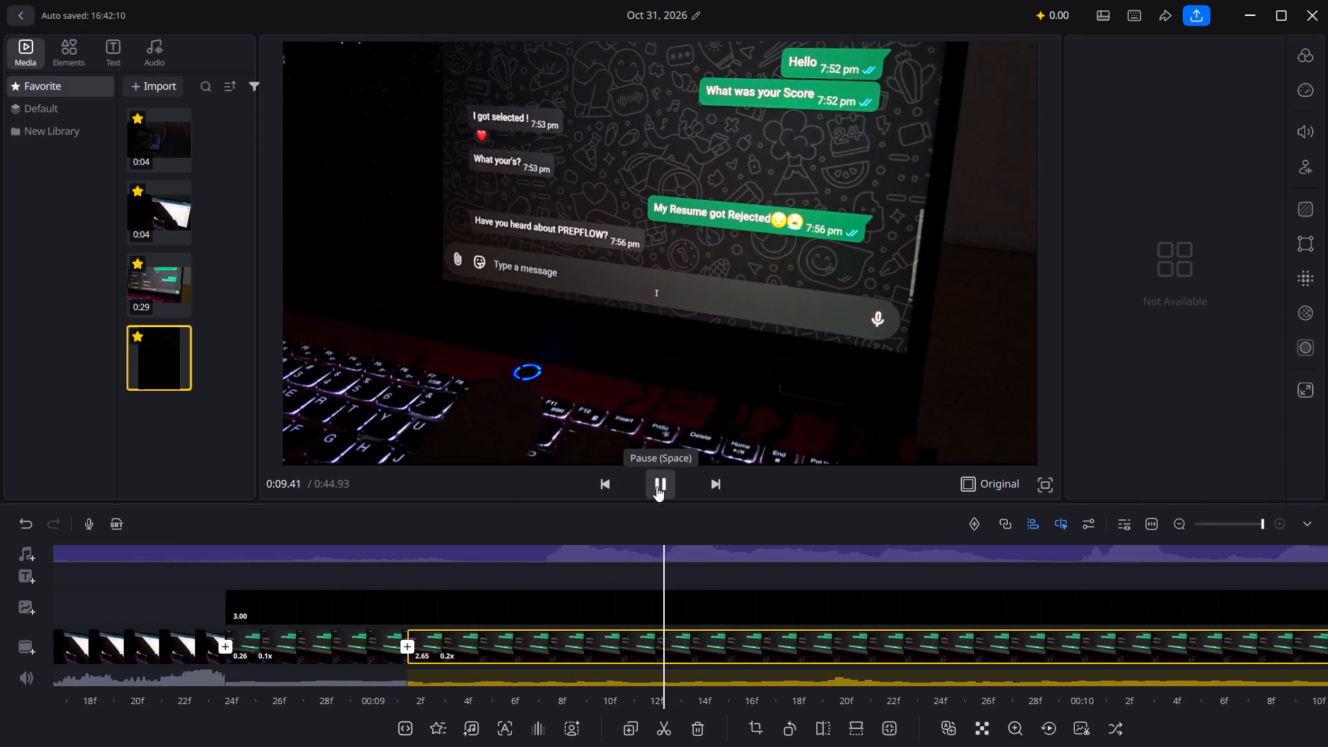
click(656, 486)
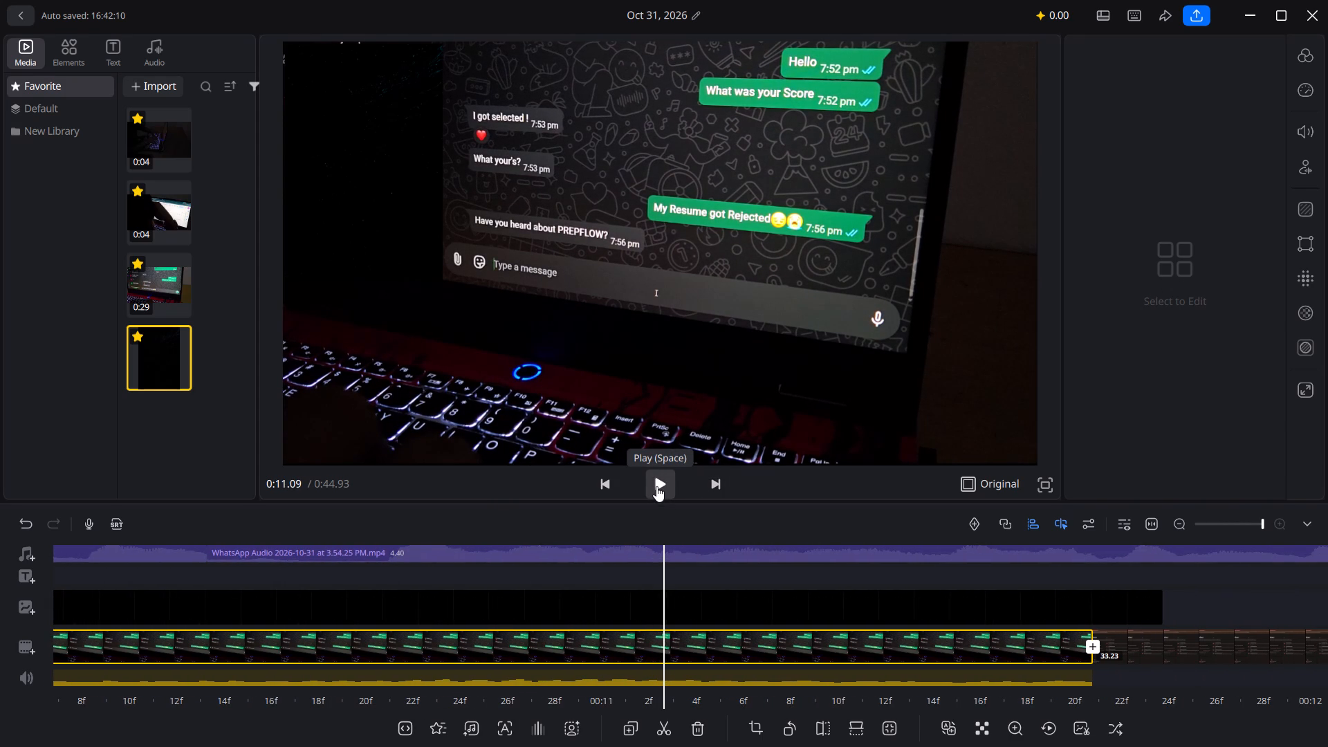
Split the 0.2x chat clip at 0:10.44, near the start of the second WhatsApp audio segment.
scroll(656, 486, right, 1)
scroll(621, 580, right, 6)
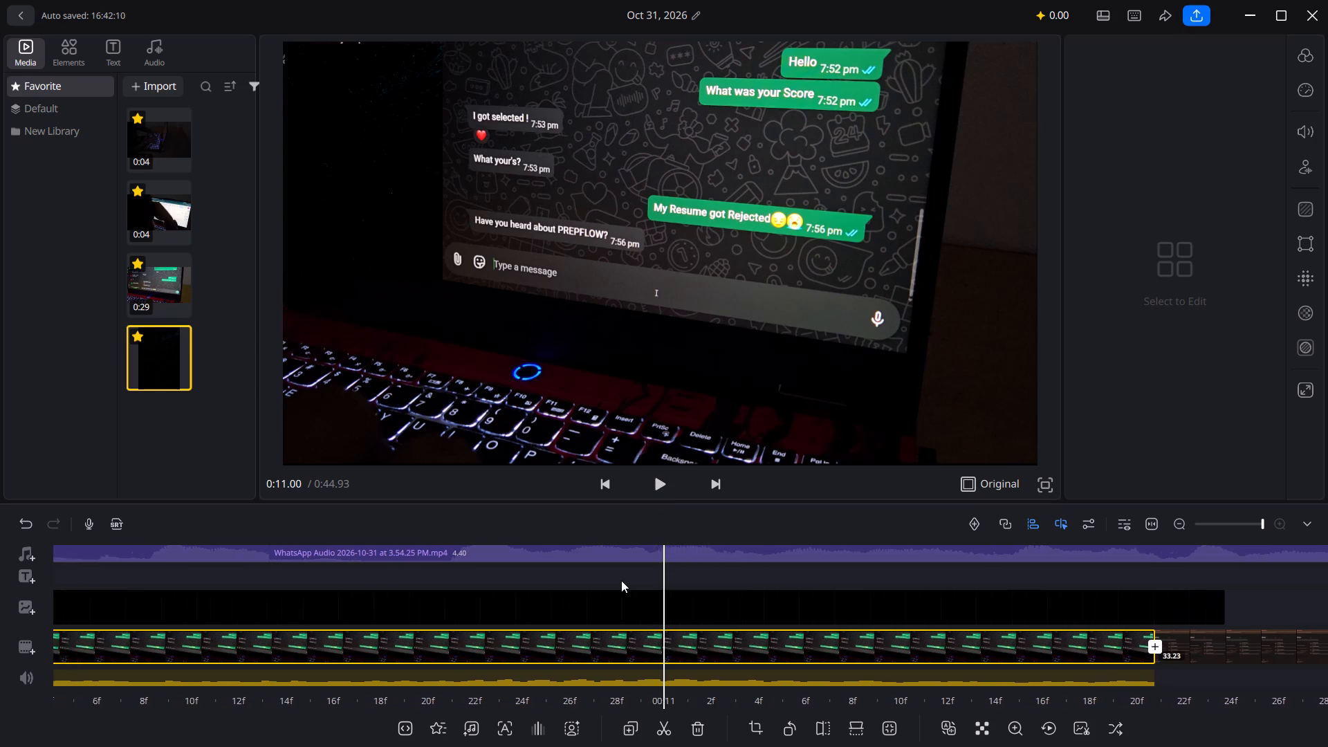
scroll(621, 580, right, 3)
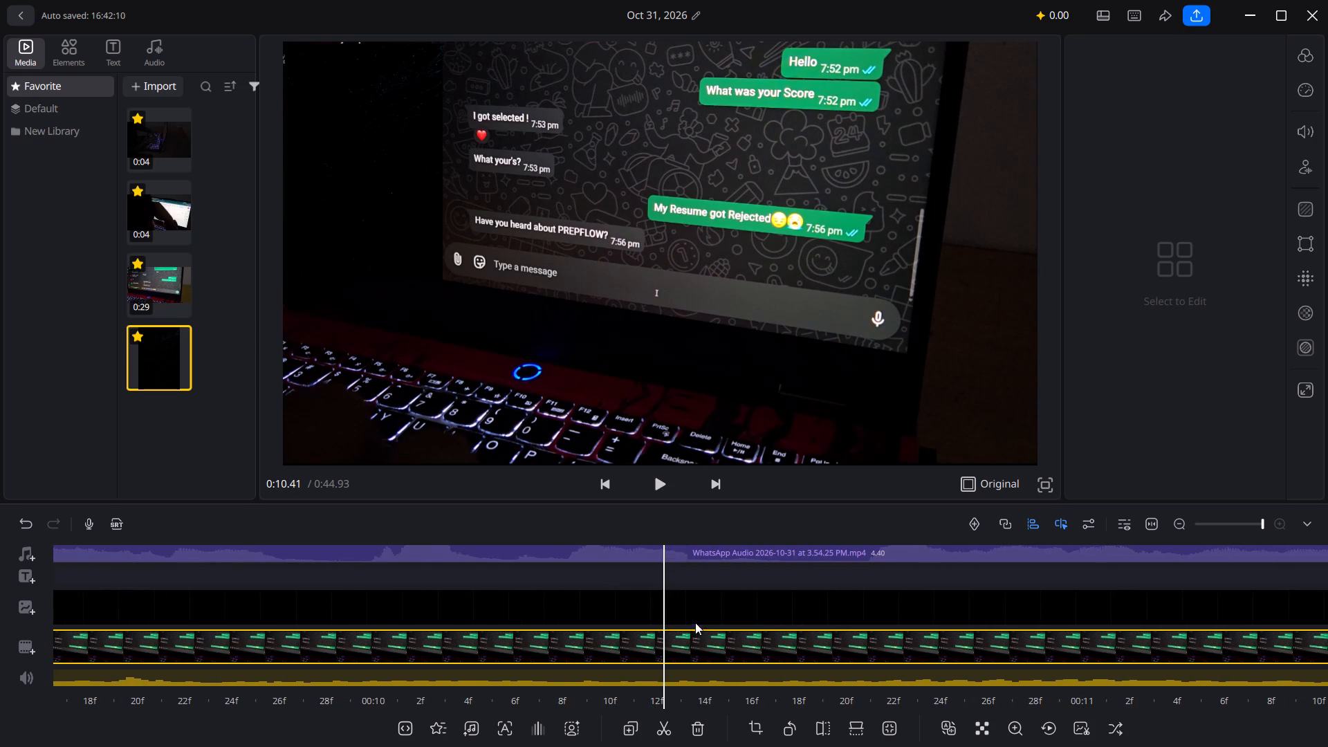
scroll(709, 584, left, 1)
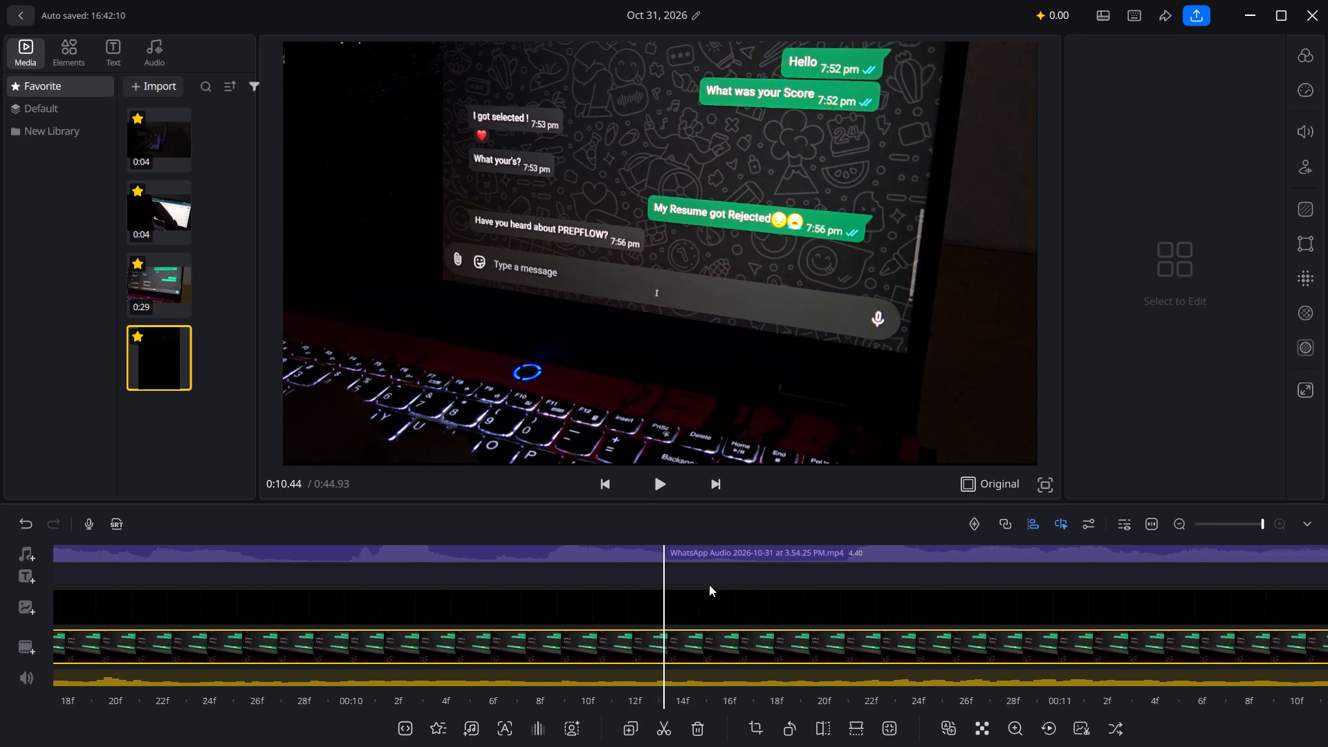
scroll(709, 584, left, 1)
click(656, 733)
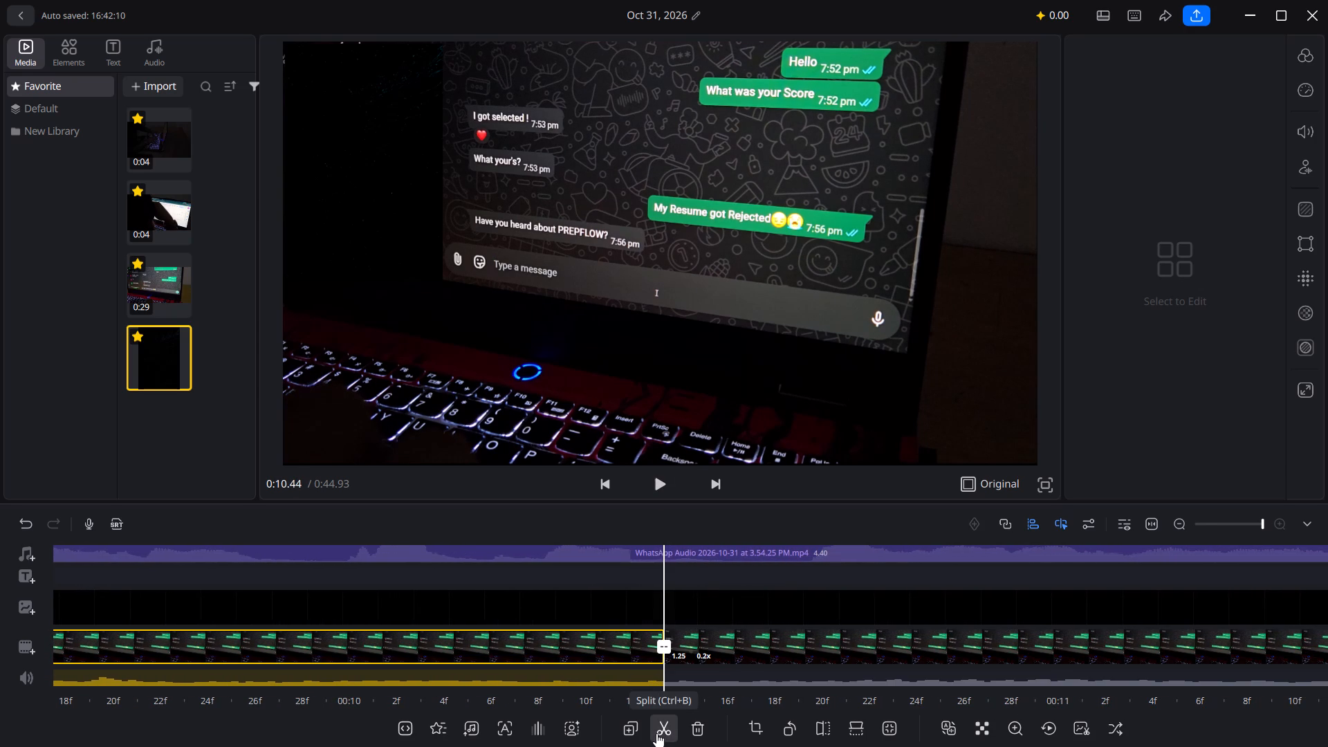
Replay from about 0:09.9 across the new split in the chat clip.
scroll(609, 600, right, 9)
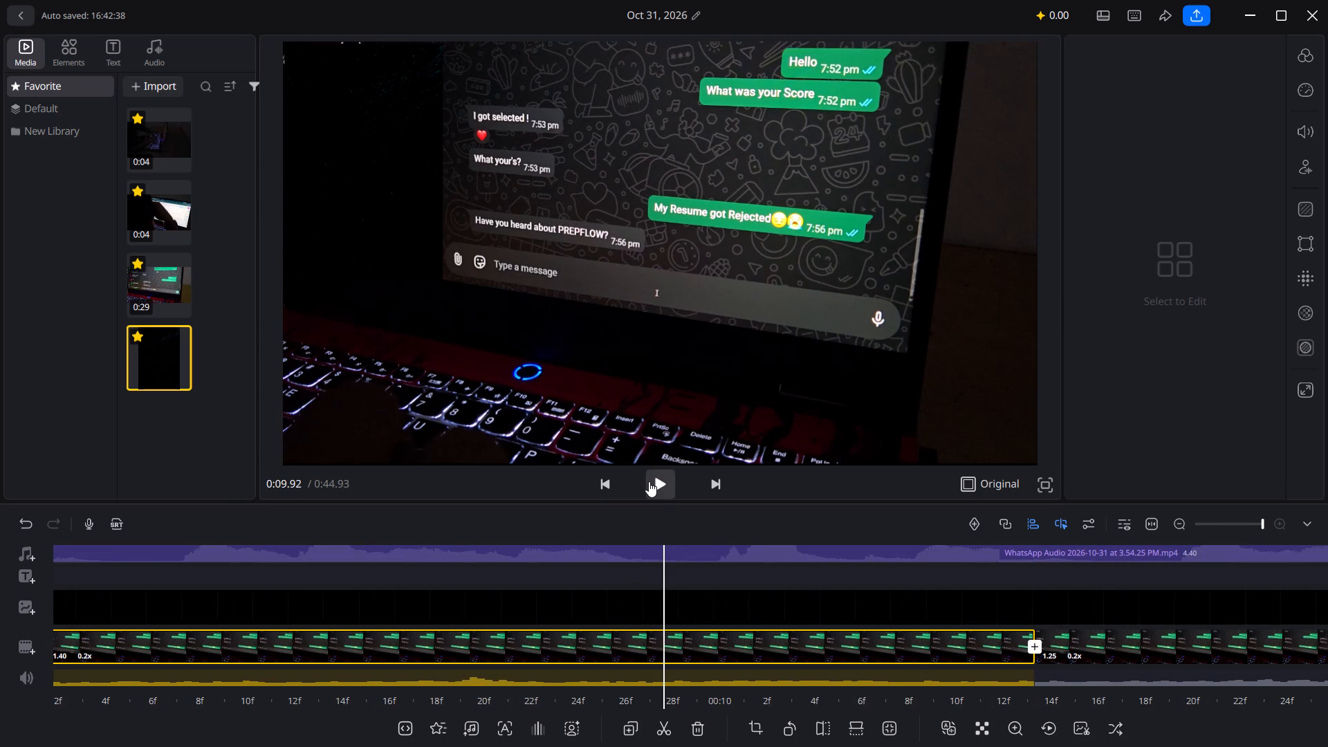
click(649, 481)
click(649, 481)
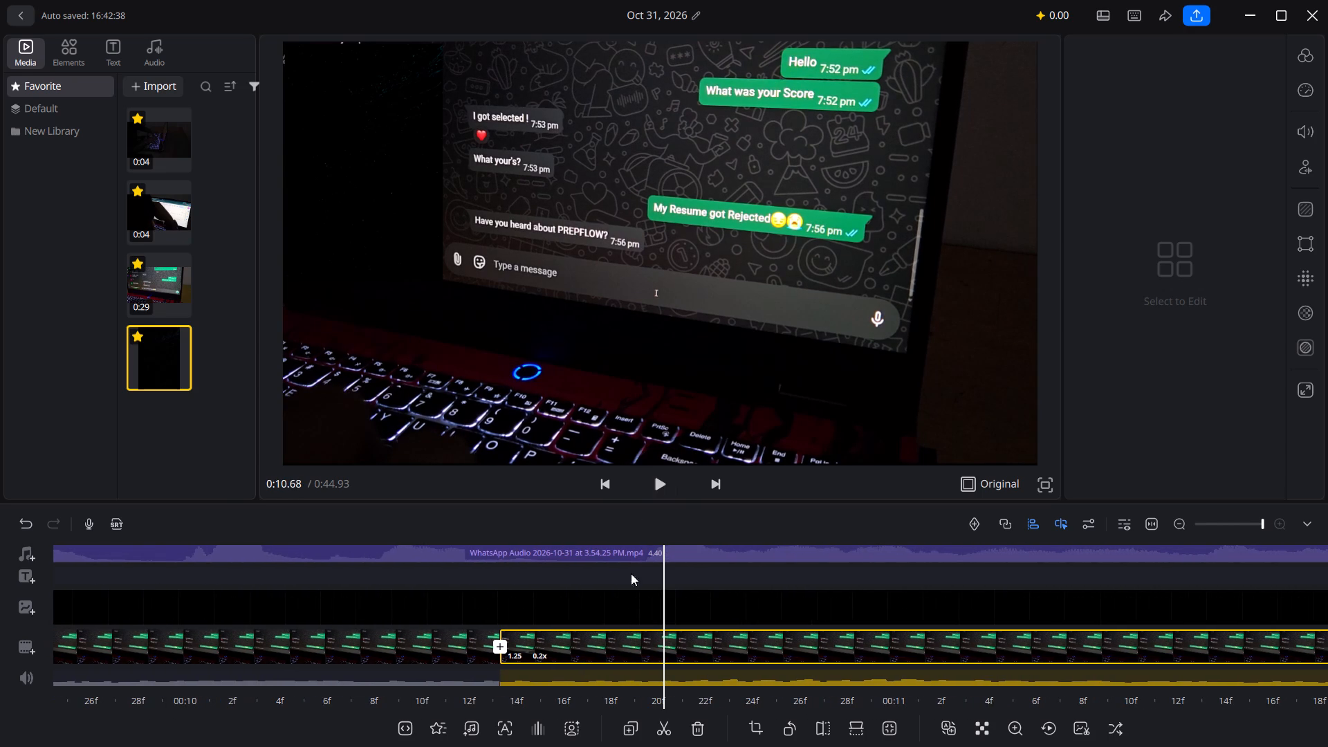
Delete the 1.25-second chat clip piece after the split so the resume analyzer clip follows at 0:10.44.
scroll(622, 593, left, 5)
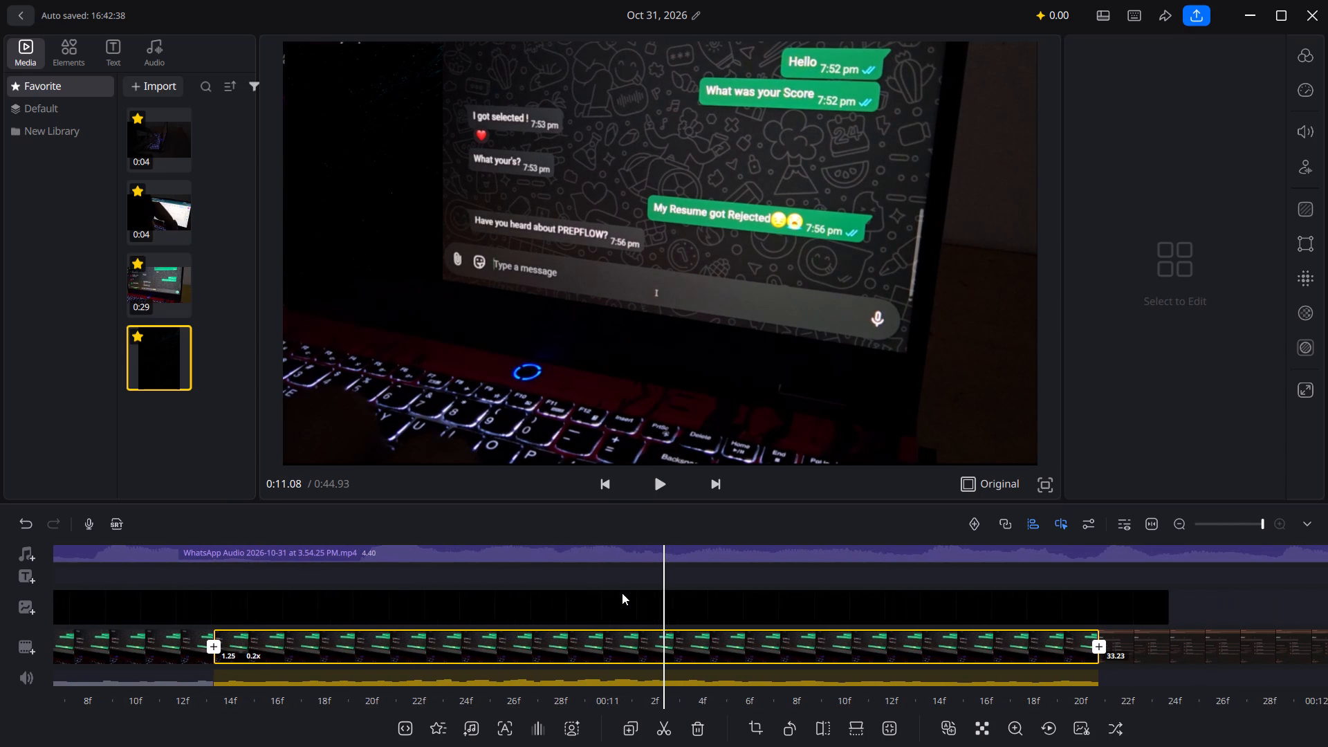
scroll(804, 600, left, 5)
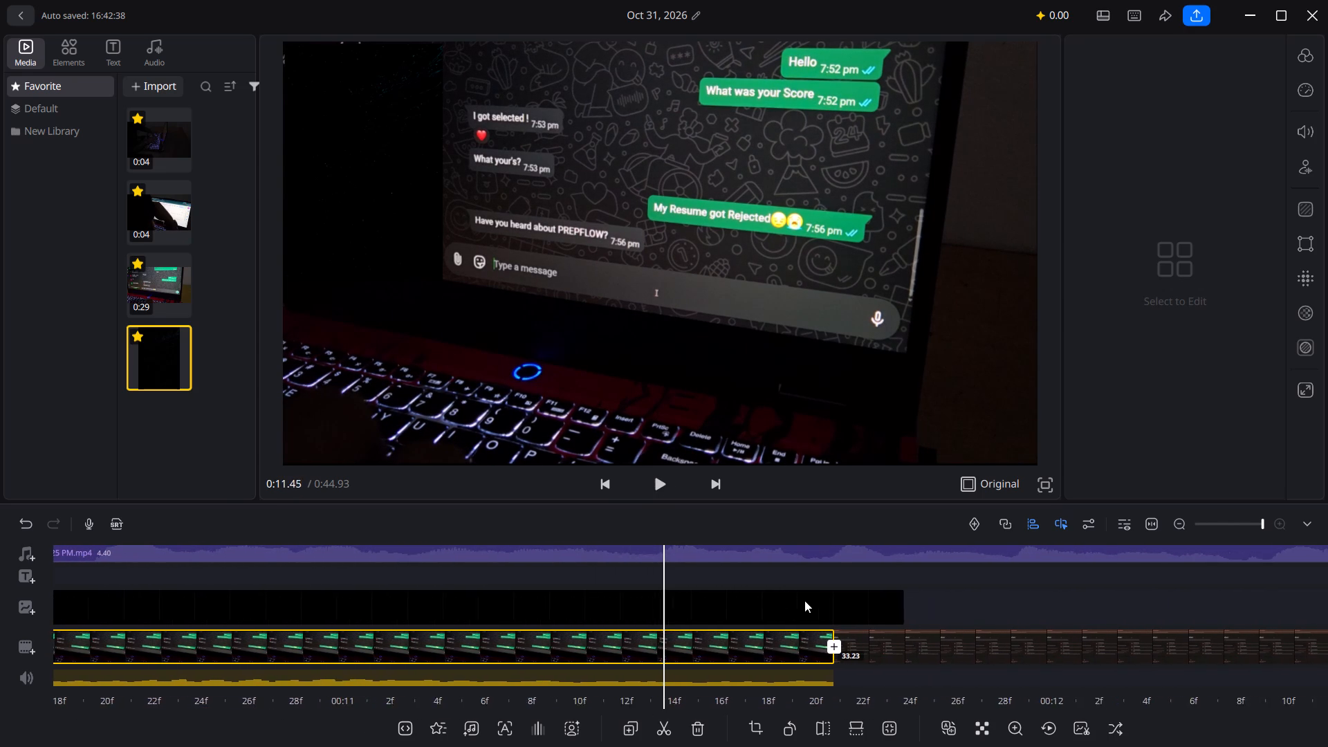
scroll(804, 600, left, 1)
scroll(804, 600, right, 7)
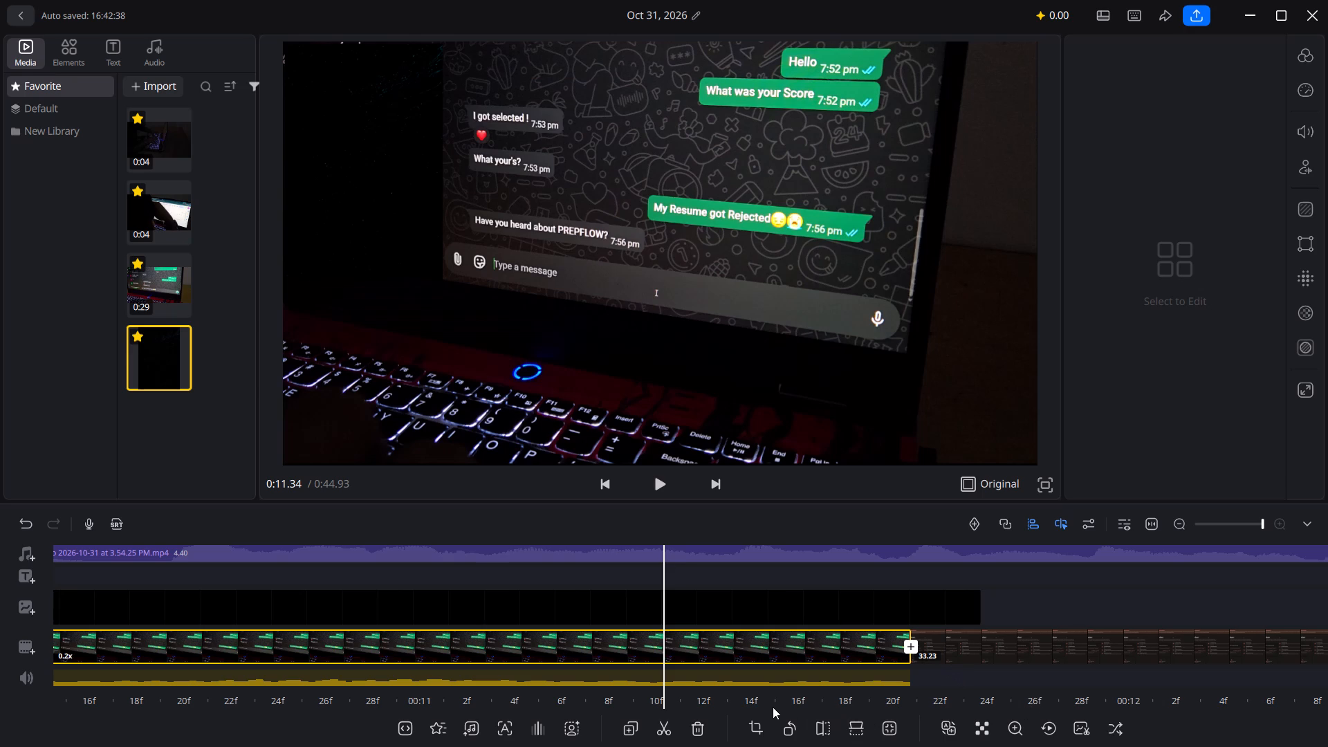
click(690, 739)
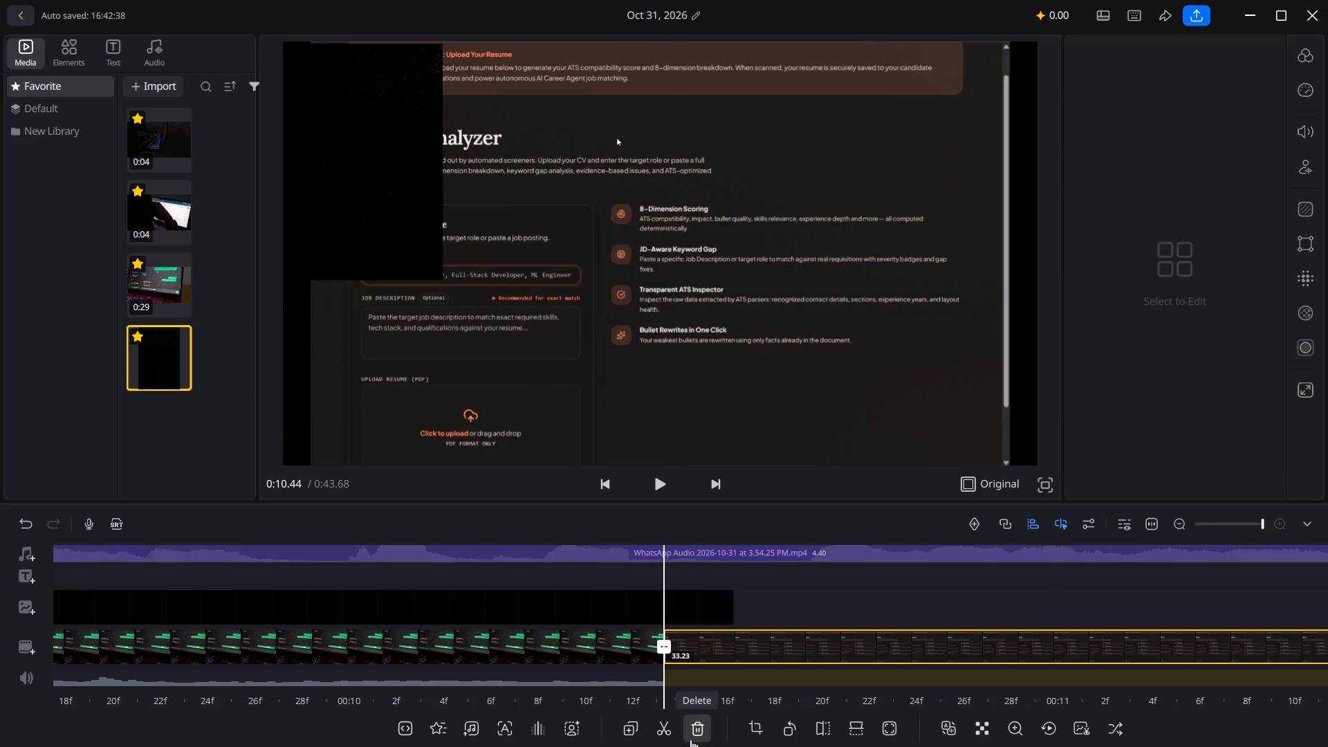
Trim the black overlay's end back to 0:10.44, matching the end of the shortened chat clip.
scroll(638, 573, right, 6)
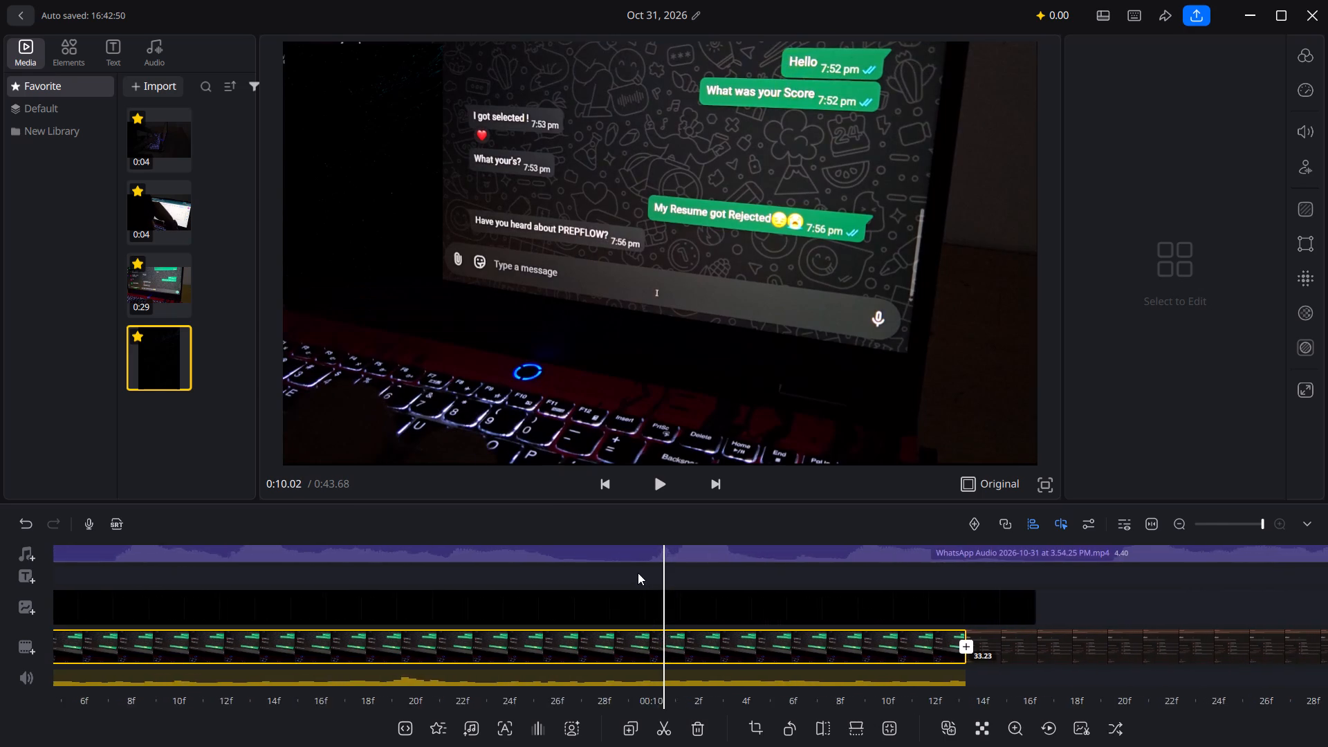
scroll(638, 573, left, 3)
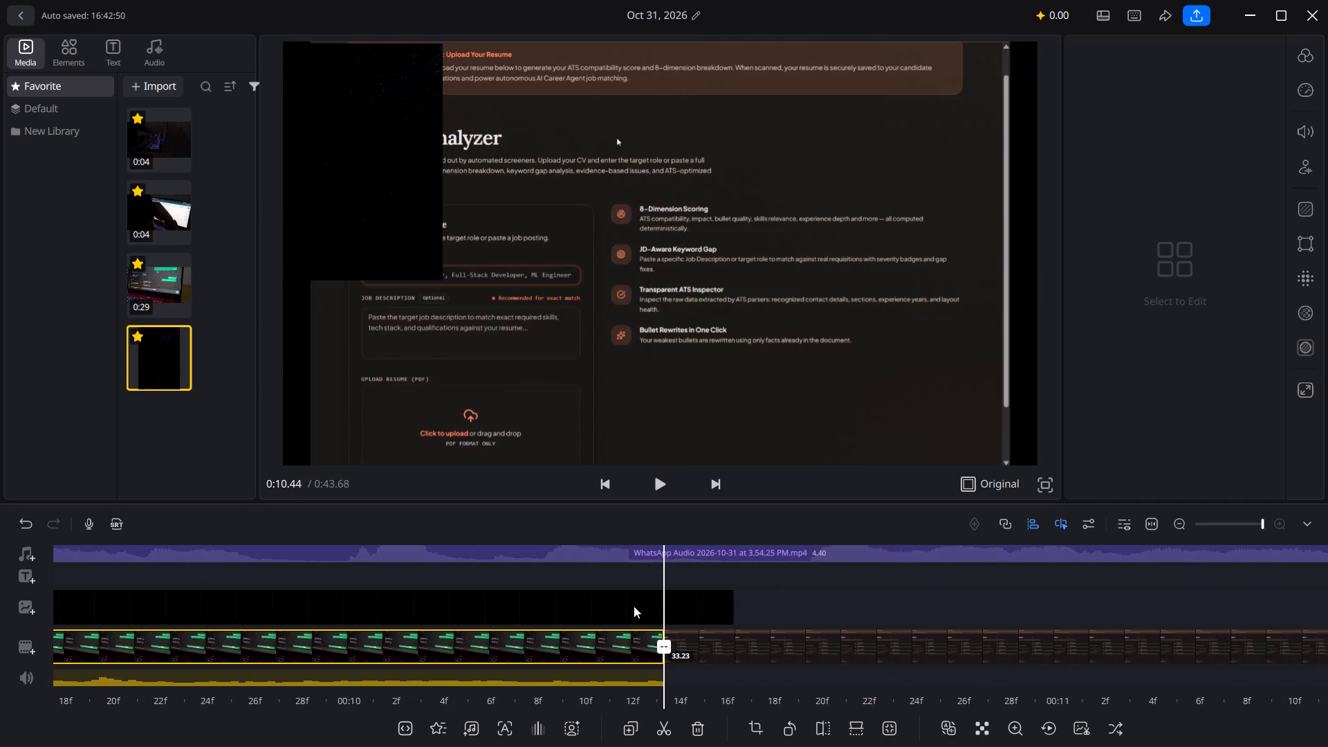
click(634, 606)
drag(767, 601, 700, 613)
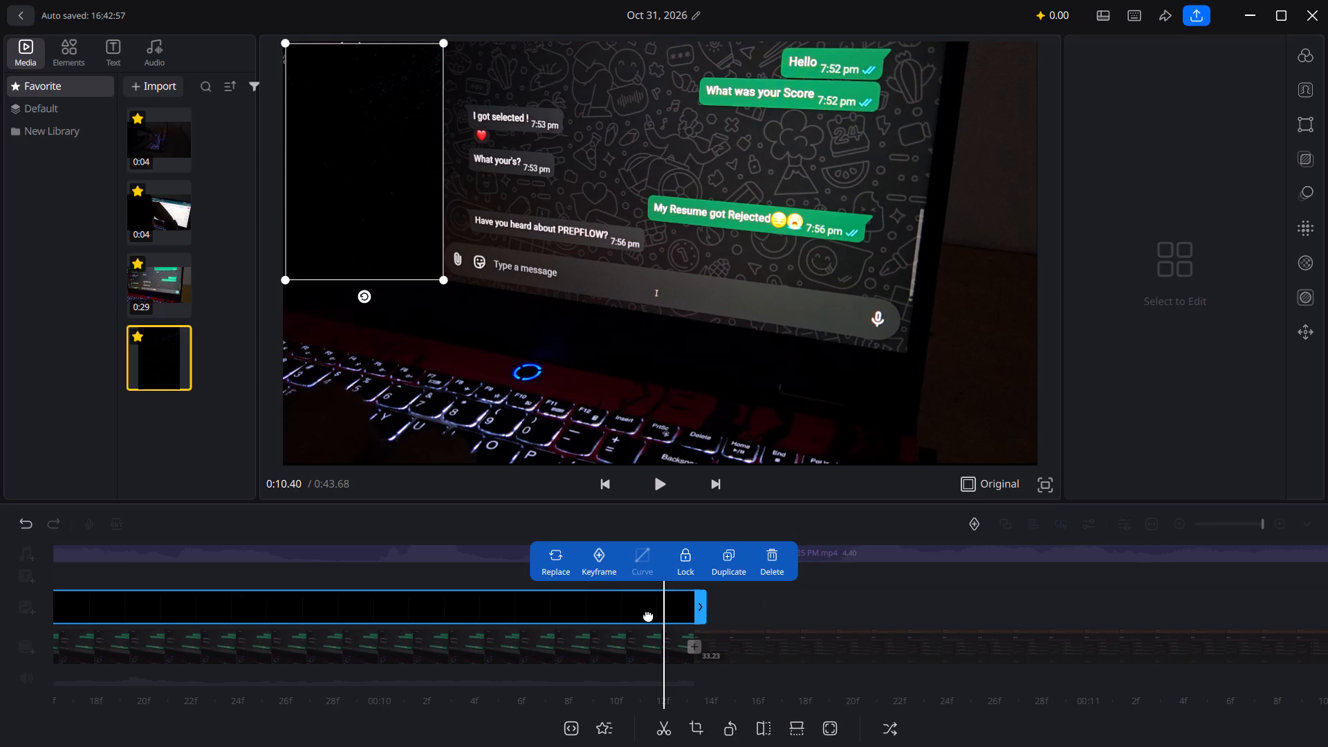
Replay from about 0:09.4 across the chat-to-resume-analyzer cut to about 0:14.7, near the voice audio's end.
scroll(558, 627, right, 16)
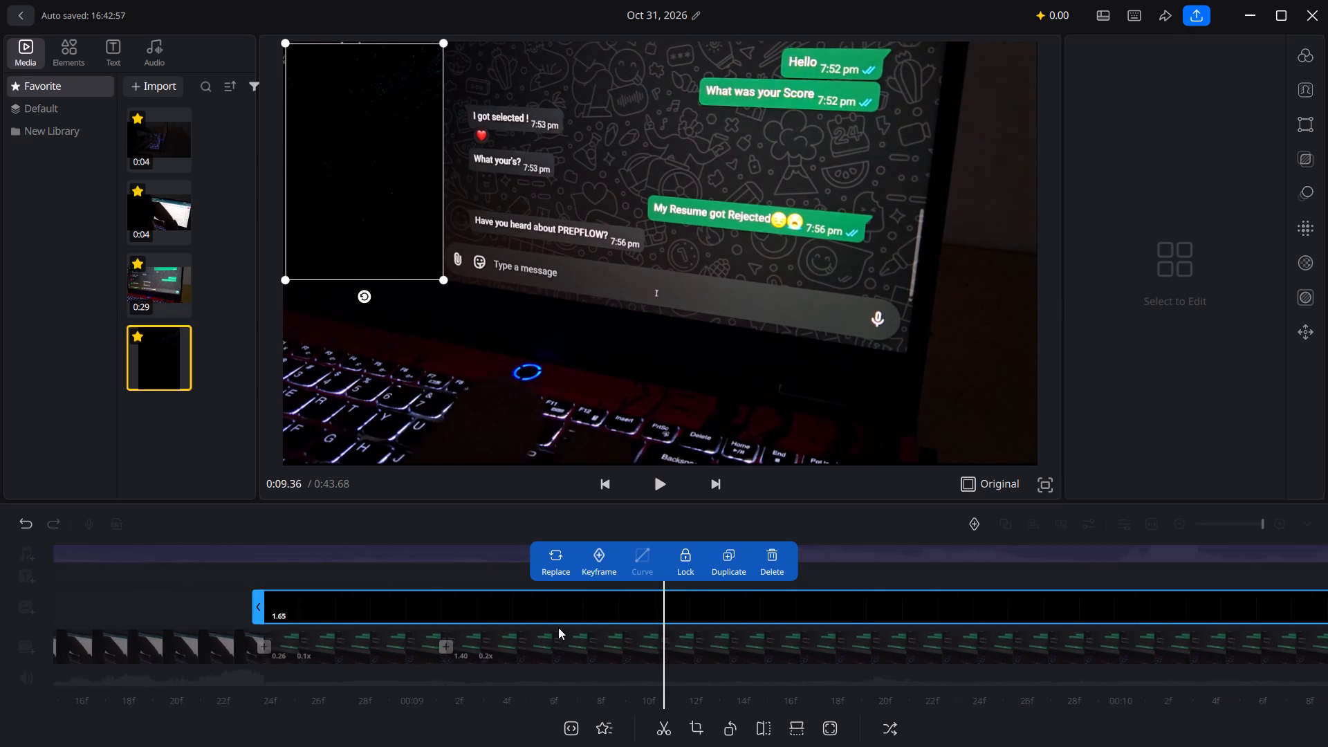
click(658, 479)
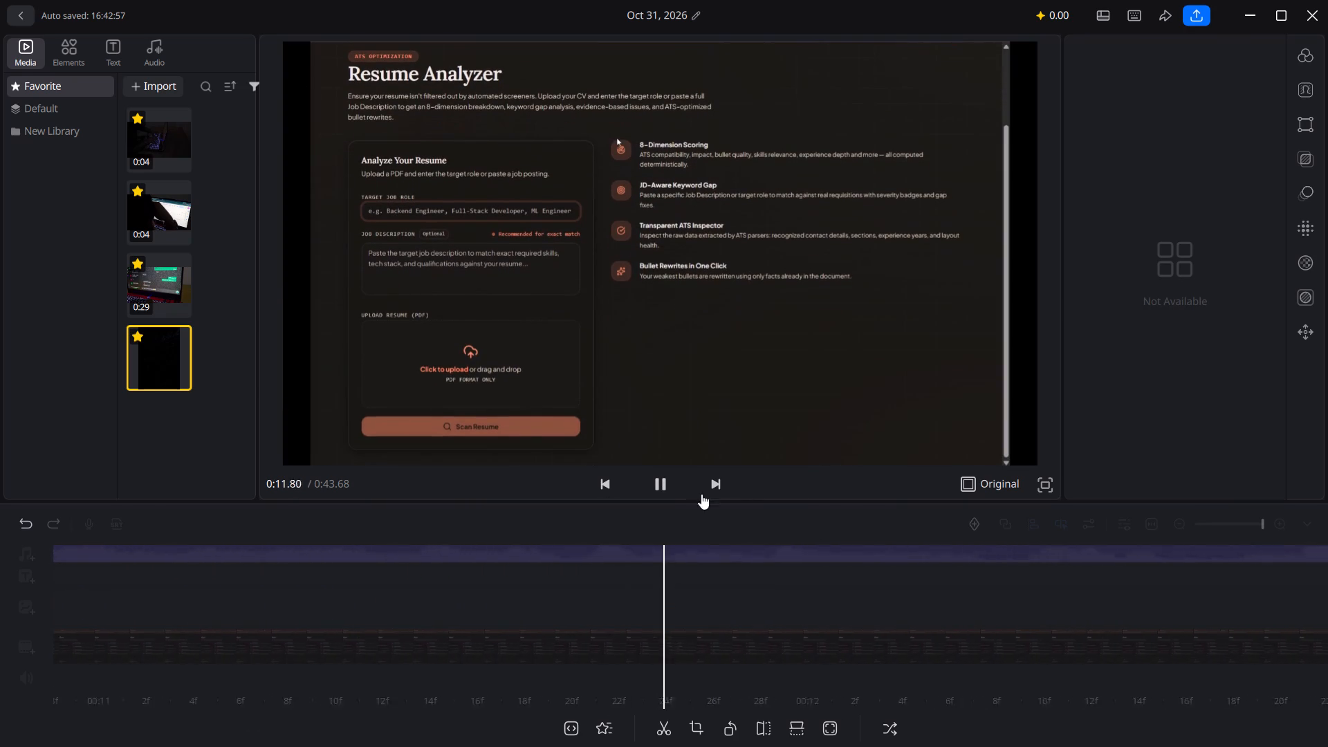
drag(673, 483, 557, 600)
scroll(557, 600, right, 1)
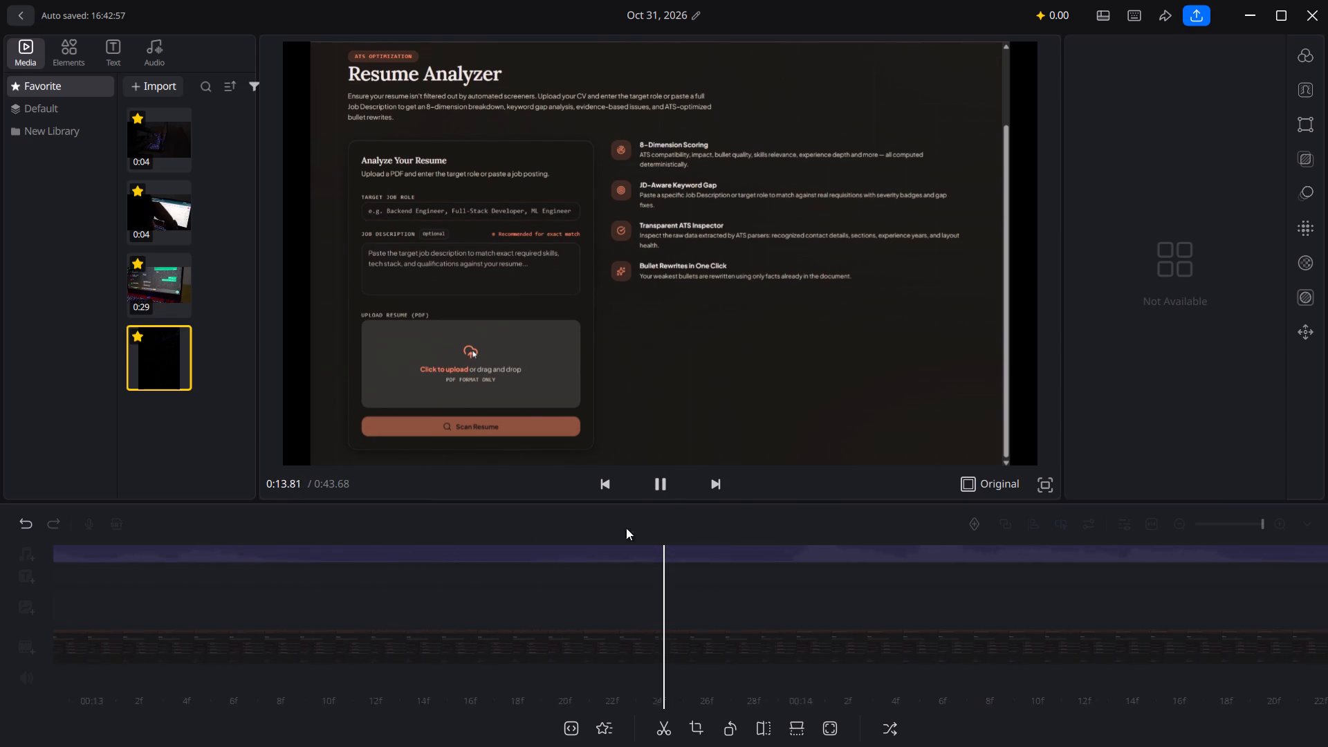
click(671, 483)
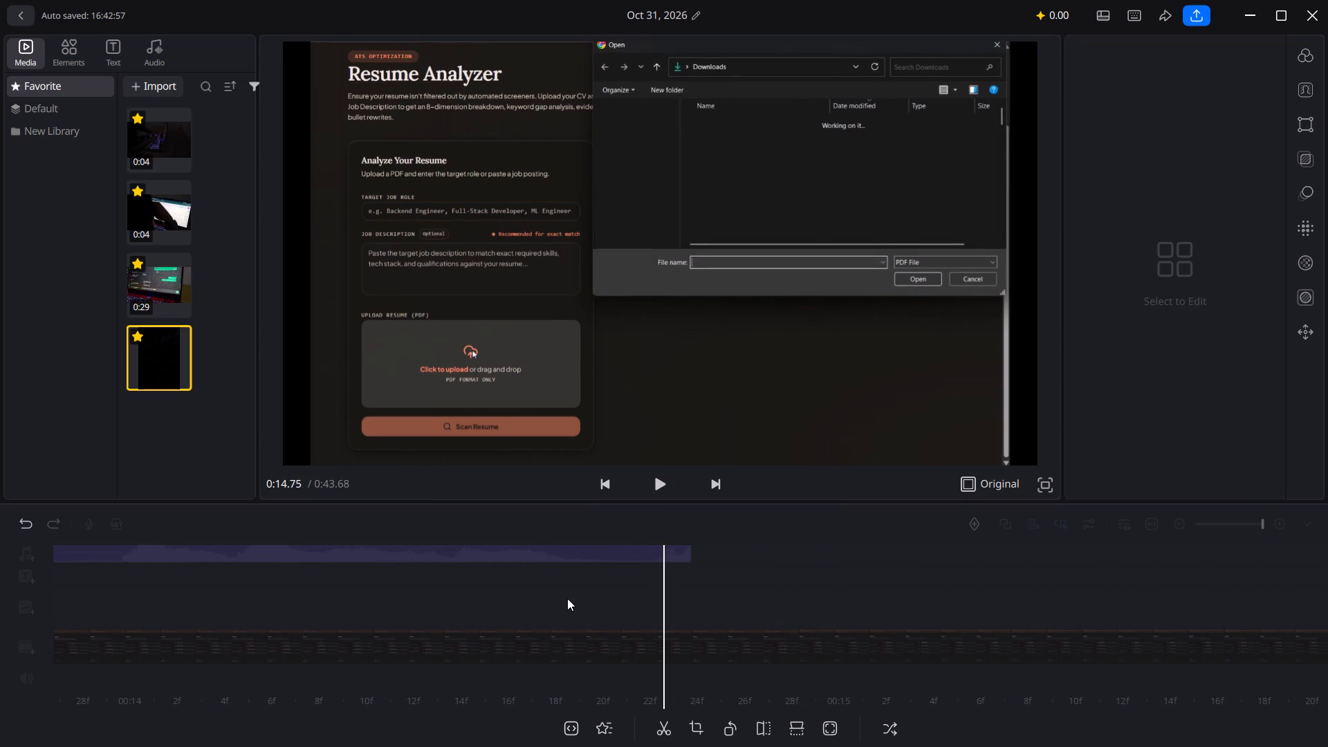
Replay the resume analyzer clip with the WhatsApp audio segment from about 0:10.5 to 0:12.
scroll(567, 598, right, 16)
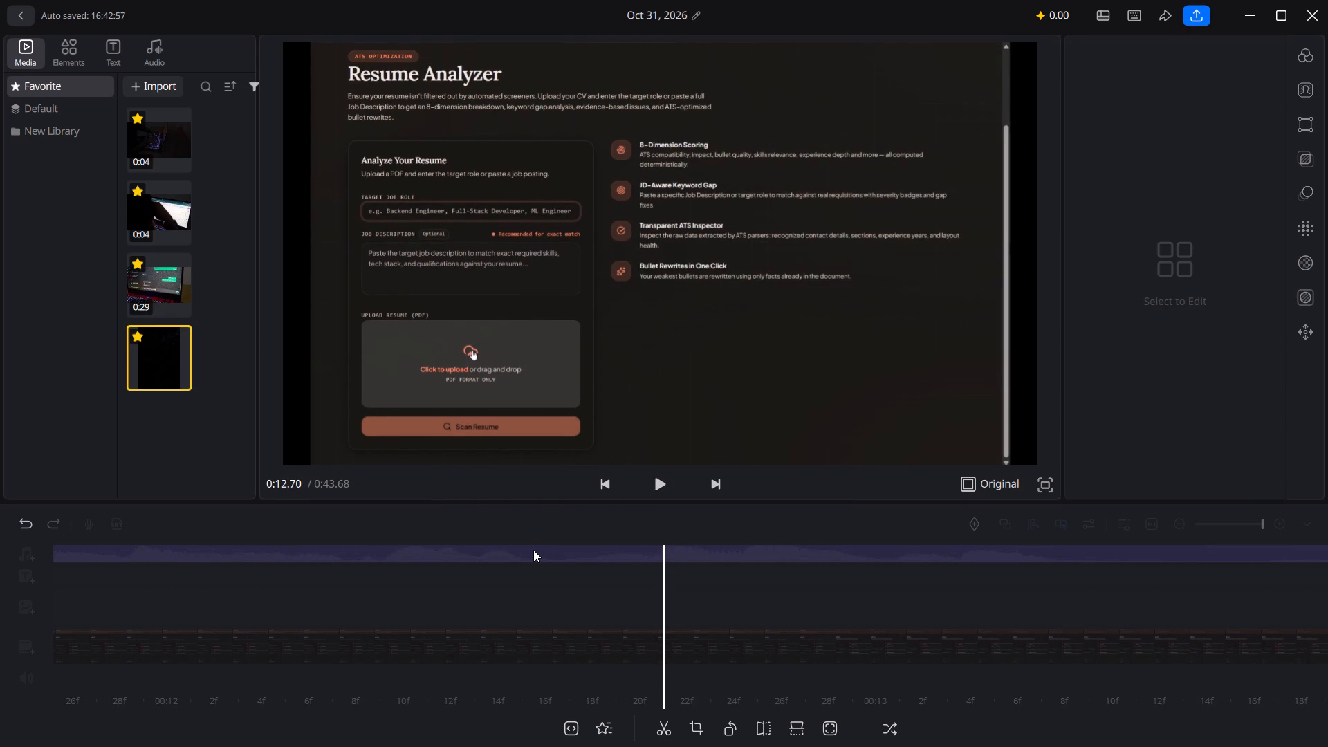
click(533, 550)
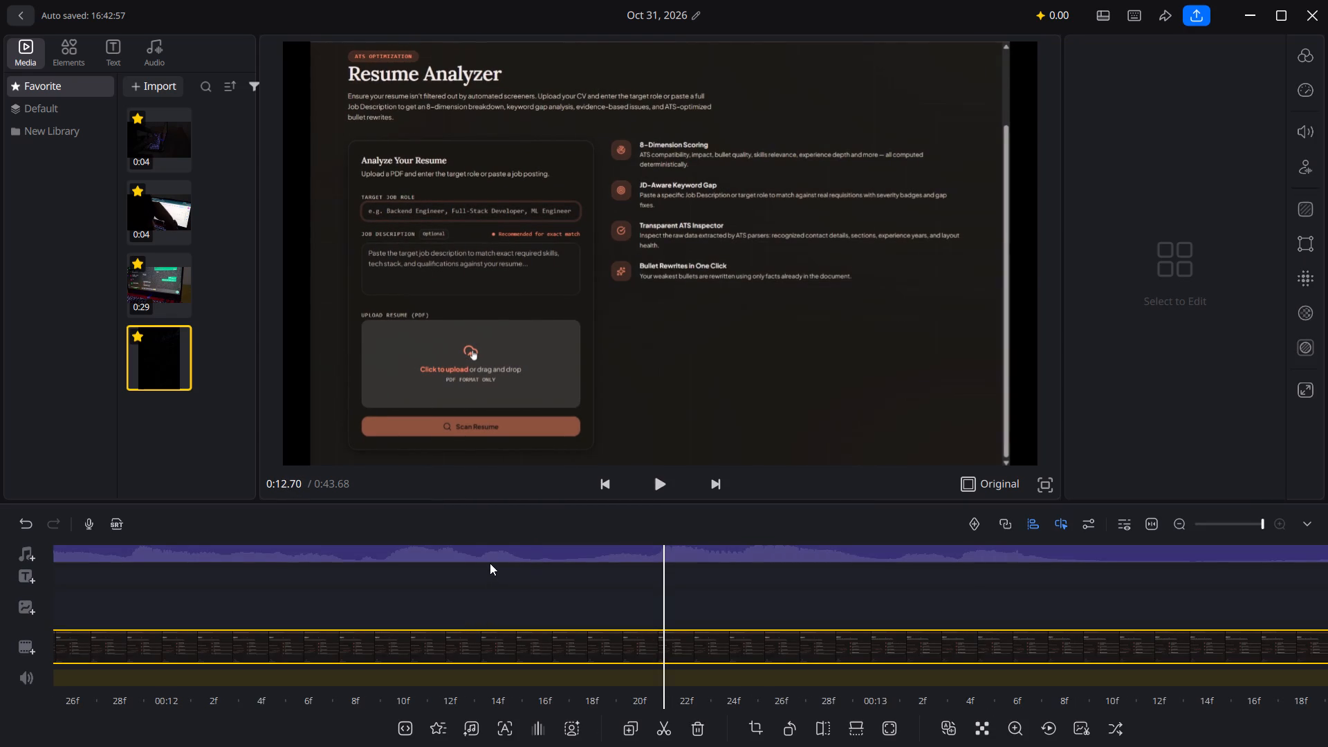
scroll(528, 609, right, 20)
scroll(528, 609, right, 6)
scroll(528, 609, left, 3)
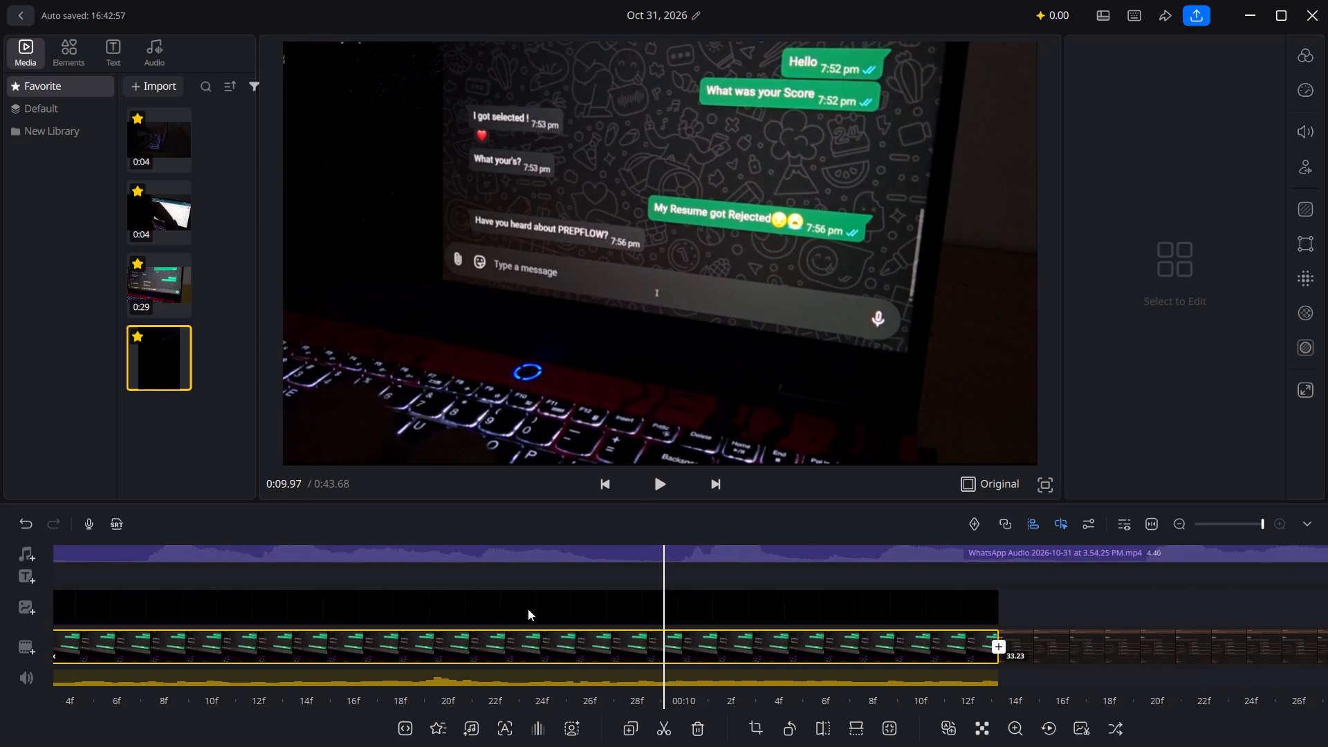
scroll(528, 609, left, 5)
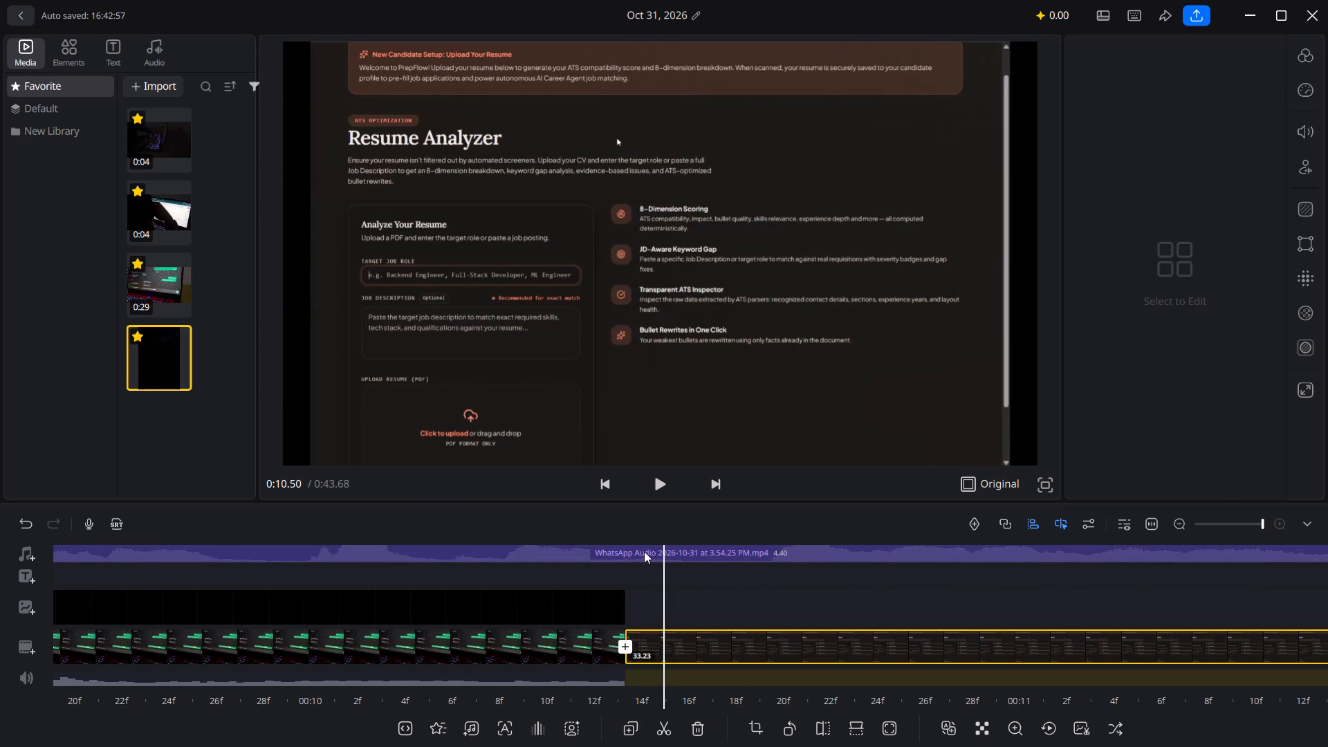
click(644, 551)
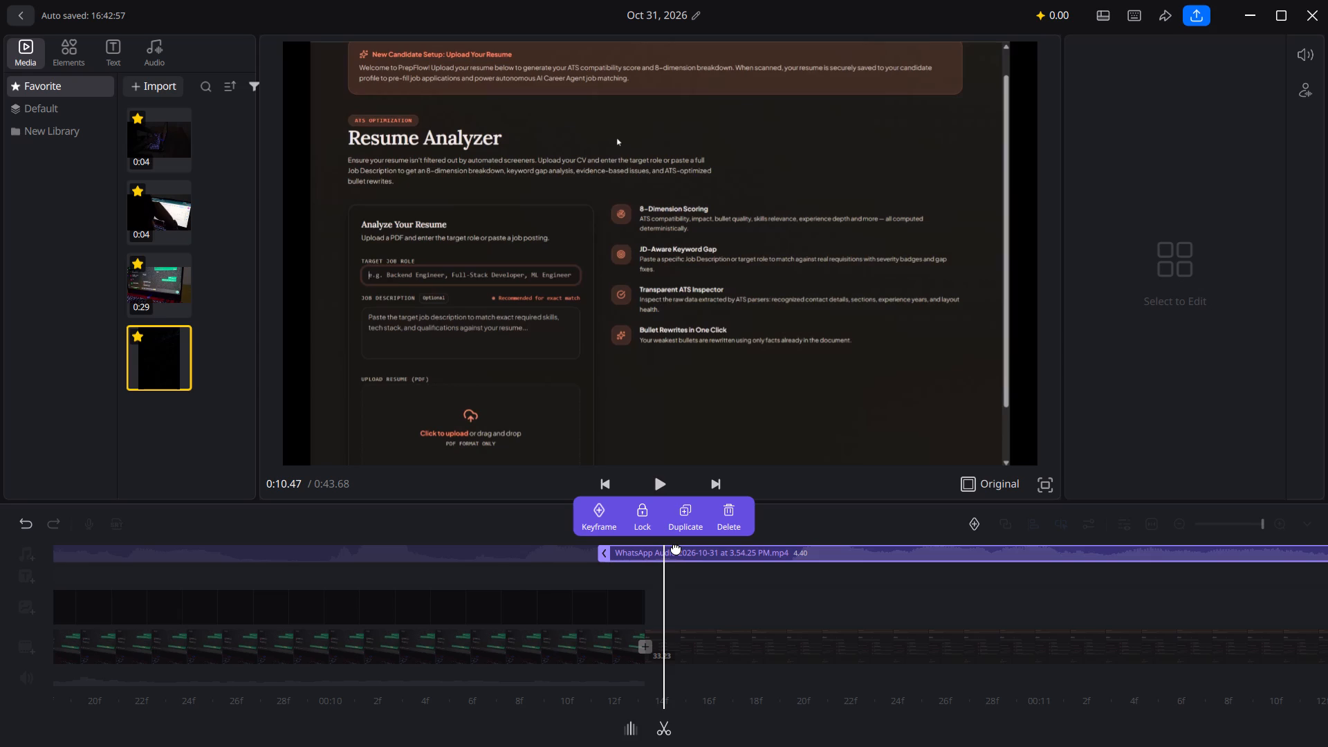
click(654, 479)
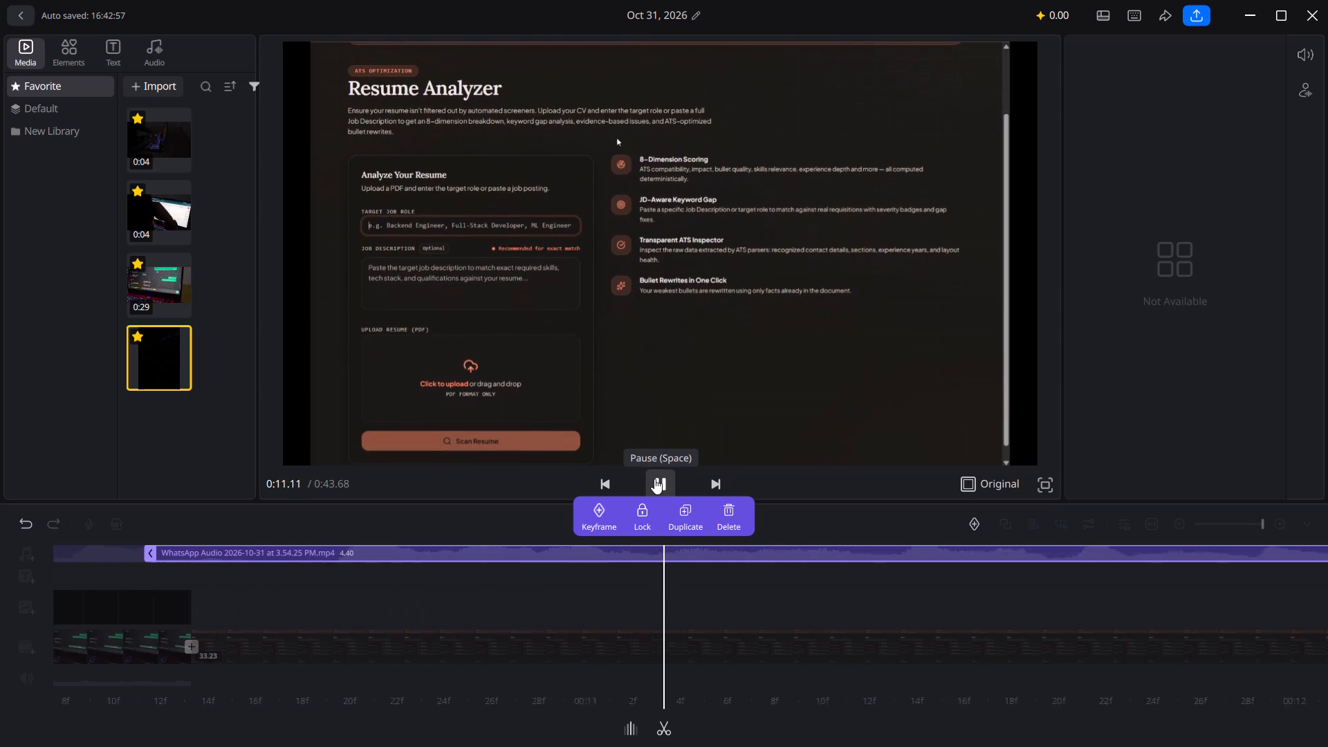
click(654, 479)
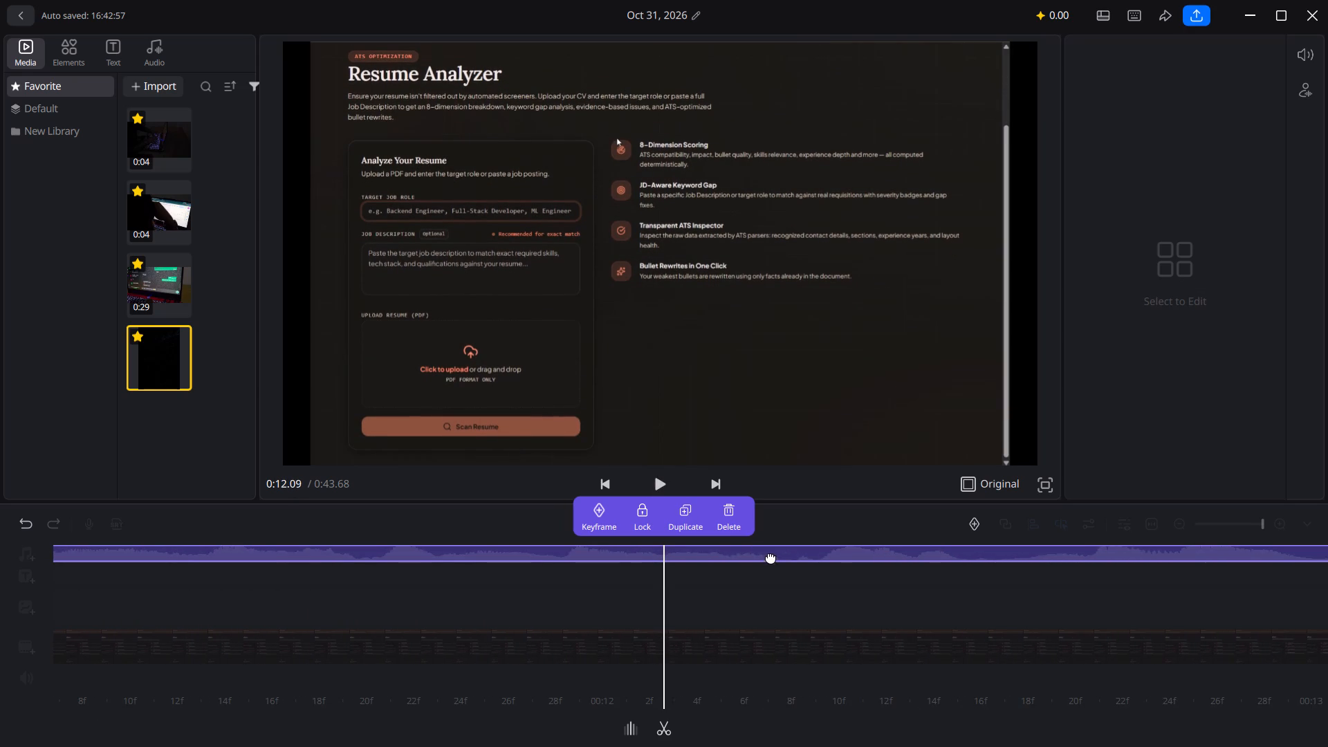
Trim the start of the WhatsApp audio segment over the resume analyzer clip, shortening the segment to 3.89 seconds.
scroll(704, 575, right, 16)
scroll(704, 575, right, 6)
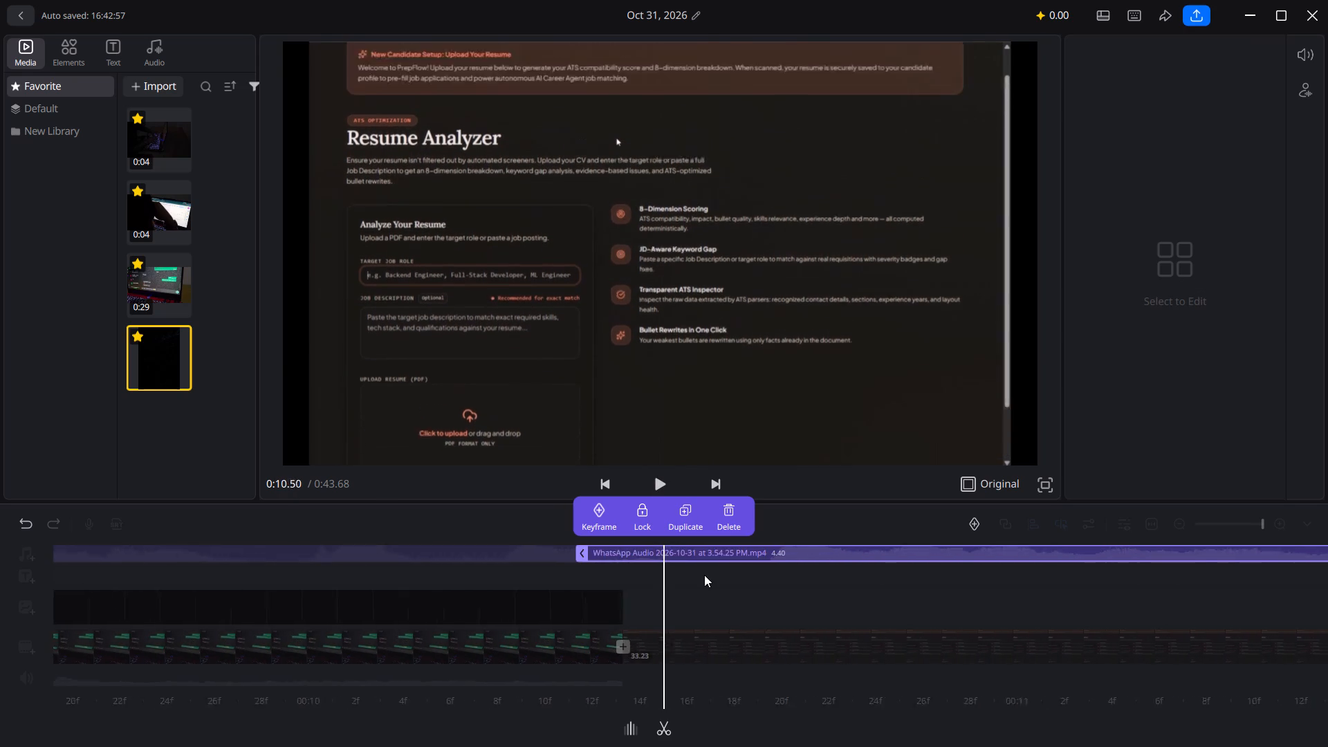
scroll(704, 575, right, 4)
scroll(704, 575, left, 7)
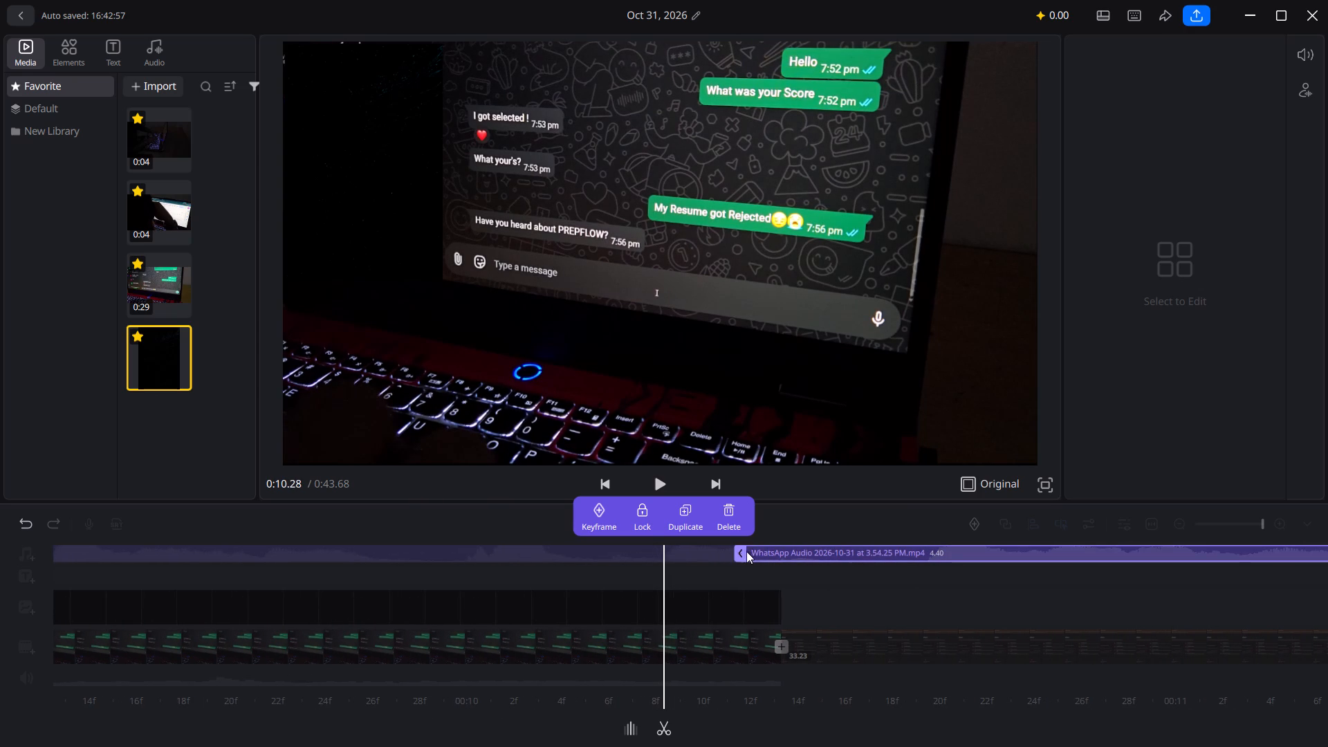
drag(744, 551, 1020, 555)
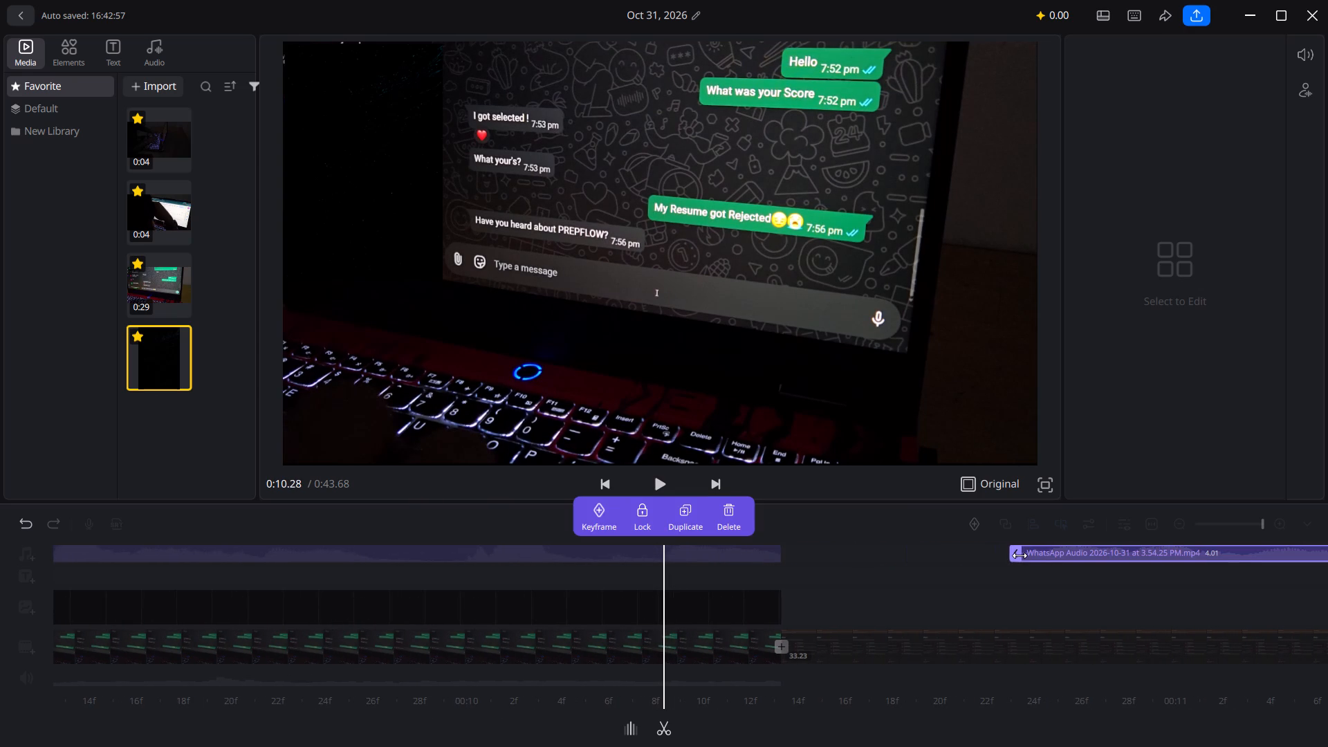
scroll(958, 587, left, 3)
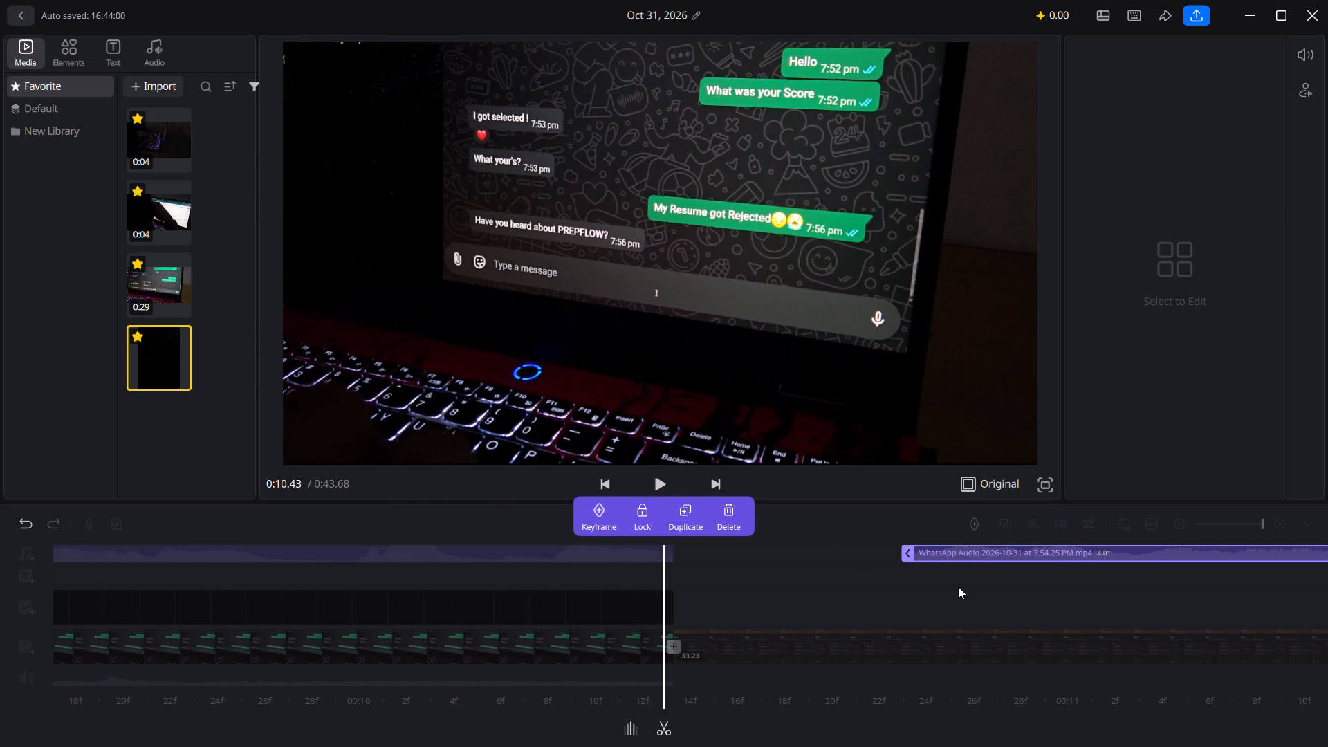
drag(912, 553, 694, 541)
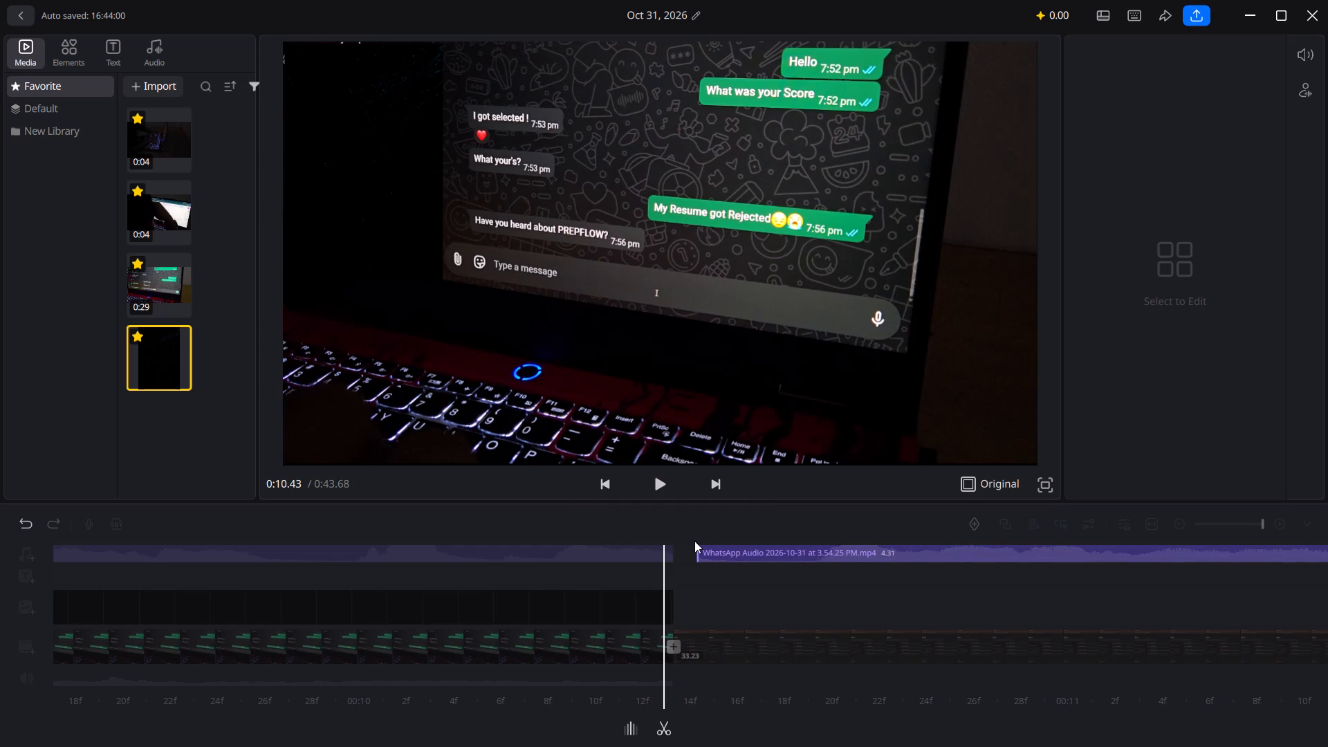
drag(694, 541, 999, 540)
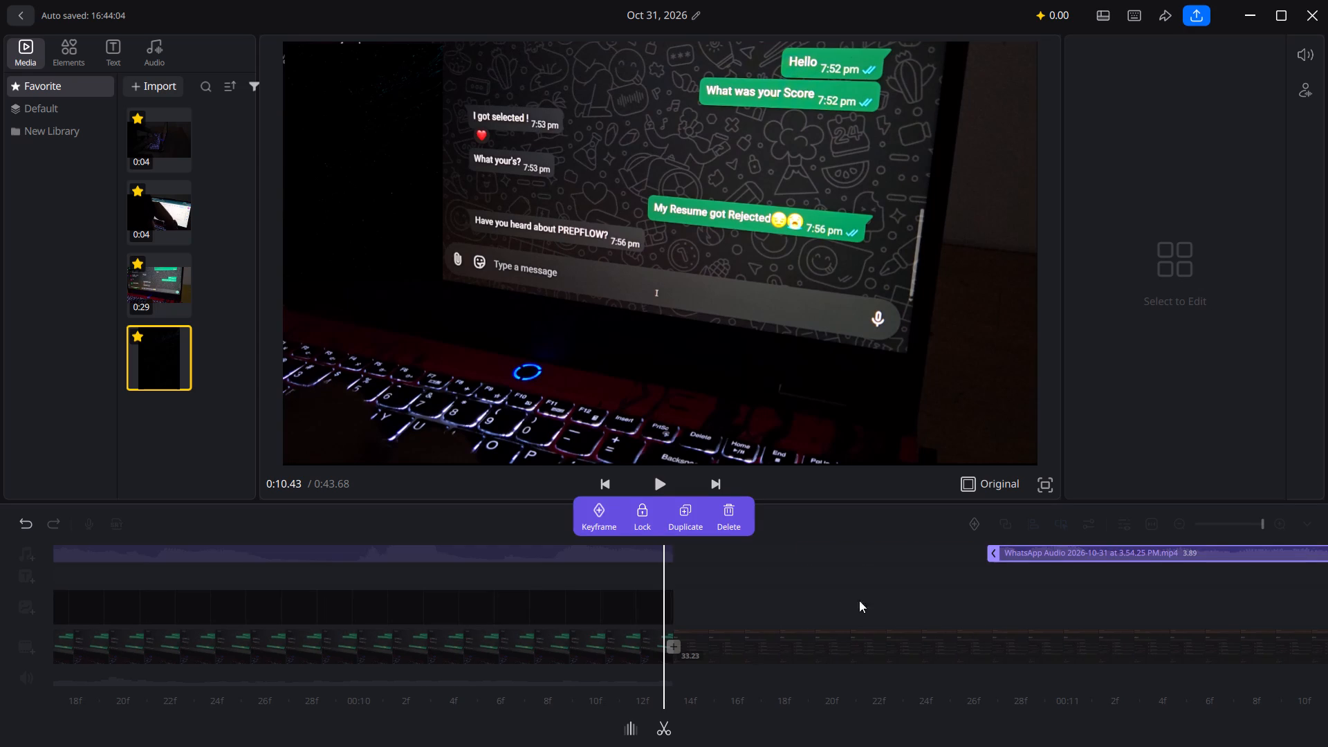
Replay the resume analyzer clip with the trimmed WhatsApp audio from about 0:10.8 to 0:19.2.
scroll(845, 605, left, 4)
click(654, 474)
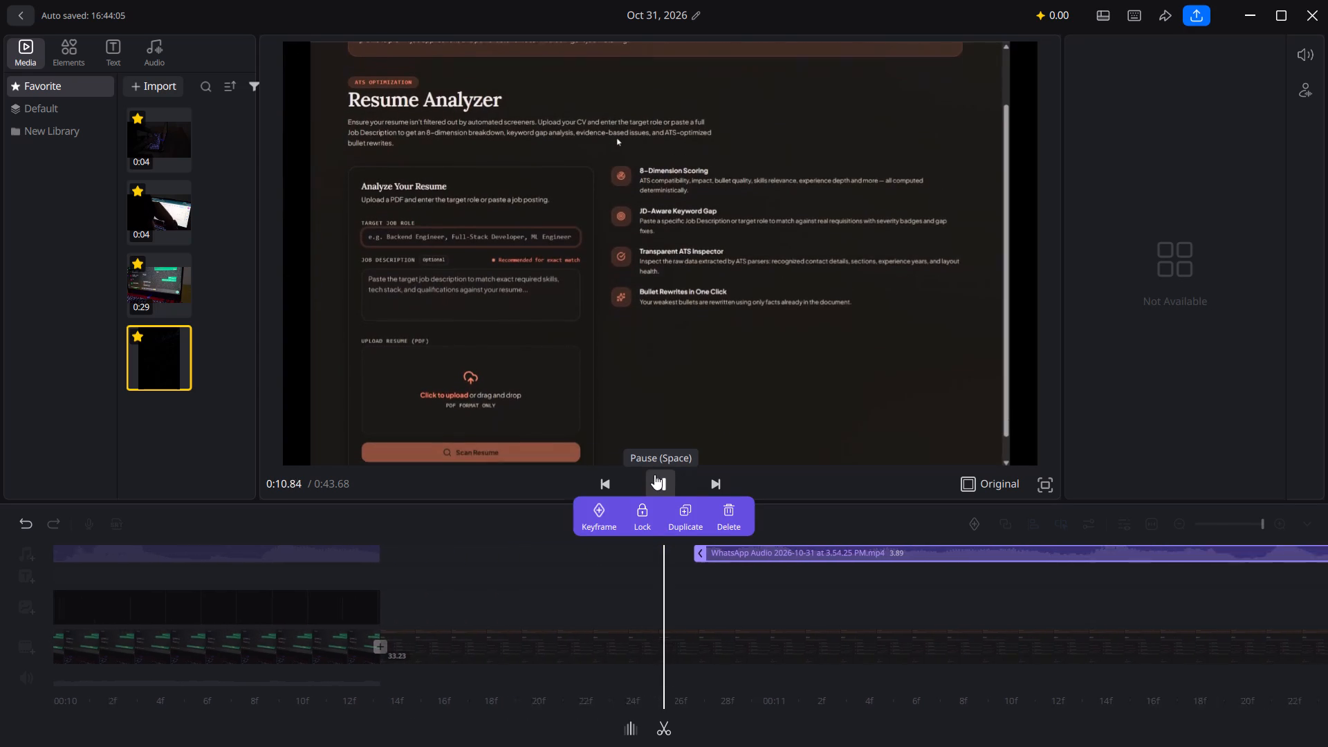
click(654, 474)
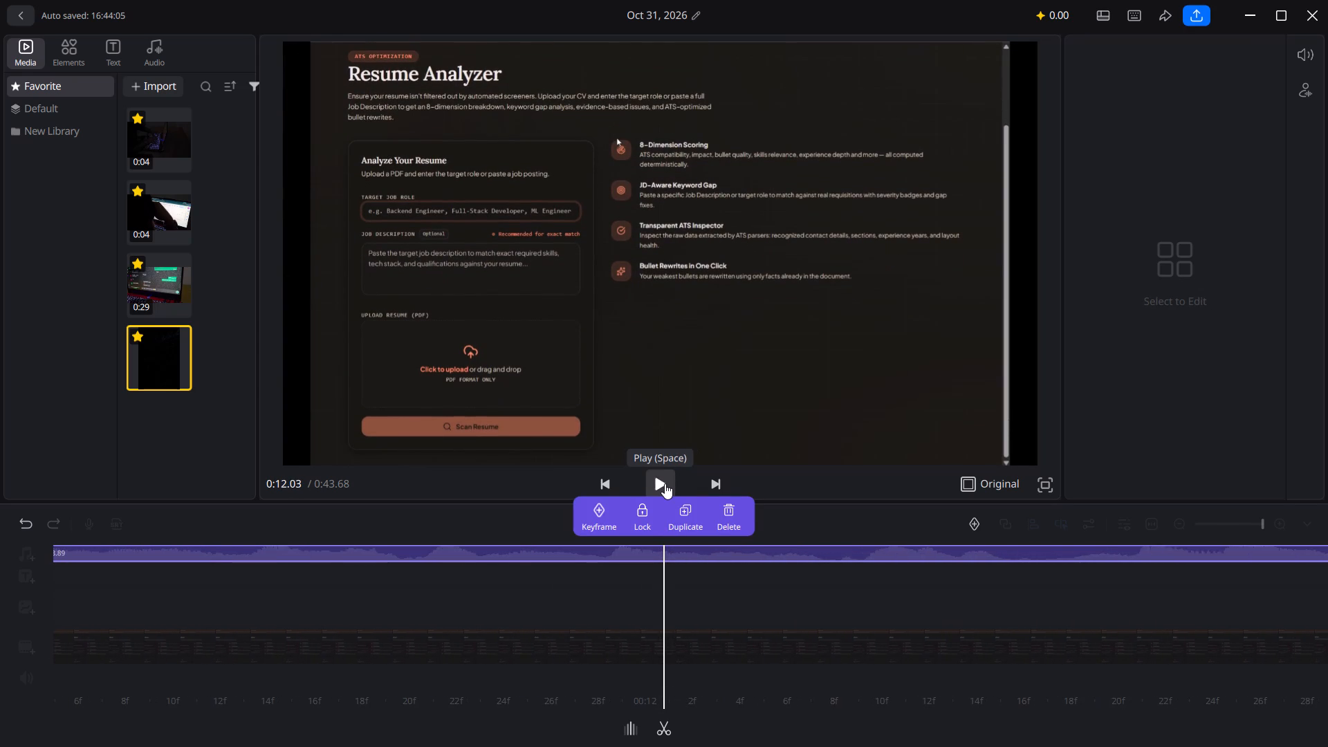
scroll(551, 636, right, 3)
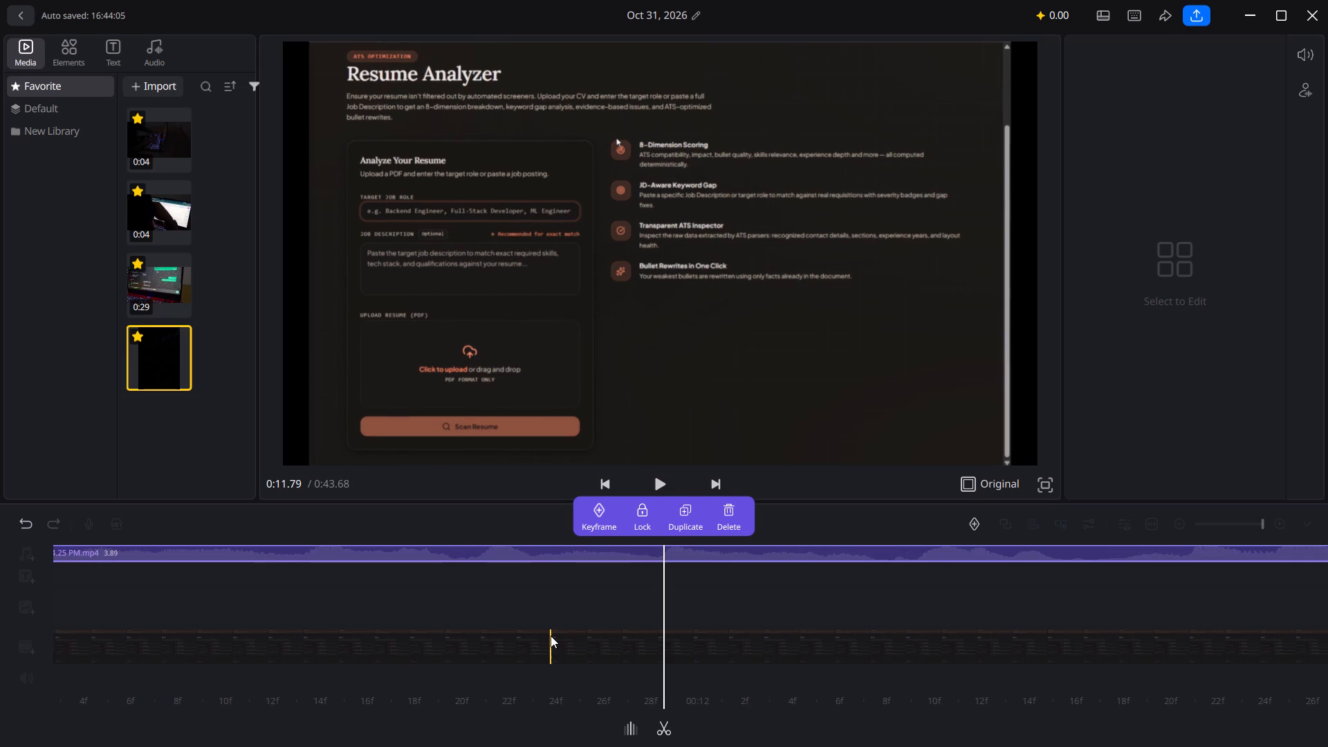
click(663, 479)
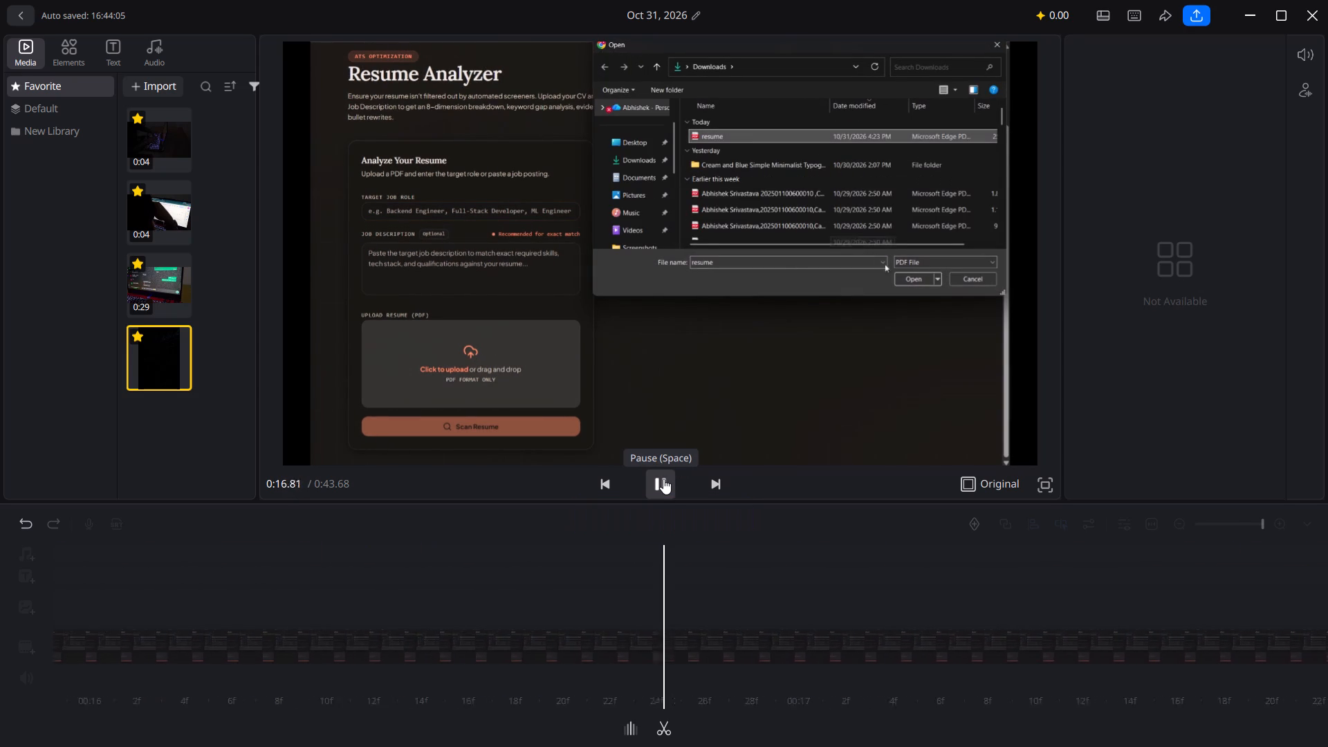
double_click(663, 479)
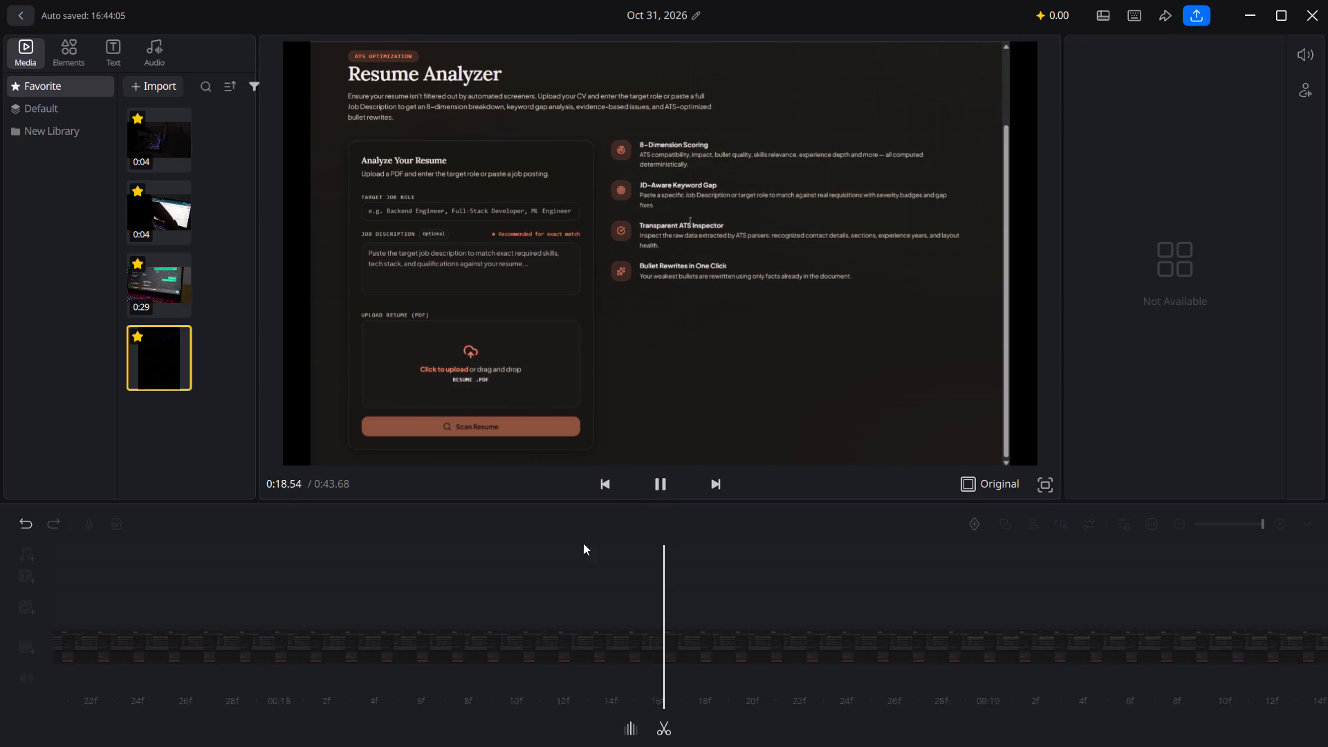
click(656, 483)
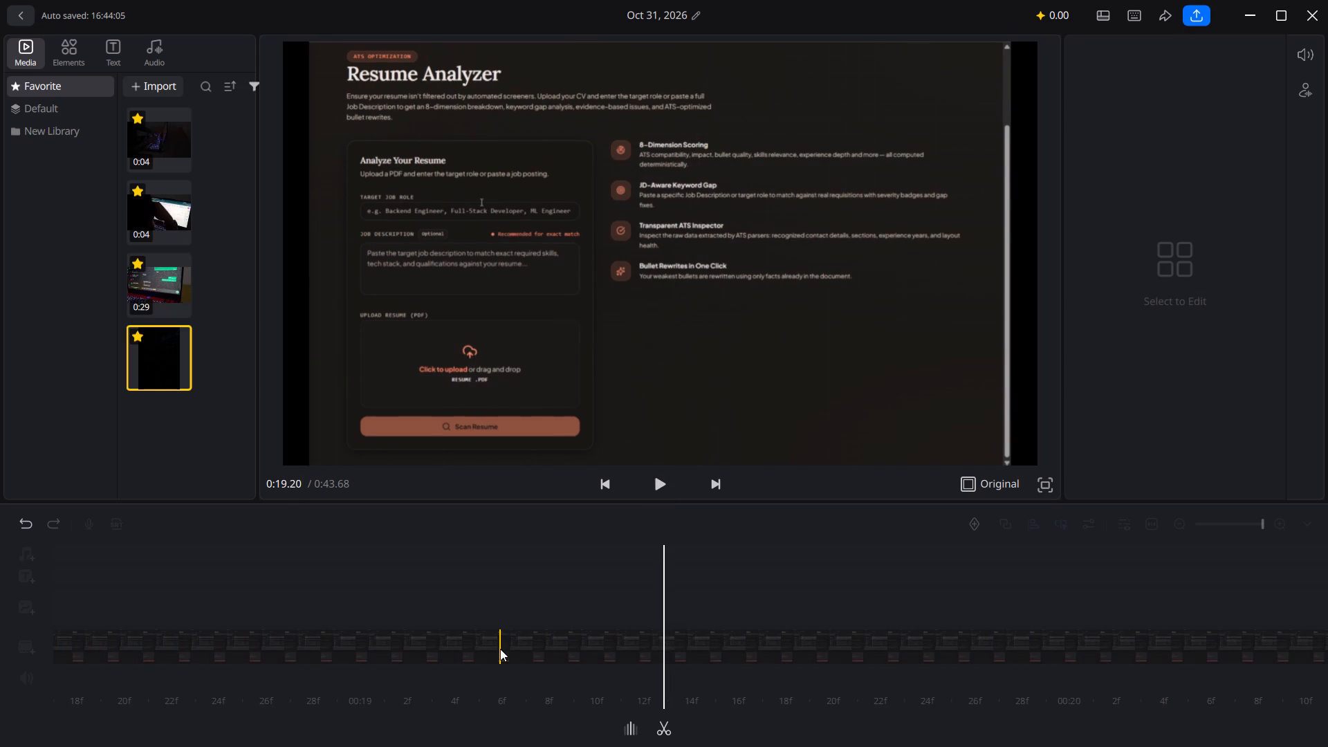
Move the 3.89-second WhatsApp audio segment back to the chat-to-resume-analyzer cut, directly against the preceding audio segment.
scroll(500, 649, right, 17)
scroll(500, 649, right, 6)
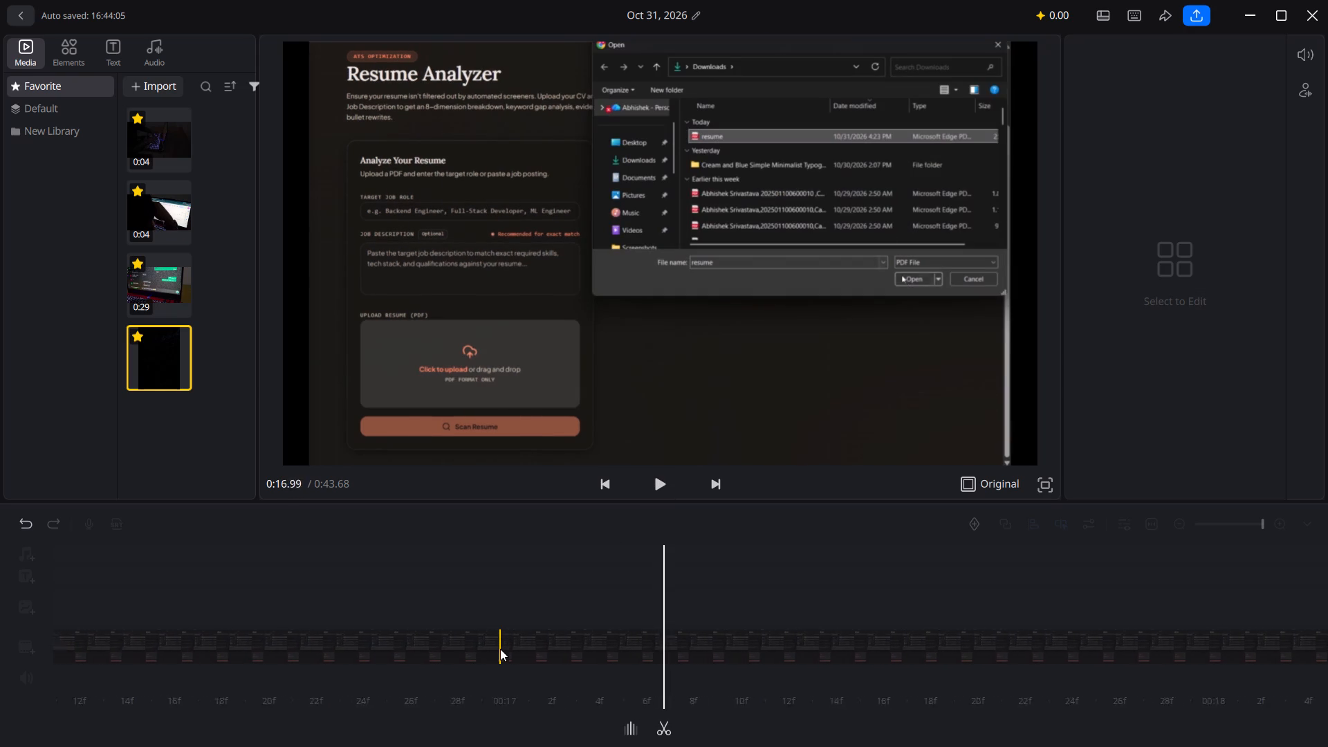
scroll(500, 649, right, 16)
scroll(500, 649, left, 1)
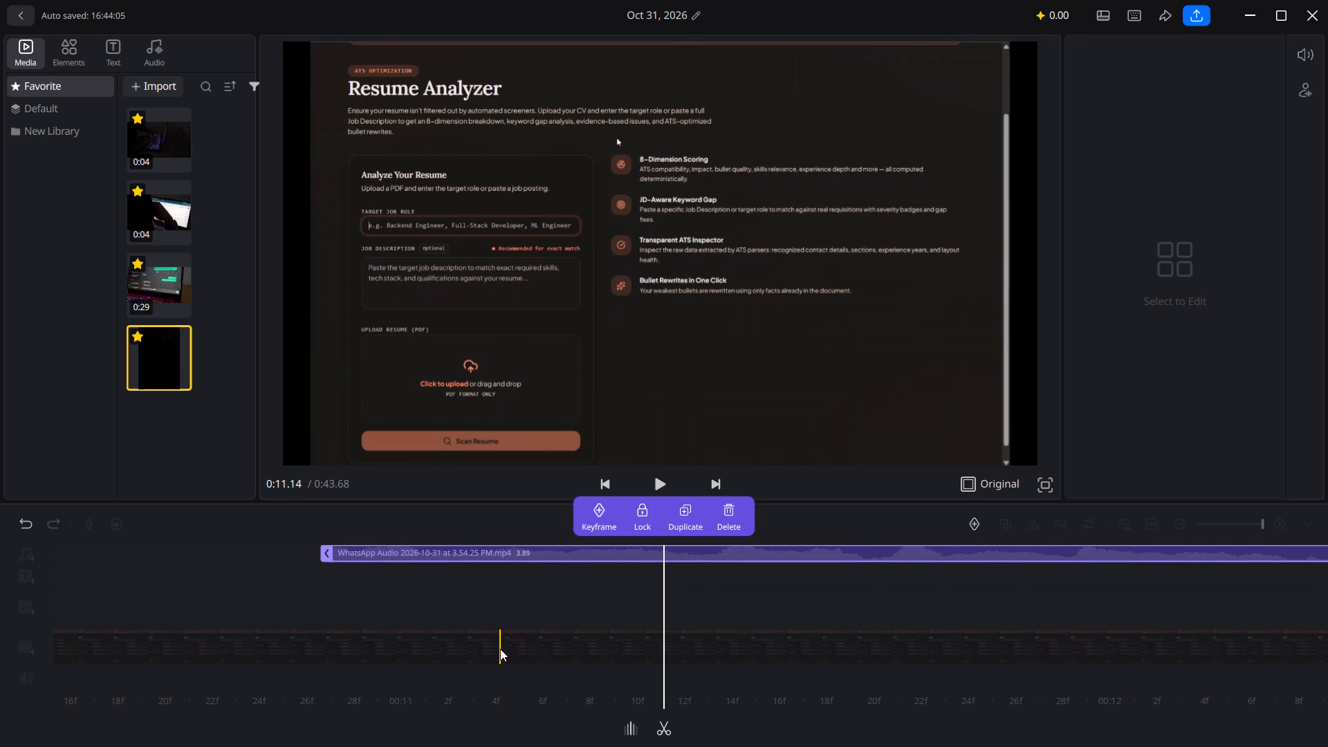
click(598, 391)
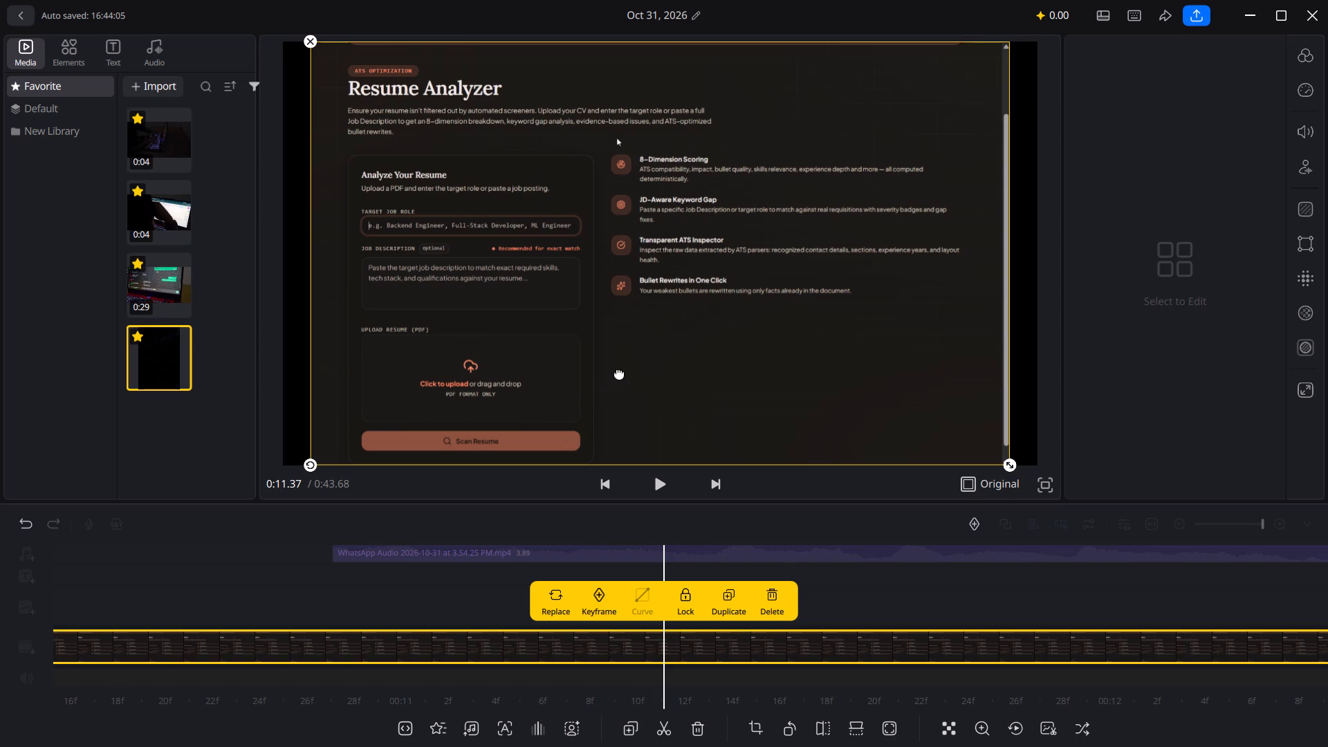
click(619, 373)
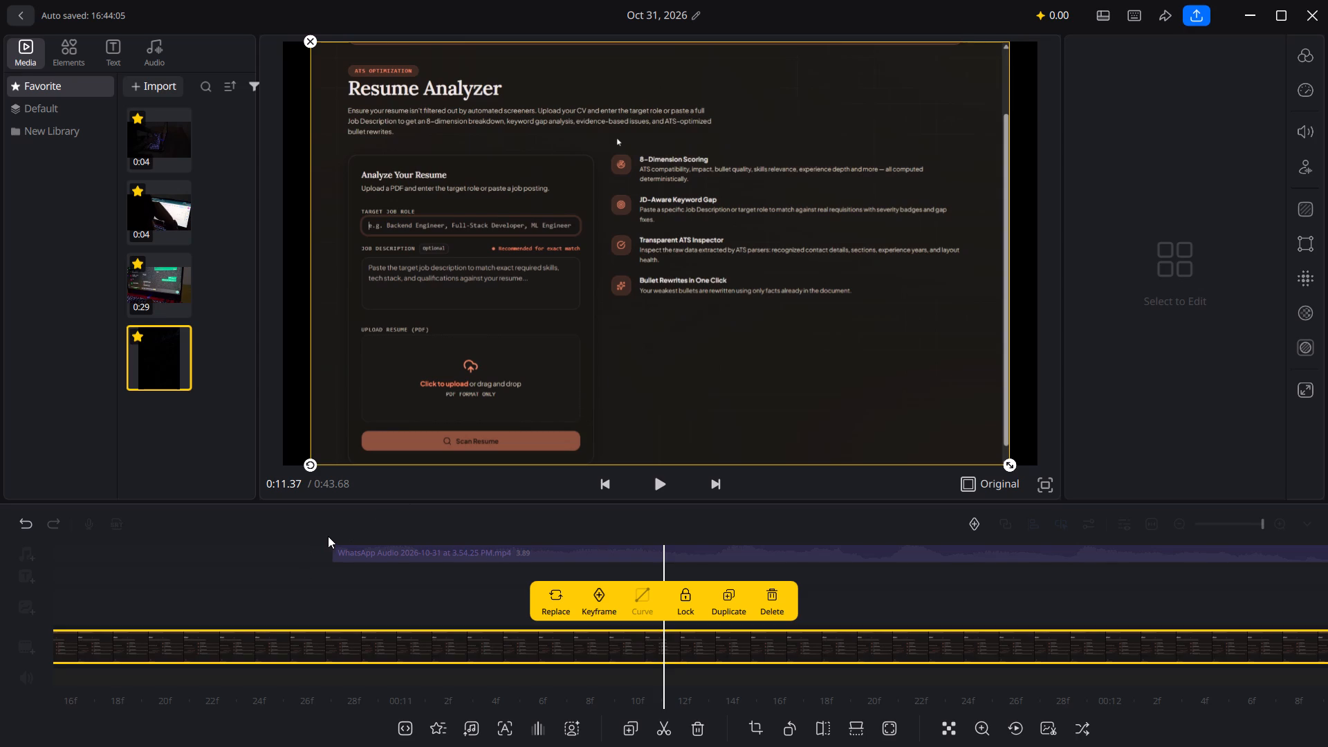
click(328, 536)
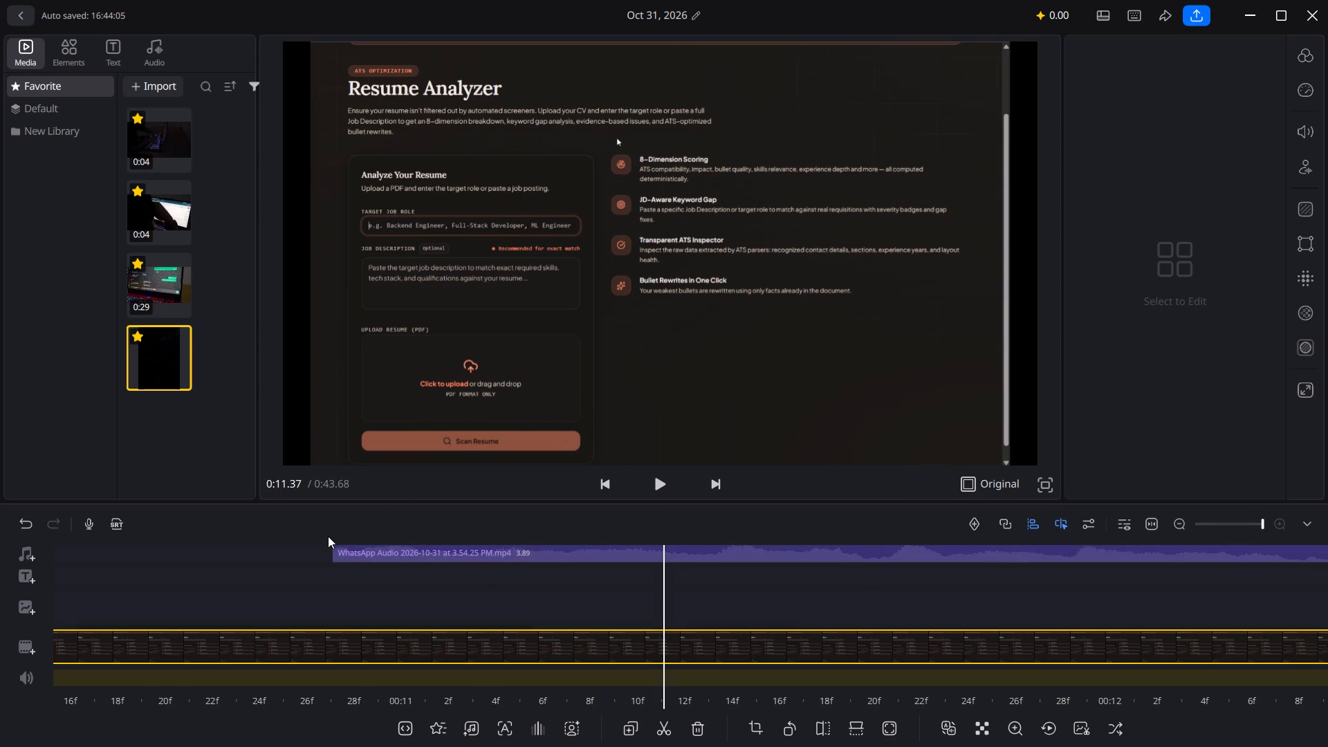
scroll(438, 566, right, 20)
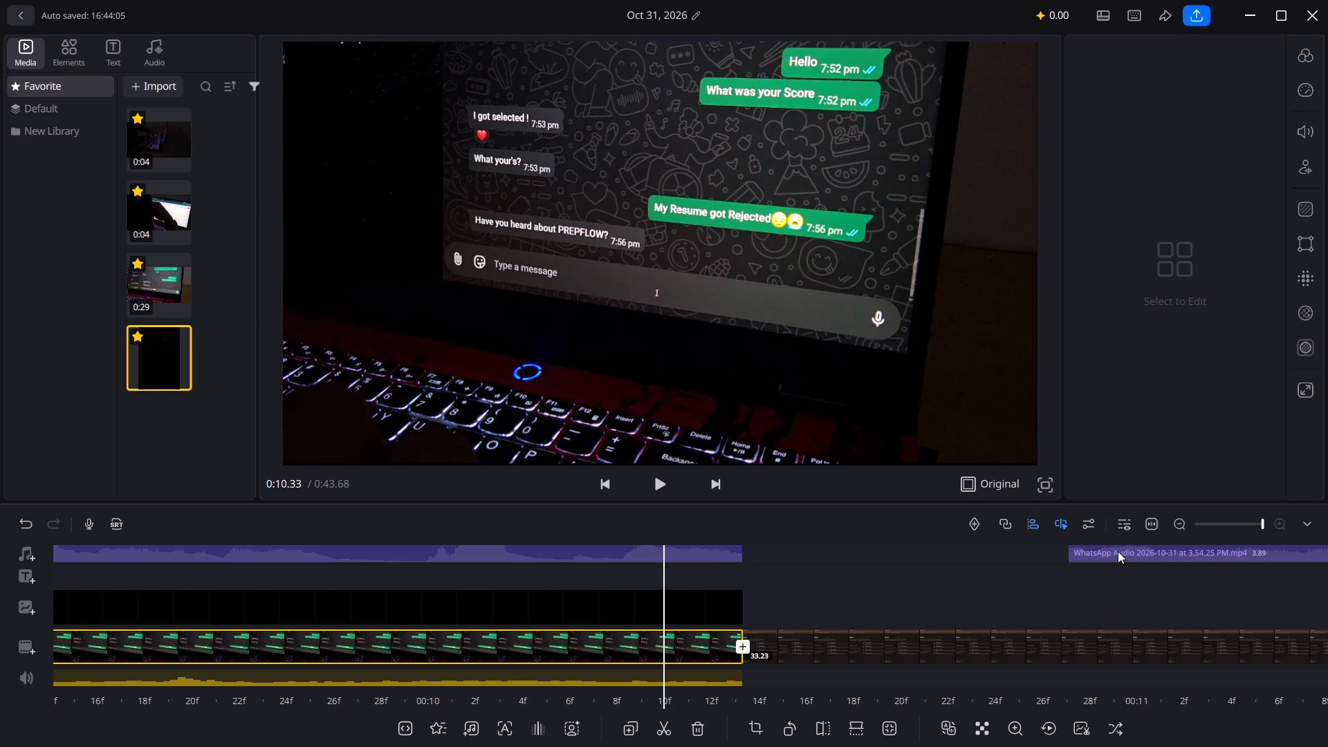
click(1118, 551)
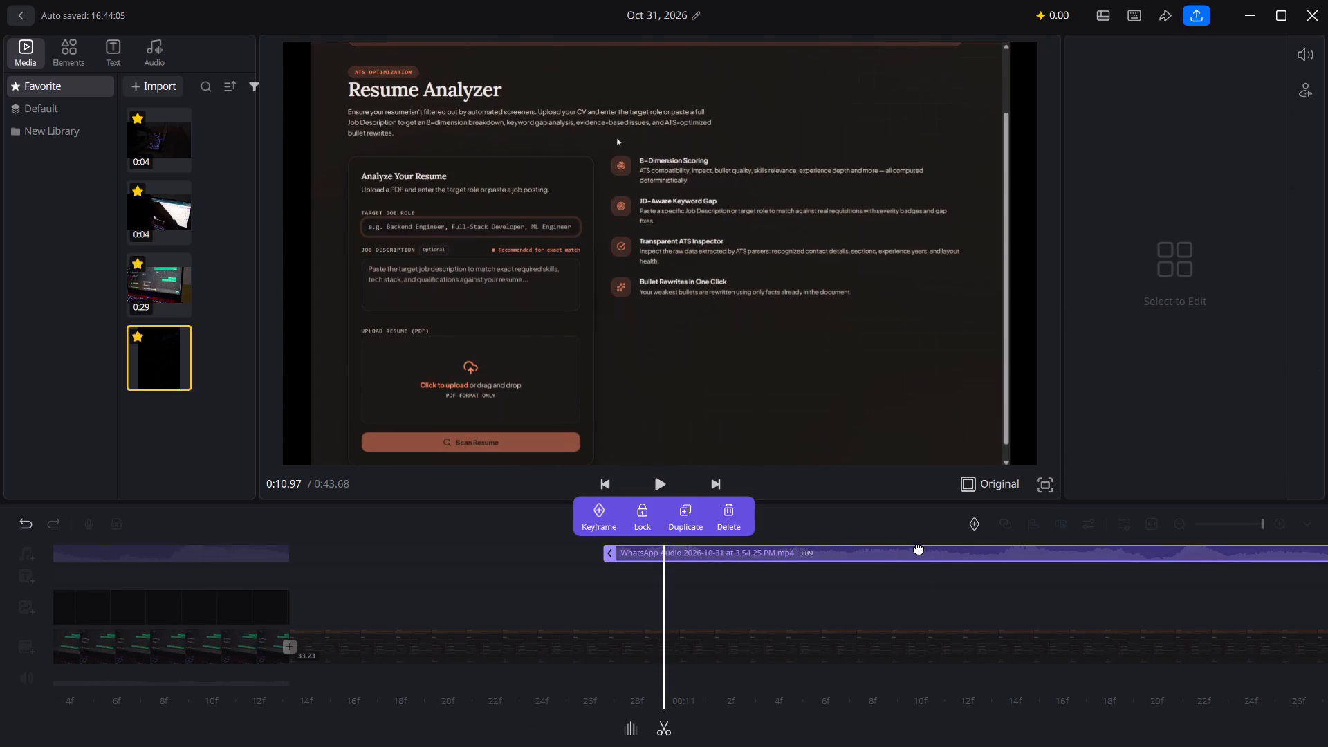
drag(919, 550, 600, 544)
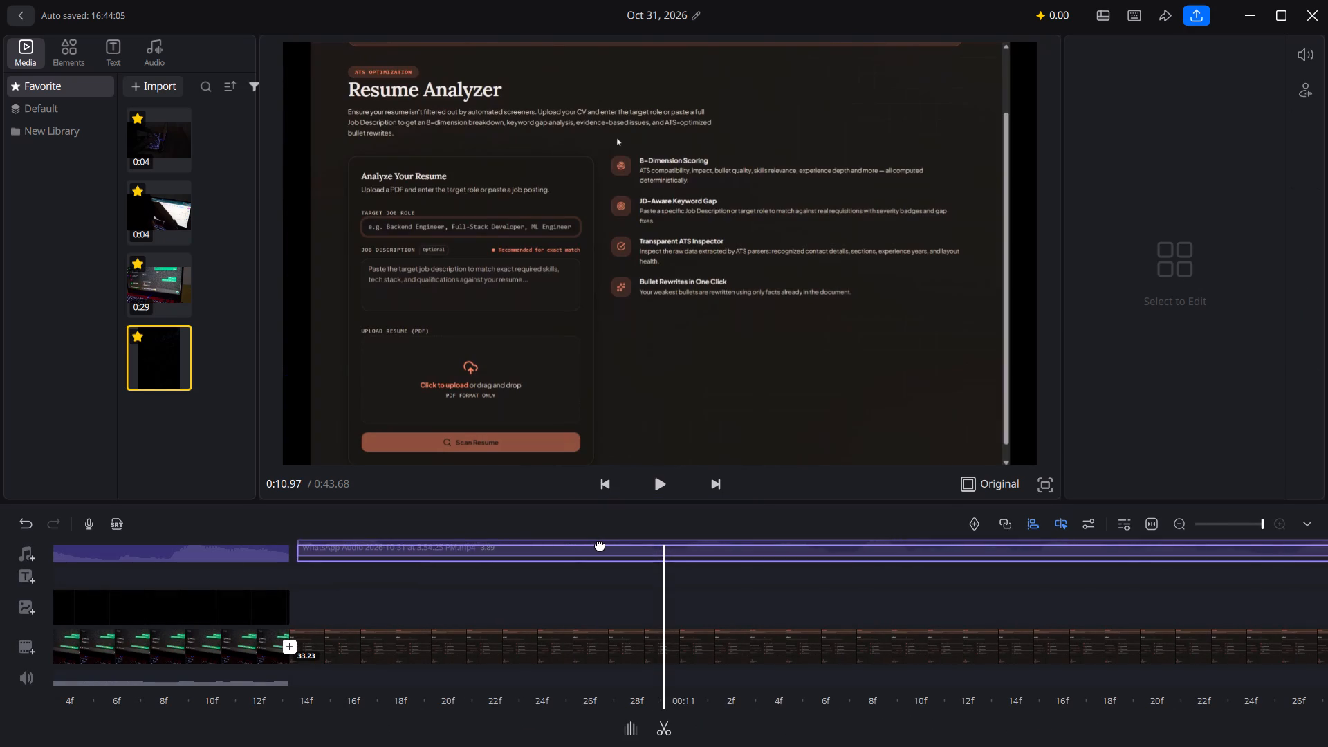
drag(600, 544, 595, 550)
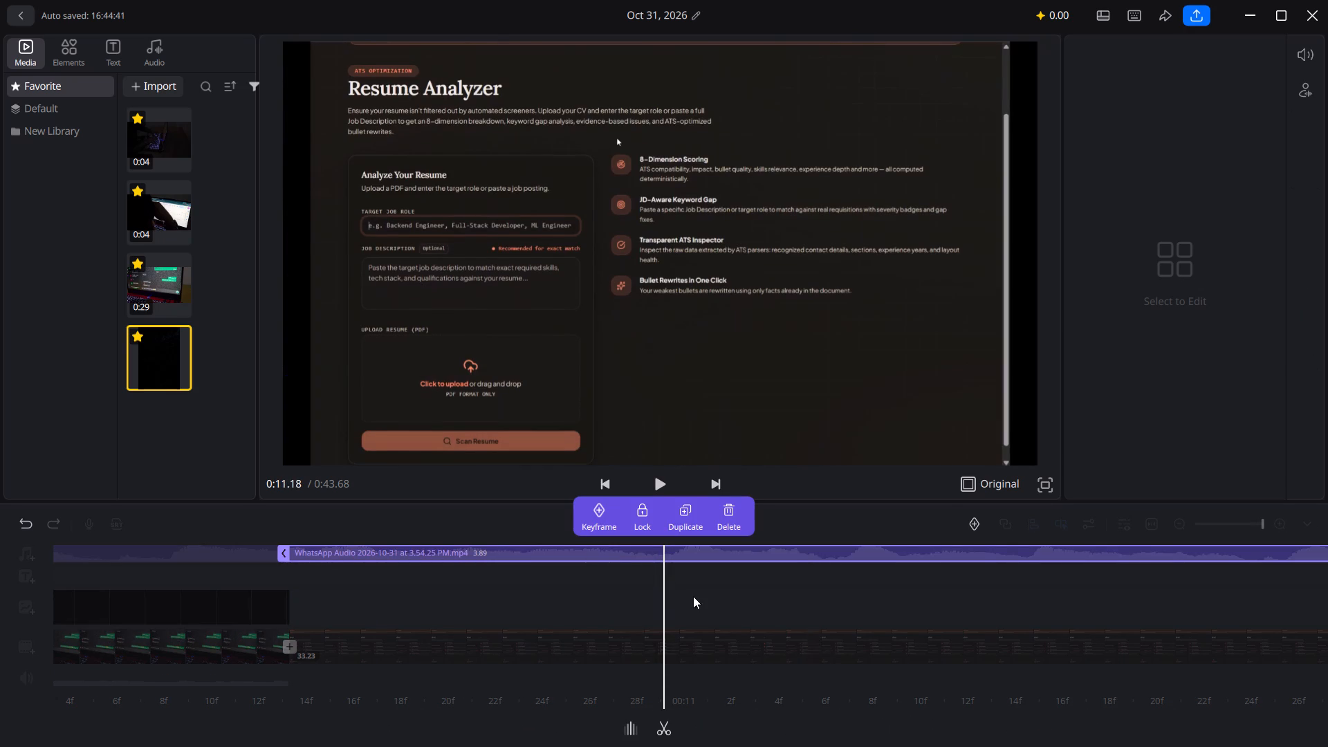
Replay across the joined audio segments at the chat-to-resume-analyzer cut, from about 0:09.9 to 0:11.6 and from about 0:09 to 0:10.7.
scroll(614, 576, right, 13)
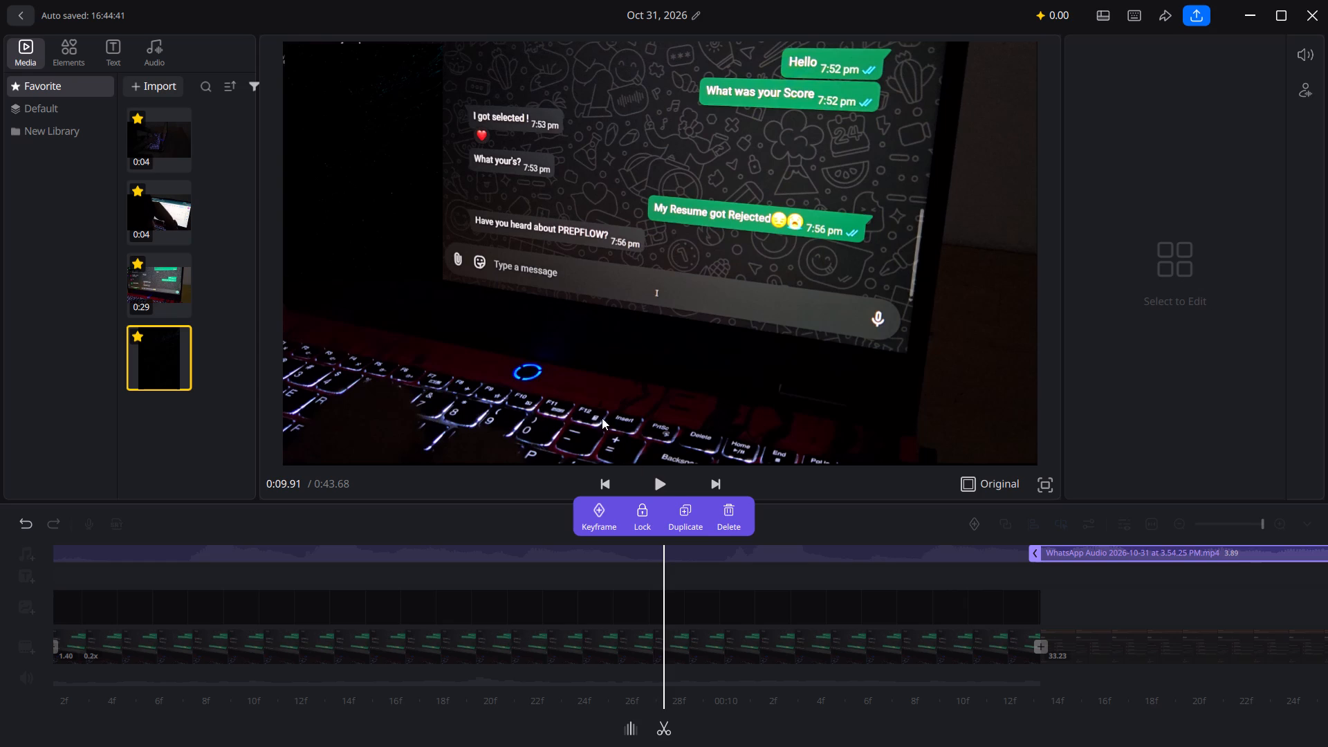
click(656, 490)
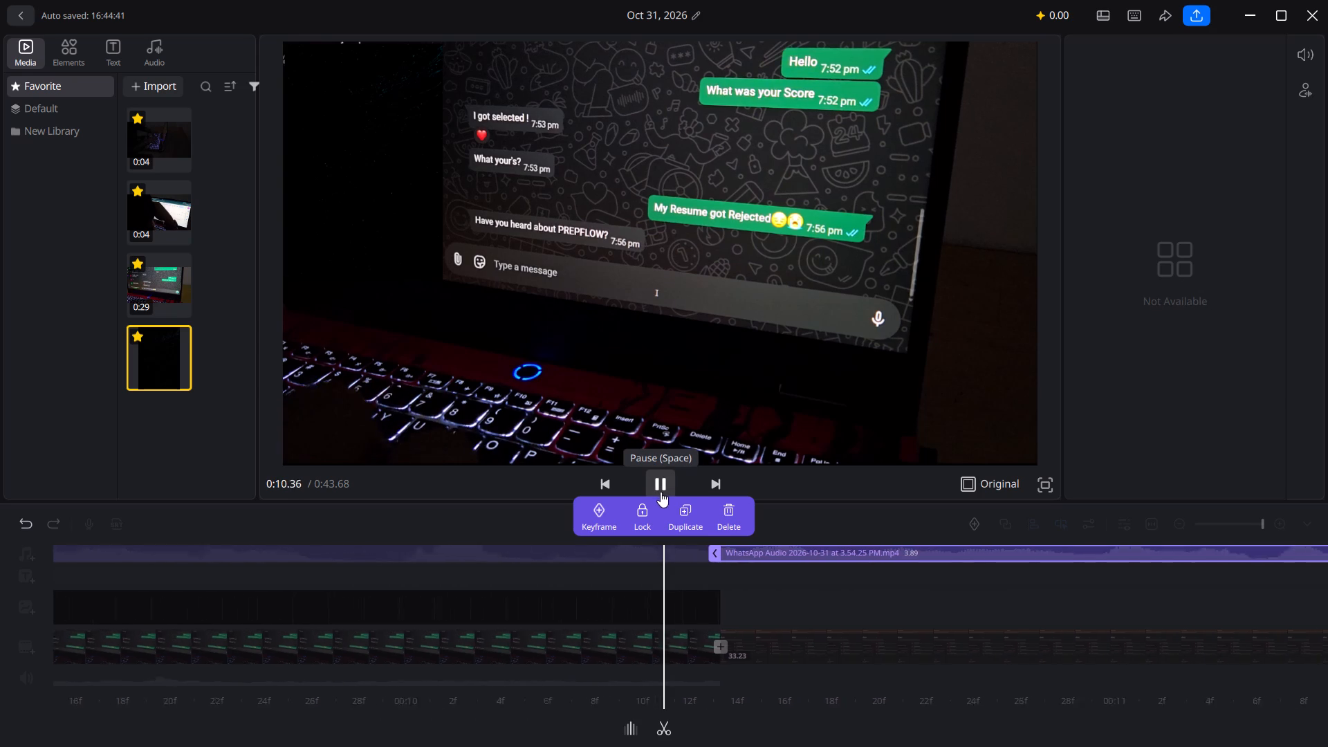
click(655, 477)
scroll(582, 537, right, 2)
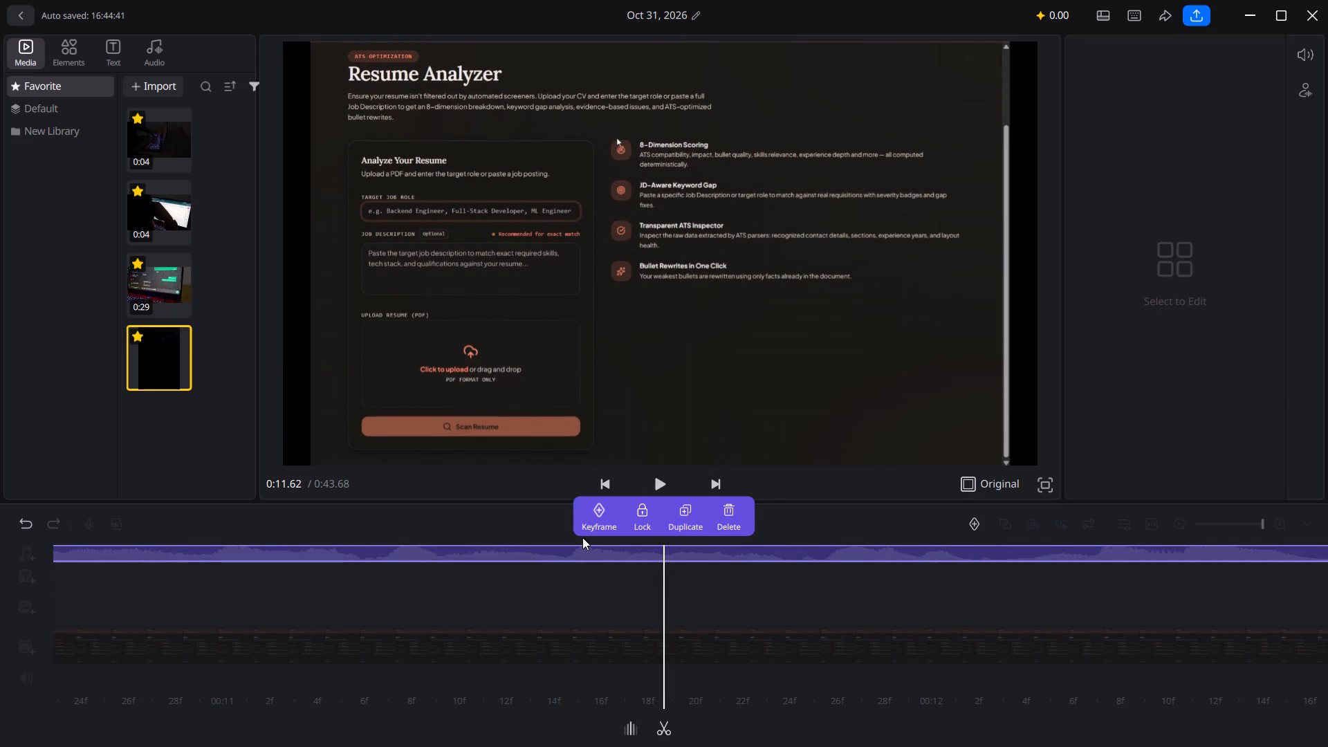
scroll(582, 537, right, 7)
scroll(511, 611, right, 20)
scroll(511, 611, right, 5)
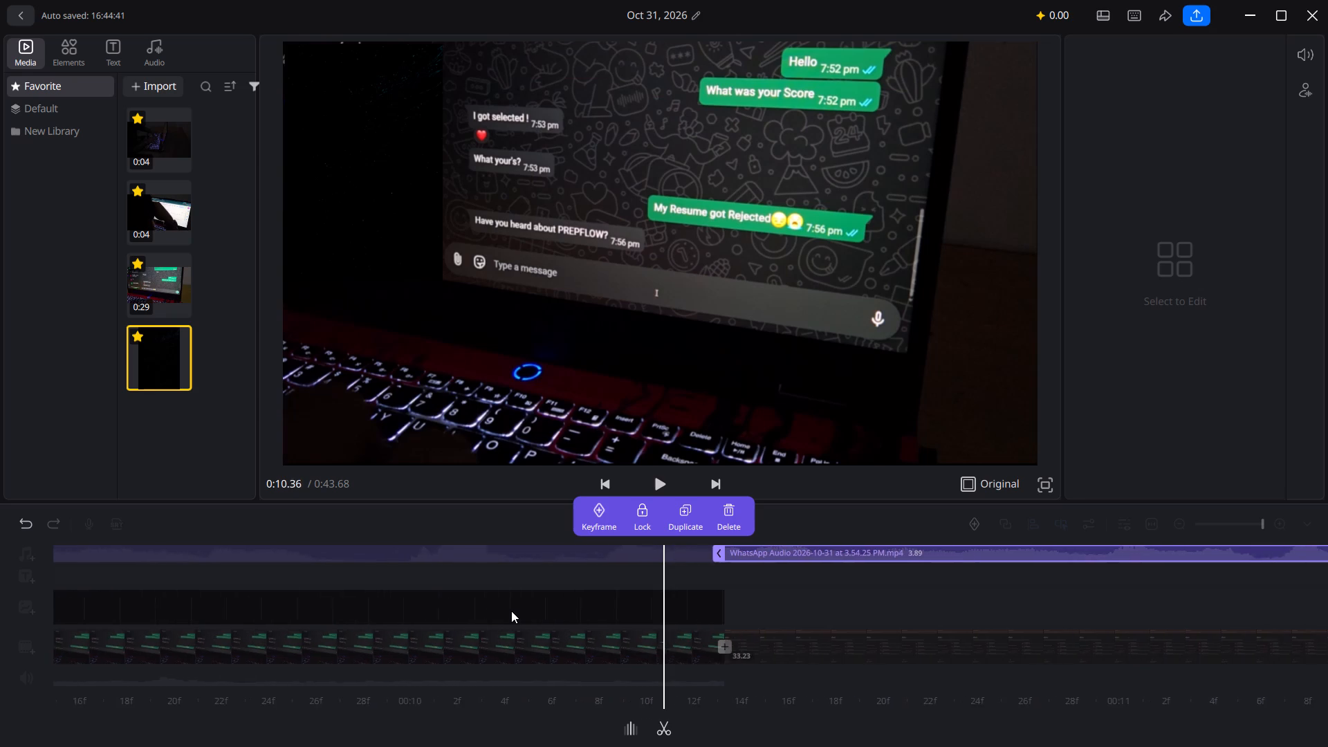
scroll(511, 611, right, 19)
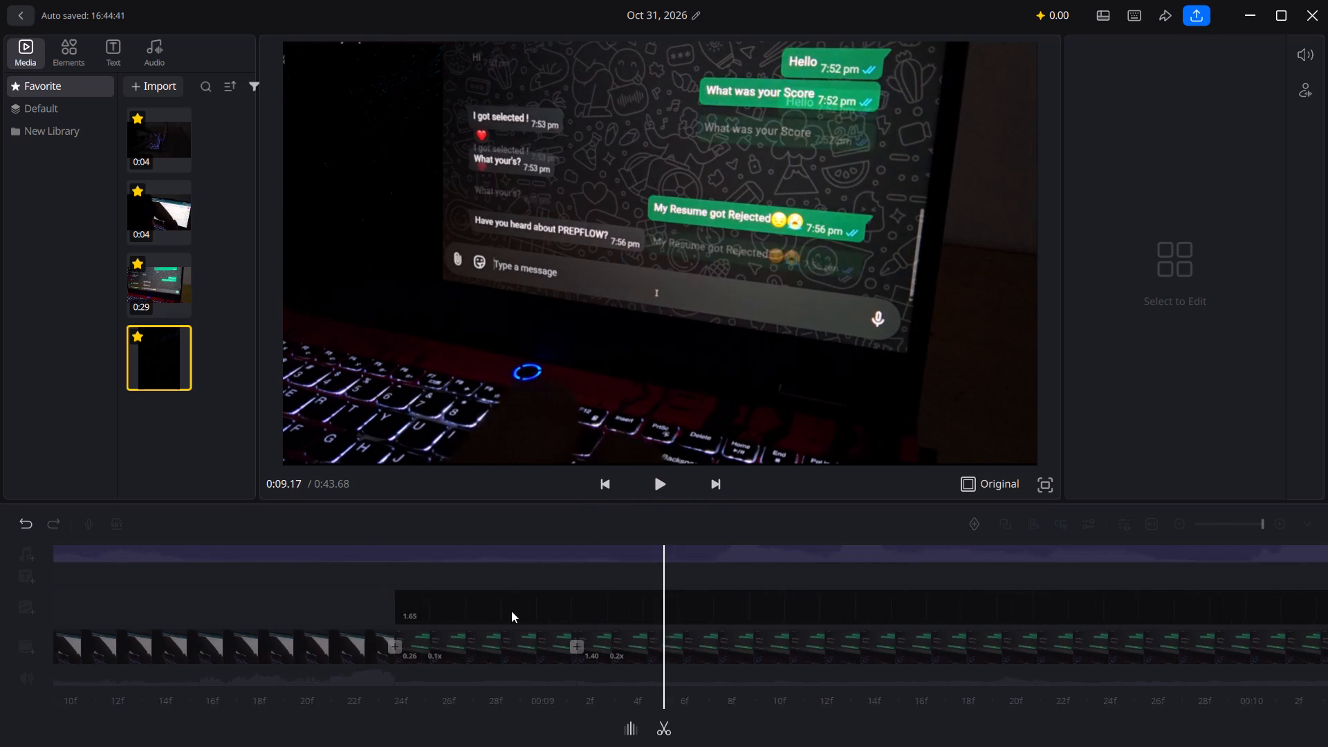
scroll(511, 611, right, 9)
click(655, 489)
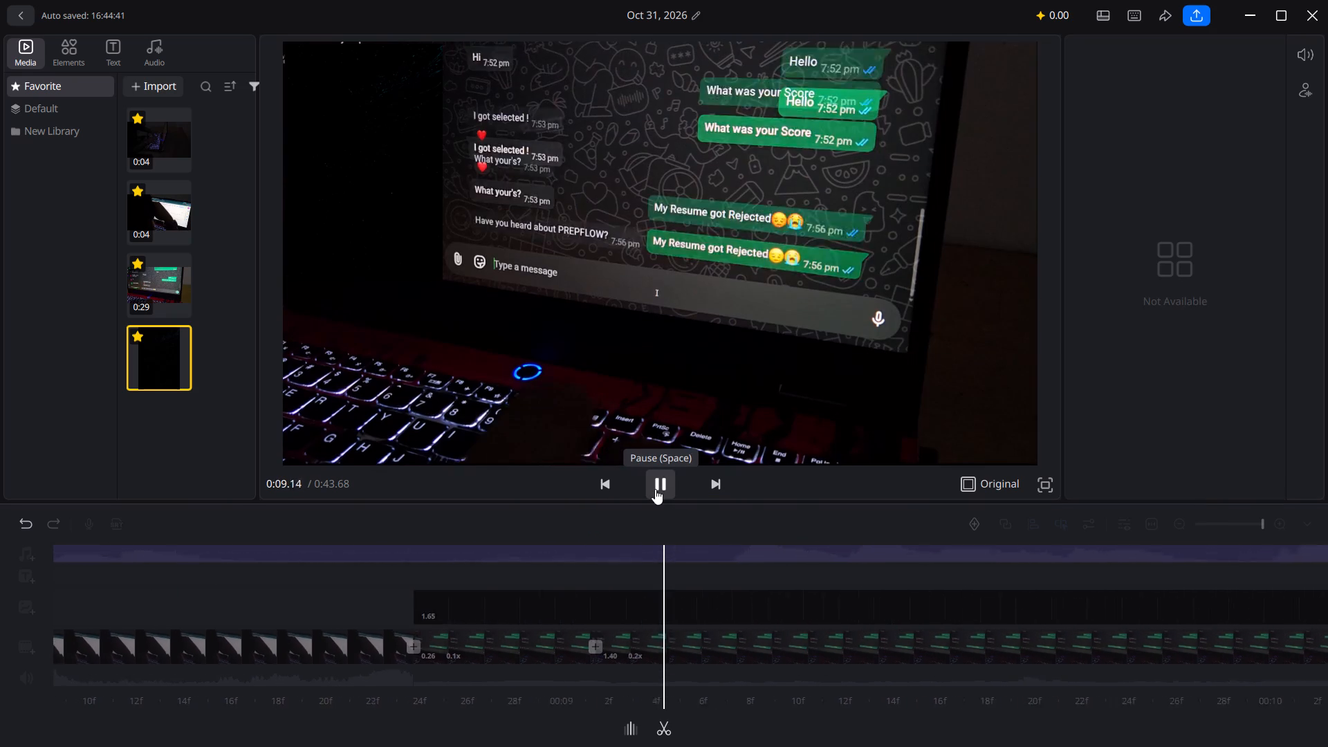
click(655, 489)
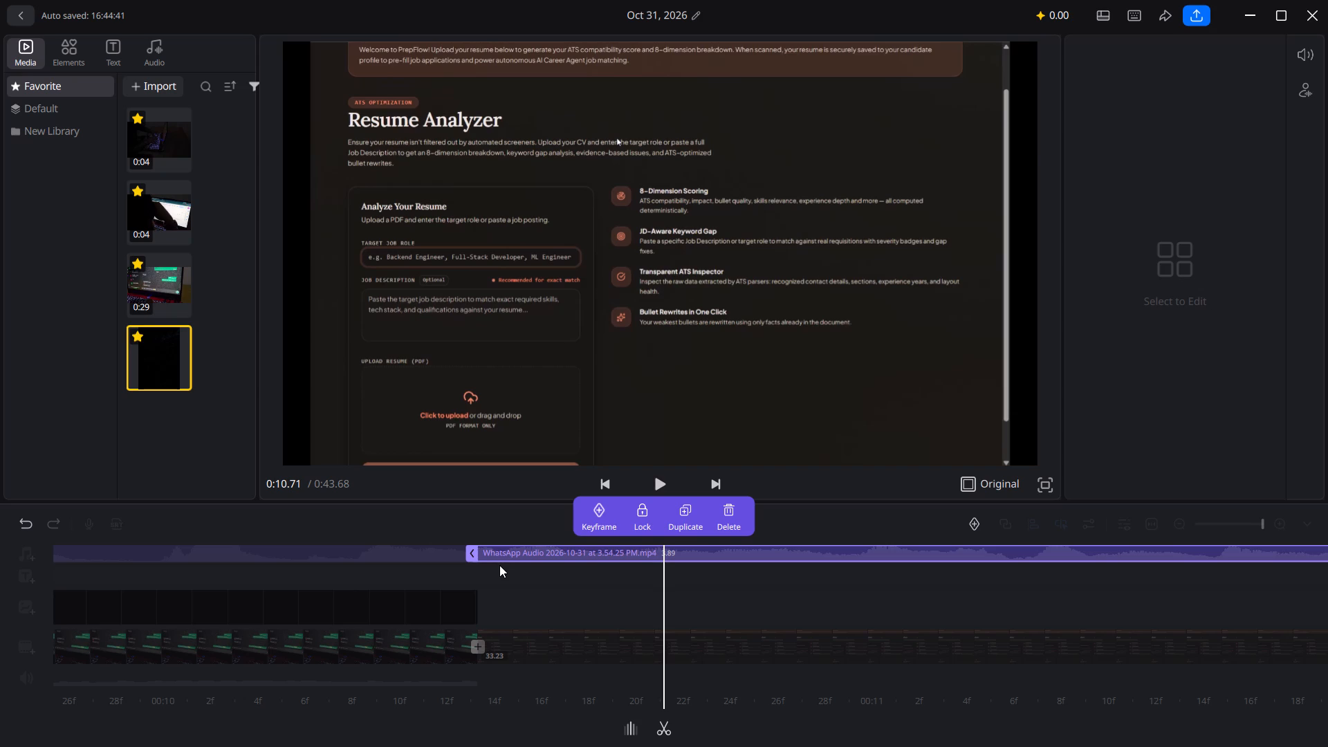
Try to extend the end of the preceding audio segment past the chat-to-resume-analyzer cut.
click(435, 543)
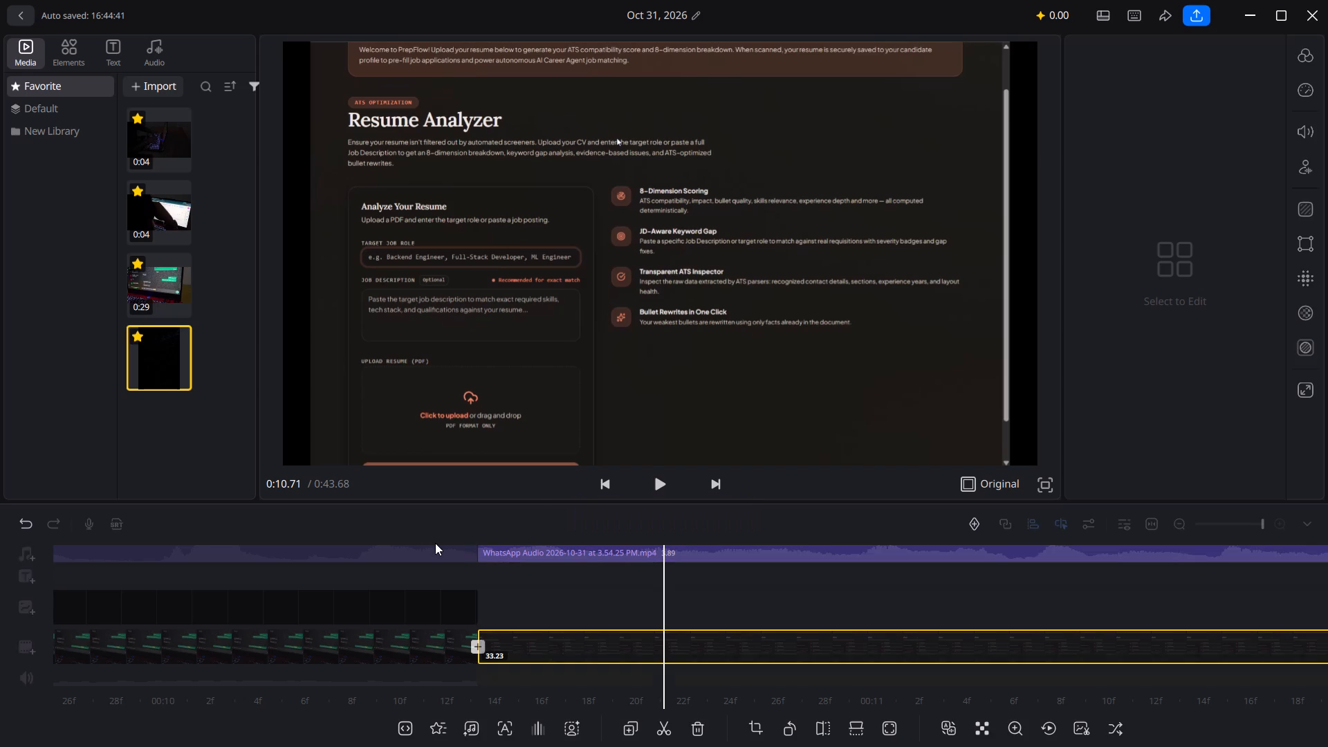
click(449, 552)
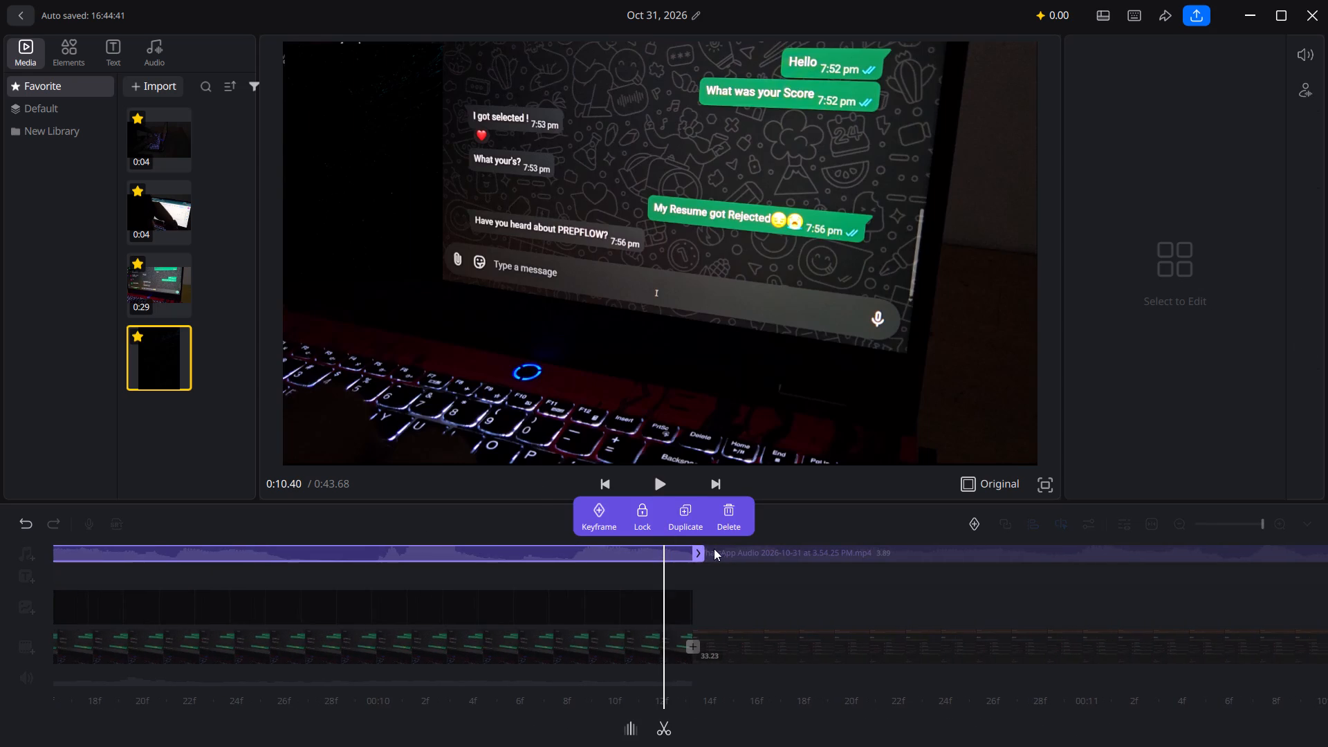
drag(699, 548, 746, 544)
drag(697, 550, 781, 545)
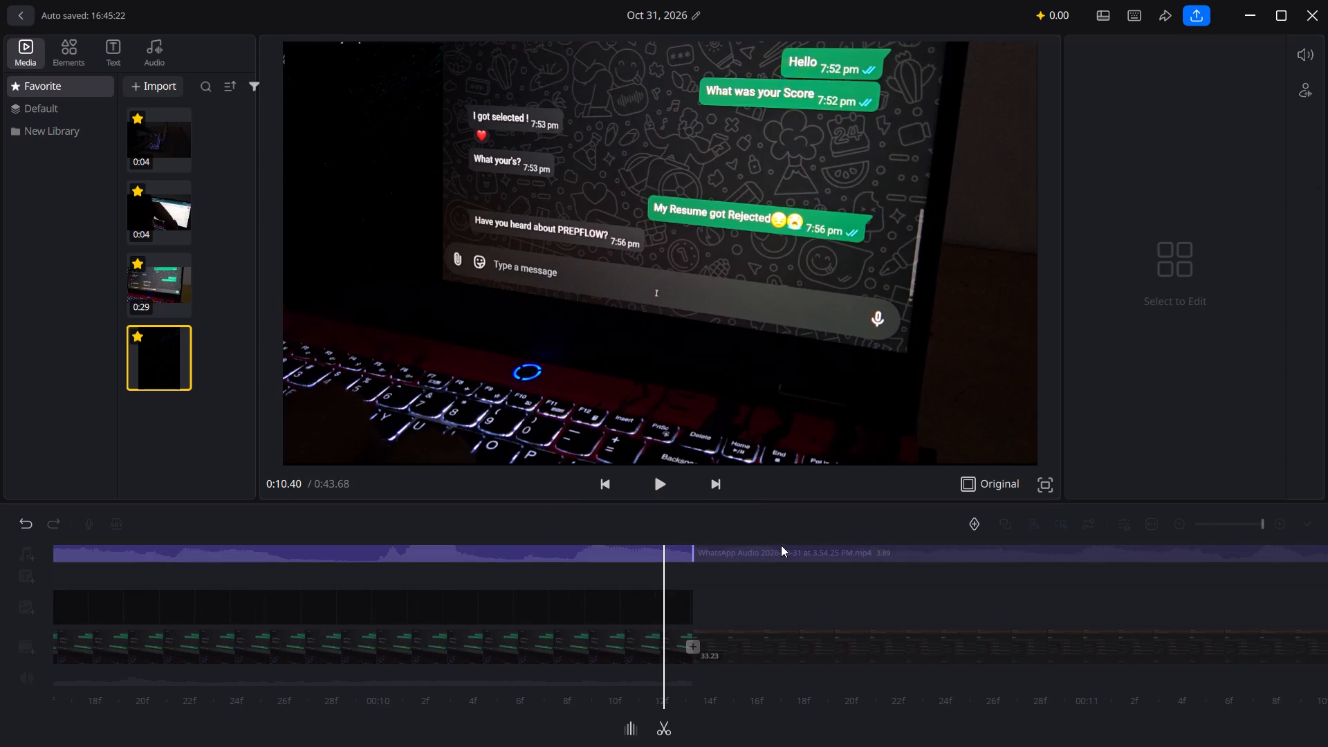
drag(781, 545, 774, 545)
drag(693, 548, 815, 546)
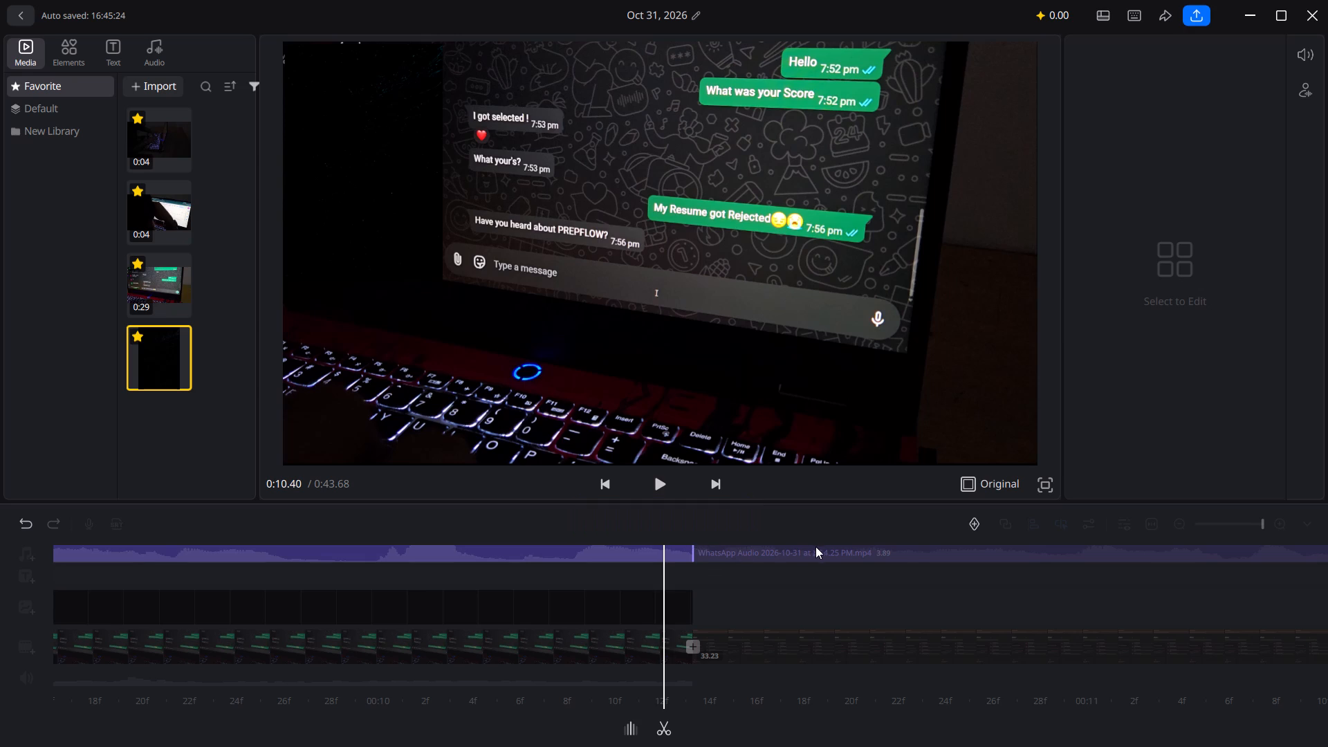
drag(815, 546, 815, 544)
Trim the start of the WhatsApp audio segment after the cut, shortening the segment to about 3.48 seconds.
click(815, 544)
click(756, 546)
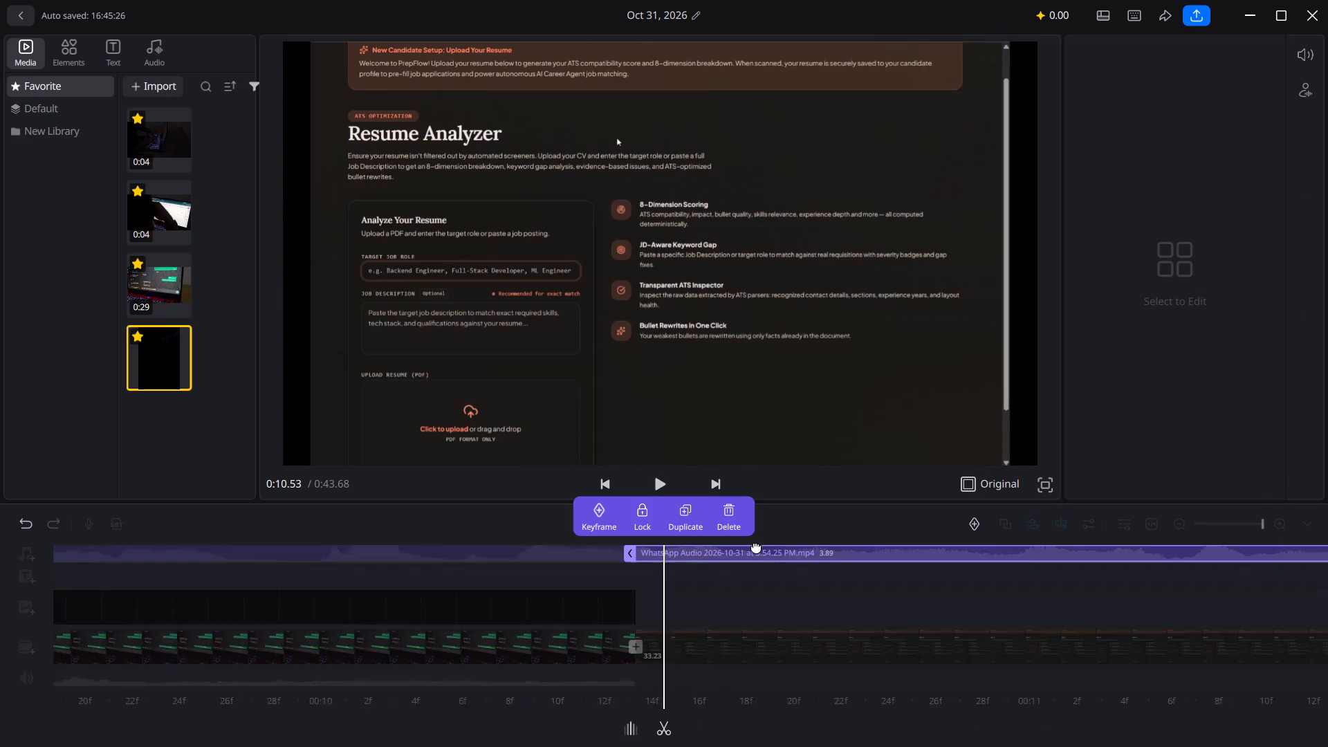
drag(596, 553, 884, 558)
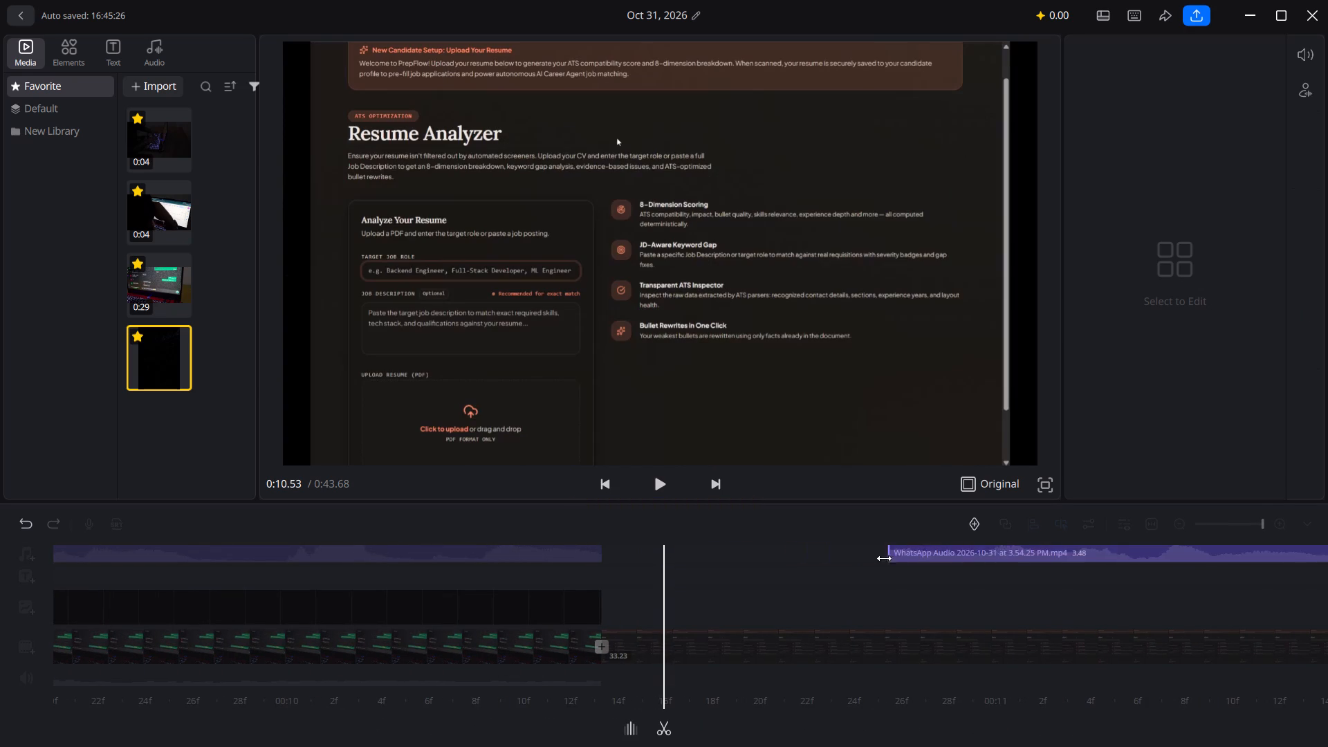
drag(884, 558, 879, 557)
Extend the end of the preceding audio segment past the chat-to-resume-analyzer cut until it meets the 3.48-second WhatsApp audio segment.
click(573, 549)
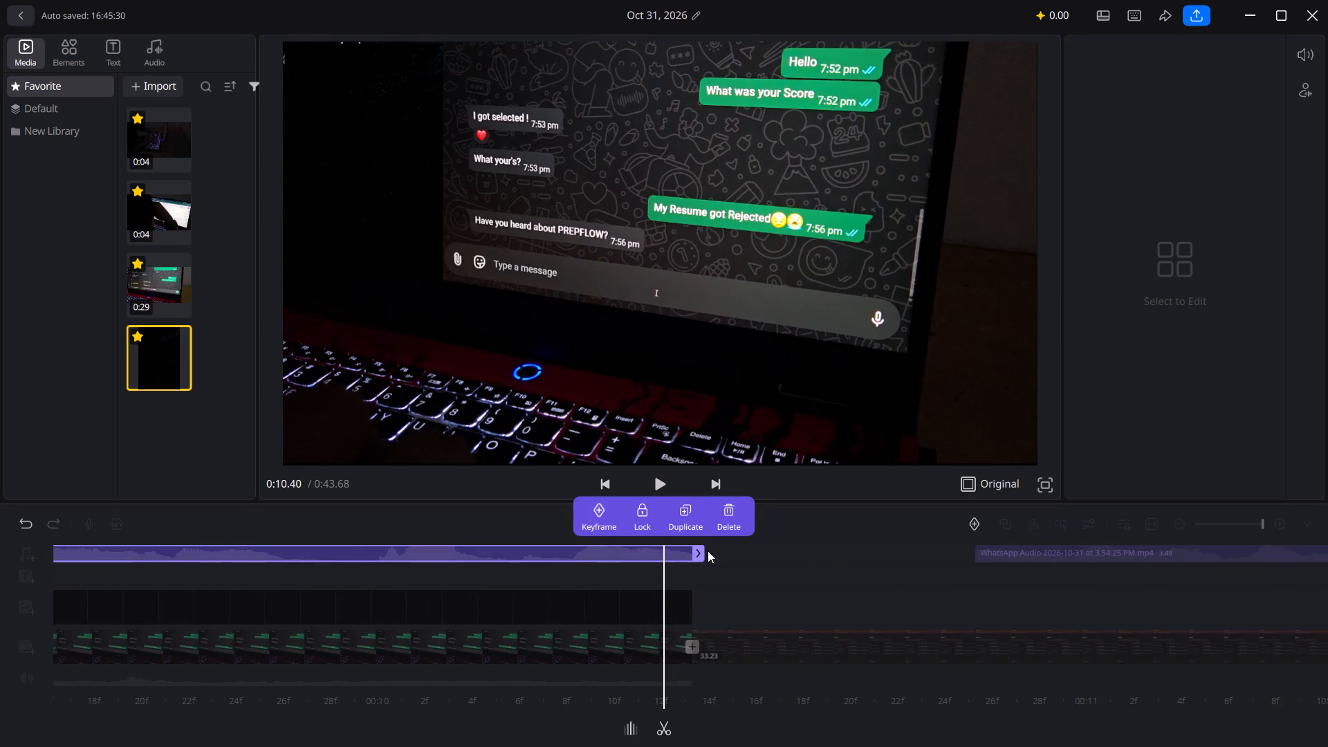
drag(700, 553, 995, 546)
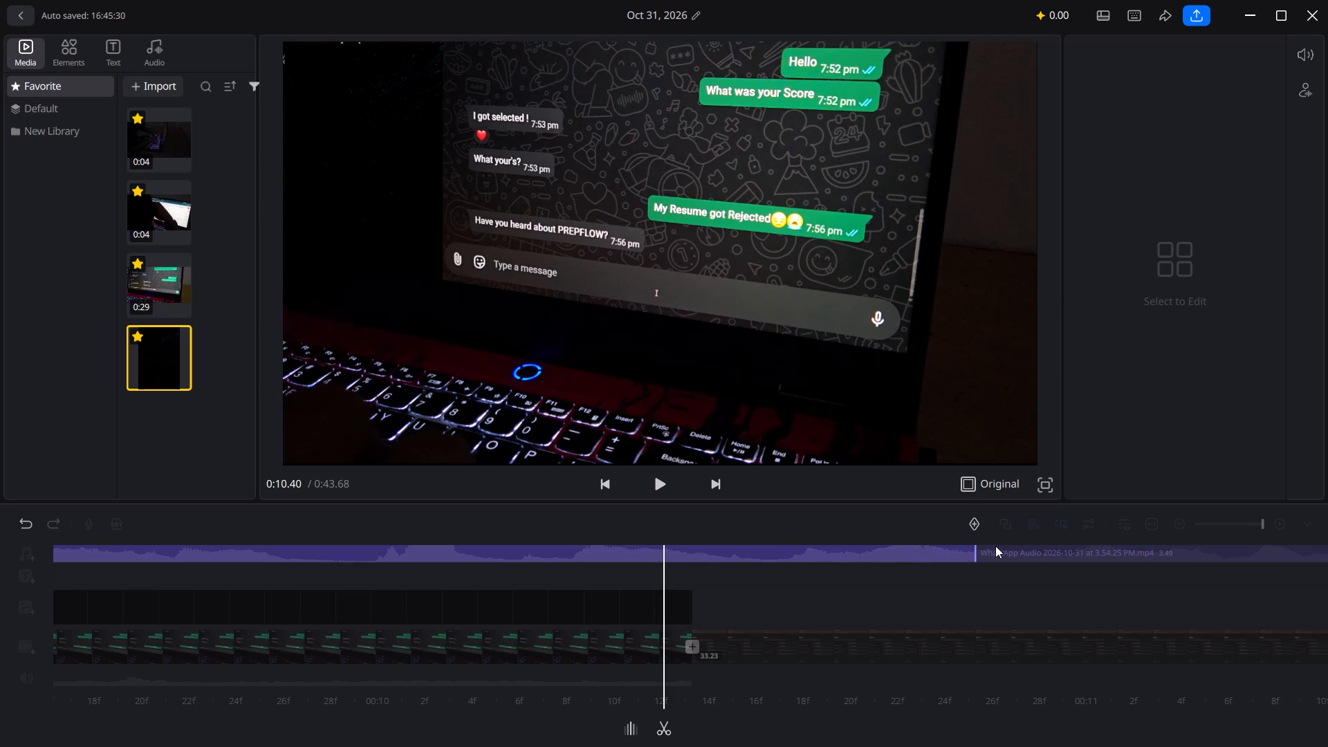
drag(995, 546, 976, 551)
Play across the joined audio segments from about 0:10.4, and trim the start of the WhatsApp audio segment, shortening it to about 3.08 seconds.
click(660, 479)
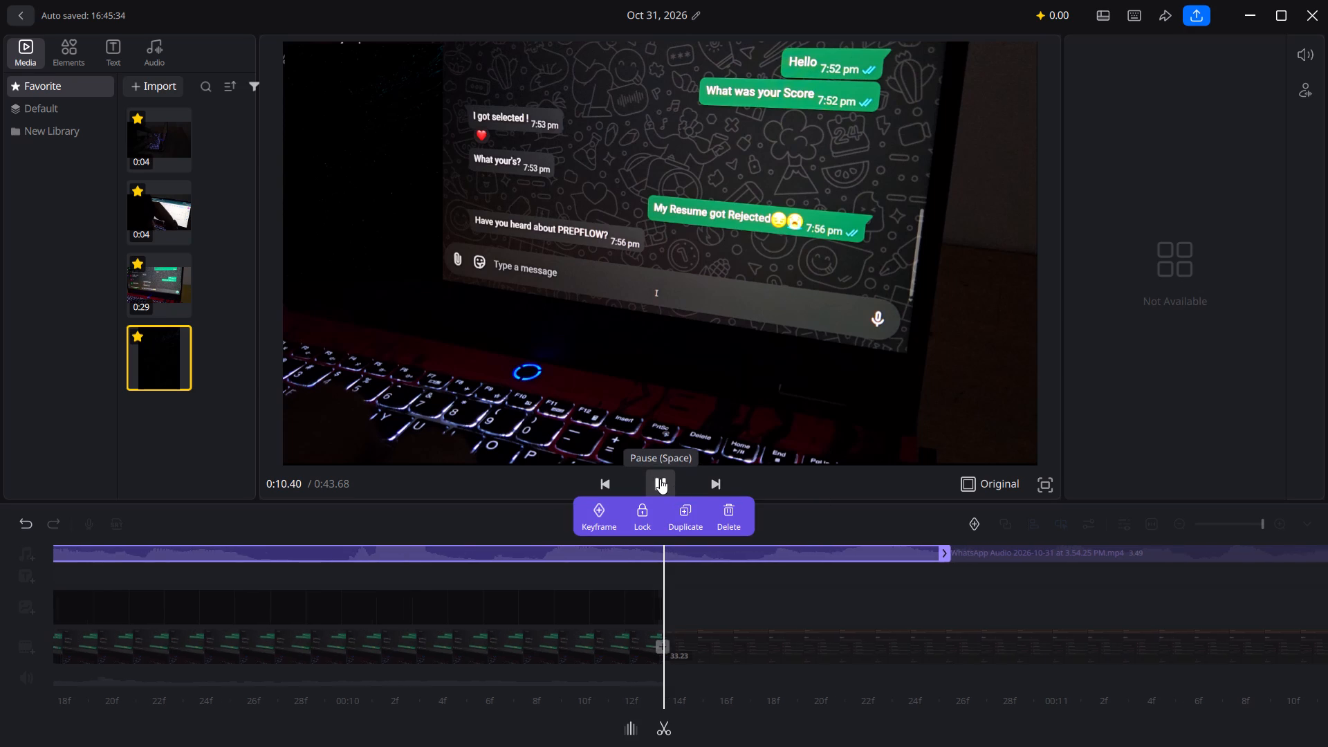
click(660, 479)
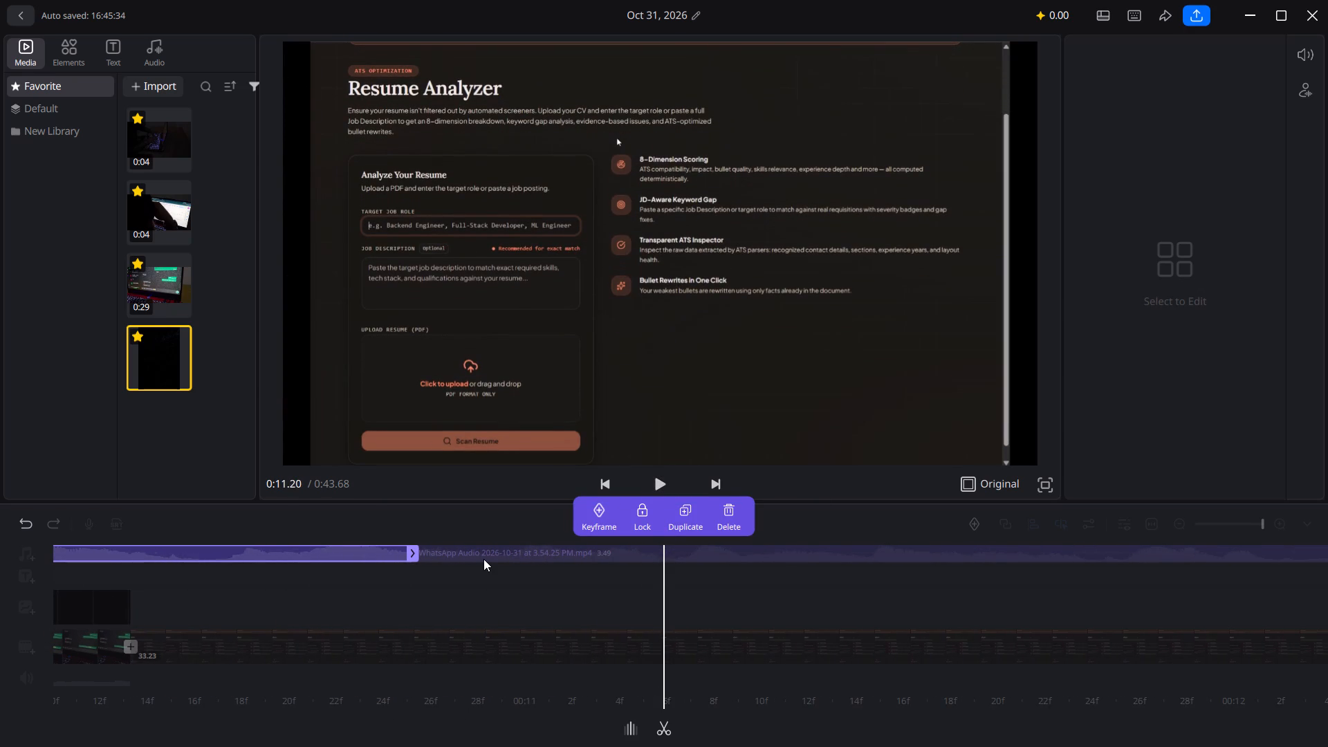
click(483, 559)
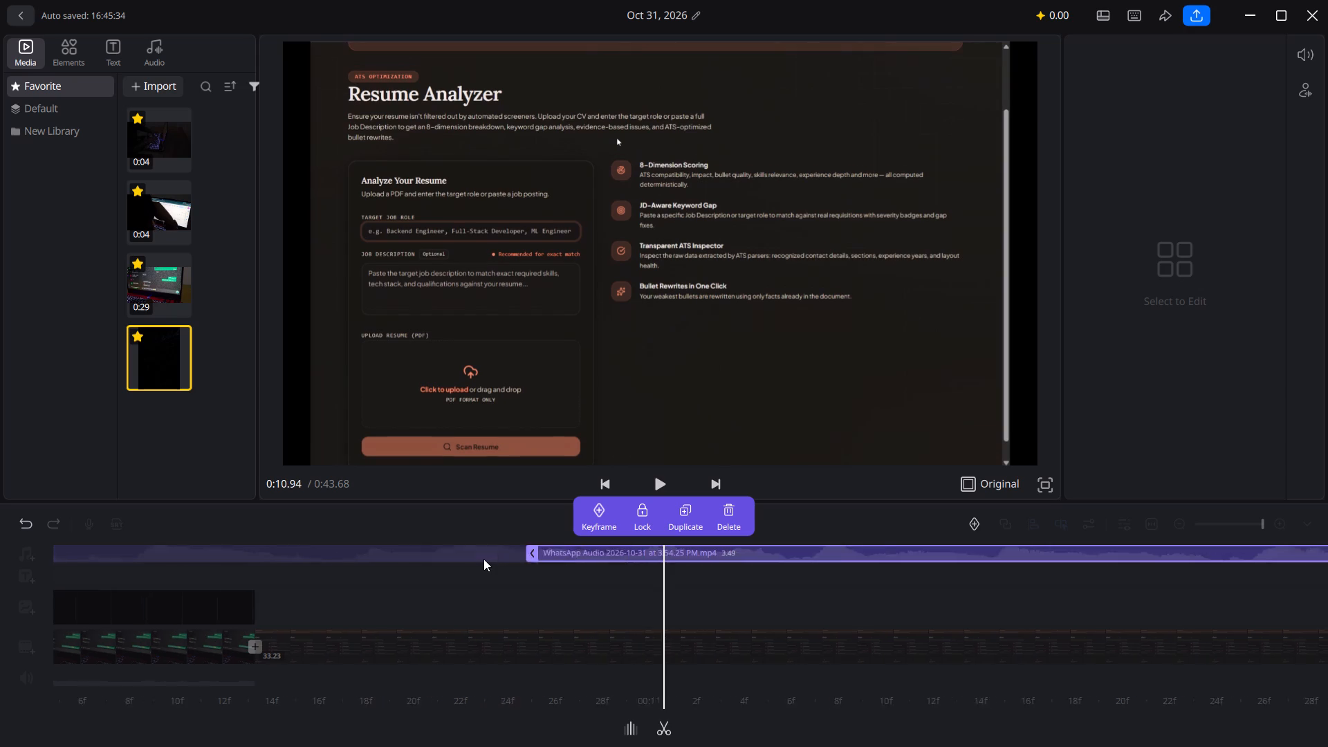
drag(591, 560, 795, 539)
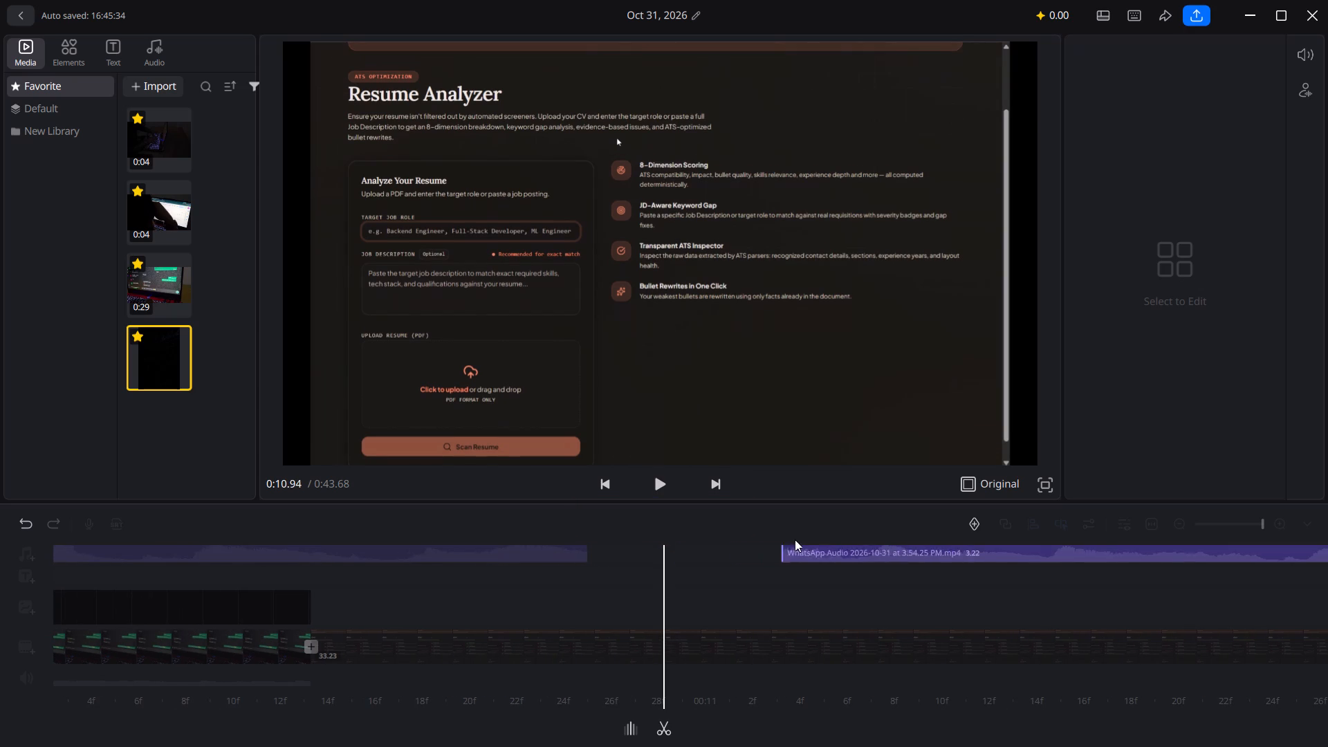
drag(795, 539, 884, 542)
Extend the end of the preceding audio segment further to close the gap before the 3.08-second WhatsApp audio segment.
click(571, 544)
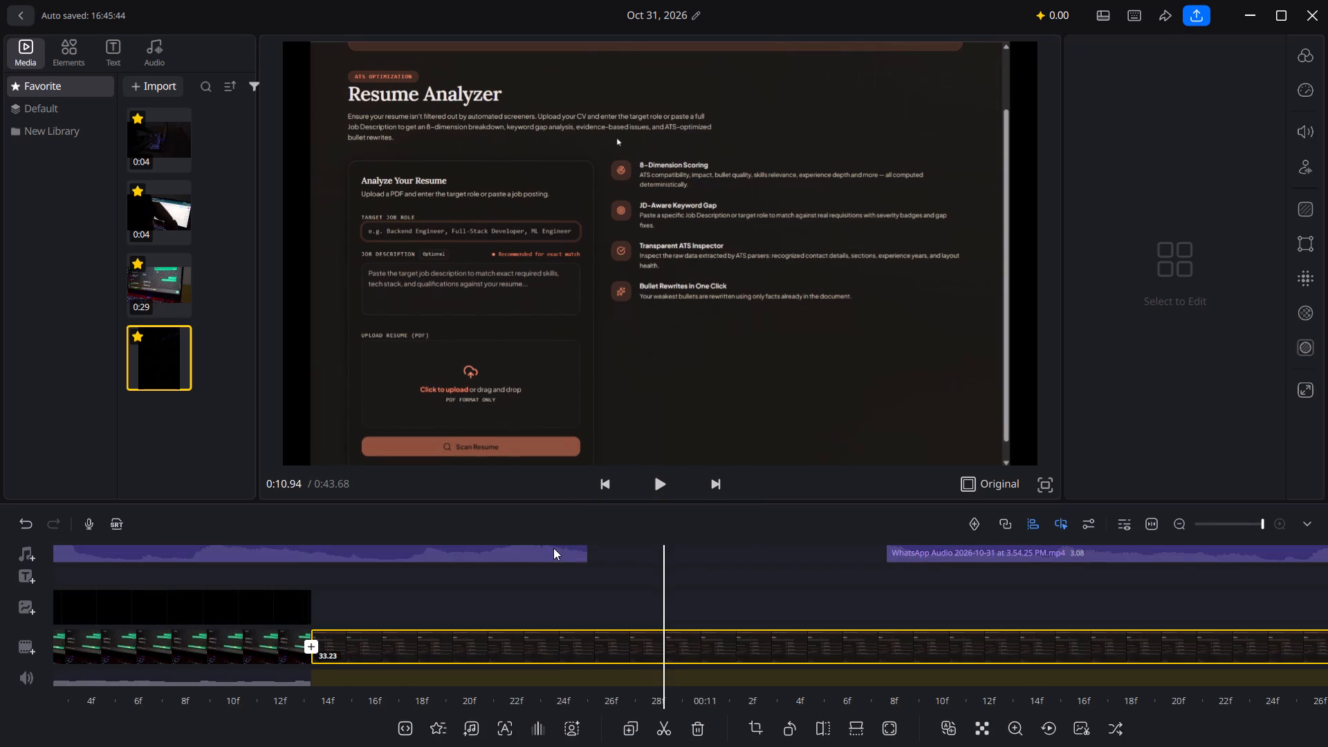
click(541, 549)
drag(712, 553, 1015, 554)
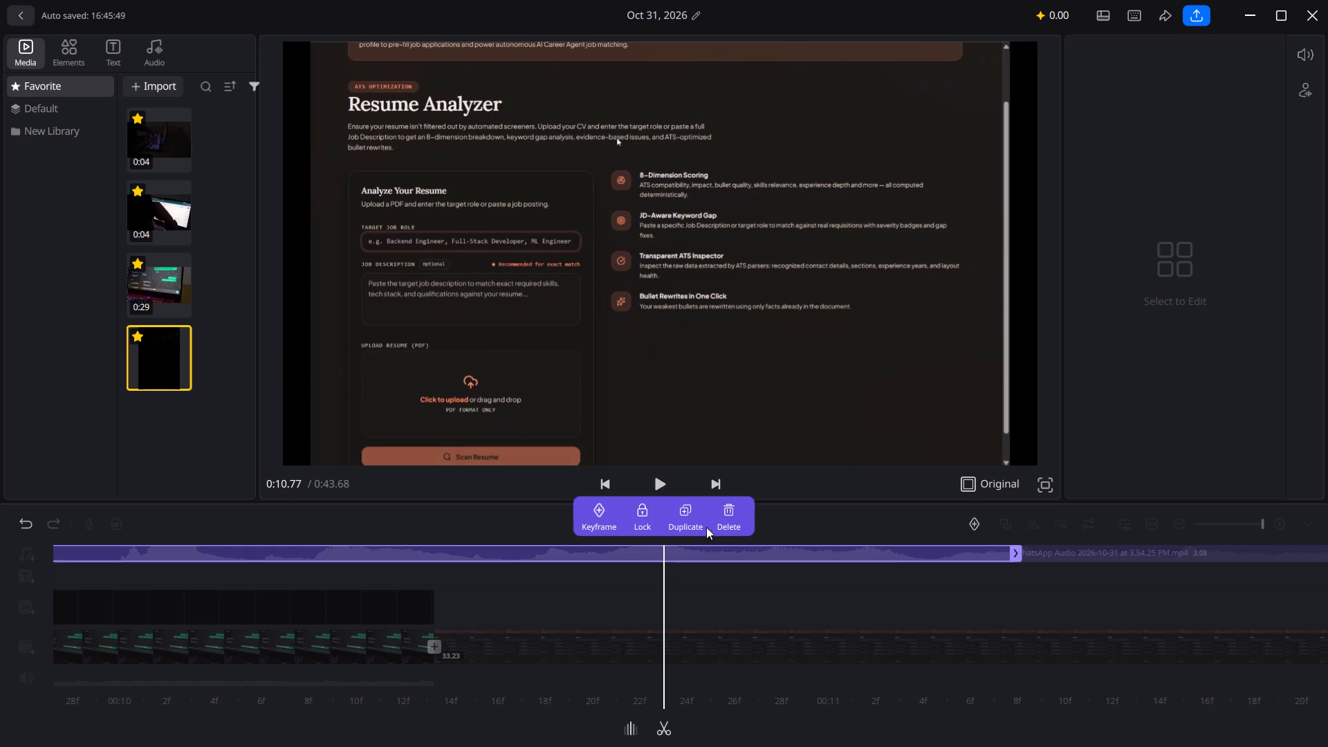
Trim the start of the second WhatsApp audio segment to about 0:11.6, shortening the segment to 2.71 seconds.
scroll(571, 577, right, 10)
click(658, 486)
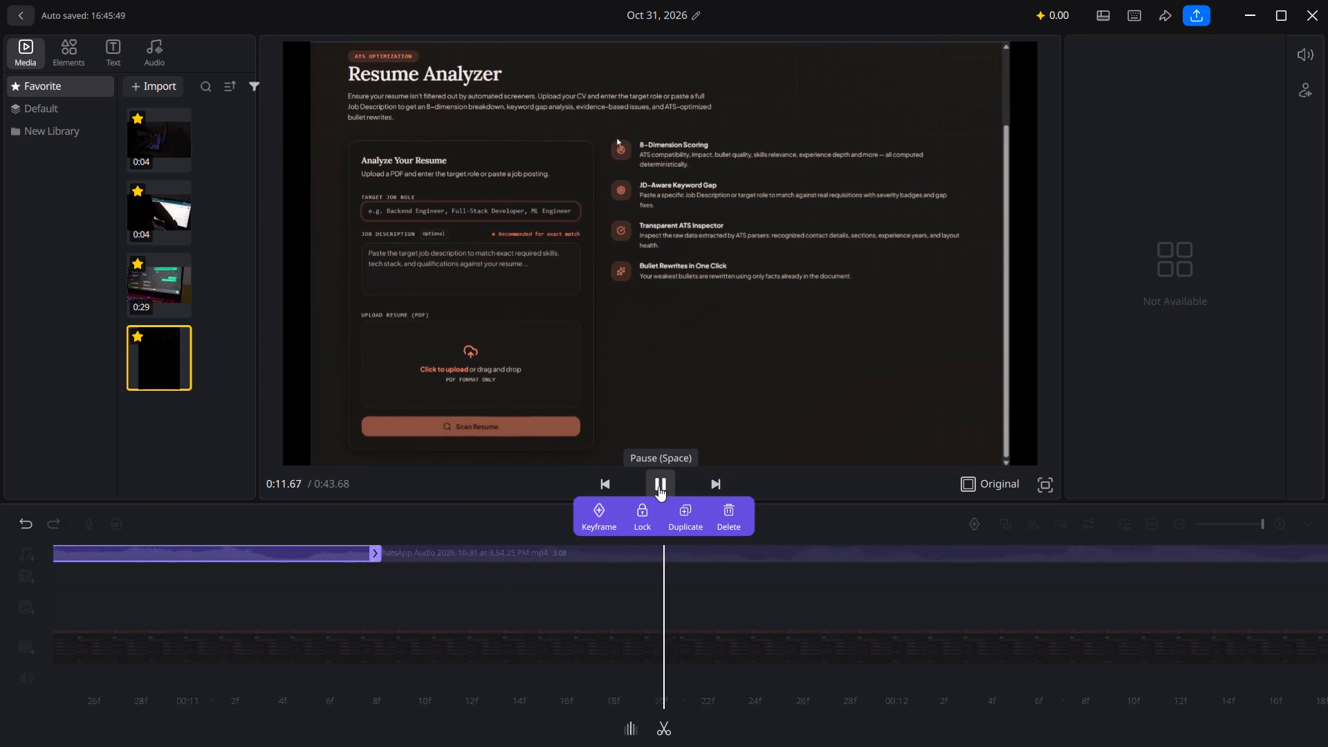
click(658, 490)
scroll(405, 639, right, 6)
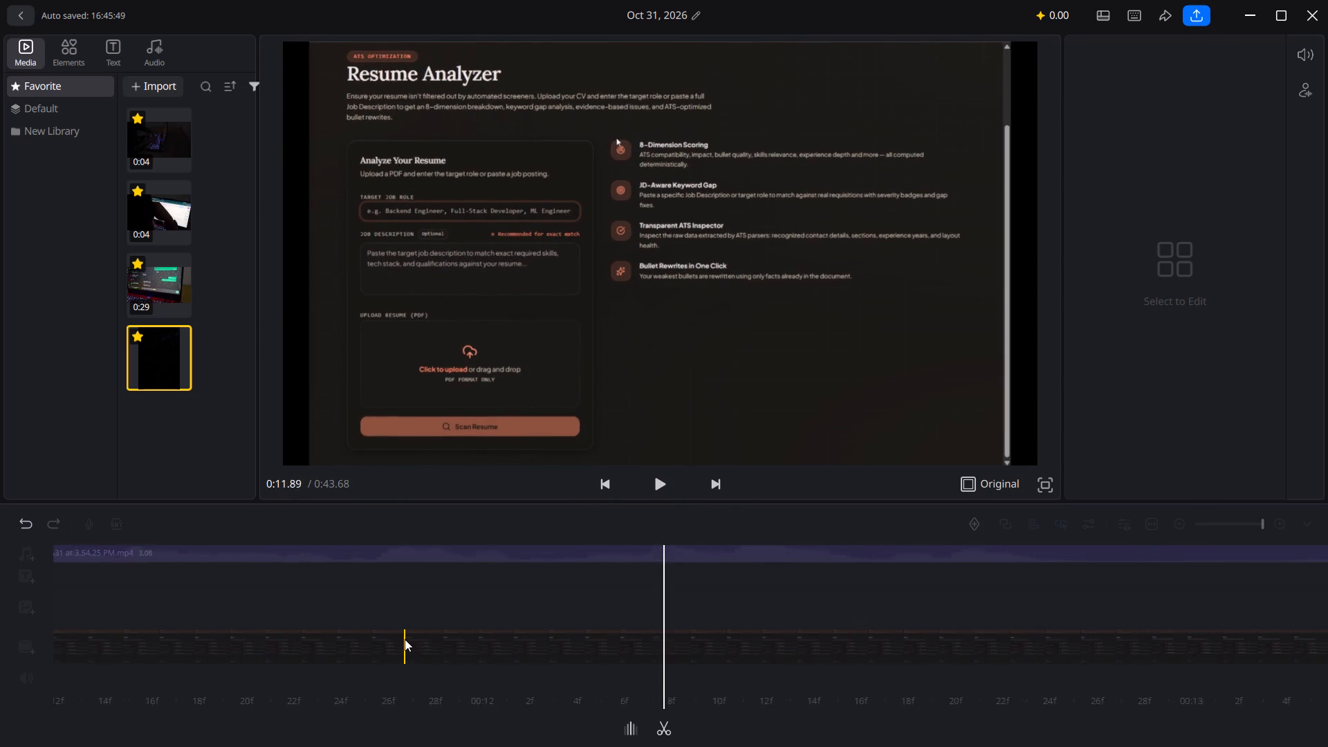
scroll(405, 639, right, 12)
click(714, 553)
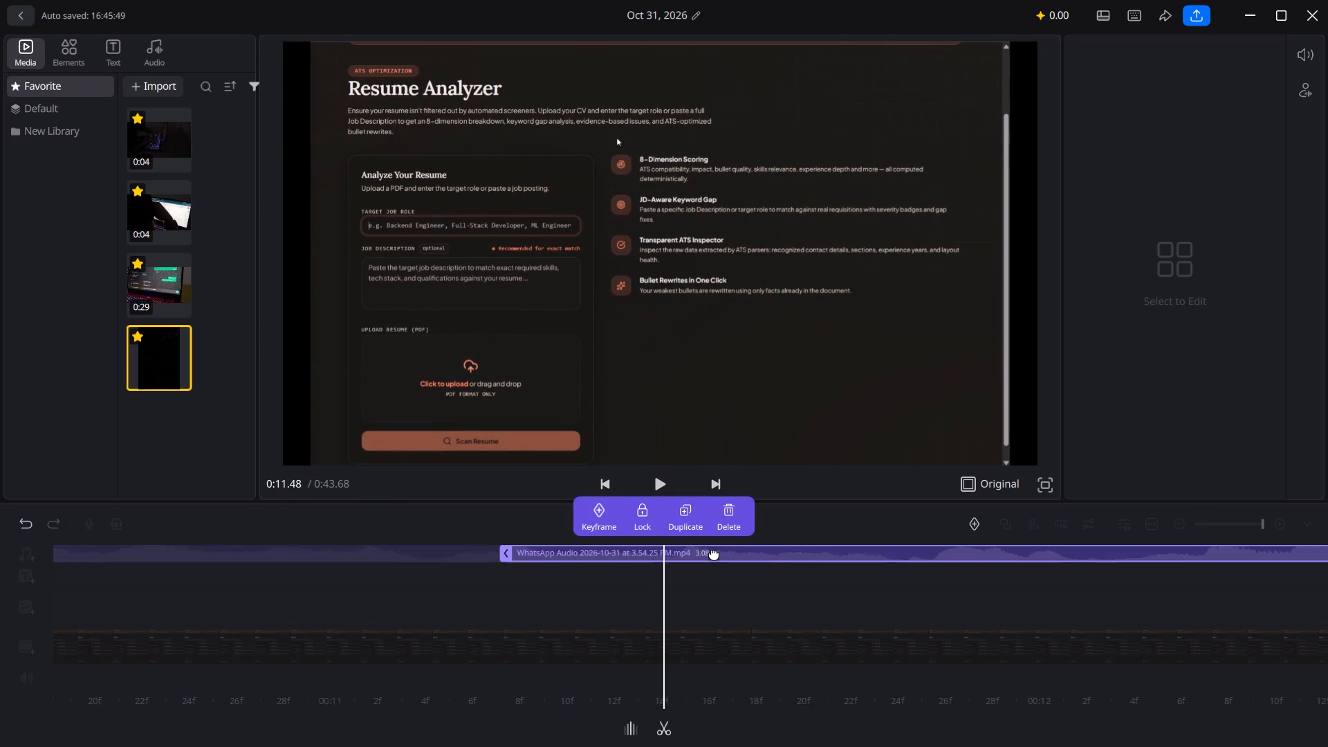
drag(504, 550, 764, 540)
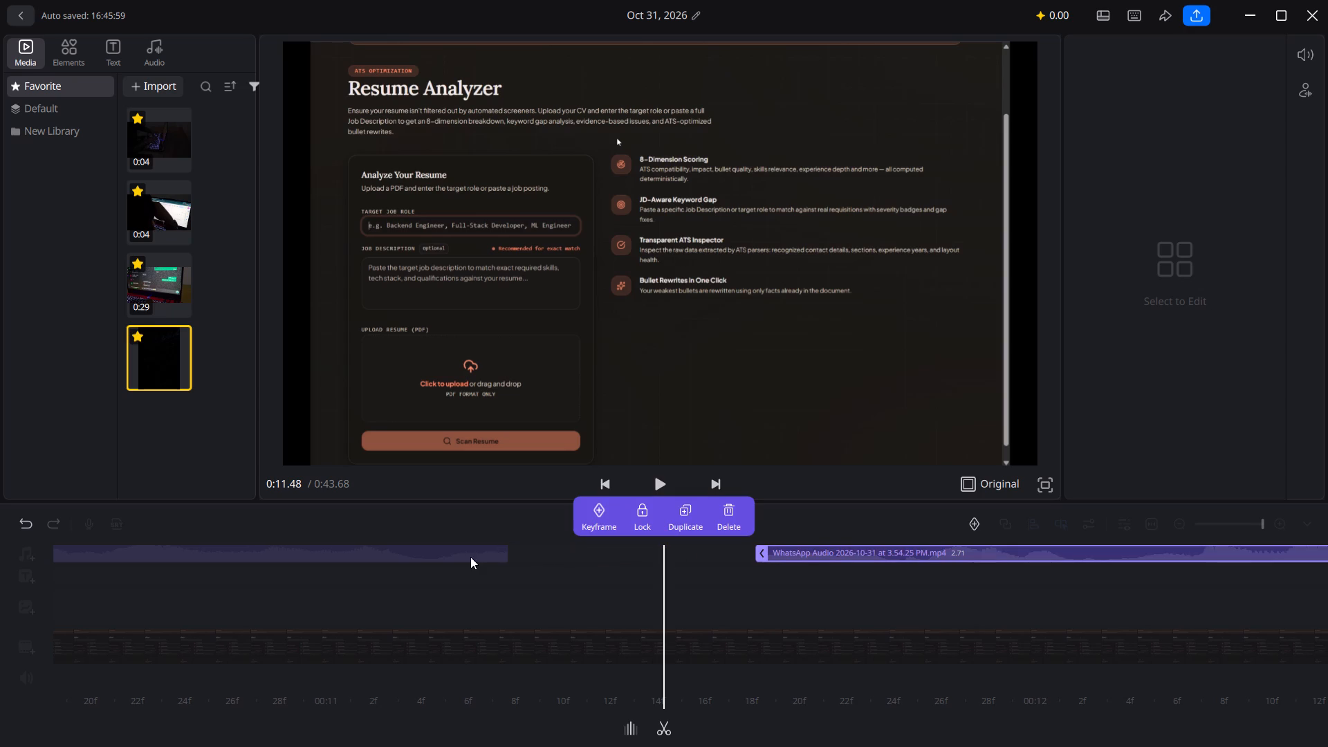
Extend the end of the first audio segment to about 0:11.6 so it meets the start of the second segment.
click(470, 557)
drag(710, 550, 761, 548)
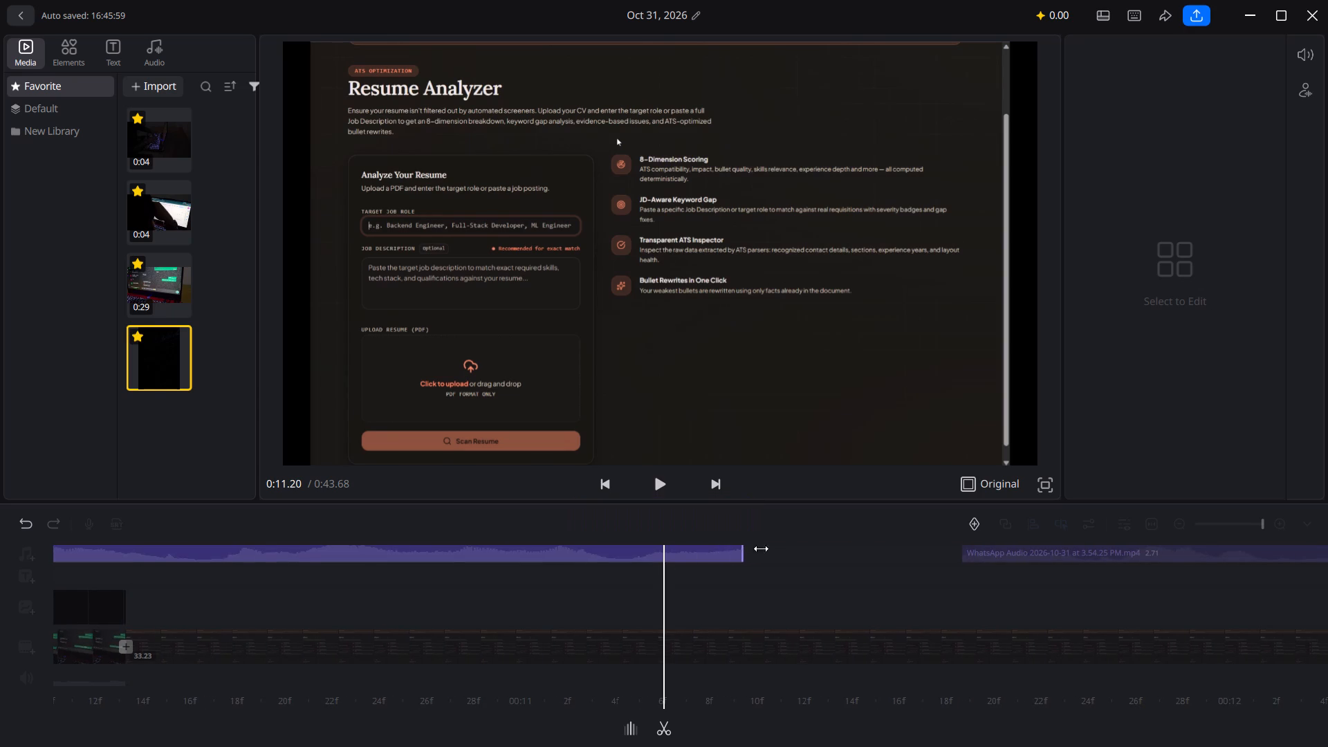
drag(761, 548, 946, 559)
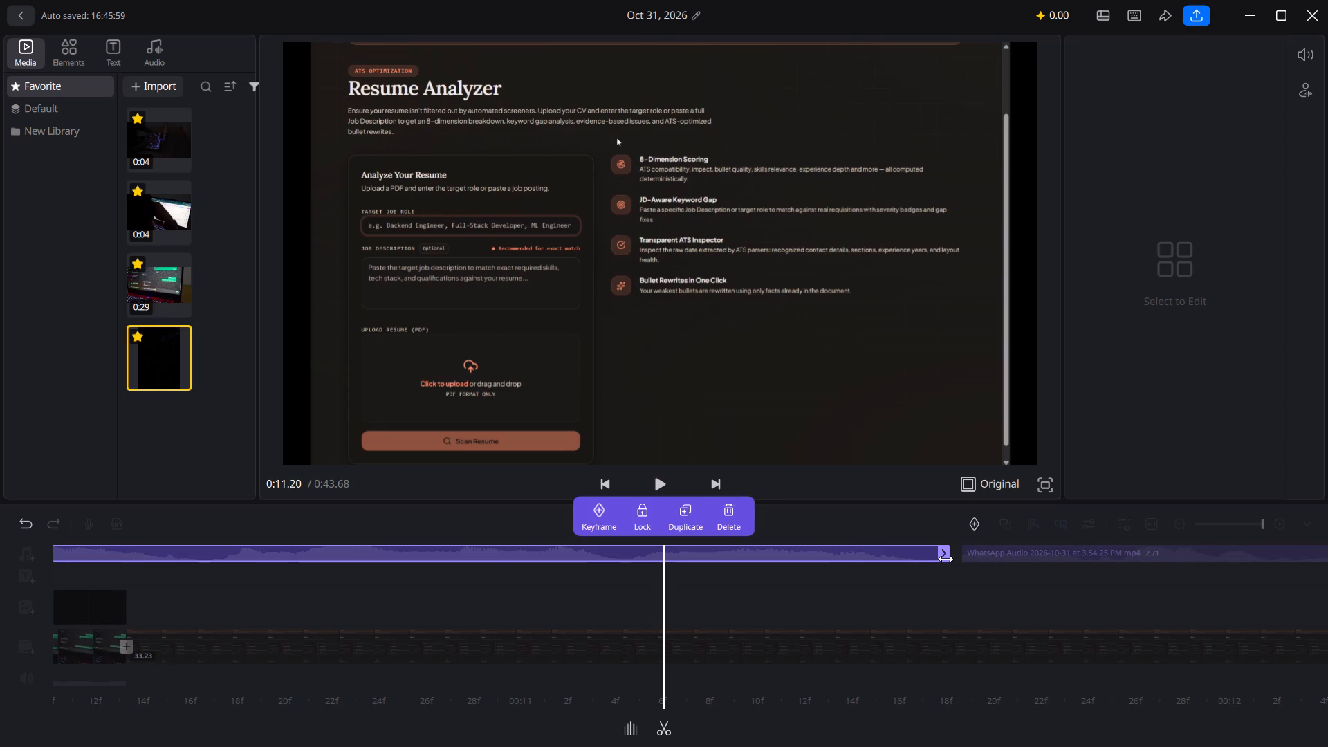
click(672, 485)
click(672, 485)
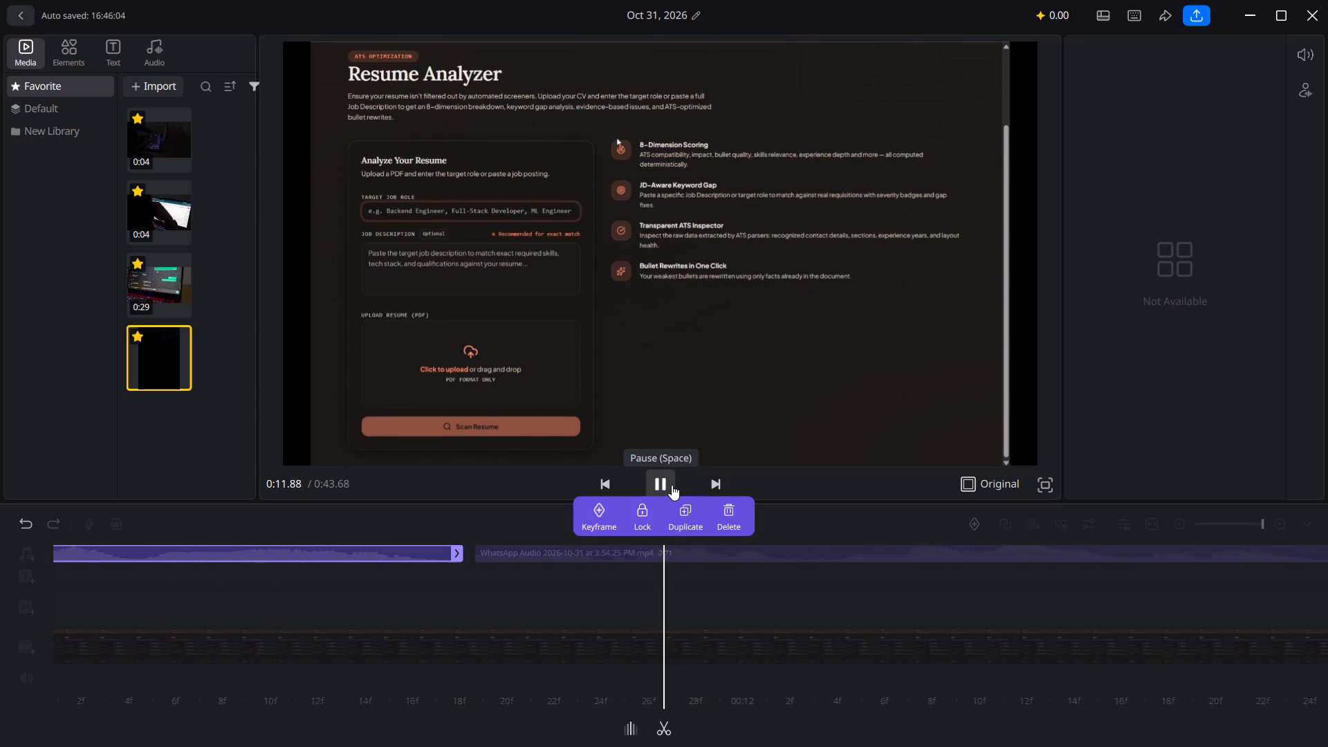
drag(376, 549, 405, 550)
Play across the join between the two audio segments, and delete the second WhatsApp audio segment.
scroll(427, 620, right, 20)
scroll(427, 620, right, 1)
scroll(427, 620, left, 3)
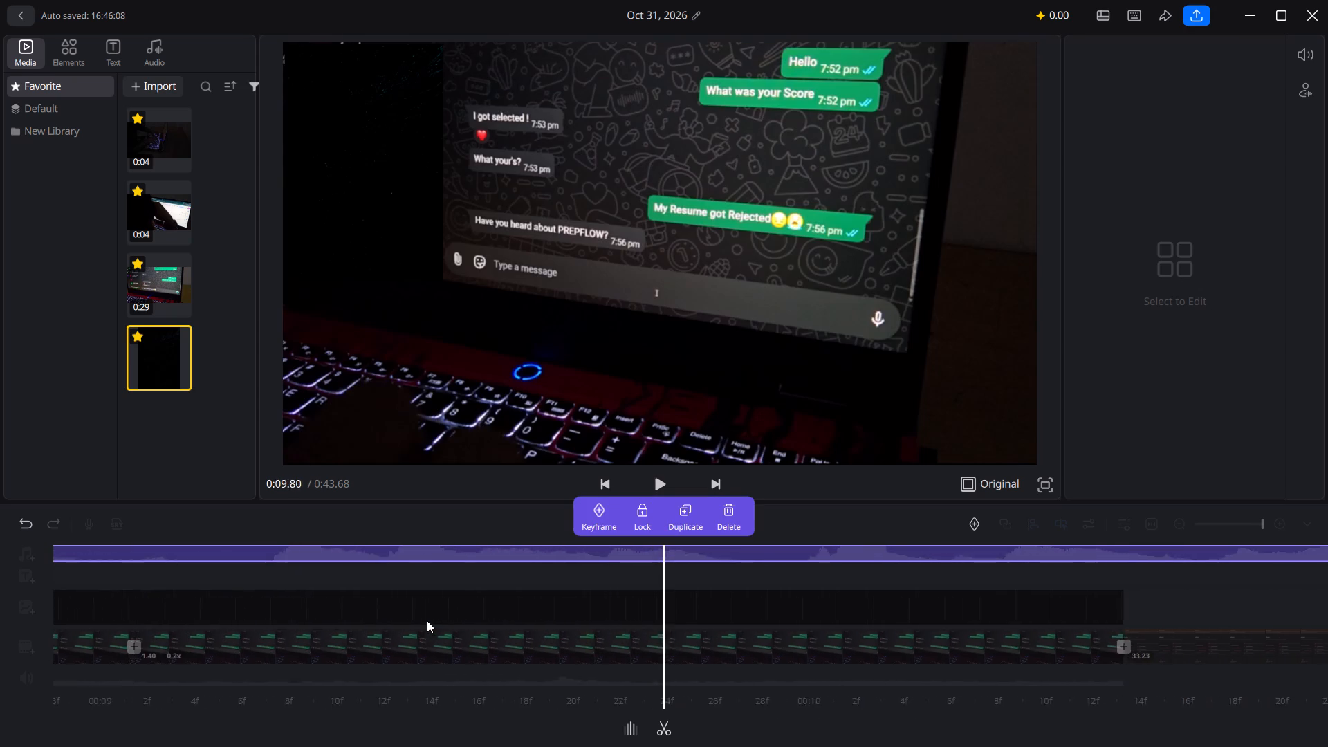
scroll(427, 620, left, 3)
click(647, 472)
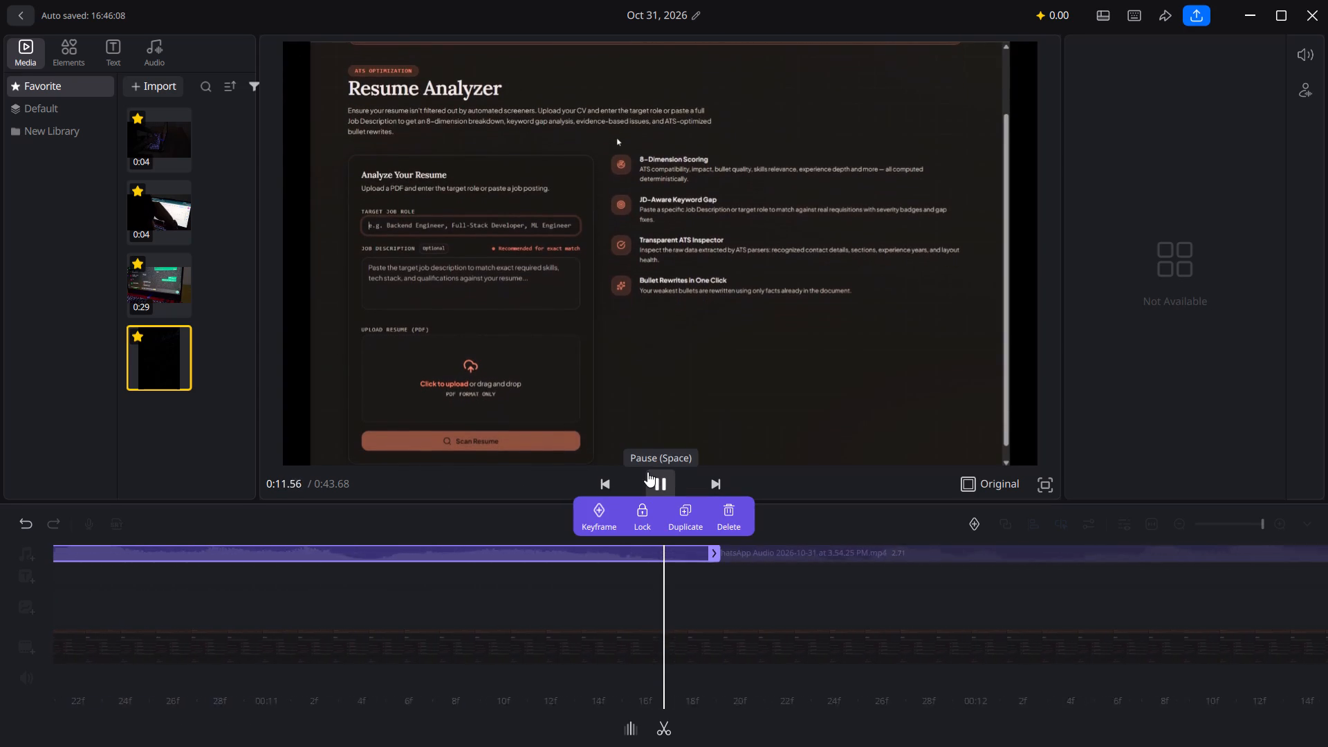
click(647, 472)
click(483, 555)
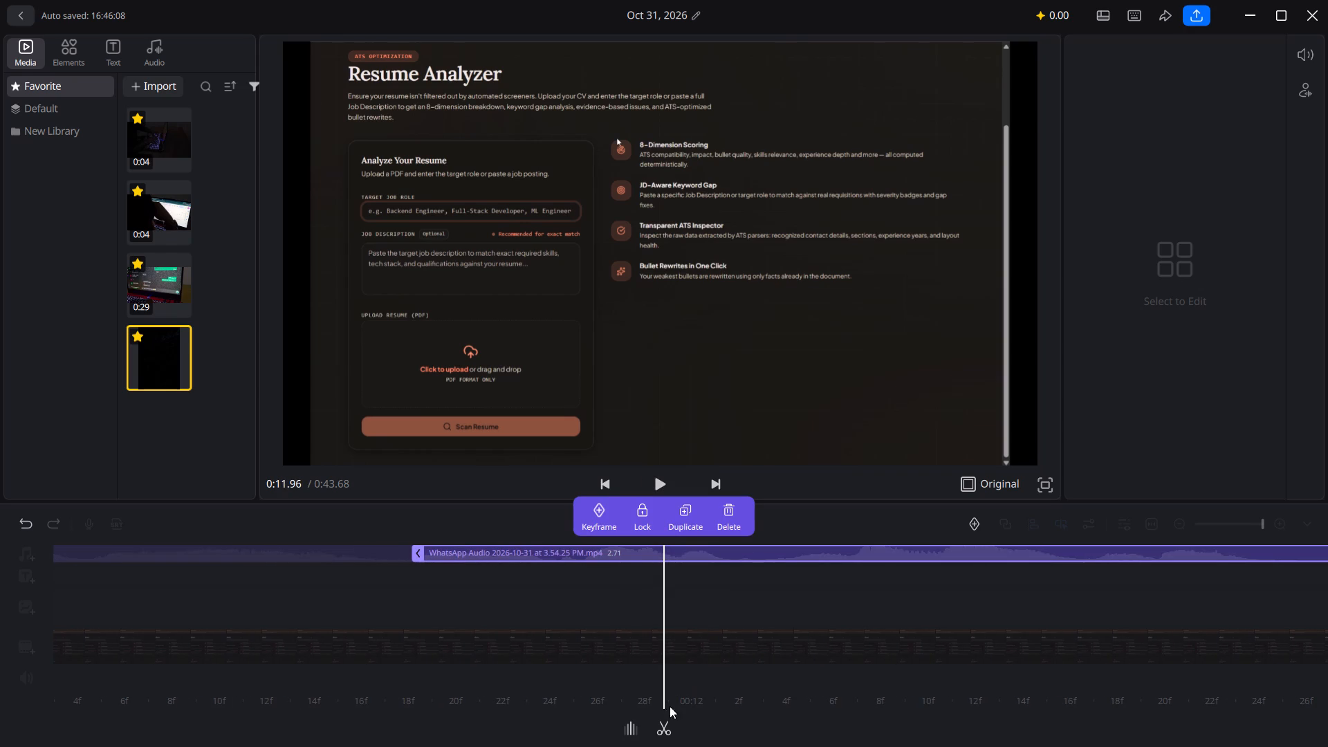
click(726, 510)
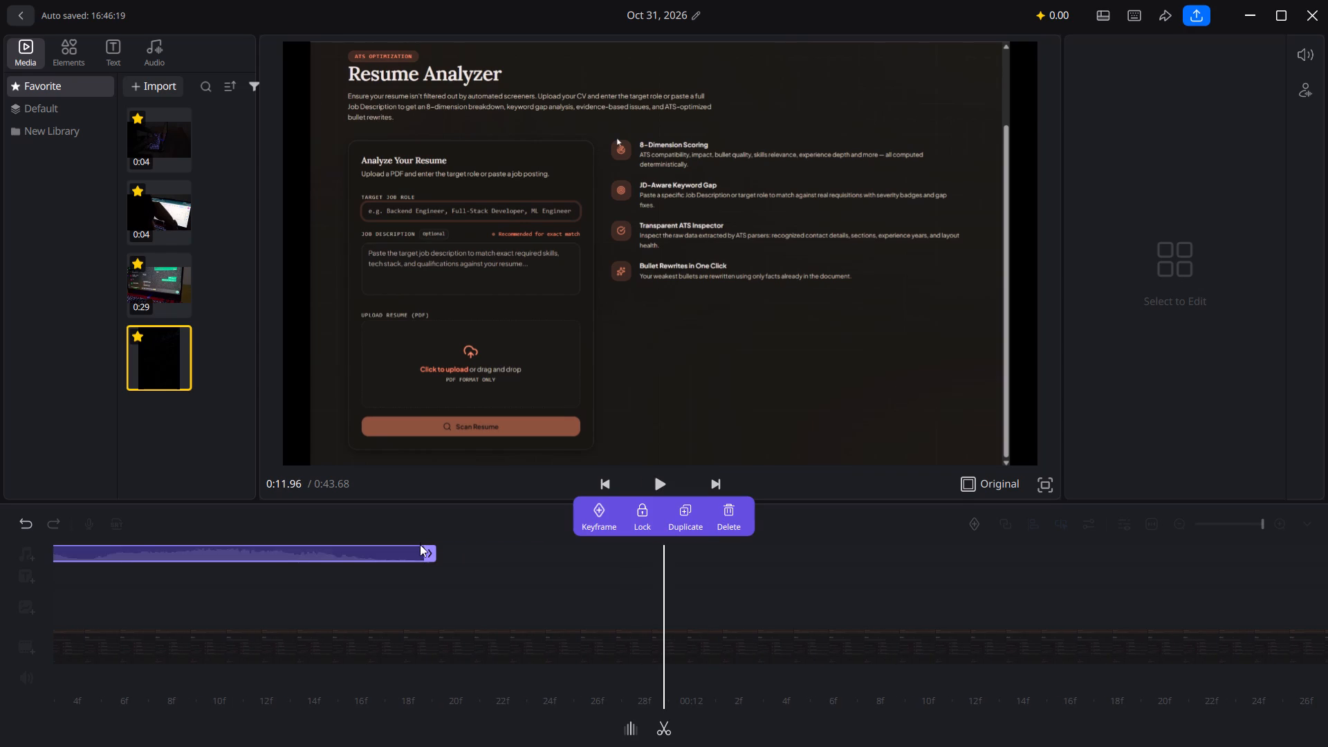
Extend the end of the remaining audio segment under the resume analyzer footage to about 0:14.
drag(432, 550, 968, 544)
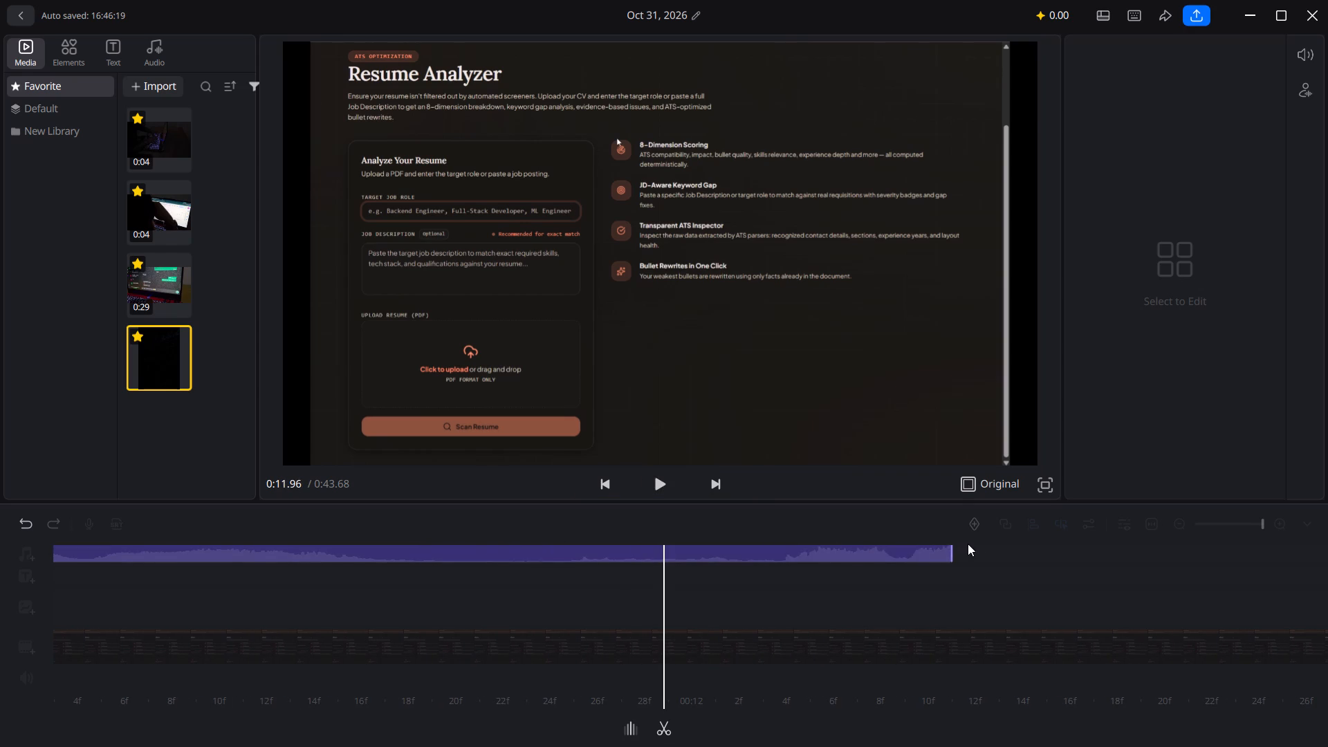
drag(968, 544, 1260, 544)
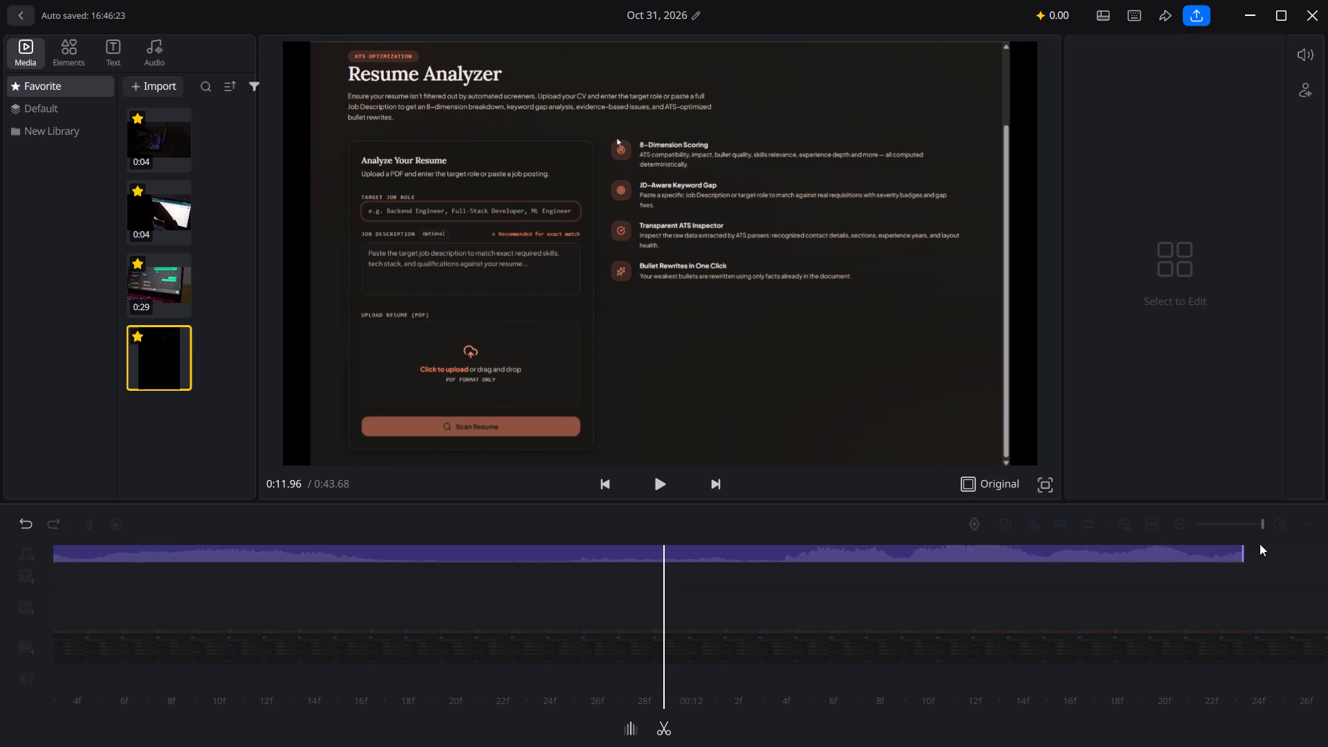
drag(1260, 544, 1327, 543)
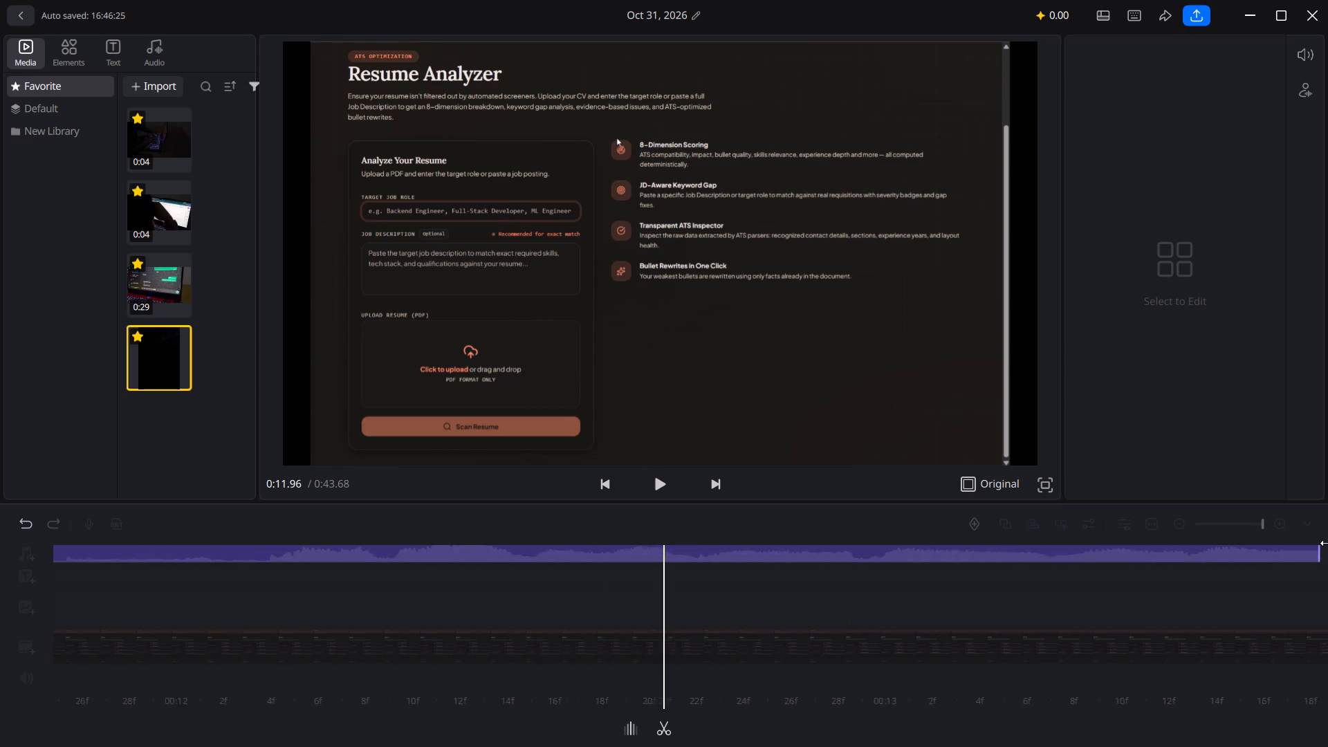
drag(1327, 543, 1327, 542)
Review the timeline from about 0:10 and extend the end of the audio segment to about 0:20.7, past the resume analyzer footage.
scroll(797, 679, right, 2)
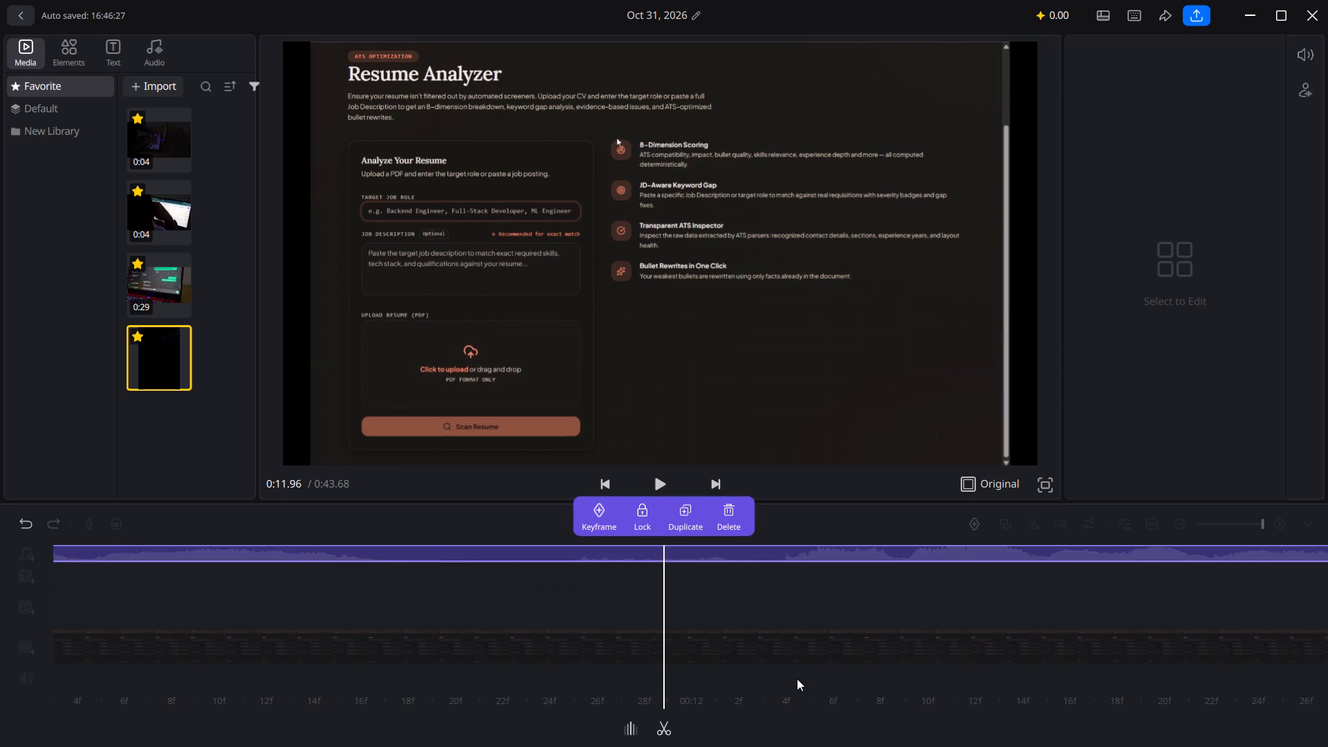
scroll(797, 679, right, 11)
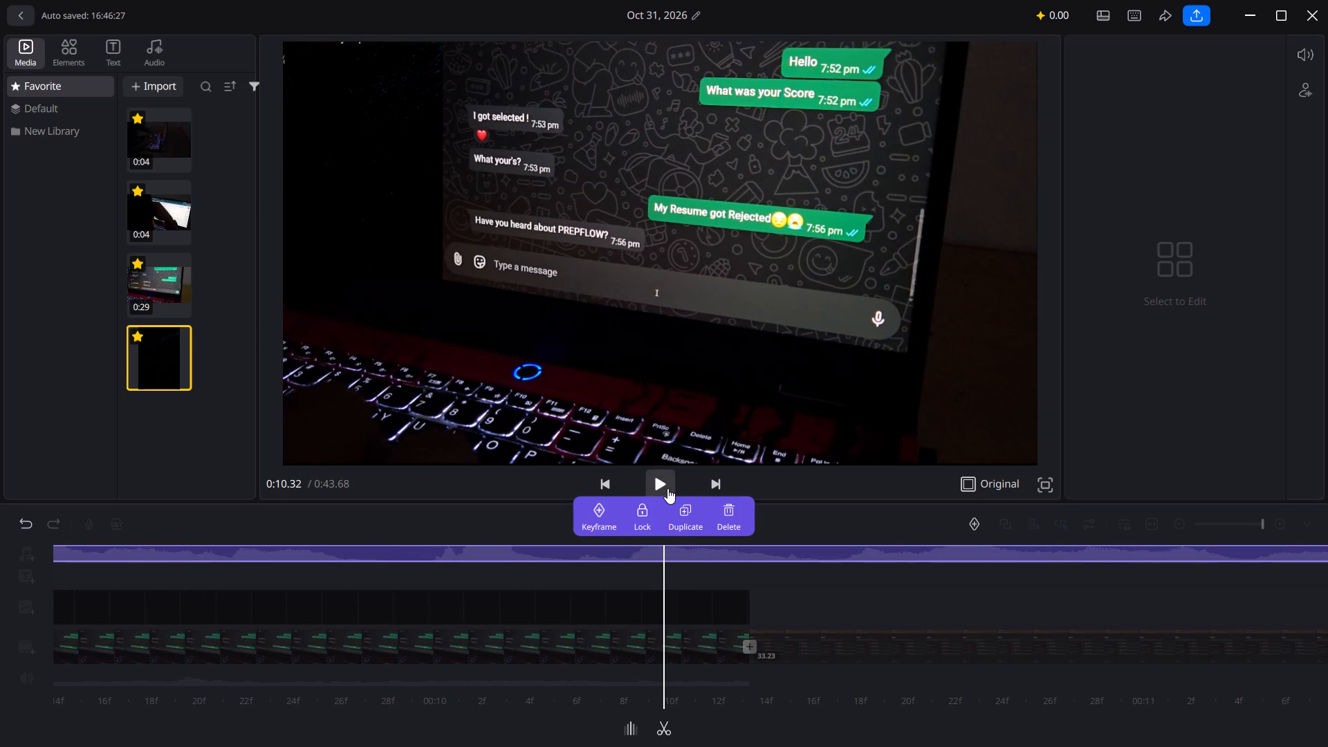
click(667, 488)
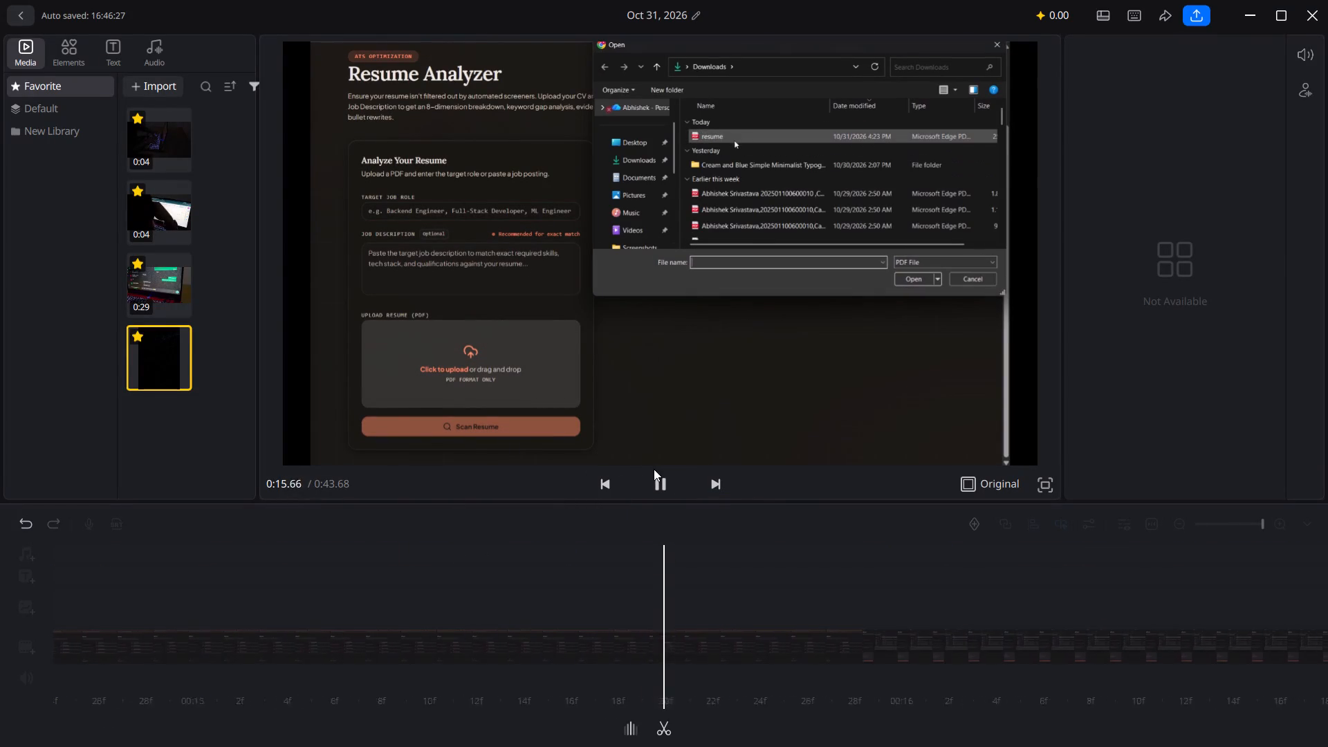
click(658, 481)
scroll(471, 586, right, 13)
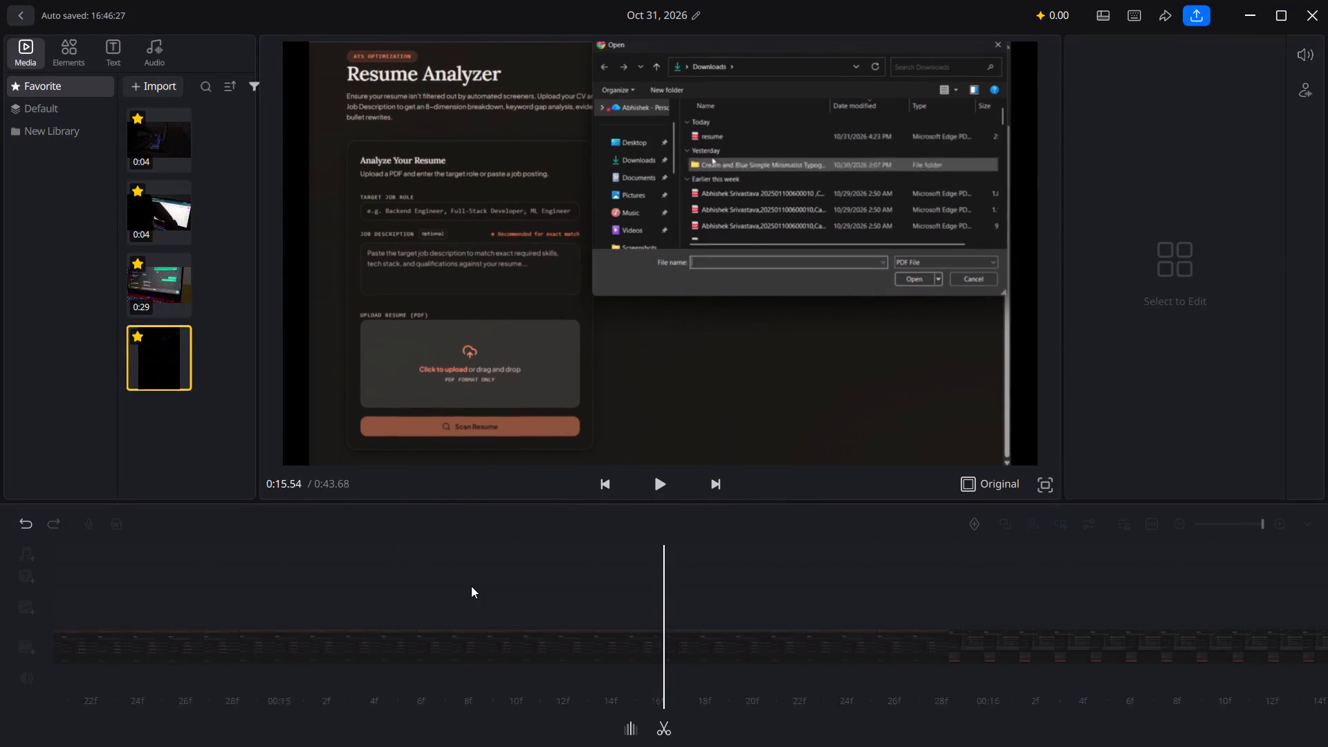
scroll(471, 586, right, 9)
scroll(471, 586, left, 9)
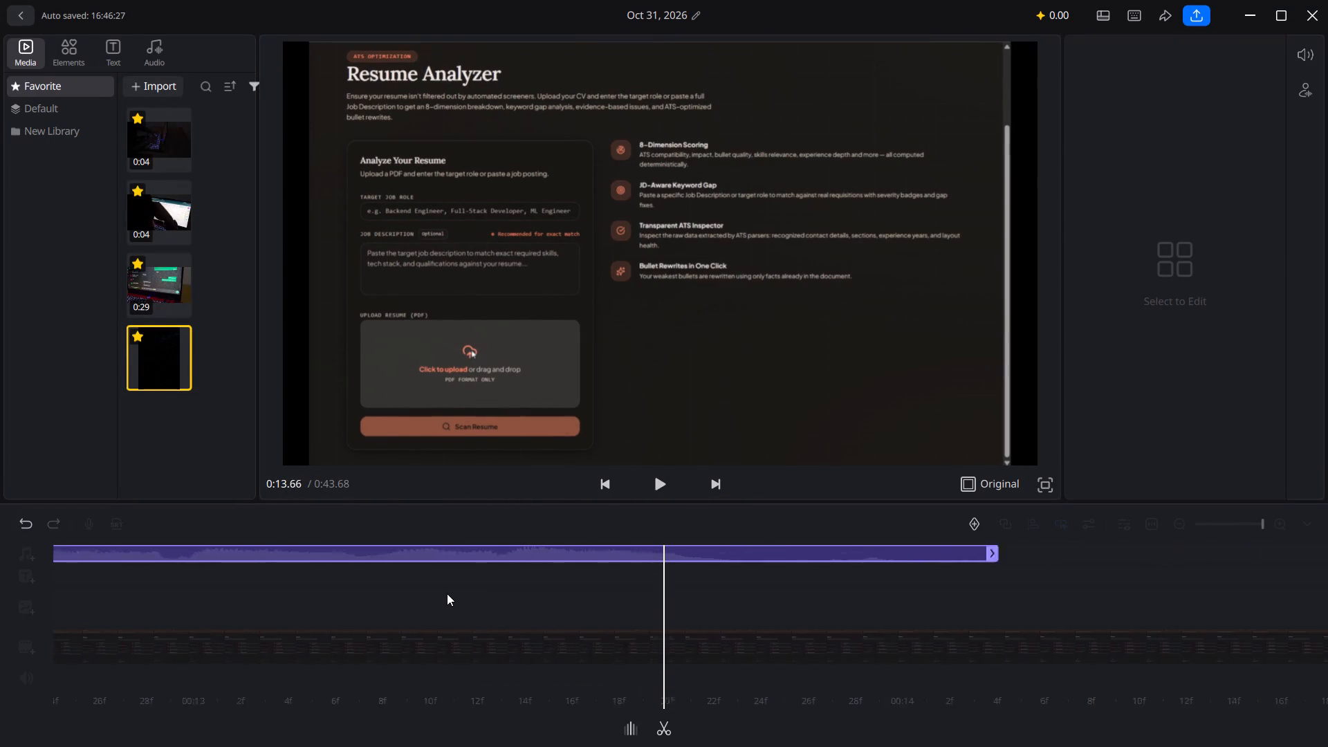
scroll(447, 593, left, 2)
drag(622, 548, 1327, 618)
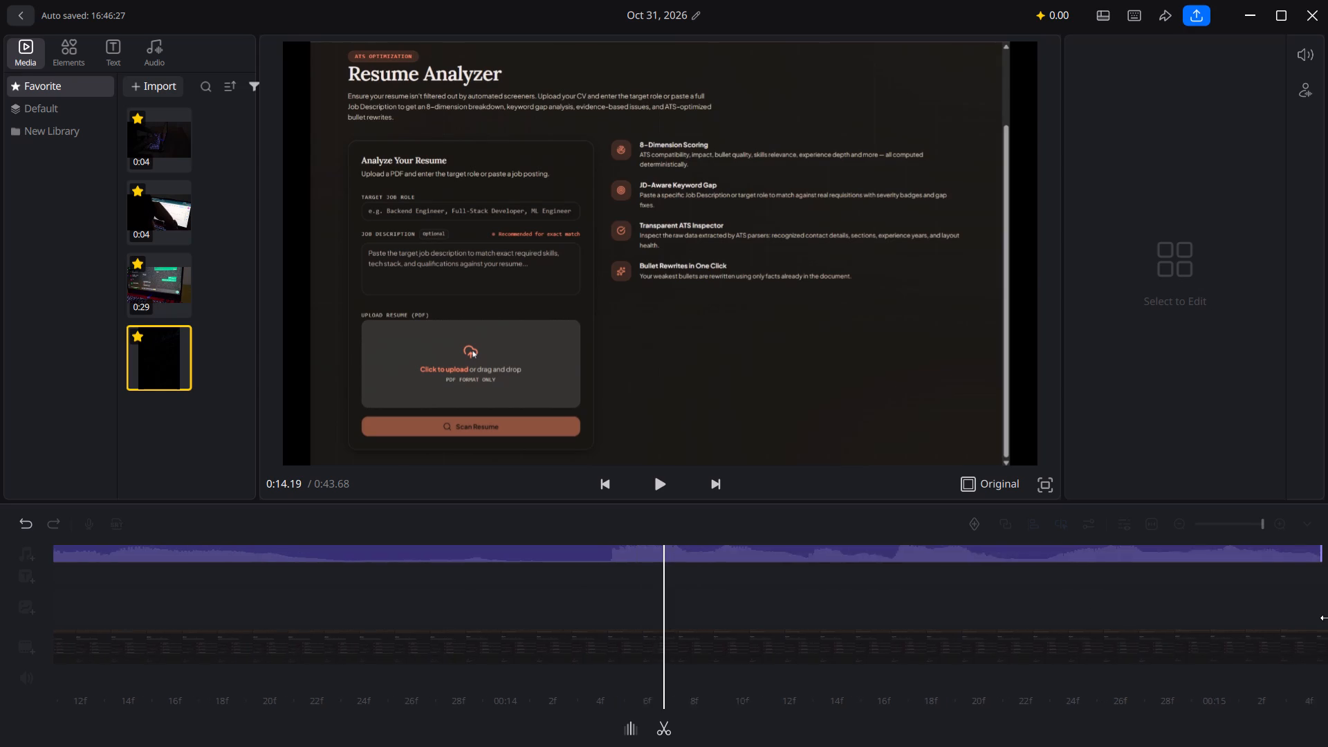
Extend the end of the audio segment to about 0:20.5, just past the end of the resume analyzer footage.
drag(1327, 618, 1327, 613)
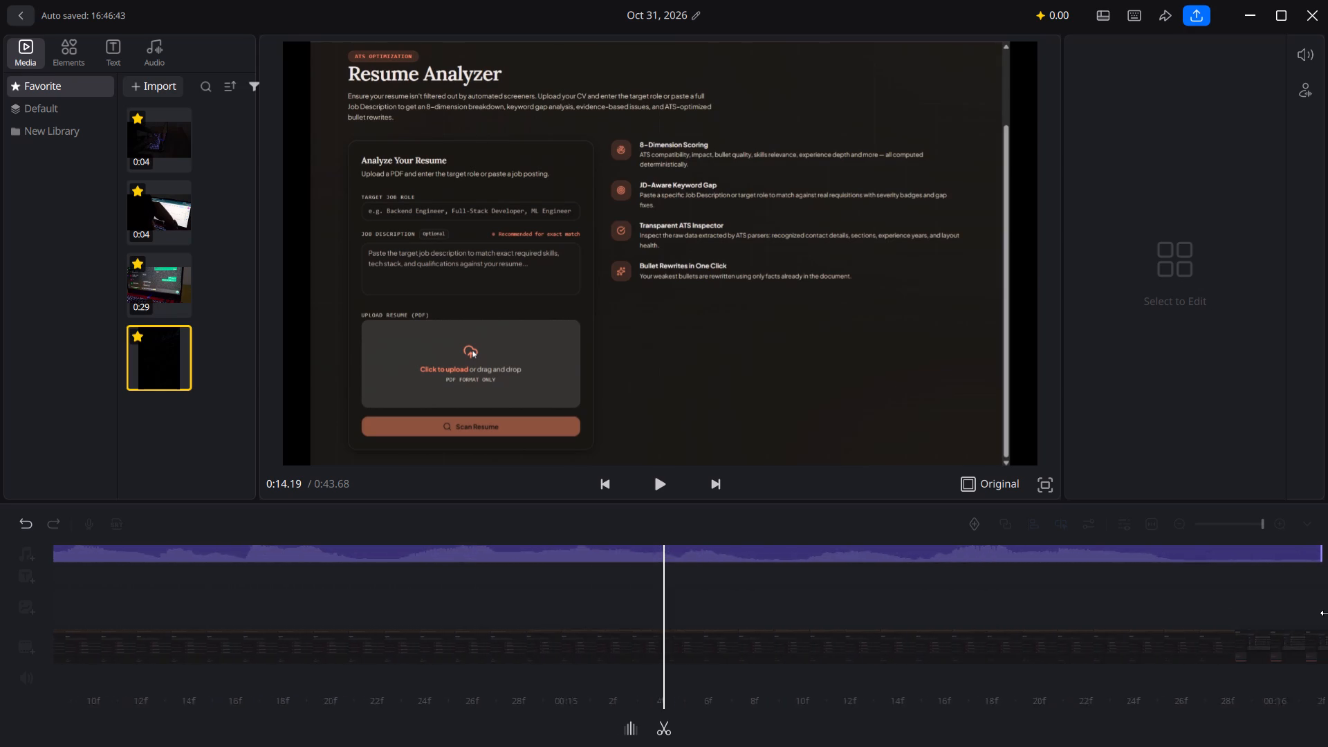
drag(1327, 613, 1327, 611)
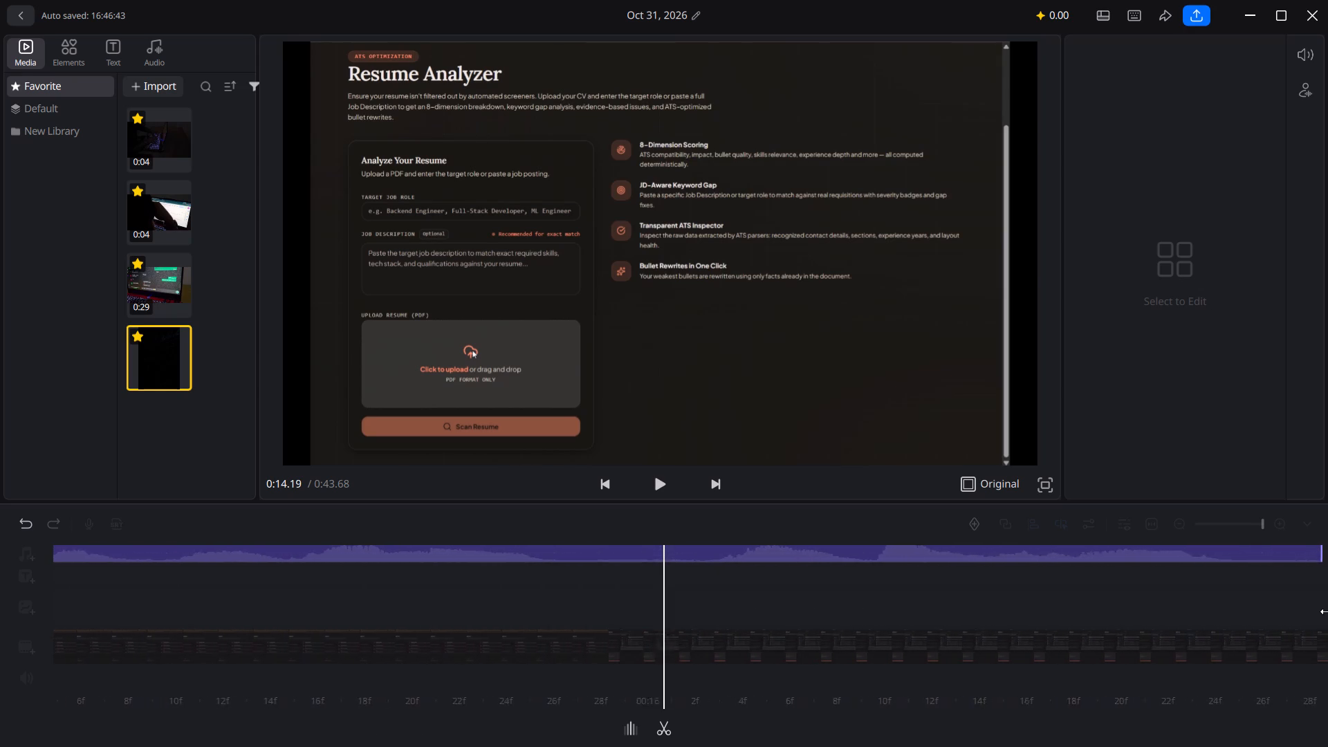
drag(1327, 611, 1327, 609)
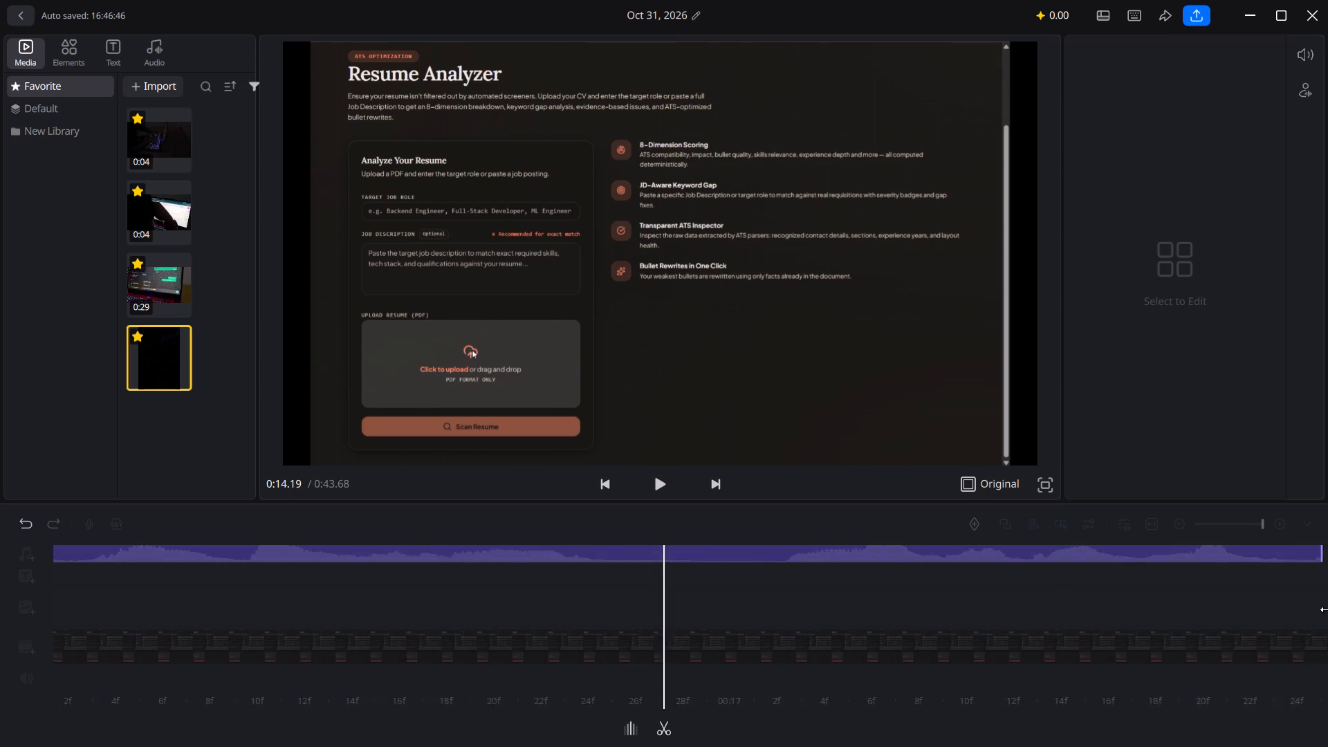
drag(1327, 609, 1327, 608)
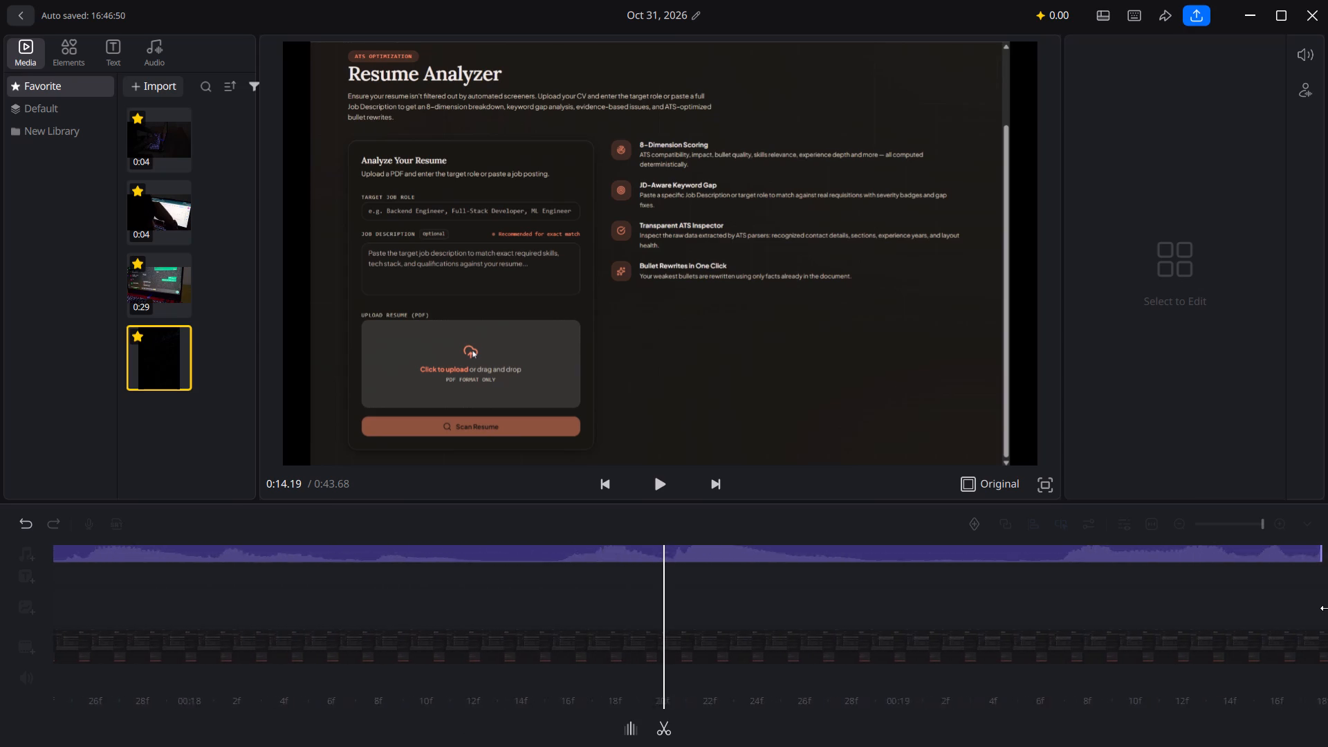
drag(1327, 608, 1327, 607)
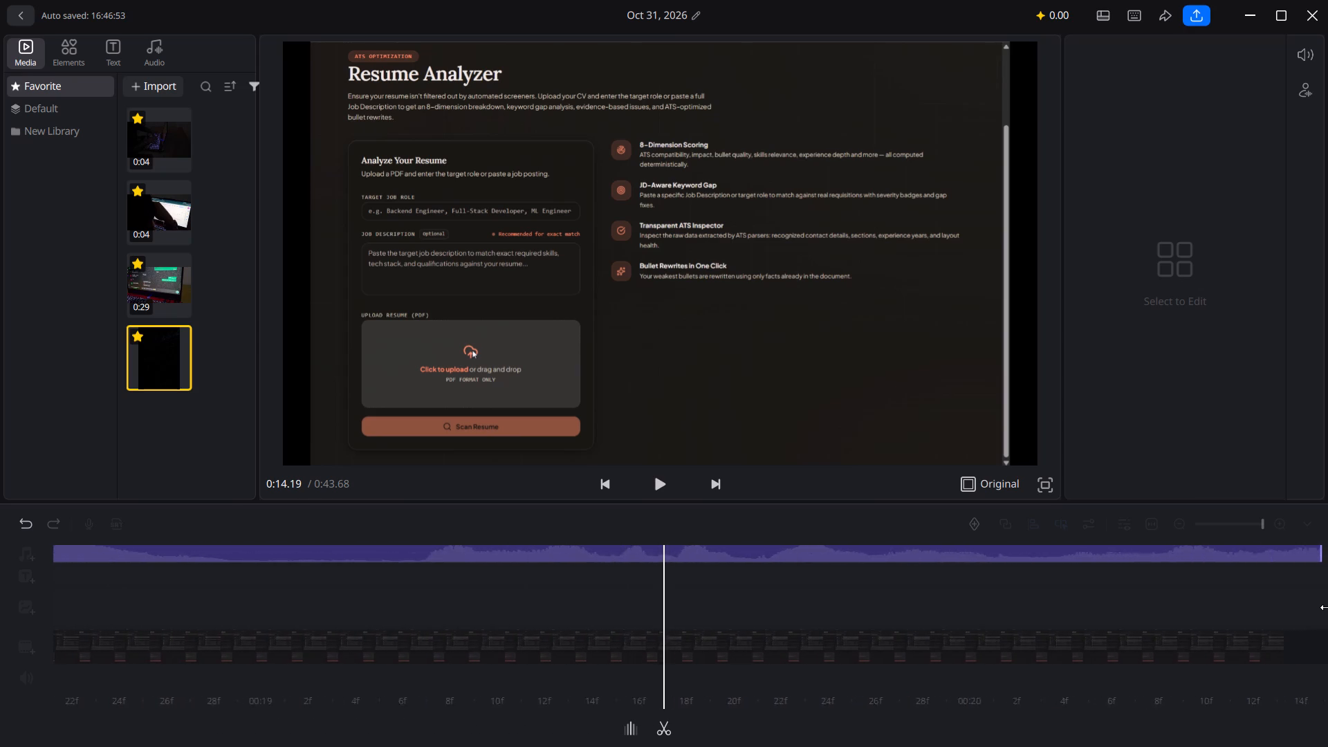
drag(1327, 607, 1015, 640)
Play the timeline from about 0:09 to 0:21 to check the extended audio against the chat and resume analyzer footage.
scroll(849, 640, right, 13)
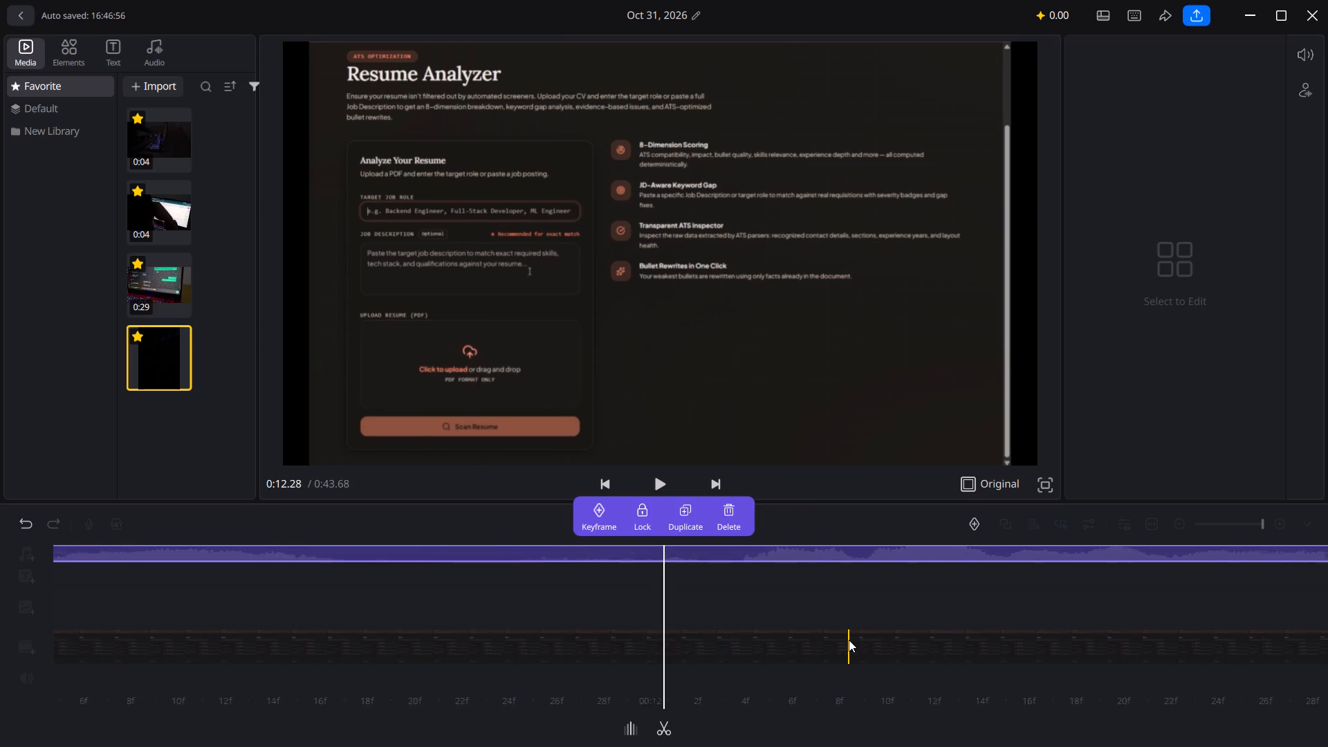
scroll(849, 640, right, 3)
right_drag(820, 616, 1320, 719)
scroll(1320, 719, right, 20)
scroll(1320, 719, right, 13)
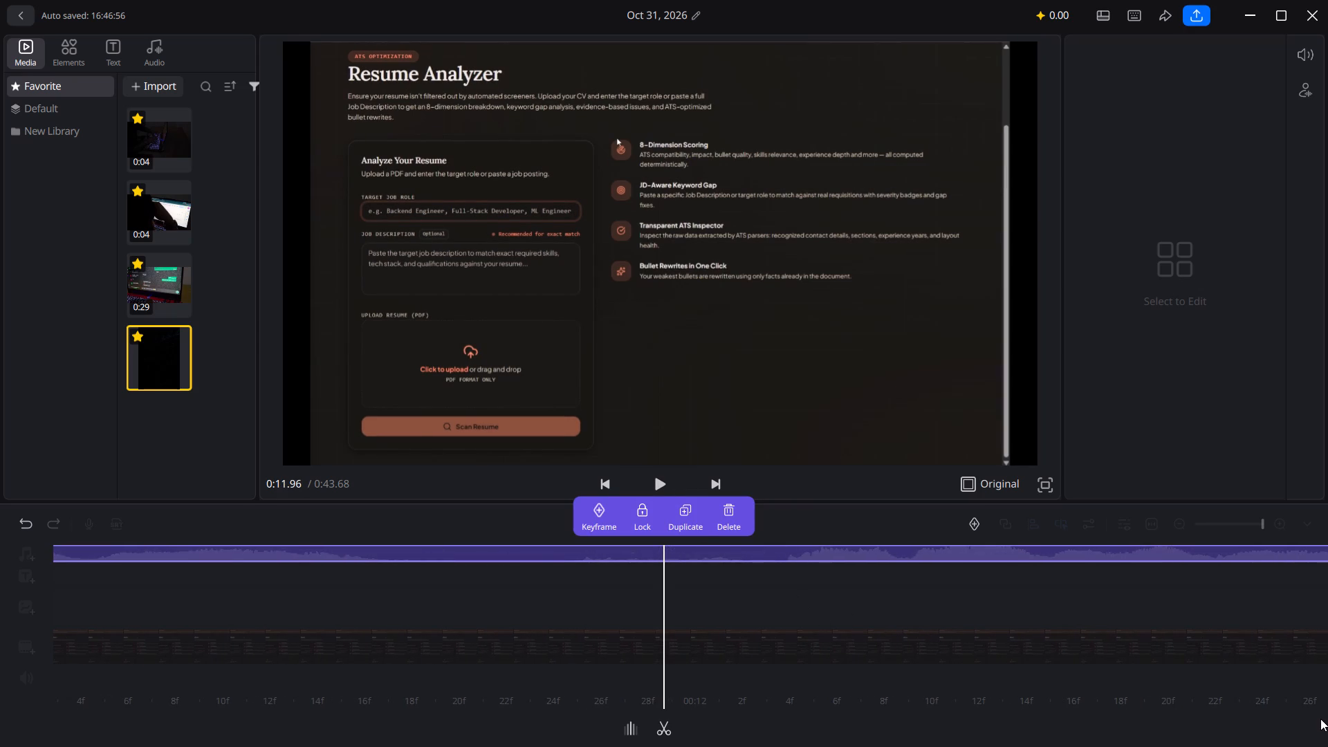
scroll(1320, 719, right, 20)
scroll(1320, 719, right, 2)
scroll(1165, 648, right, 20)
scroll(1165, 648, right, 6)
scroll(1165, 648, left, 3)
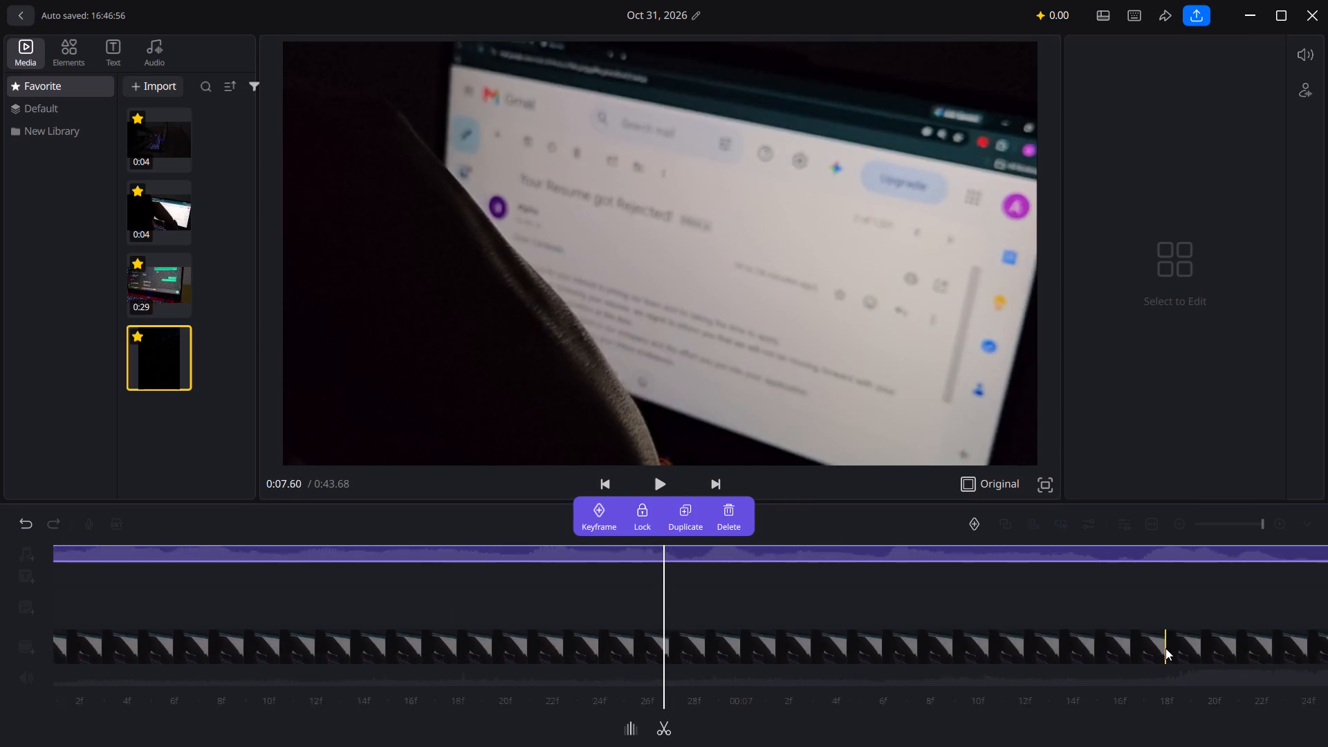
scroll(1165, 648, left, 3)
scroll(1165, 648, right, 12)
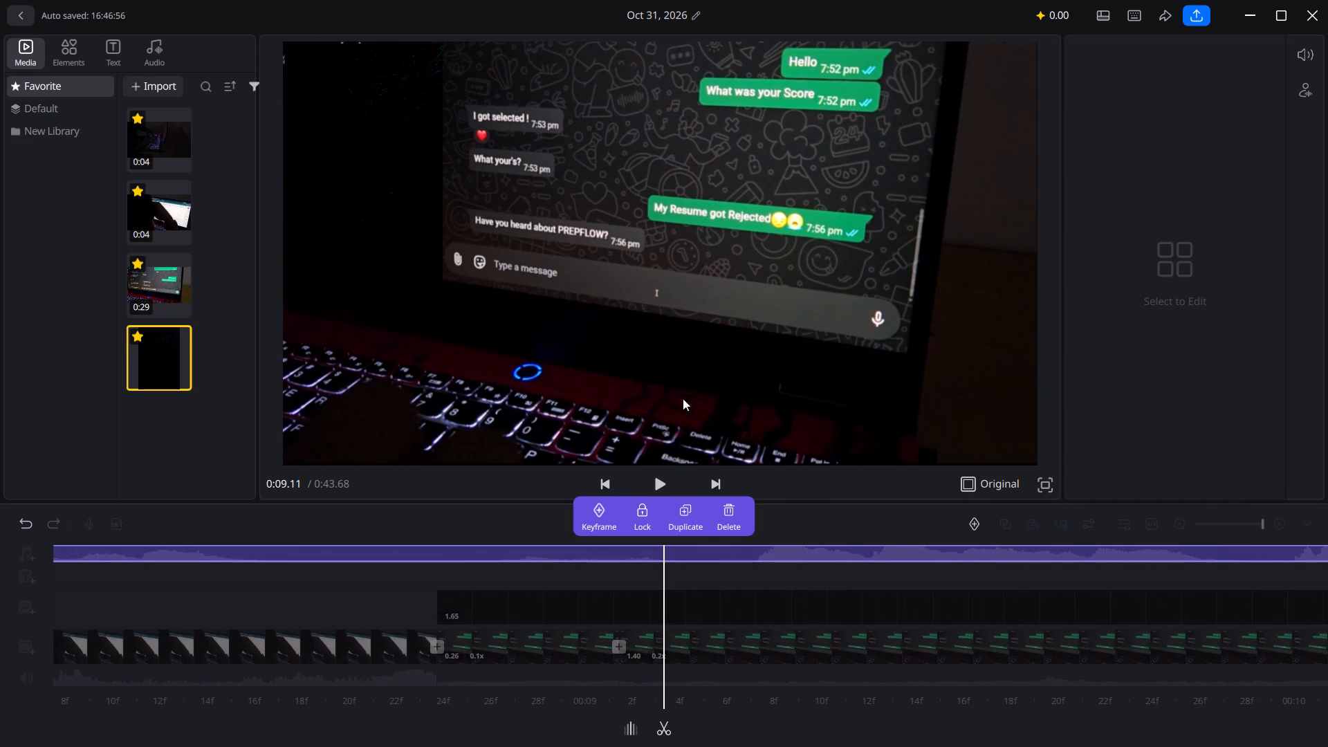
click(667, 473)
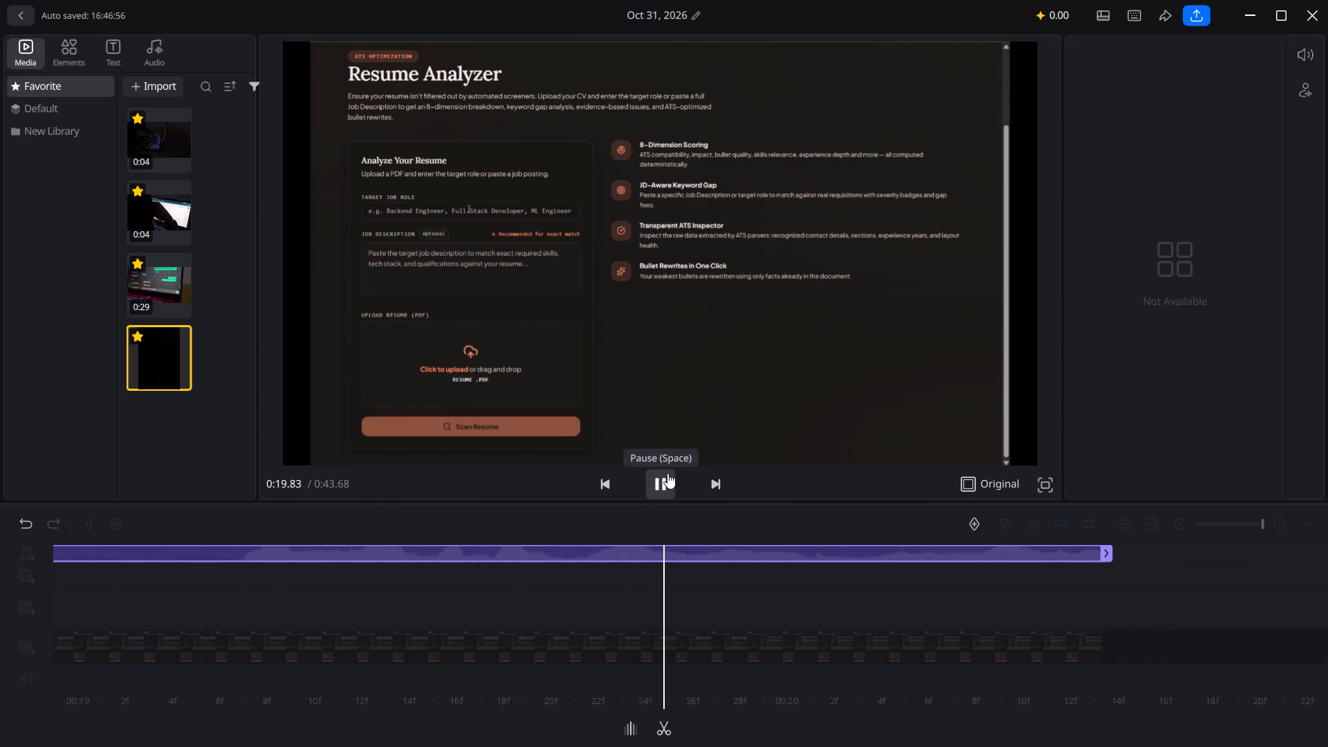
click(648, 489)
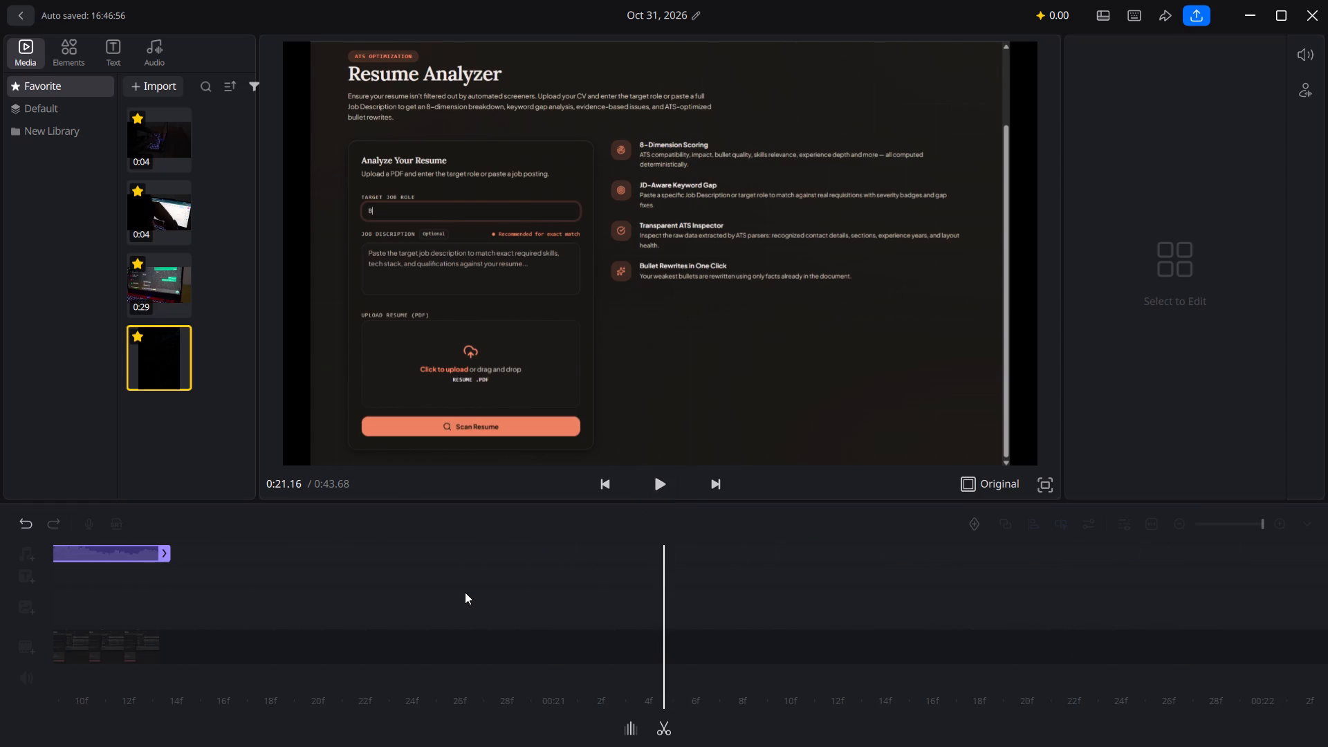
Extend the end of the audio segment further, past 0:20.5 and beyond the visible resume analyzer footage.
scroll(465, 592, right, 10)
right_click(374, 651)
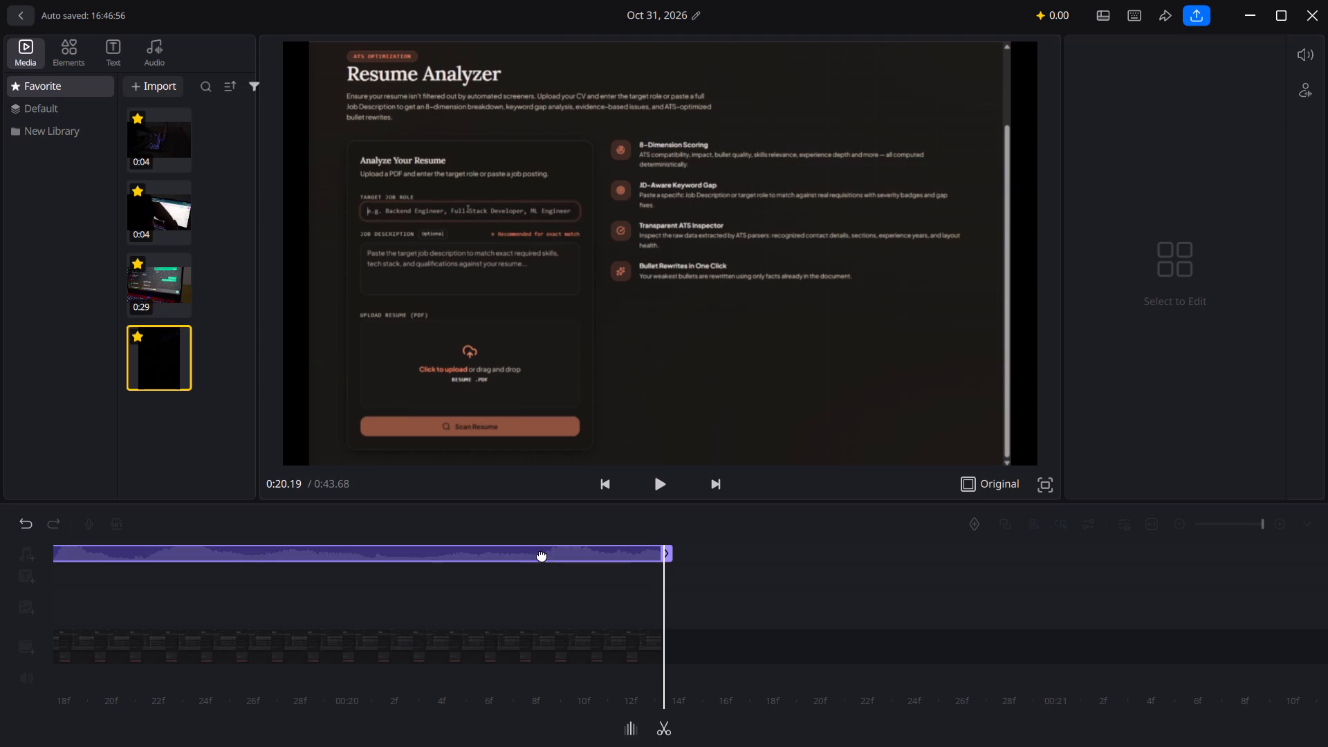
scroll(526, 629, right, 5)
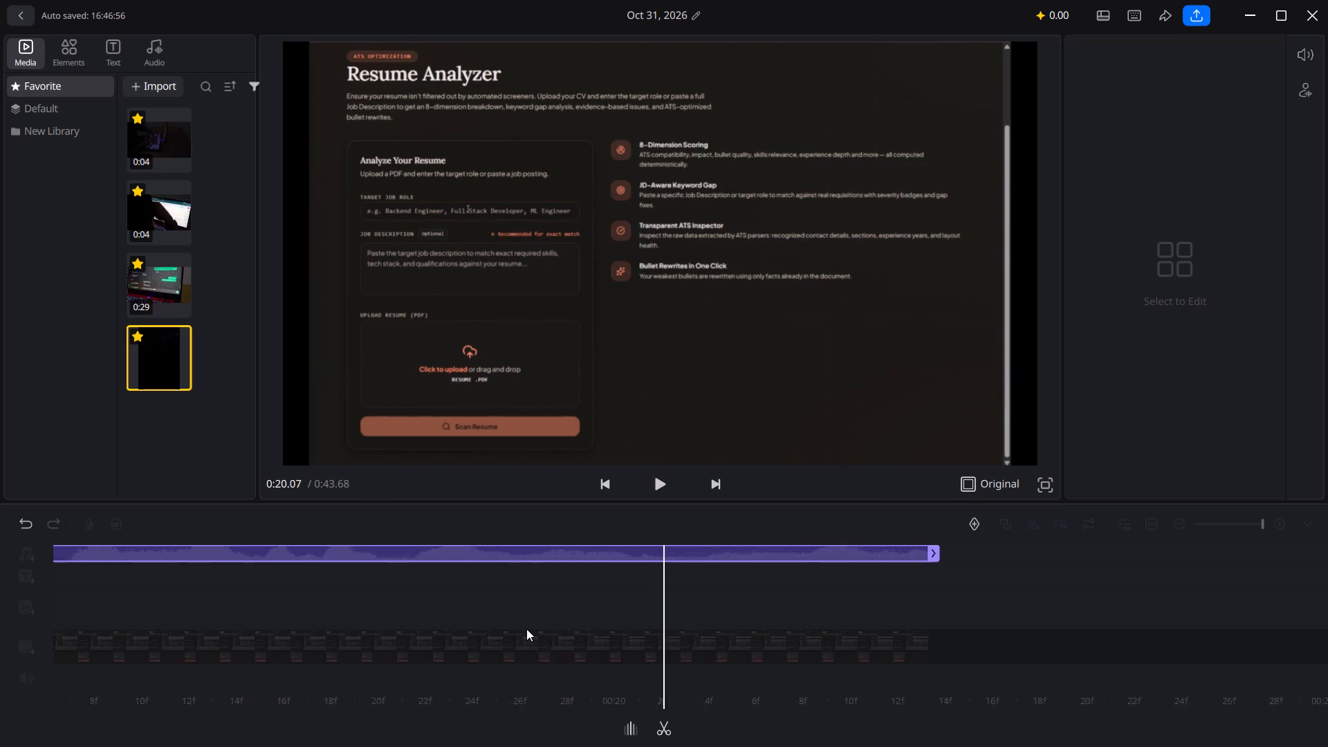
scroll(526, 629, right, 4)
drag(1177, 548, 1234, 546)
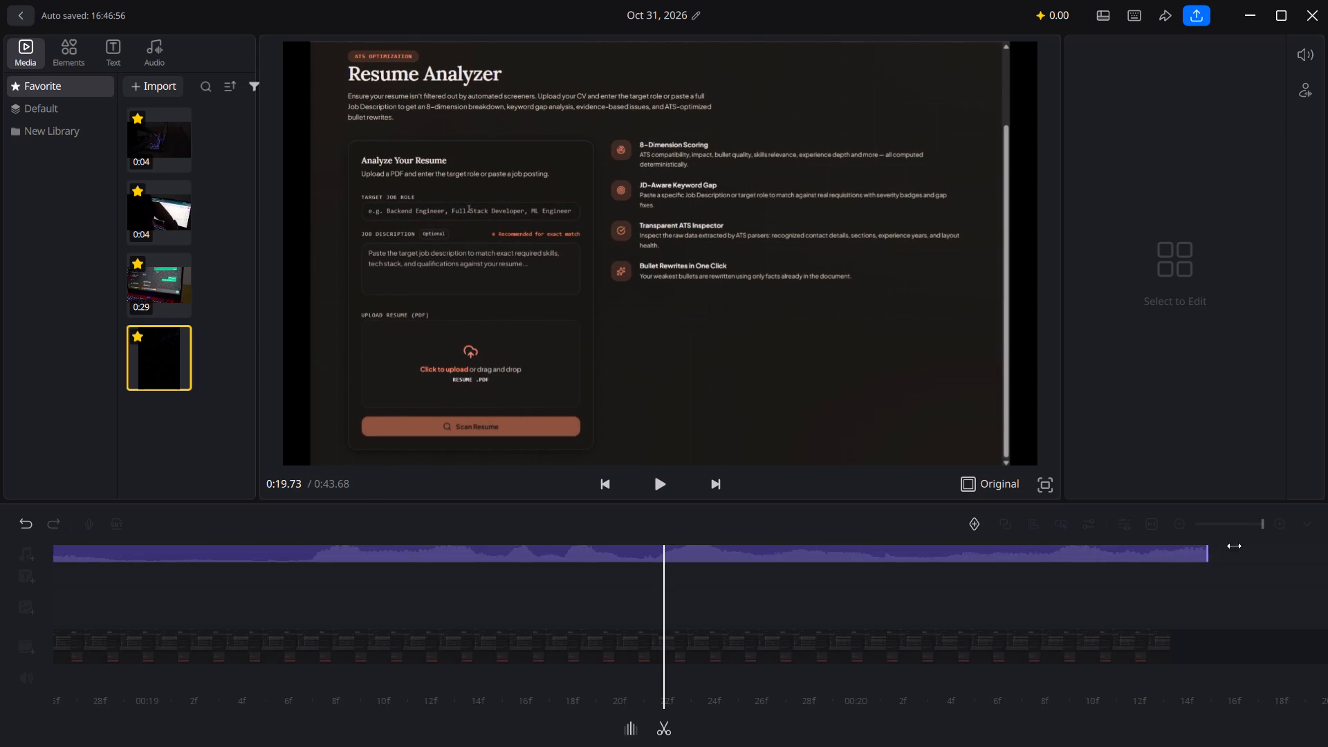
drag(1234, 546, 1327, 545)
Go back to about 0:19 in the resume analyzer footage to review the extended audio segment.
scroll(856, 623, right, 9)
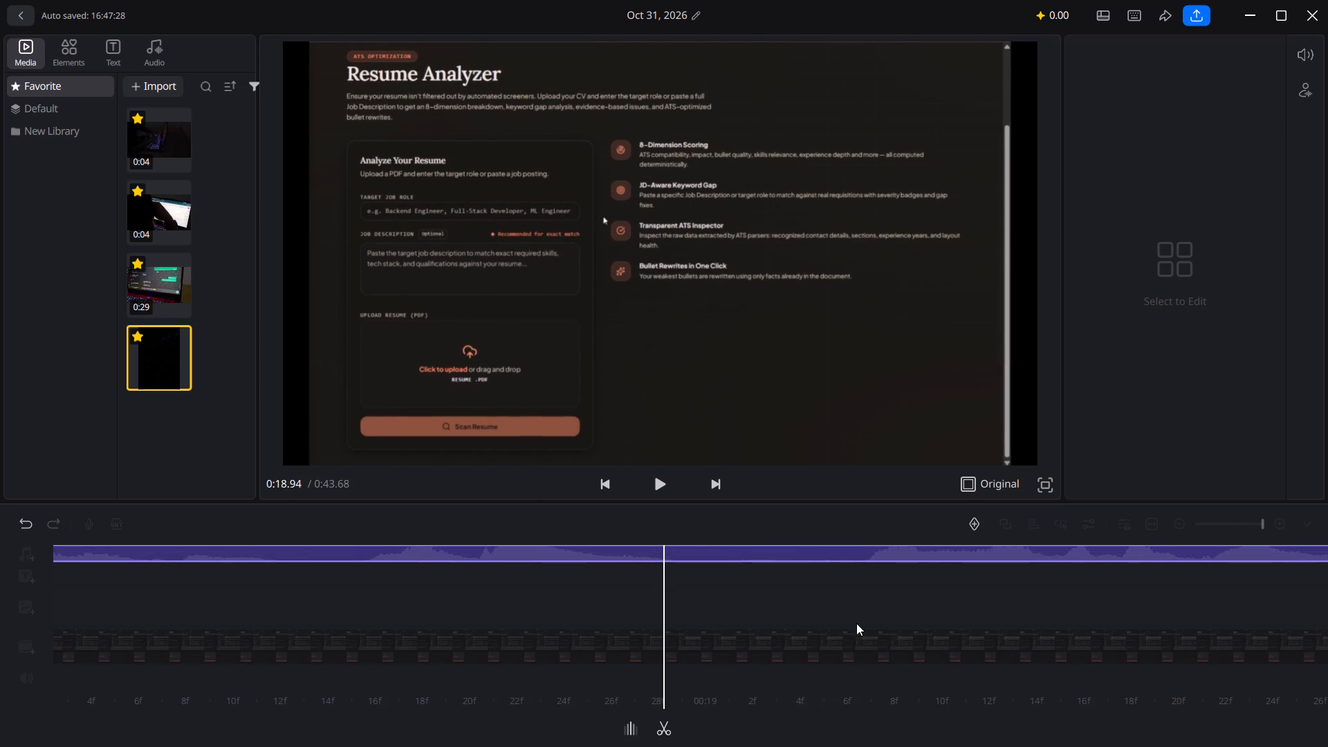
Play the timeline from about 0:19 to 0:20.5 to check the extended audio against the end of the footage.
click(657, 476)
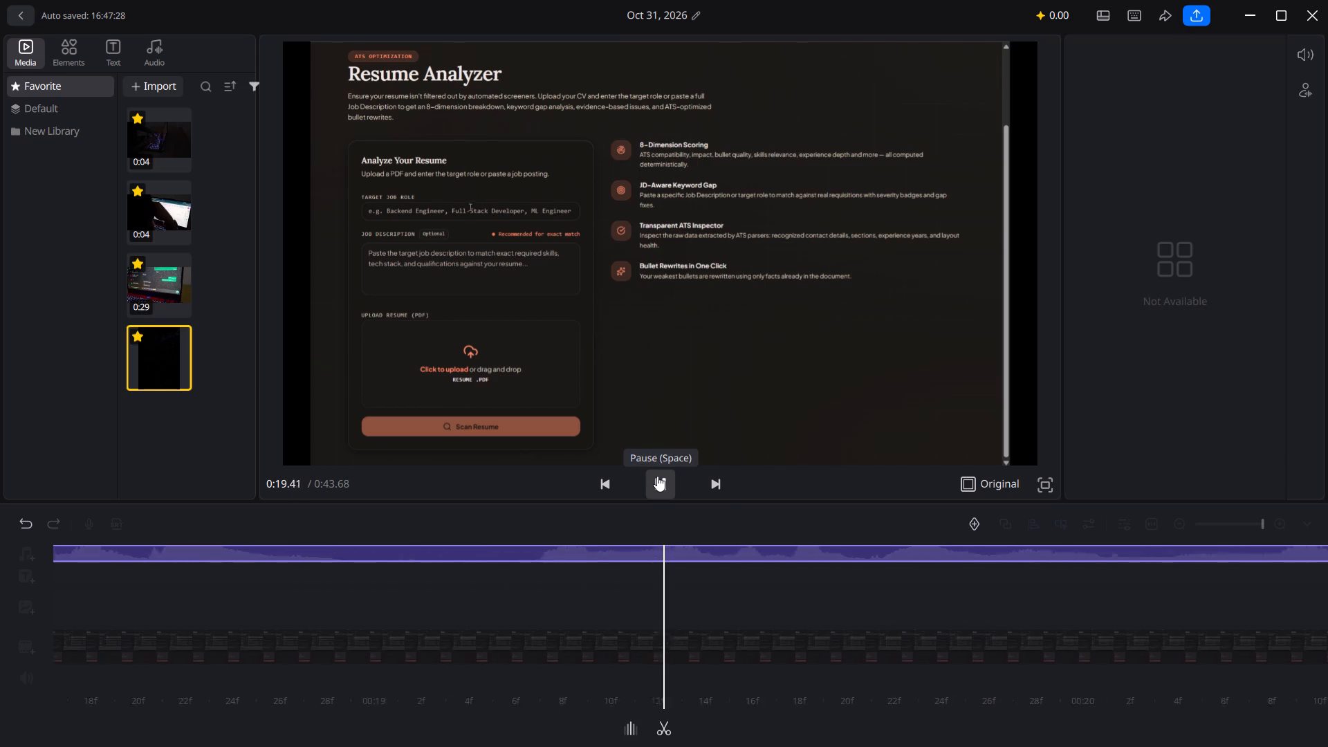
click(657, 476)
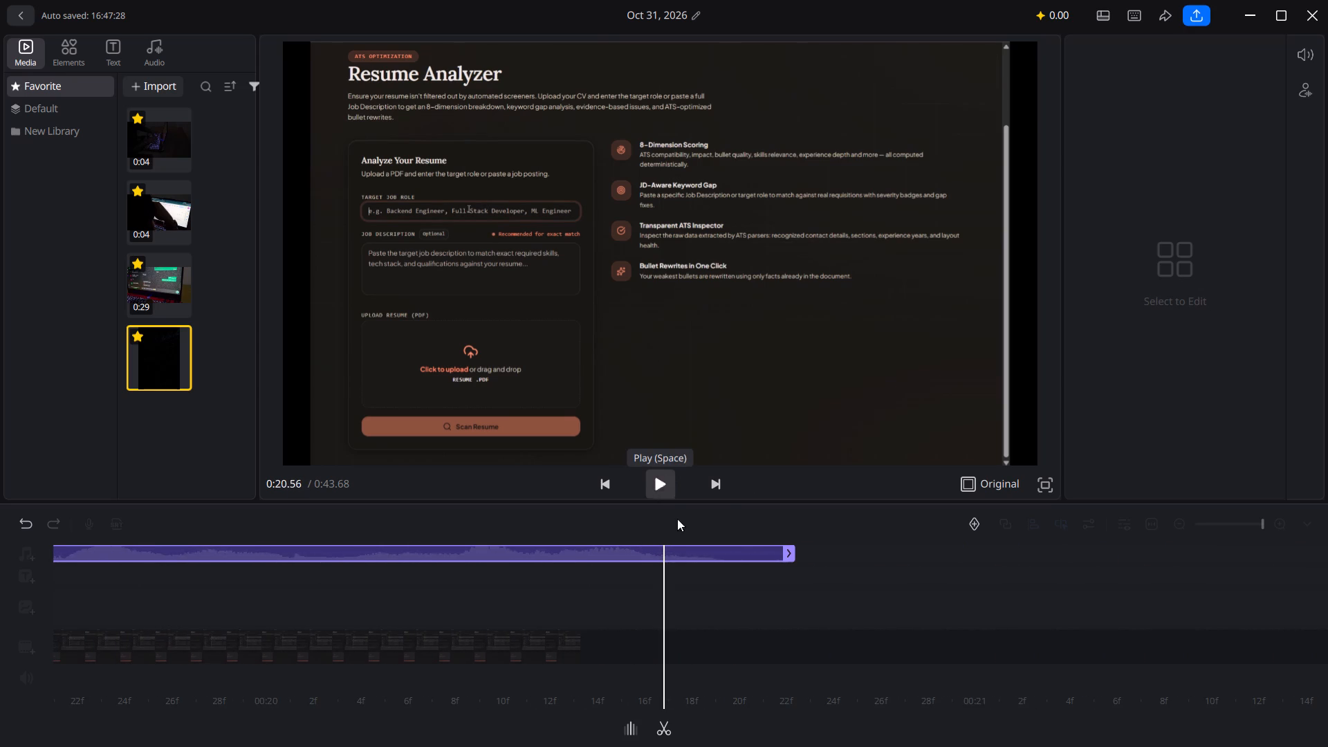
Scrub and replay the timeline between about 0:19.2 and 0:20.3 to locate a cut point for the resume analyzer footage against the audio.
scroll(589, 620, right, 4)
scroll(666, 632, right, 2)
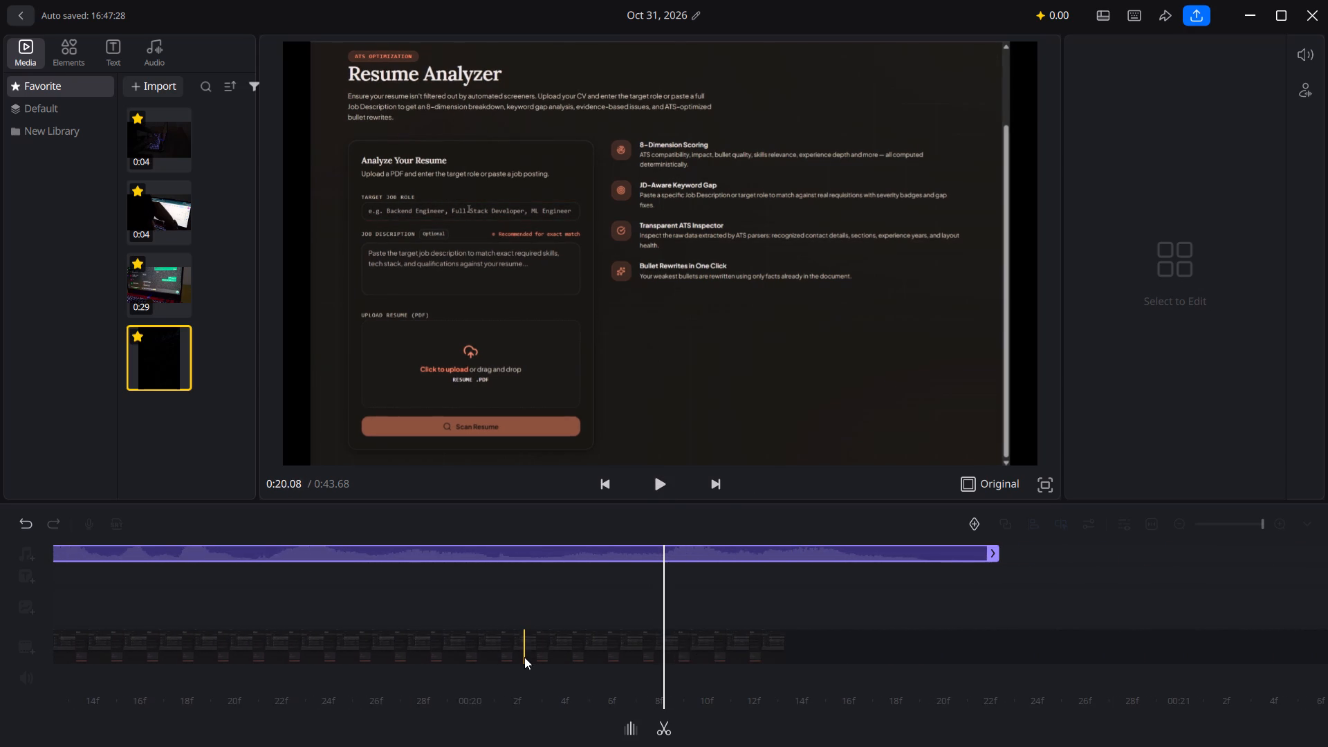
scroll(524, 657, right, 6)
scroll(448, 677, right, 6)
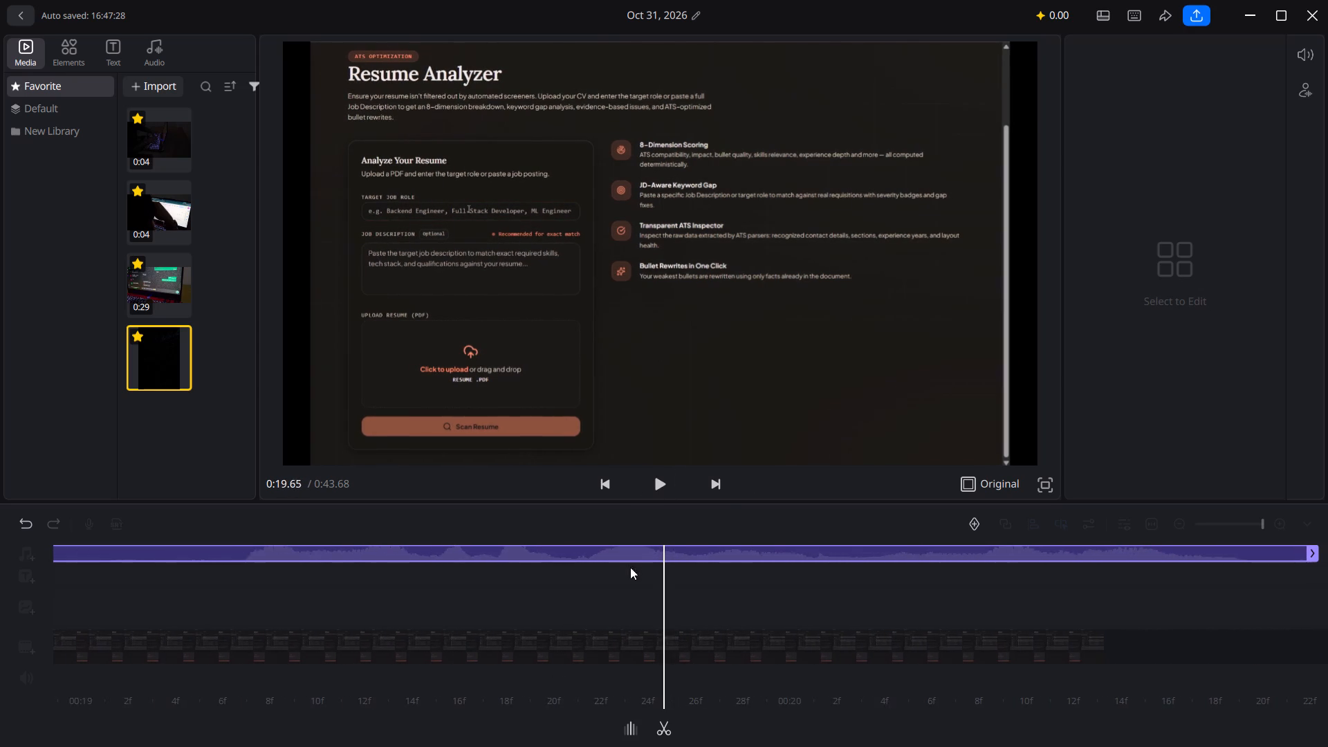
click(647, 477)
click(647, 477)
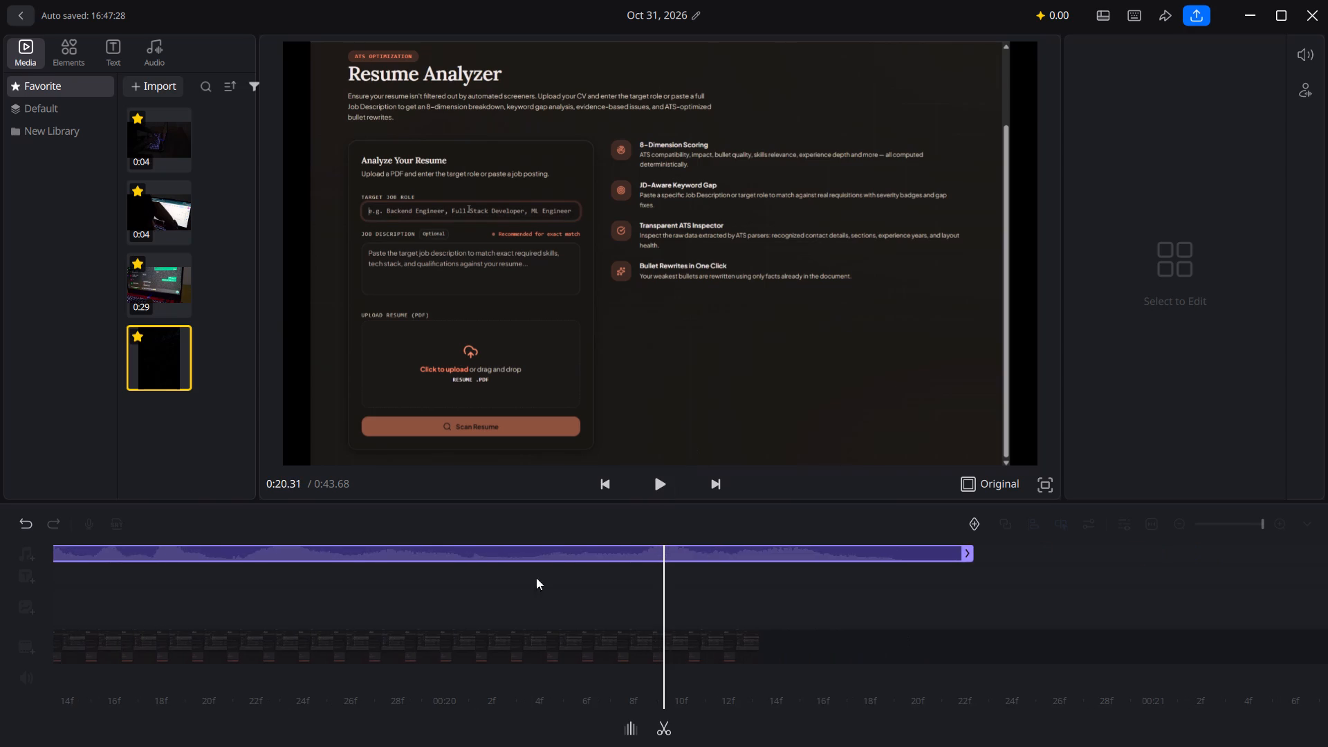
scroll(499, 604, right, 10)
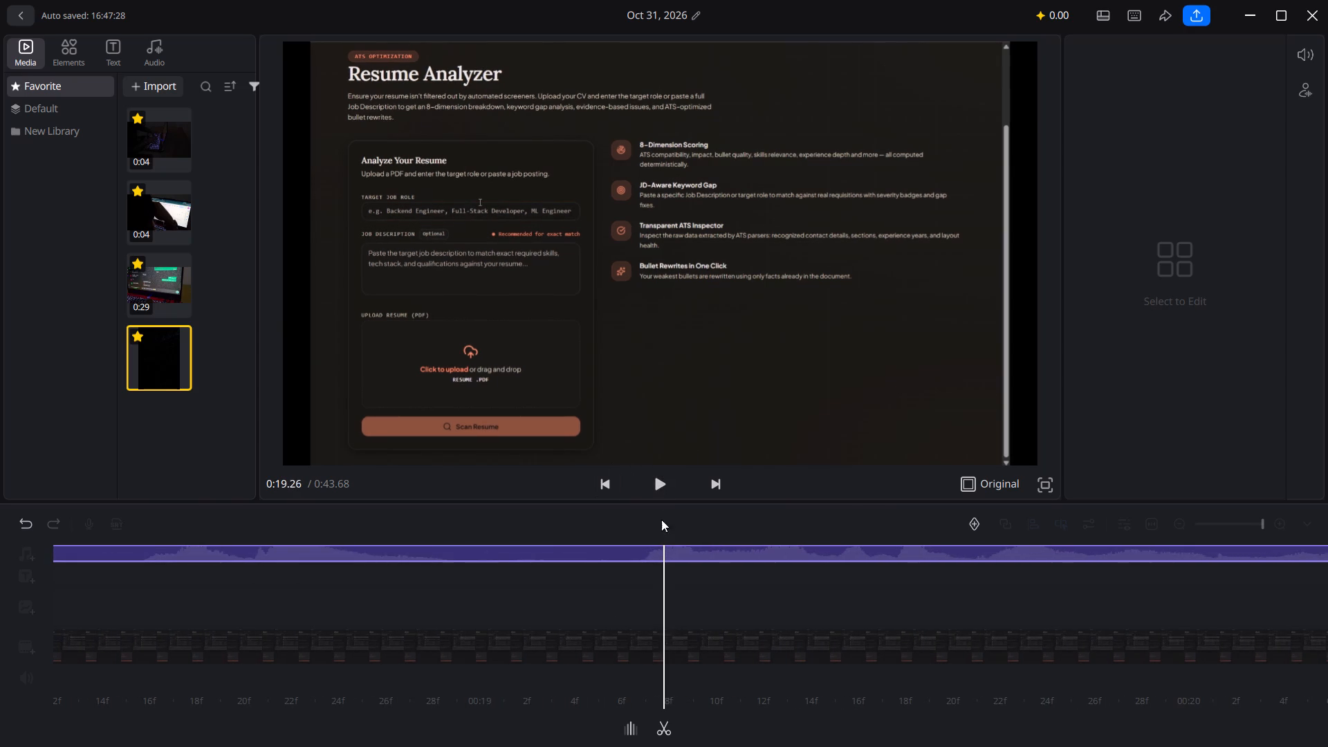
scroll(606, 635, right, 1)
click(649, 470)
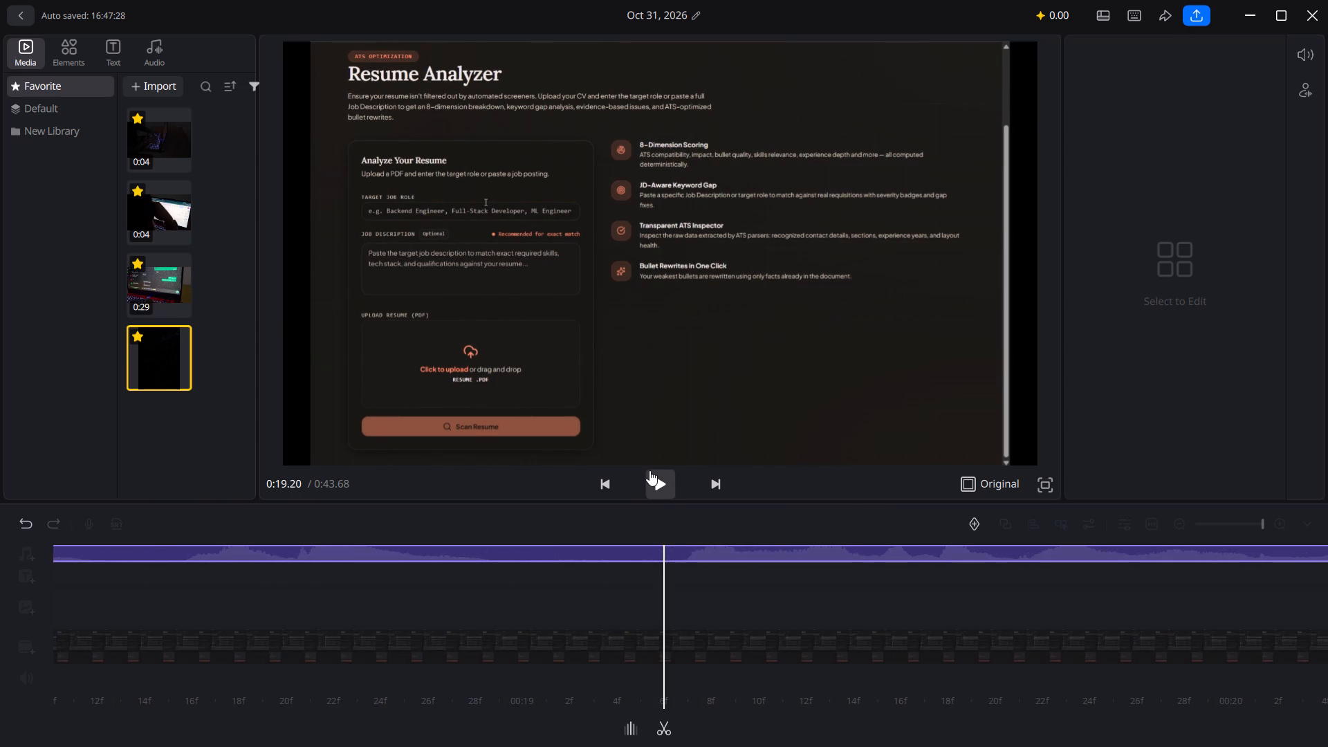
click(649, 470)
scroll(520, 563, right, 7)
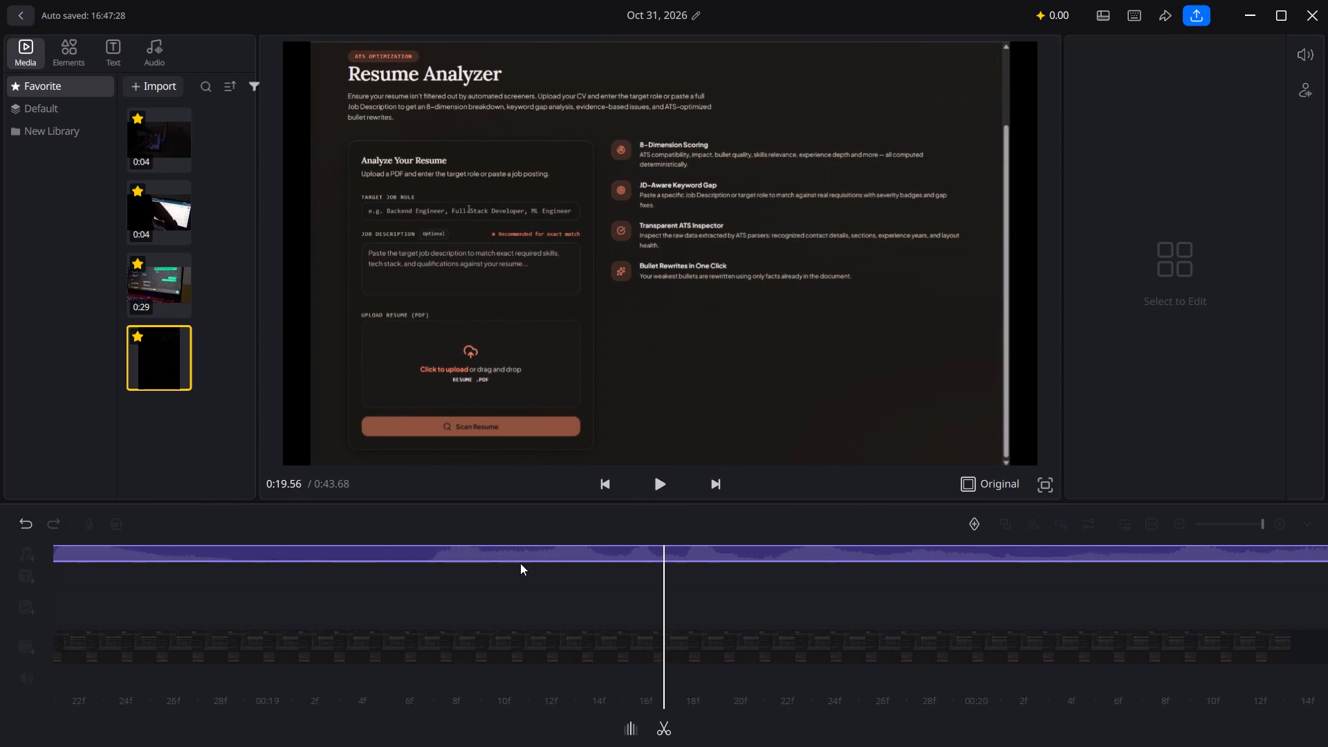
scroll(520, 563, right, 1)
double_click(663, 478)
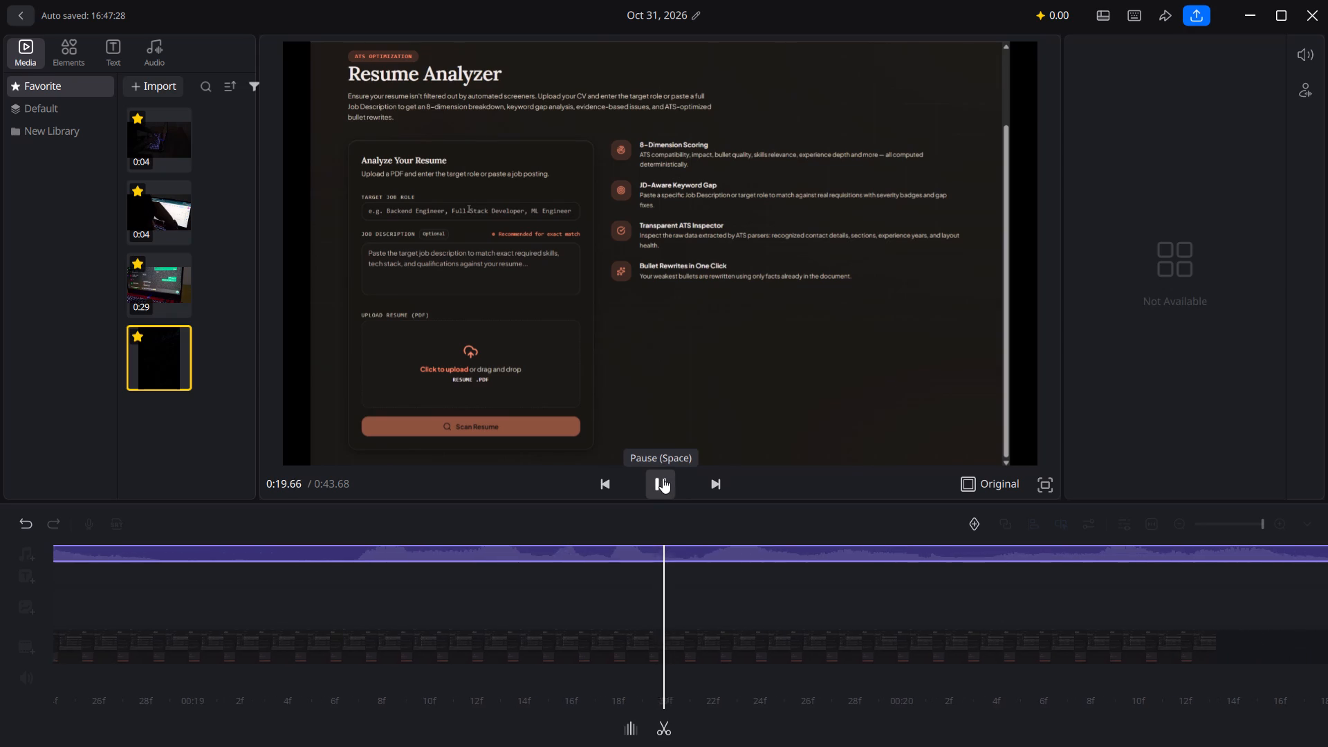
scroll(472, 604, right, 6)
scroll(655, 600, right, 1)
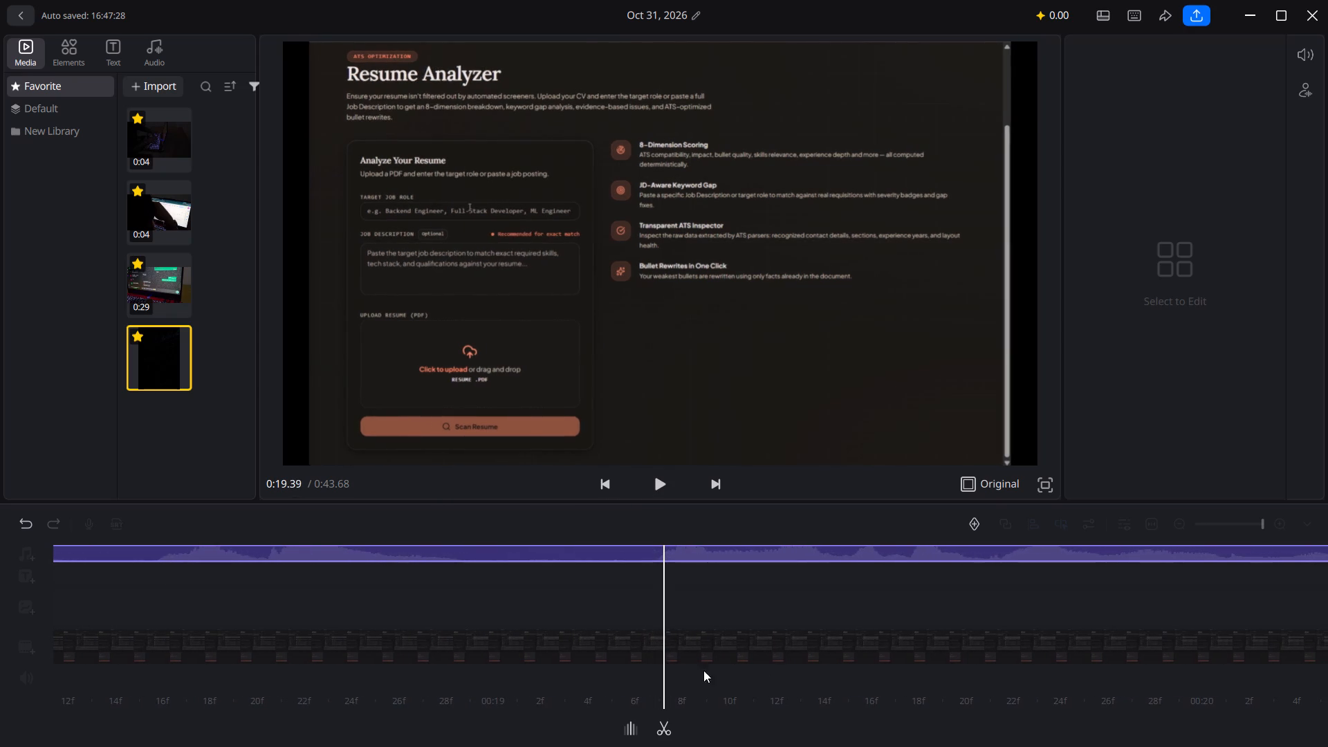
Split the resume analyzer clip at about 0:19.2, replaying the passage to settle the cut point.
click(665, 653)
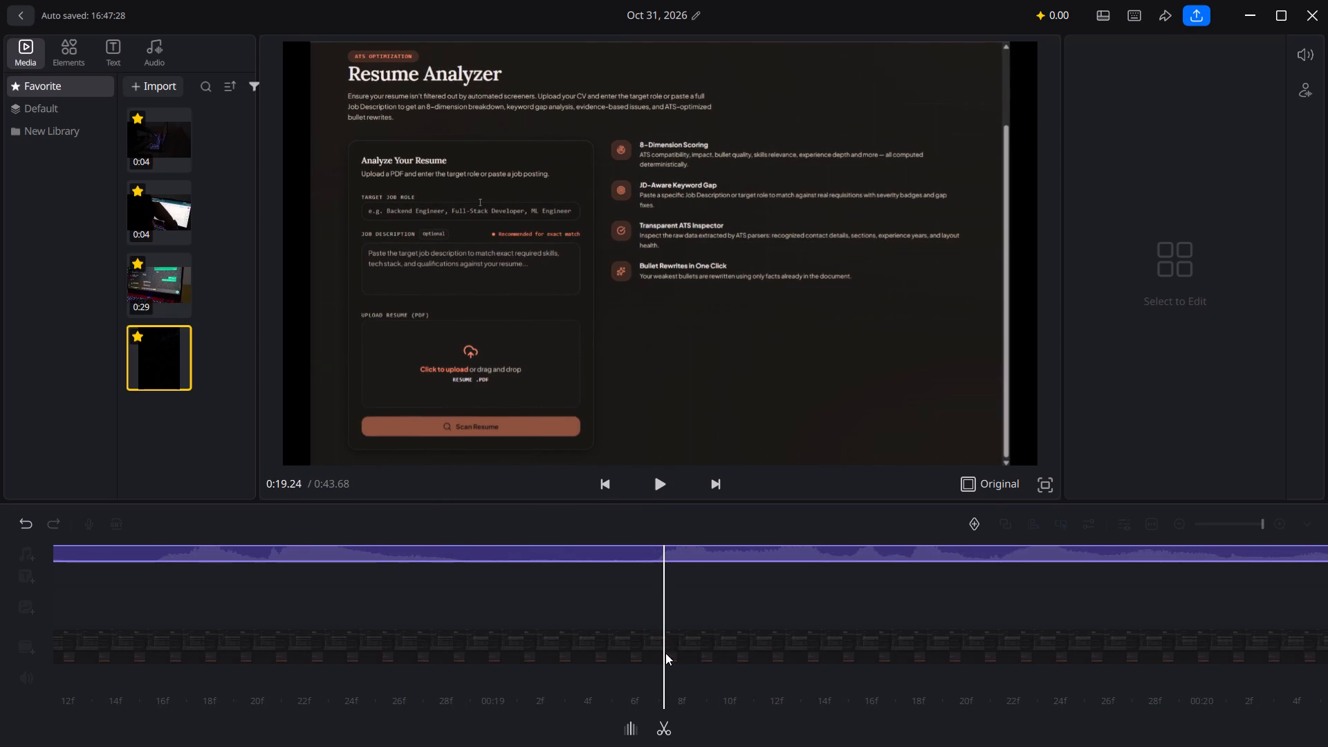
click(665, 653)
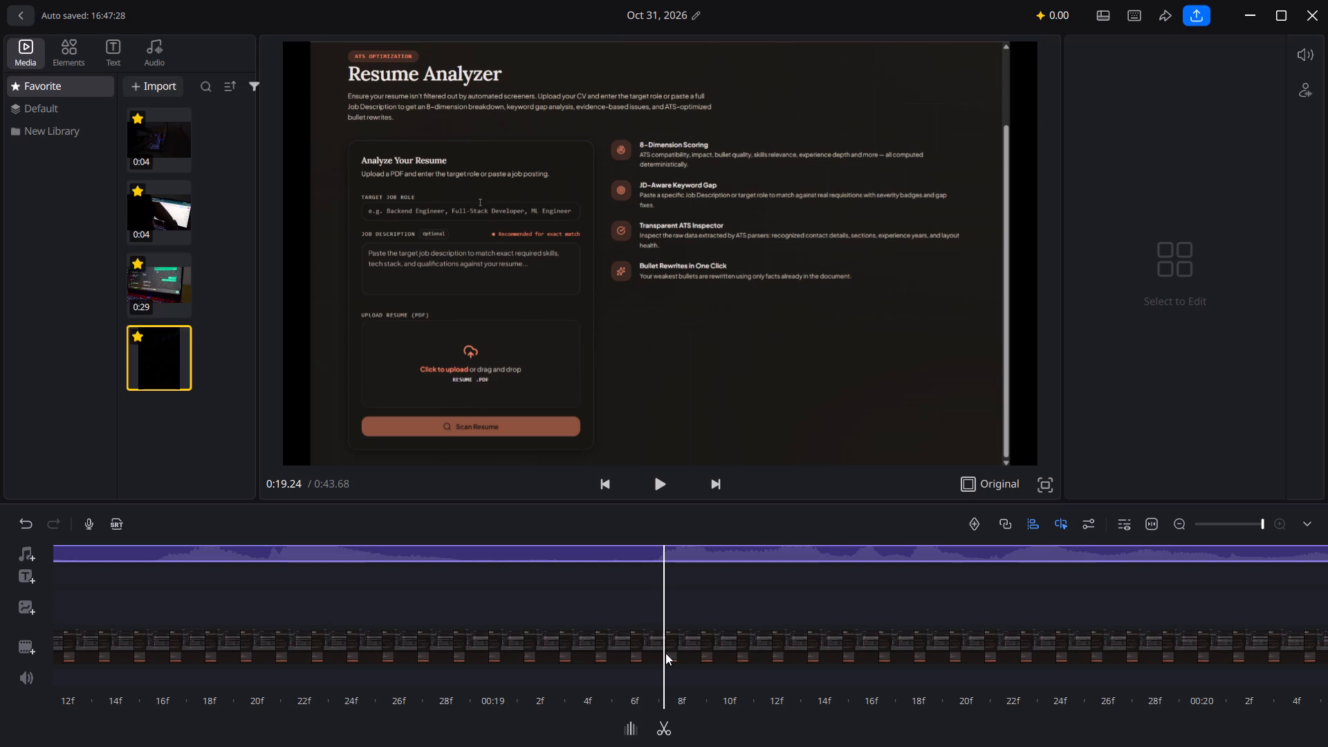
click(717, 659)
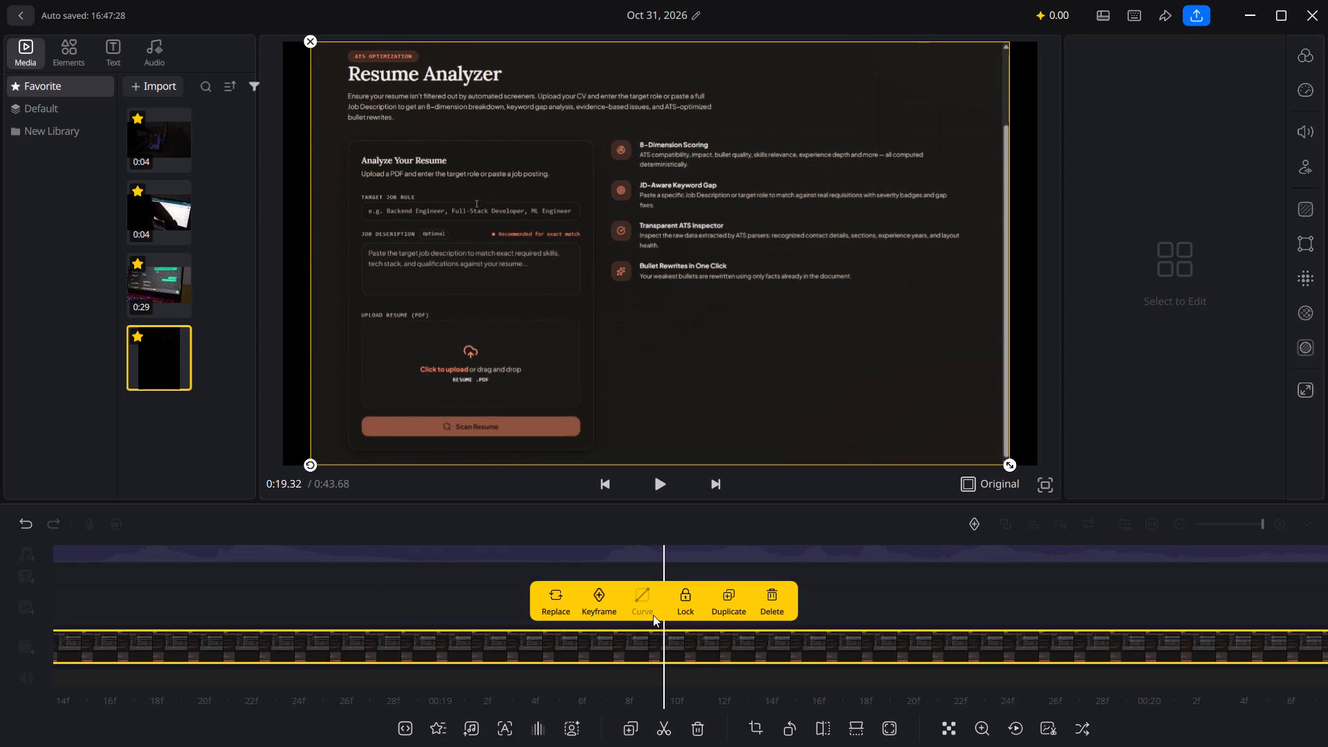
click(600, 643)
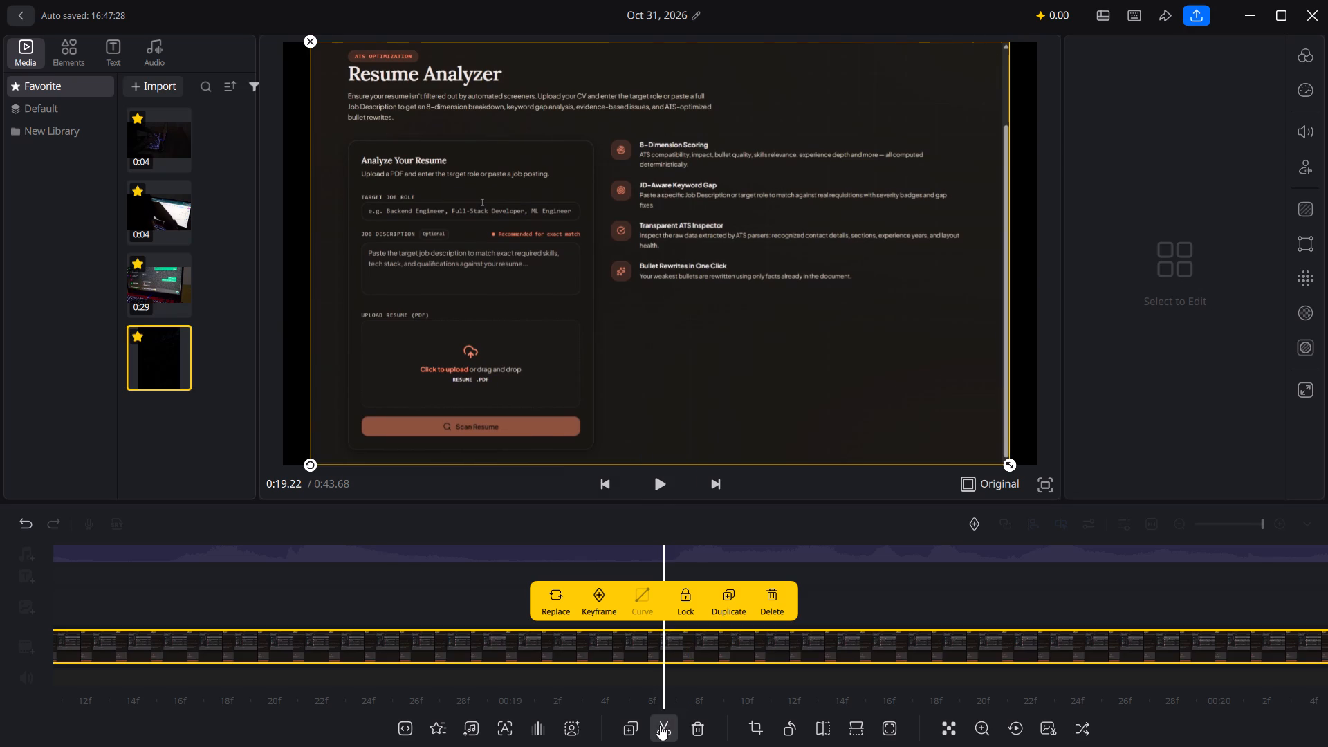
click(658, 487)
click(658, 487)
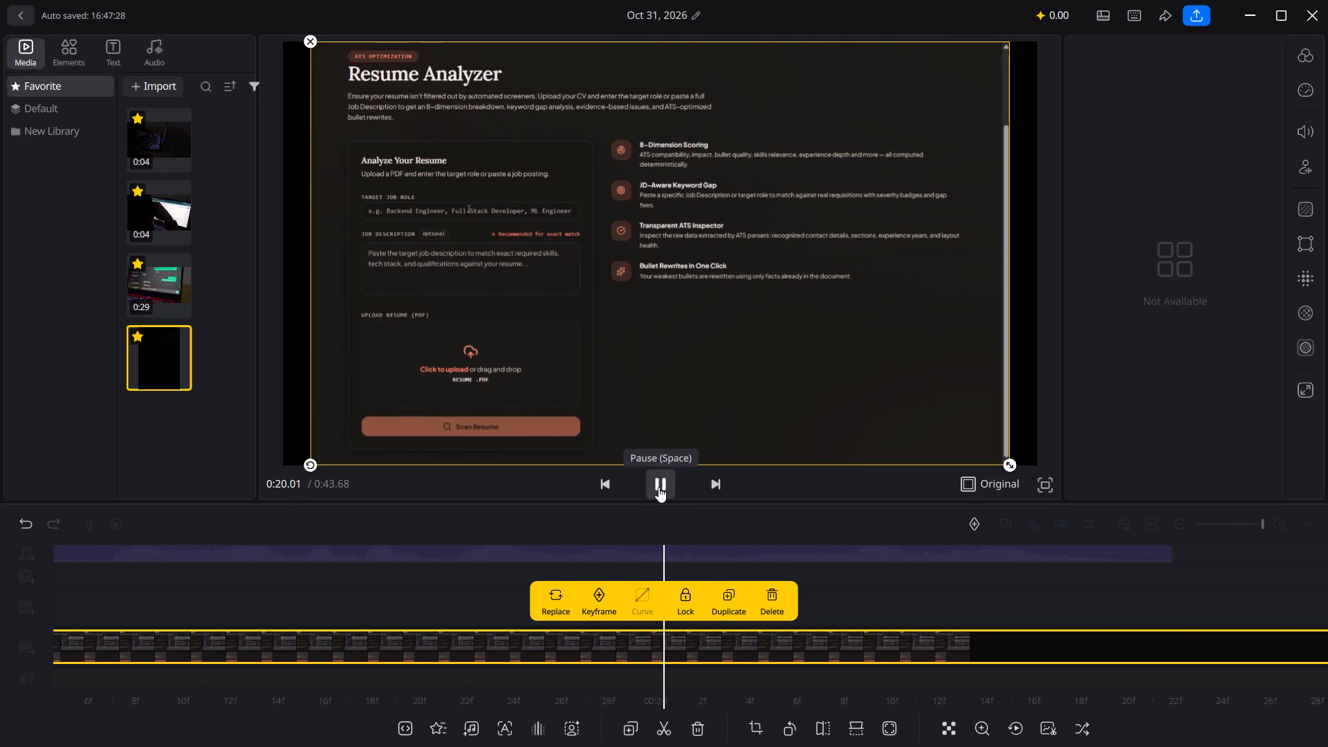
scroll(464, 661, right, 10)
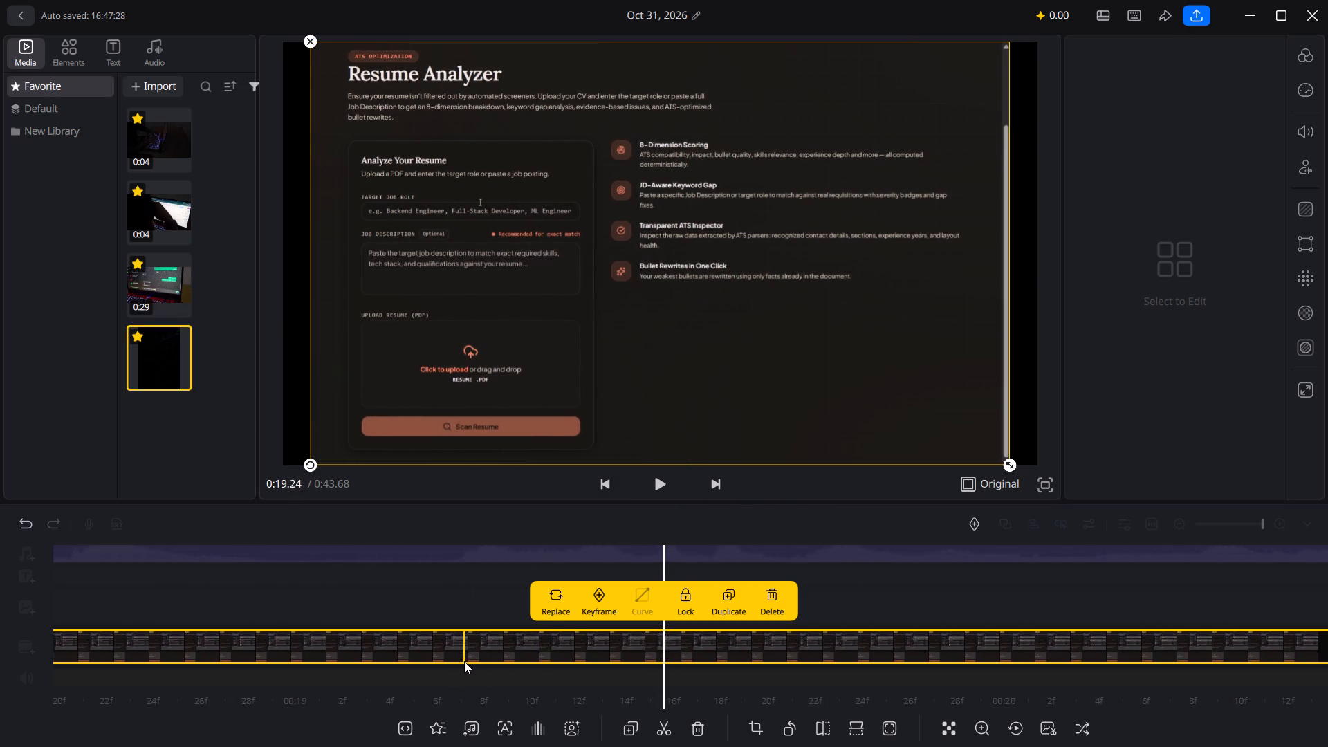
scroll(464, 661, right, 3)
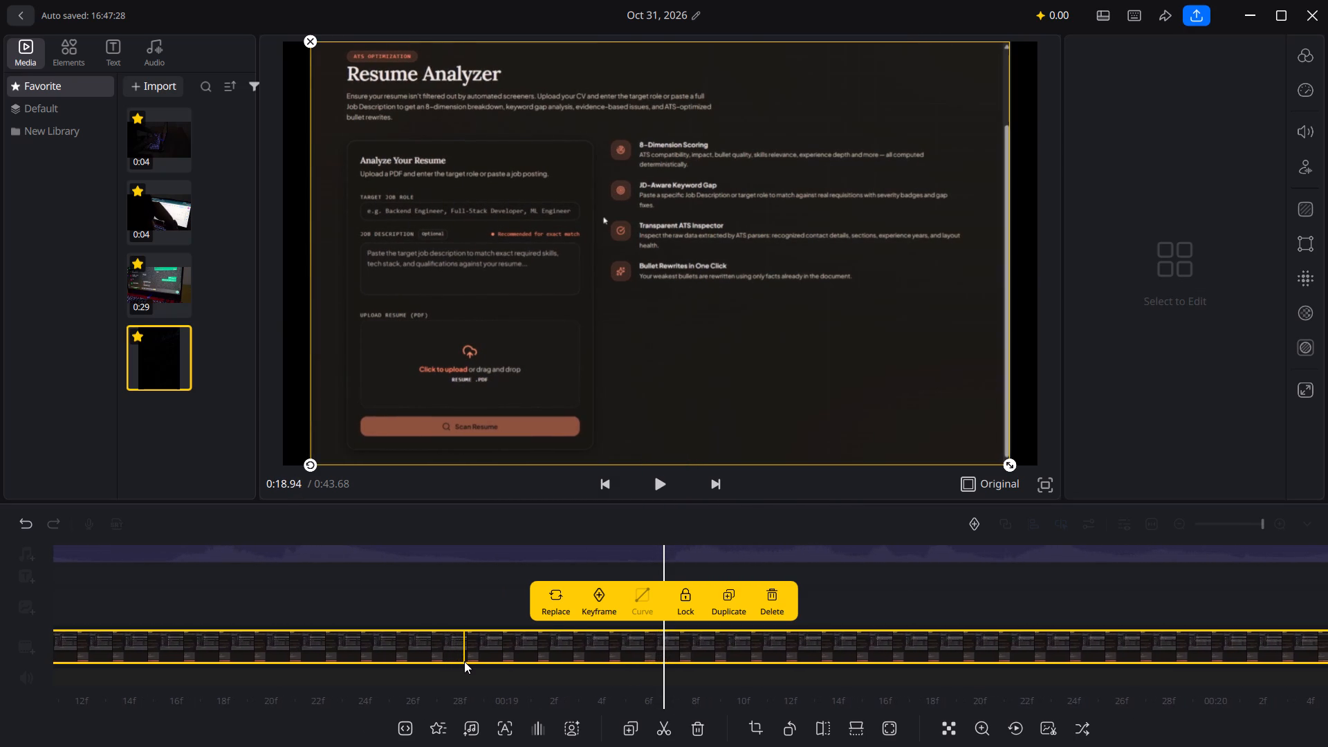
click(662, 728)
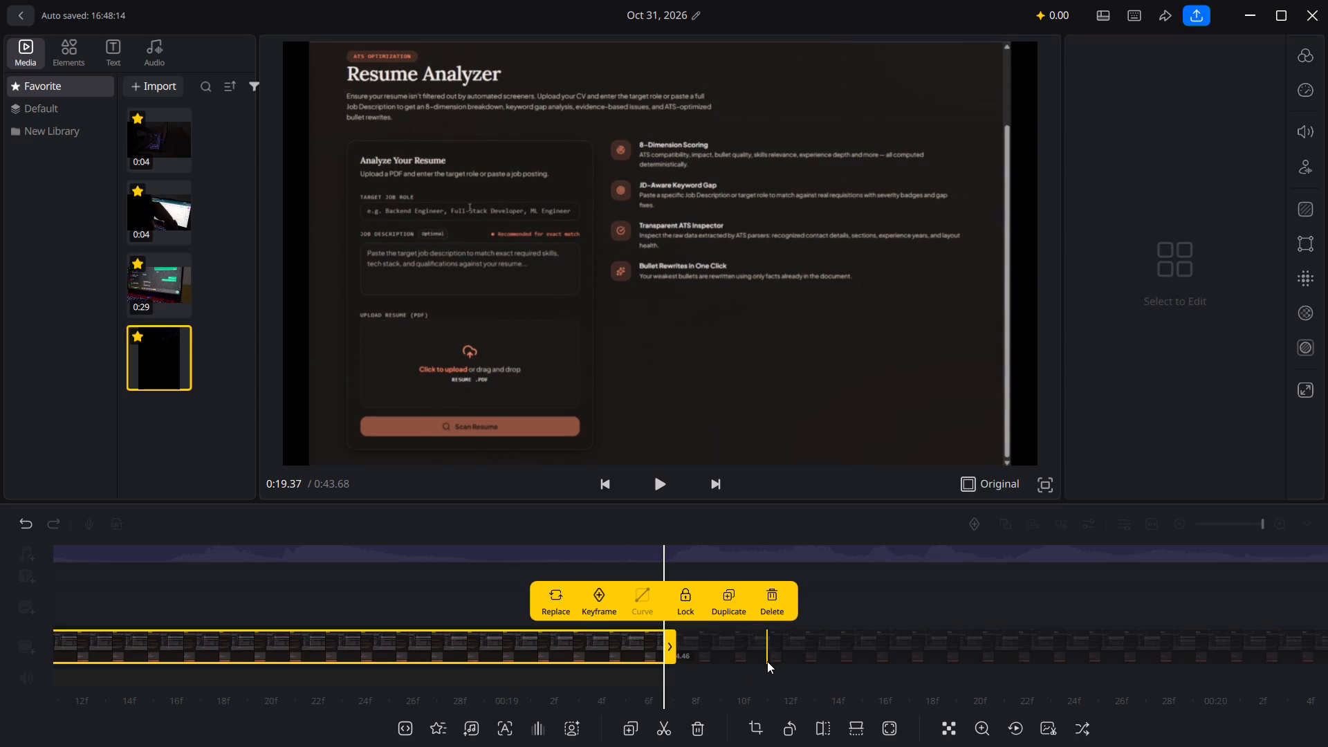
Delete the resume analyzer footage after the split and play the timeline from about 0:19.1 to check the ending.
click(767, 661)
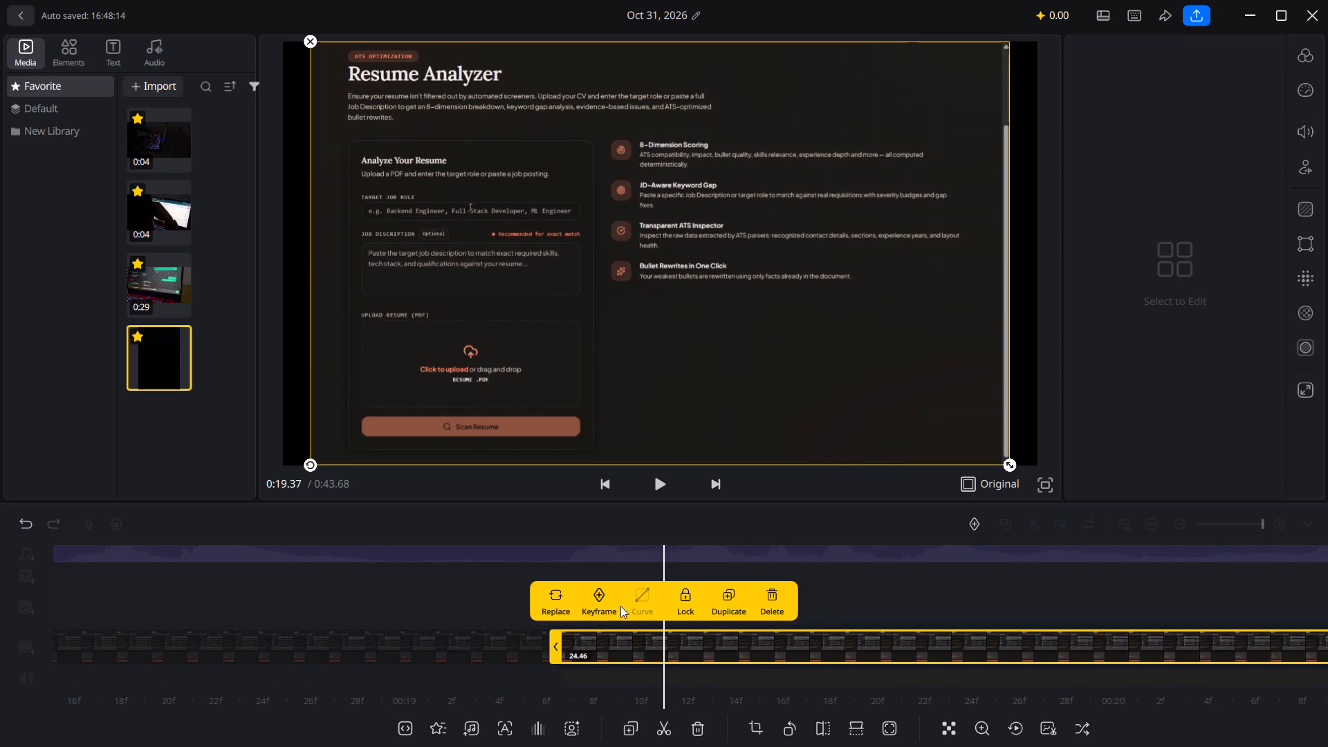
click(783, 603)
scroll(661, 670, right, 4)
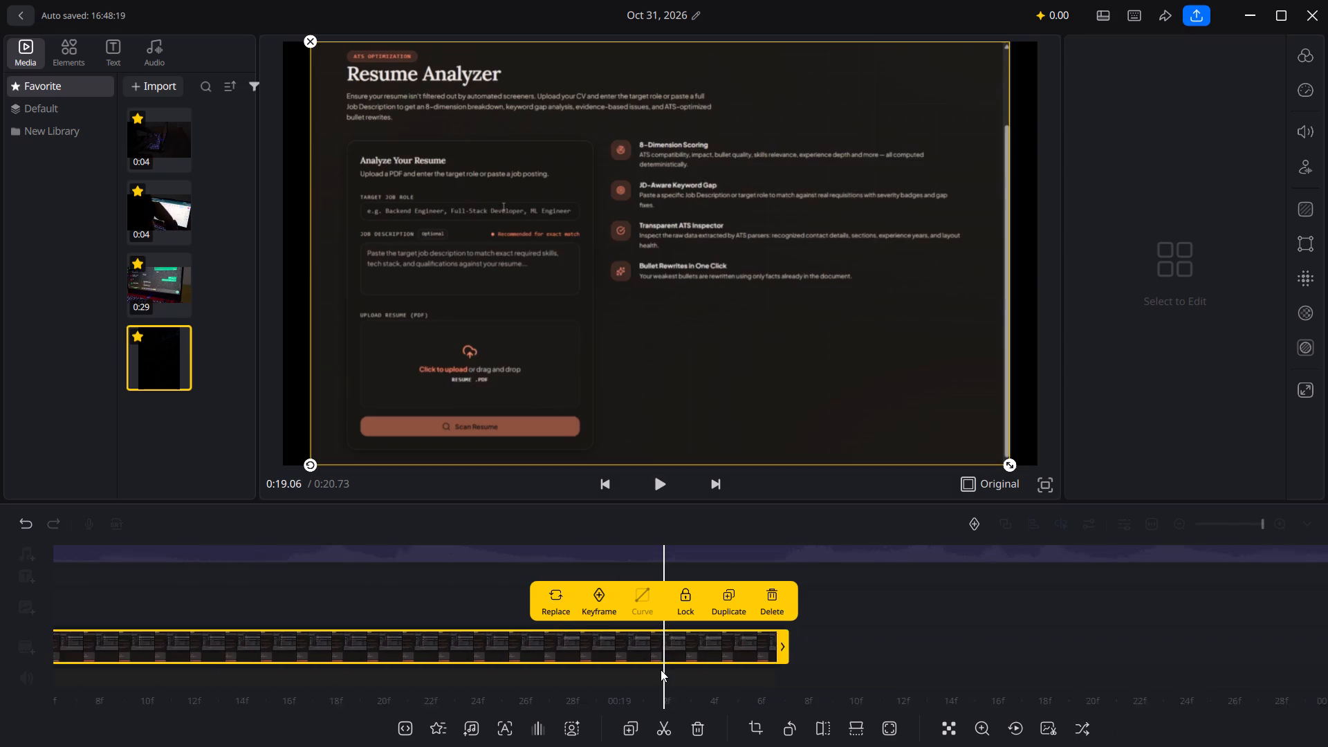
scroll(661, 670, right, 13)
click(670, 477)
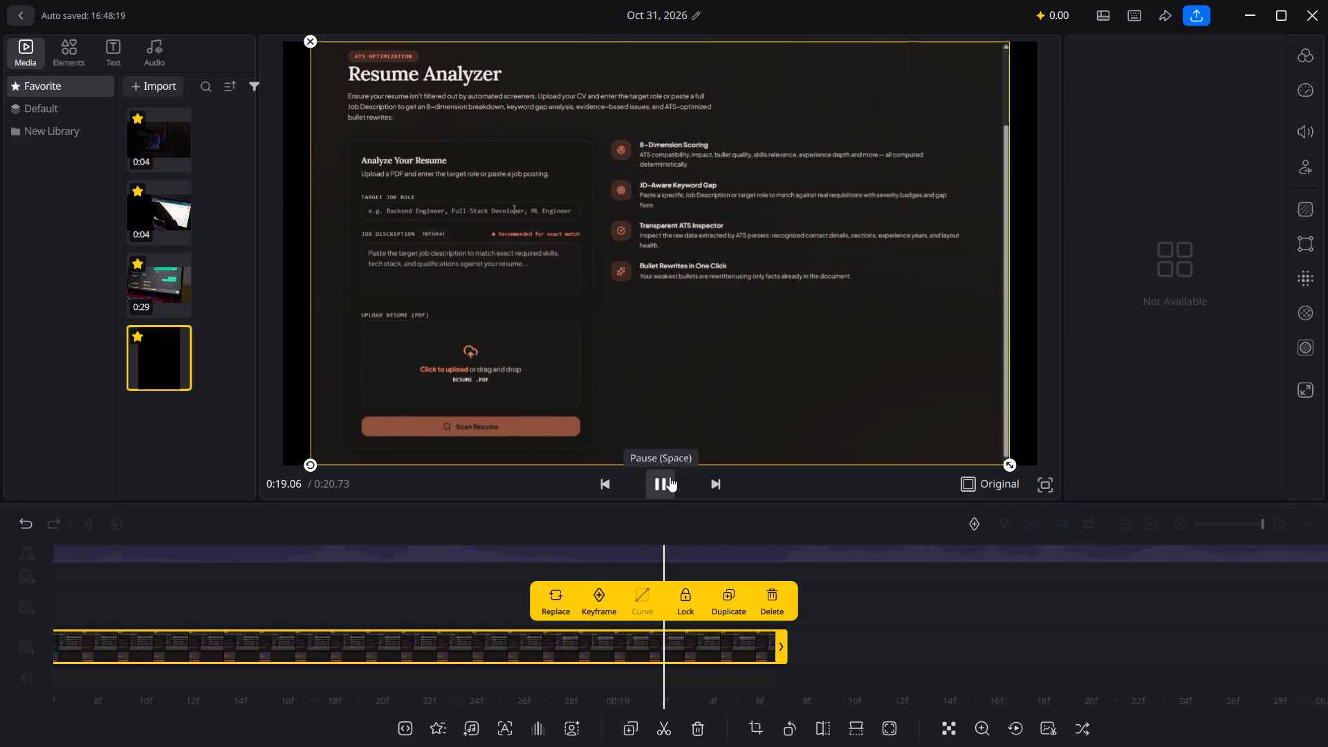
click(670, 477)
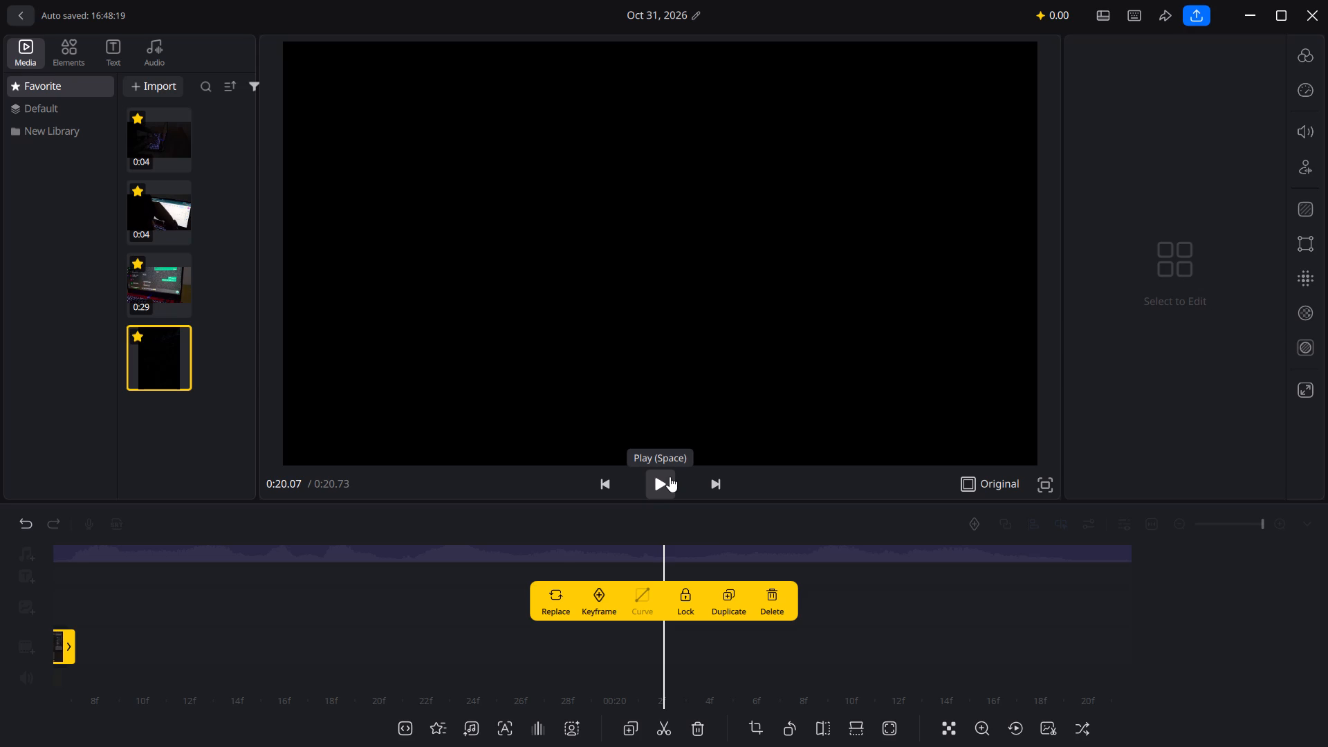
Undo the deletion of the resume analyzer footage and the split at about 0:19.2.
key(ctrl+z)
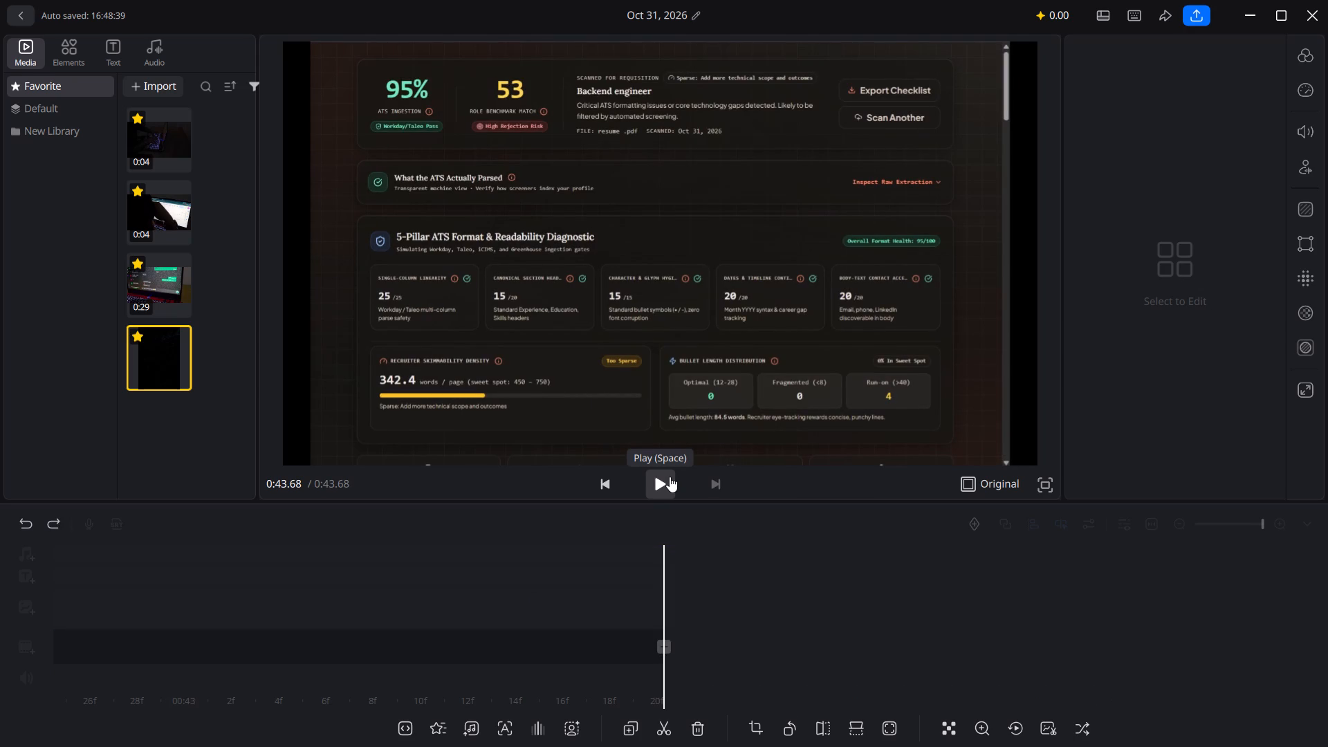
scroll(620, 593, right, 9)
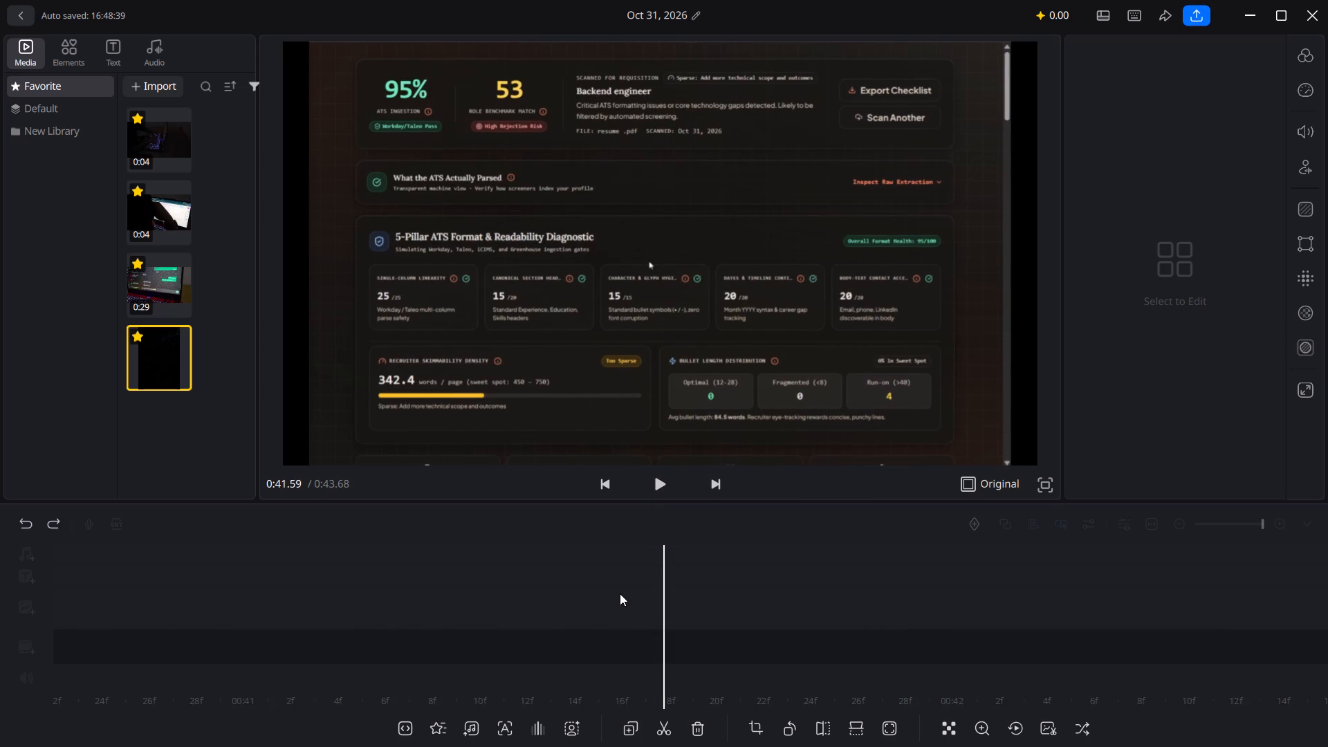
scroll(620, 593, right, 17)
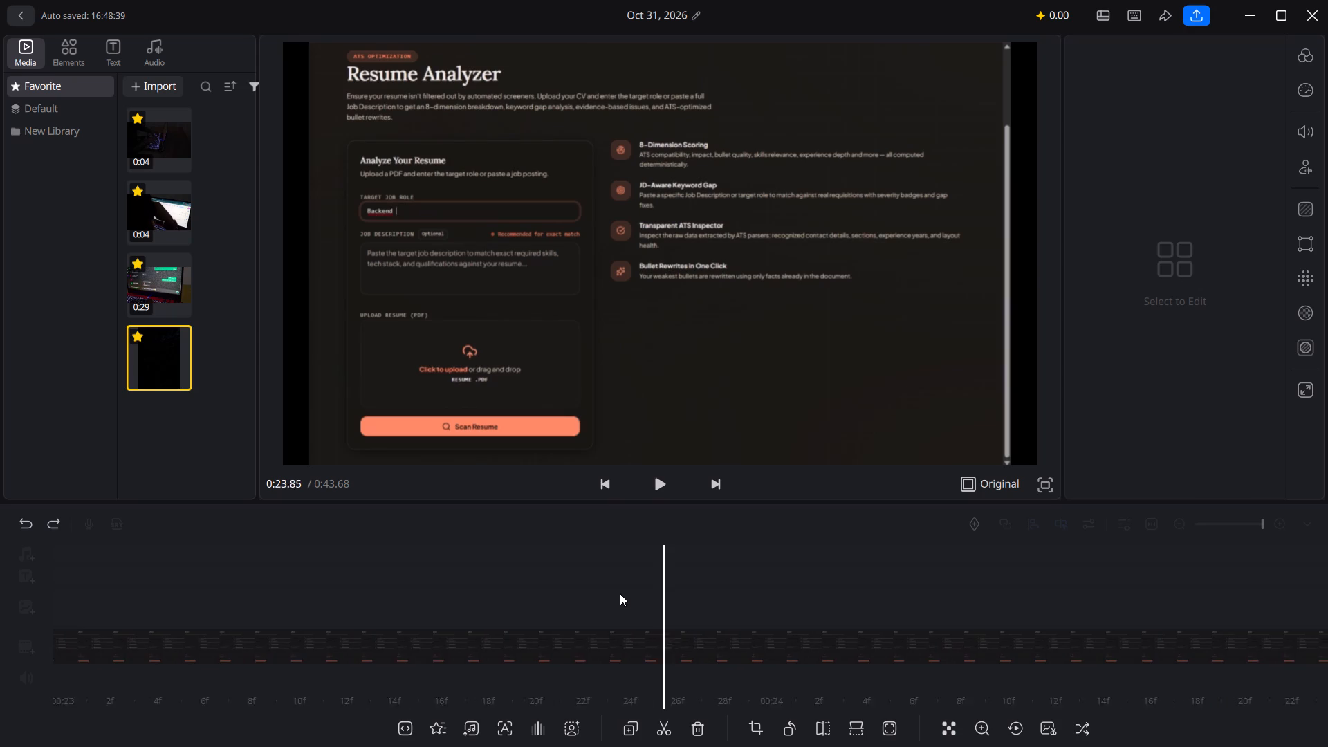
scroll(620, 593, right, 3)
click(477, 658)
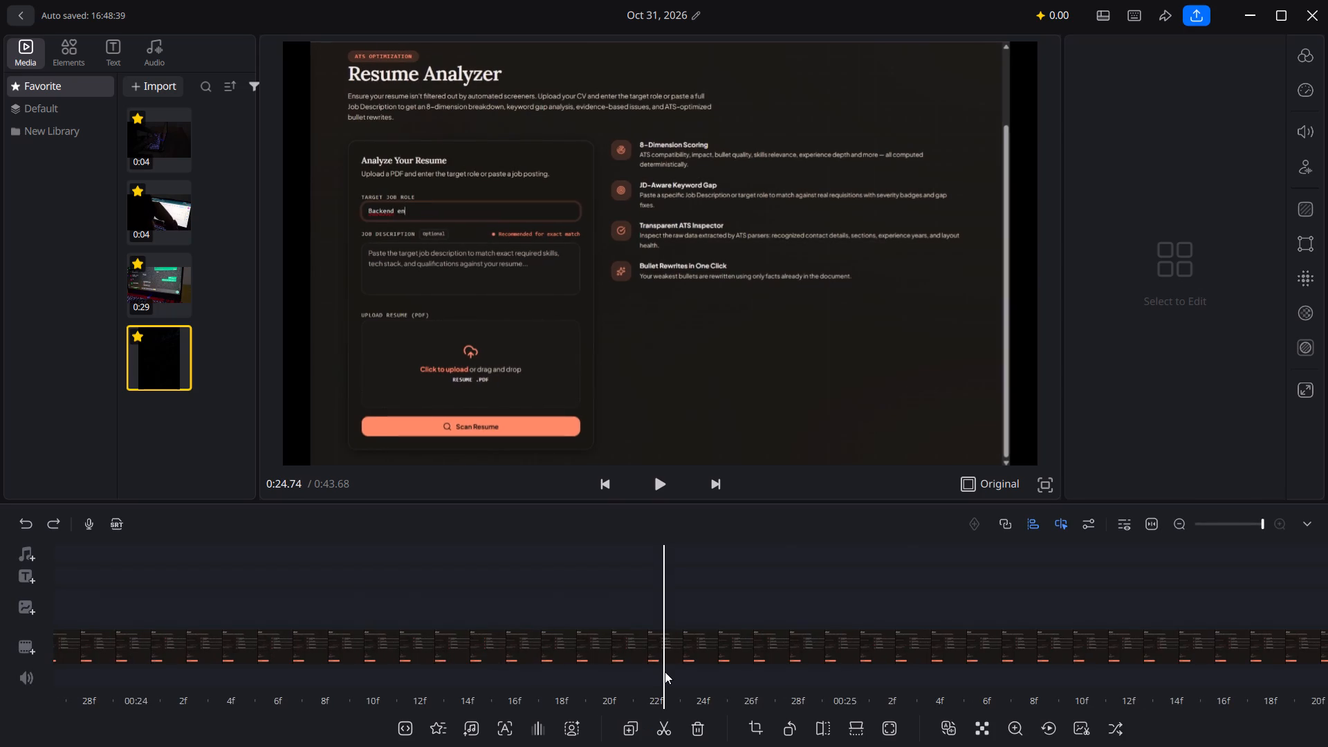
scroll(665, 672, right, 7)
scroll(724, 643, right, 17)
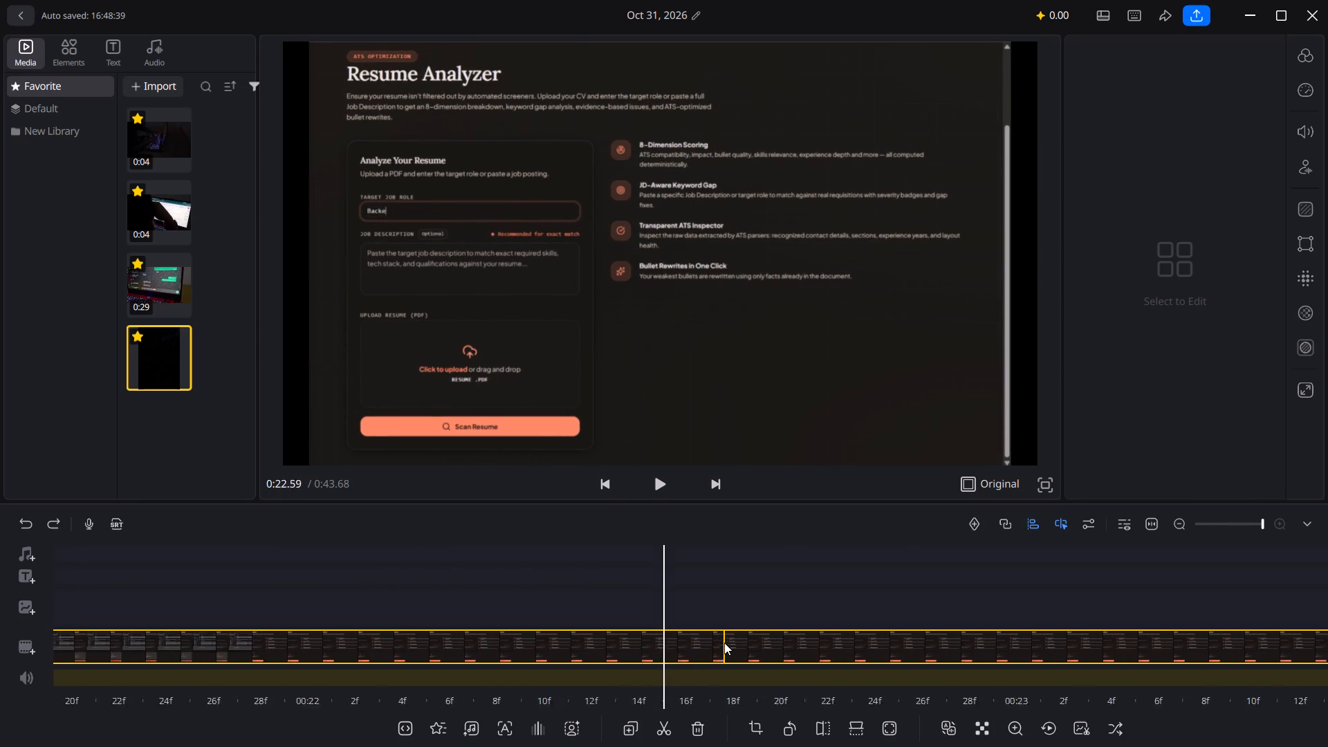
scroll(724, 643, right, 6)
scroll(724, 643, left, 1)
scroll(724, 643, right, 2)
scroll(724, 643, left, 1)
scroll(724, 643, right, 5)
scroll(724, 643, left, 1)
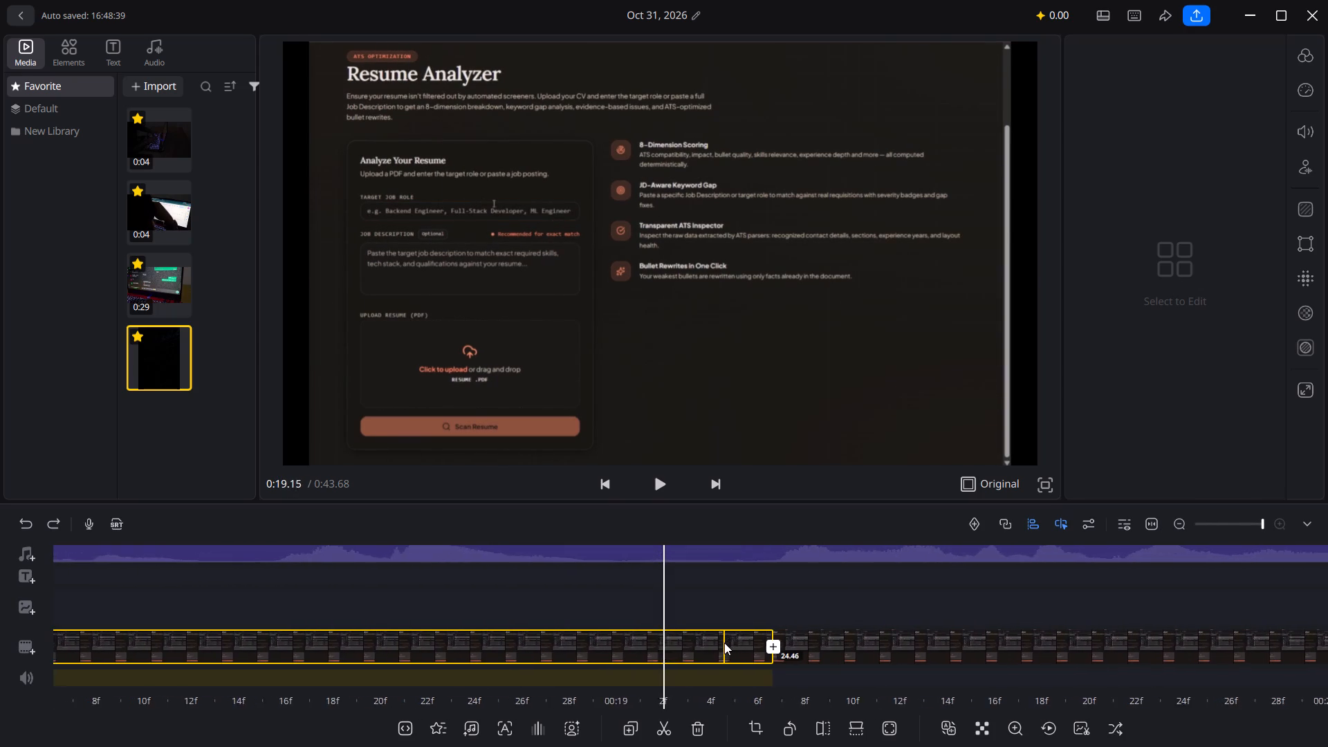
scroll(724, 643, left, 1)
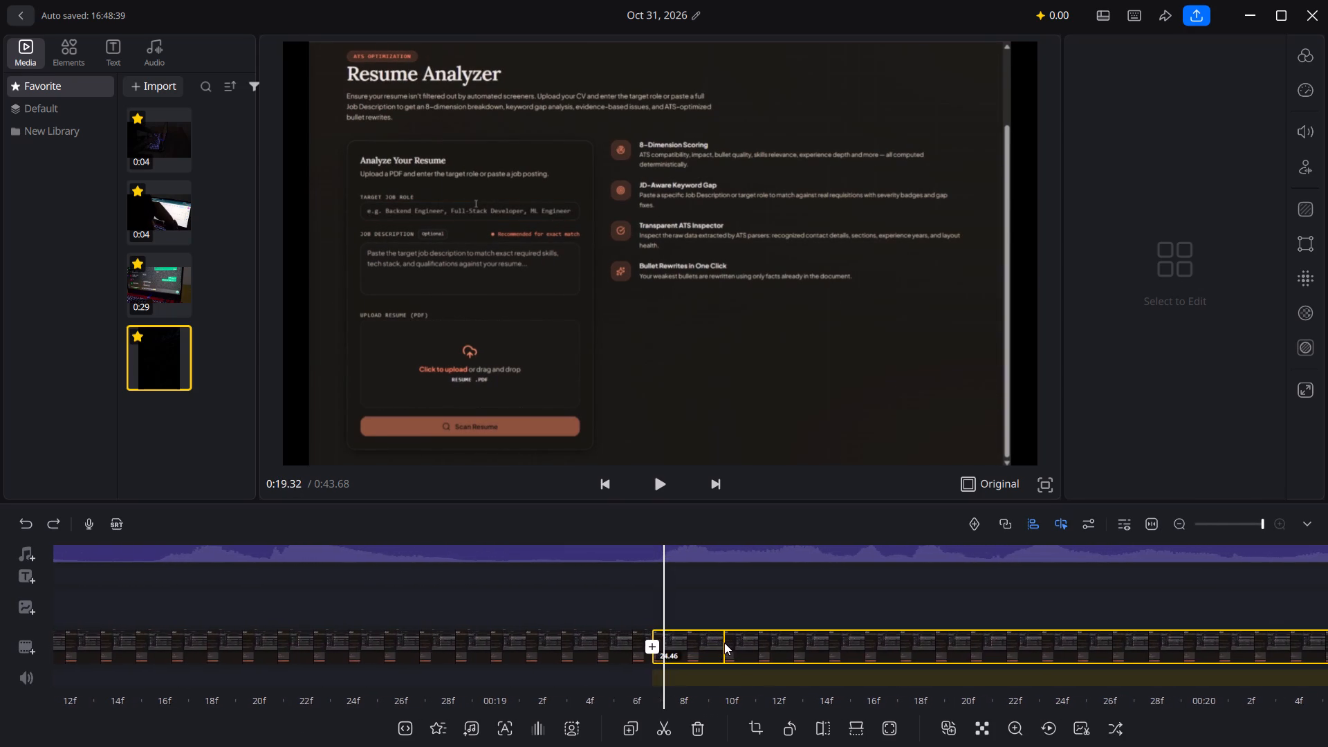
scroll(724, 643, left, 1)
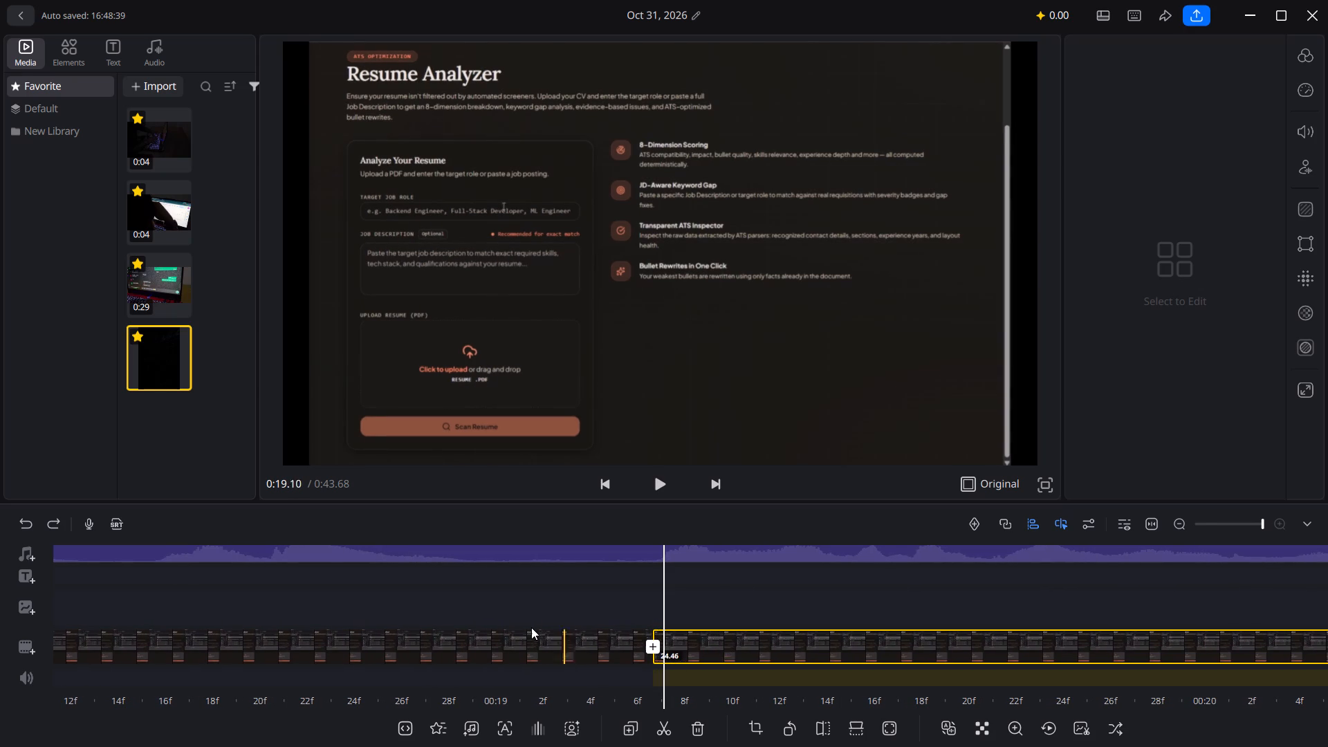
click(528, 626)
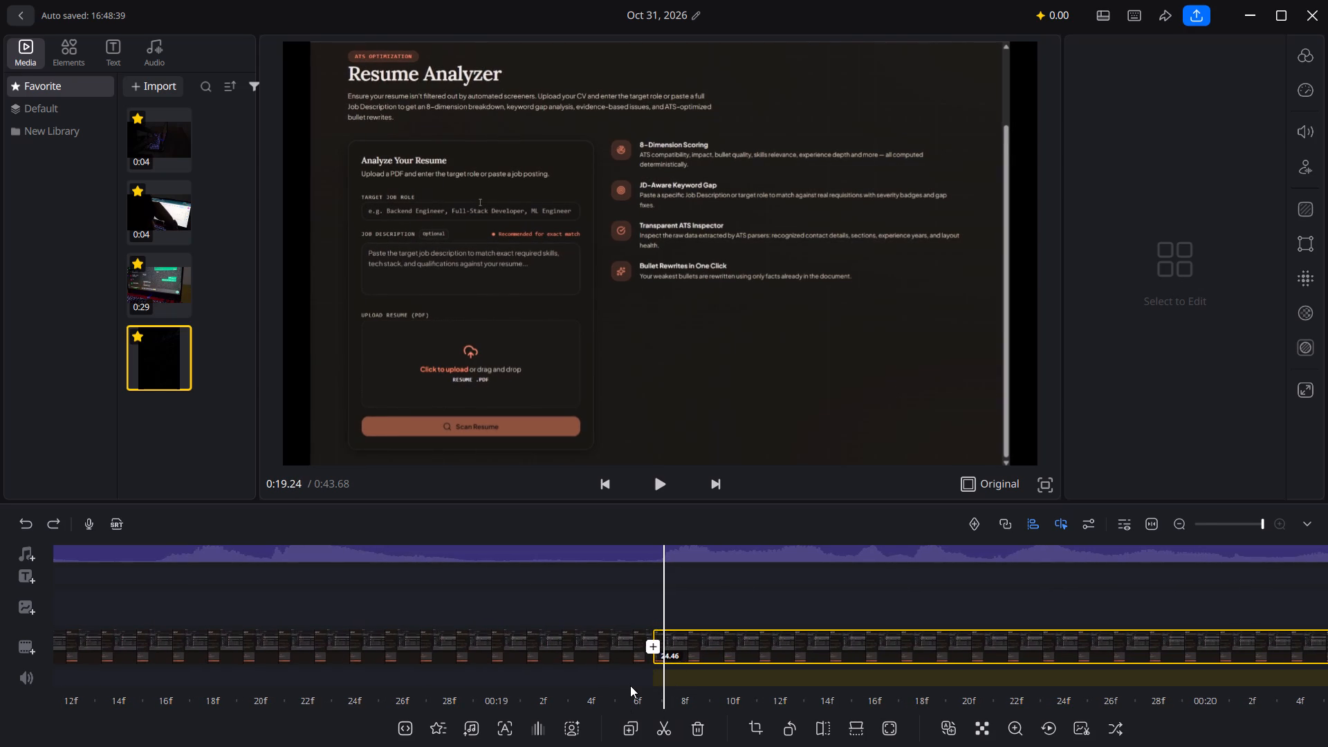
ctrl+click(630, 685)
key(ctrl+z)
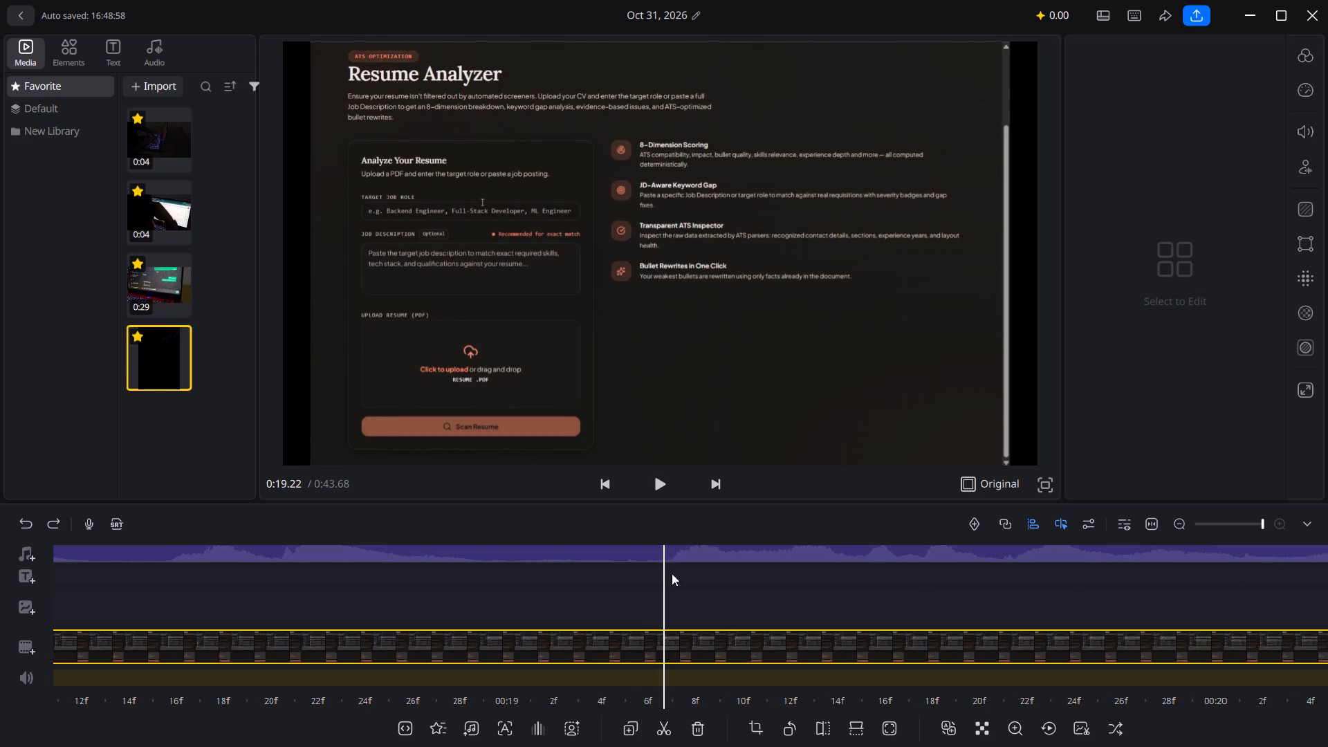
Set the regular speed of the resume analyzer clip to 2.0x.
click(665, 560)
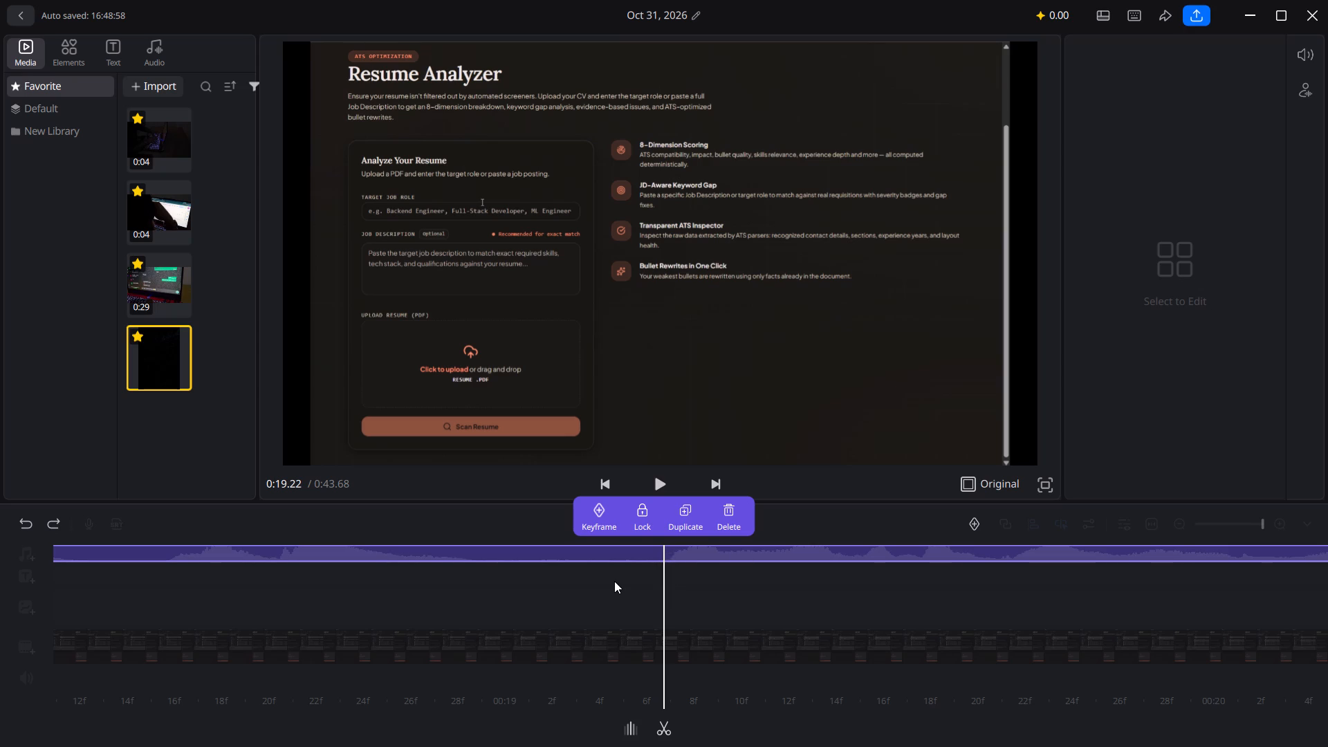
click(653, 643)
double_click(667, 652)
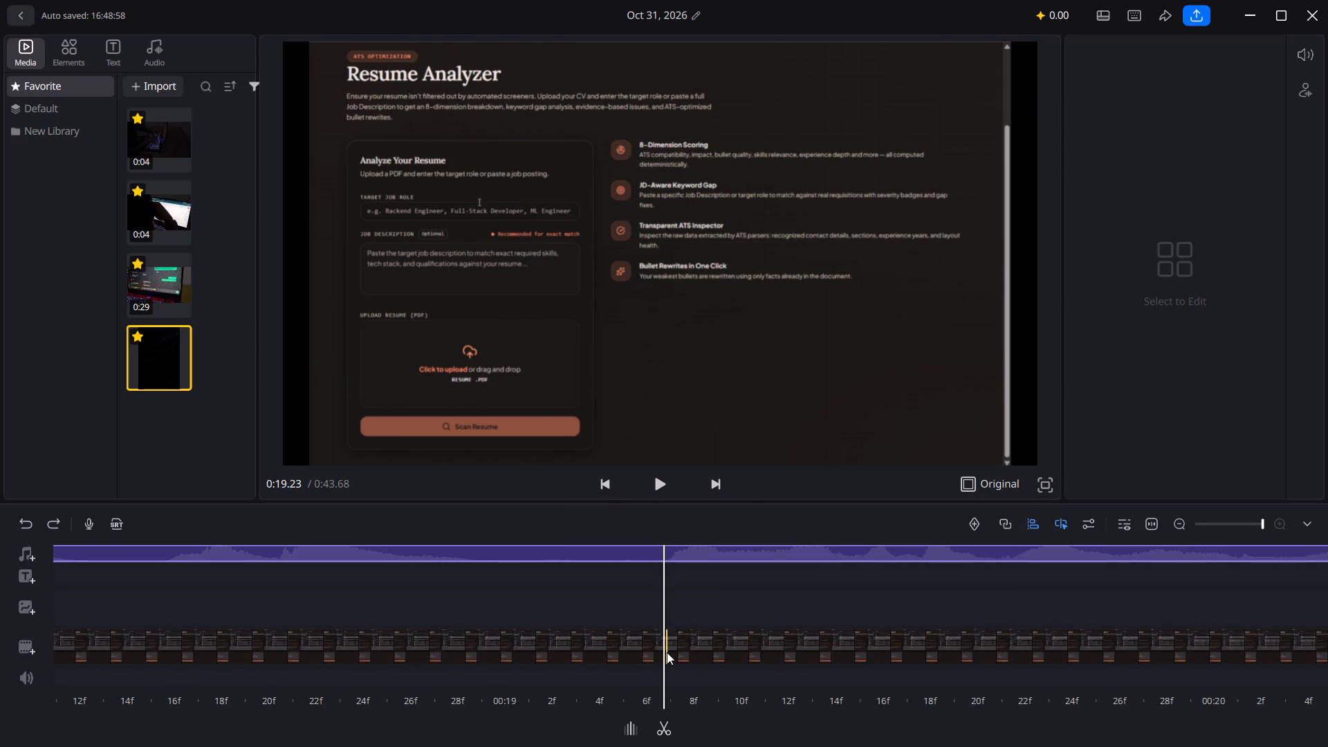
Scrub back through the resume analyzer clip from about 0:19.2 to its start and play its opening from about 0:10.3.
double_click(701, 652)
scroll(631, 637, right, 1)
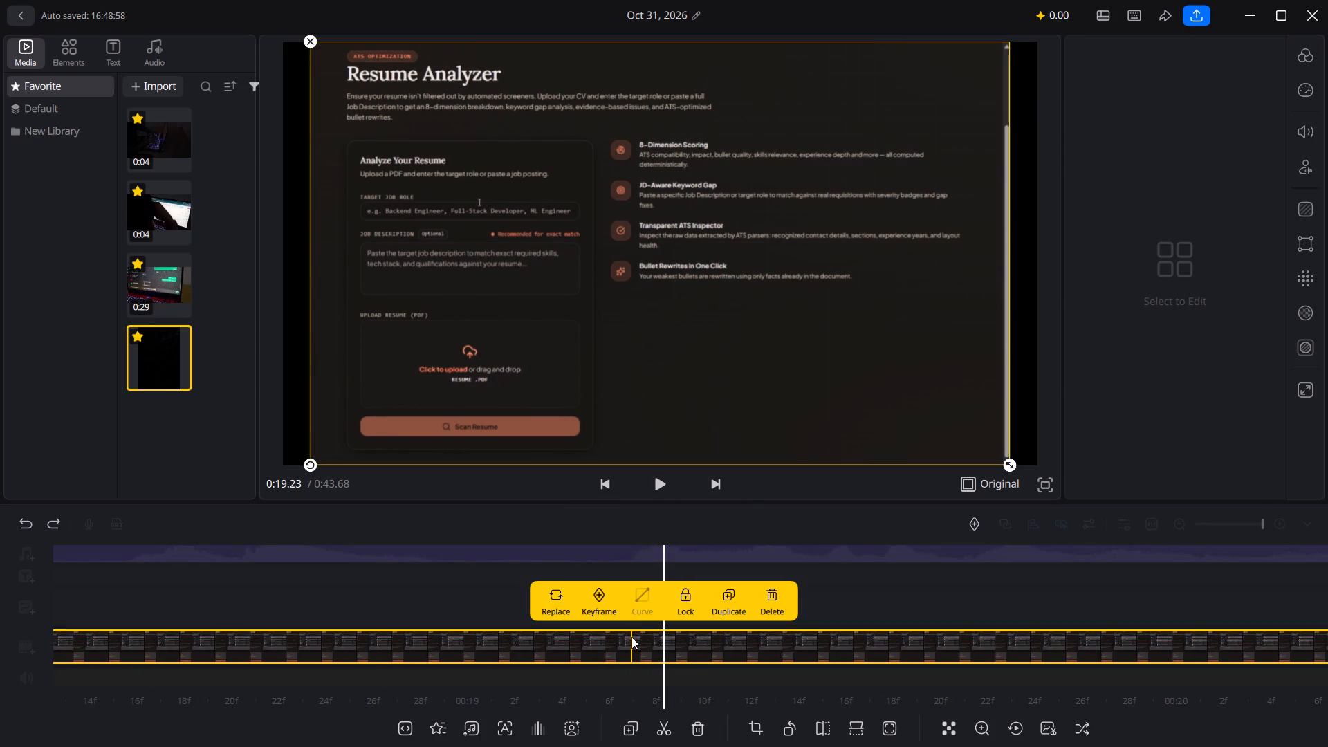
scroll(631, 637, right, 1)
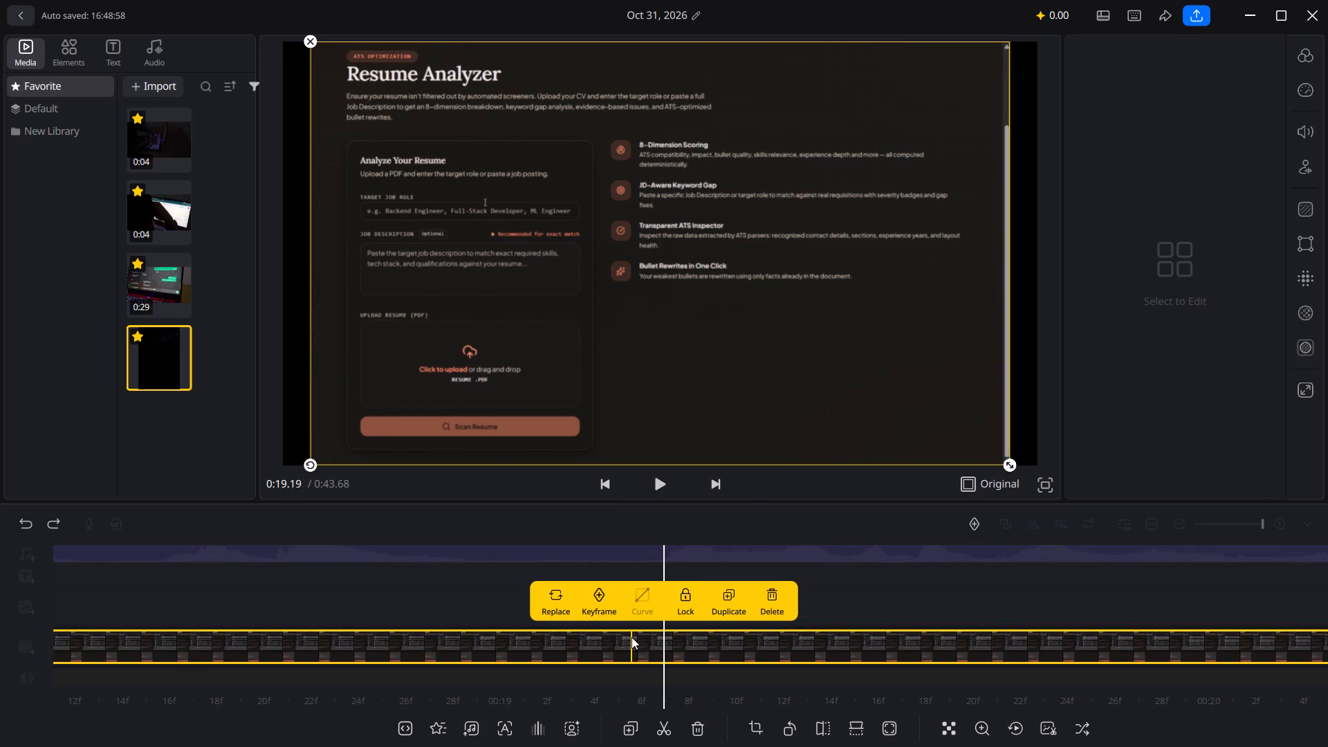
scroll(533, 650, right, 12)
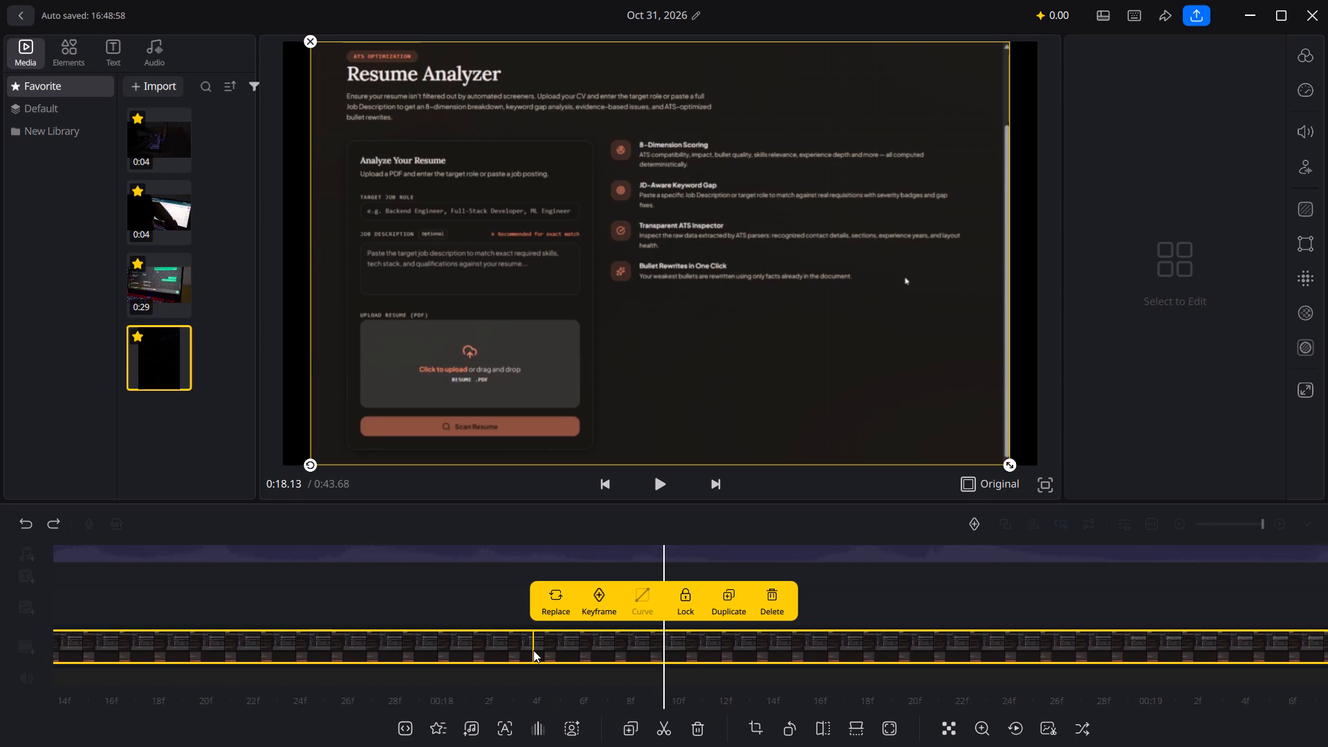
scroll(533, 650, right, 6)
scroll(562, 665, left, 1)
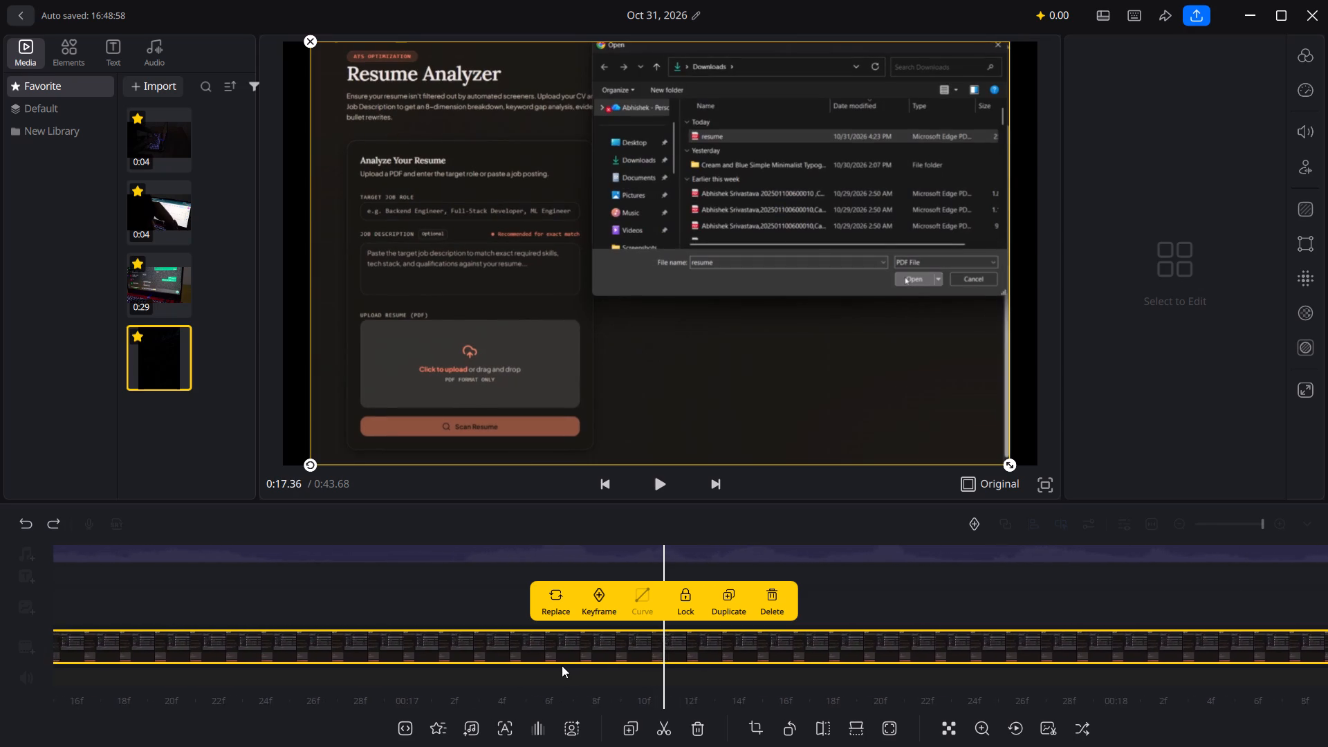
scroll(562, 665, left, 2)
scroll(562, 665, right, 1)
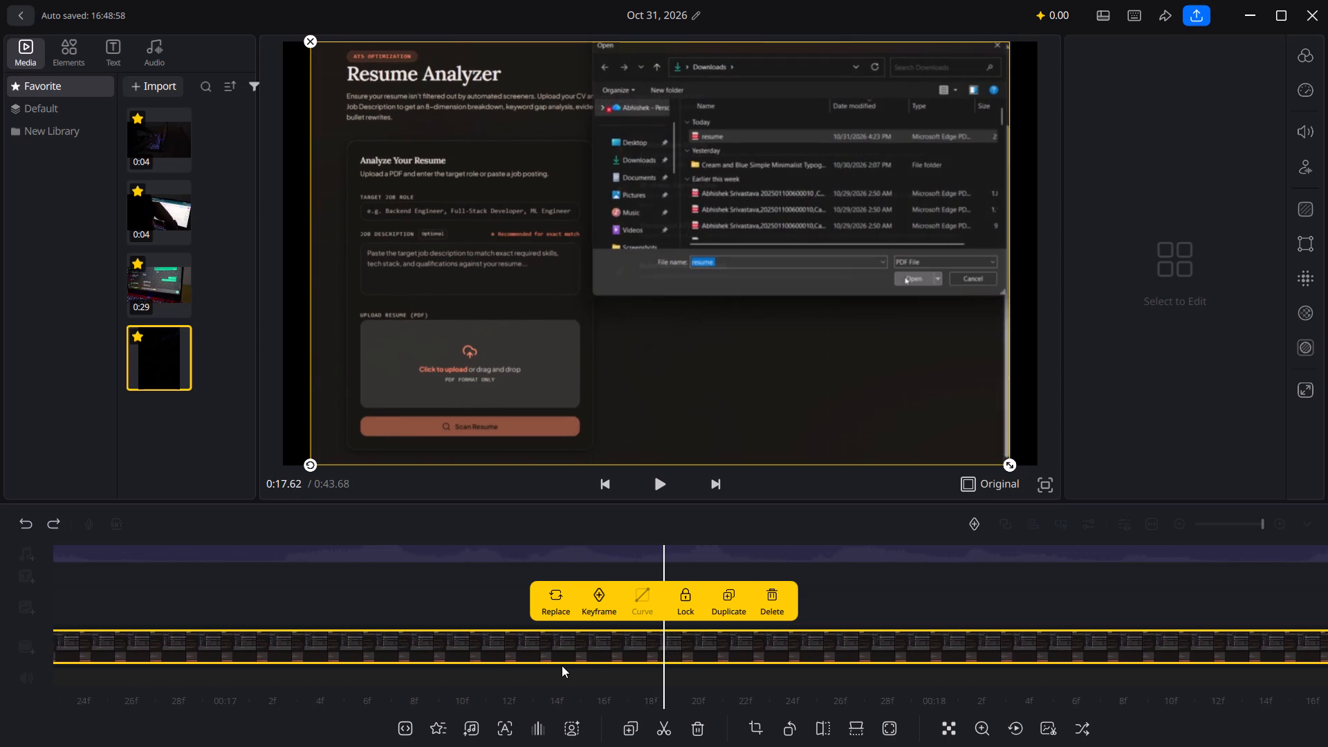
scroll(562, 665, right, 1)
scroll(562, 665, left, 1)
scroll(562, 665, right, 3)
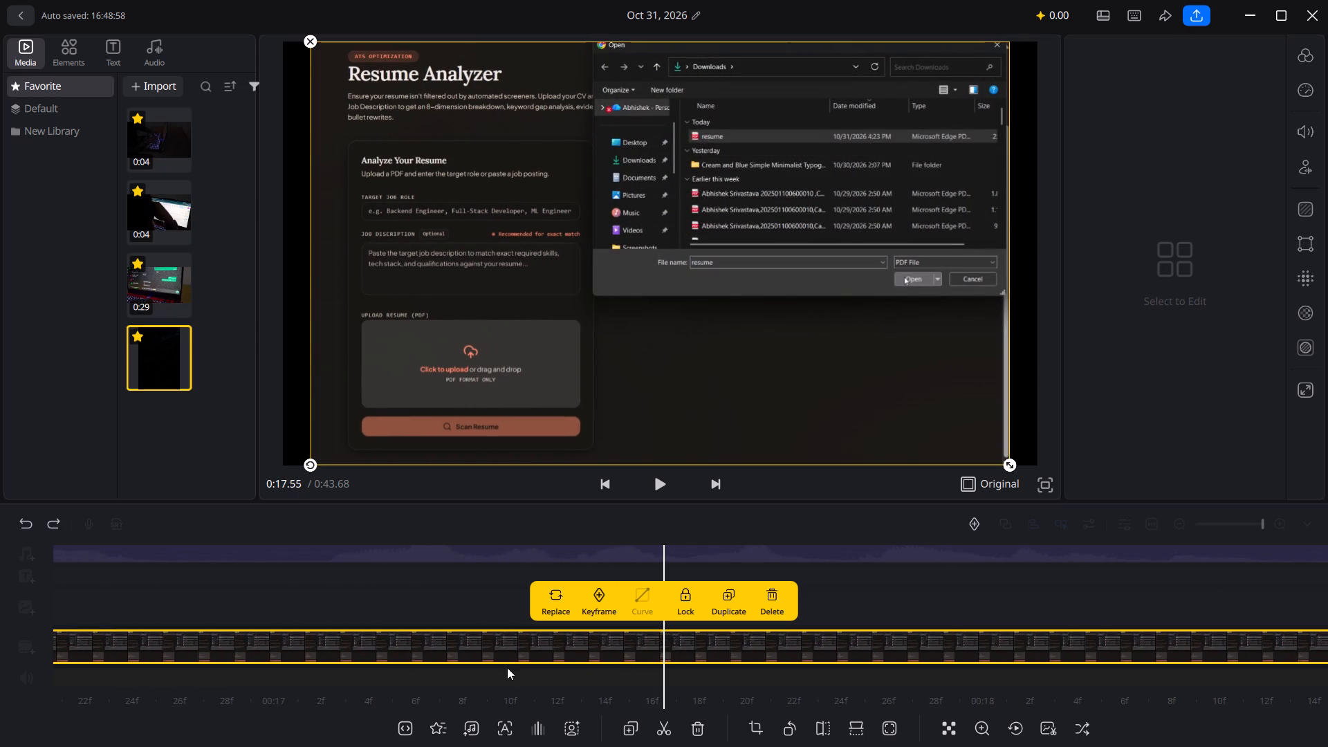
scroll(569, 654, right, 2)
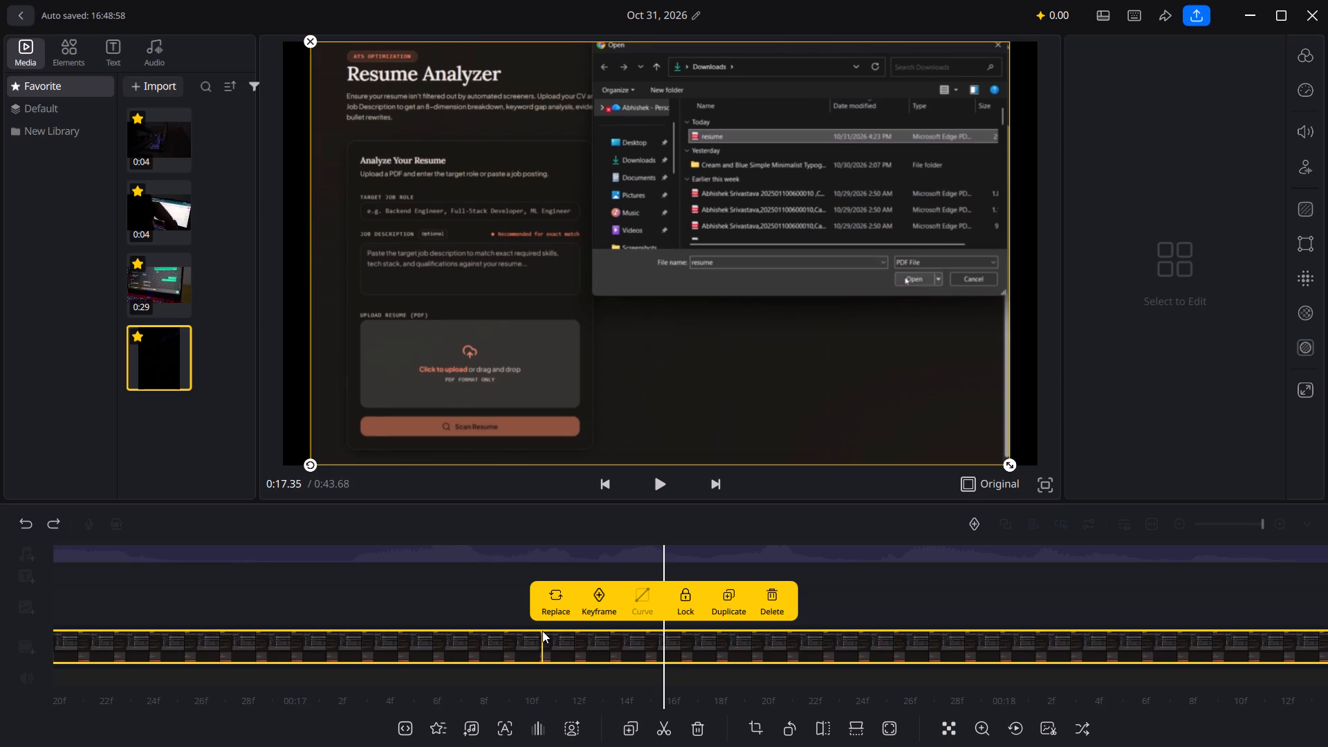
scroll(542, 631, right, 14)
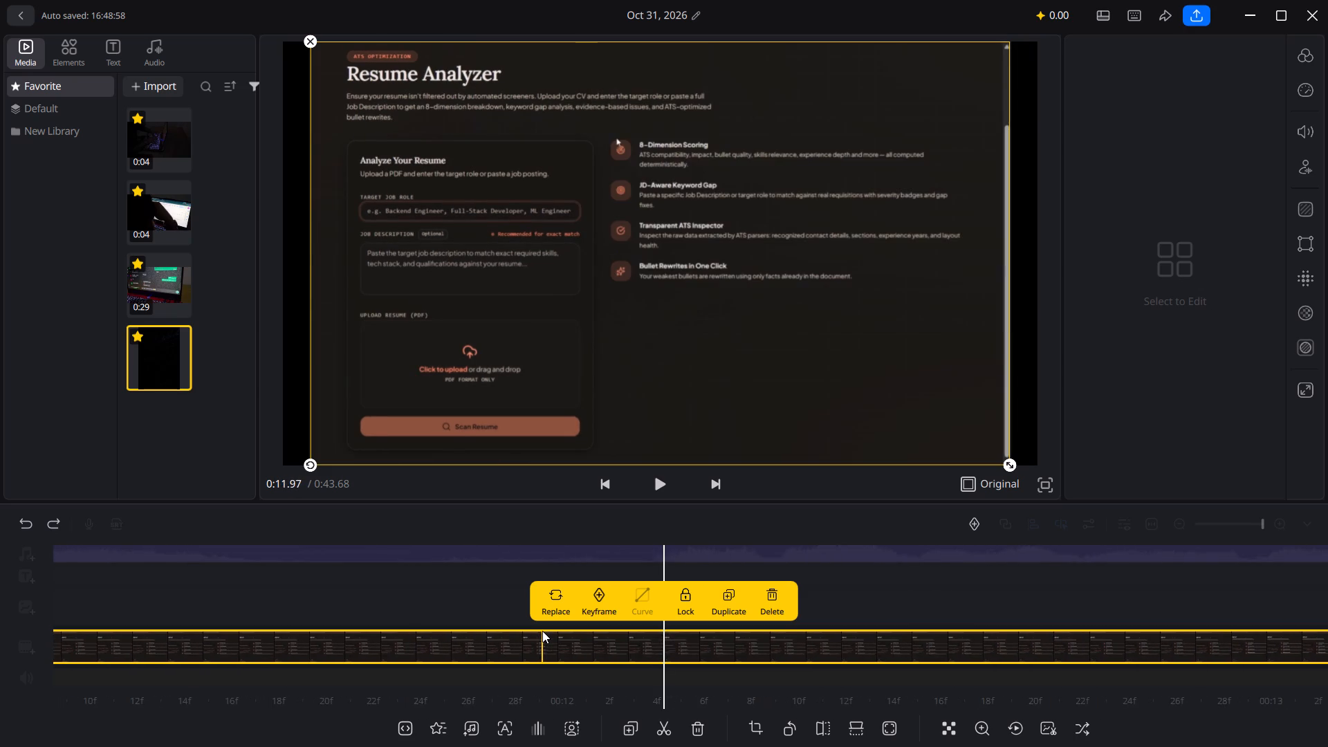
scroll(542, 631, right, 11)
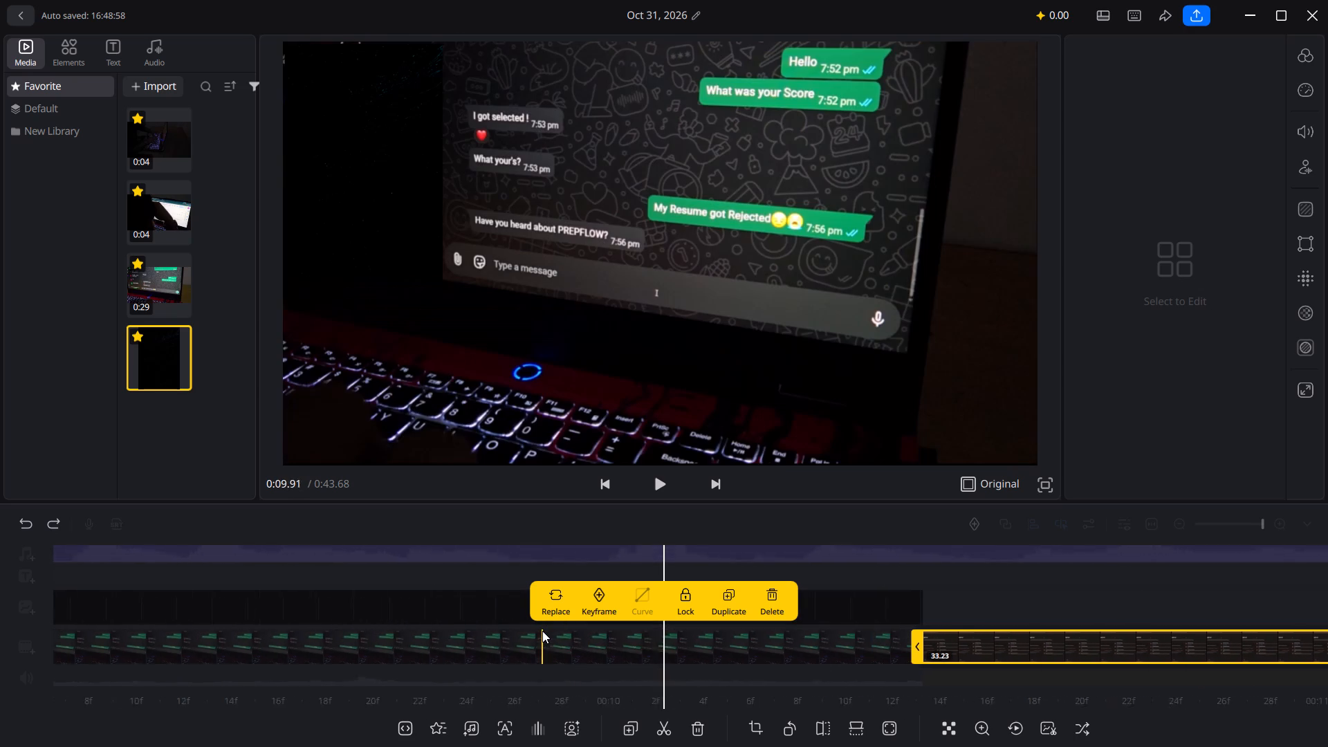
scroll(542, 631, left, 7)
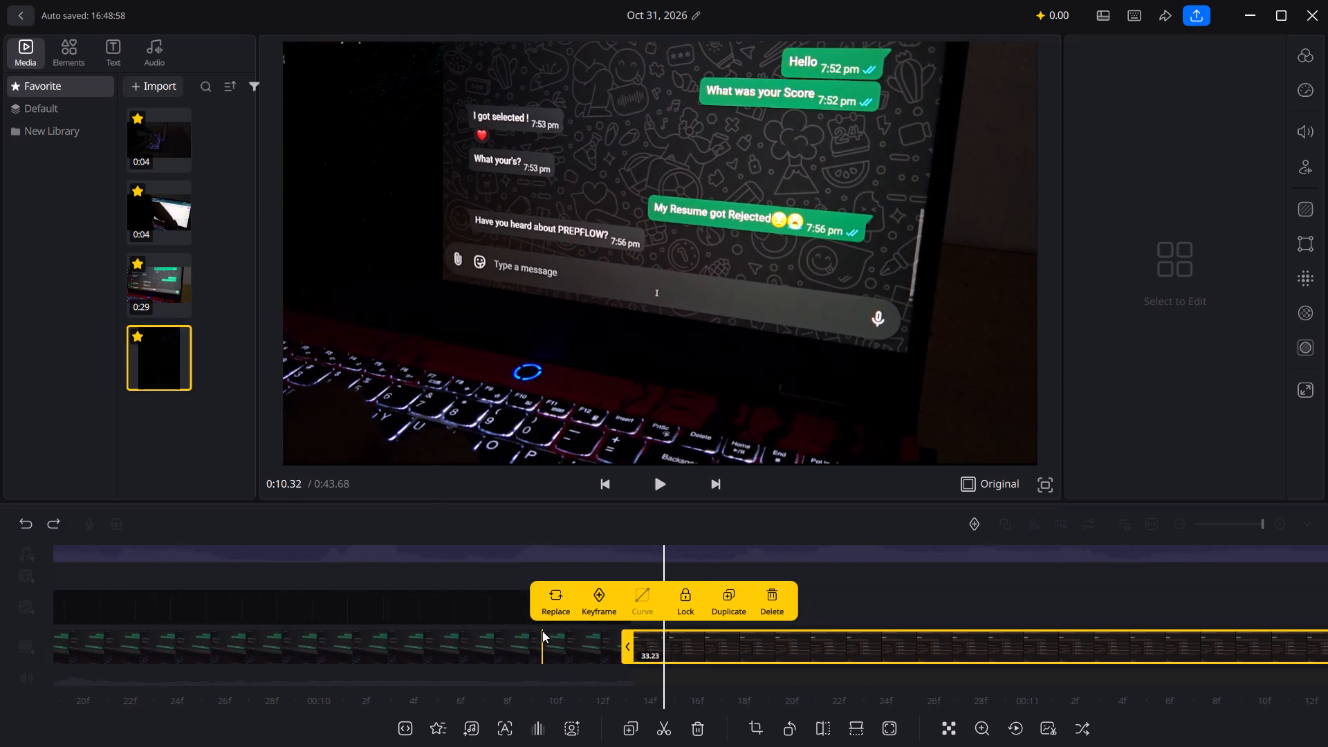
scroll(542, 631, left, 1)
scroll(497, 605, right, 1)
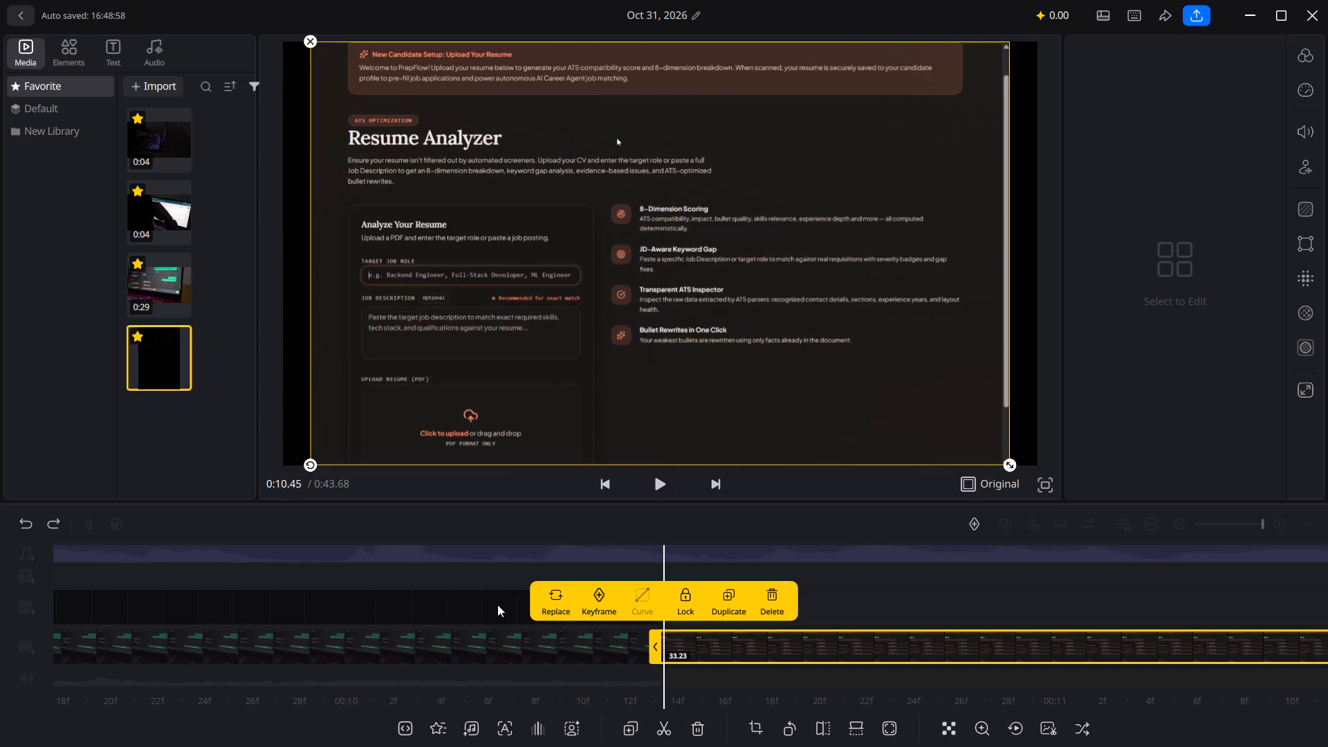
scroll(497, 605, right, 1)
scroll(445, 631, right, 2)
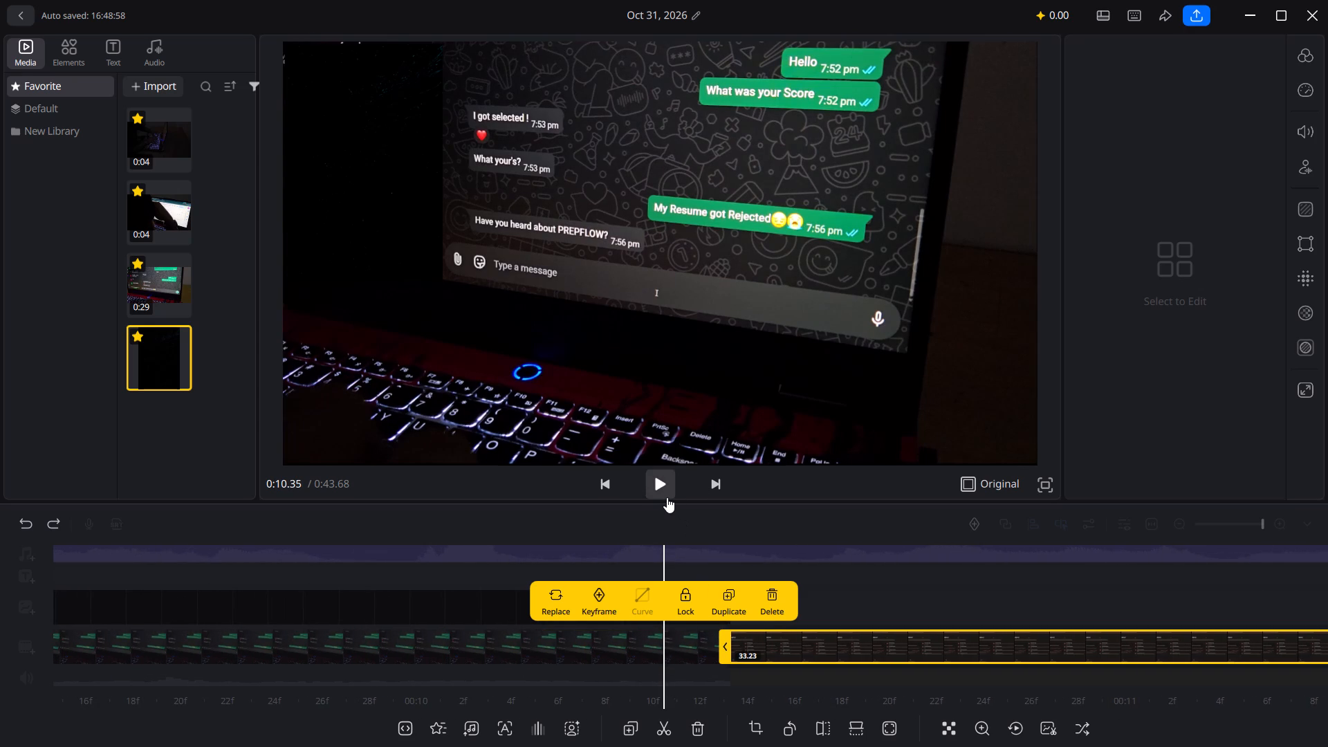
click(667, 497)
click(667, 497)
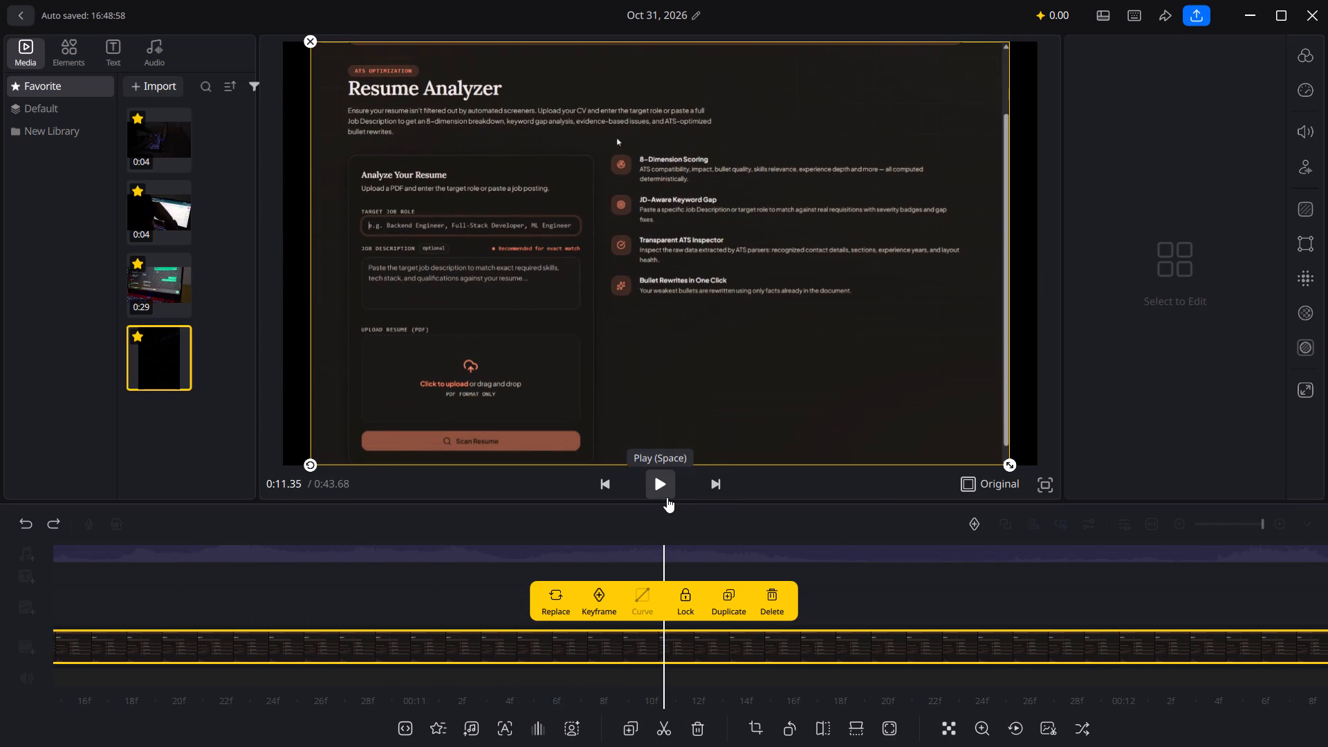
click(667, 497)
click(667, 497)
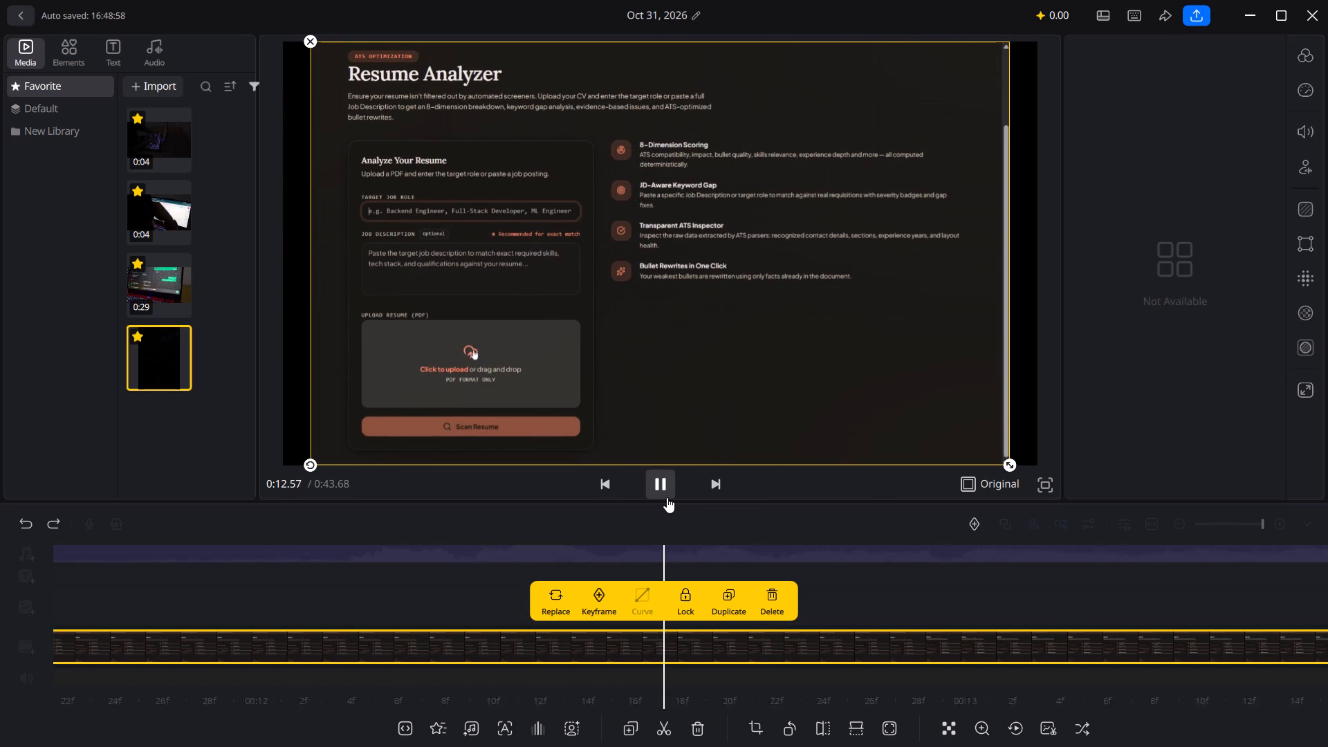
click(667, 497)
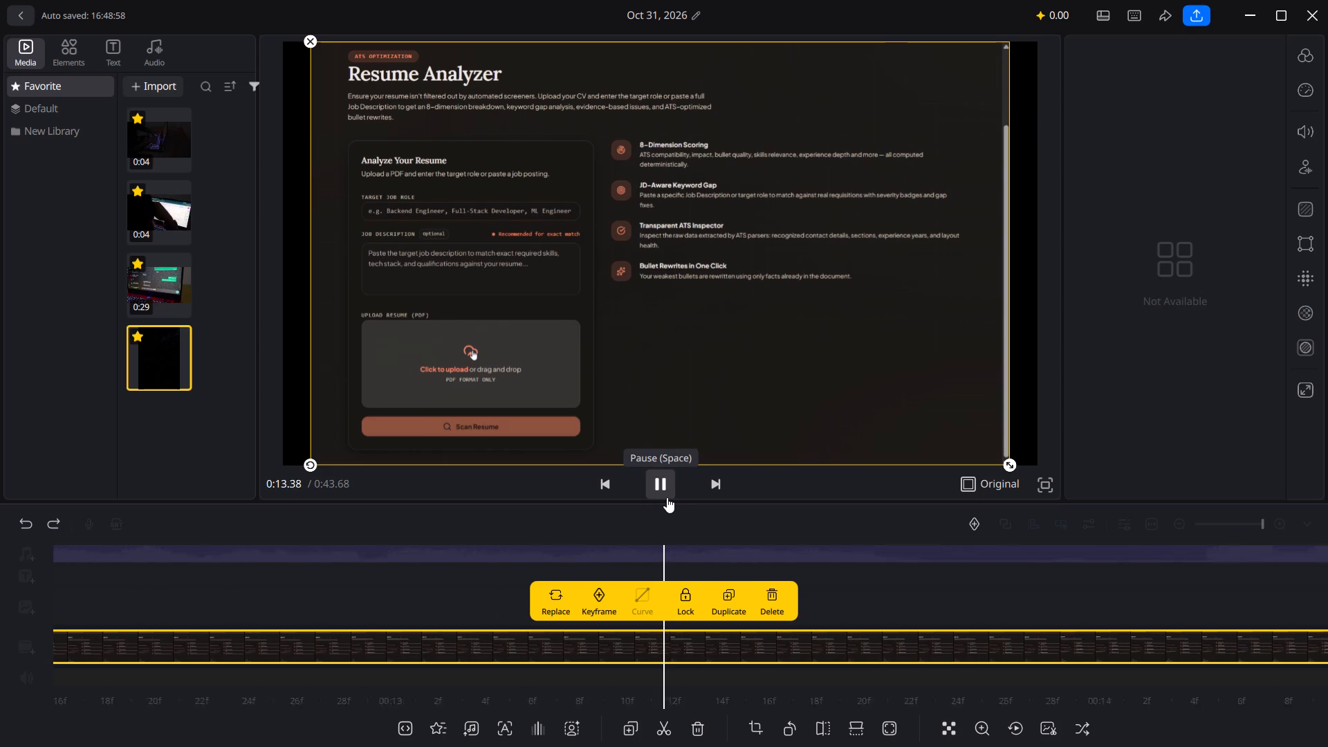
click(667, 497)
Set the regular speed of the resume analyzer clip to 2.0x.
click(420, 641)
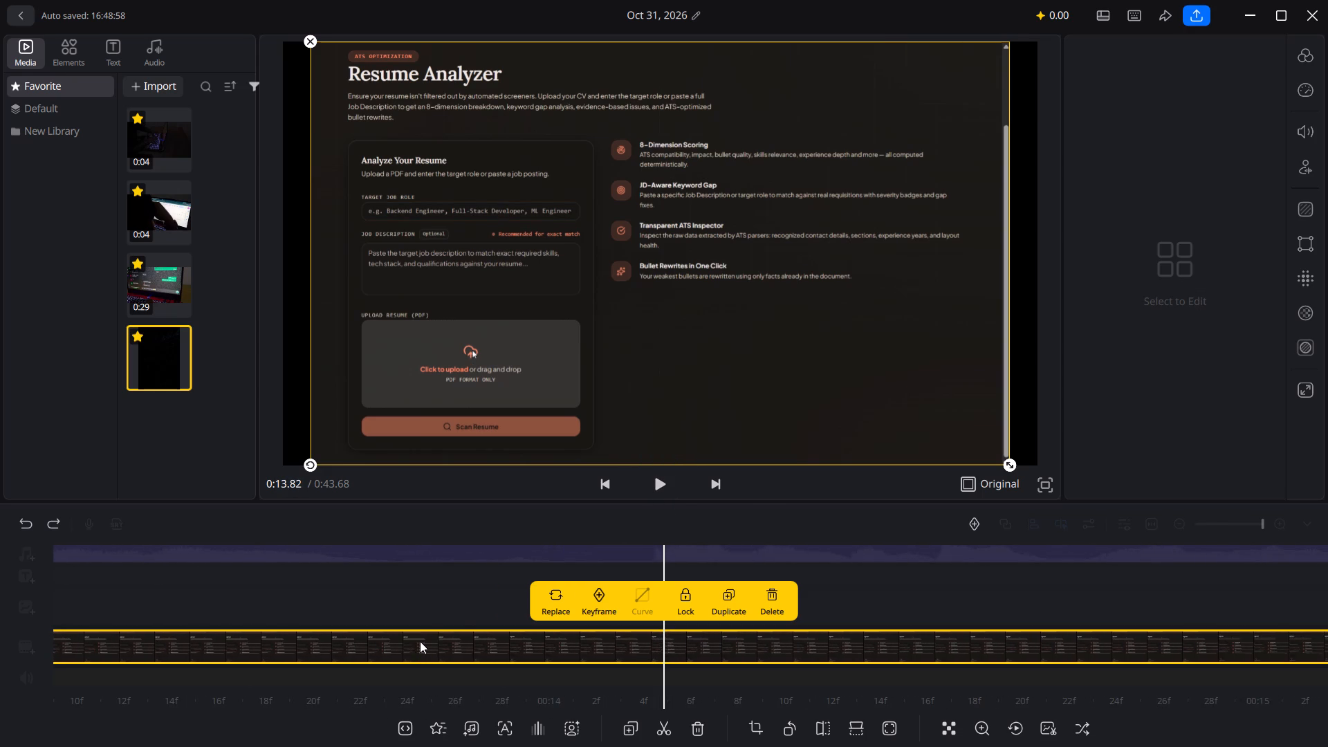
click(1297, 81)
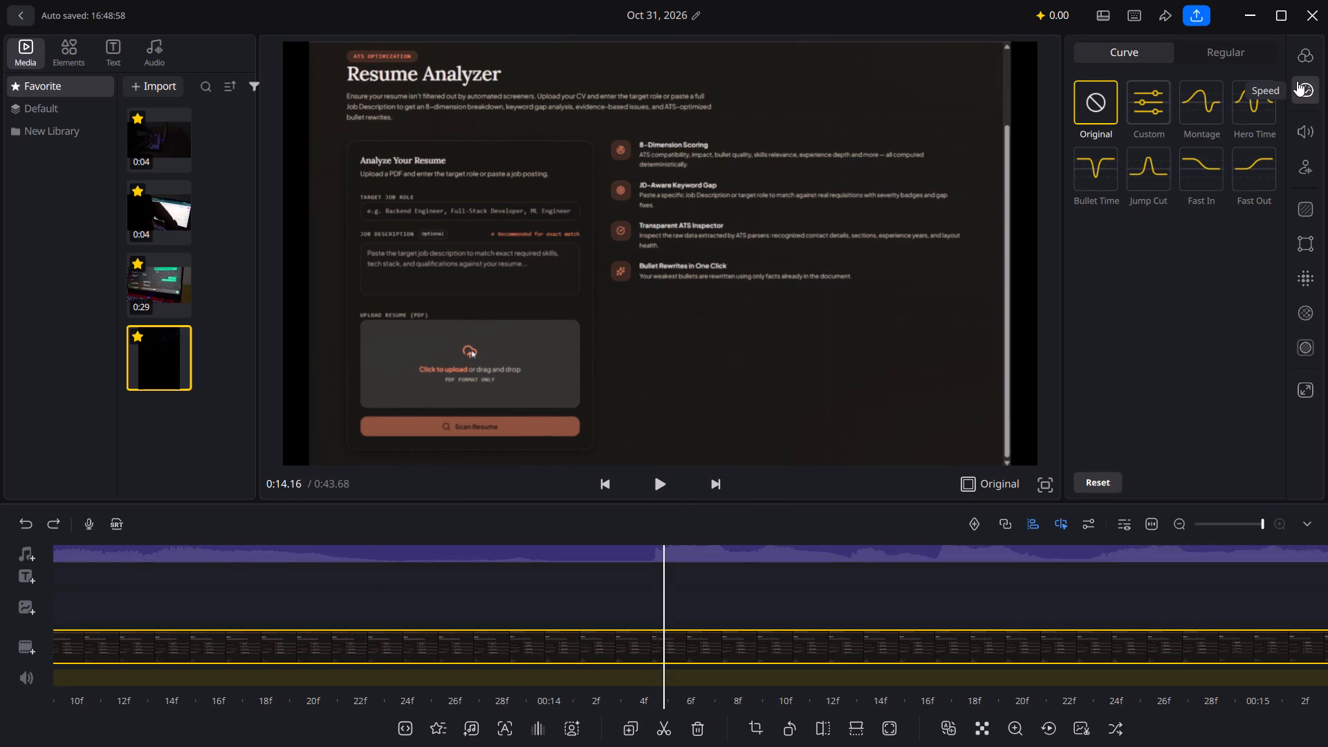
click(1237, 39)
drag(1237, 39, 1219, 48)
click(1219, 48)
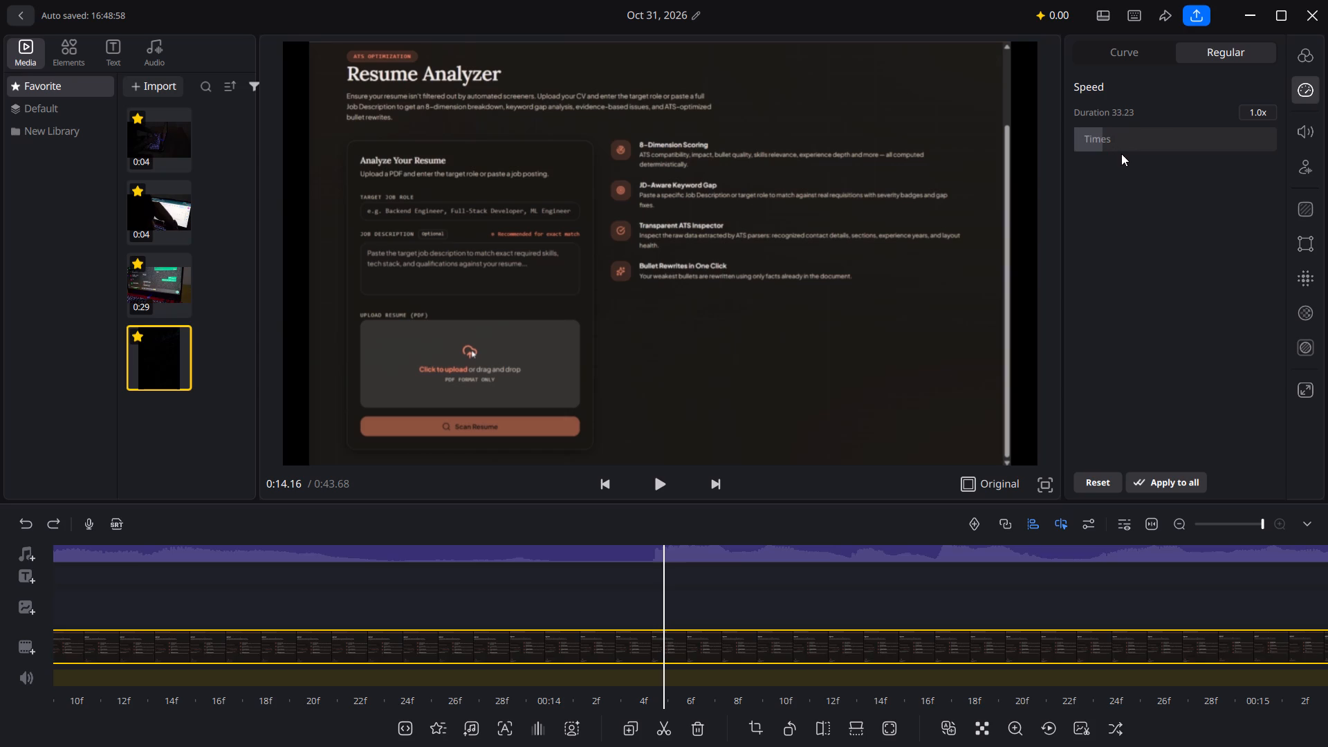
click(1120, 152)
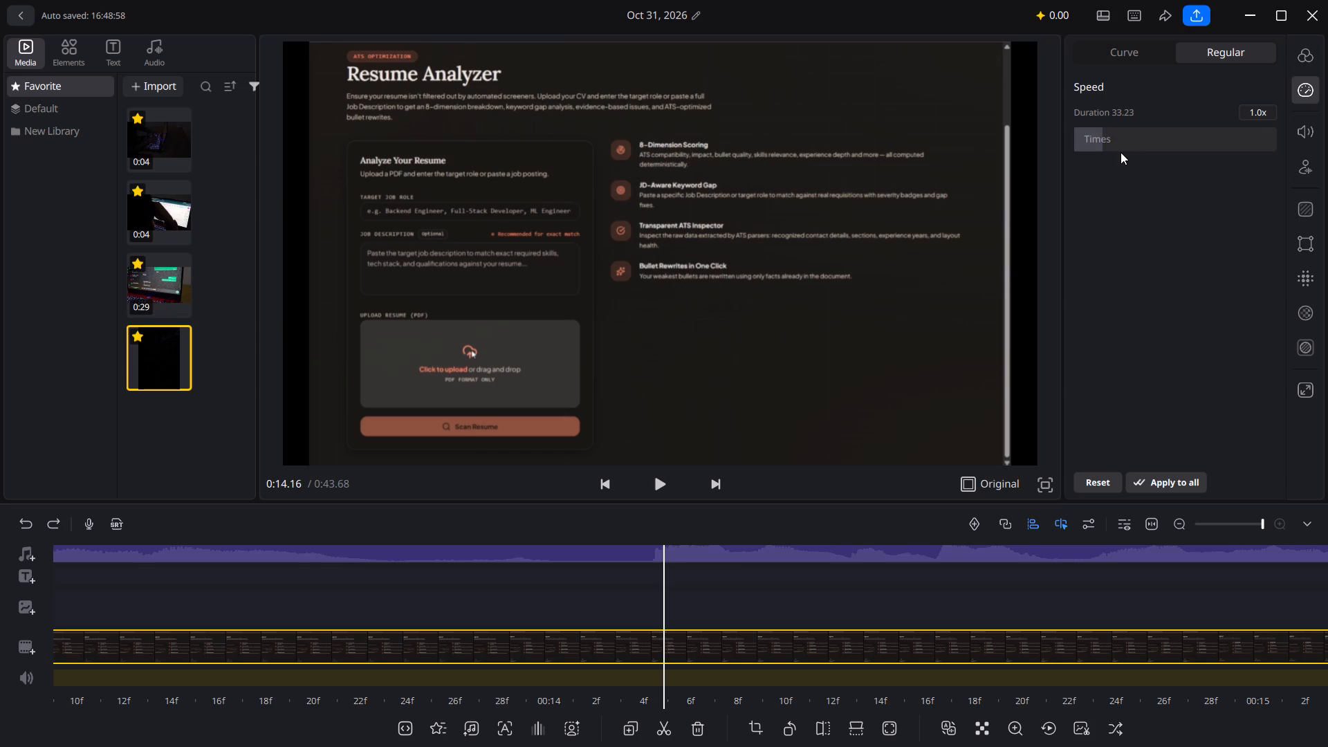
click(1120, 149)
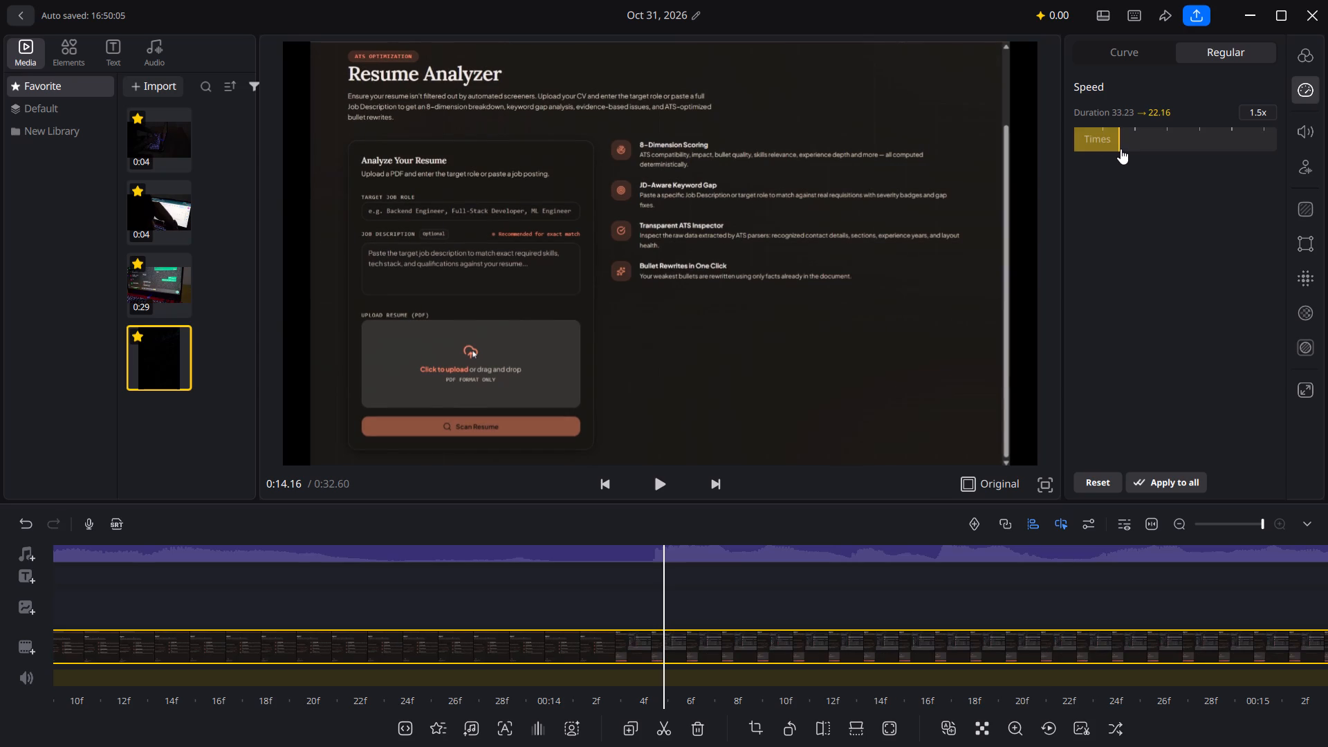
drag(1120, 149, 1130, 147)
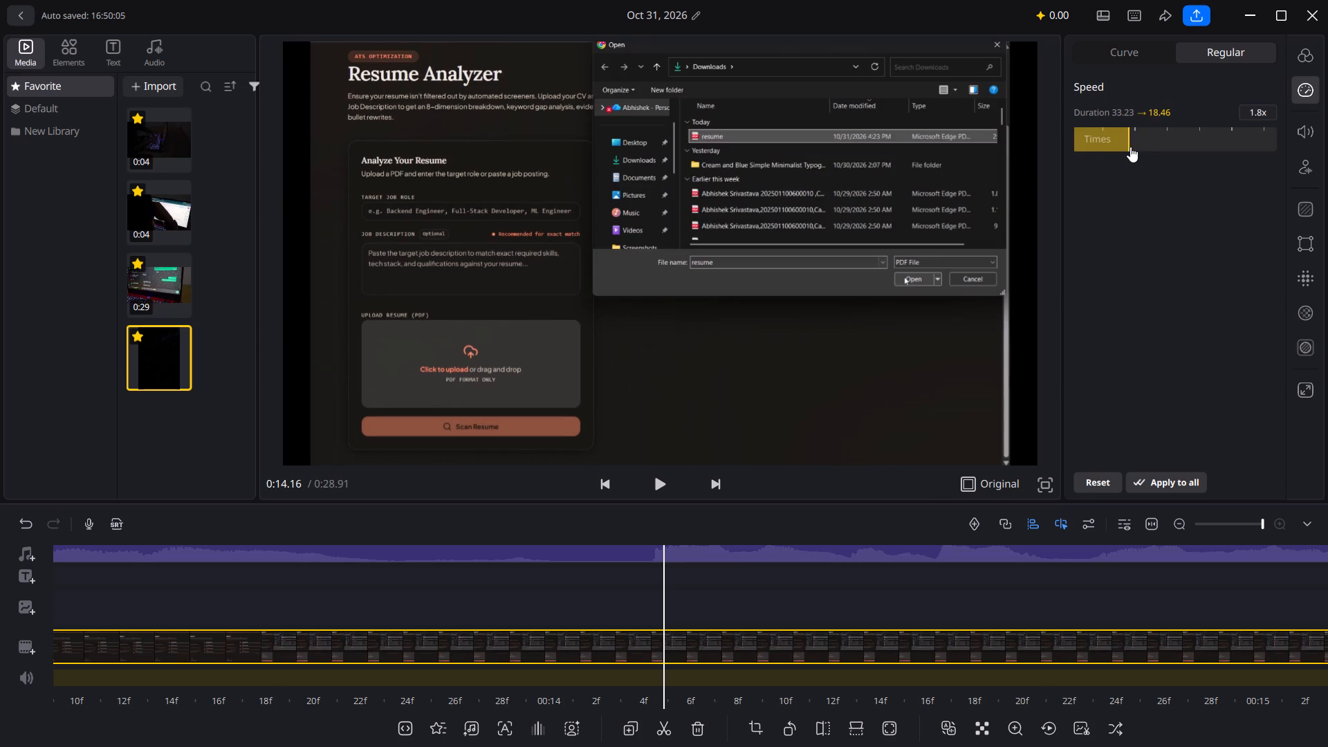
drag(1130, 147, 1134, 147)
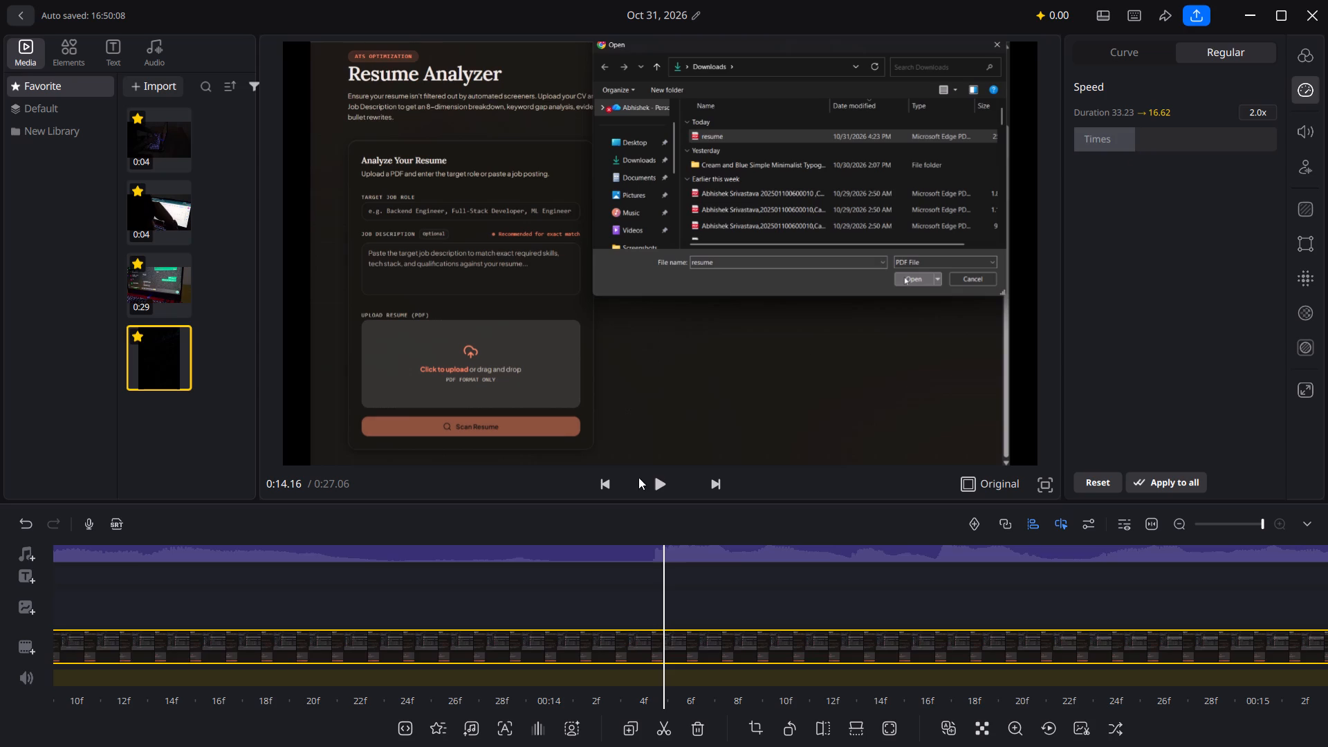
Play the sped-up resume analyzer clip from about 0:10.3 to 0:25 and scrub back around 0:23.5 to examine the results reveal.
scroll(443, 617, right, 20)
scroll(443, 617, right, 12)
scroll(443, 617, left, 3)
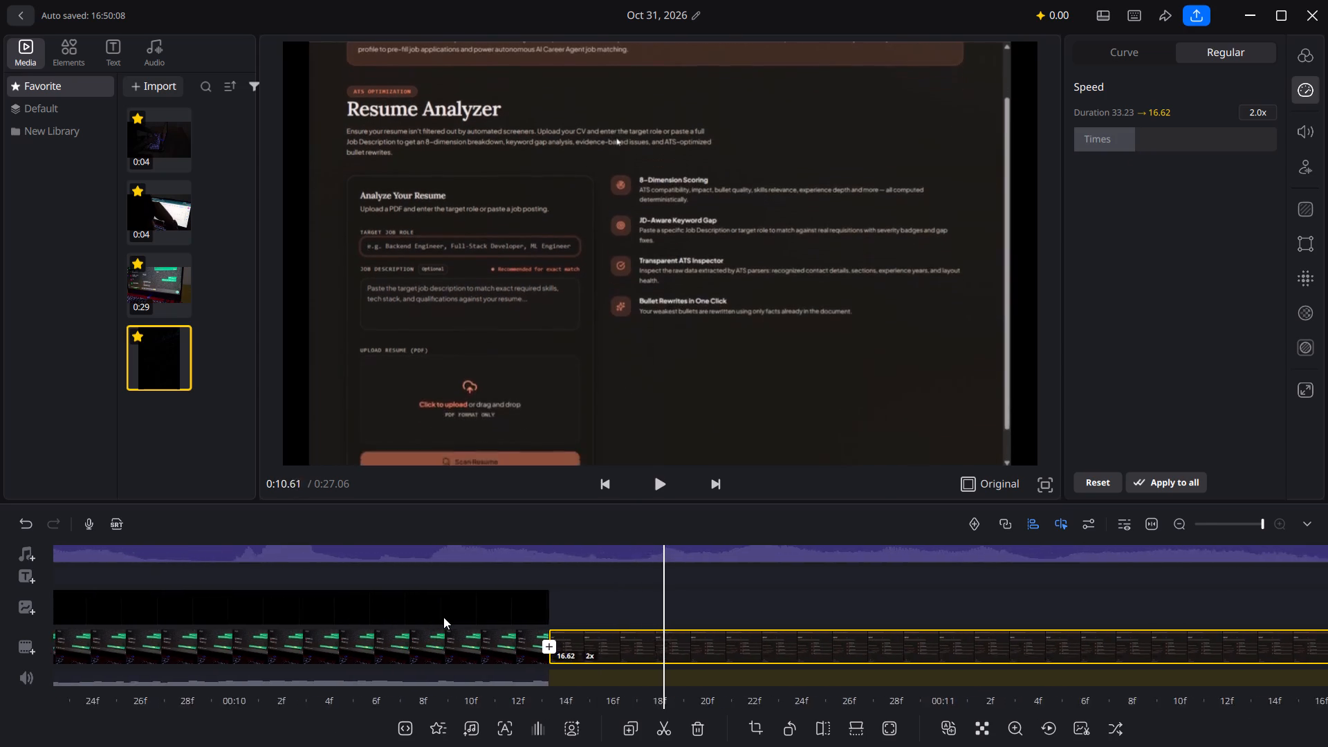
scroll(443, 617, right, 4)
scroll(443, 617, left, 7)
scroll(471, 610, right, 20)
scroll(471, 610, right, 20)
scroll(471, 610, right, 5)
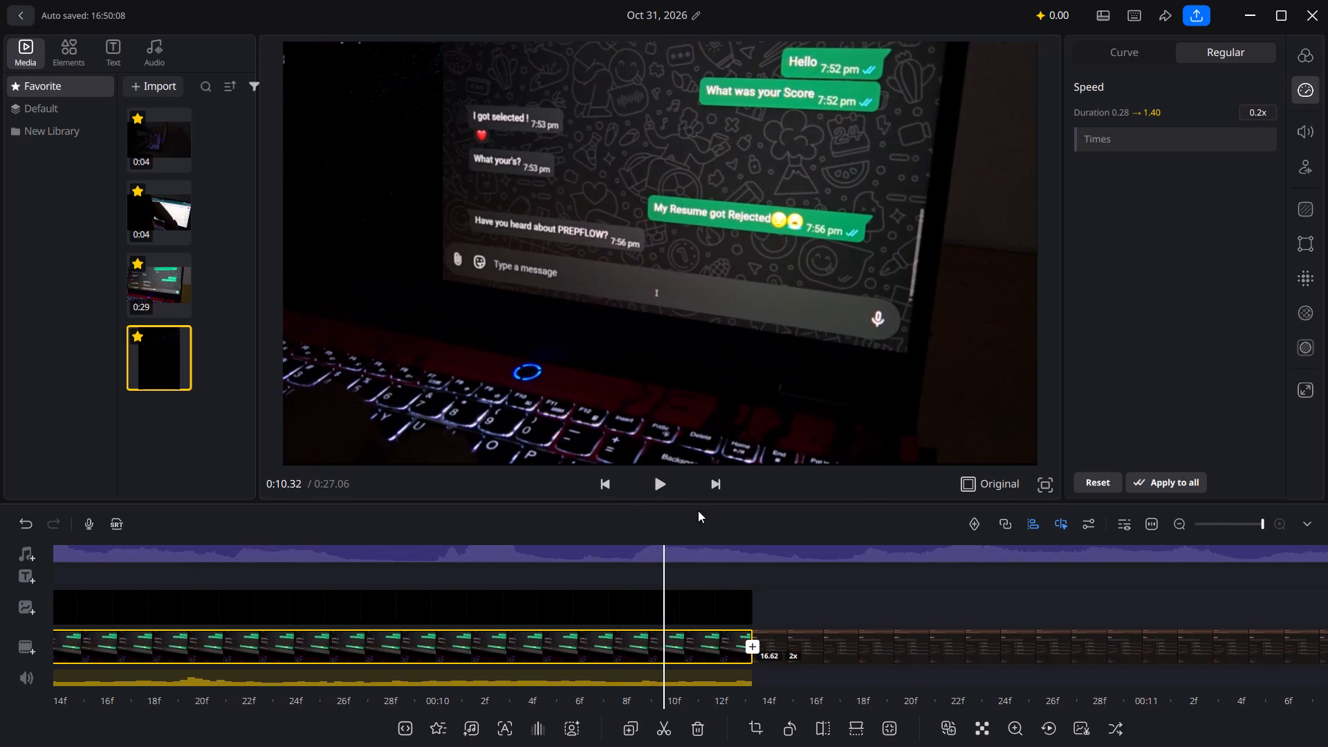
click(654, 483)
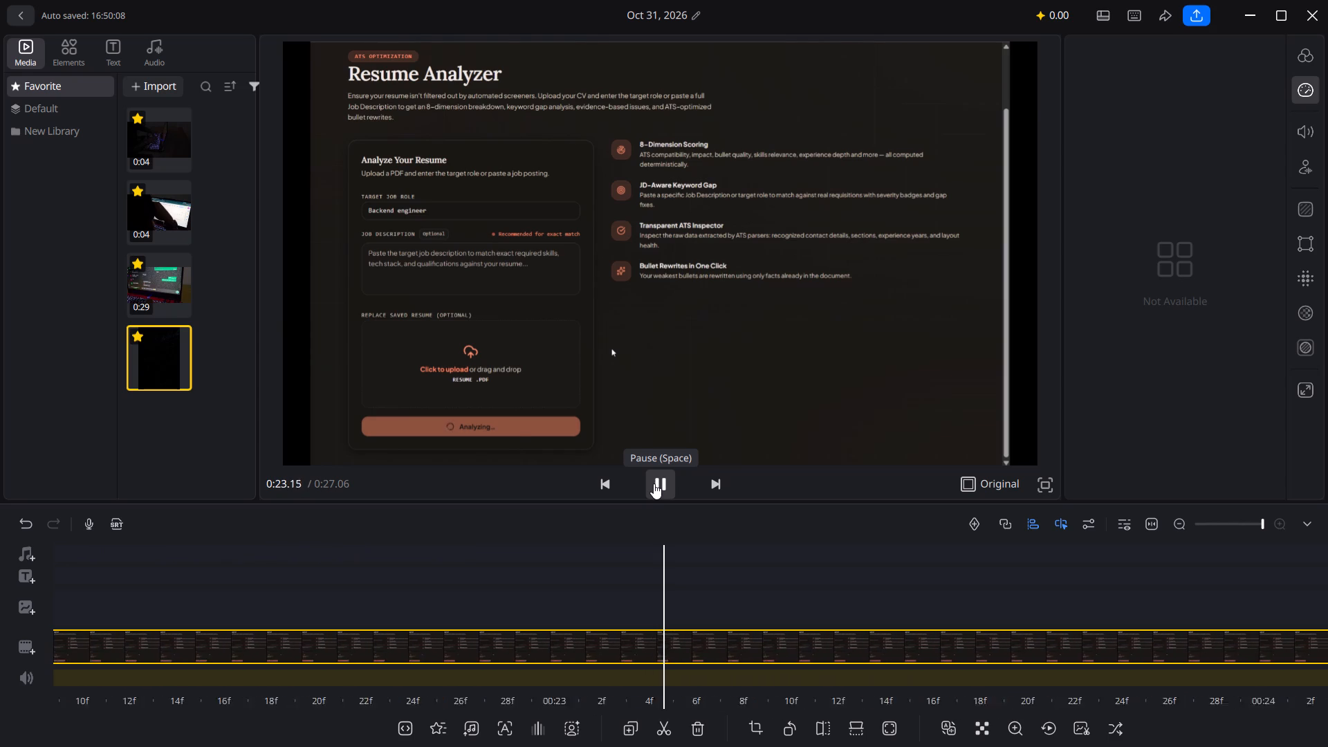
click(663, 490)
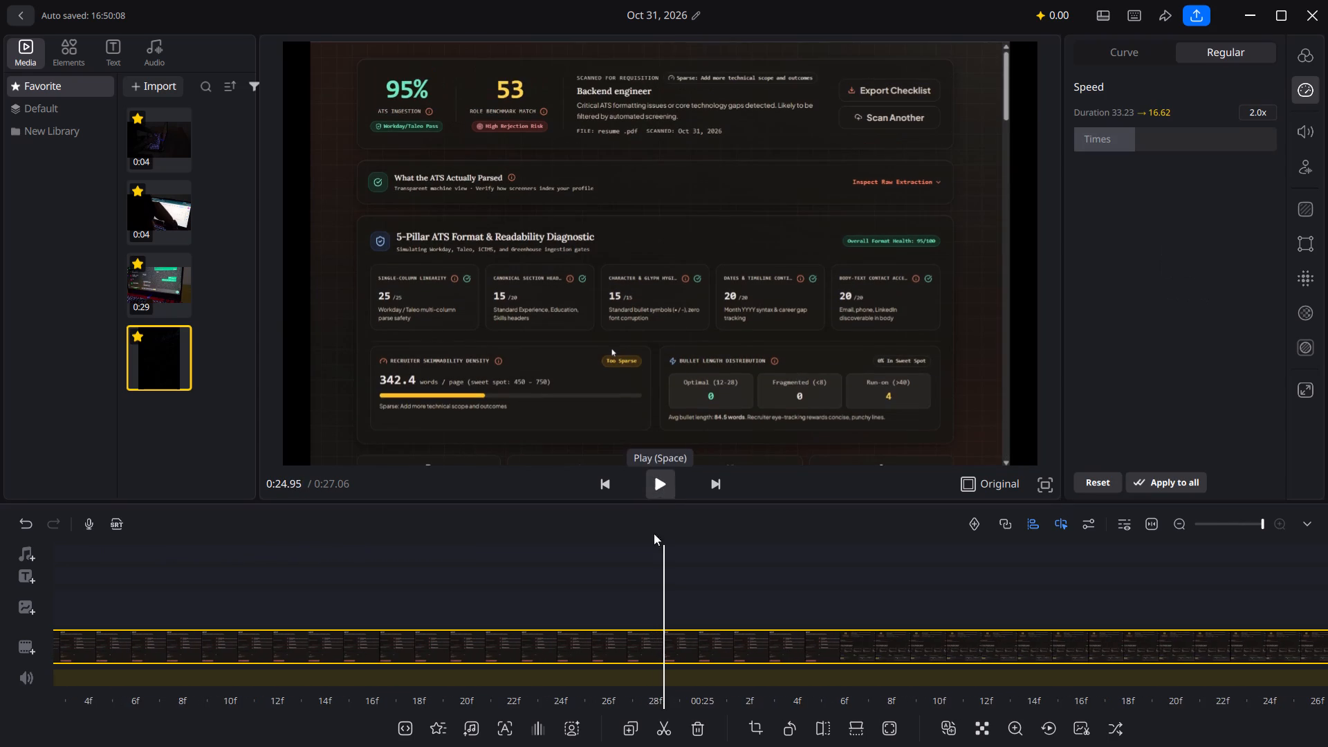
scroll(474, 630, right, 14)
scroll(474, 630, left, 1)
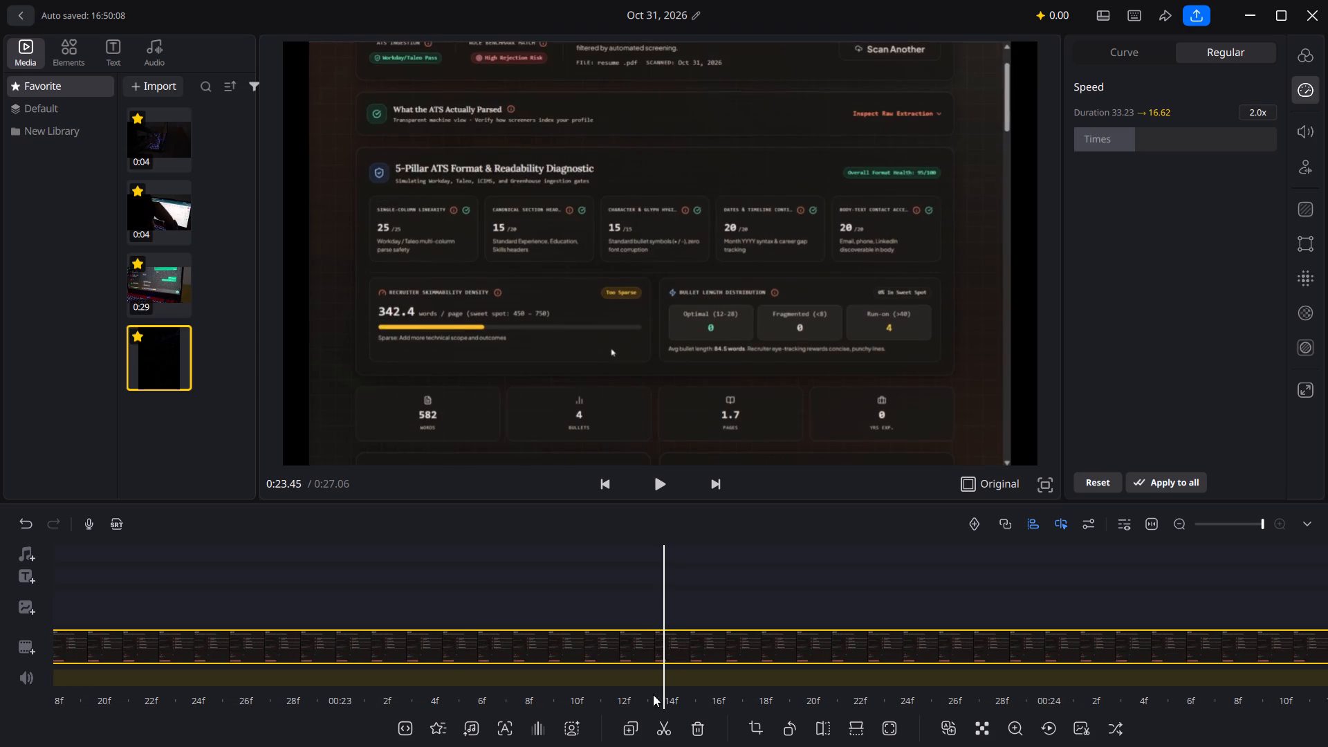
Split the sped-up resume analyzer clip at about 0:23.45, on the diagnostic results footage.
click(654, 717)
Split the resume analyzer clip at about 0:19.96, early in the "Analyzing..." footage.
scroll(553, 643, right, 2)
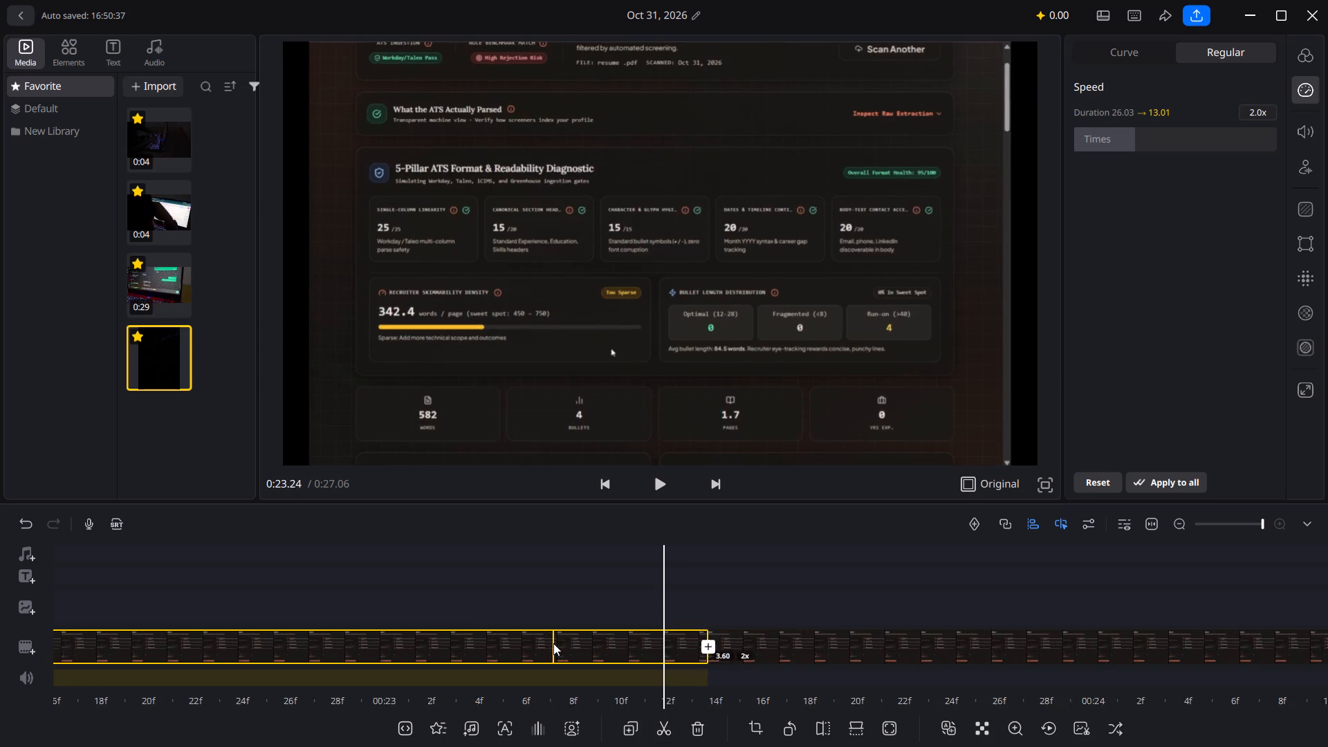
scroll(553, 643, right, 10)
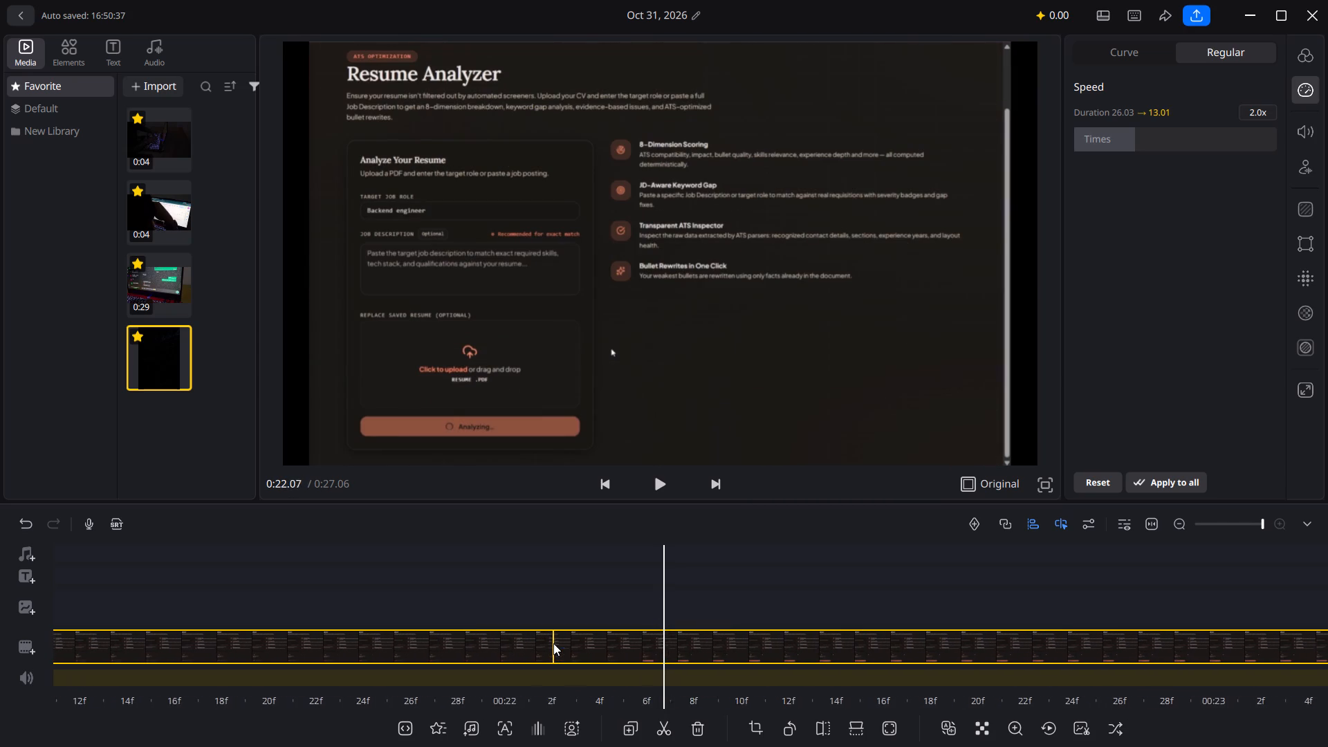
scroll(553, 643, right, 6)
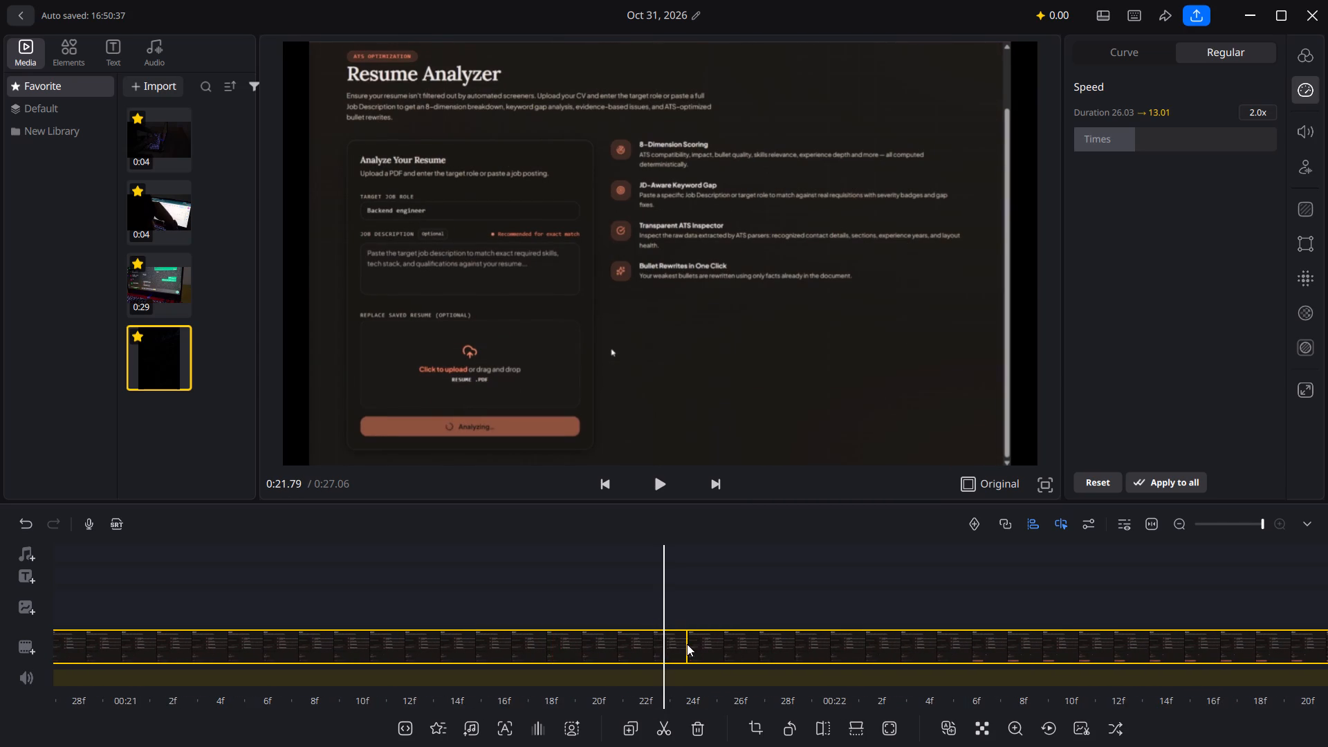
scroll(687, 644, right, 7)
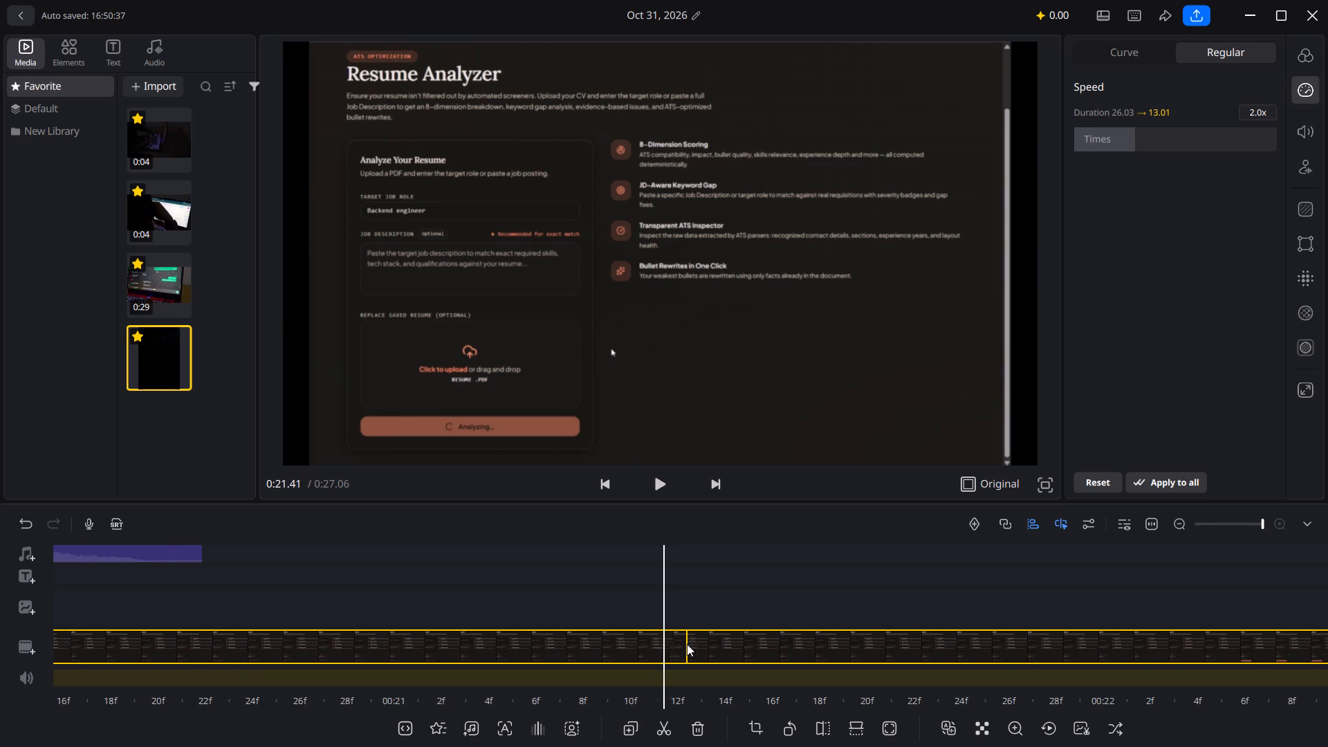
scroll(687, 644, right, 1)
scroll(931, 626, right, 5)
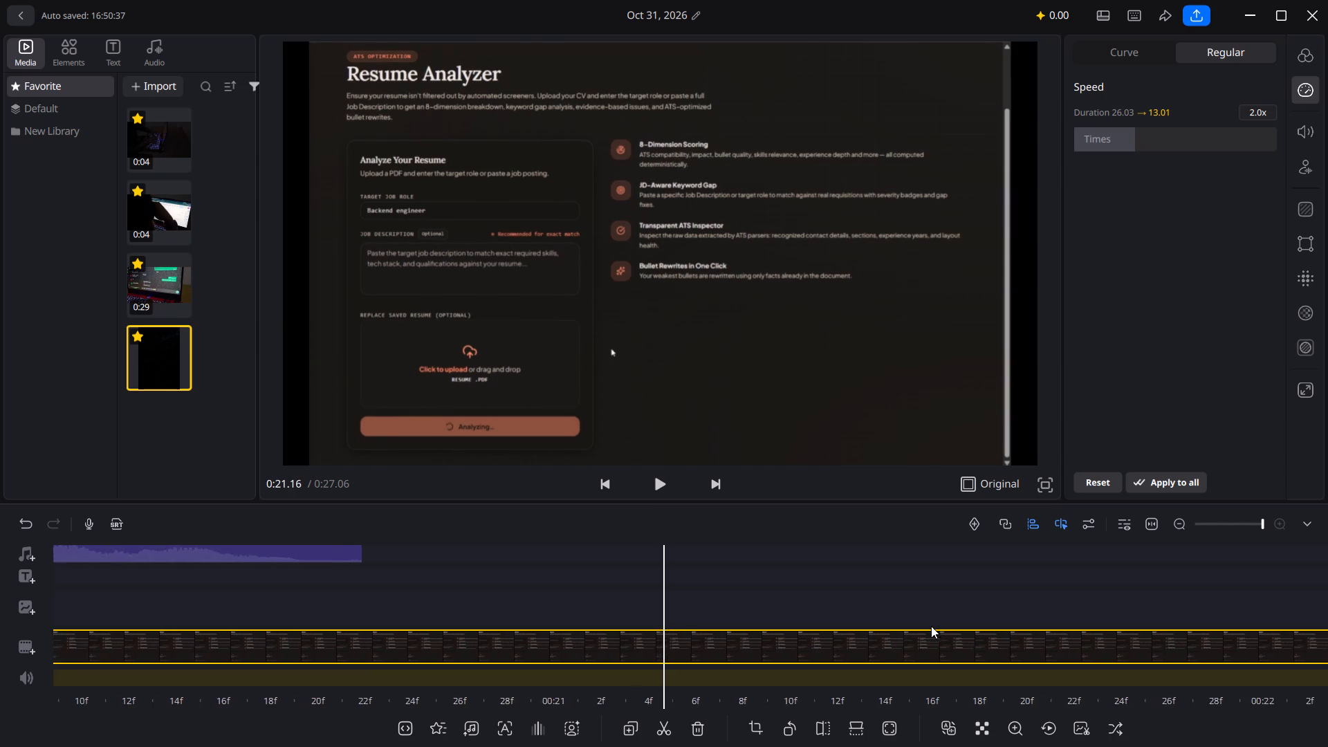
scroll(931, 626, right, 13)
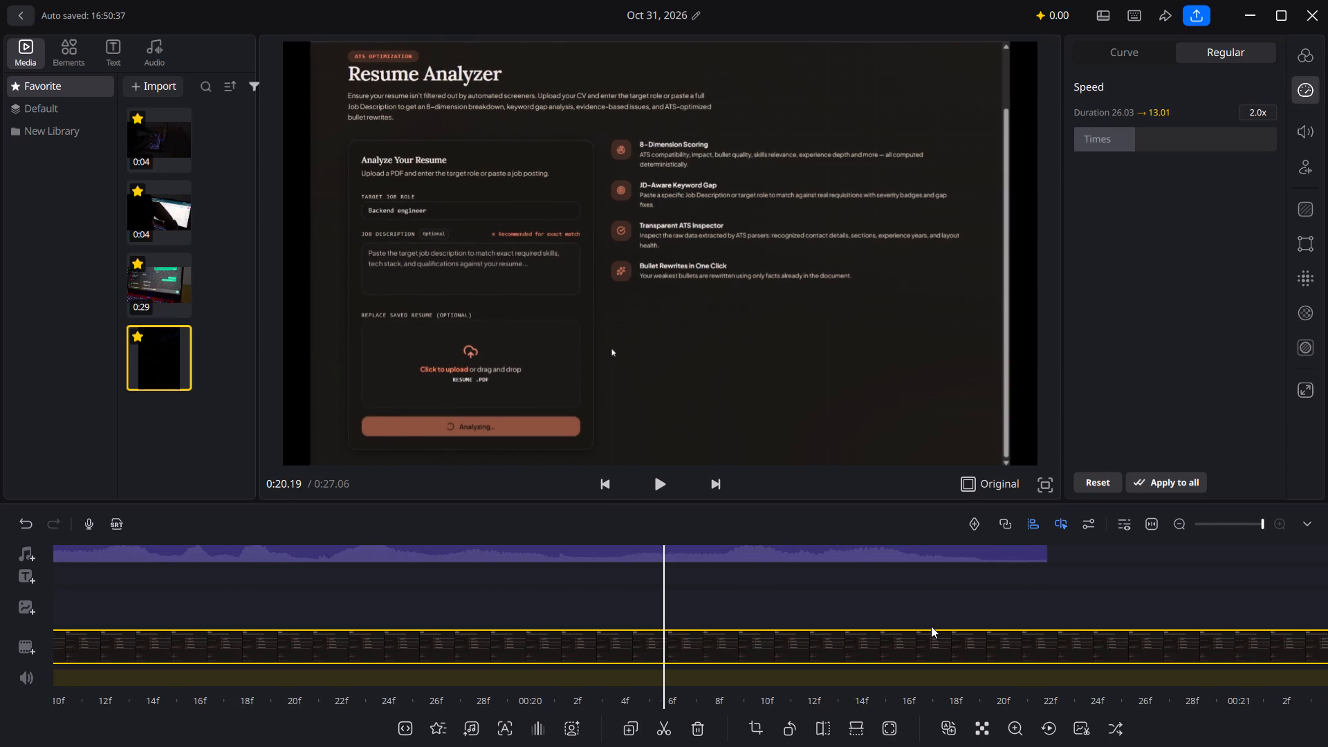
scroll(931, 626, right, 6)
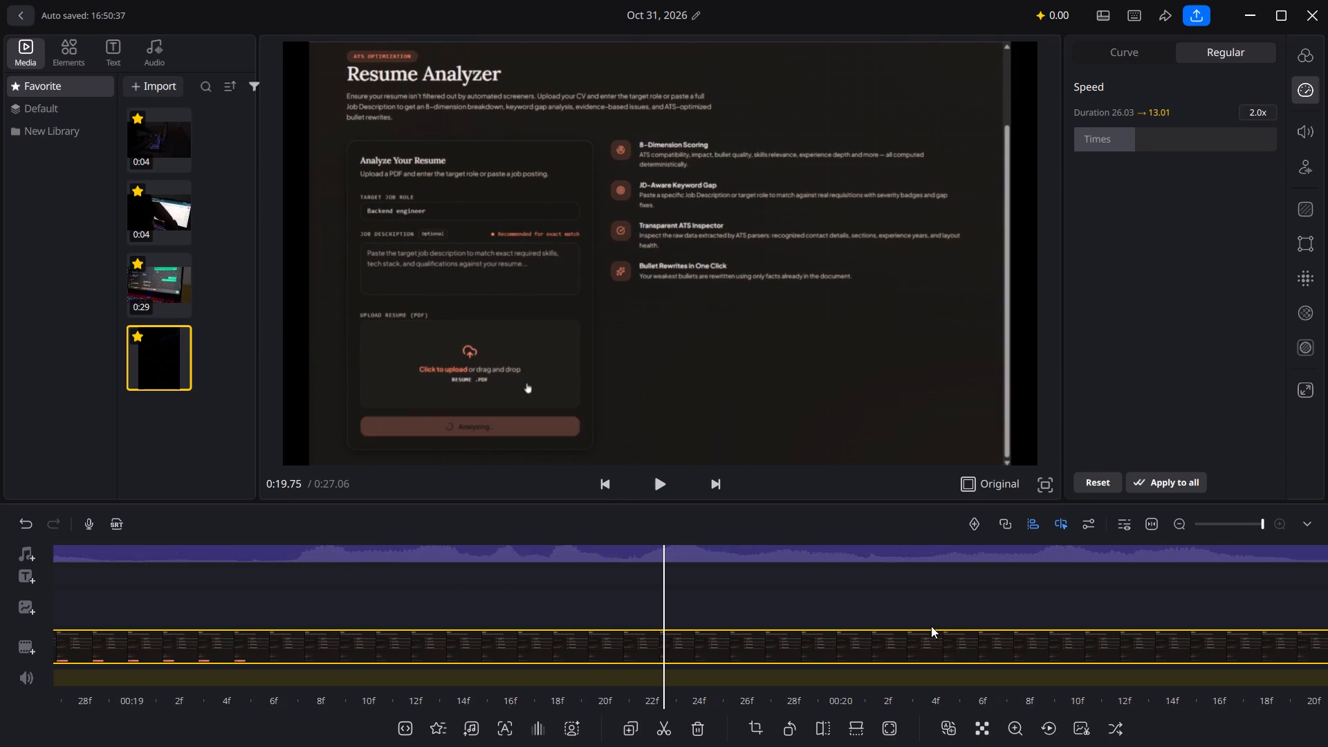
scroll(931, 626, right, 2)
scroll(931, 626, left, 6)
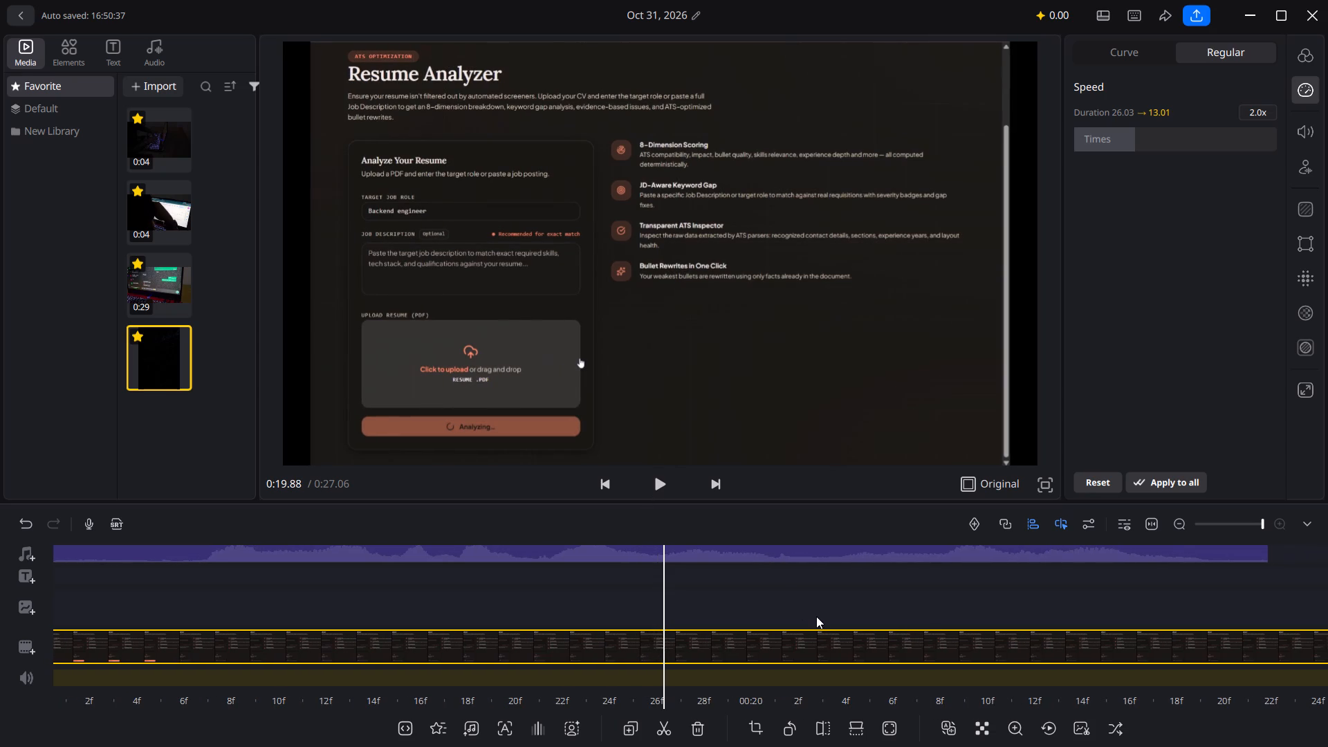
scroll(816, 616, right, 4)
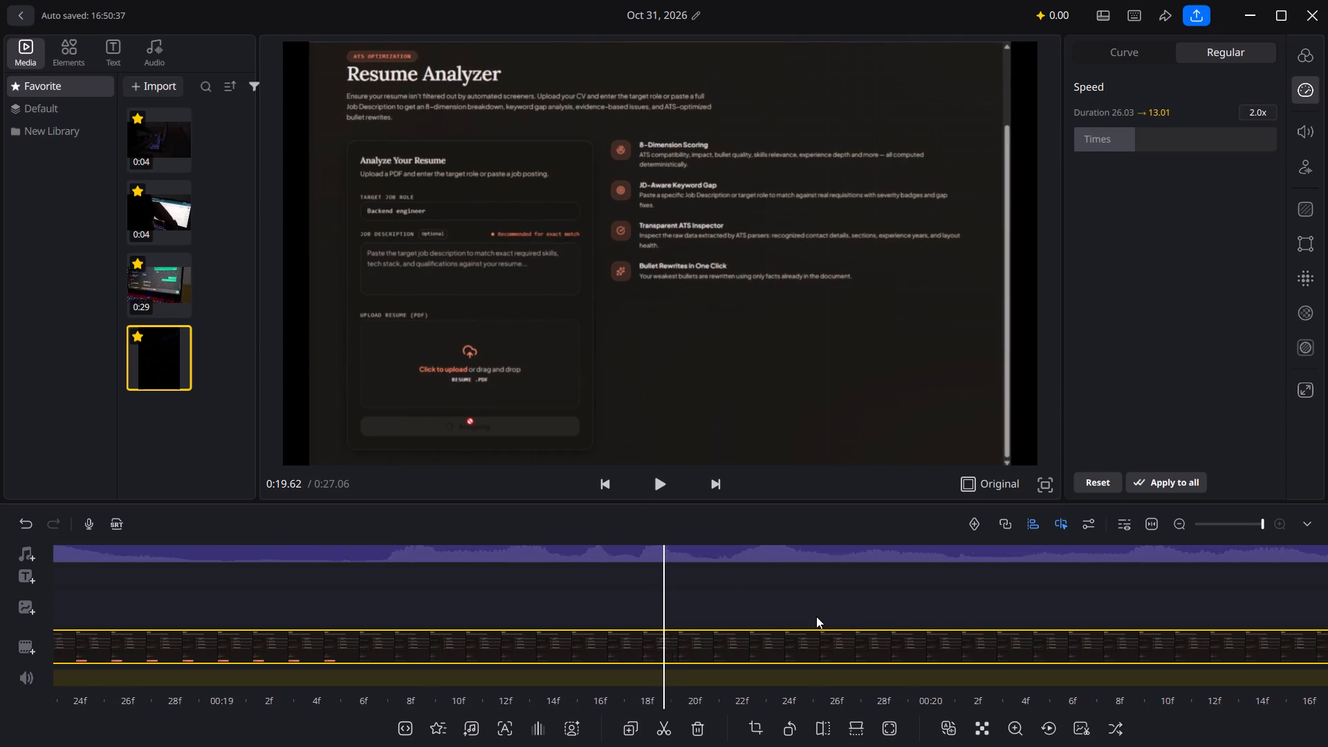
scroll(816, 616, right, 5)
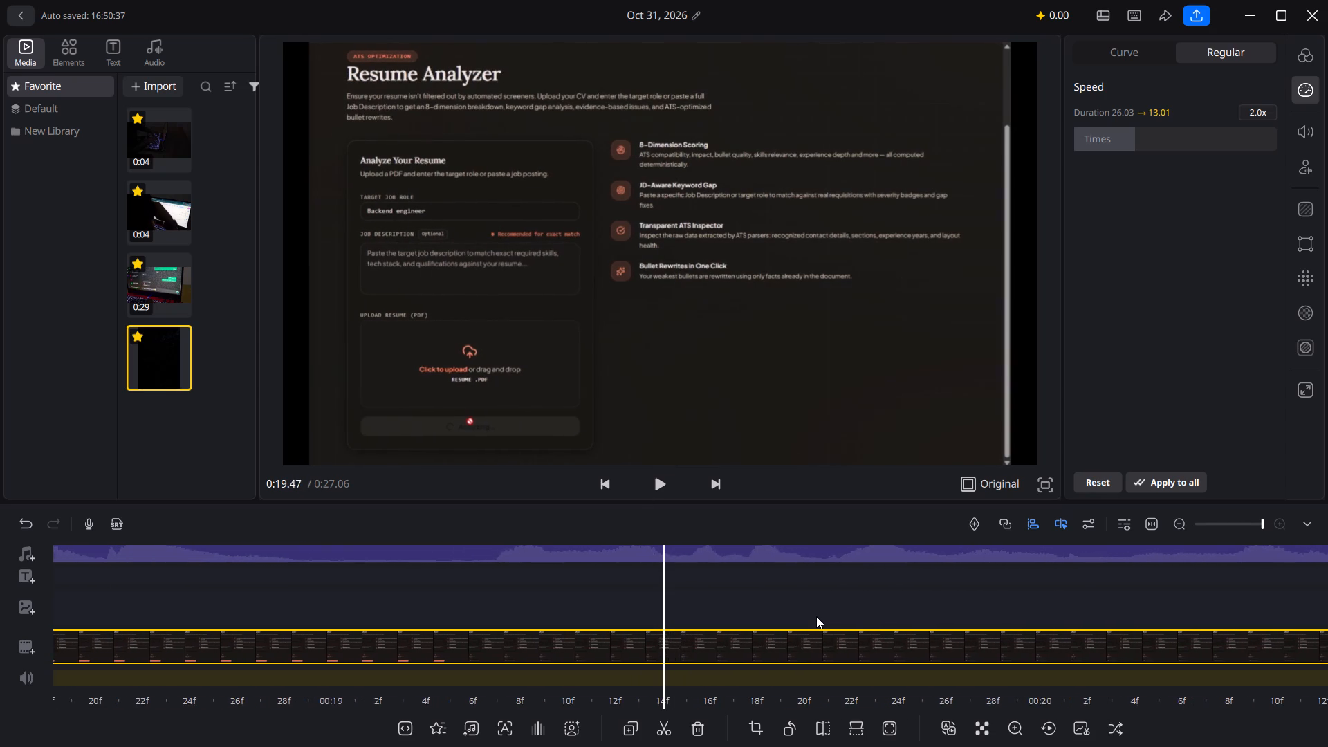
scroll(816, 616, right, 1)
scroll(816, 616, left, 5)
scroll(816, 616, right, 4)
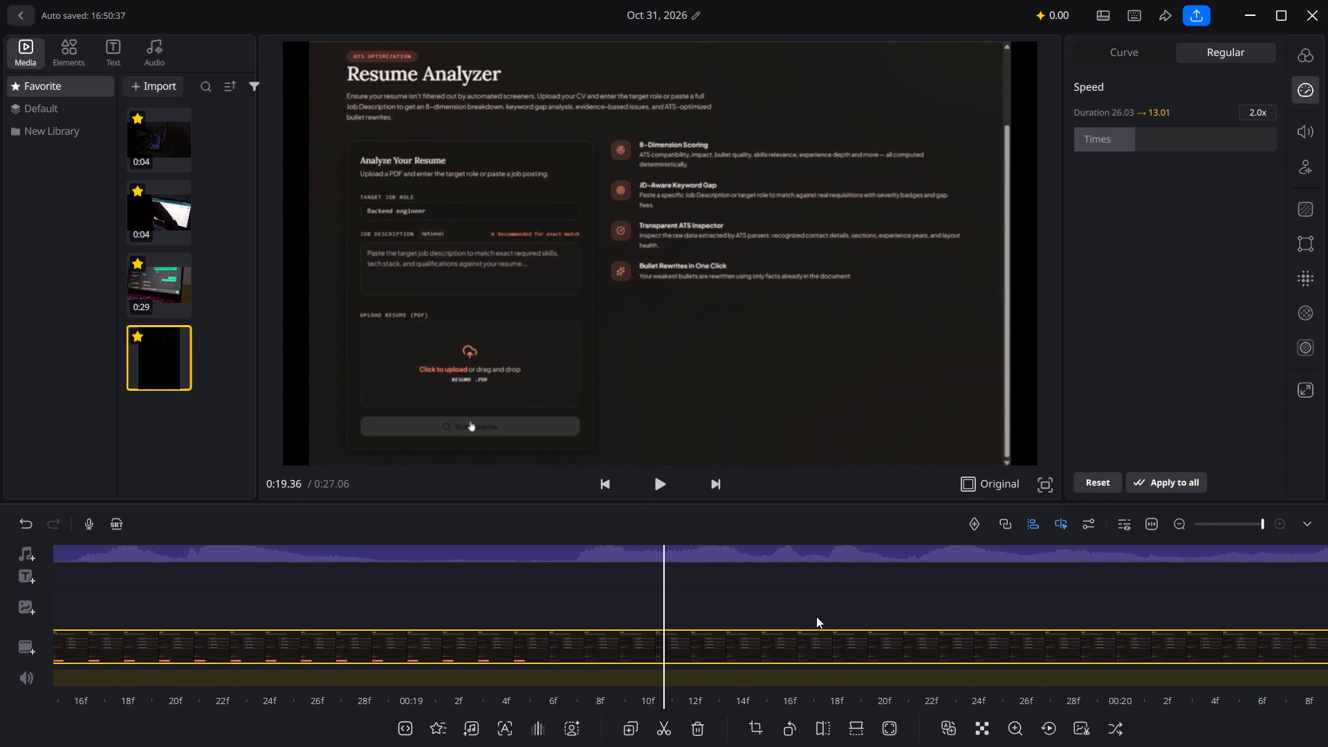
click(656, 492)
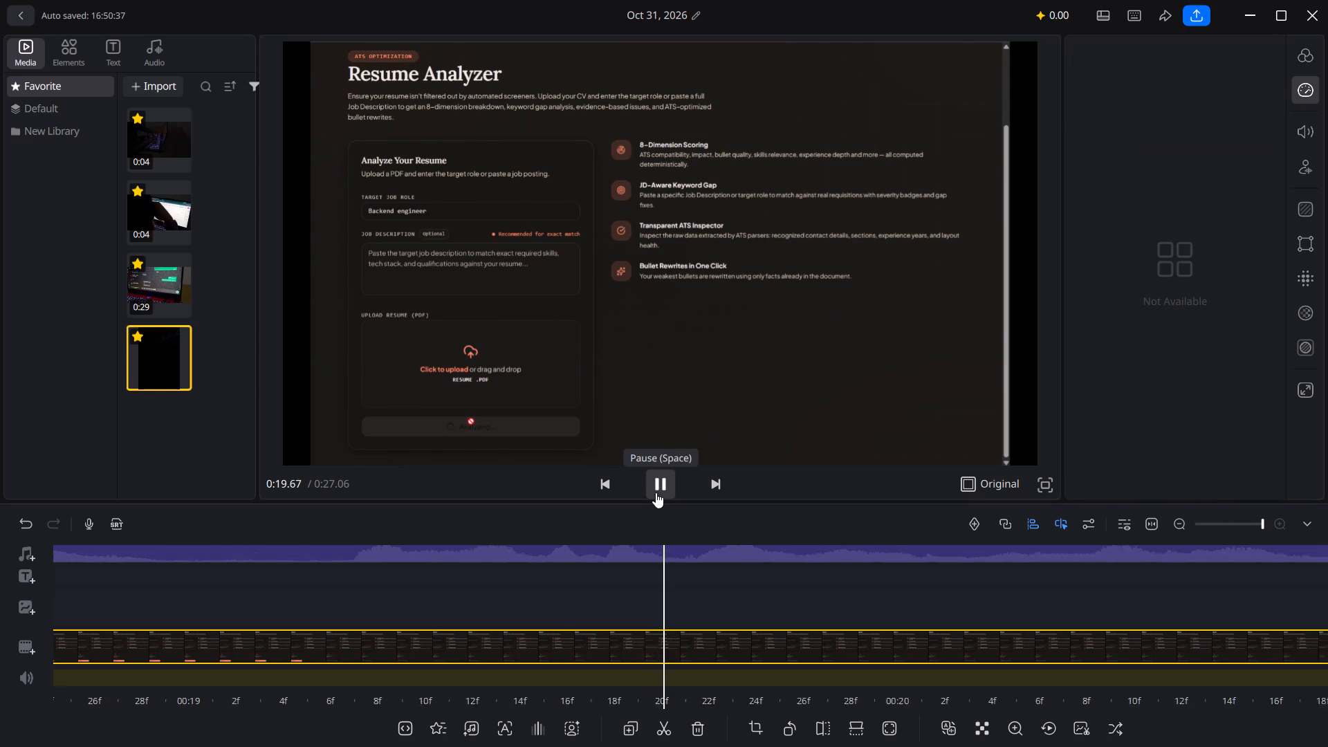
click(656, 492)
scroll(472, 672, right, 4)
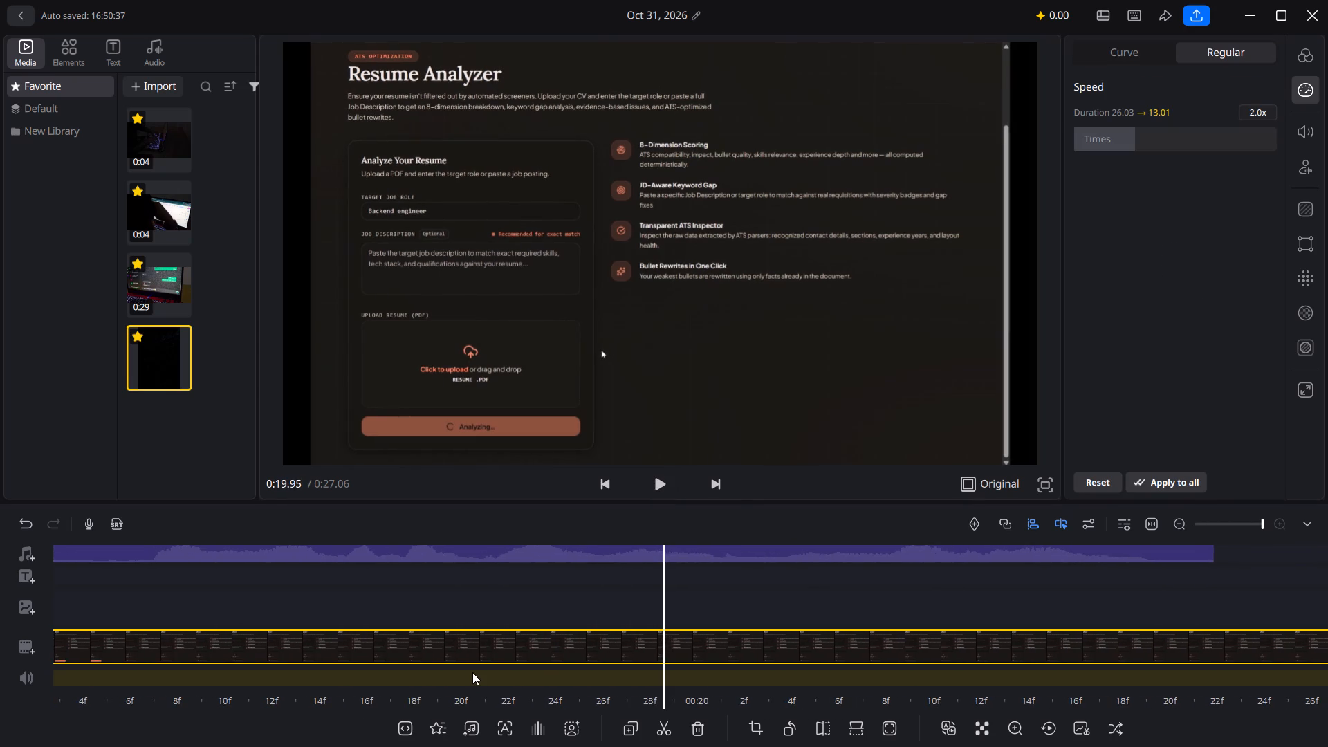
scroll(472, 672, left, 1)
click(664, 730)
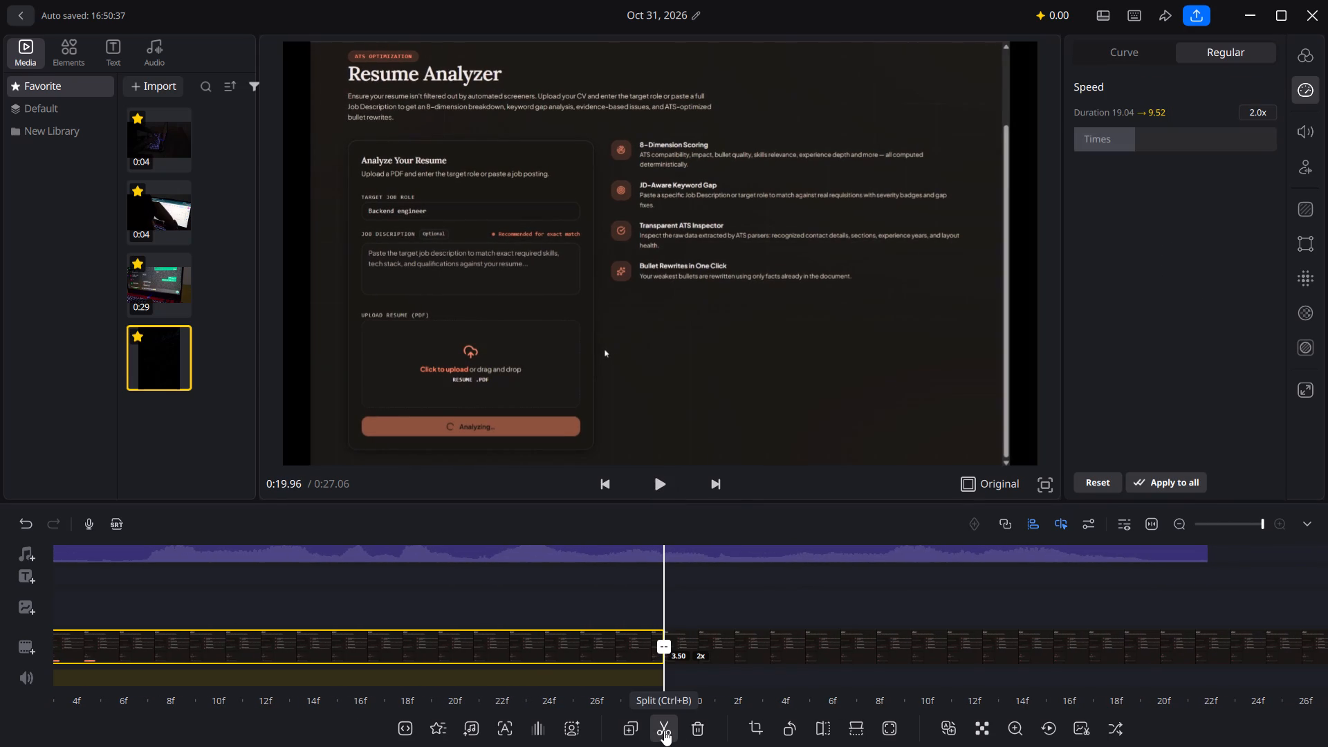
Delete the "Analyzing..." segment that follows the split, up to the diagnostic results footage.
click(838, 649)
double_click(838, 649)
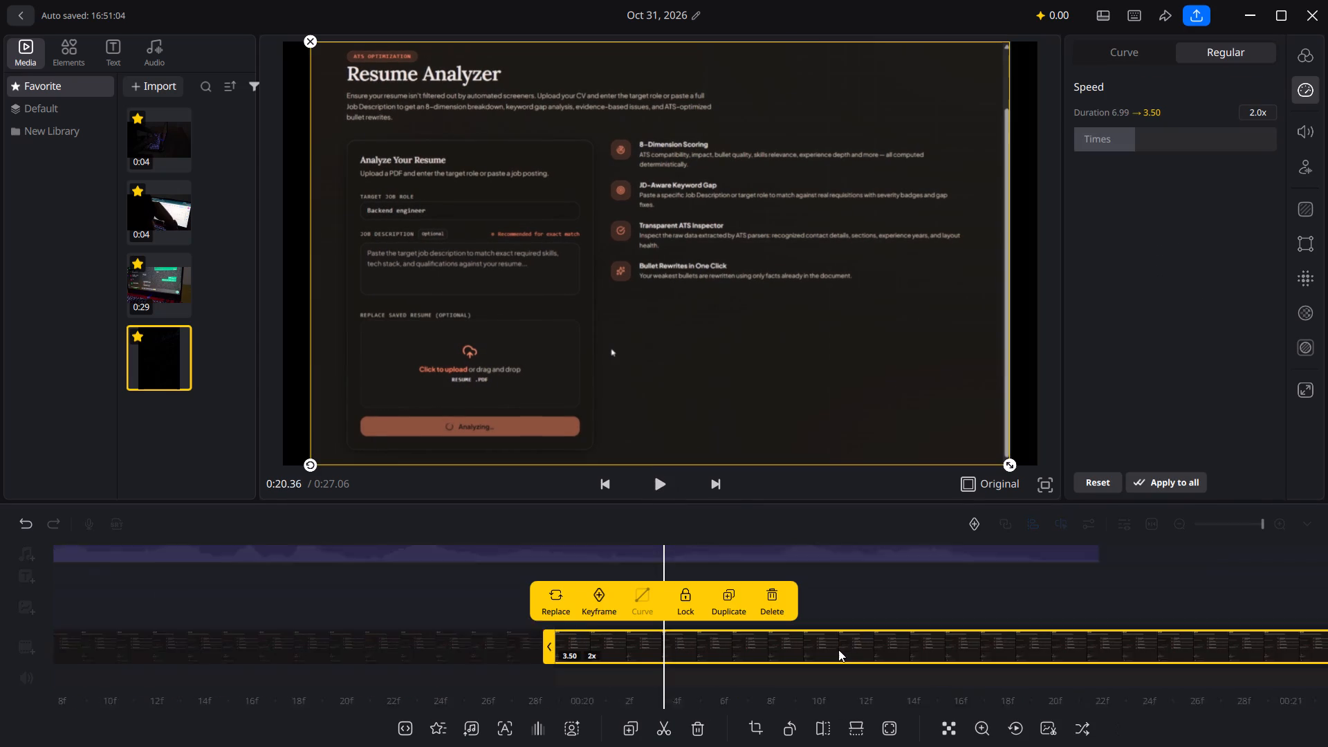
click(777, 607)
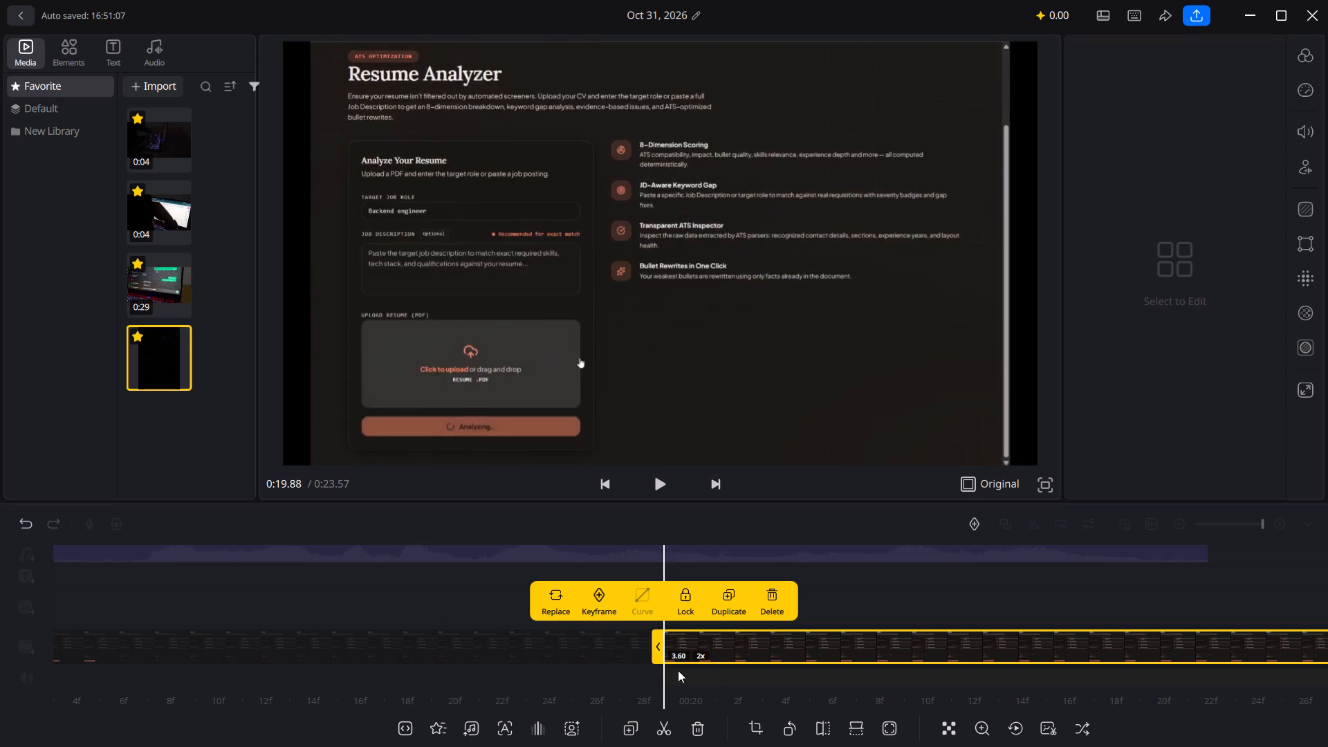
Play back the resume analyzer footage from about 0:18.2 across the new cut and into the diagnostic results to check the transition.
scroll(418, 656, right, 16)
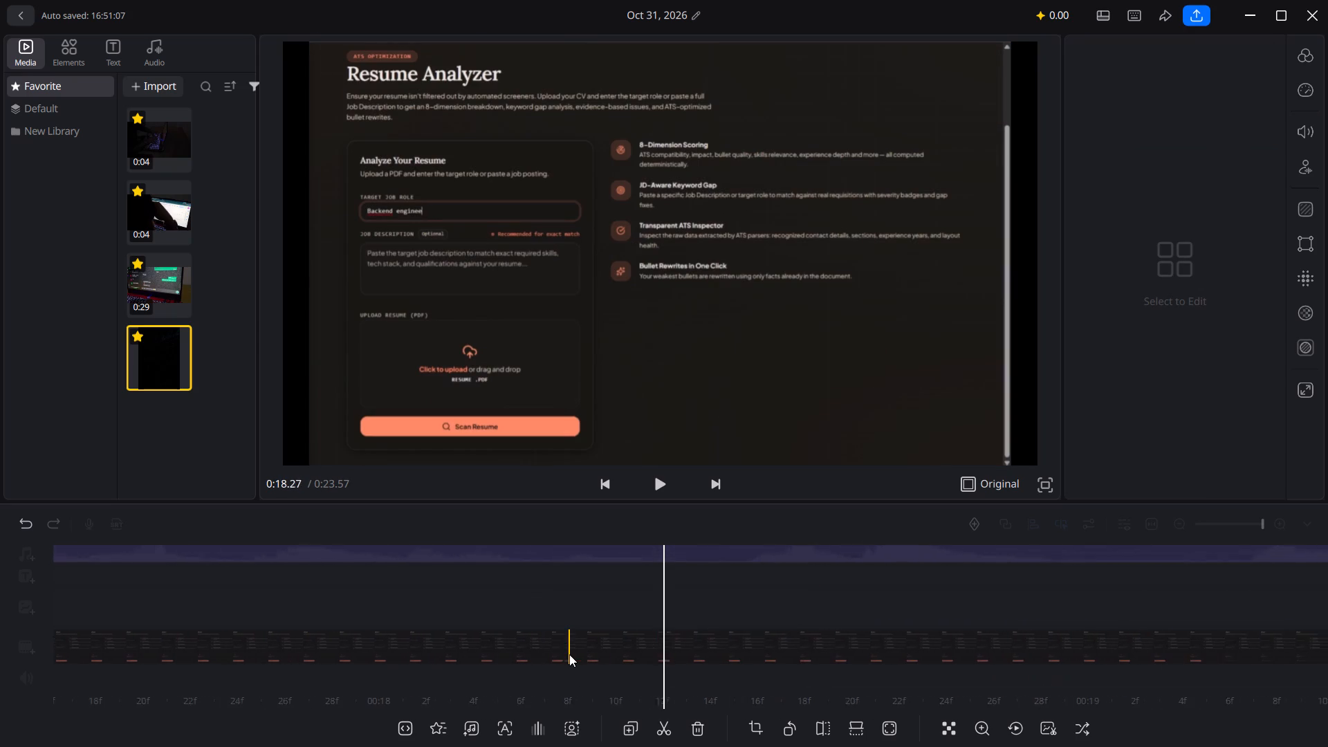
scroll(569, 654, right, 2)
click(660, 501)
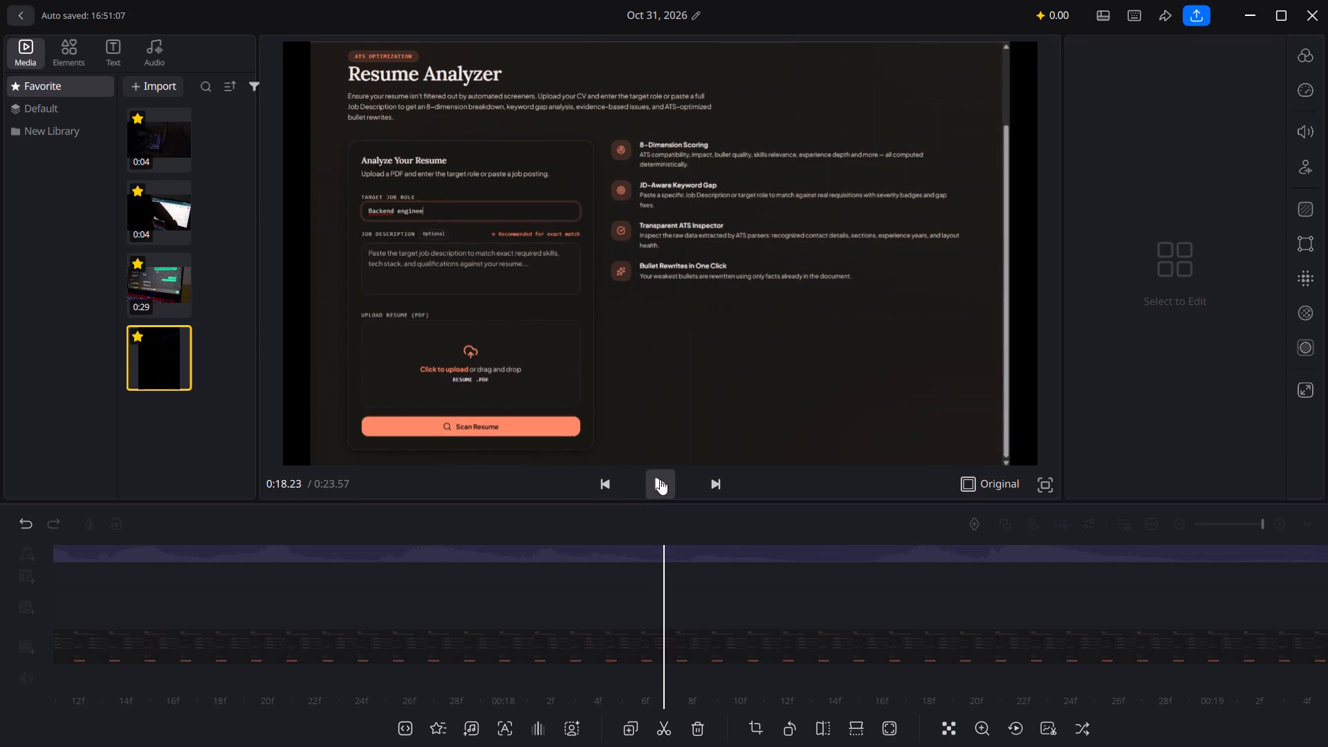
click(660, 479)
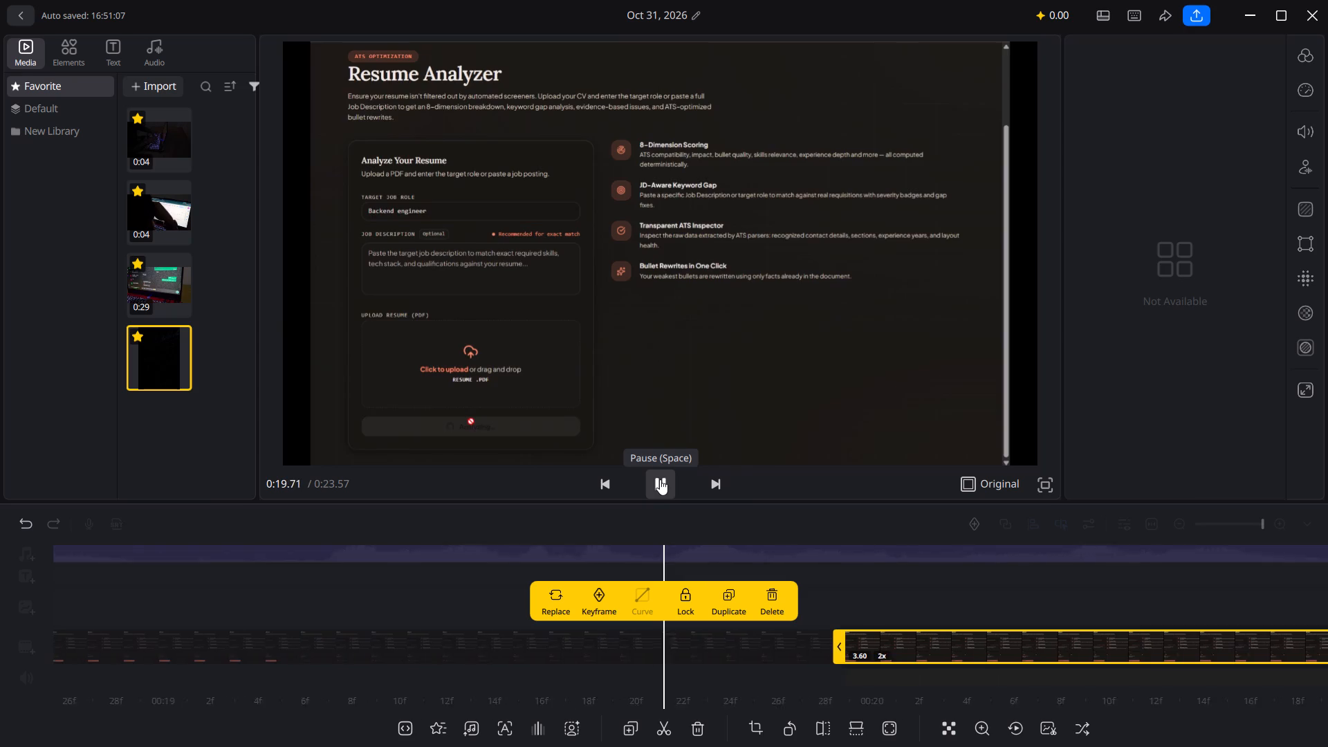
click(660, 479)
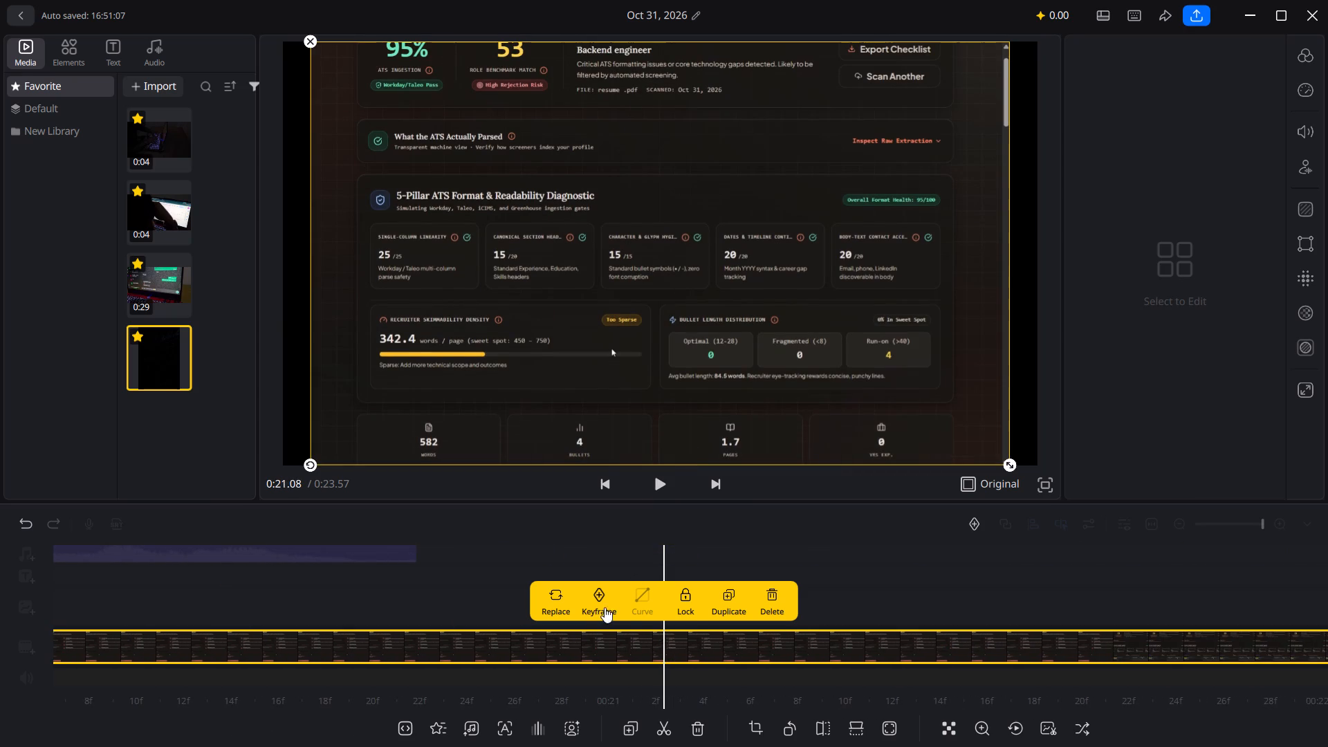
click(658, 496)
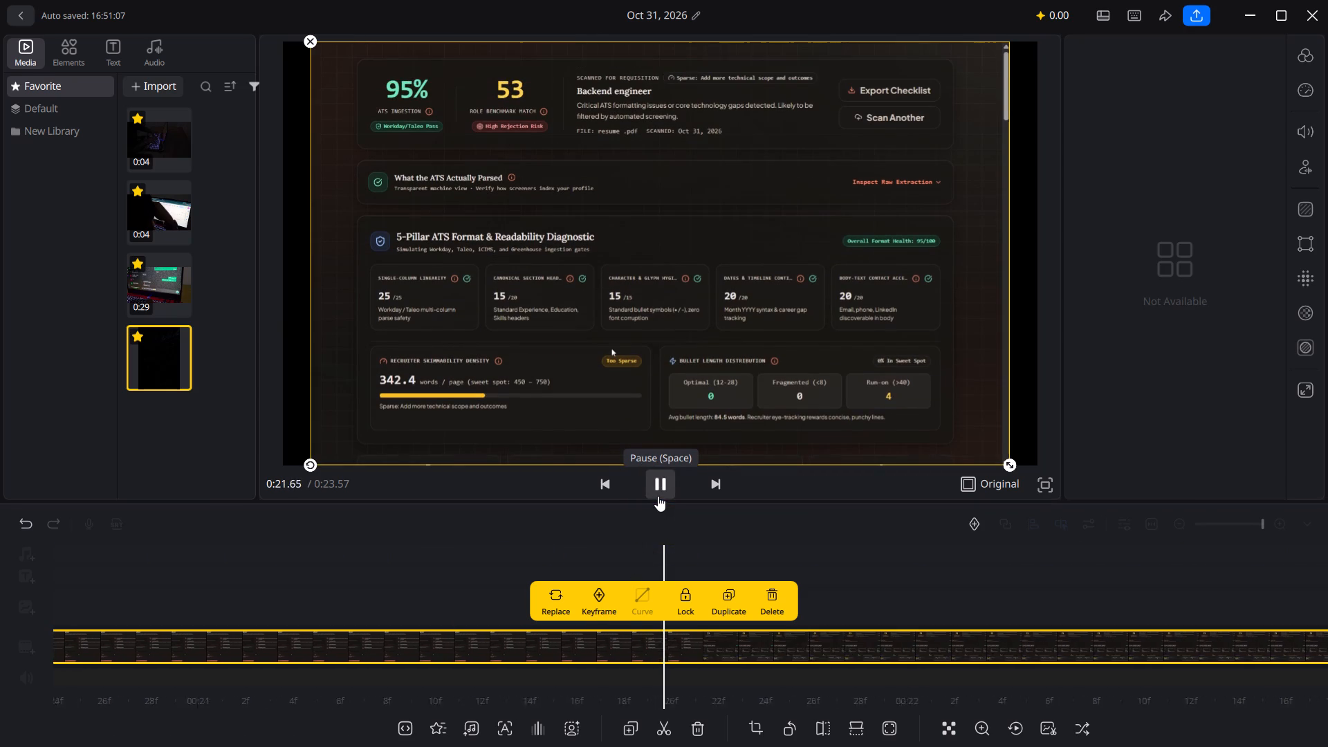
click(658, 496)
click(658, 496)
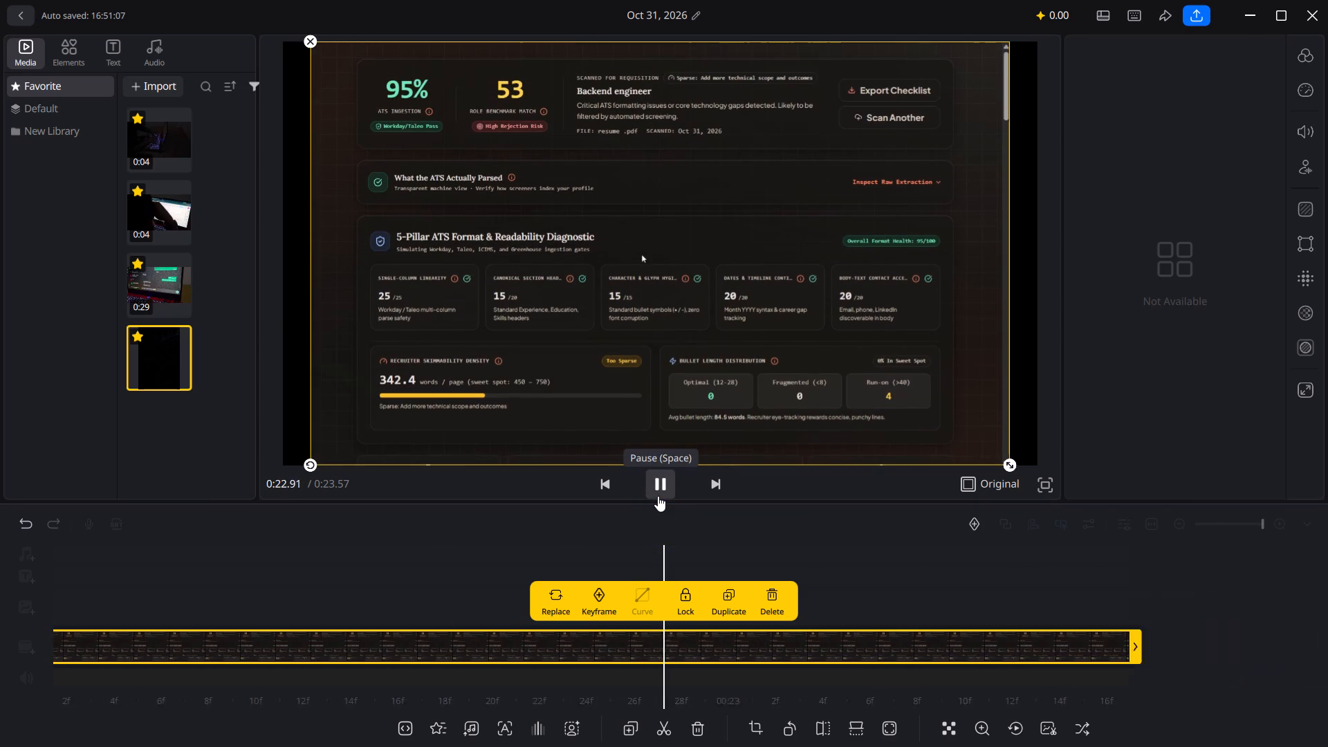
click(658, 496)
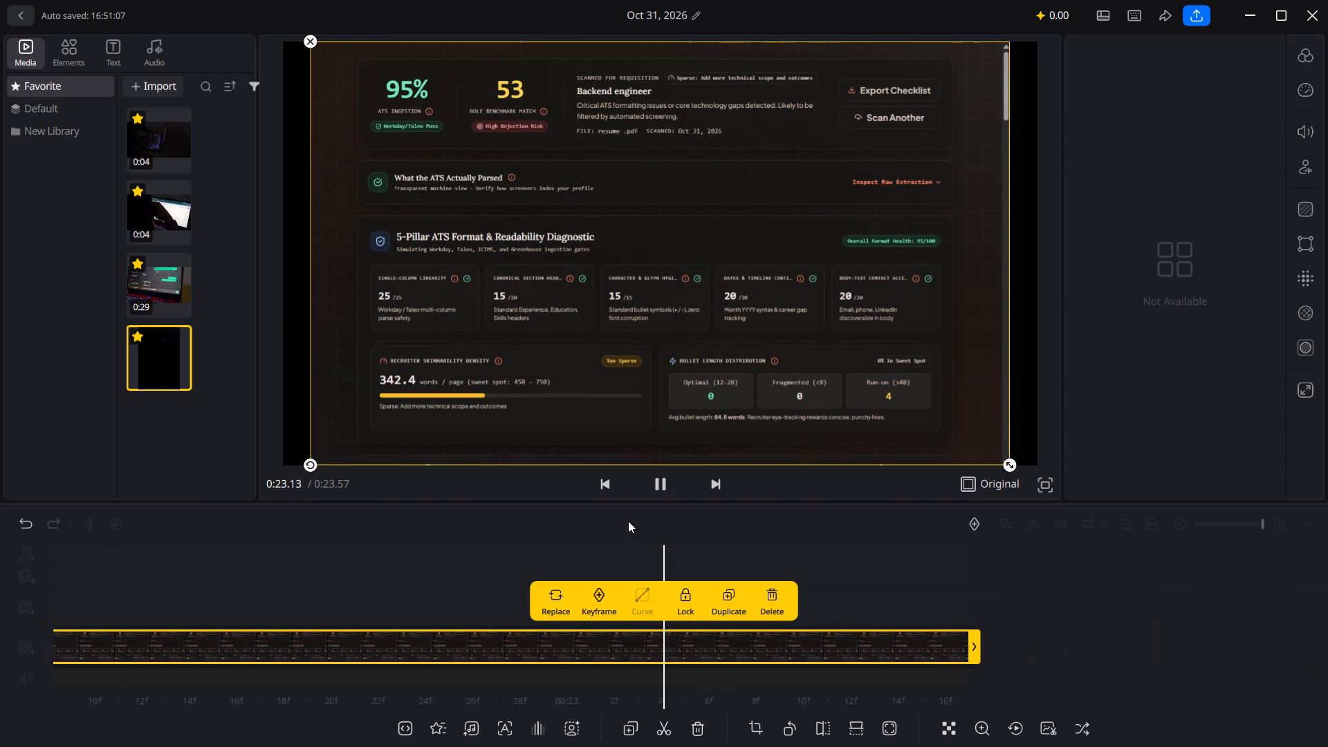
click(467, 634)
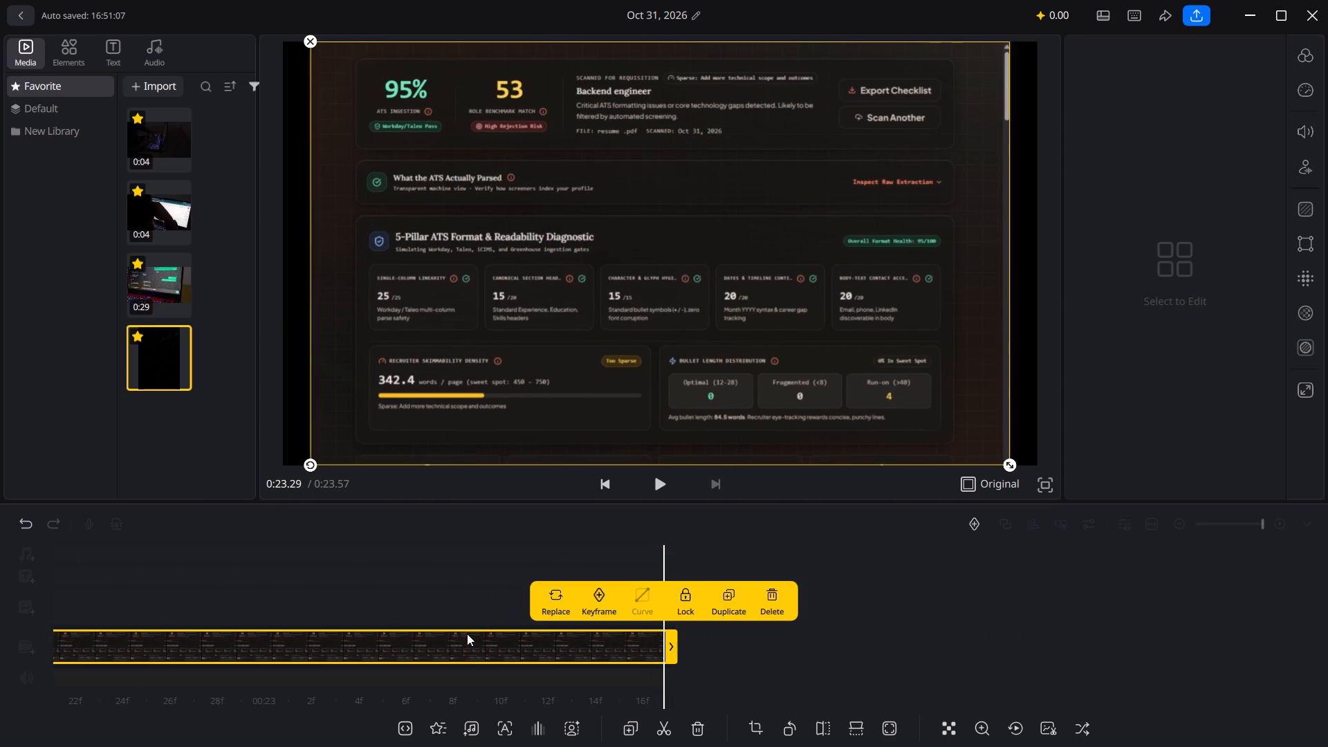
Scrub back through the resume analyzer clip and examine the job role entry footage between about 0:18 and 0:19.
scroll(490, 645, right, 11)
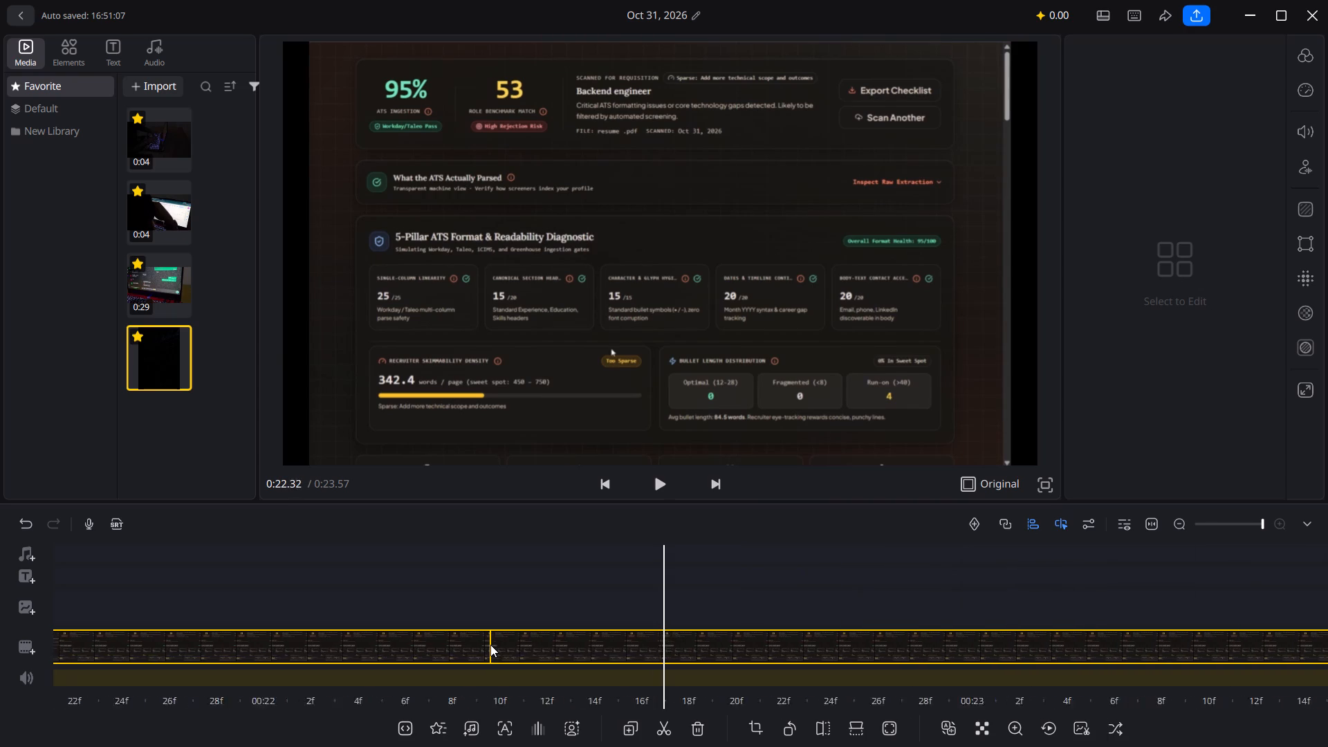
scroll(490, 645, right, 15)
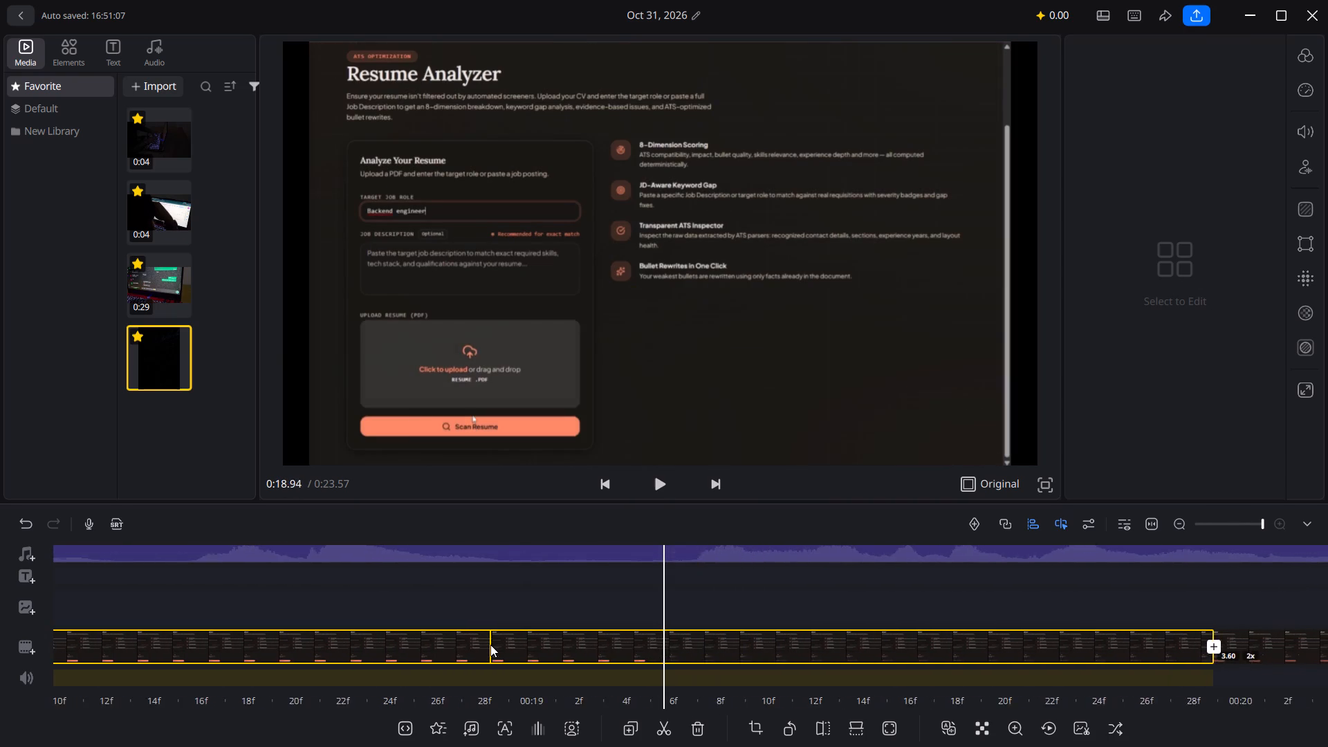
scroll(490, 645, right, 7)
scroll(490, 645, left, 3)
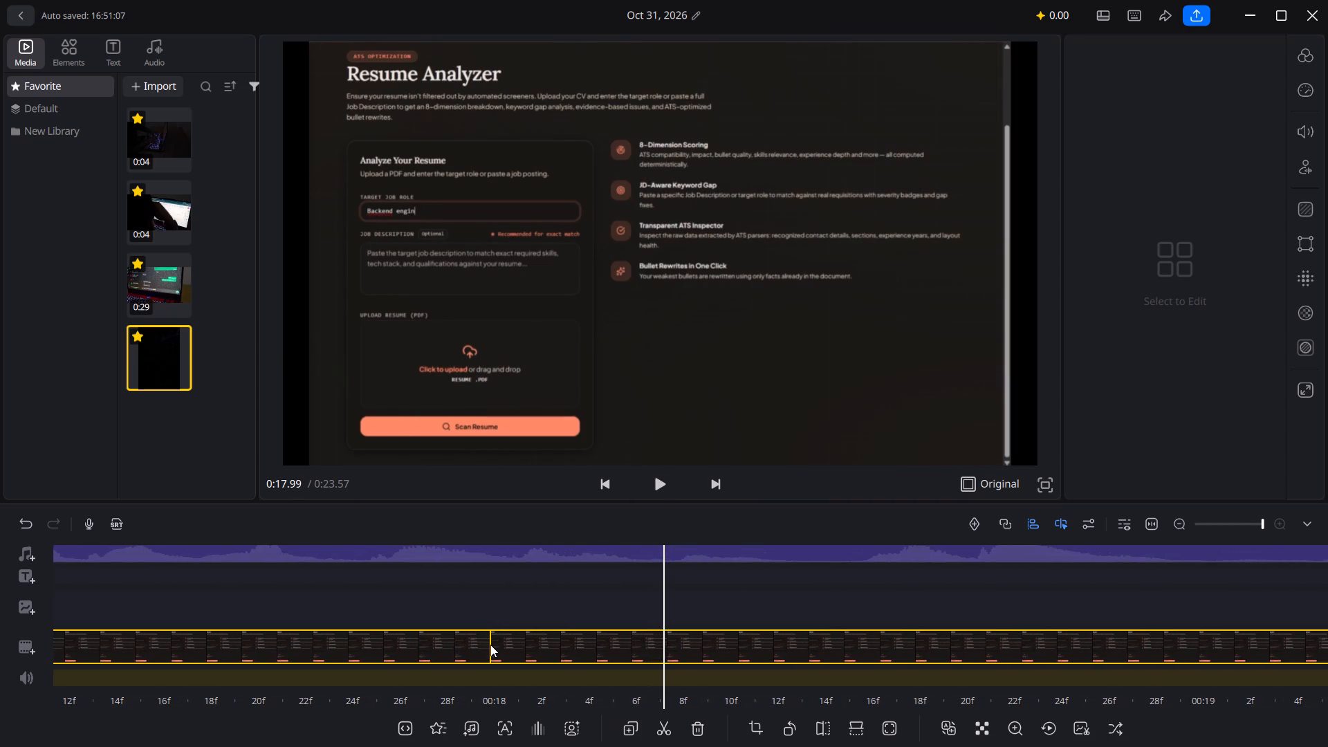
scroll(490, 645, left, 6)
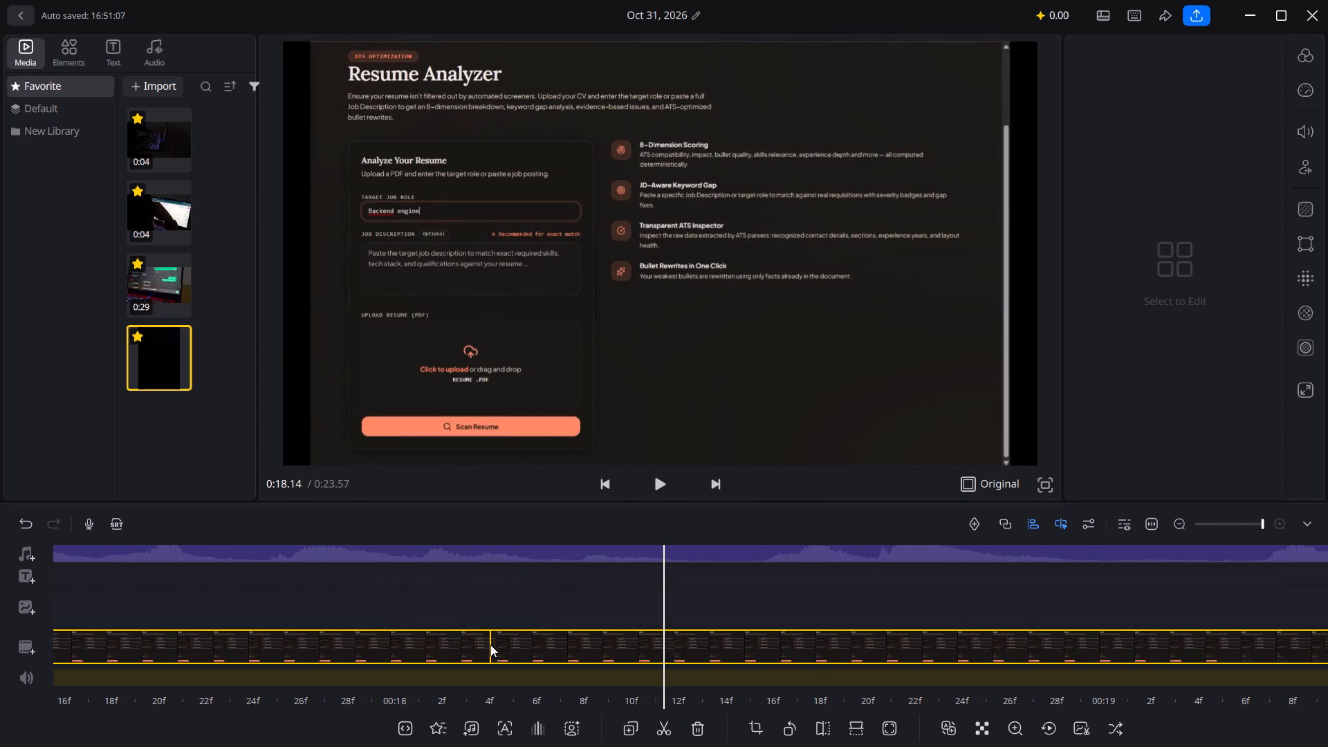
scroll(490, 645, left, 1)
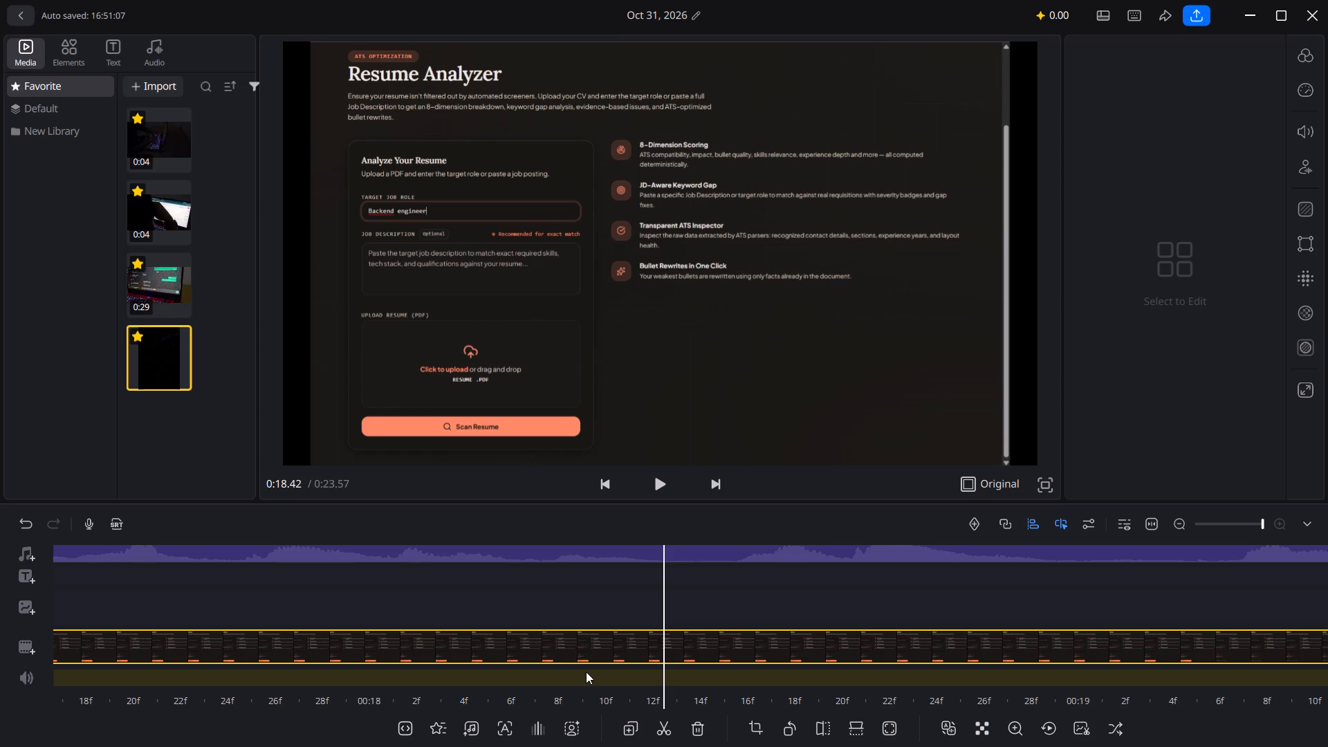
Split the resume analyzer clip at about 0:18.40, where the target job role "Backend engineer" is fully typed.
scroll(533, 644, right, 1)
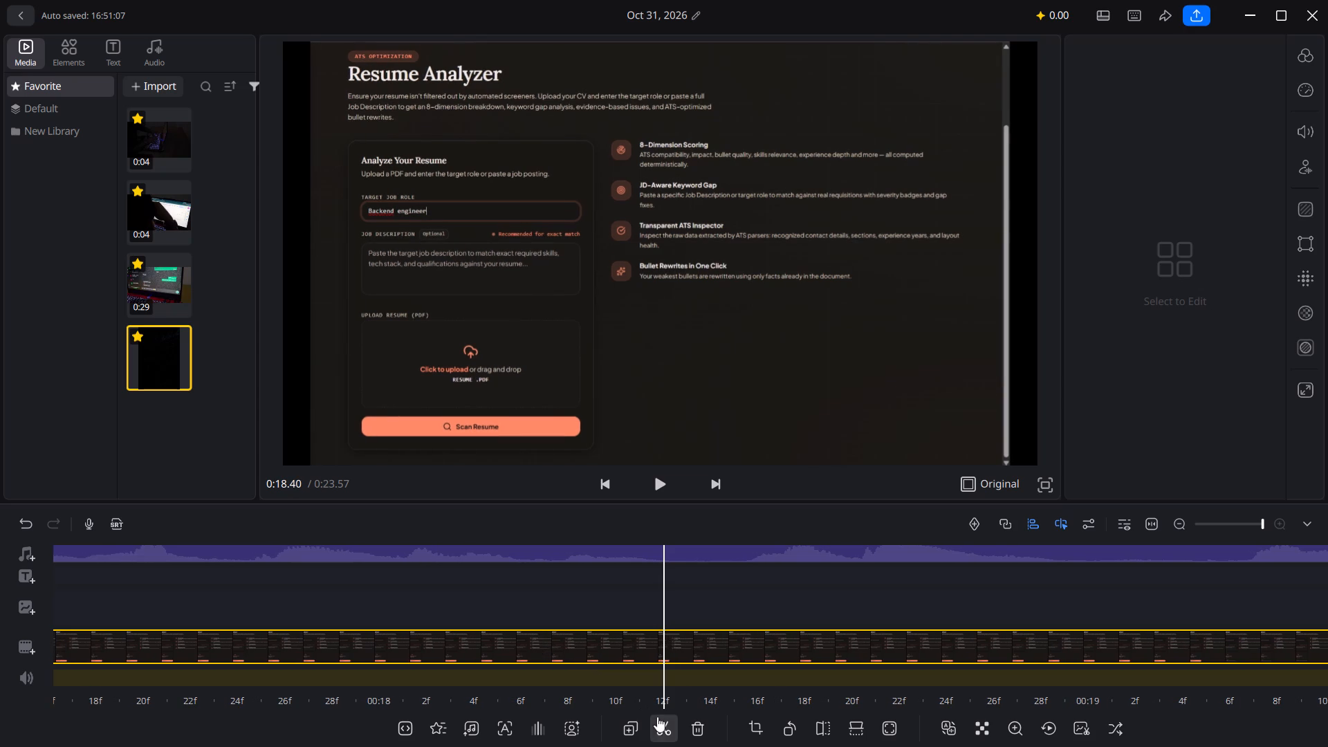
double_click(670, 740)
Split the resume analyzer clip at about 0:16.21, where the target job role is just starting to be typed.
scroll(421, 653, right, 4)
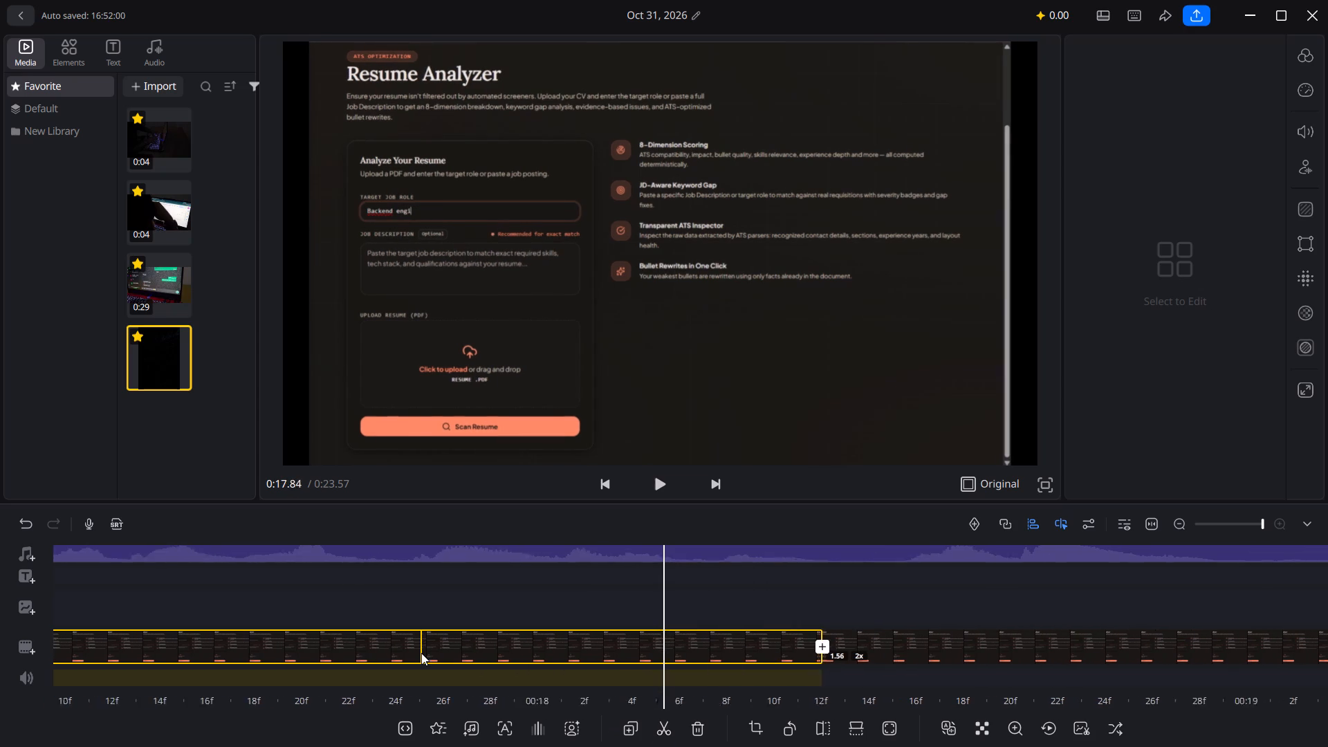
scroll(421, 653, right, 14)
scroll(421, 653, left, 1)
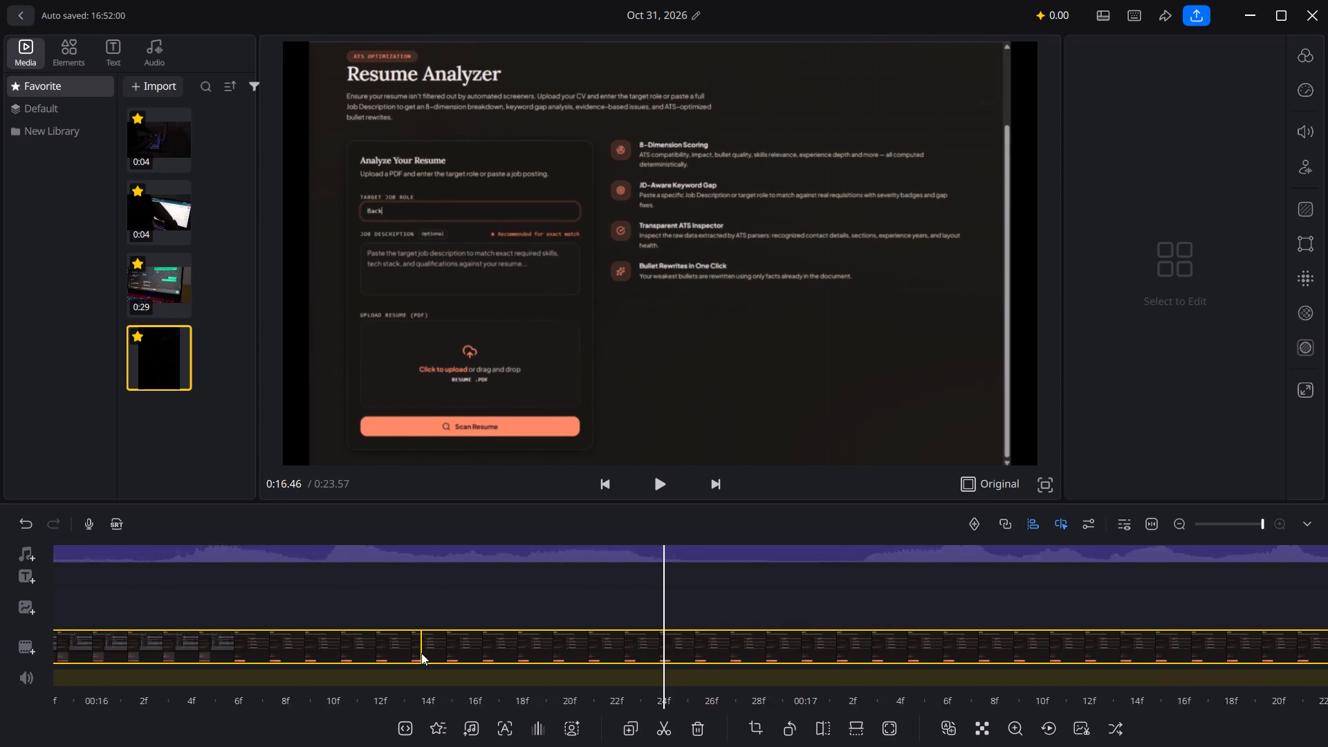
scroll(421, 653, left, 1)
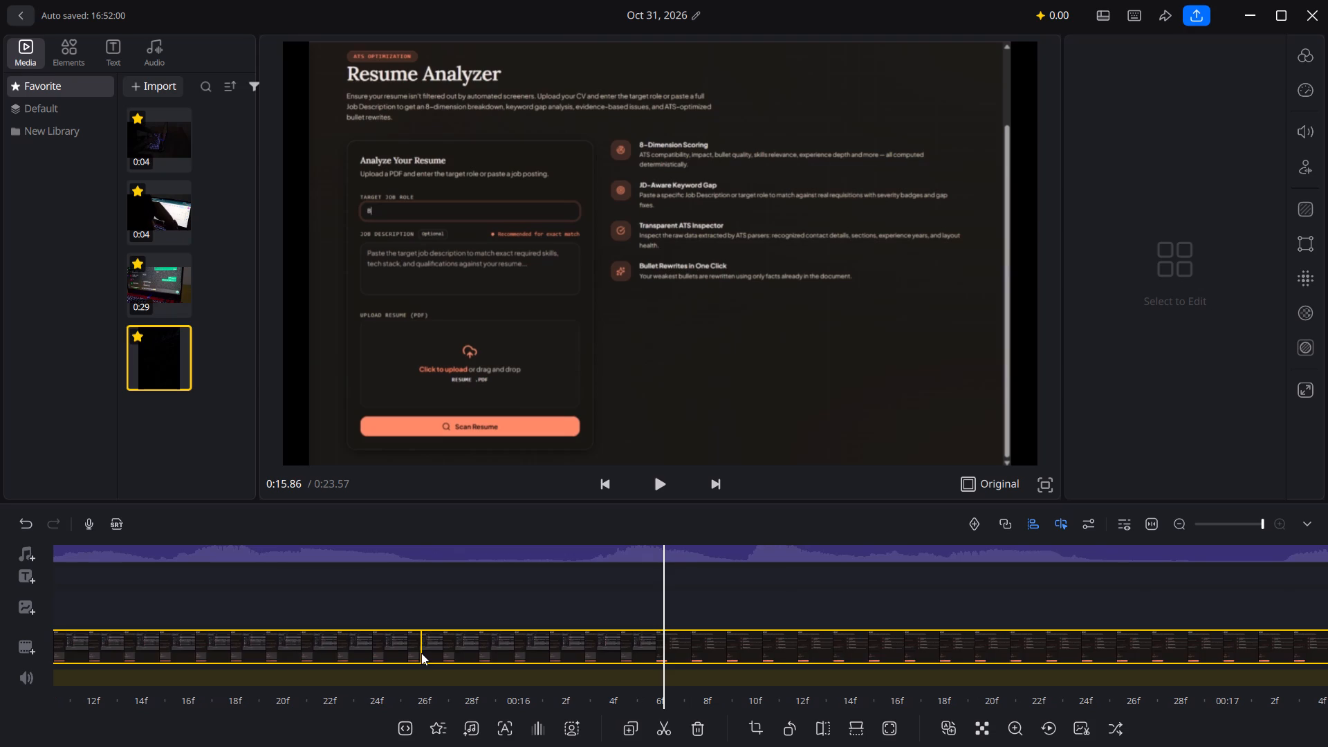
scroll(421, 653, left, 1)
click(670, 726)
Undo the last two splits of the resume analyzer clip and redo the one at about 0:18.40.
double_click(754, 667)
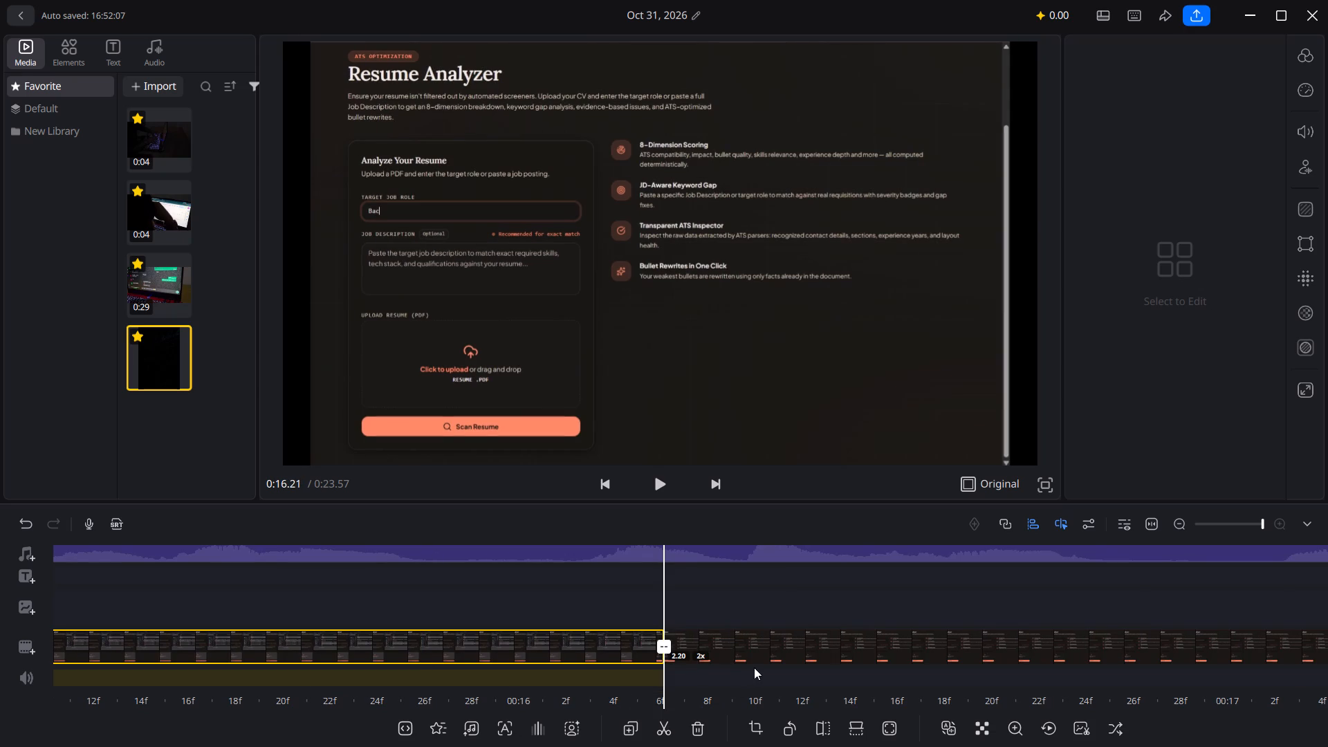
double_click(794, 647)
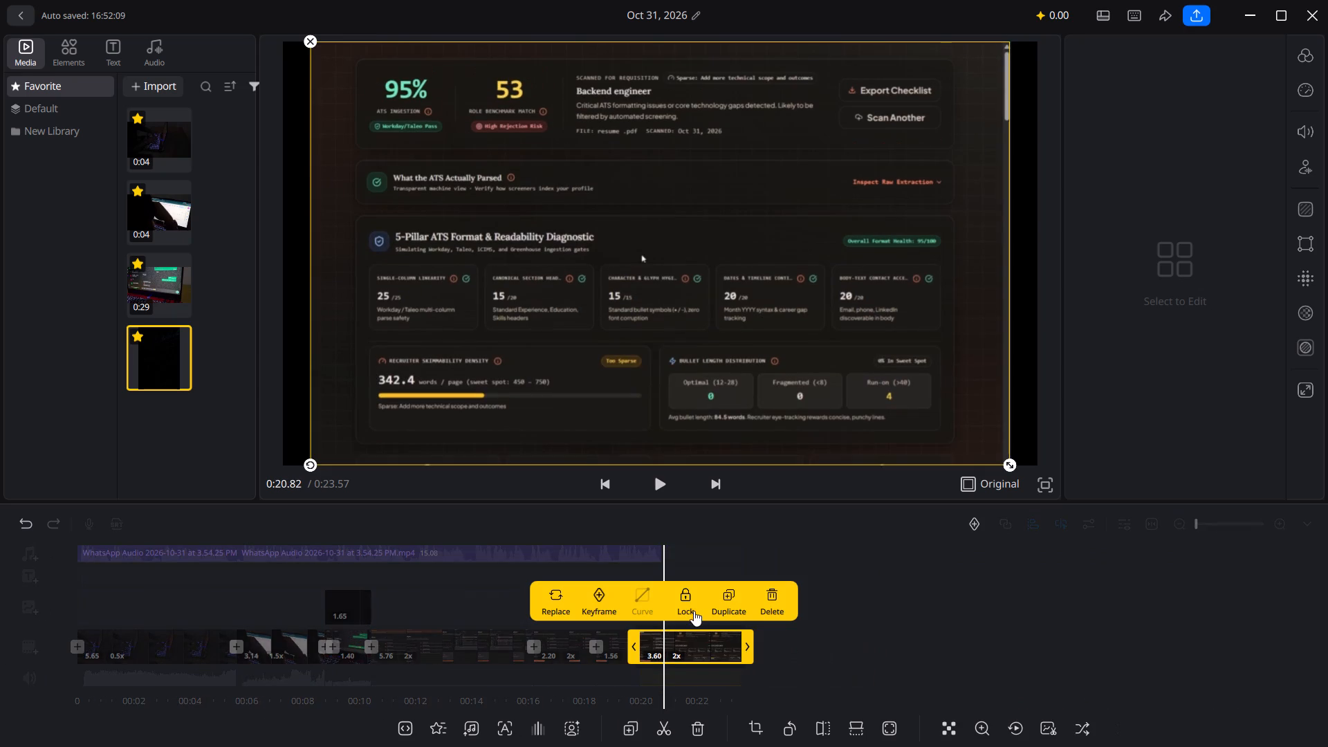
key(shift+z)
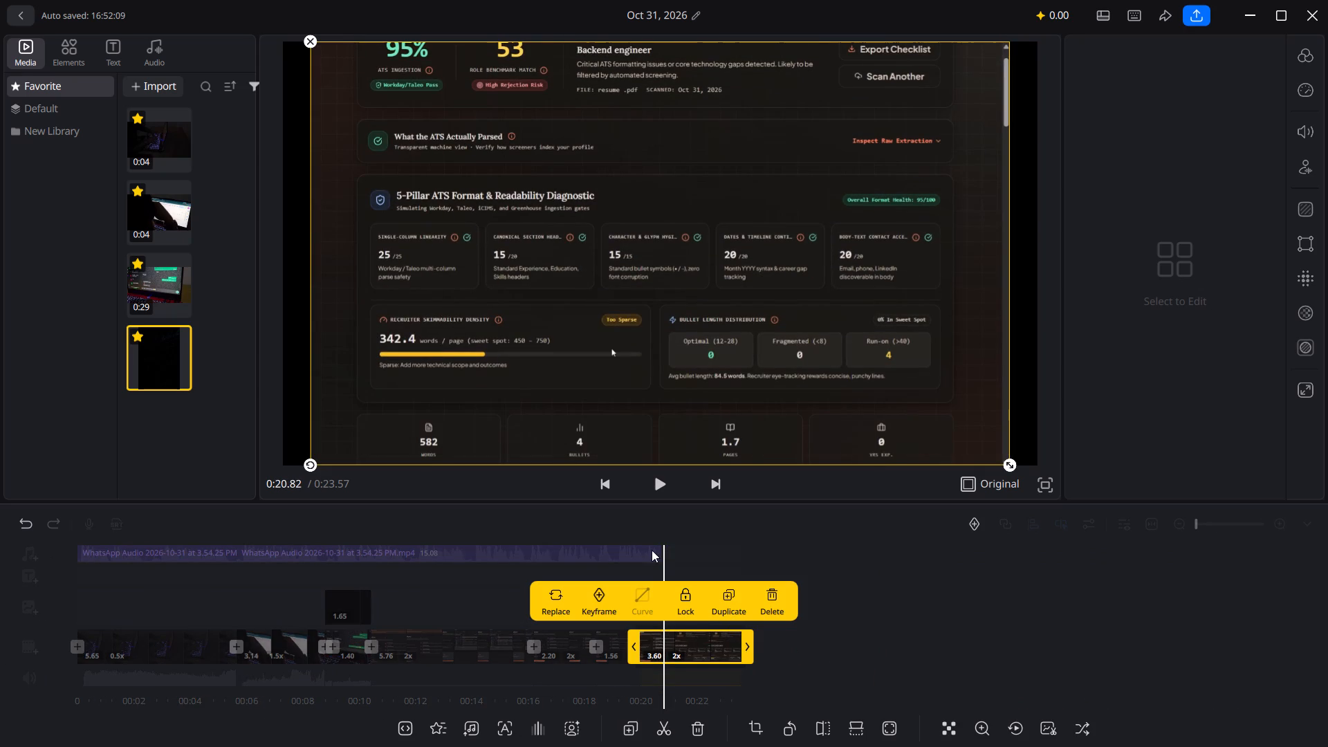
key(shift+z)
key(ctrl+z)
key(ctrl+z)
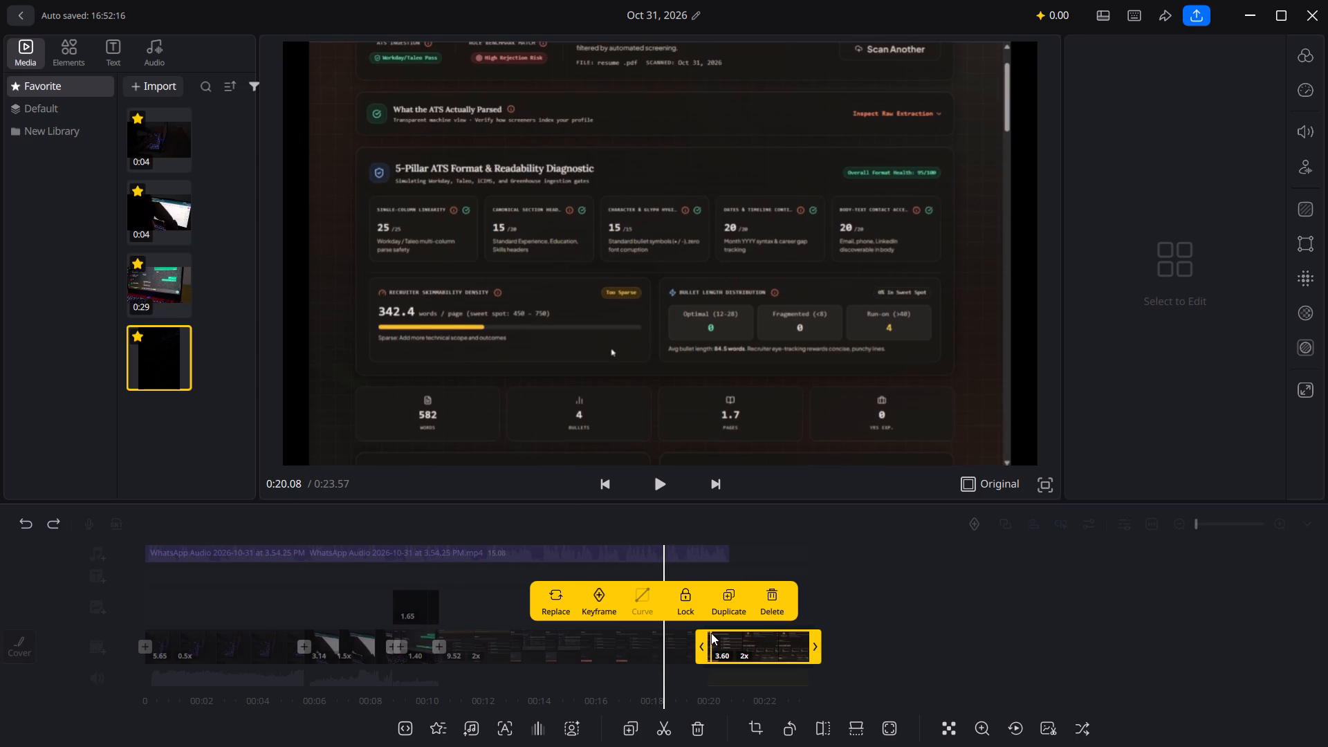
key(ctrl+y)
Play the video from the beginning into the start of the resume analyzer footage to check the edit.
ctrl+scroll(711, 633, up, 8)
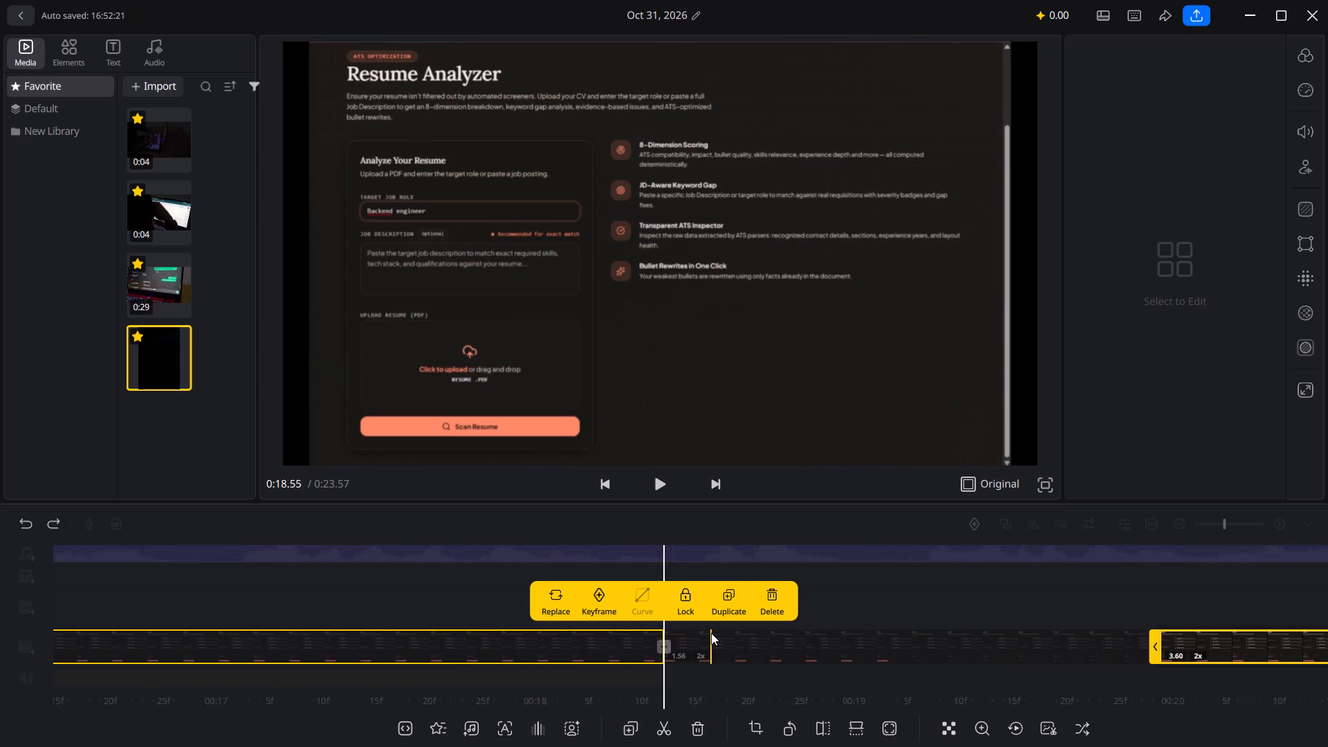
ctrl+scroll(711, 633, up, 1)
scroll(571, 593, right, 7)
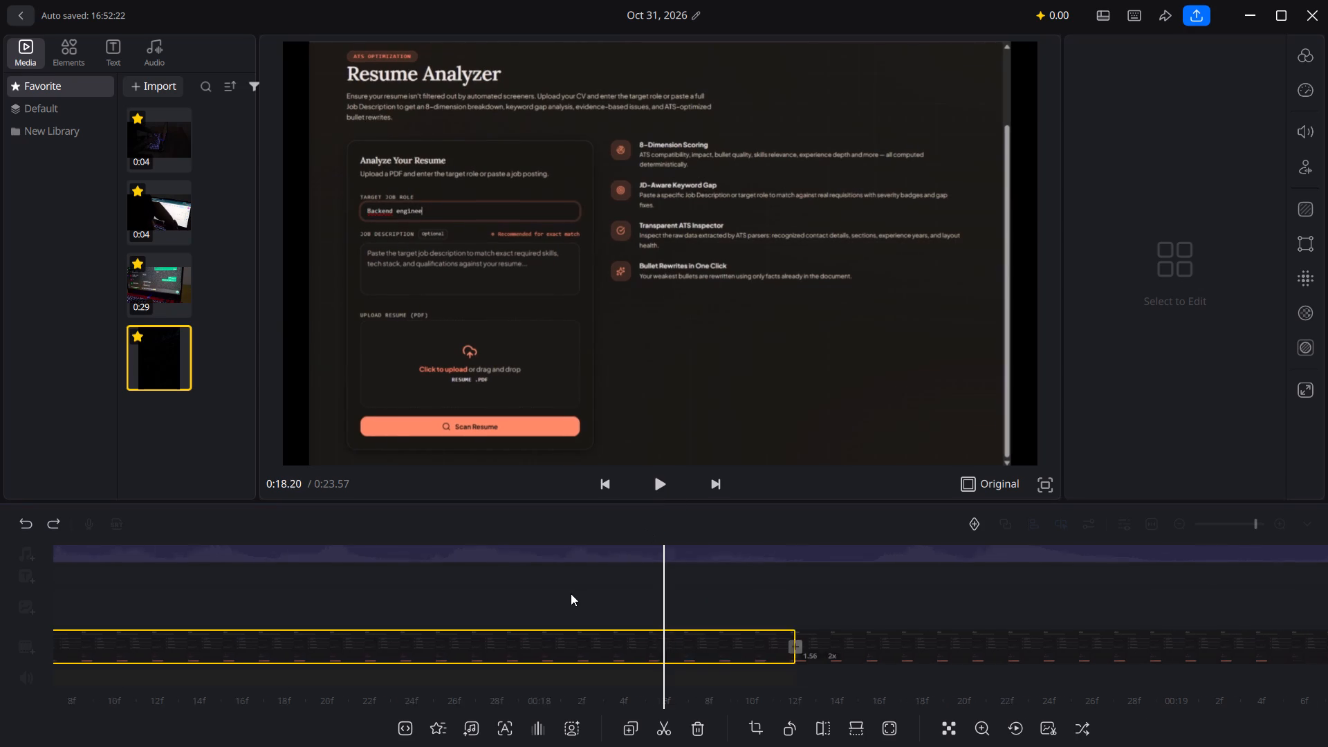
scroll(571, 593, right, 10)
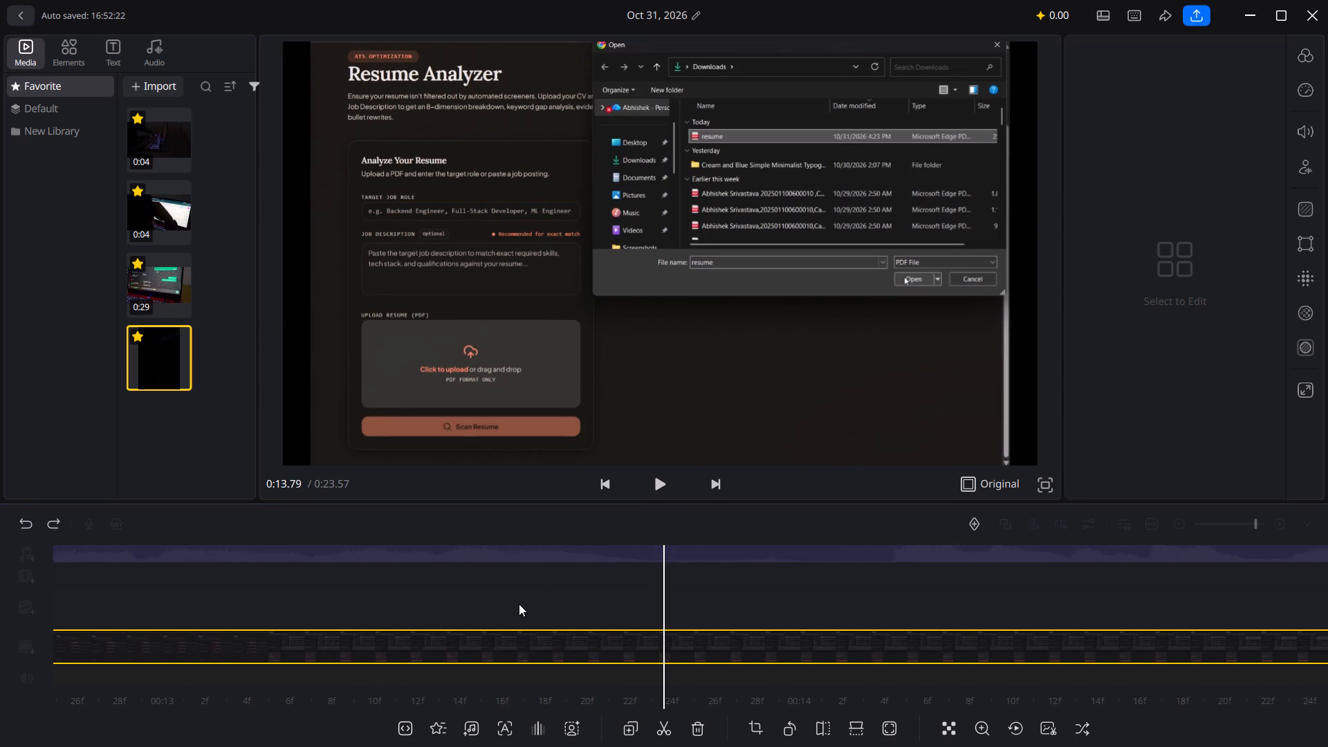
scroll(519, 604, right, 10)
scroll(519, 604, right, 20)
scroll(519, 604, right, 5)
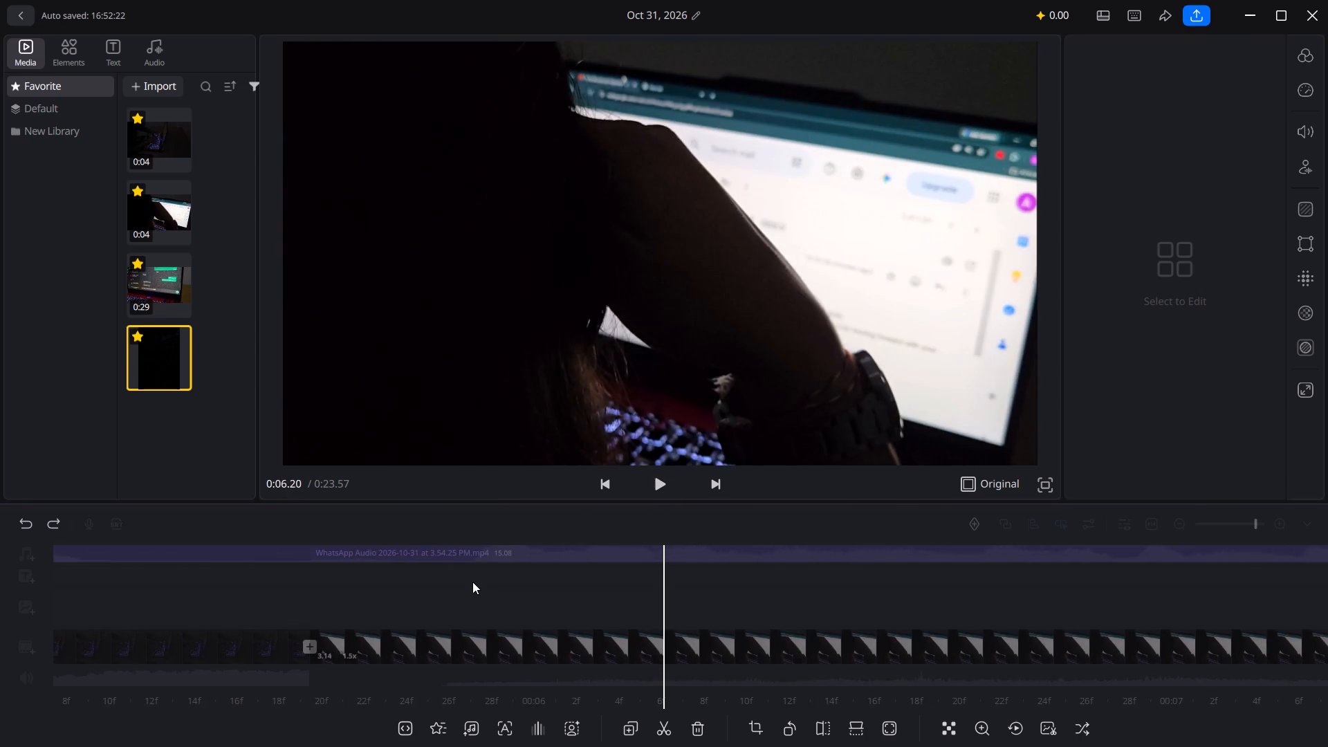
scroll(472, 582, right, 10)
scroll(472, 582, right, 18)
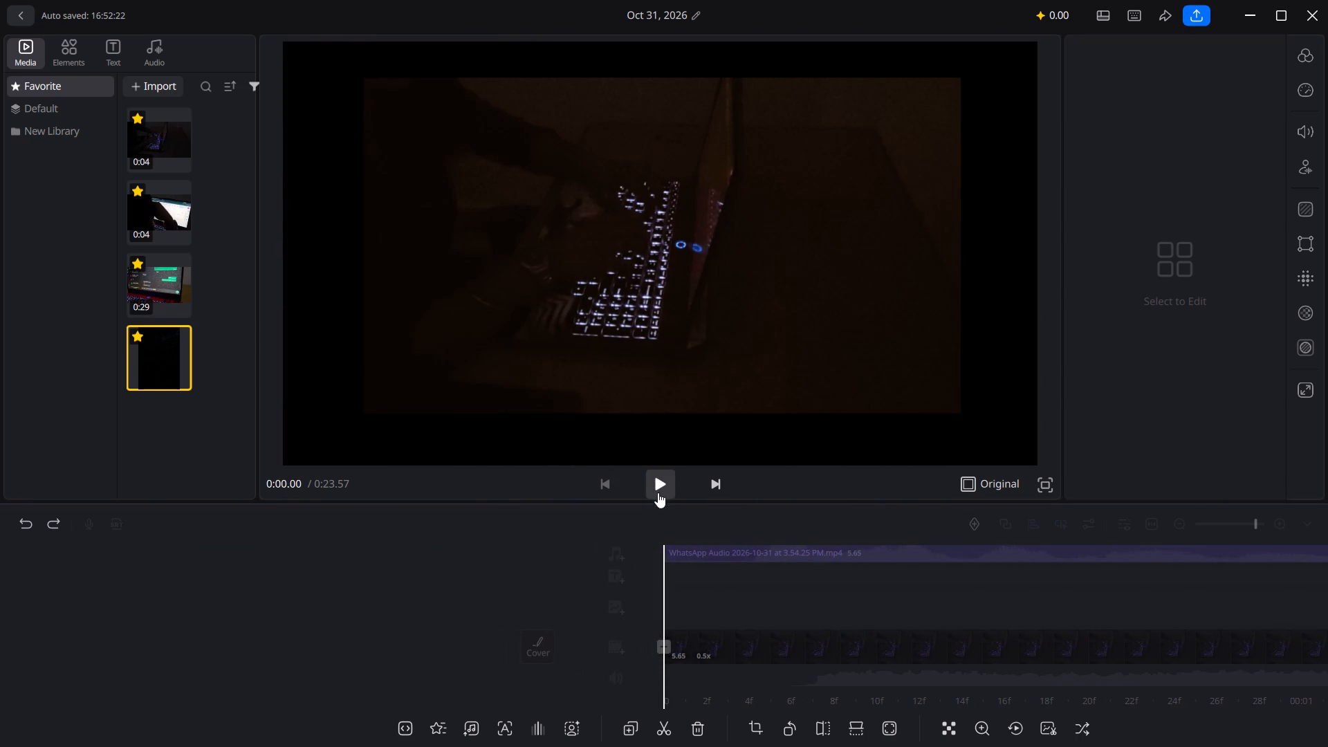
click(660, 490)
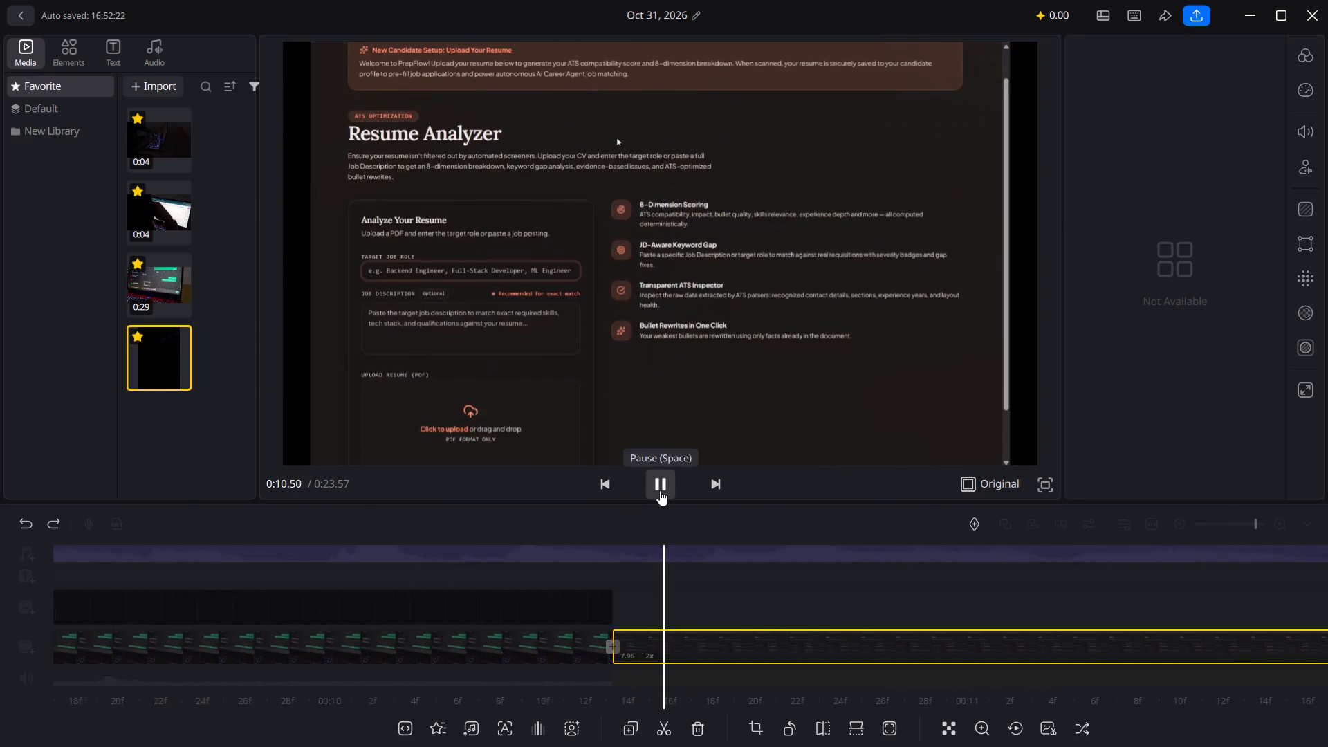
click(660, 490)
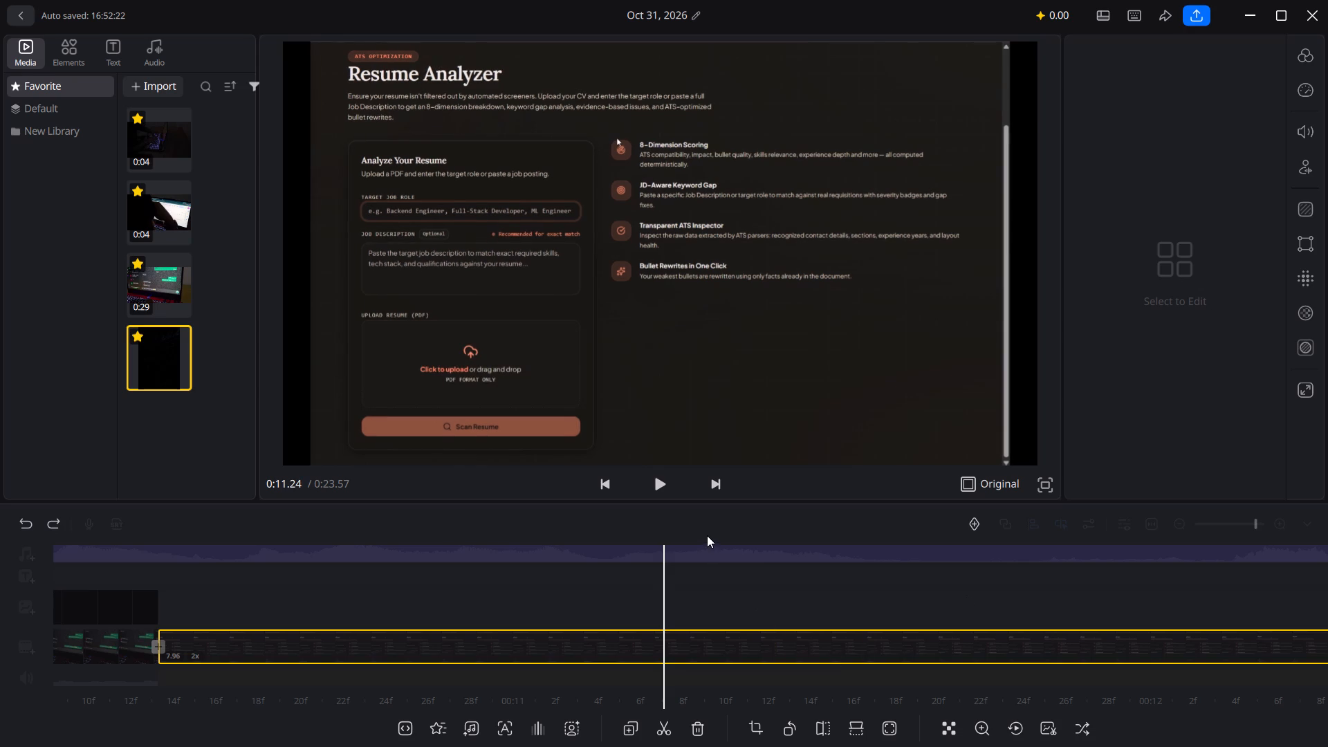
Play into the resume analyzer footage and split its clip at 0:15.88, where the target job role is just starting to be typed.
scroll(707, 535, right, 11)
scroll(609, 583, right, 20)
scroll(609, 583, right, 13)
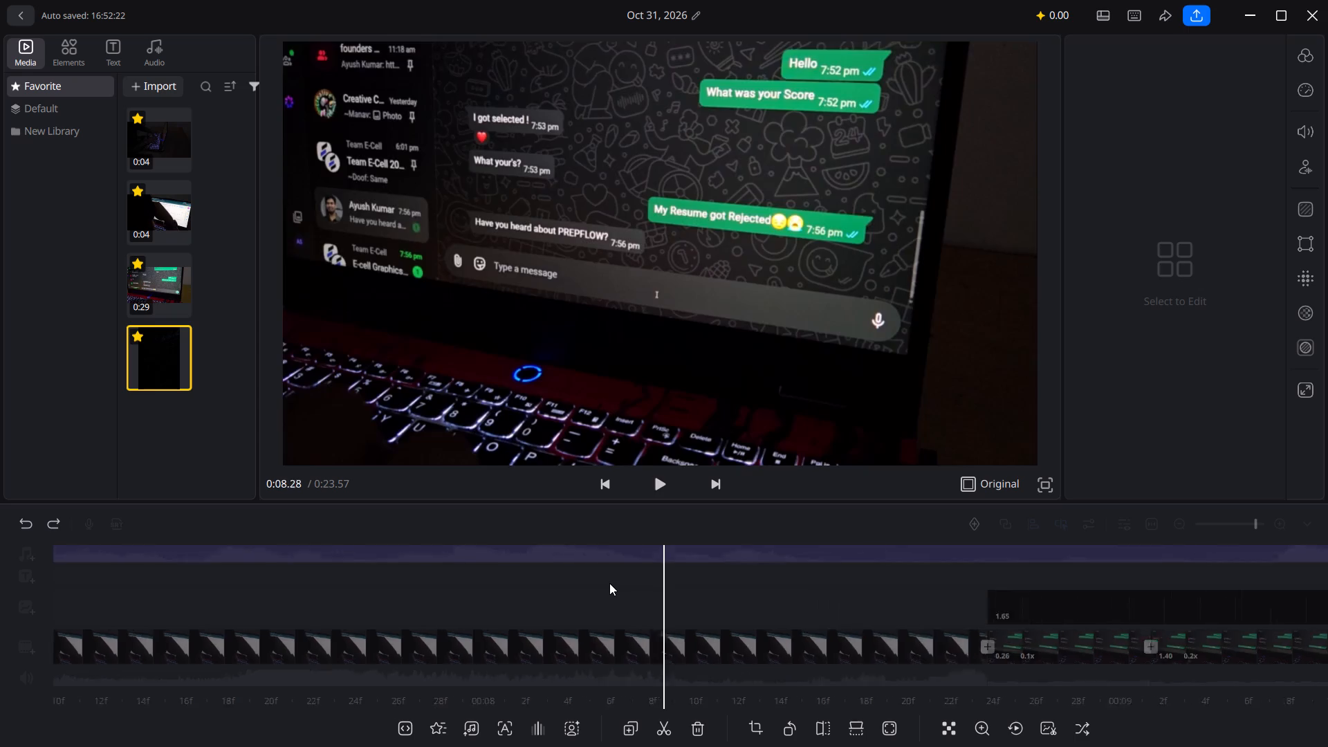
click(660, 481)
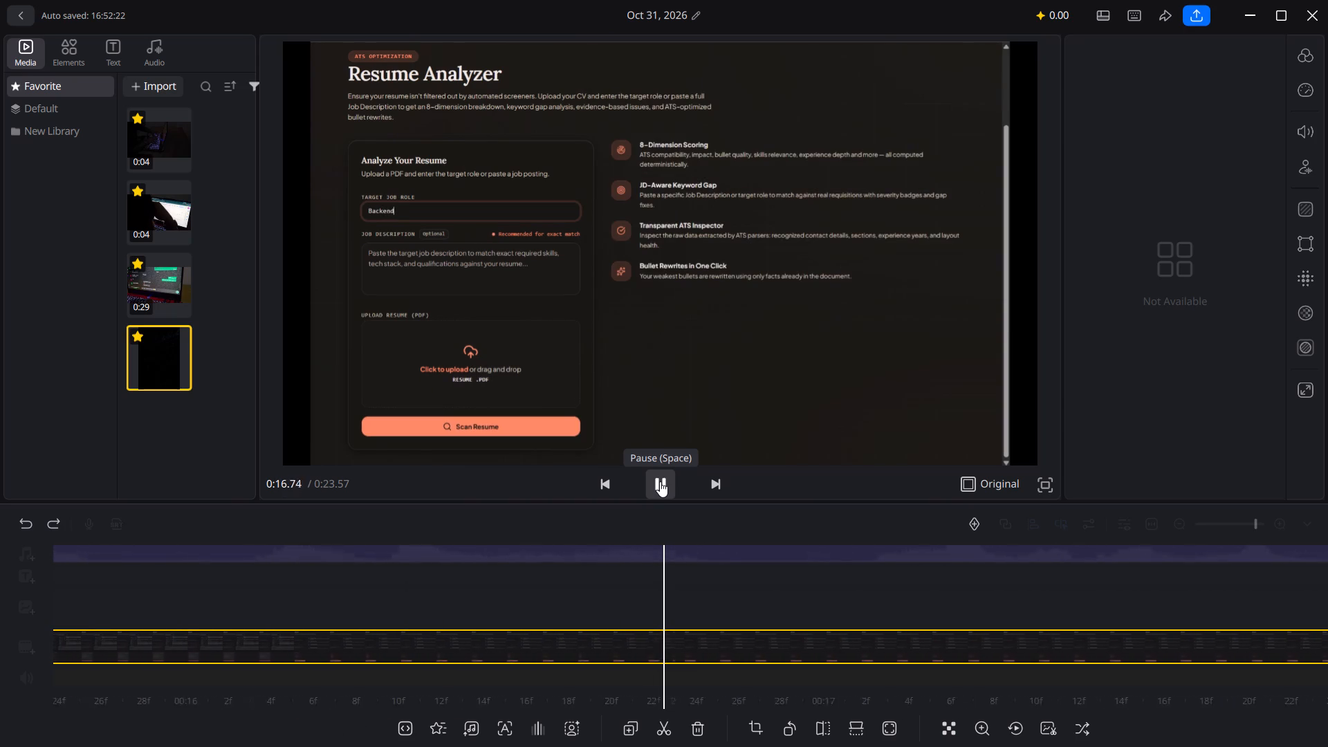
click(660, 481)
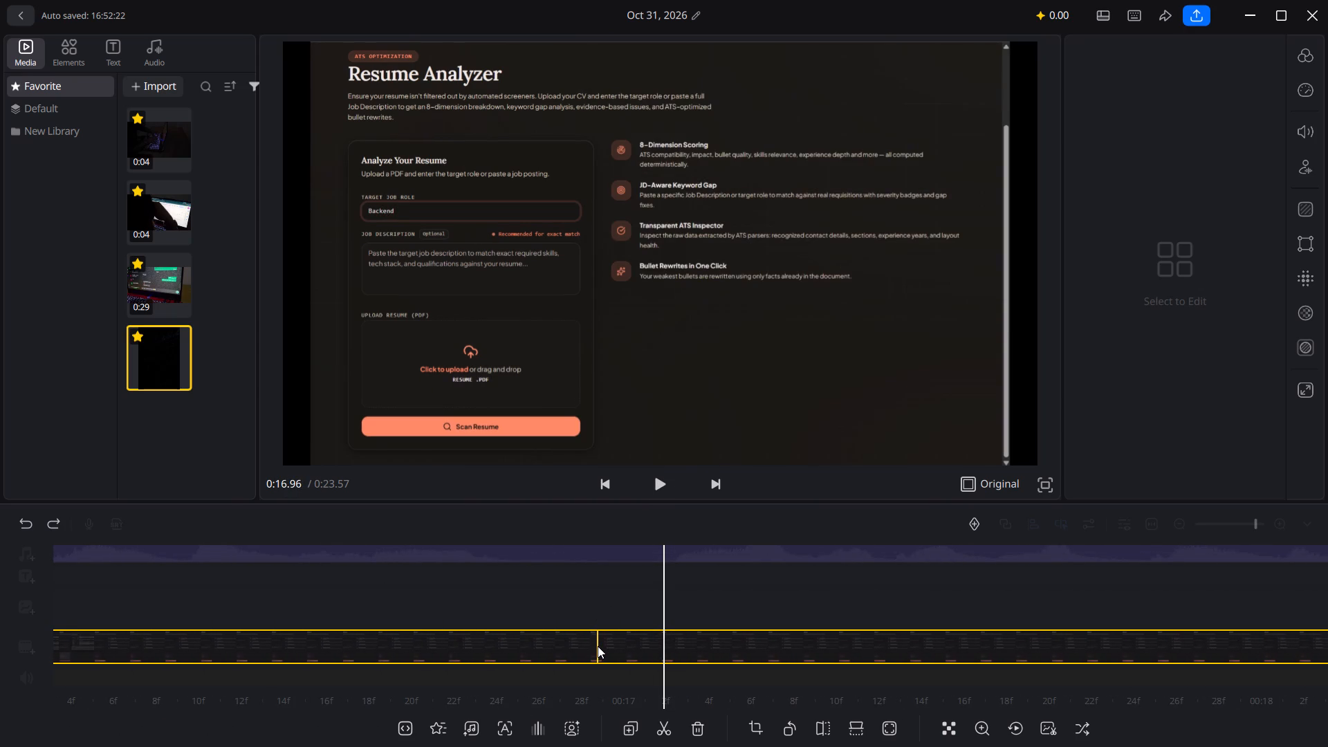
click(598, 646)
scroll(598, 646, right, 5)
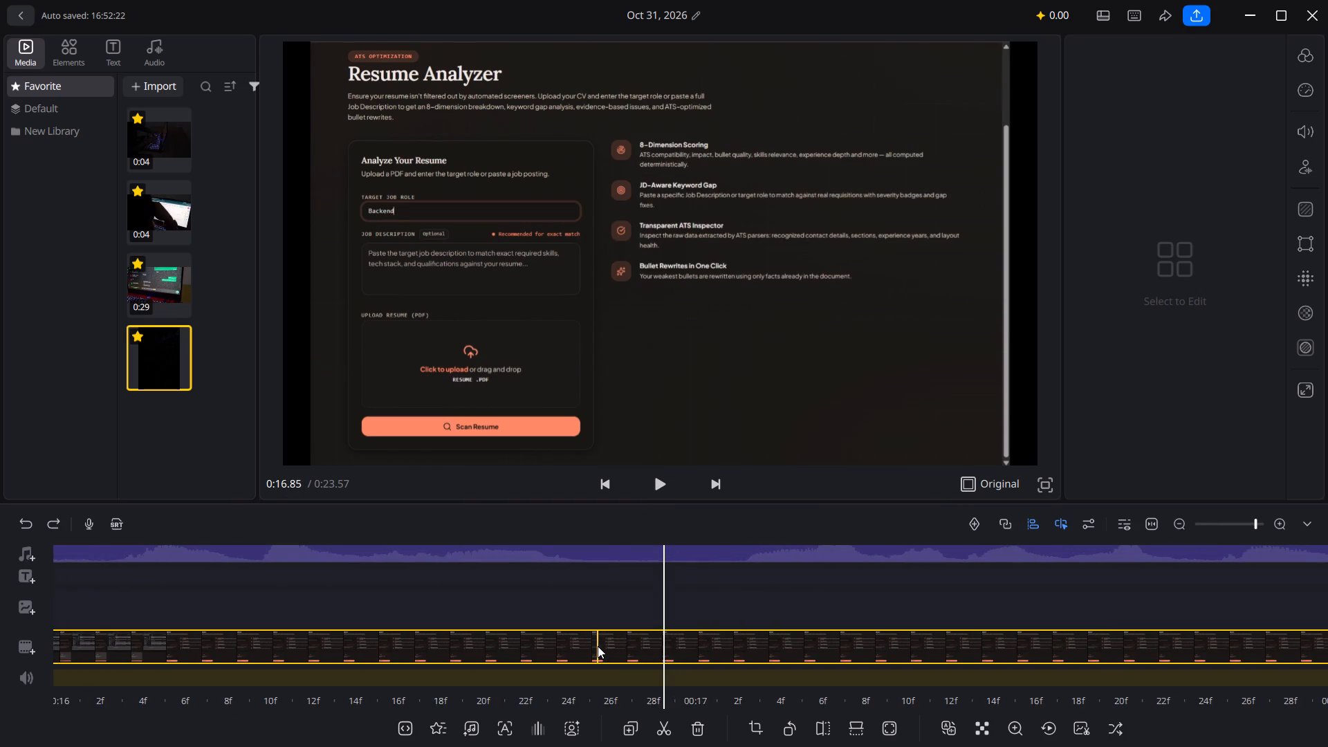
scroll(598, 646, right, 14)
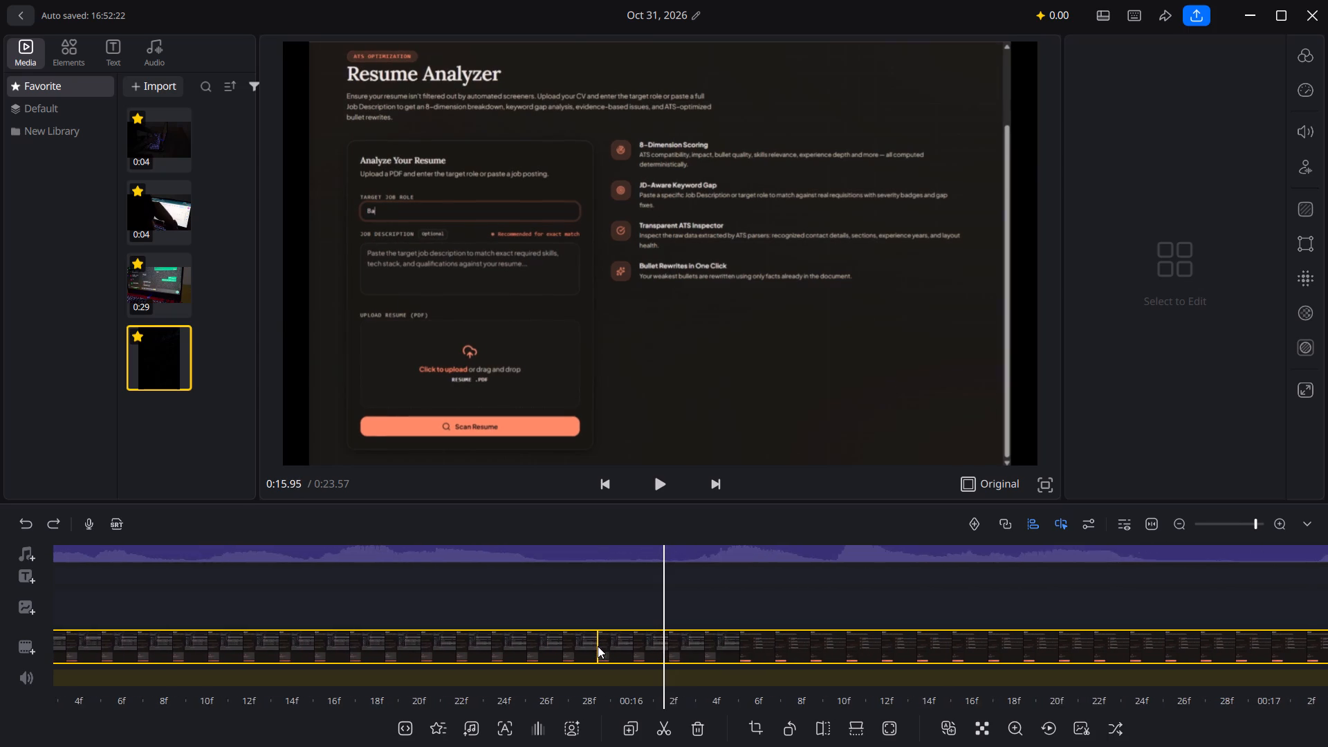
scroll(598, 646, right, 3)
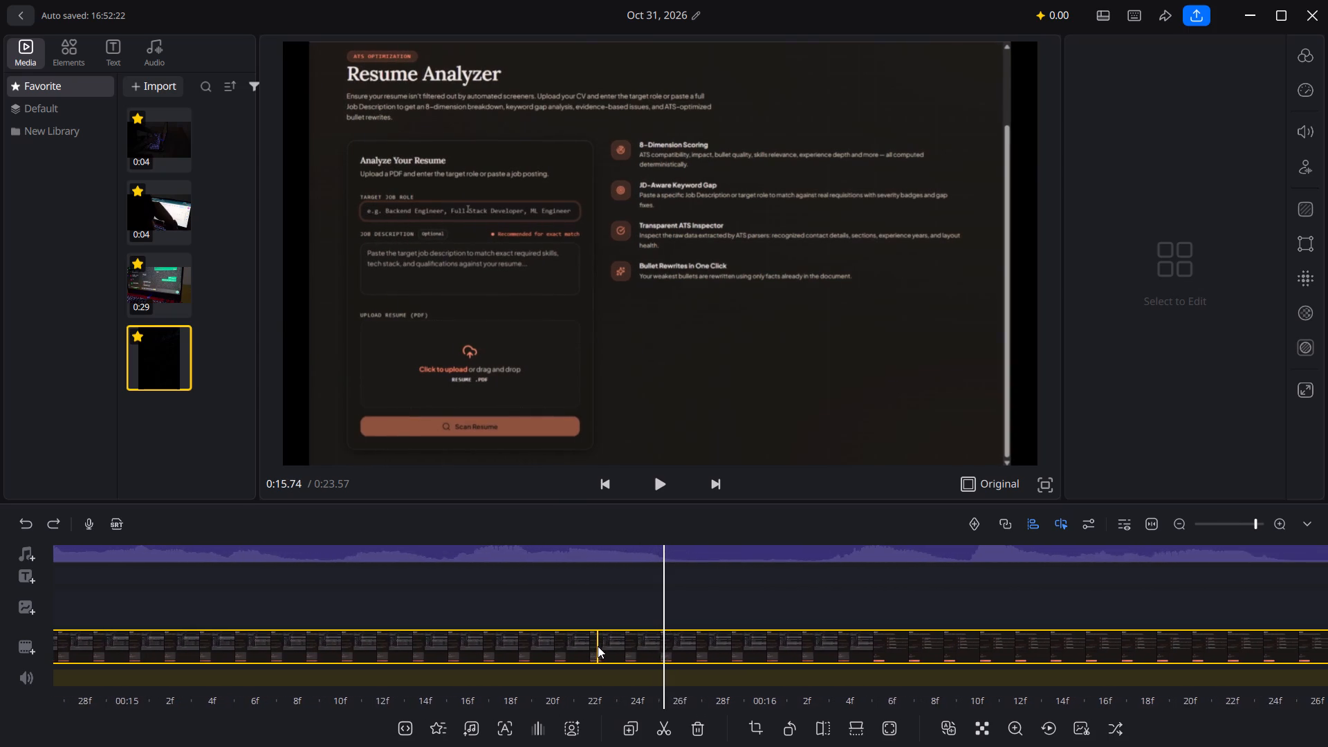
click(661, 735)
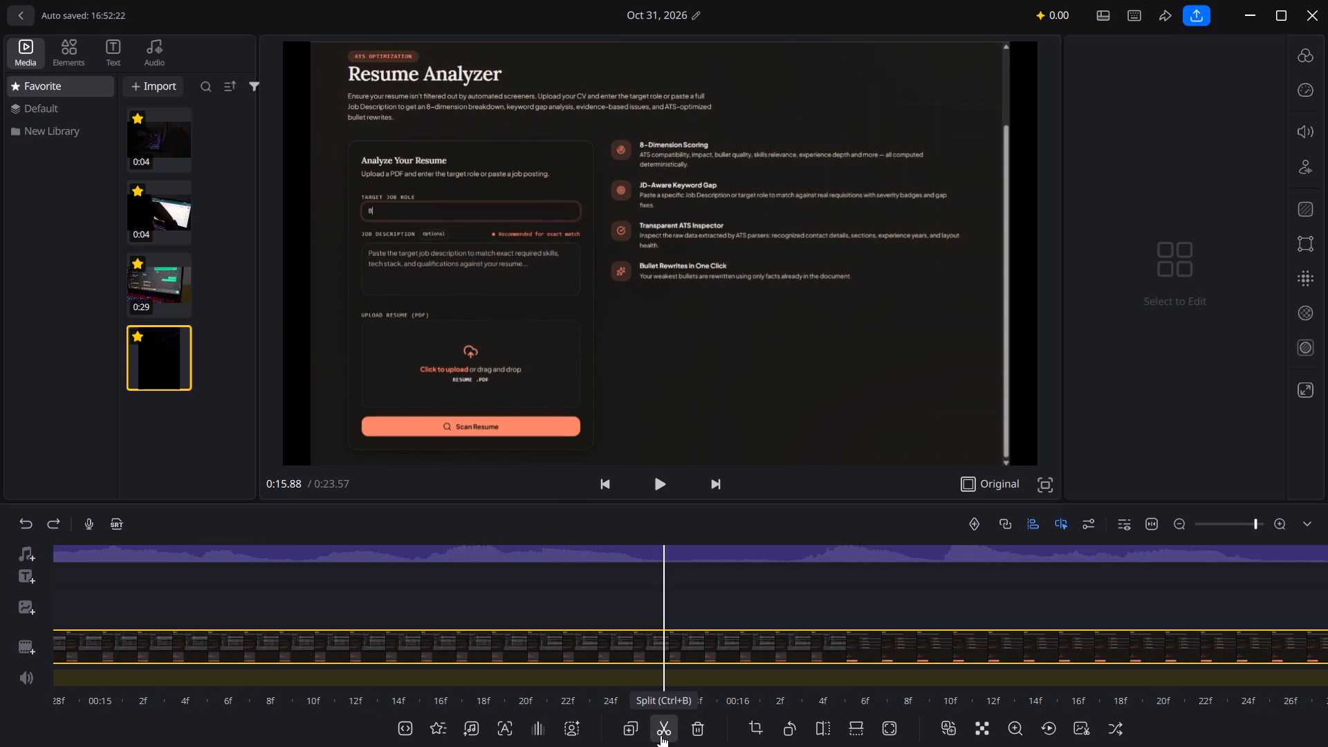
Delete the resume analyzer segment between the splits at 0:15.88 and about 0:18.40, where the target job role is typed.
scroll(811, 594, left, 6)
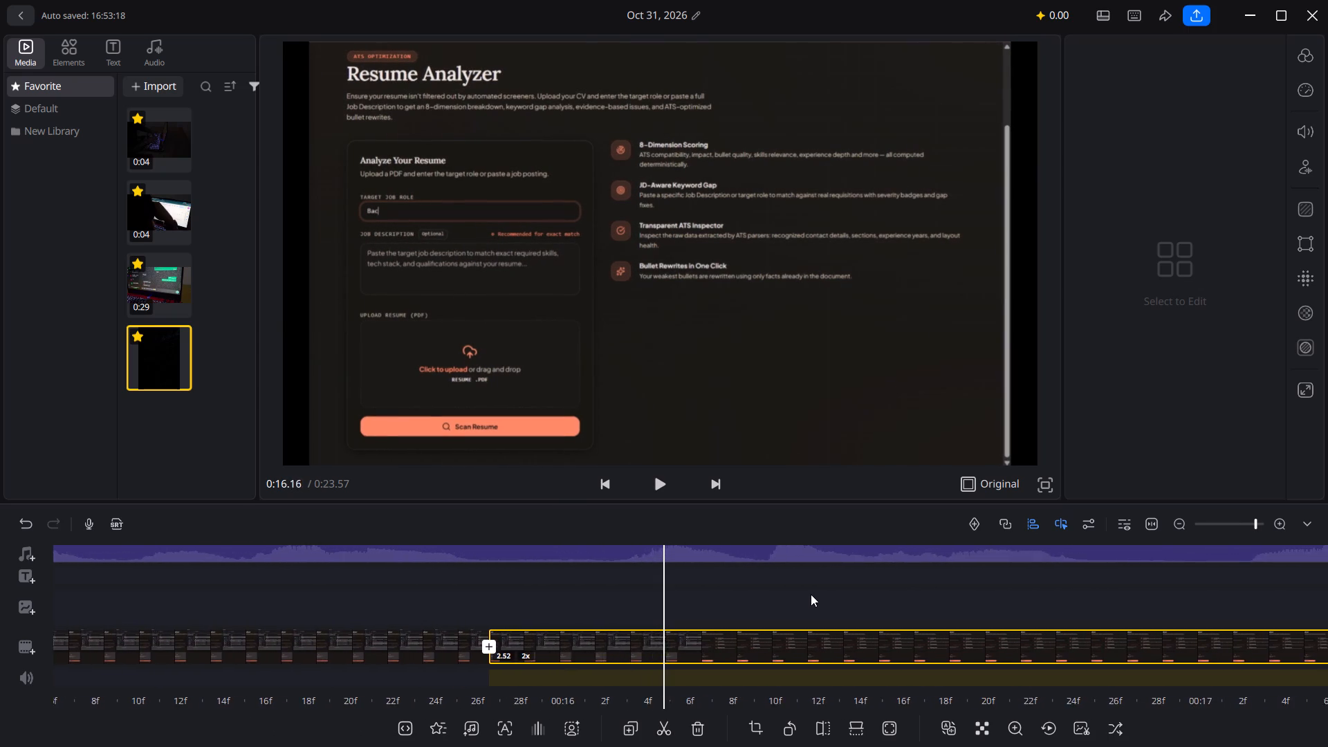
scroll(811, 594, left, 6)
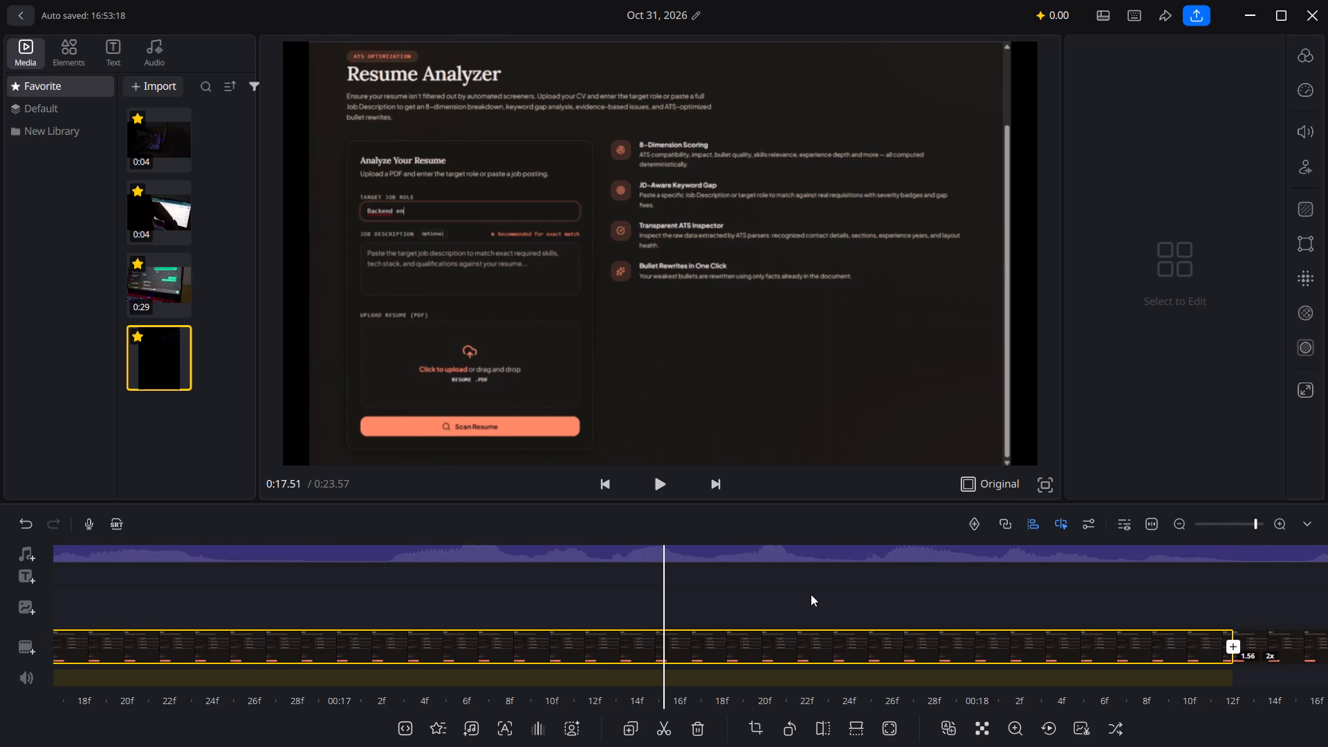
scroll(811, 594, left, 4)
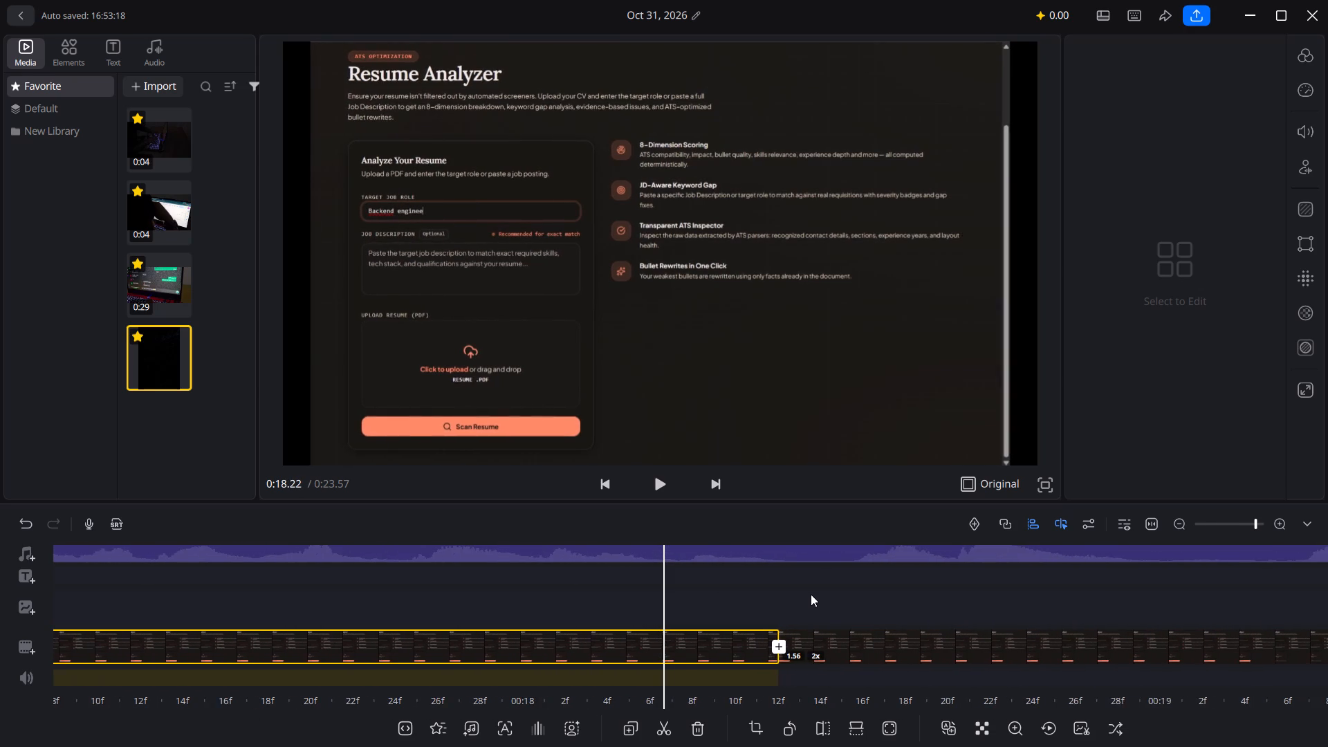
scroll(811, 594, left, 3)
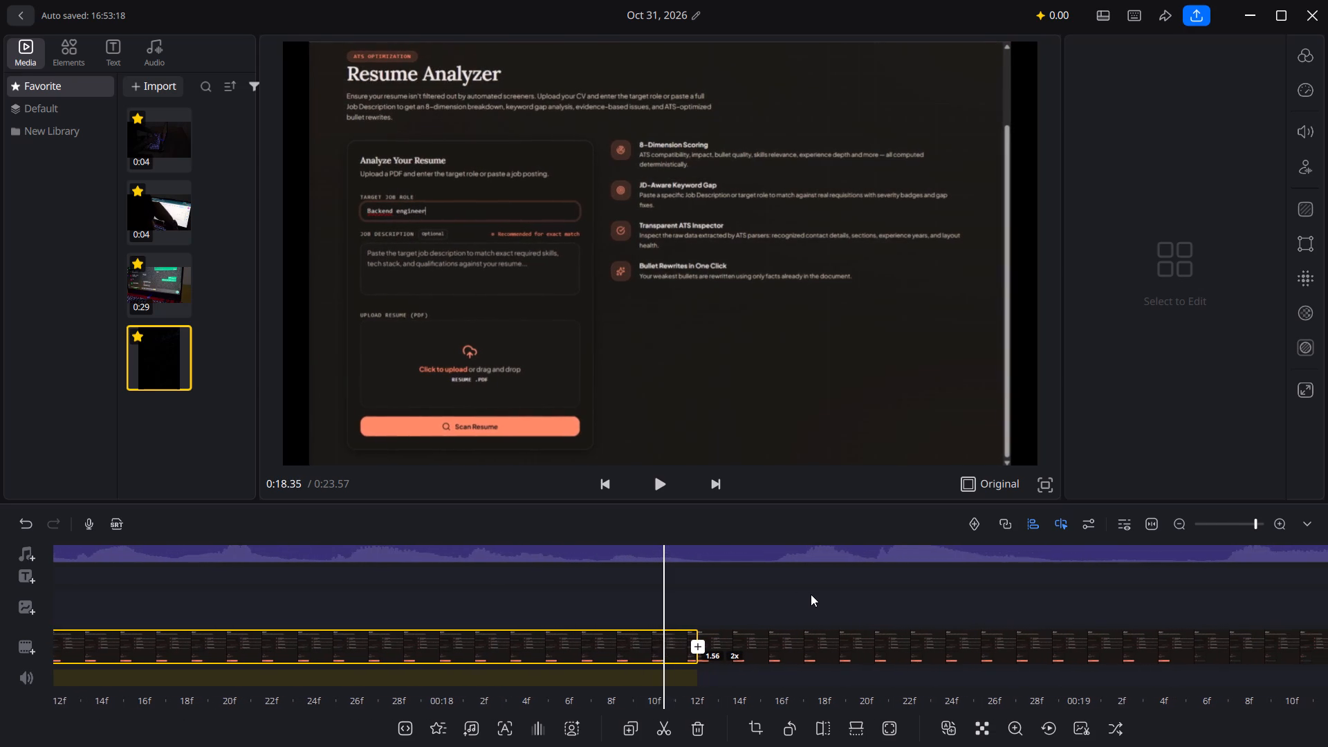
scroll(811, 594, left, 1)
click(699, 728)
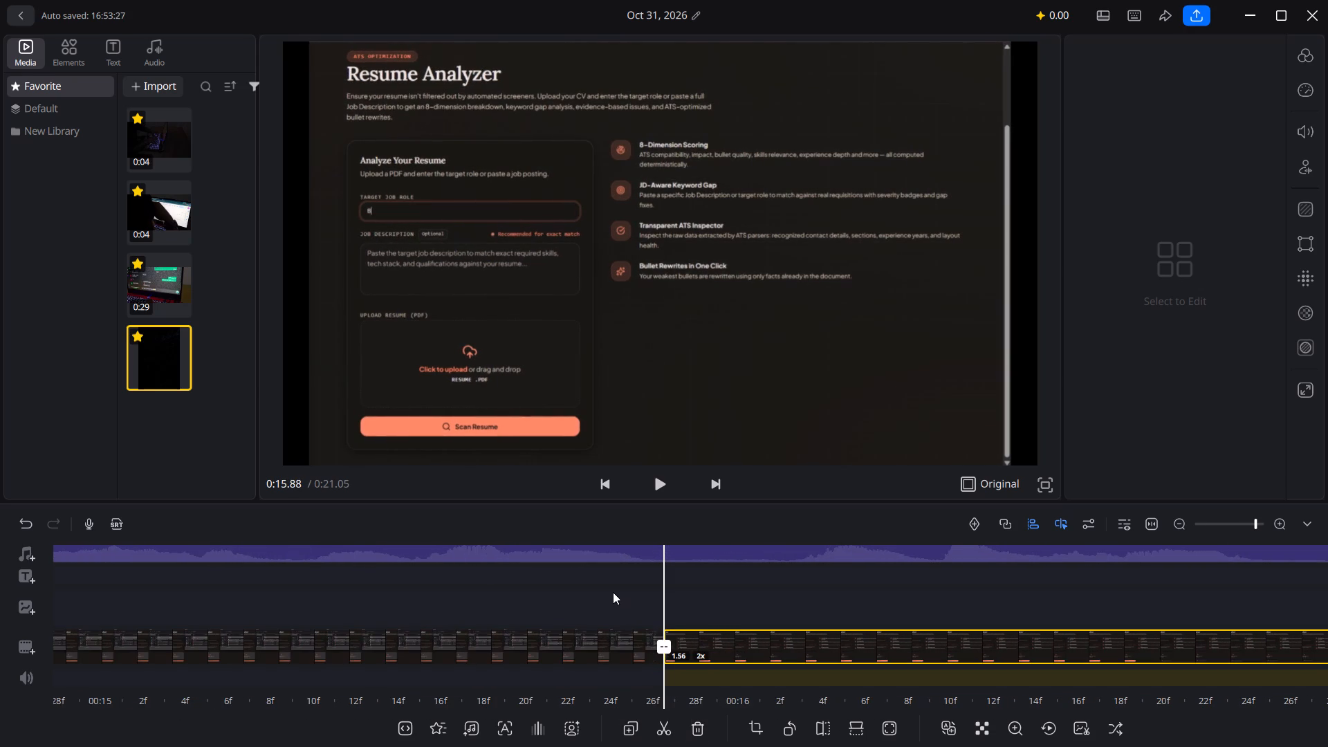
Play the resume analyzer footage across the new cut, and the first seconds of the opening laptop clip, to check the edit.
scroll(613, 592, right, 8)
click(670, 497)
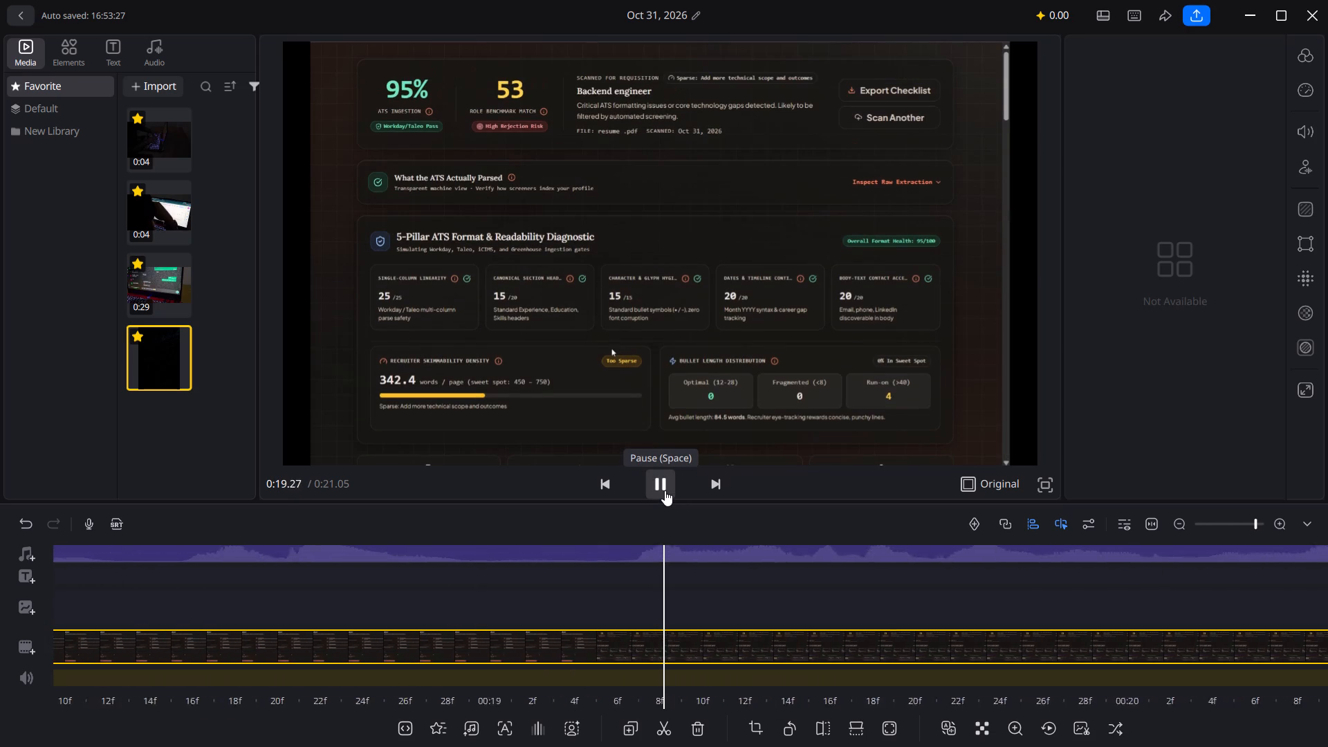
click(665, 490)
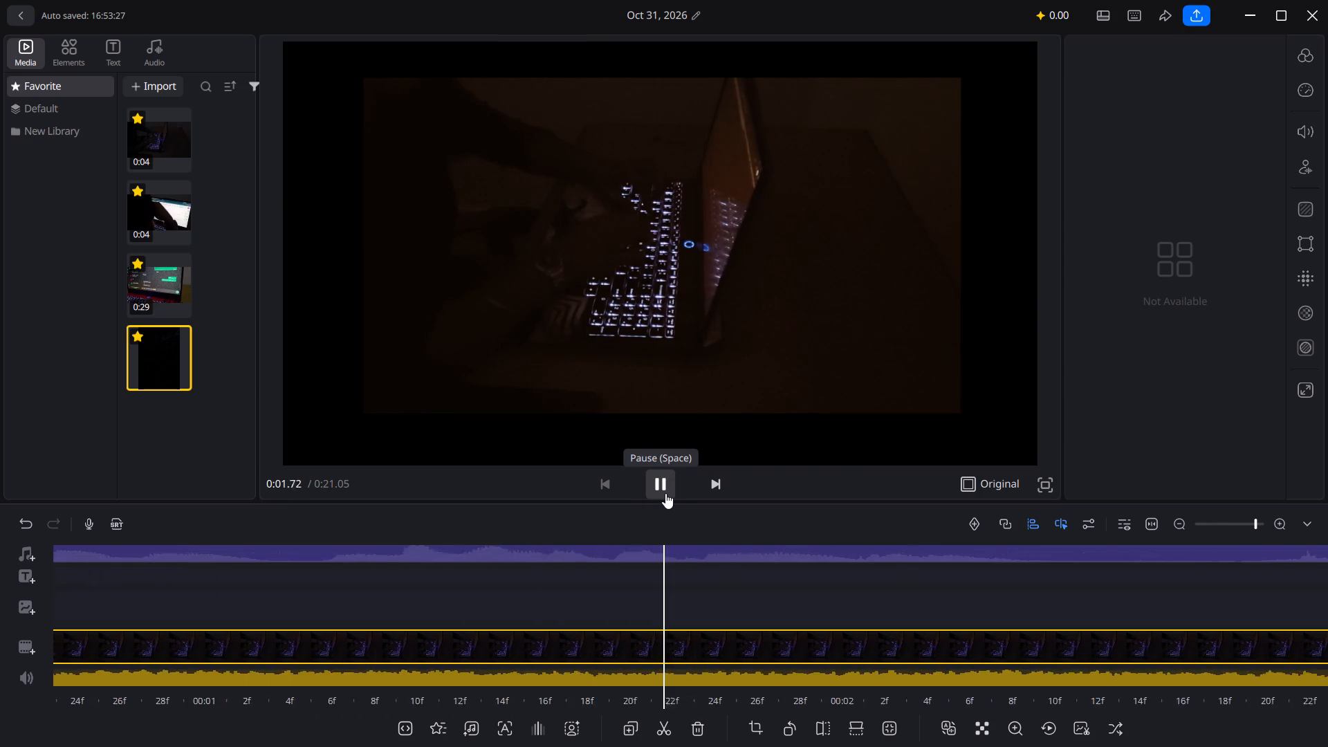
click(665, 493)
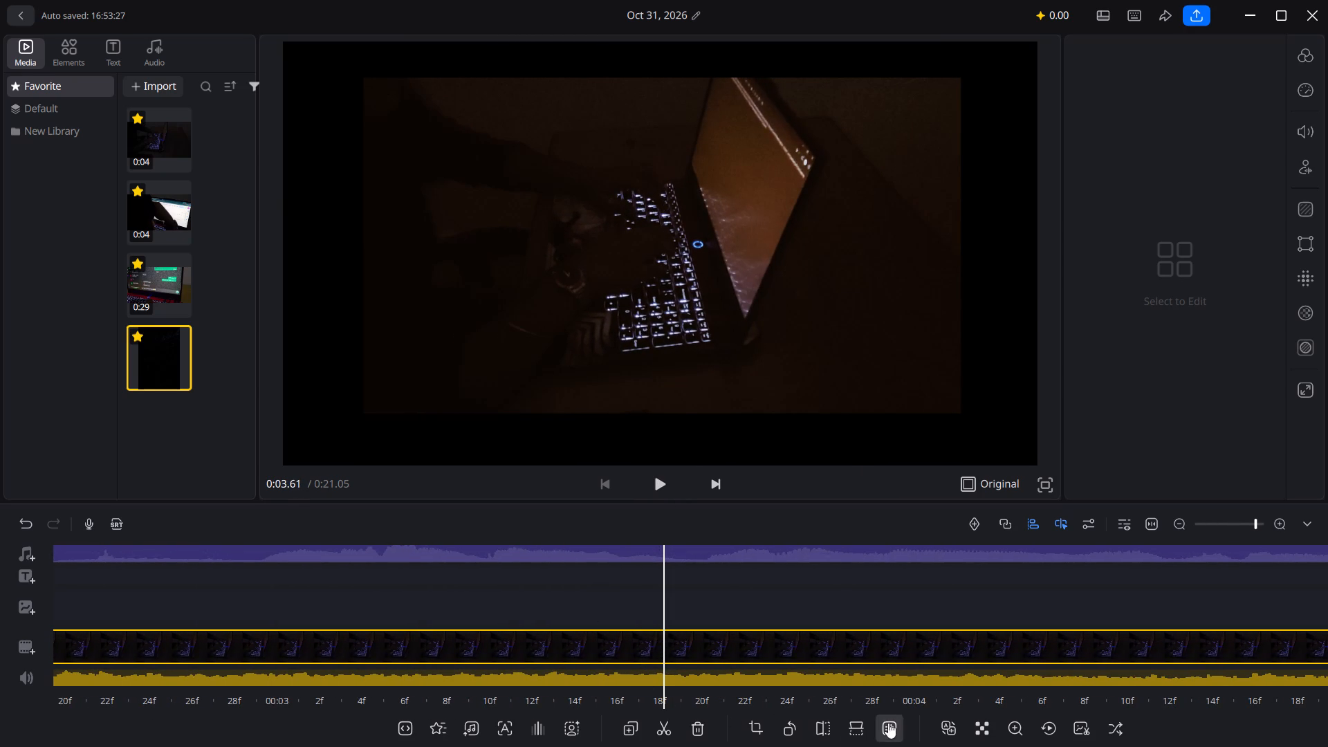
Return to the beginning of the timeline and open the volume settings of the opening laptop clip.
scroll(659, 640, right, 4)
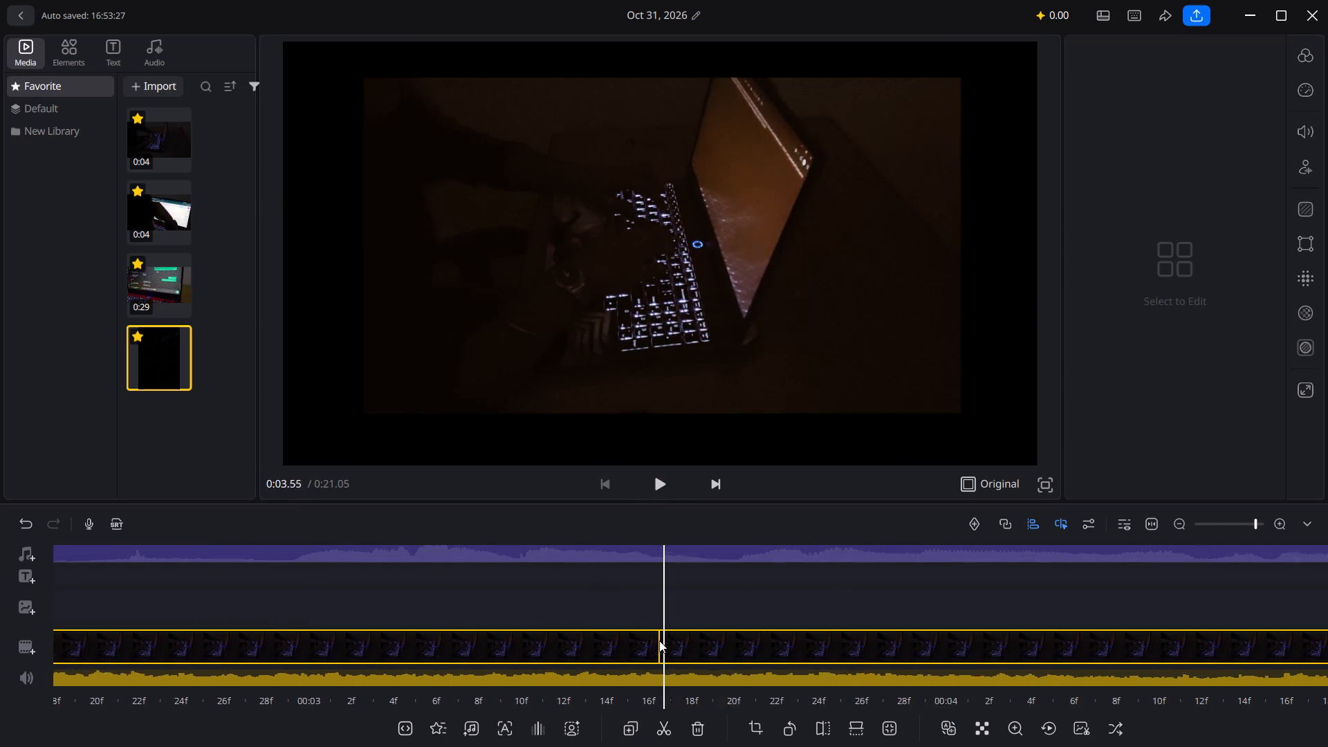
scroll(659, 640, right, 16)
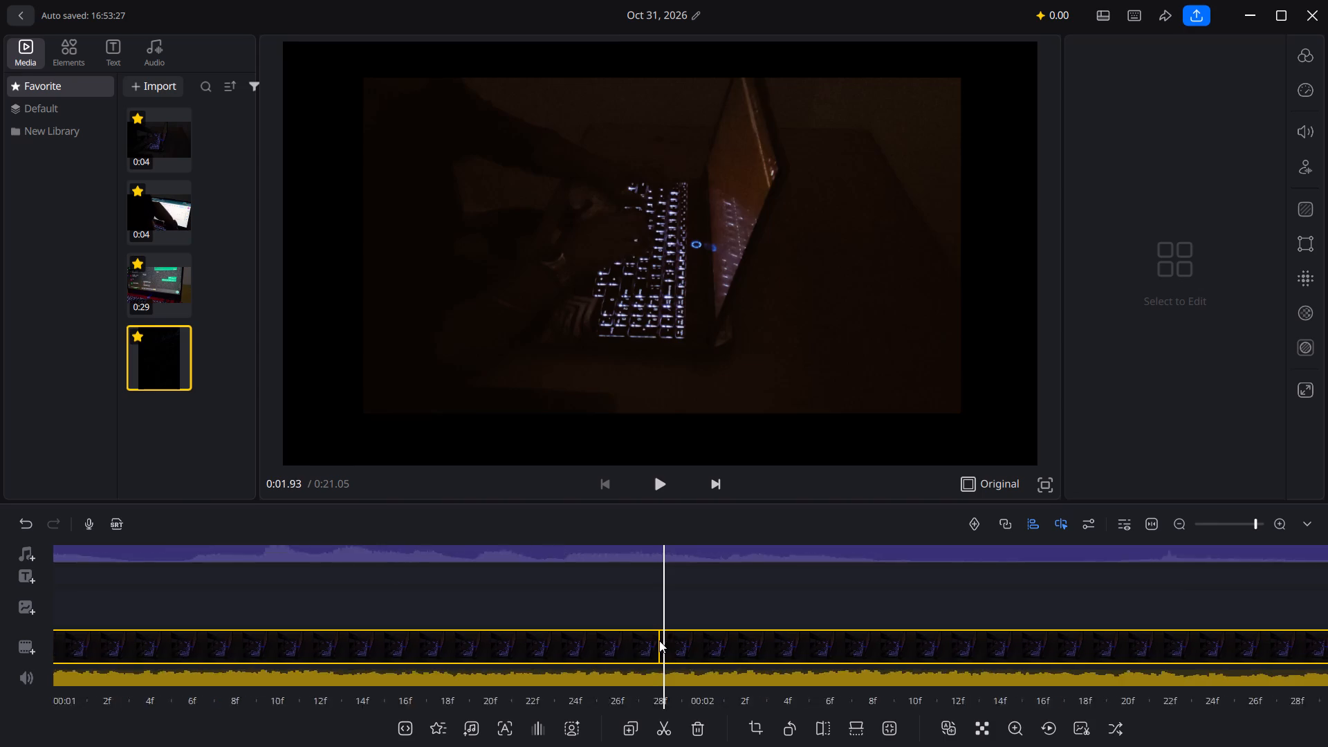
scroll(659, 640, right, 2)
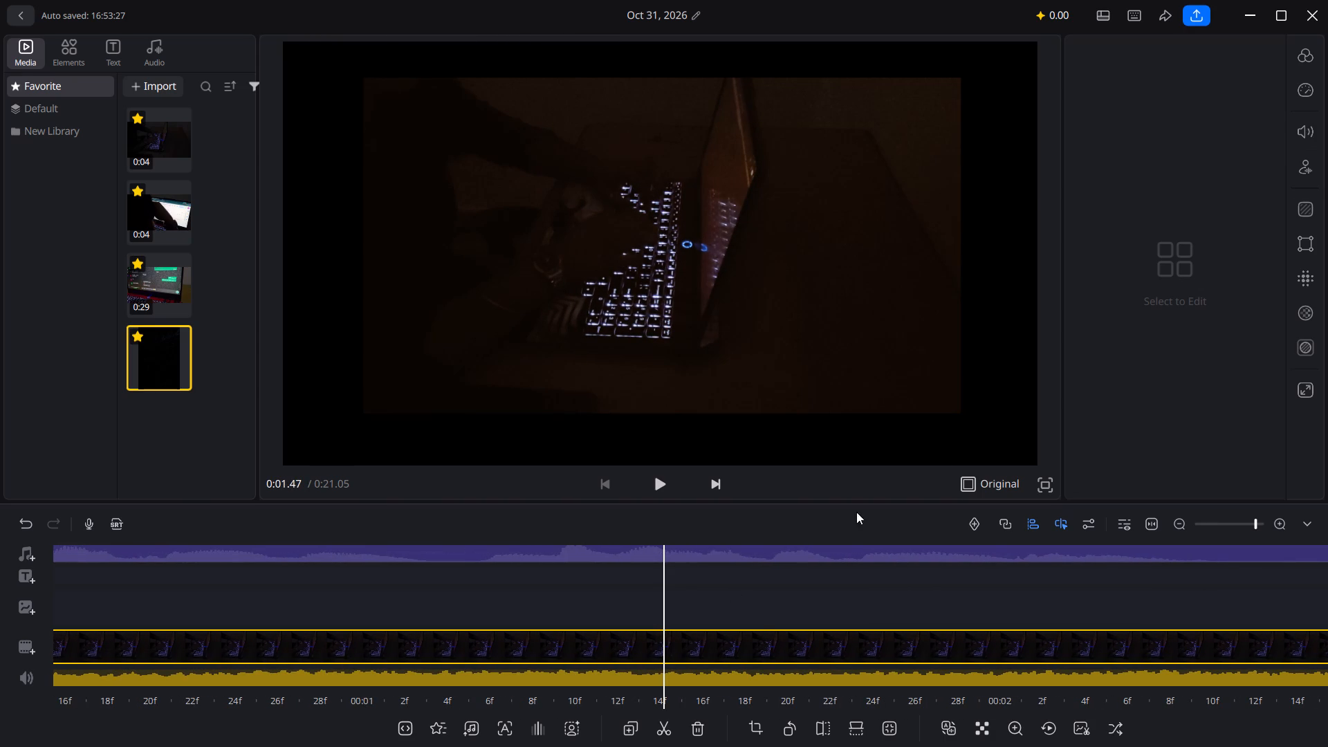
scroll(757, 620, right, 18)
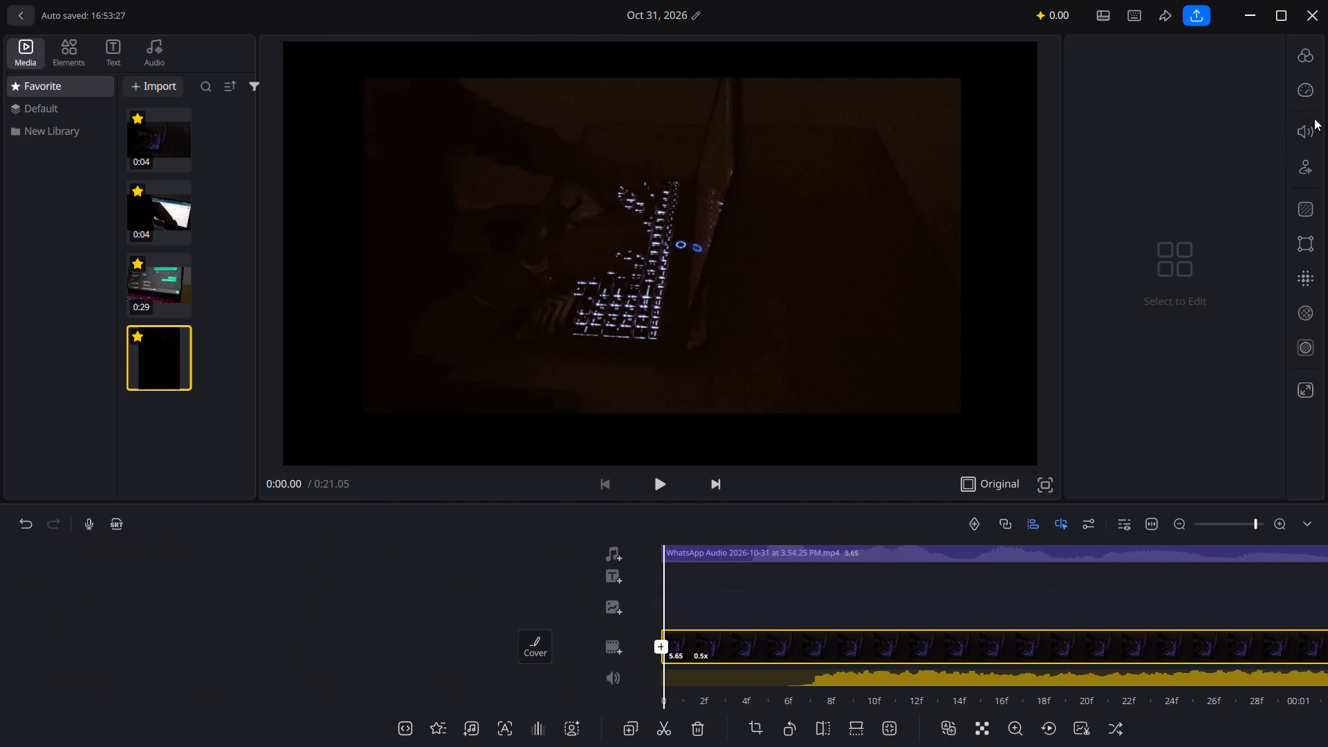
click(1304, 128)
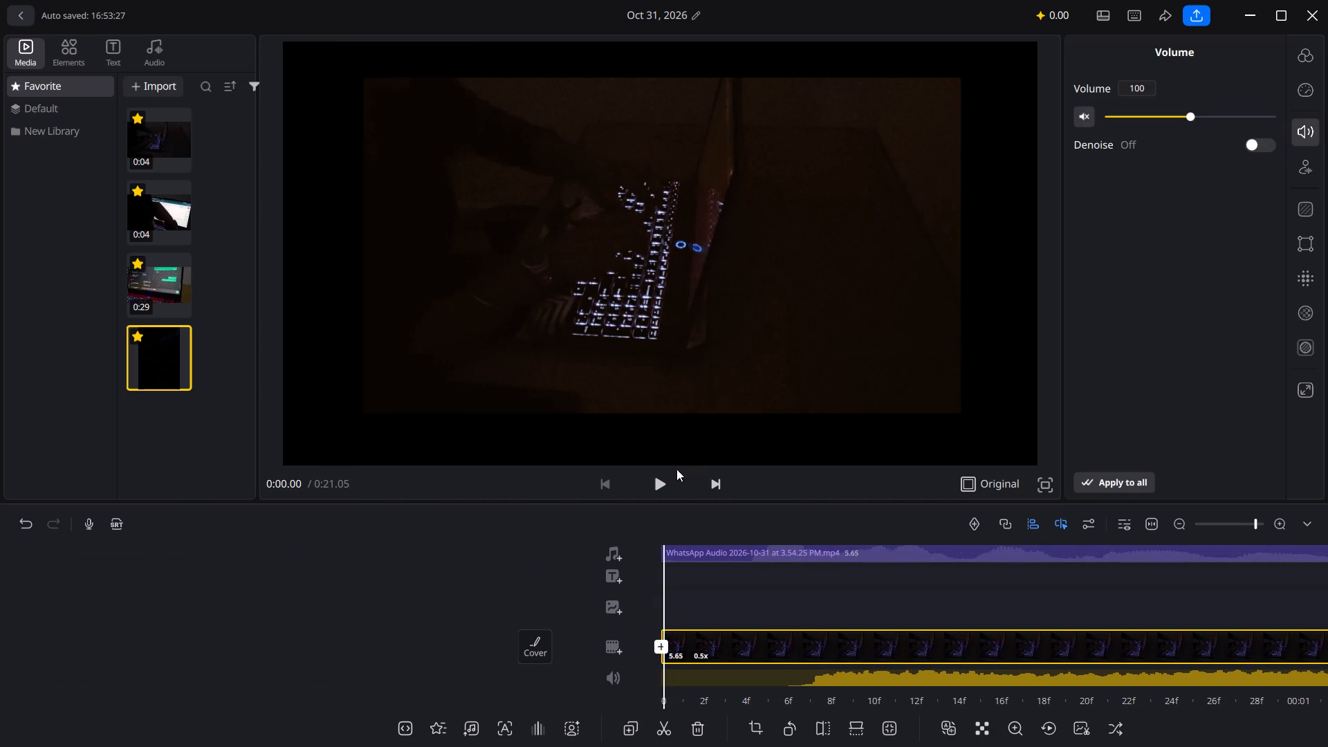
Play the video from the beginning through the resume analyzer results to the end, checking the clips against the voice audio.
click(659, 477)
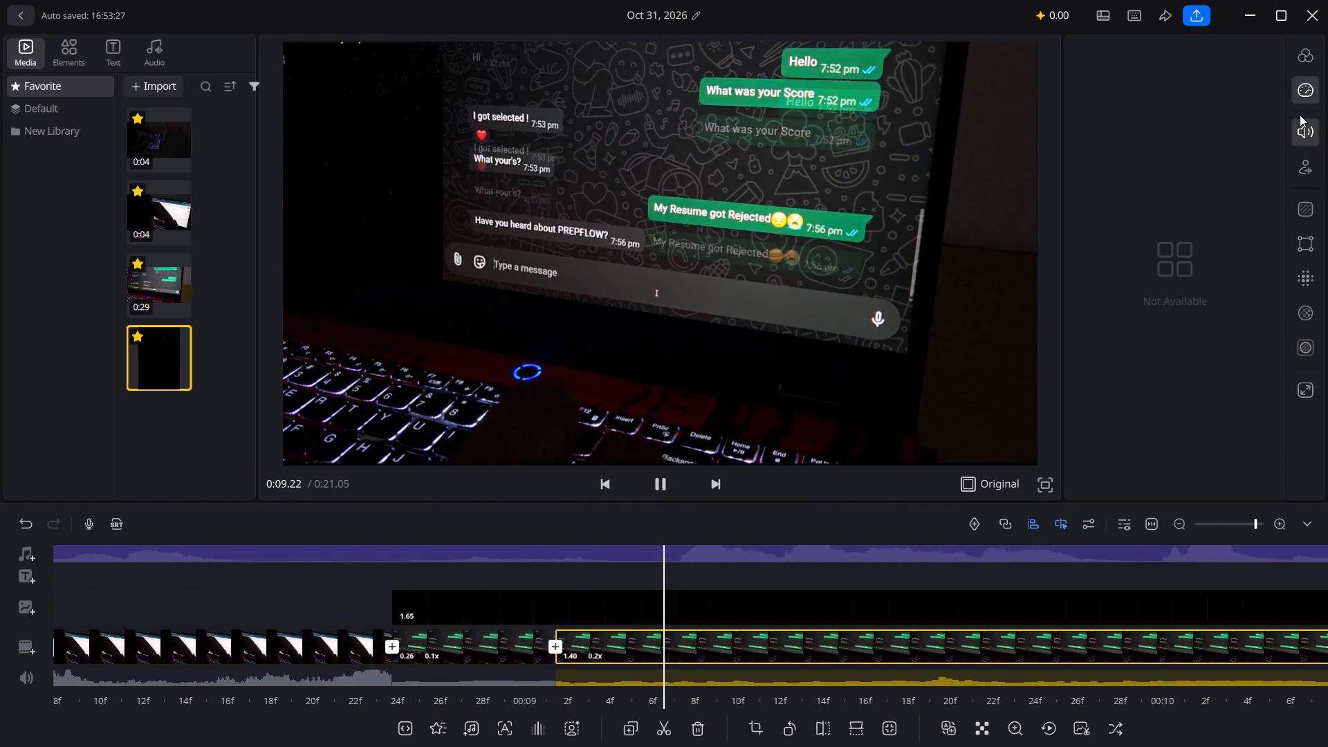
click(1301, 131)
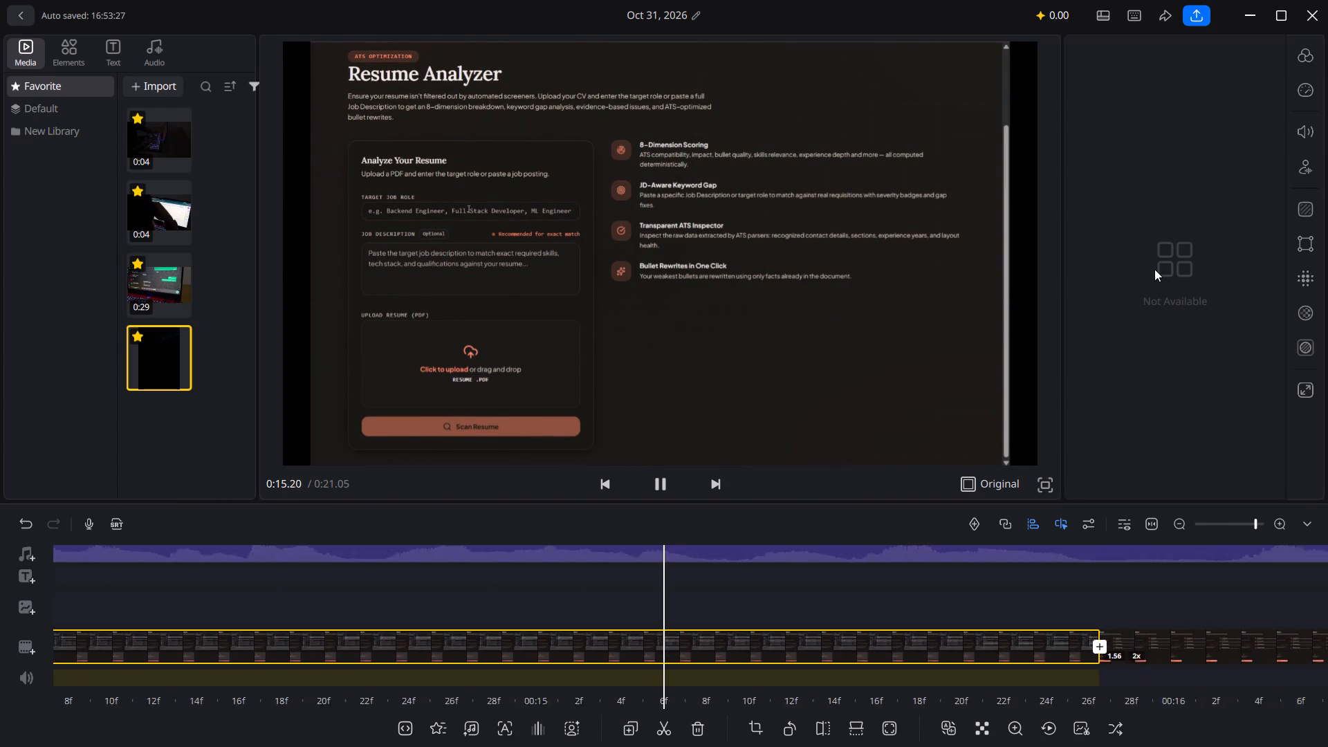
click(669, 488)
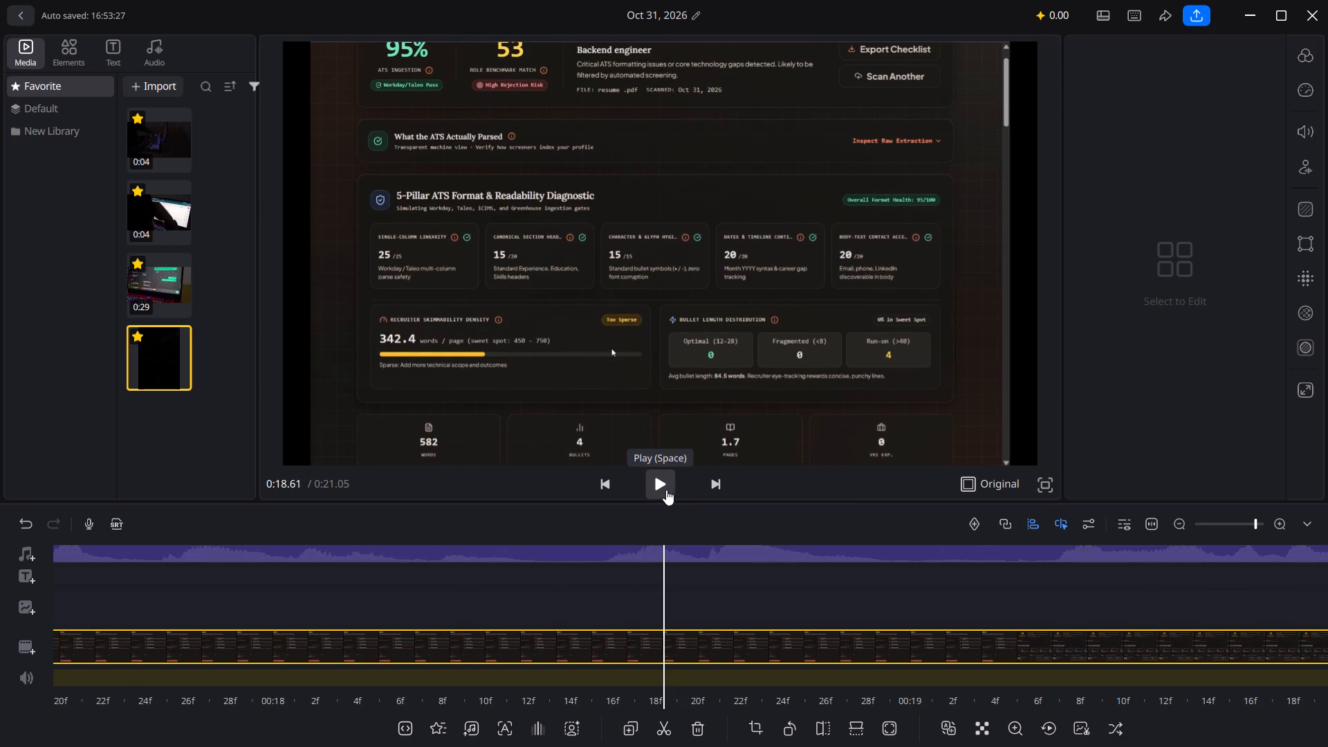
click(658, 483)
click(658, 483)
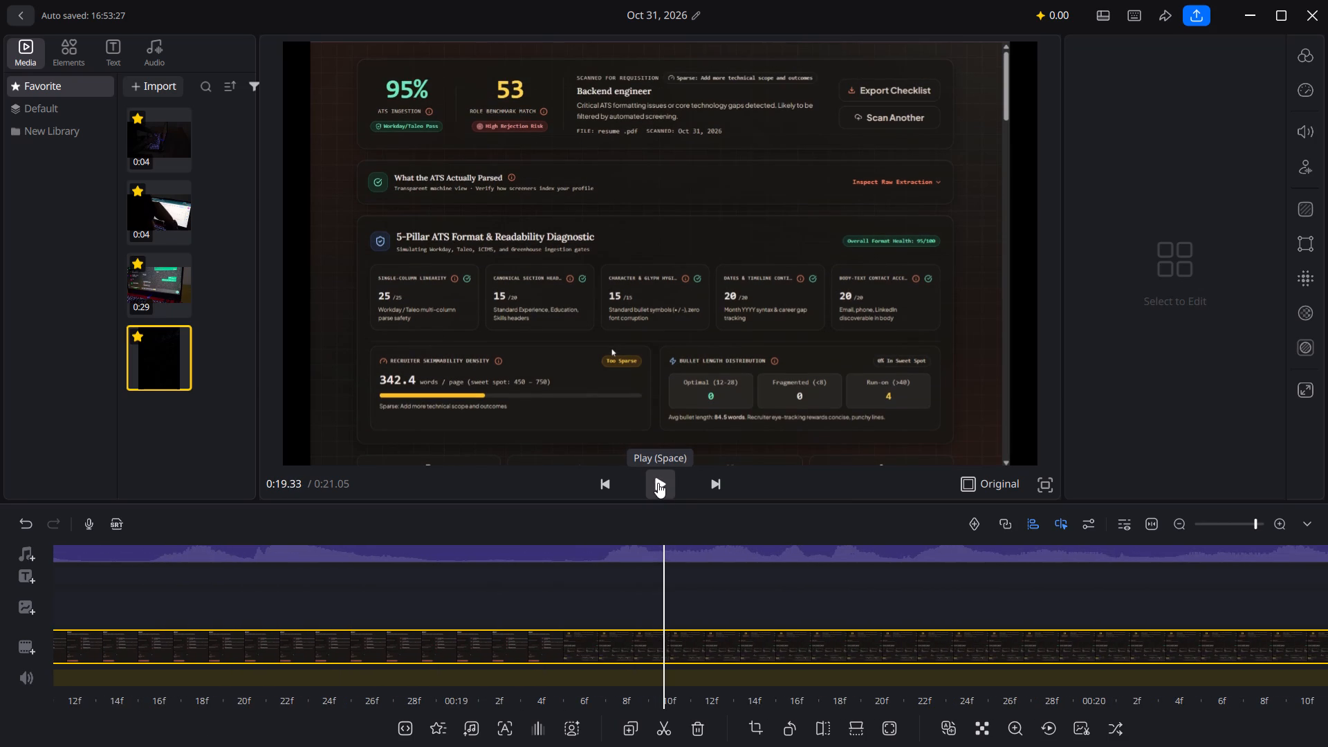
click(658, 483)
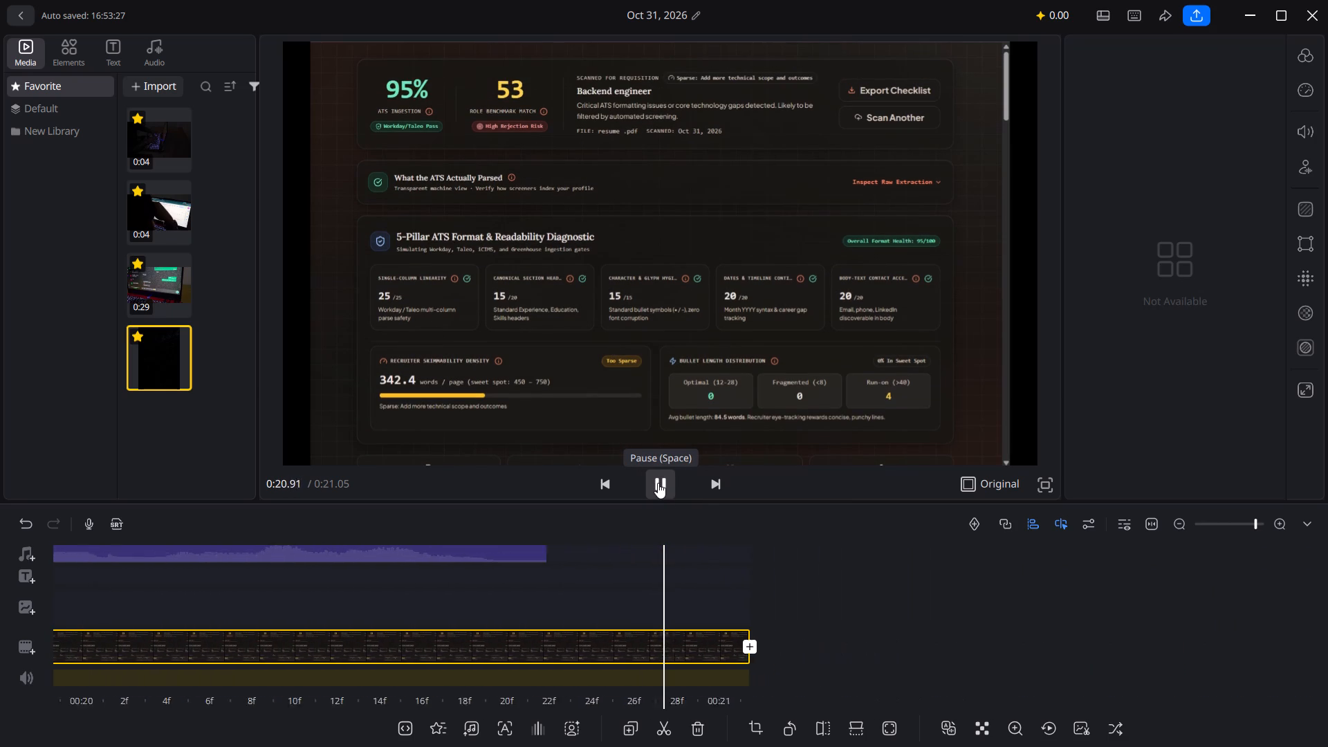
Extend the end of the audio clip past the last video clip to 0:24.00.
click(453, 551)
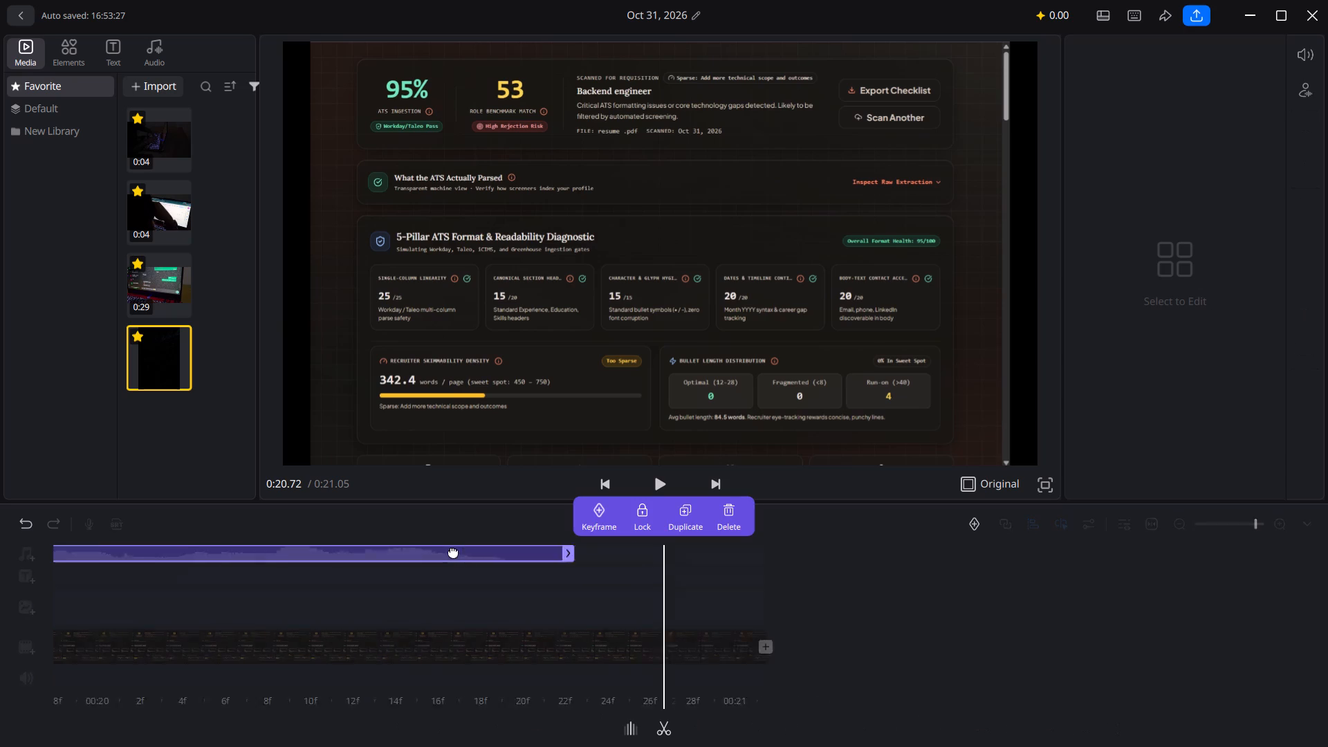
drag(680, 551, 842, 553)
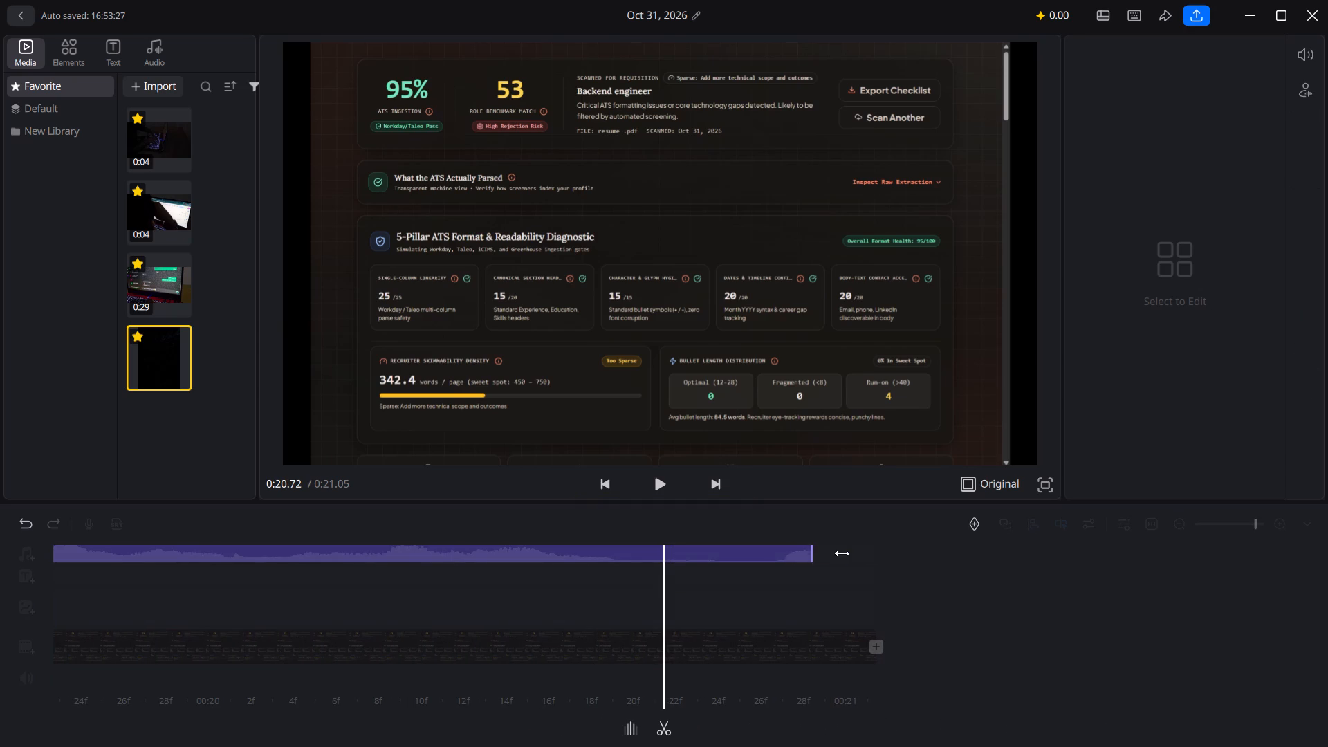
drag(842, 553, 928, 554)
click(660, 483)
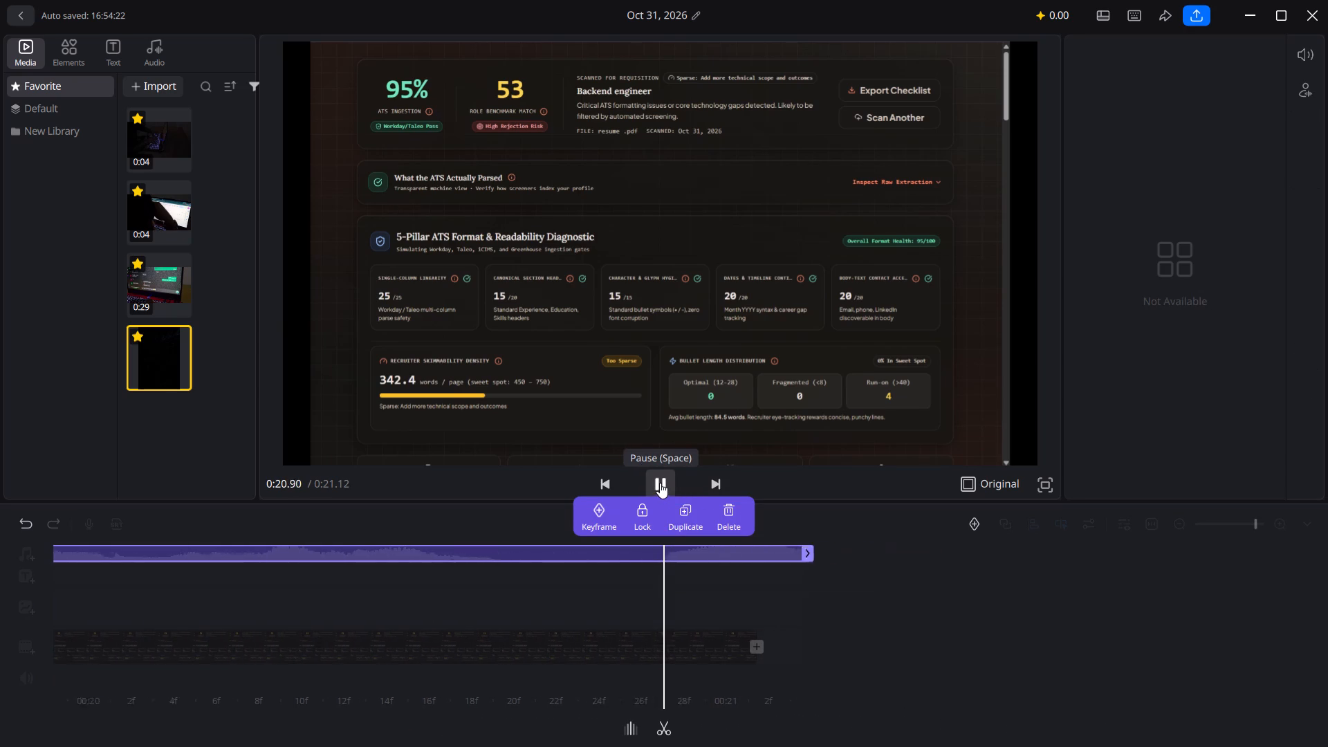
drag(670, 551, 838, 564)
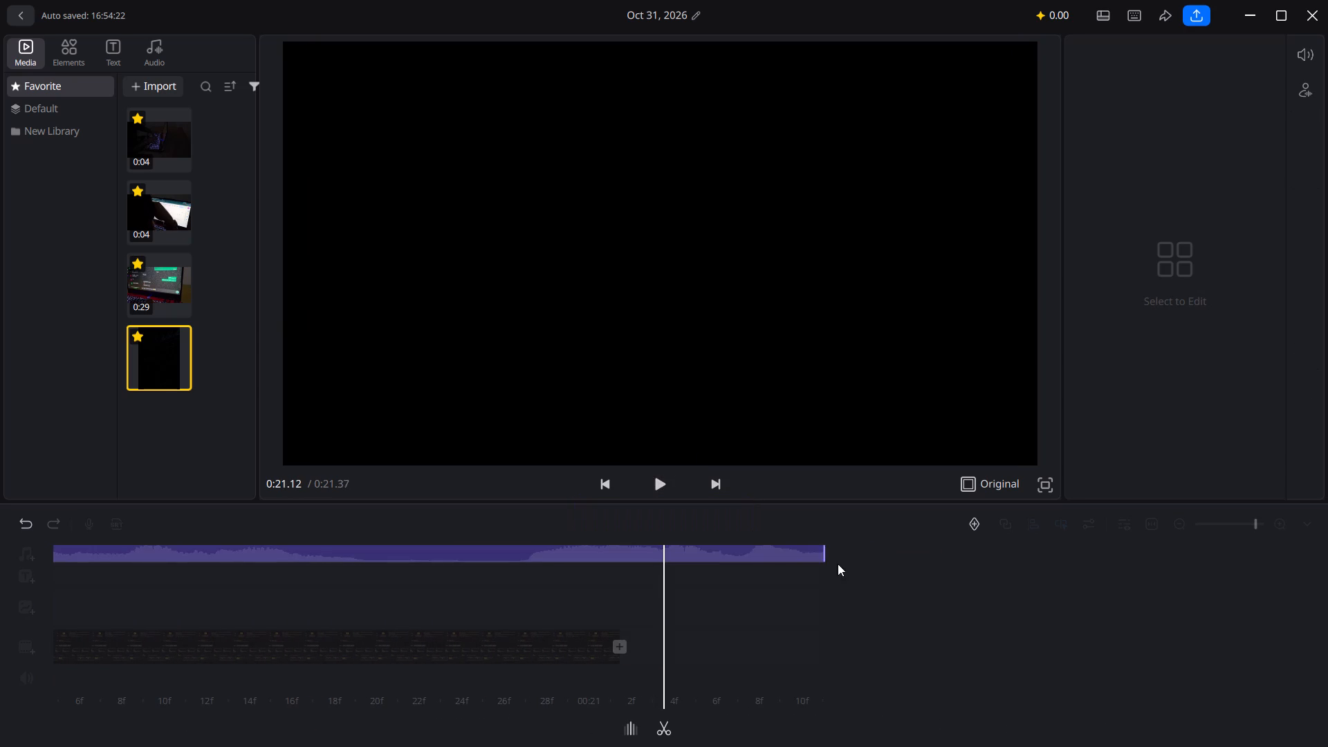
drag(838, 564, 1044, 555)
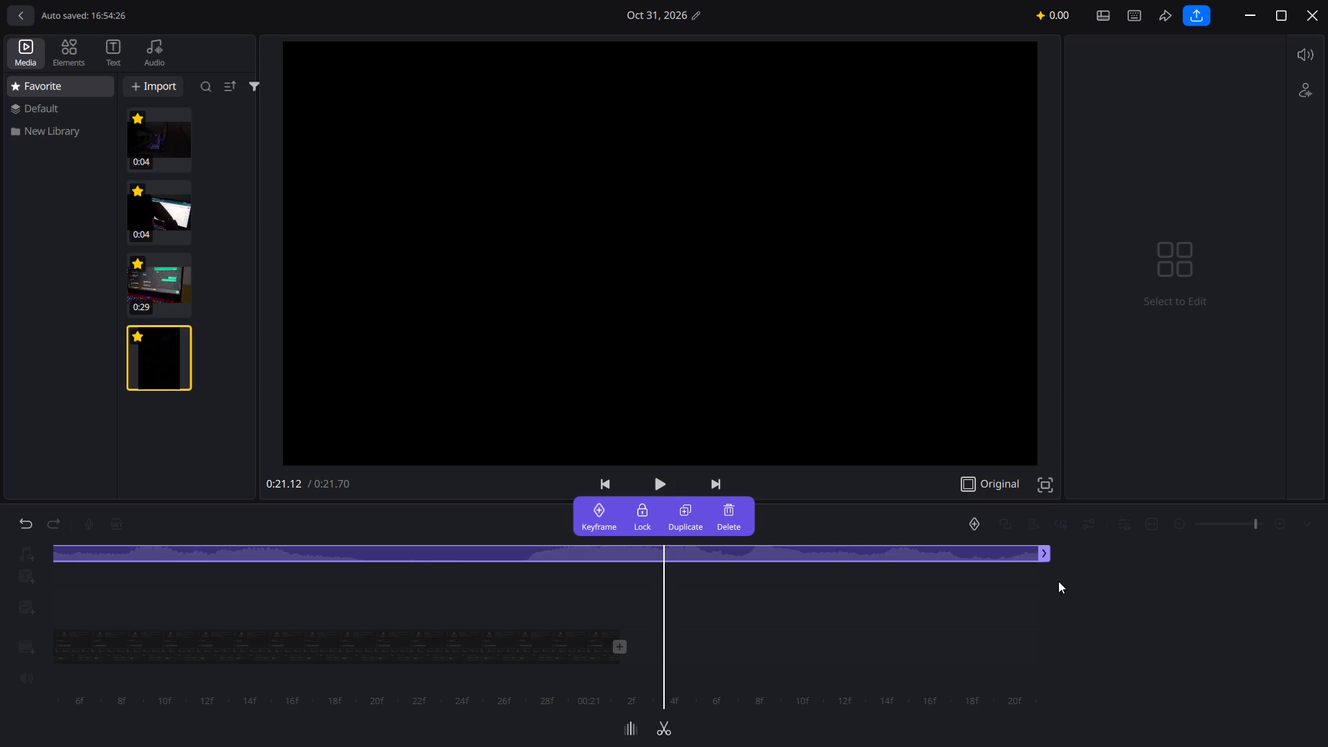
drag(1047, 555, 1327, 565)
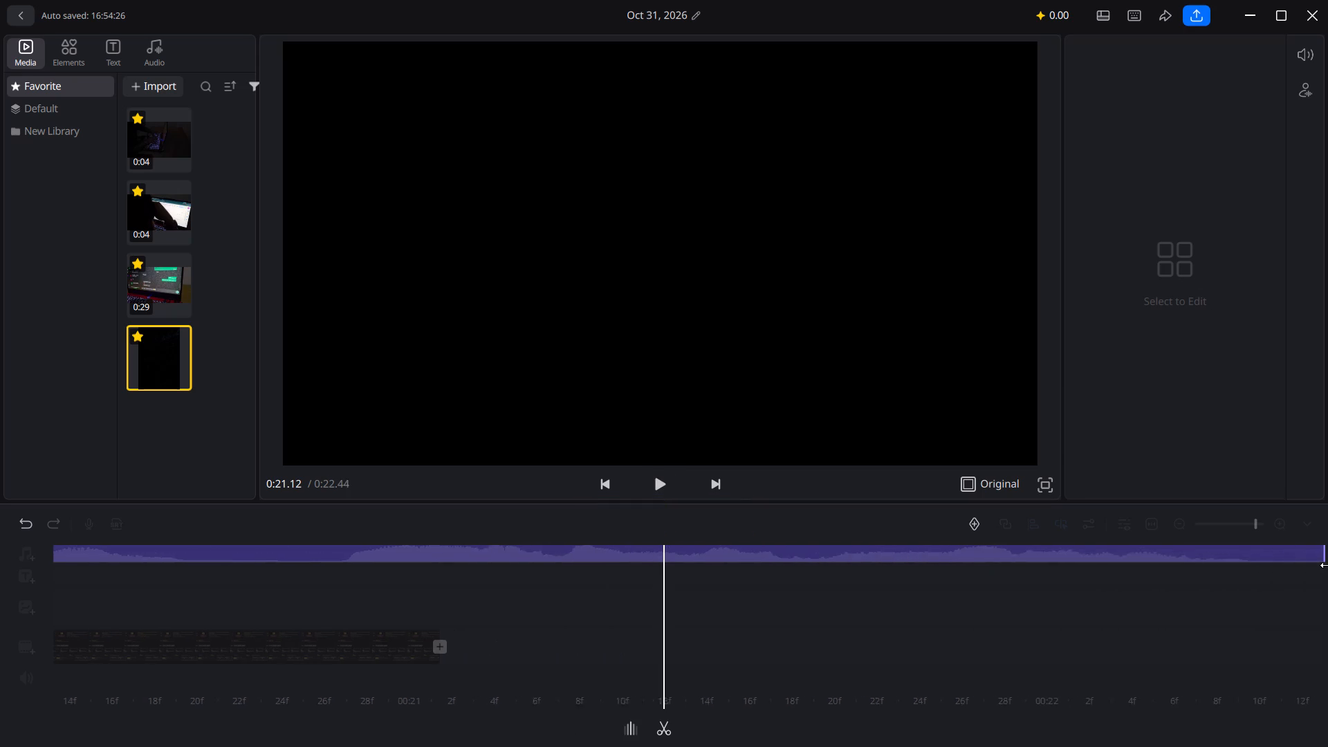
drag(1327, 565, 1327, 563)
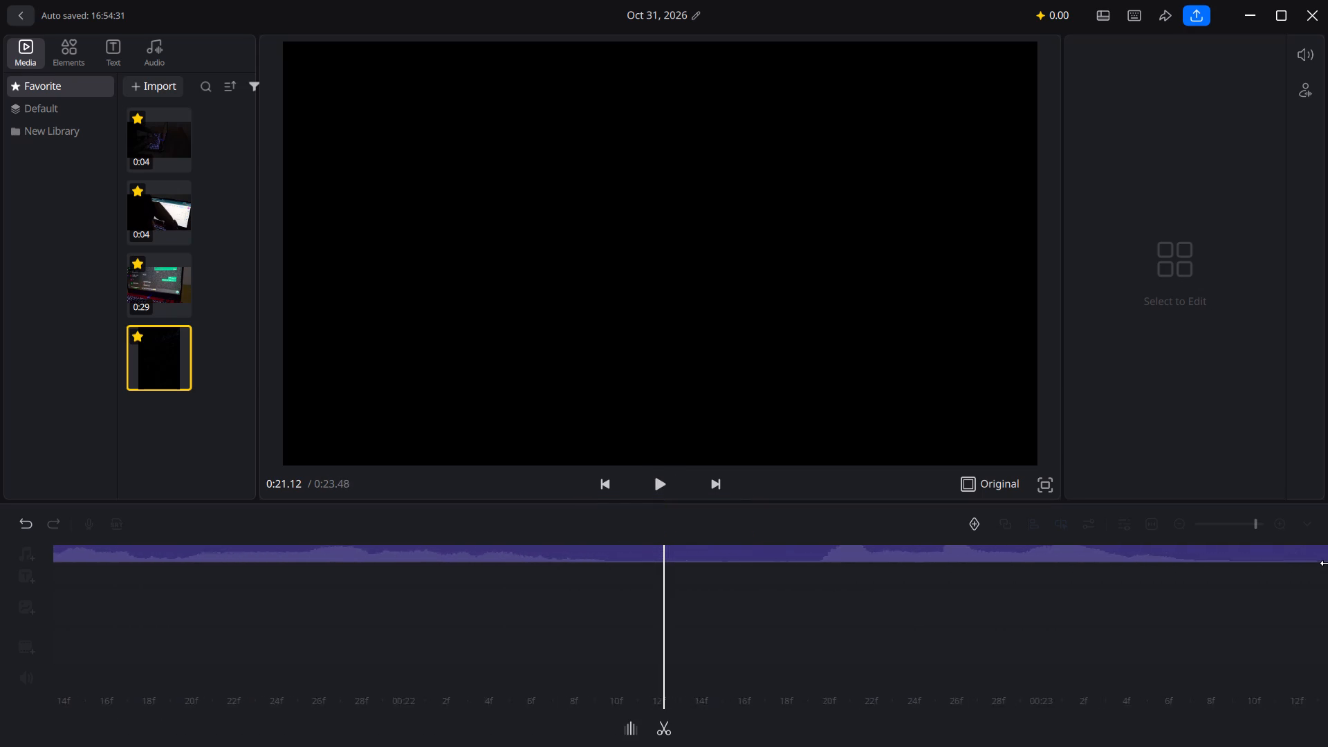
drag(1327, 563, 1327, 562)
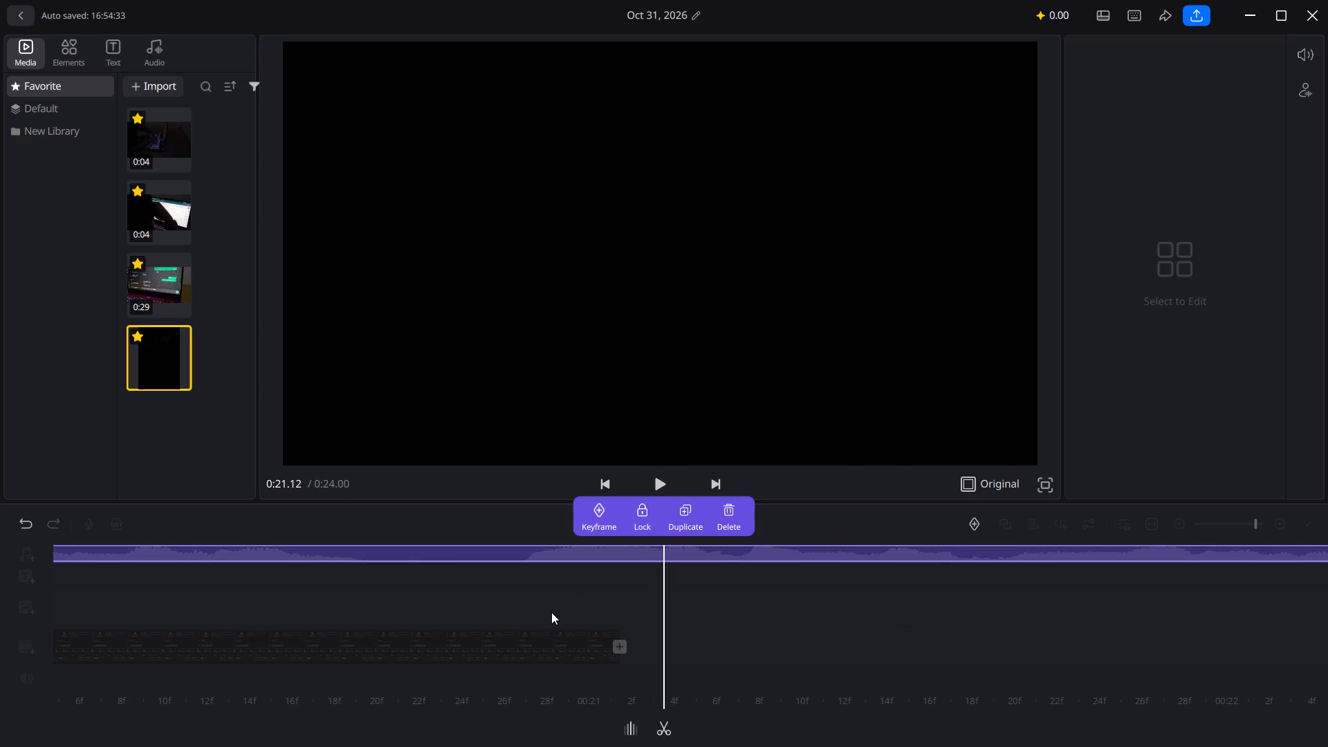
Play the end of the audio and extend the clip further to 0:24.60.
scroll(551, 612, right, 5)
click(667, 483)
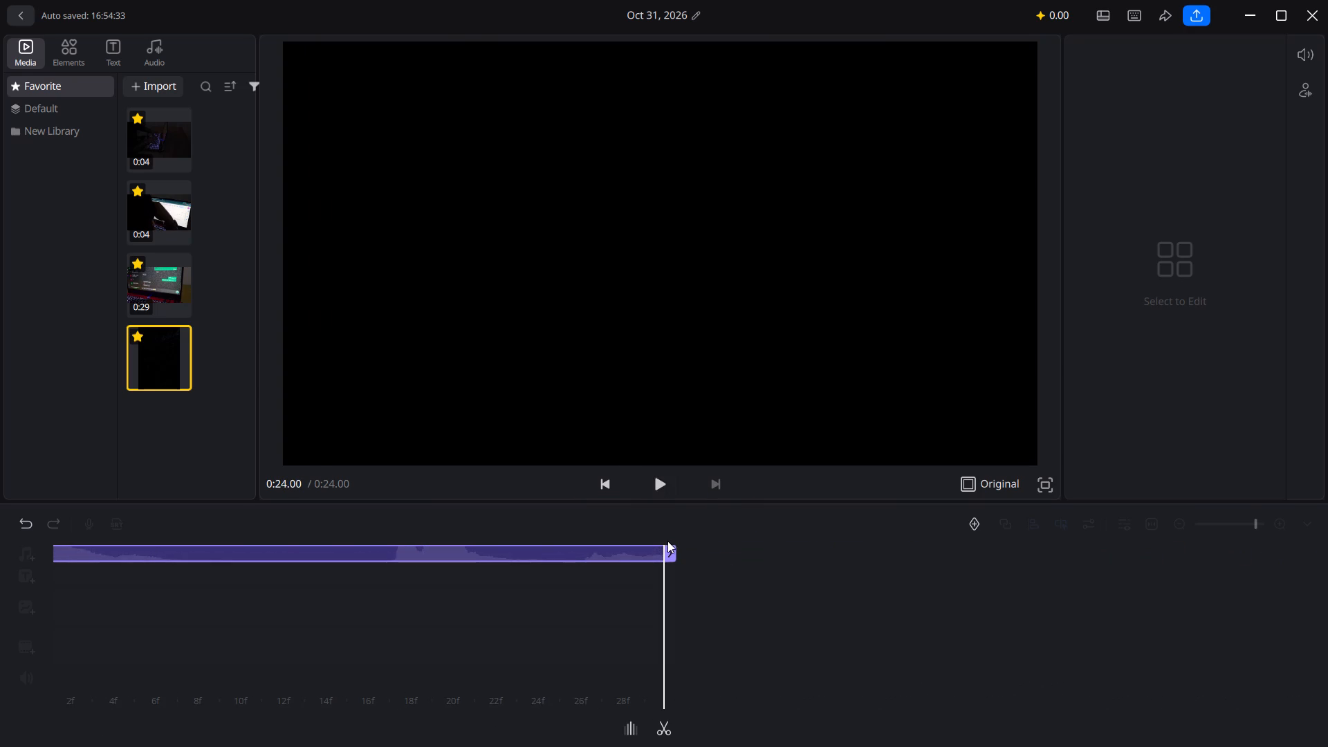
drag(666, 551, 744, 551)
click(663, 487)
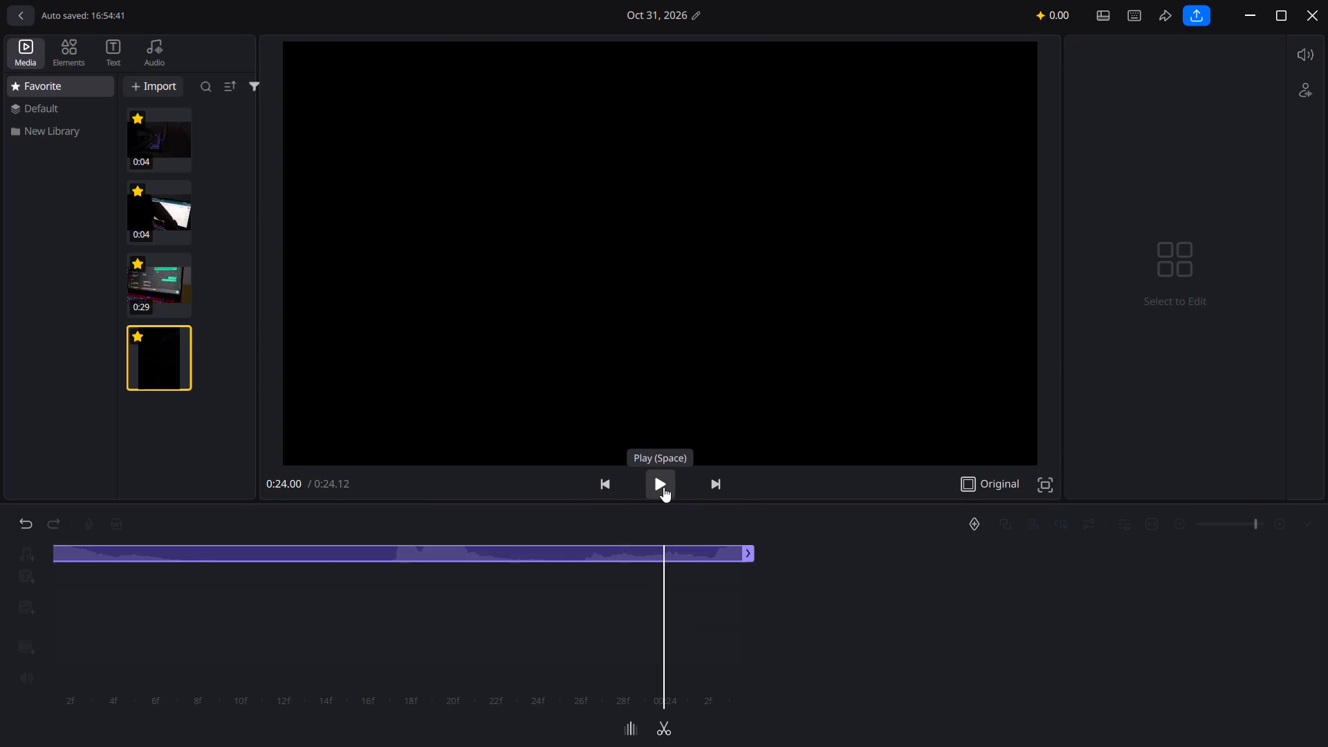
drag(669, 551, 842, 543)
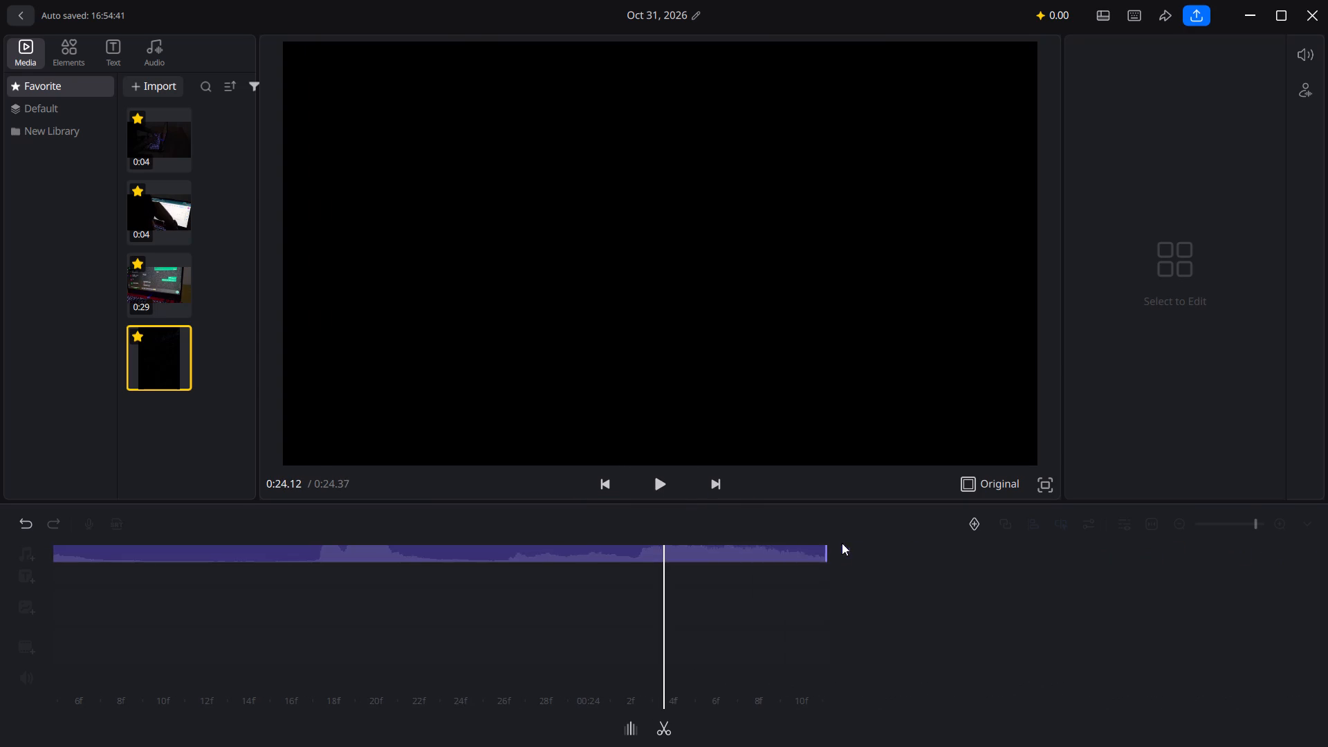
drag(842, 543, 842, 542)
click(652, 470)
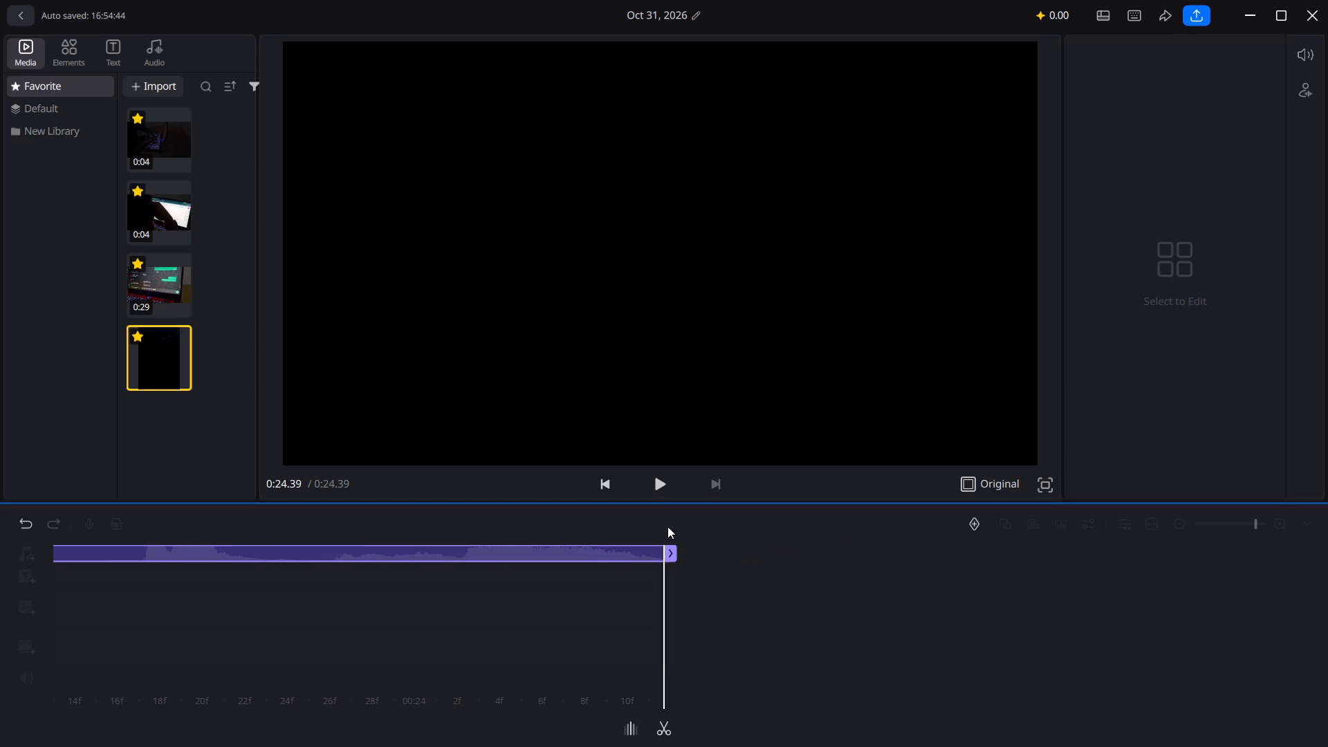
drag(671, 548, 804, 543)
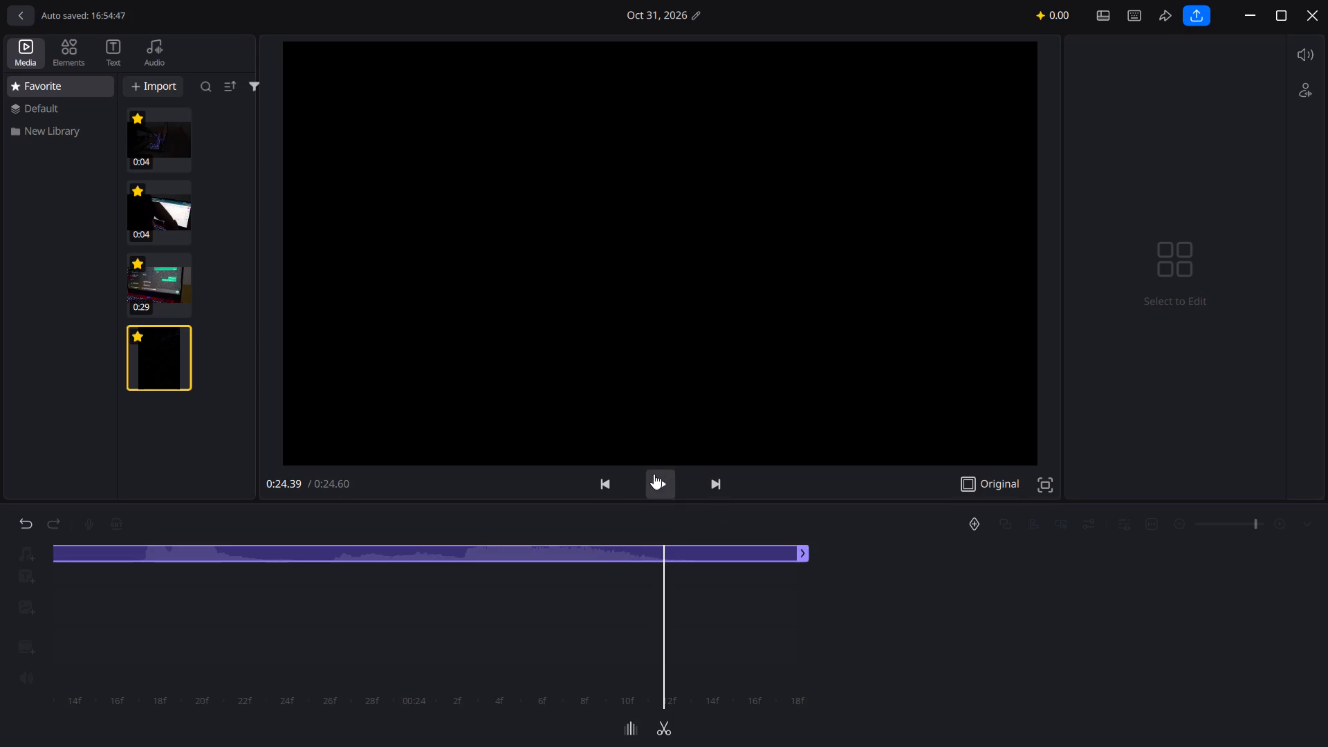
Play the end of the resume analyzer footage into the extended audio to check where the voice line falls.
scroll(612, 558, right, 20)
scroll(612, 558, right, 6)
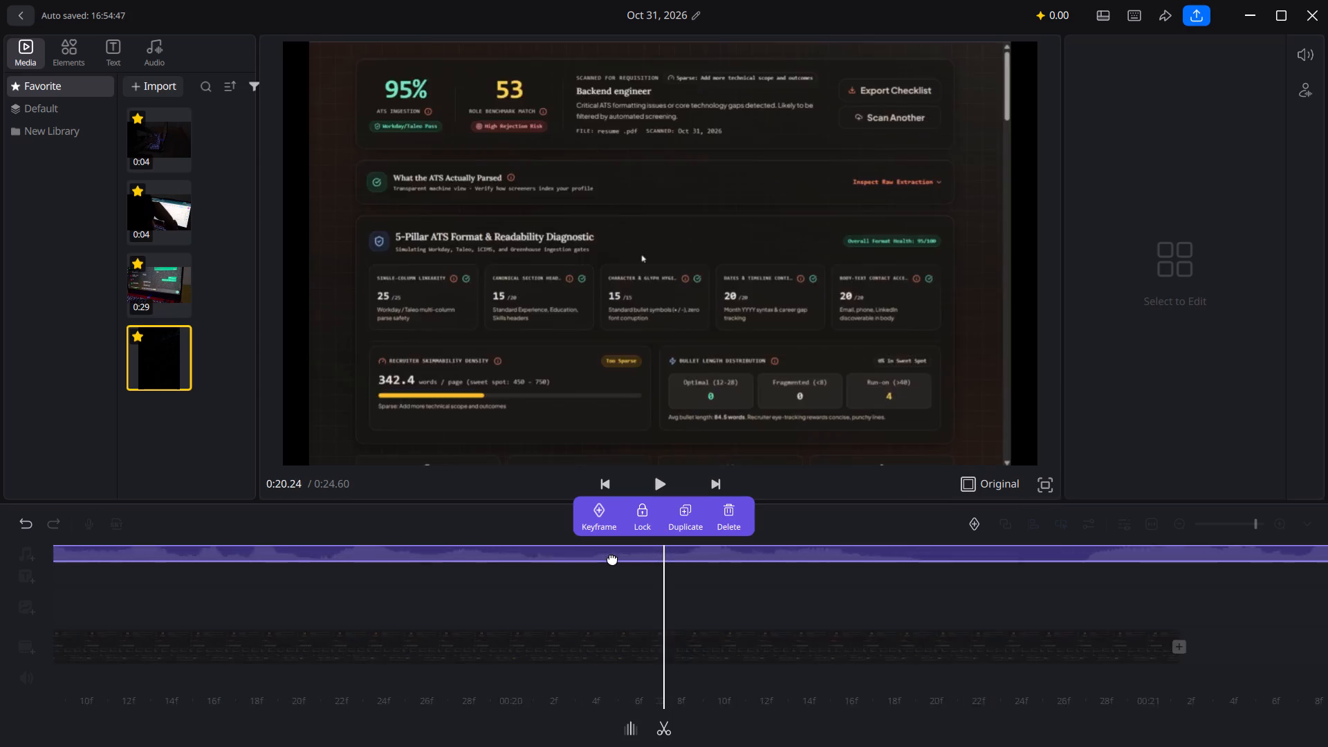
scroll(612, 558, right, 8)
click(658, 491)
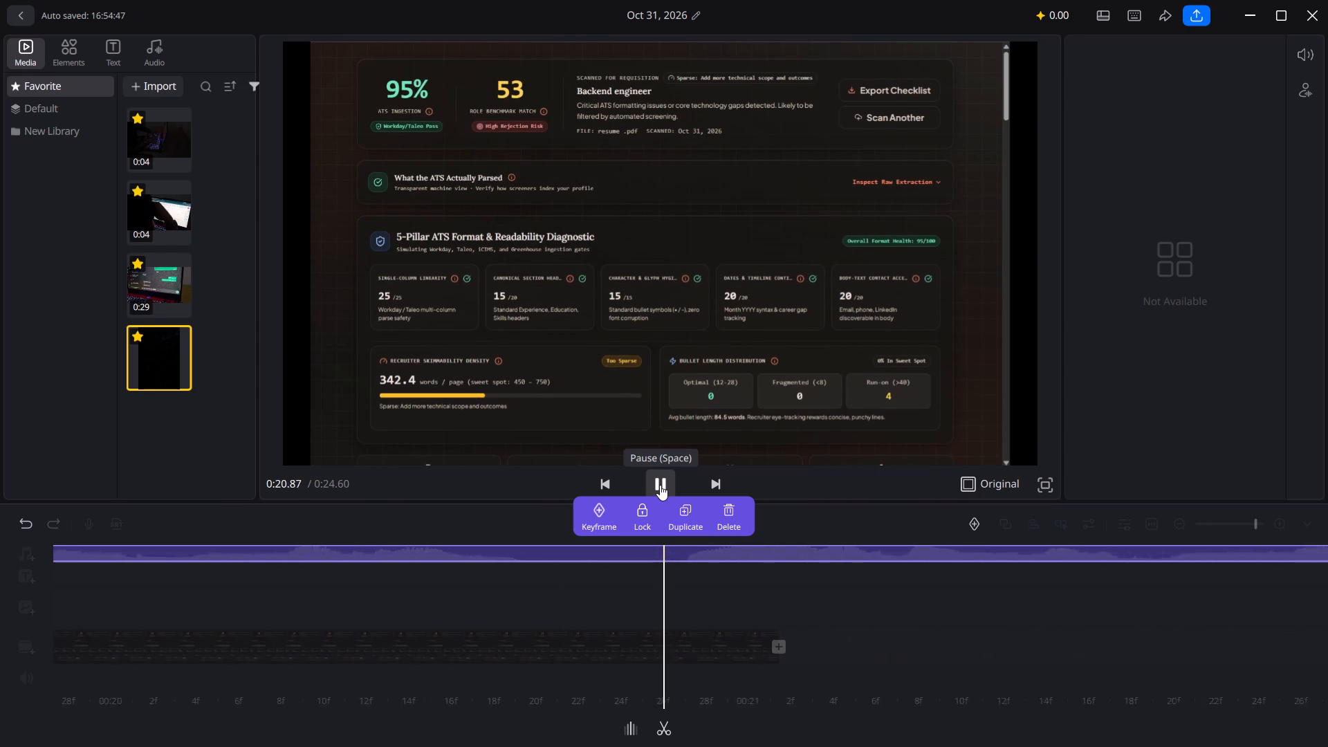
click(660, 485)
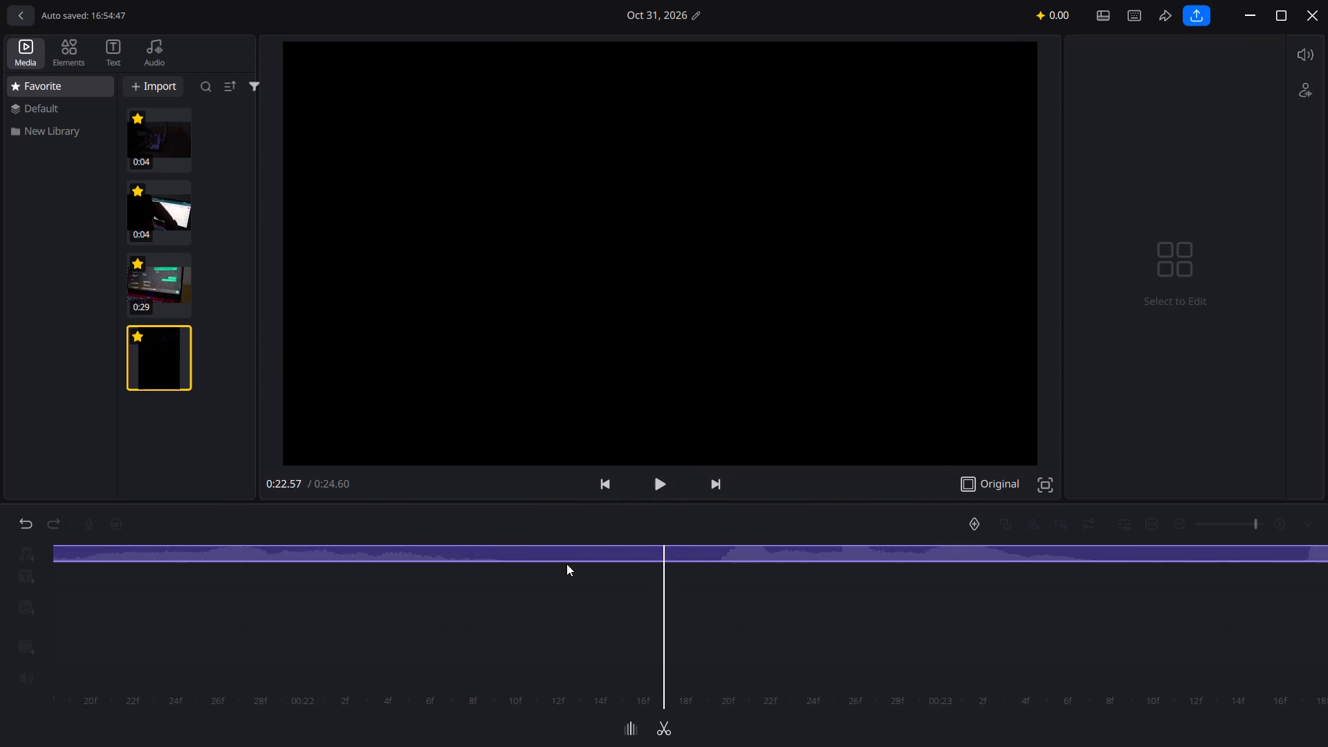
scroll(566, 564, right, 12)
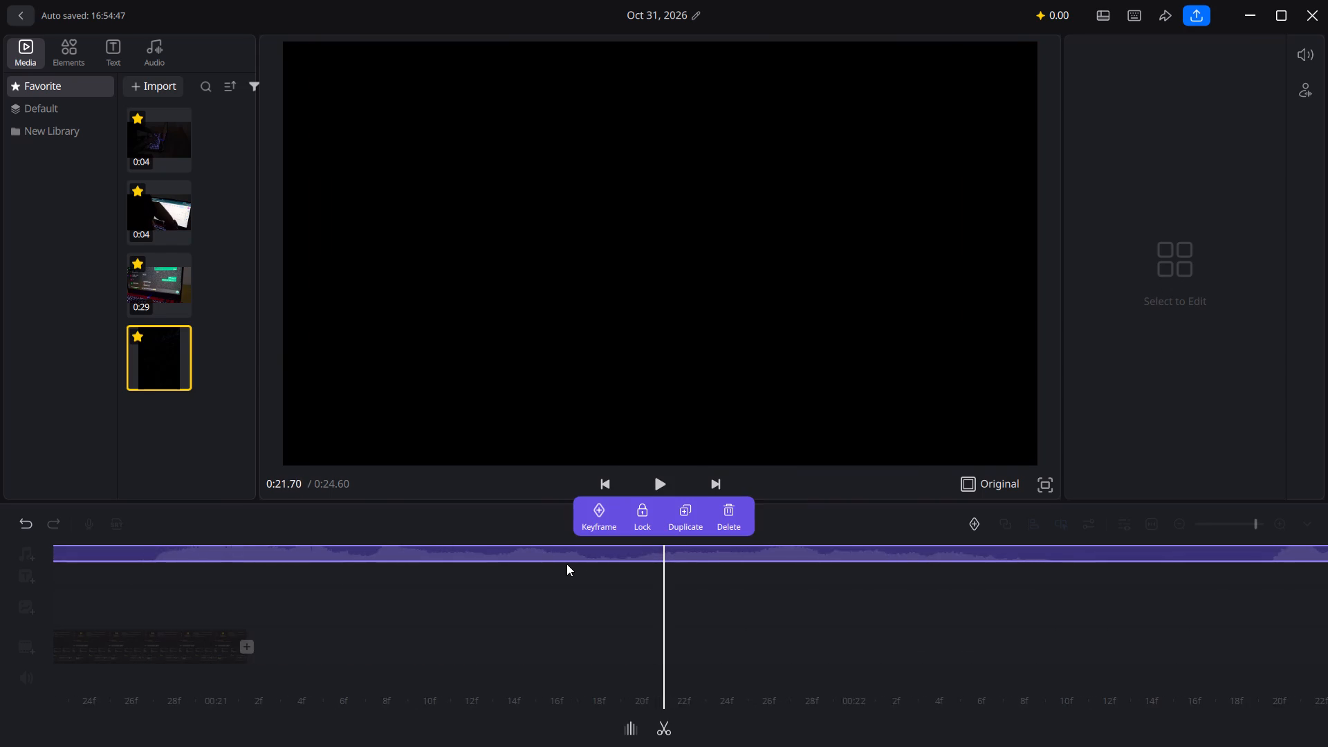
scroll(566, 564, right, 10)
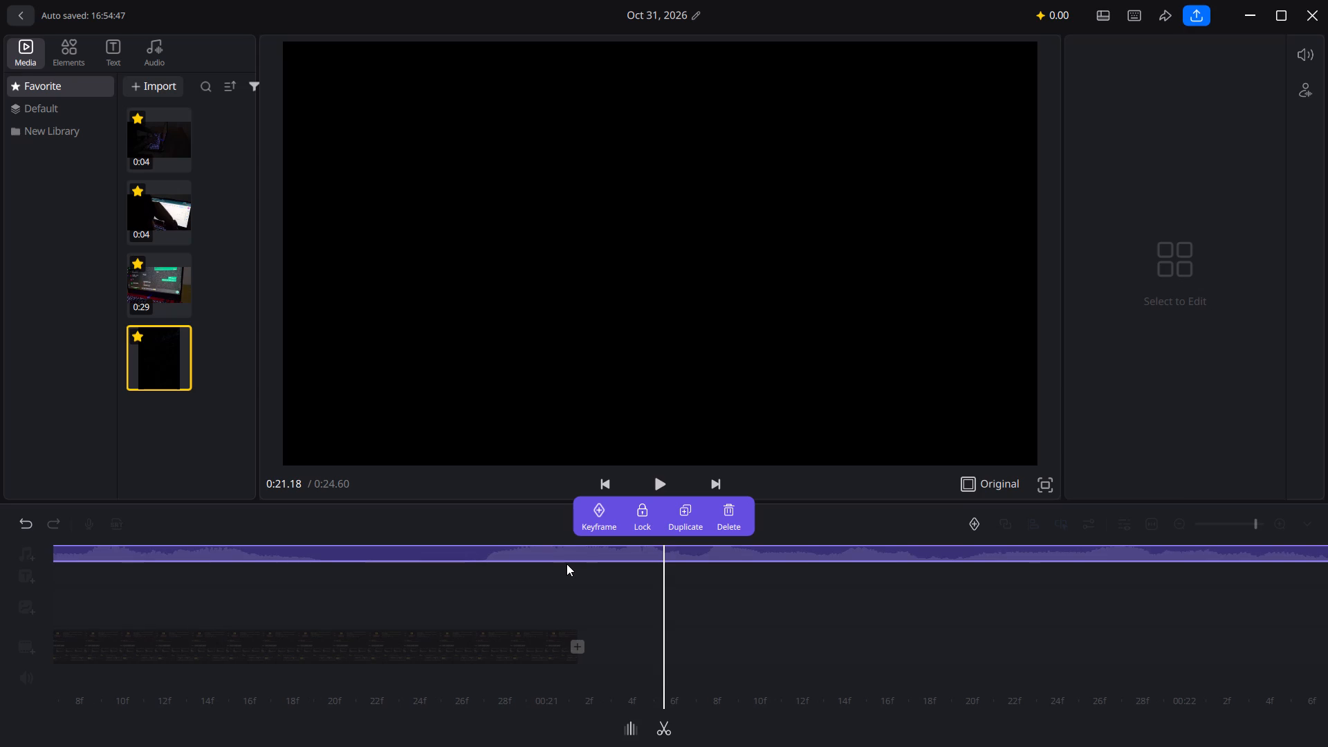
Play the ATS results footage from about 0:18 past its end to check it against the extended audio.
scroll(566, 564, right, 4)
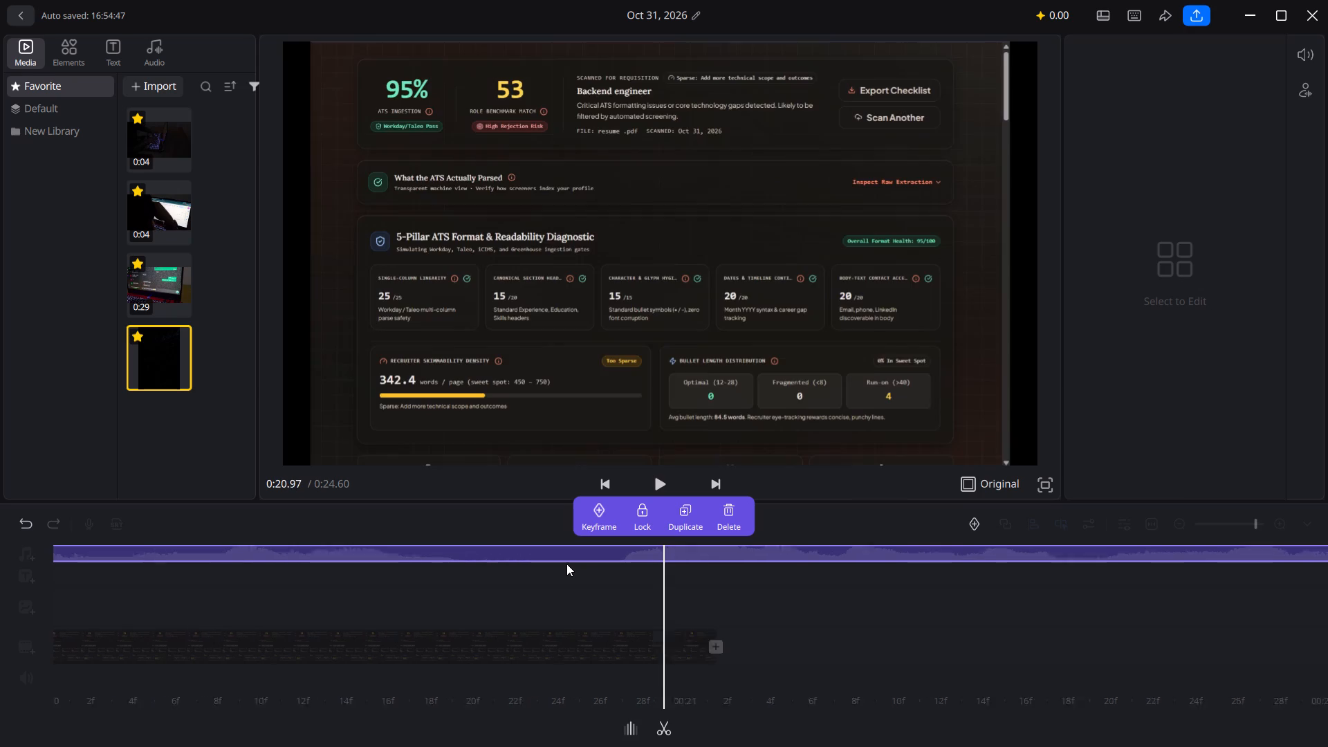
scroll(566, 564, right, 11)
scroll(566, 564, right, 11)
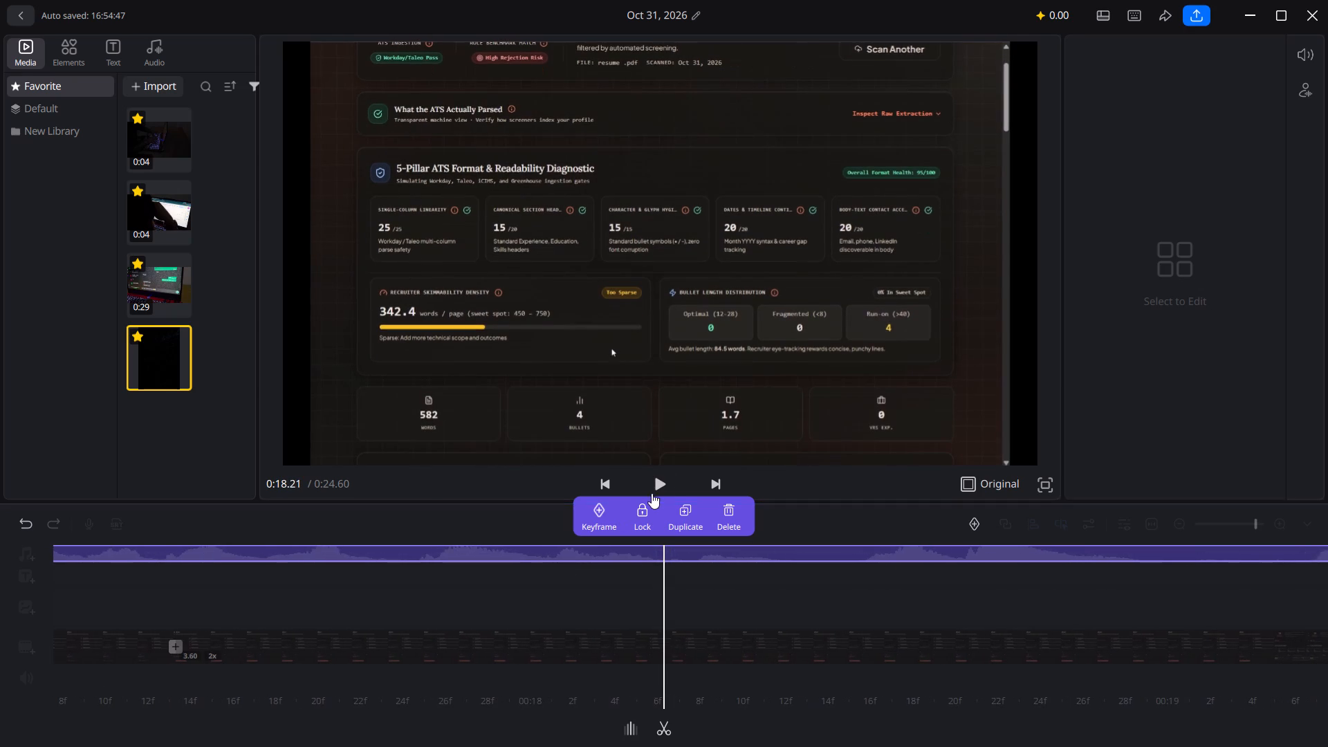
click(663, 488)
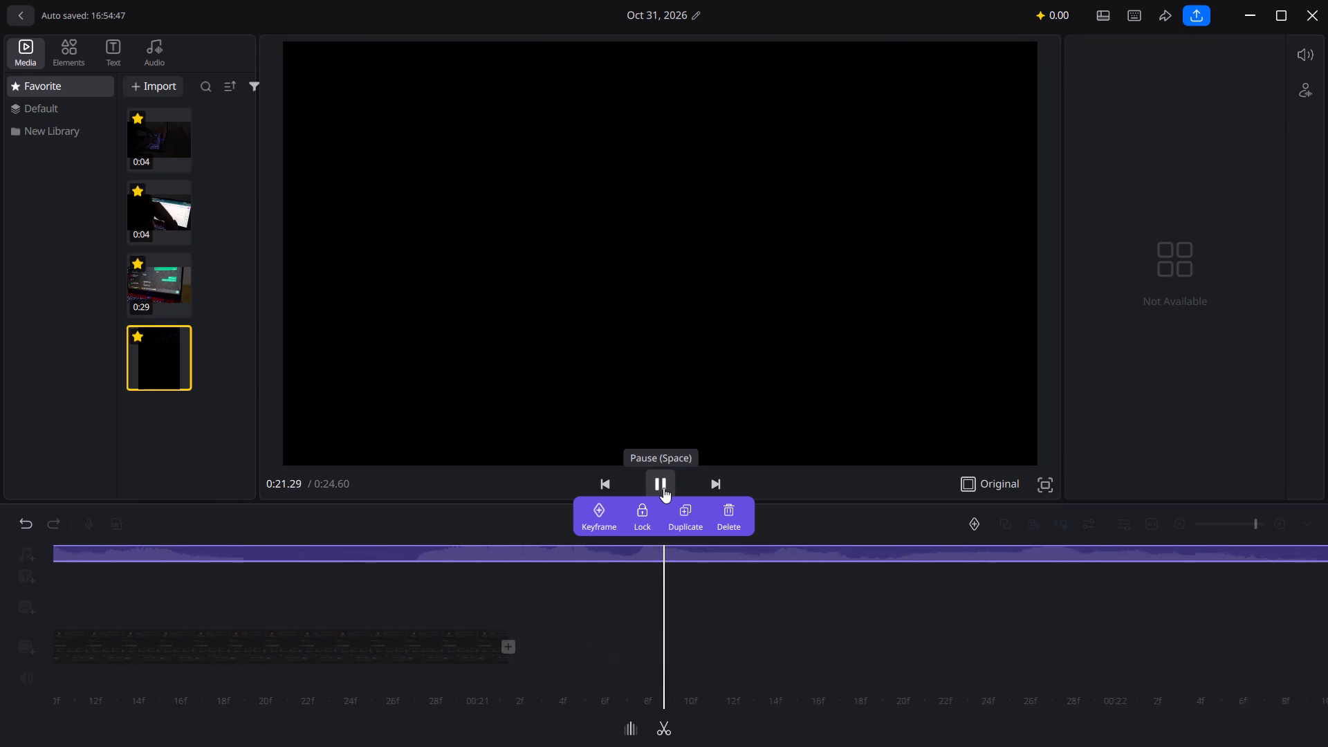
click(663, 488)
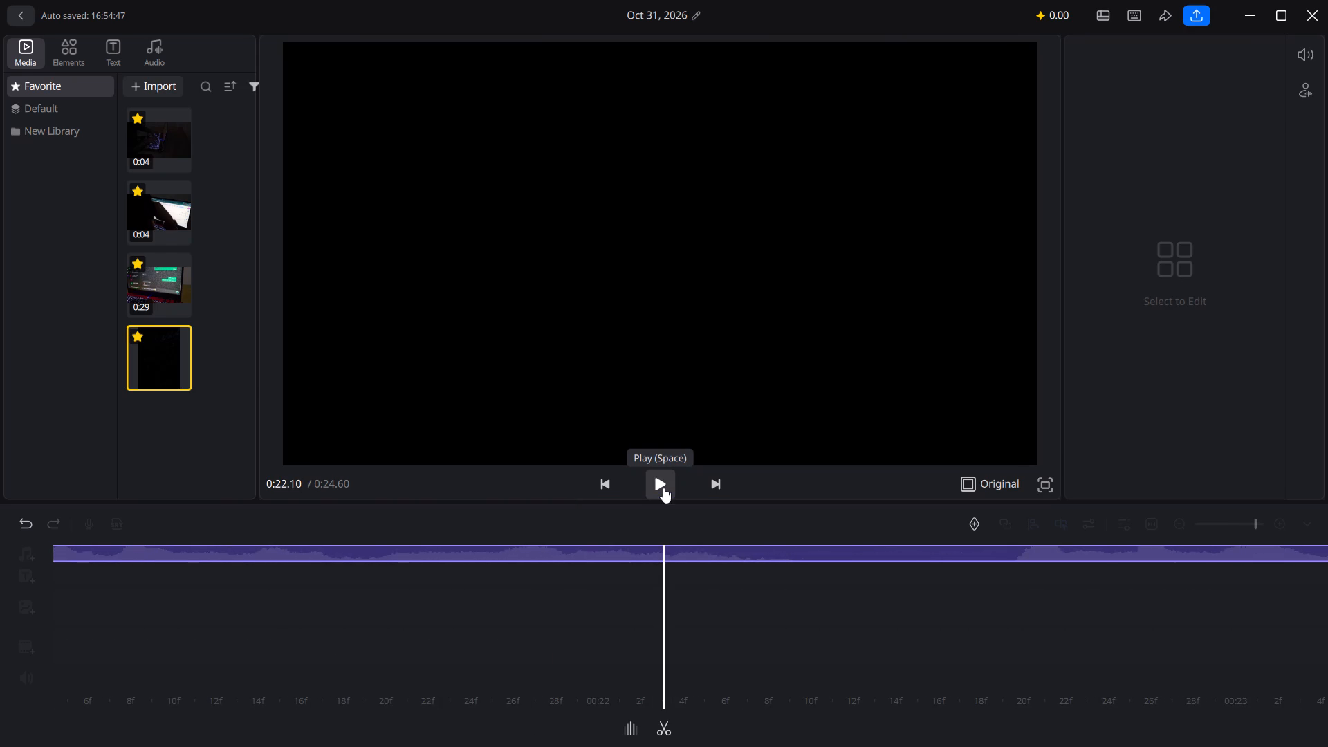
Play the resume analyzer footage from about 0:11 into the ATS results footage to check it against the voice audio.
scroll(663, 488, right, 20)
scroll(663, 488, right, 3)
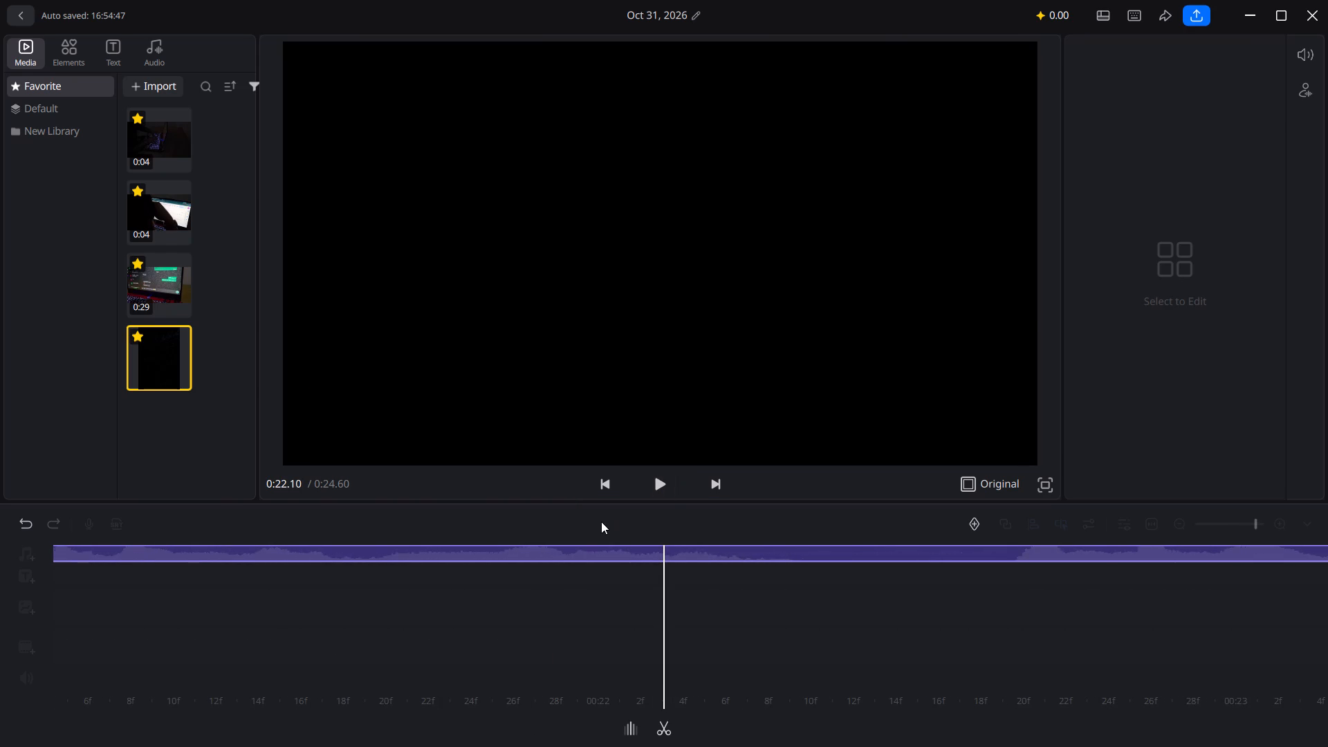
scroll(601, 522, right, 12)
scroll(601, 522, right, 19)
scroll(539, 575, right, 4)
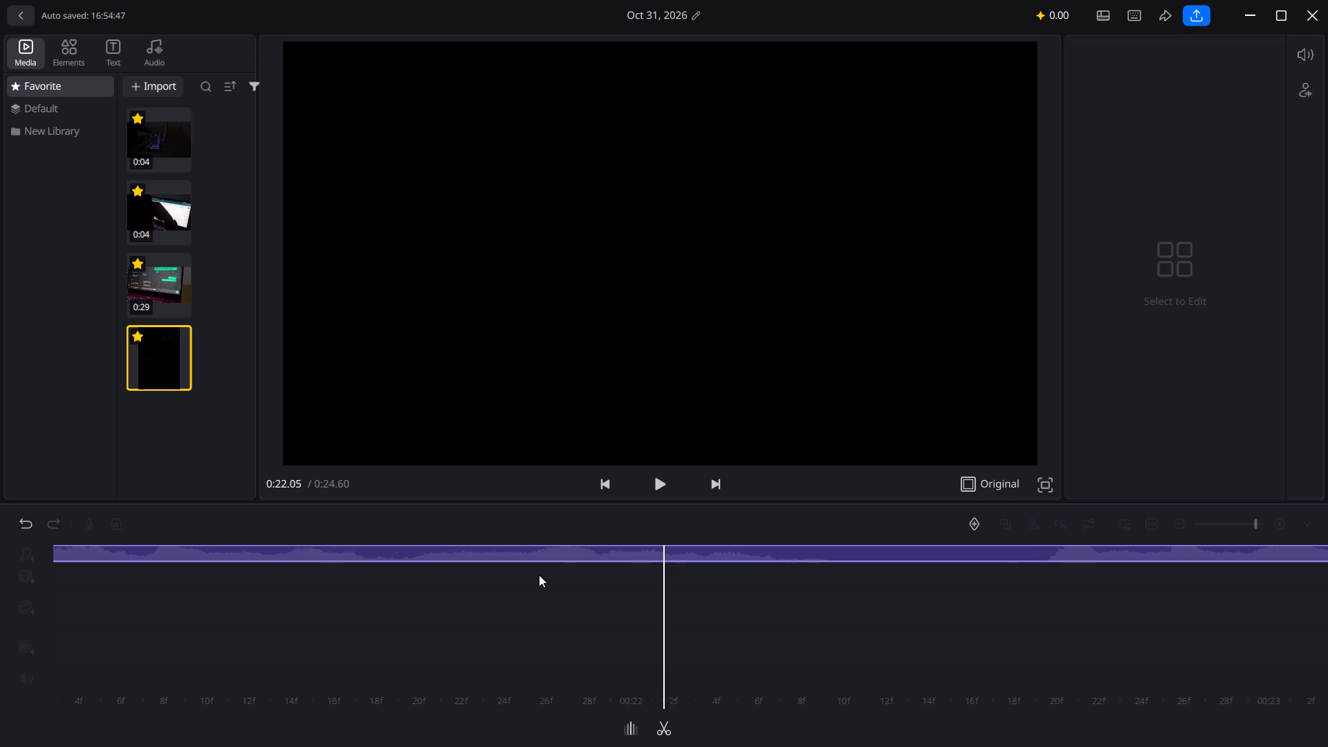
scroll(539, 575, right, 17)
scroll(539, 575, right, 9)
scroll(539, 575, right, 13)
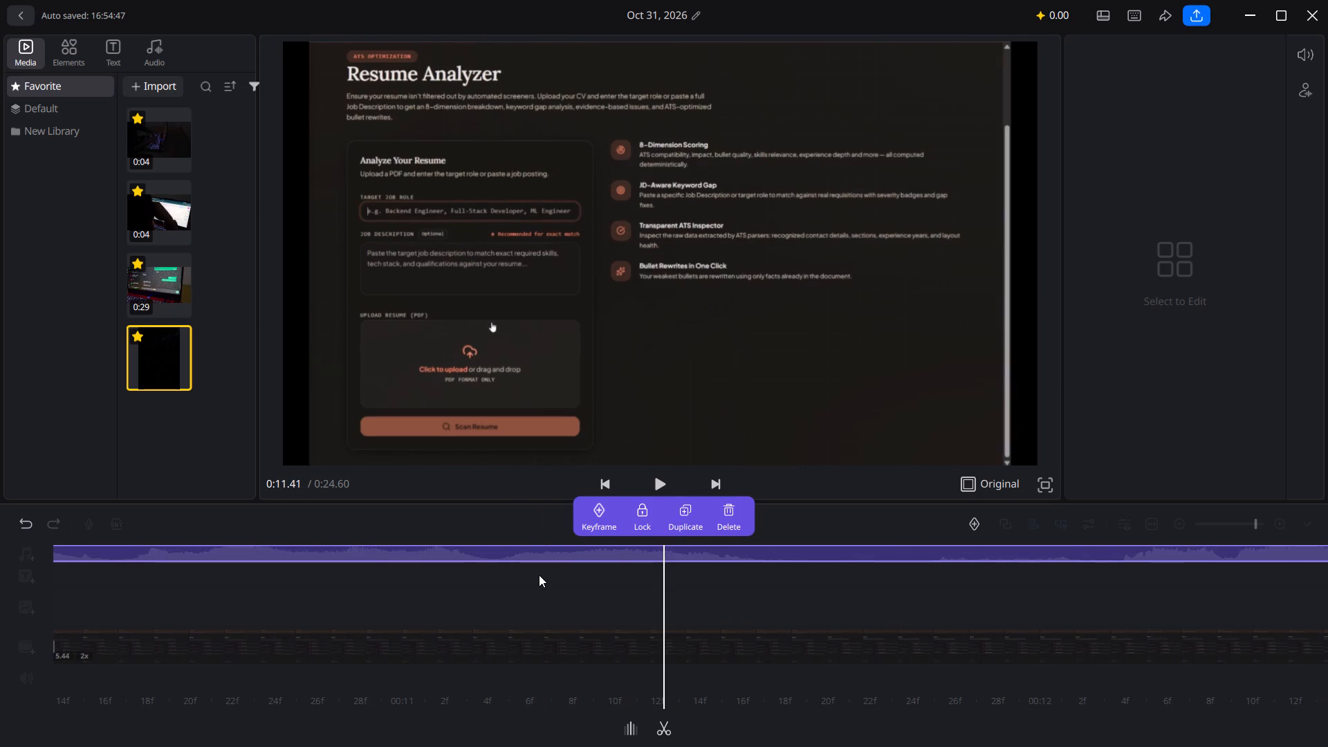
click(664, 478)
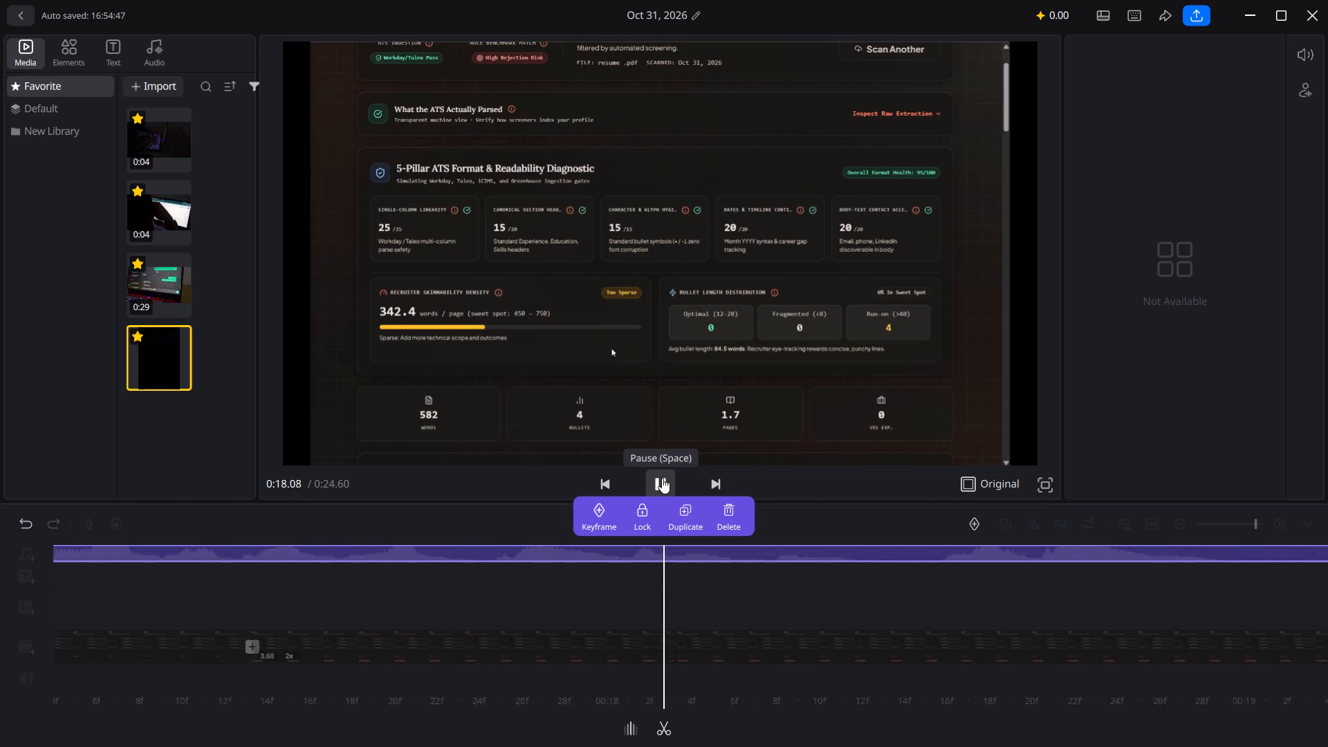
click(662, 478)
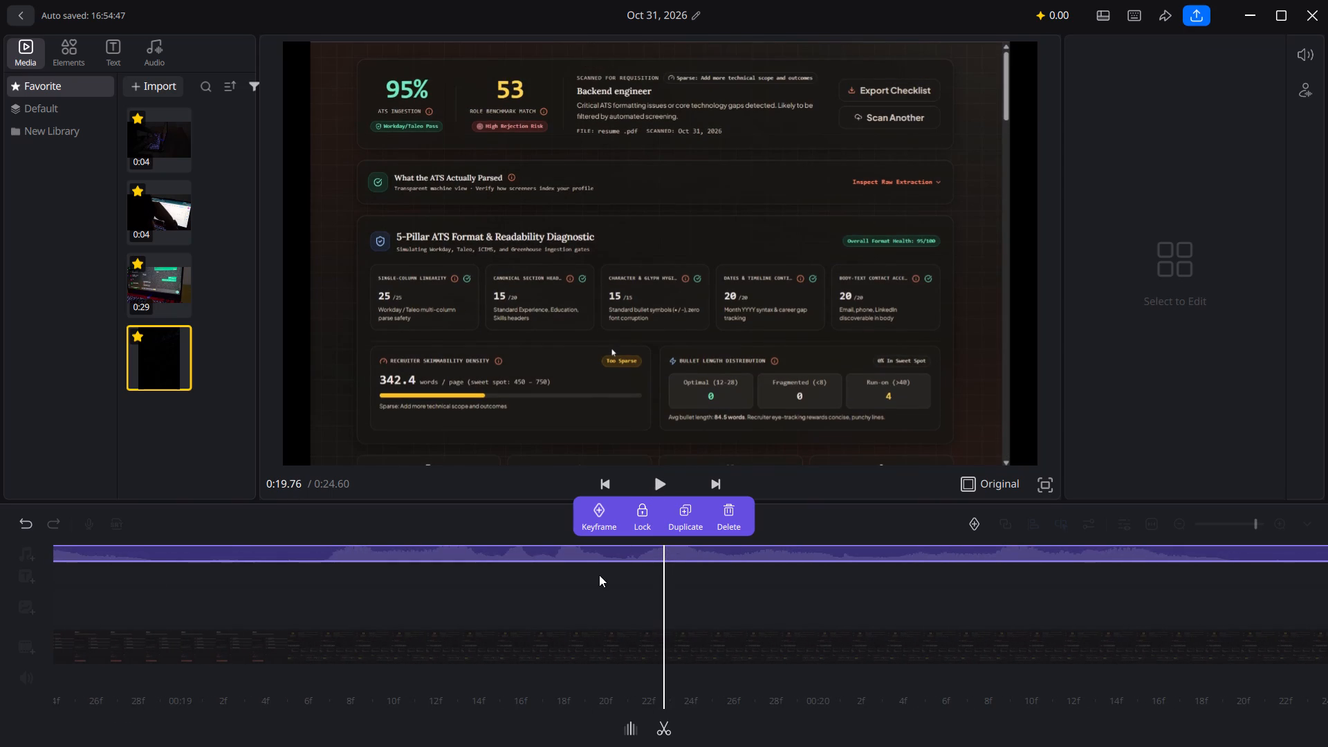
Play the edit from the chat clip at about 0:07 through the resume analyzer footage to the start of the ATS results.
scroll(596, 578, right, 9)
scroll(596, 578, right, 13)
scroll(596, 578, right, 9)
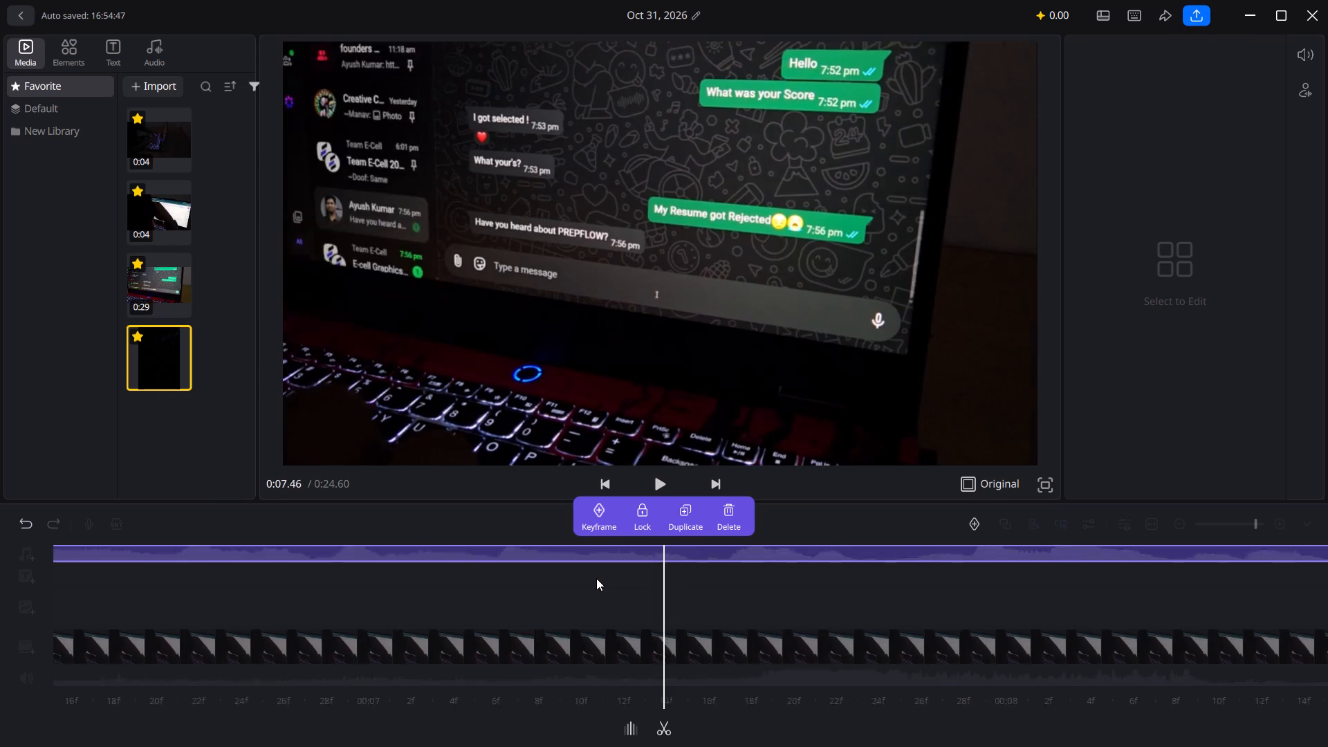
click(666, 492)
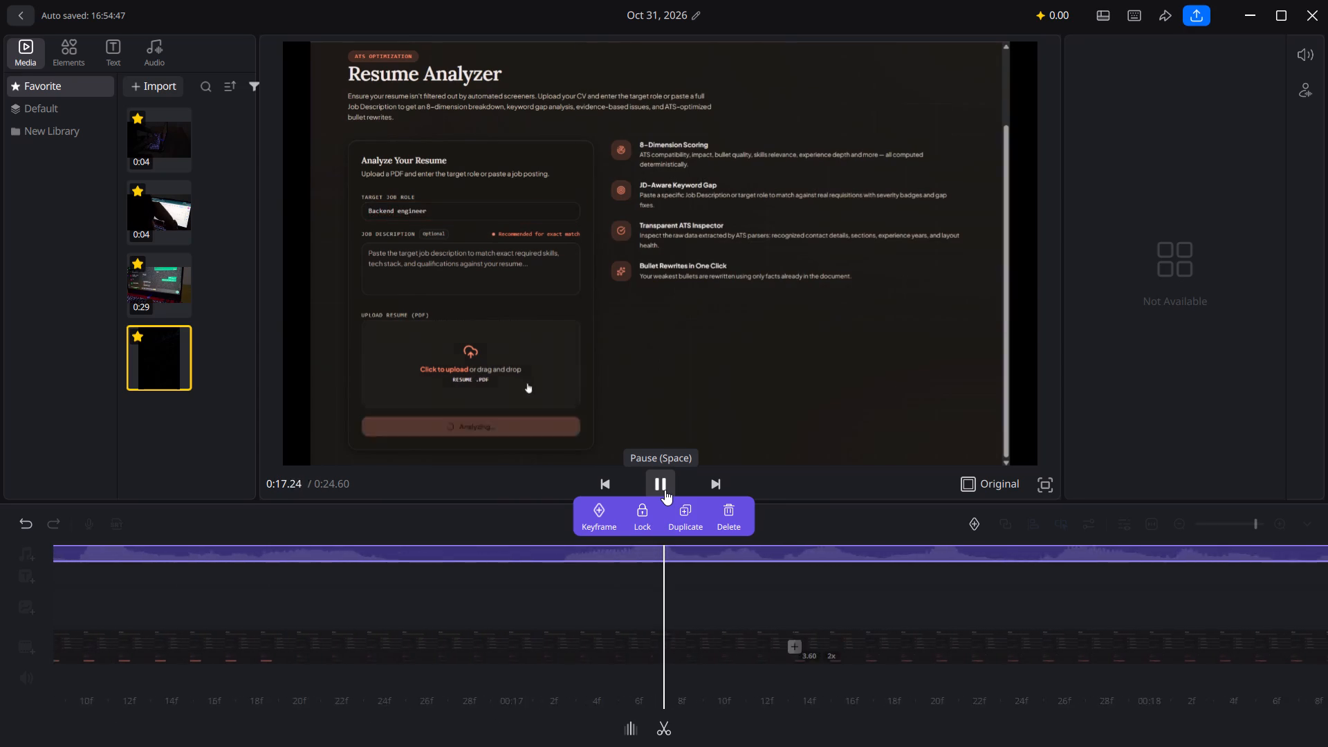
click(665, 490)
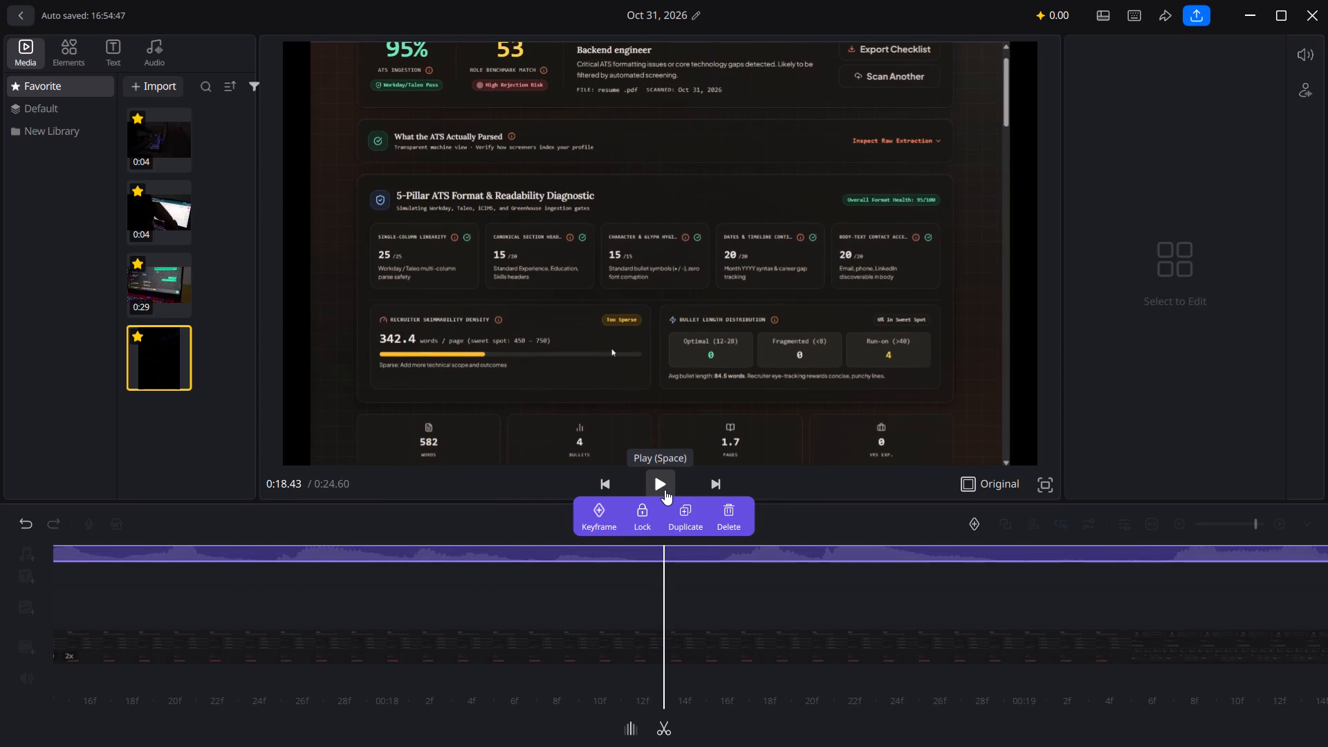
Replay the cut from the resume analyzer to the ATS results around 0:17 to 0:18 to check where the voice line falls.
scroll(576, 615, right, 8)
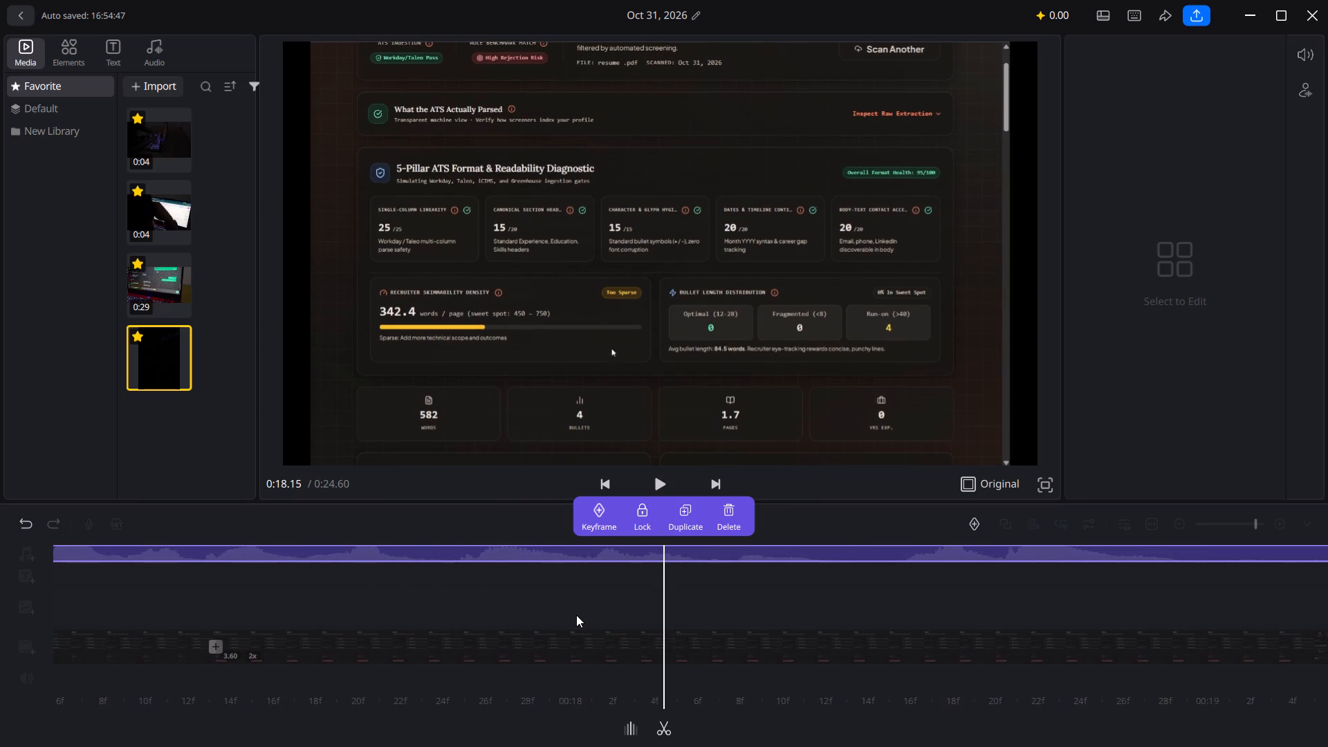
scroll(576, 615, right, 4)
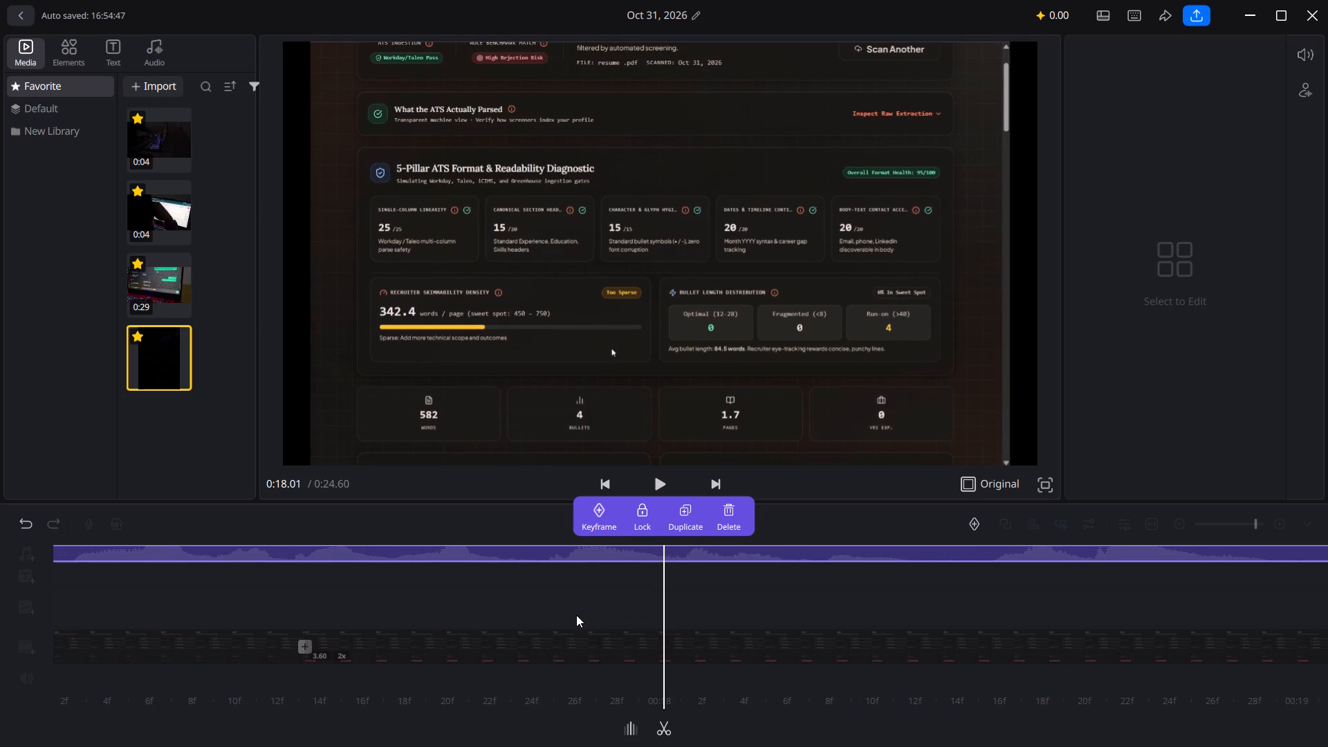
click(567, 645)
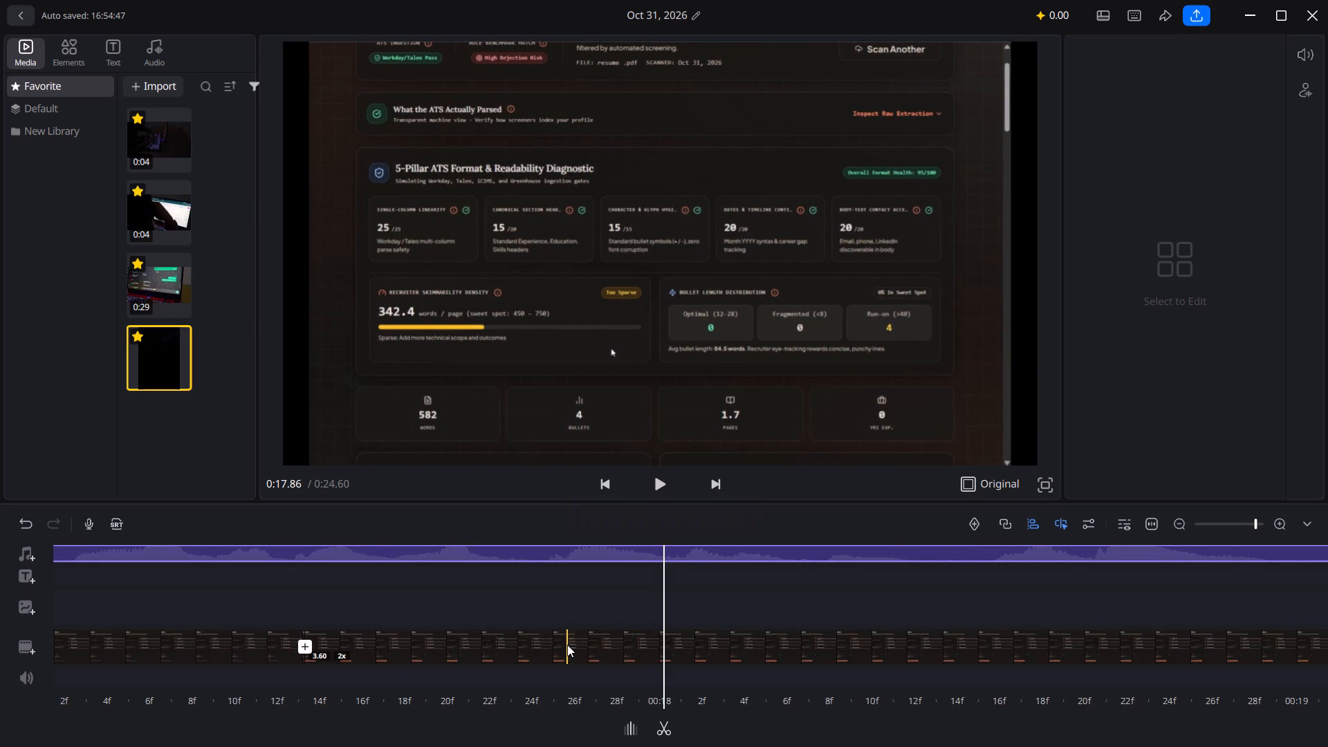
scroll(616, 571, right, 8)
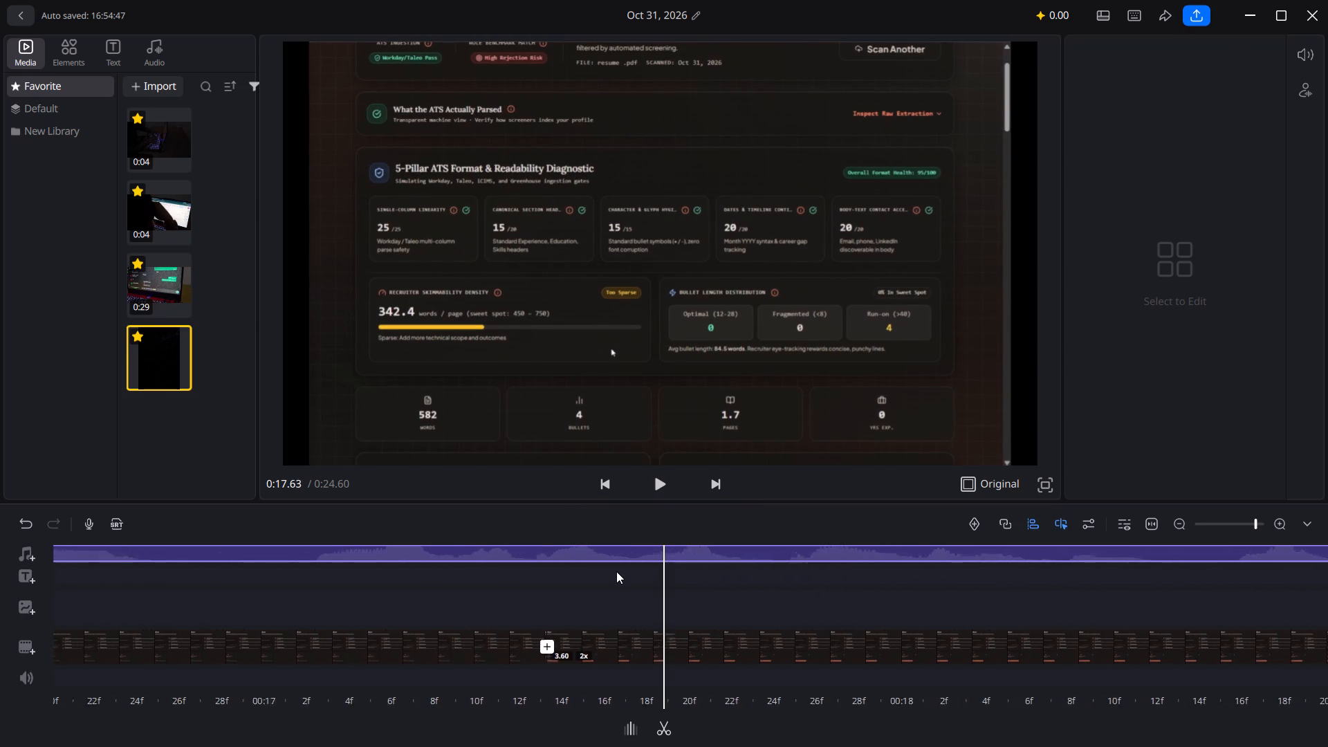
scroll(616, 571, right, 6)
click(660, 475)
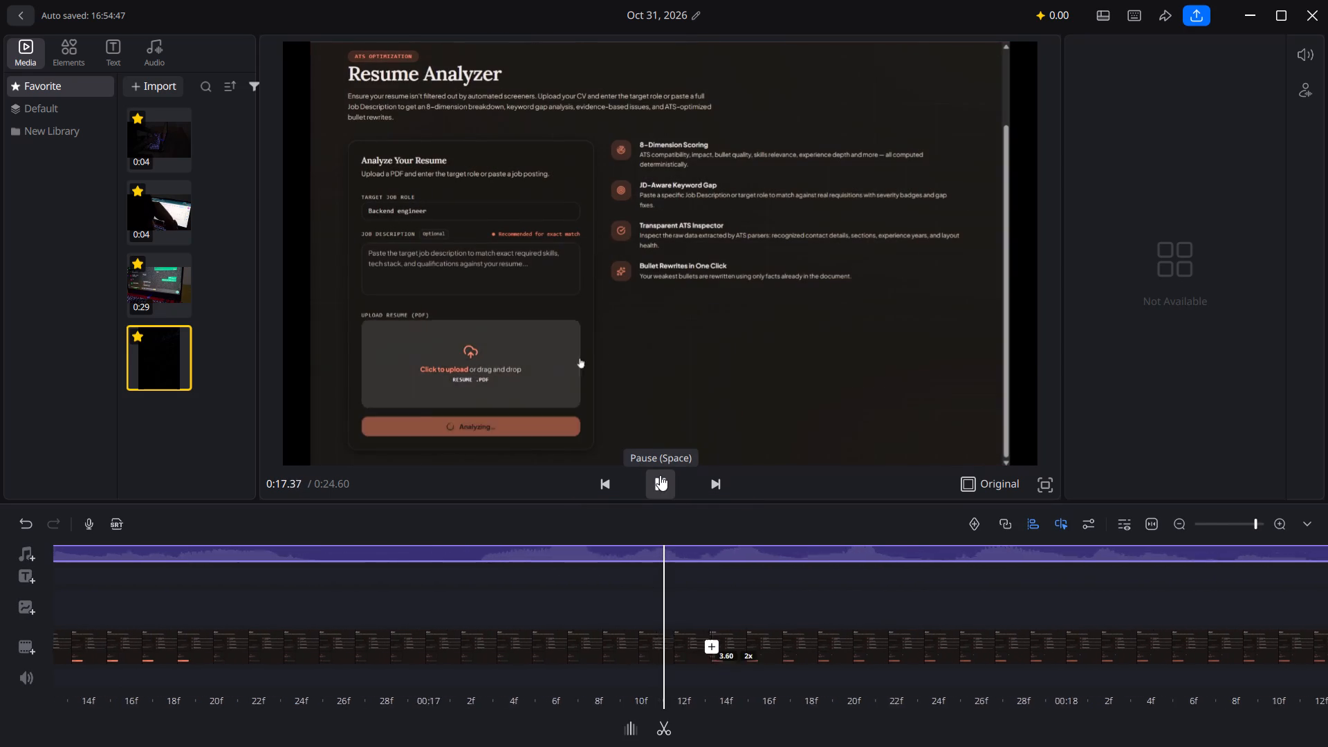
click(660, 475)
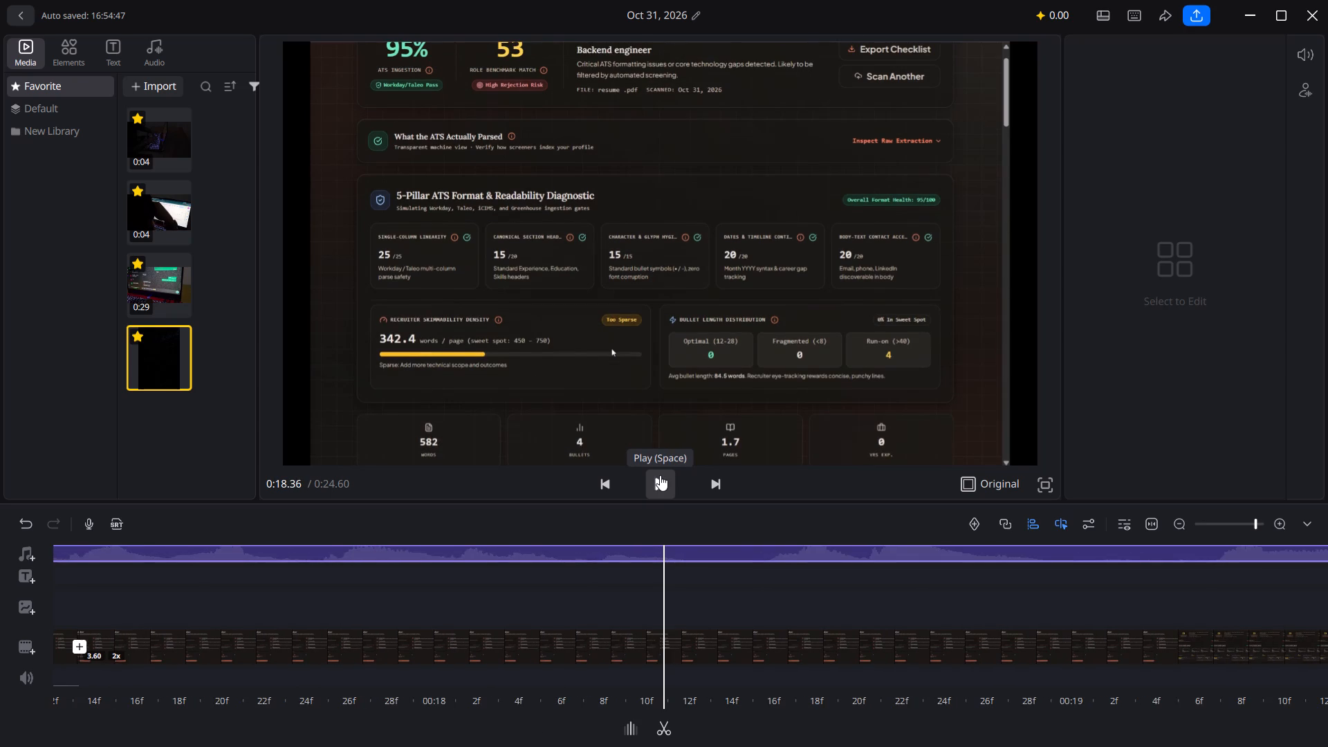
click(660, 475)
click(660, 475)
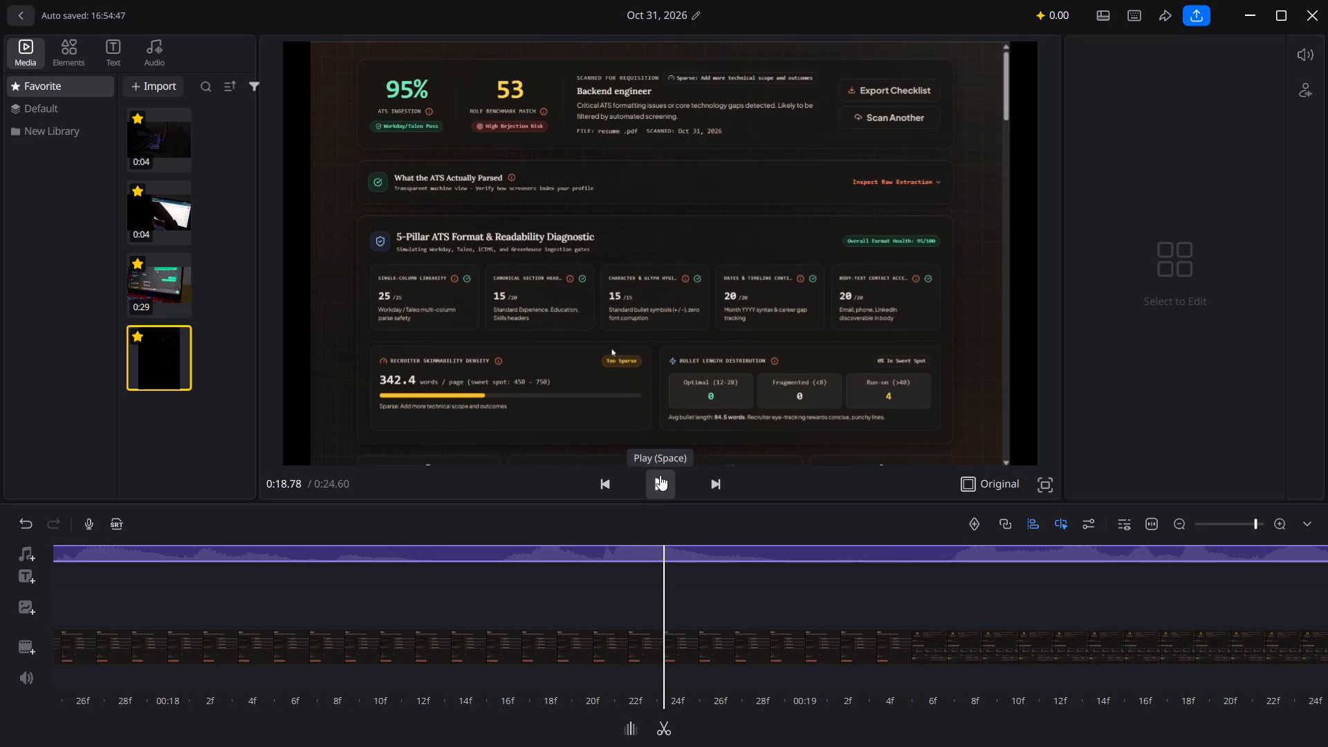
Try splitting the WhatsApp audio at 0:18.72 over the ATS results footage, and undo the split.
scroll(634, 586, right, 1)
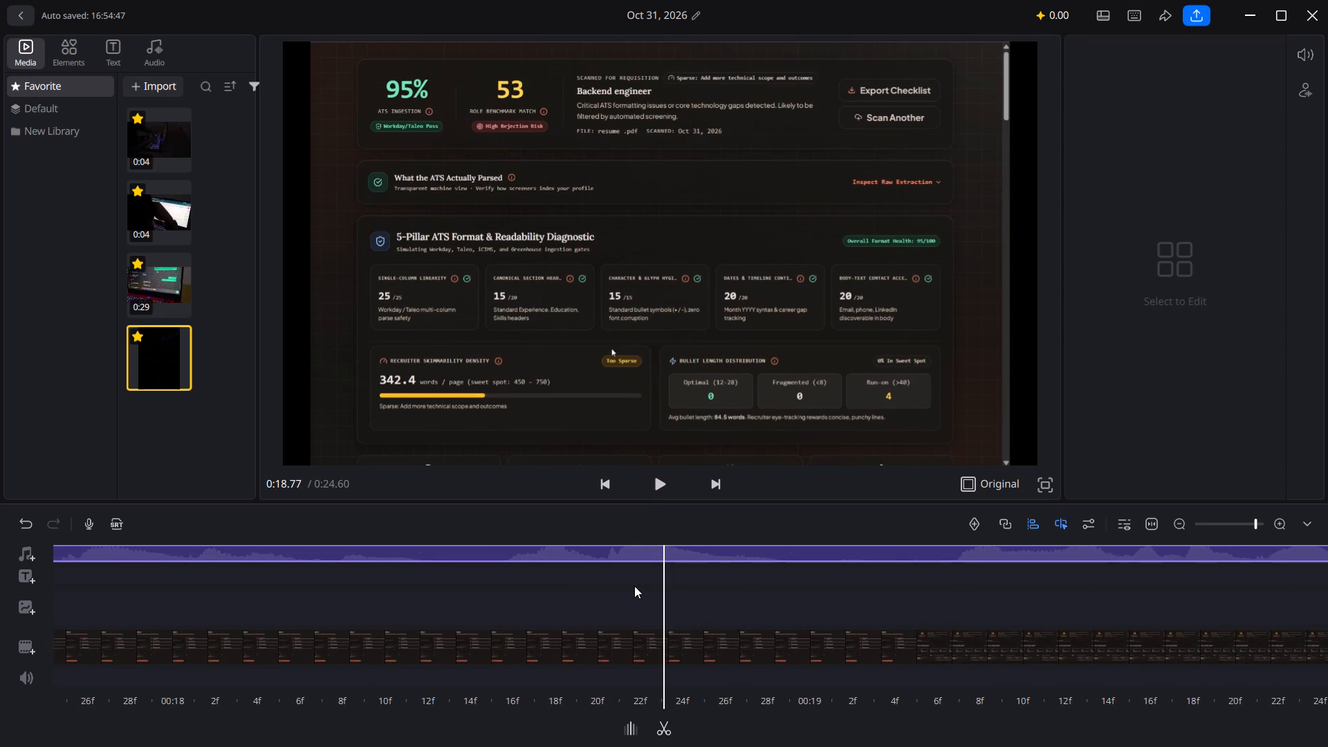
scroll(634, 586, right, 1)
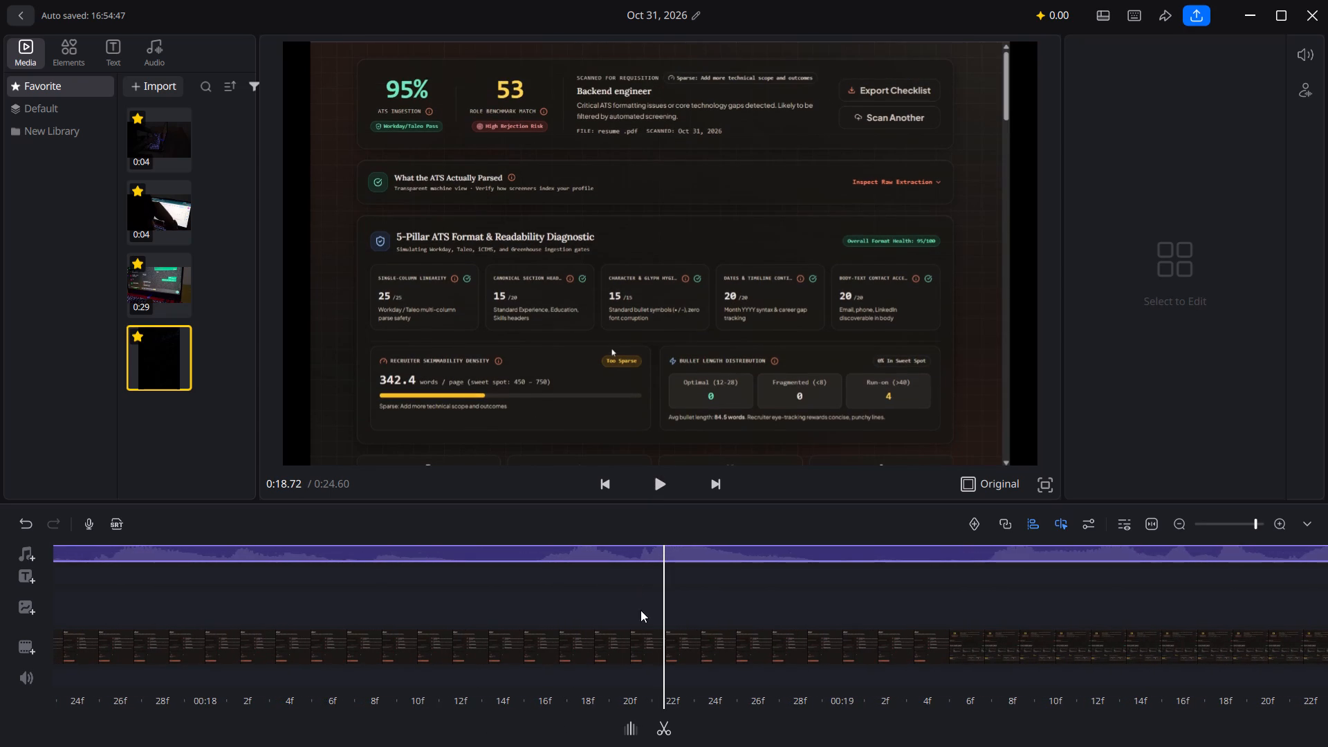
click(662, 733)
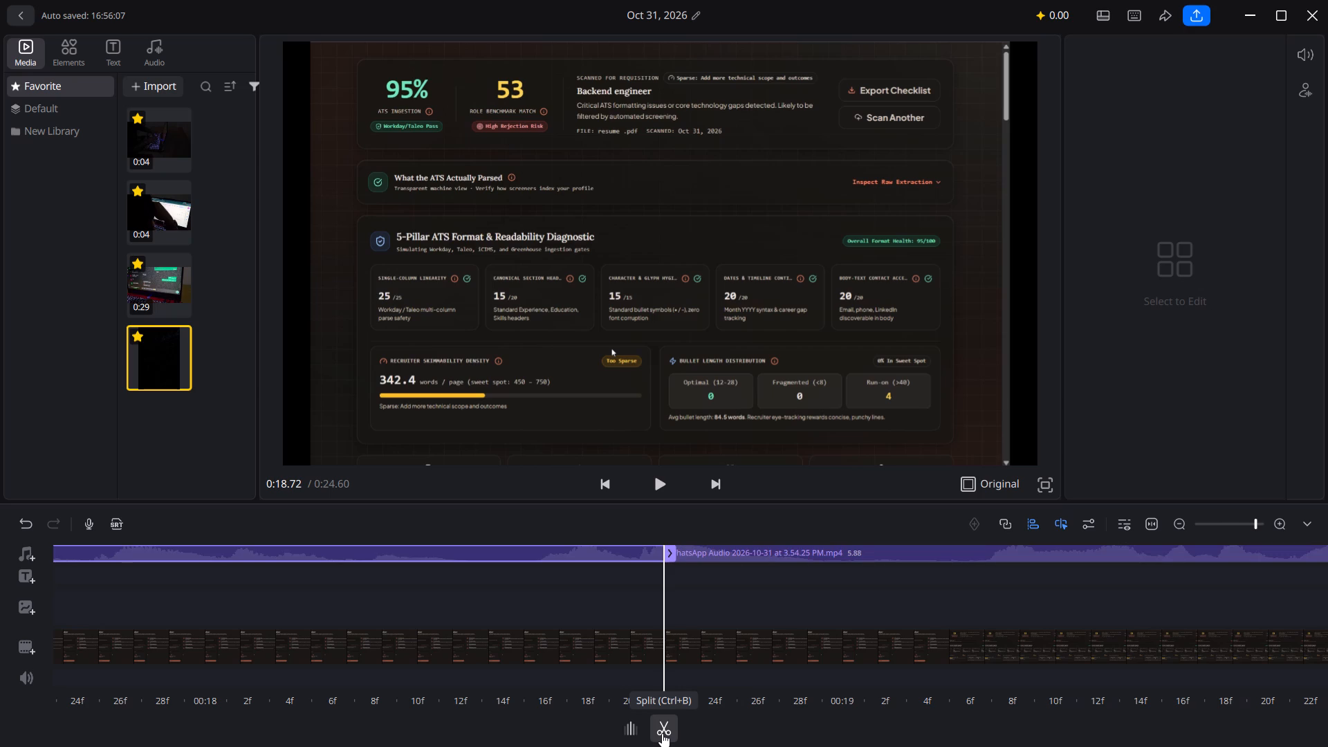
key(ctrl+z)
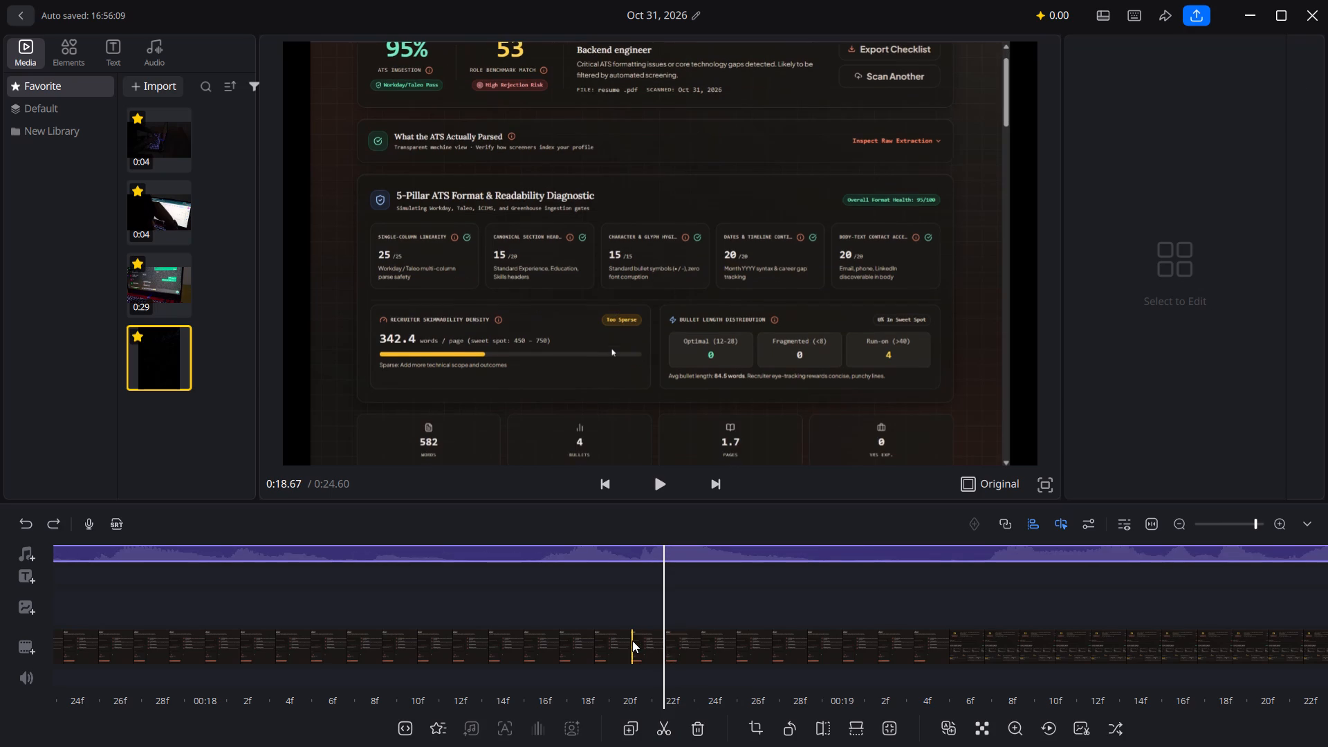
Undo the last extension of the audio clip's end.
click(632, 640)
key(ctrl+z)
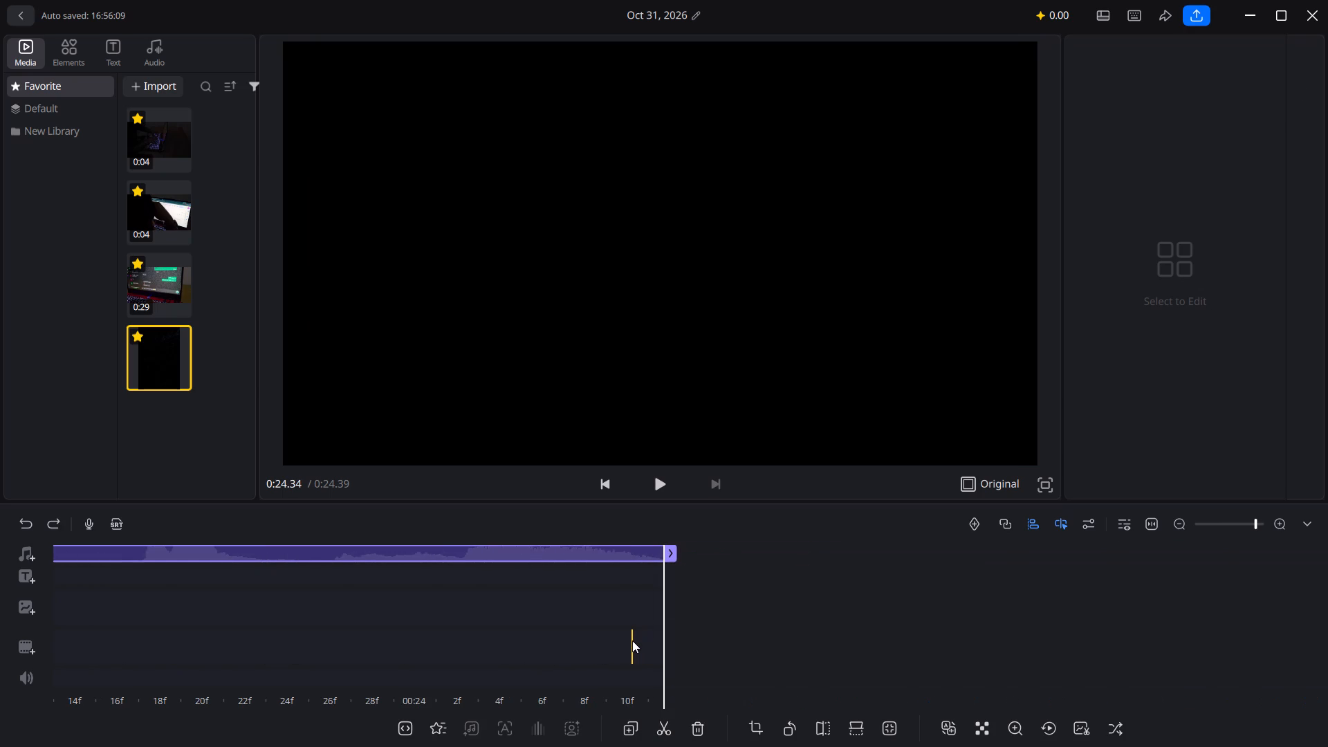
Play the ATS results footage from 0:18.94 past the end of the video to check the voice line.
scroll(623, 636, right, 17)
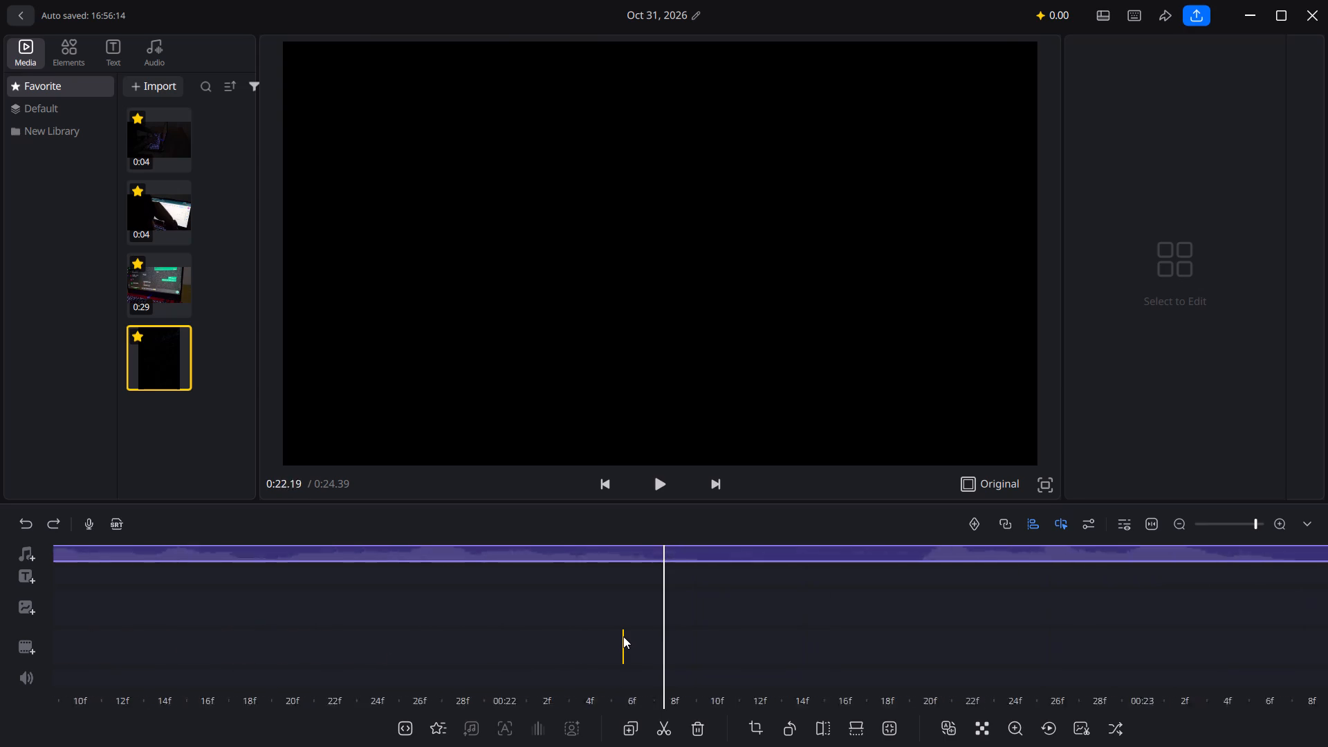
scroll(623, 636, right, 7)
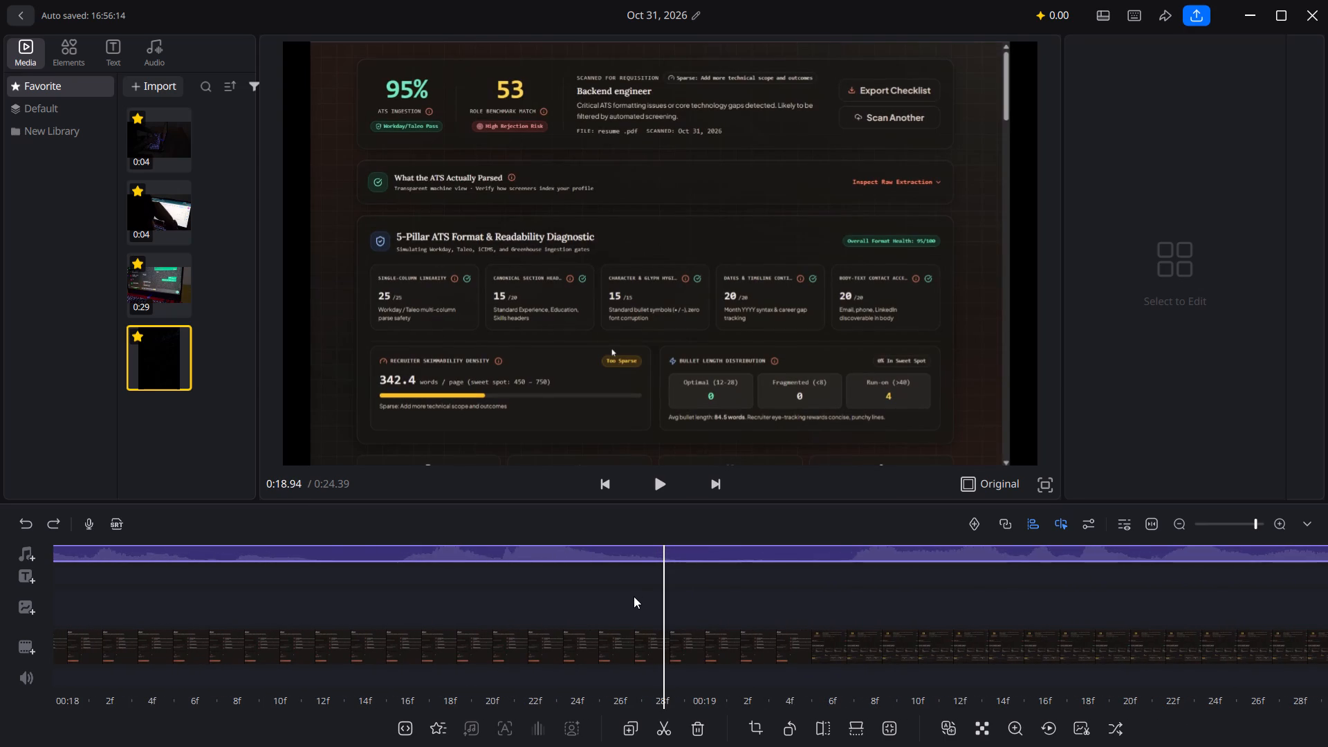
click(634, 596)
click(663, 488)
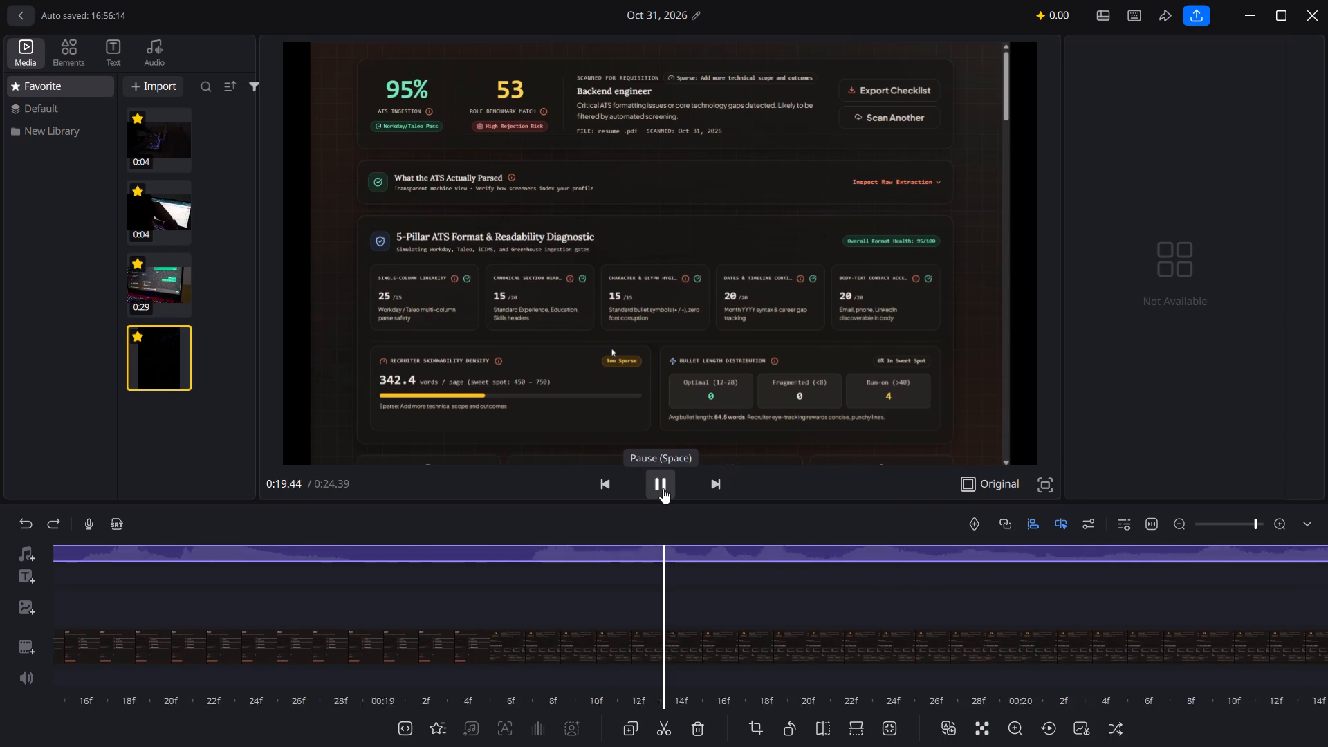
click(663, 488)
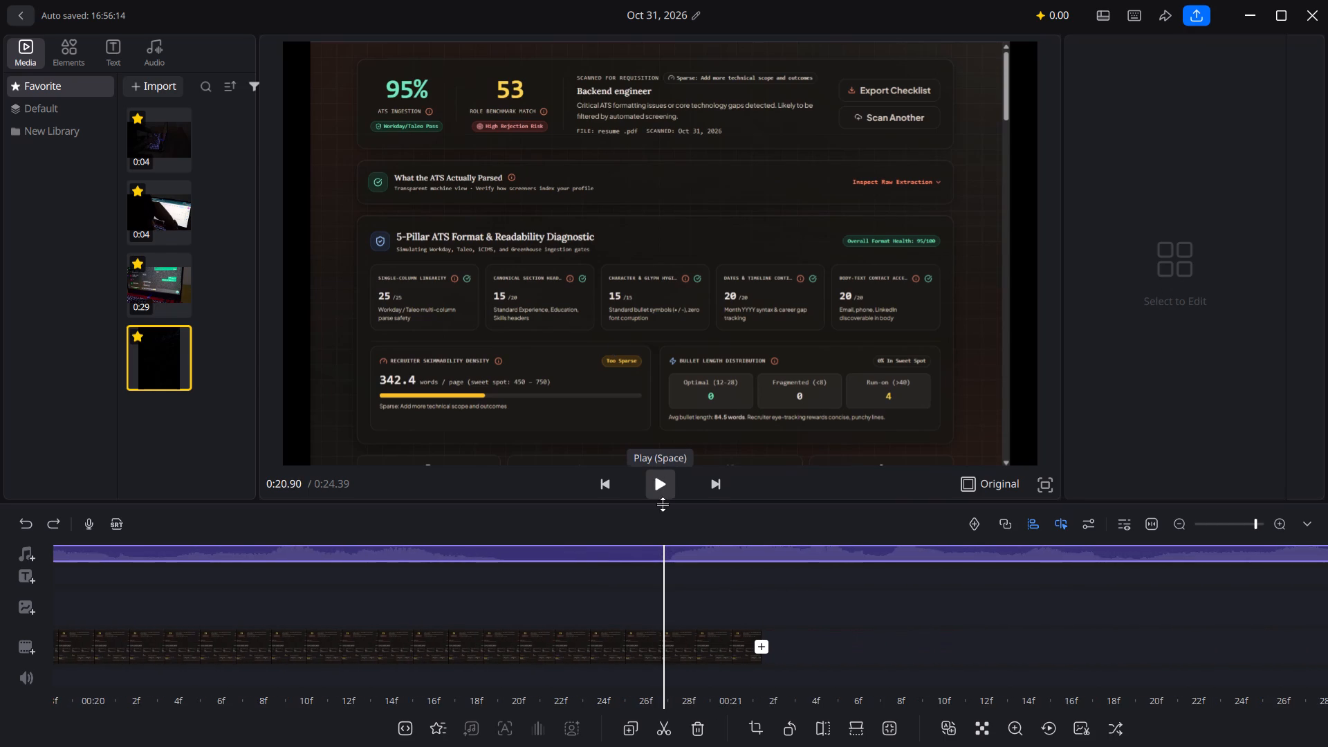
click(666, 497)
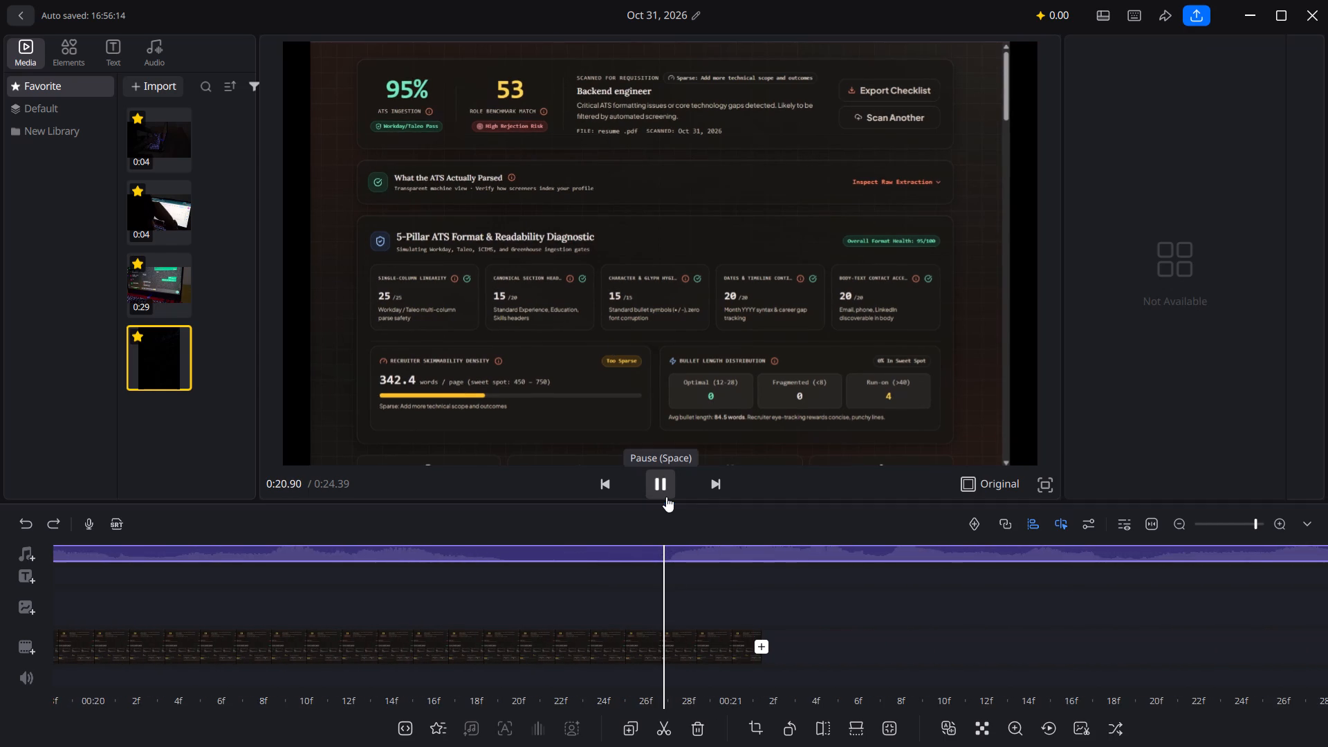
click(666, 497)
Replay the scan-to-results transition from about 0:16 to 0:19 to check how the voice lines up with the footage.
scroll(597, 566, right, 9)
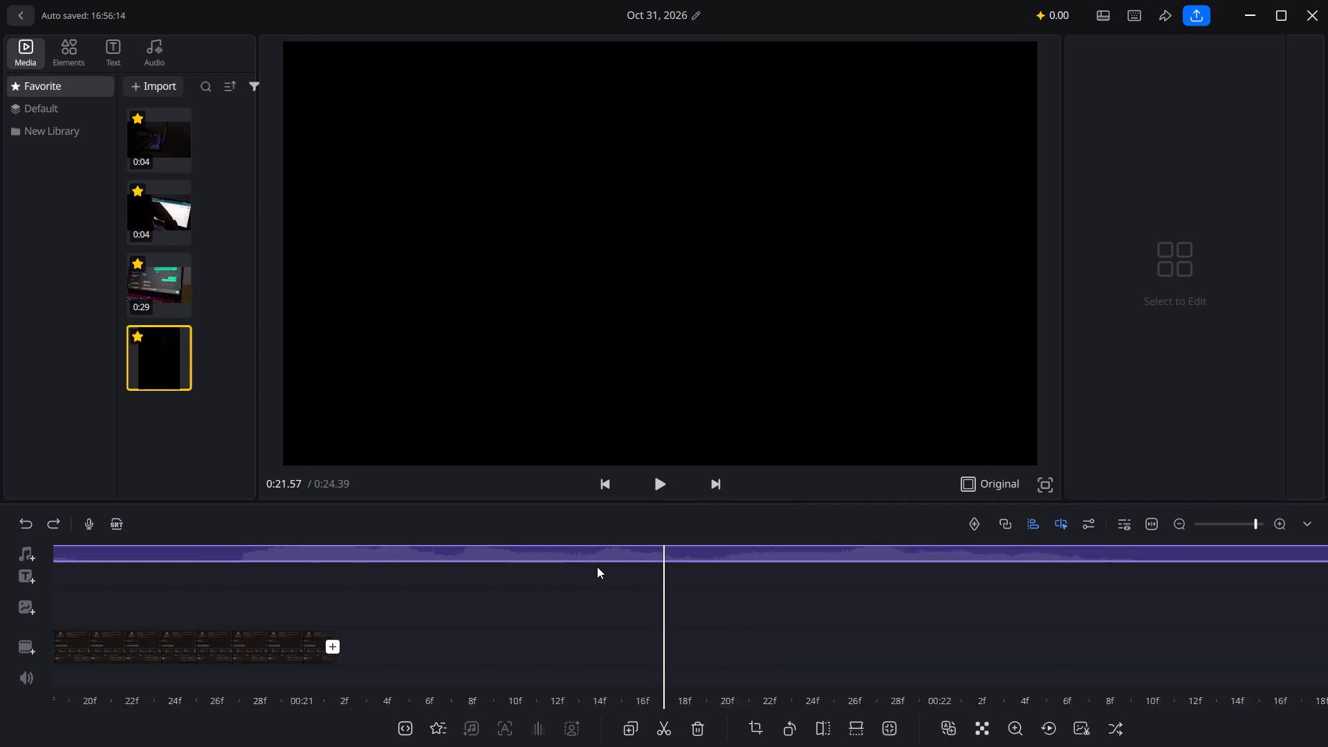
scroll(597, 566, right, 18)
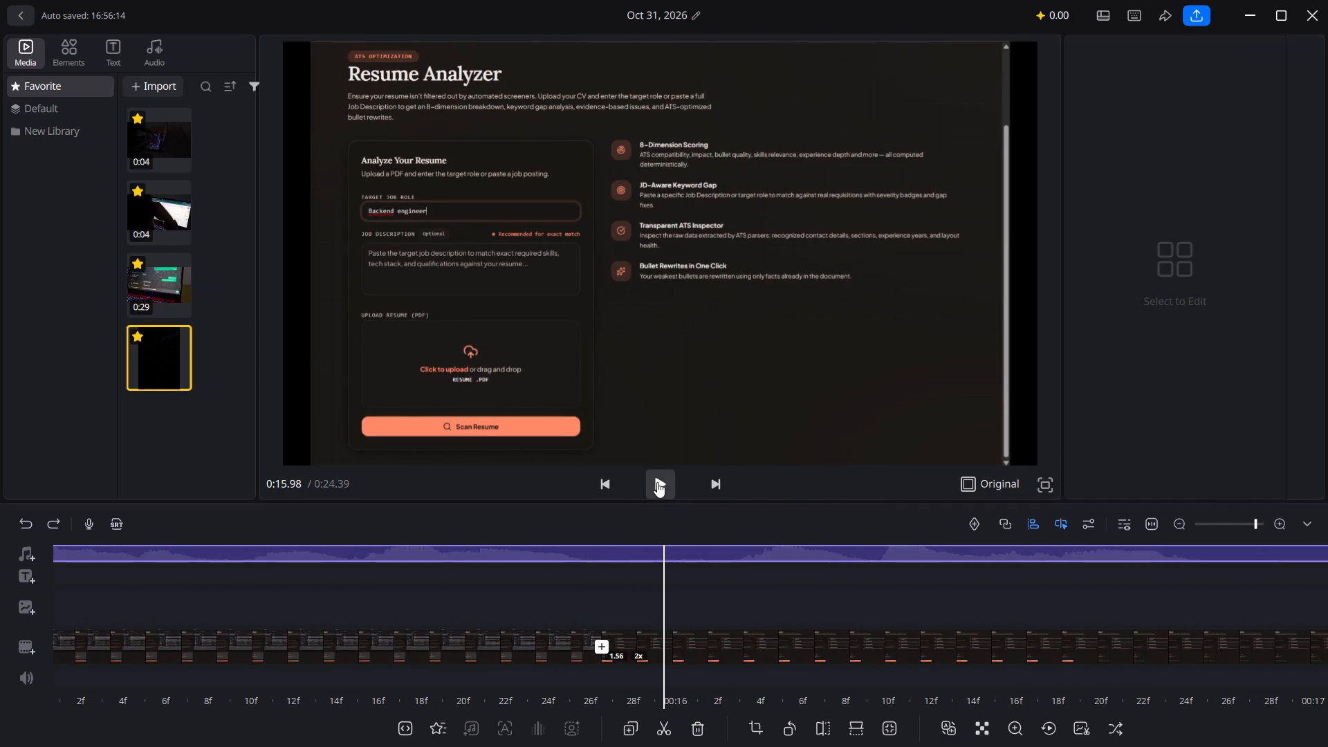
click(657, 482)
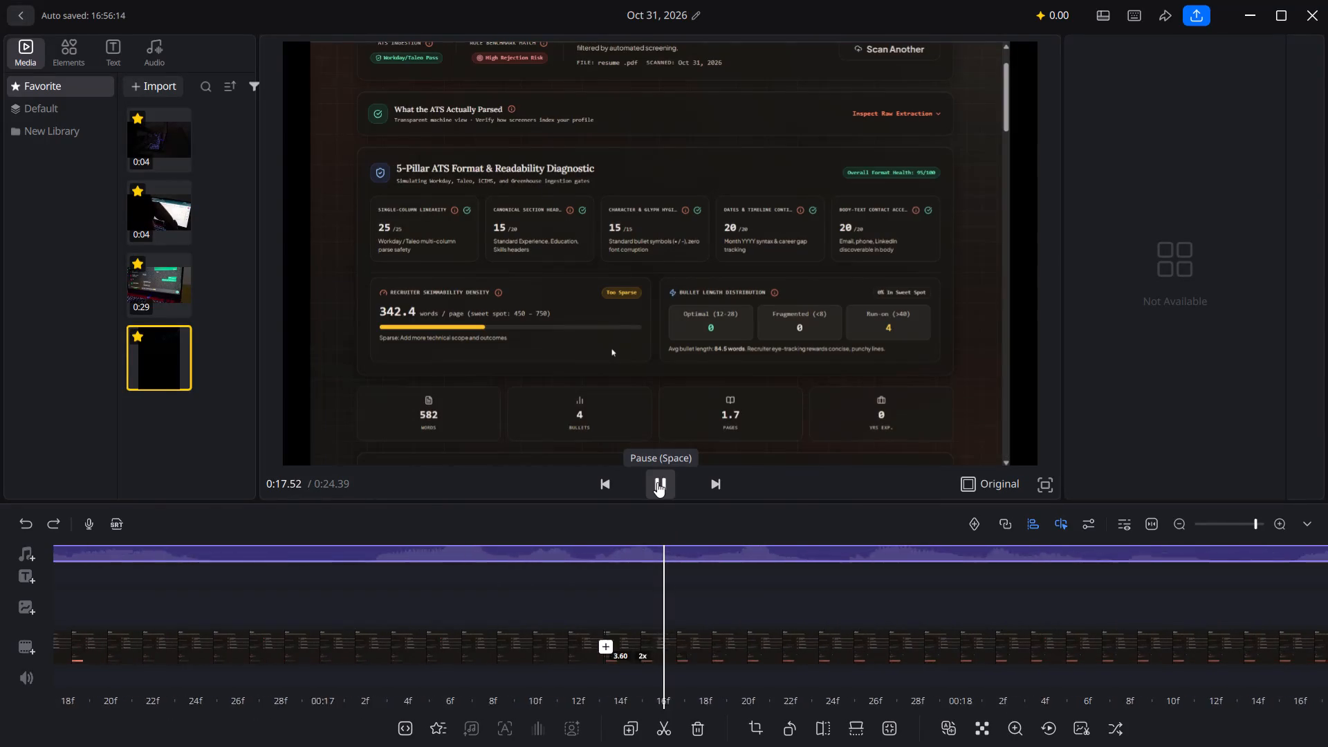
click(657, 482)
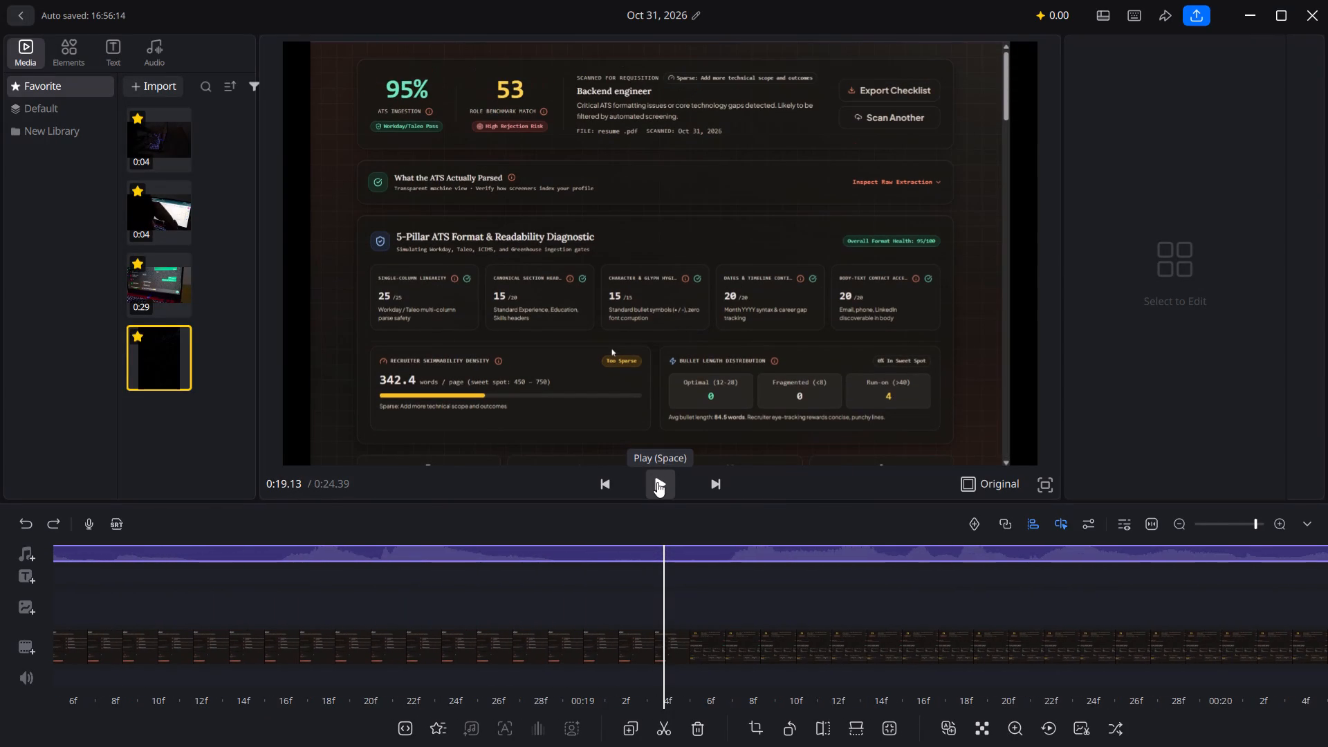
scroll(640, 586, right, 5)
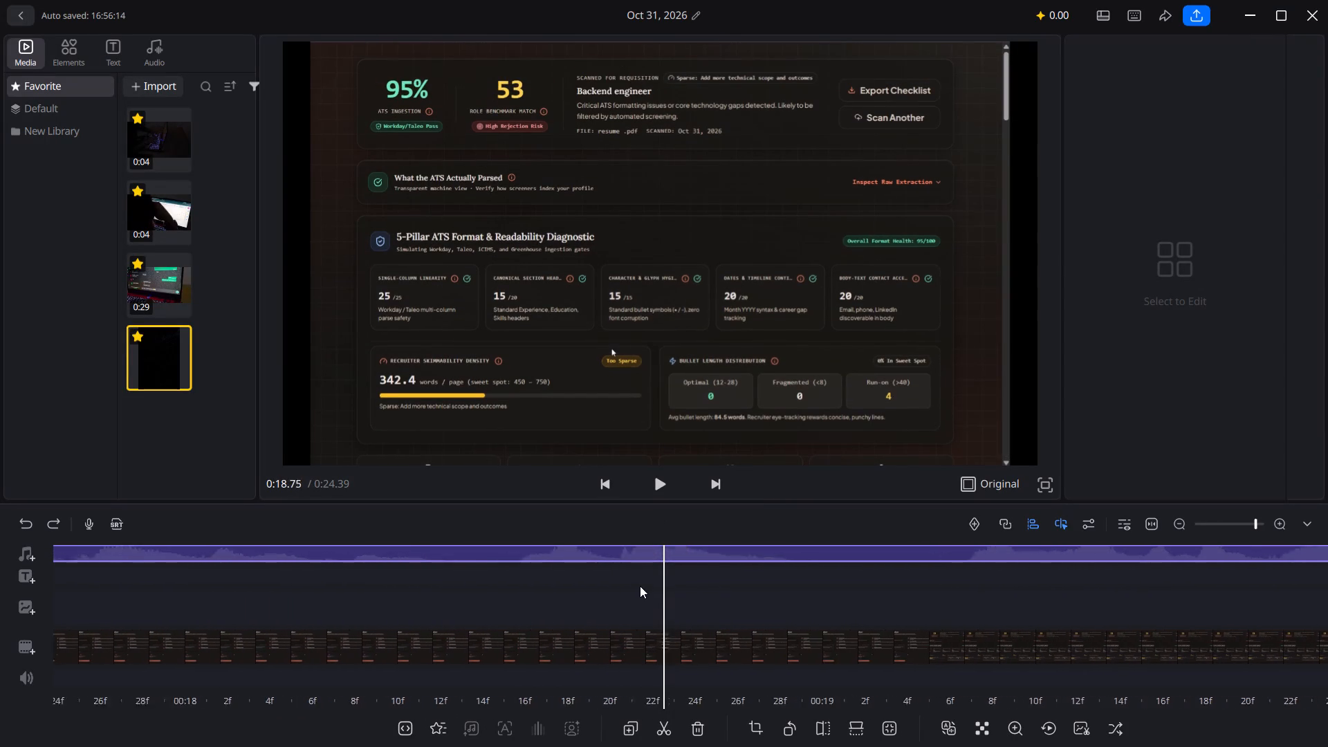
scroll(640, 586, right, 3)
click(664, 486)
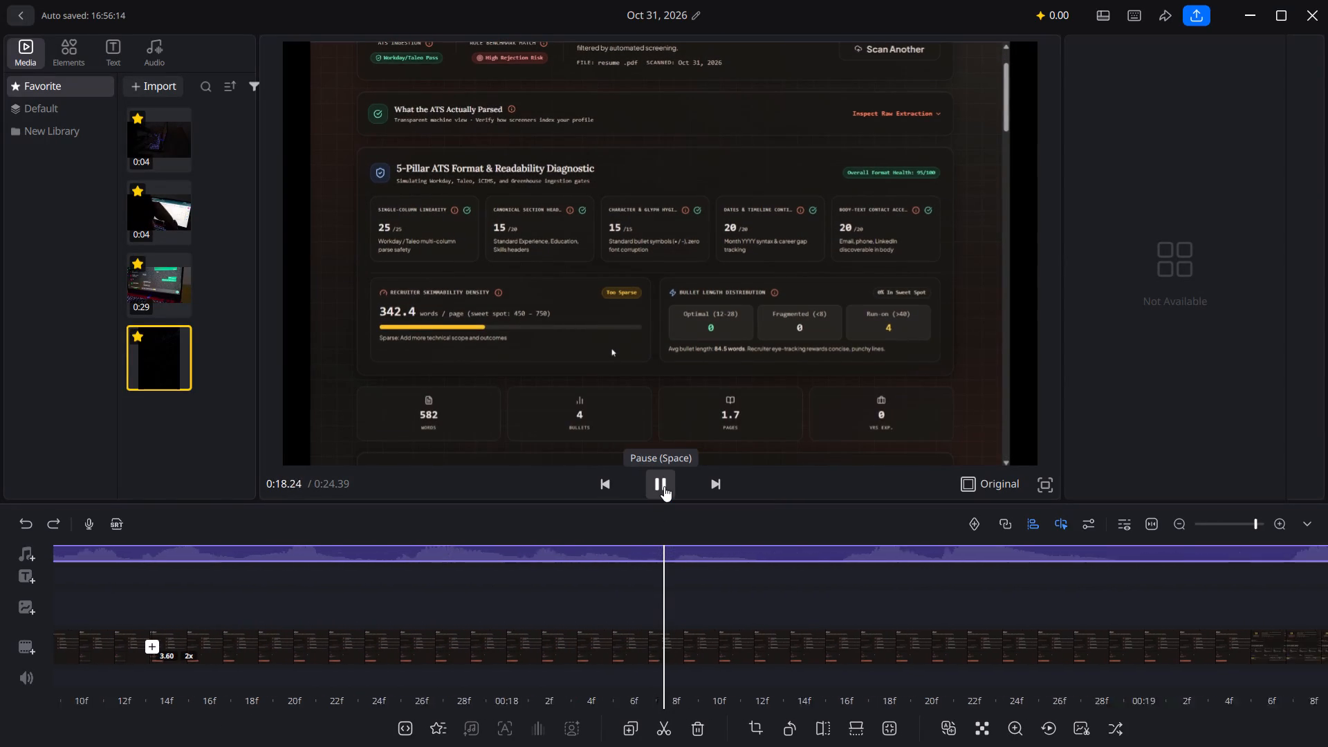
click(664, 486)
Replay the resume analyzer footage between about 0:15 and 0:18 to check the voice line against the scan.
scroll(553, 636, right, 15)
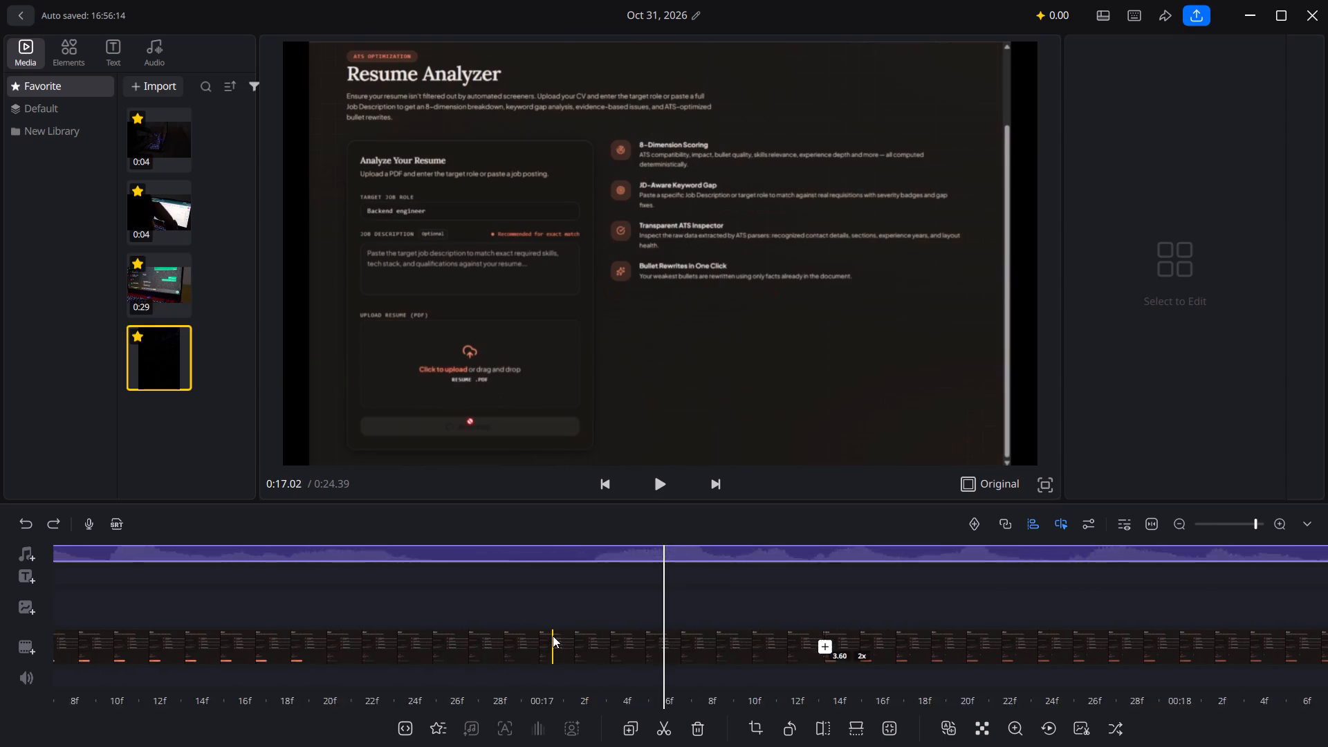
scroll(553, 636, right, 4)
click(659, 486)
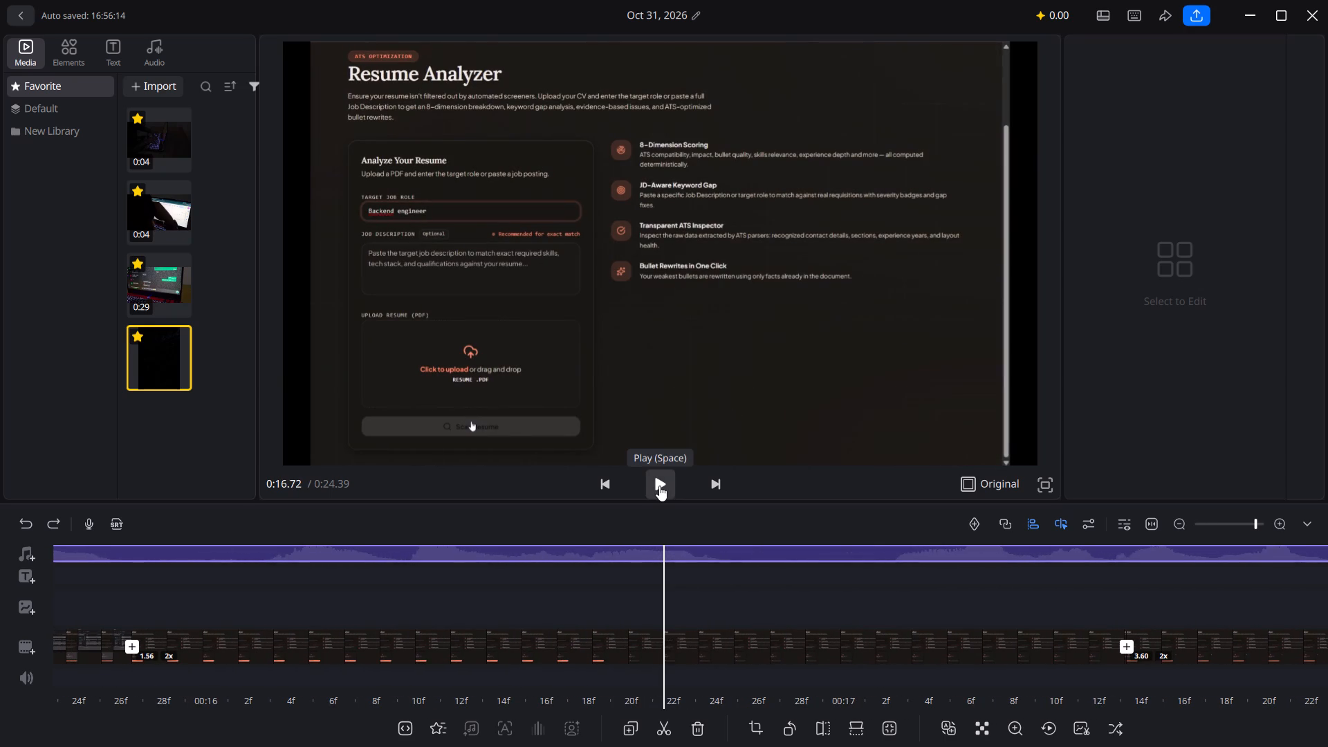
click(659, 486)
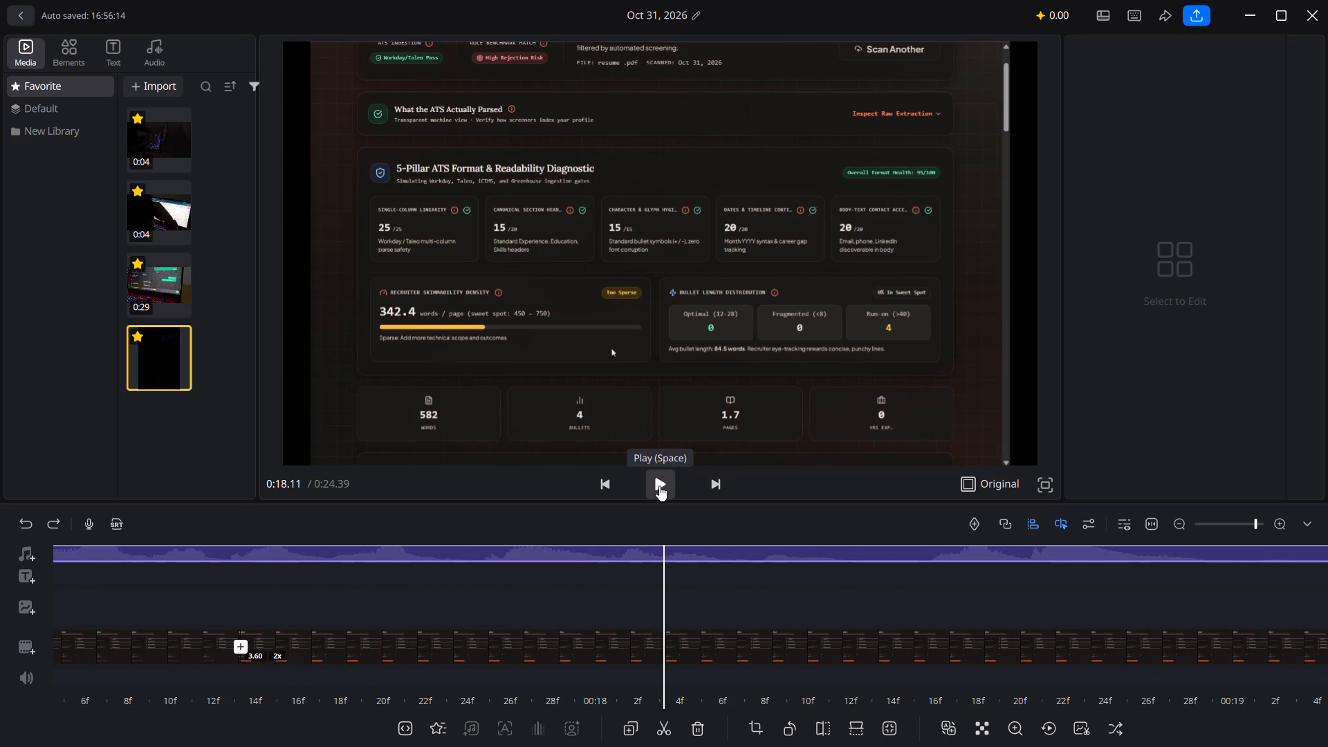
scroll(528, 597, right, 19)
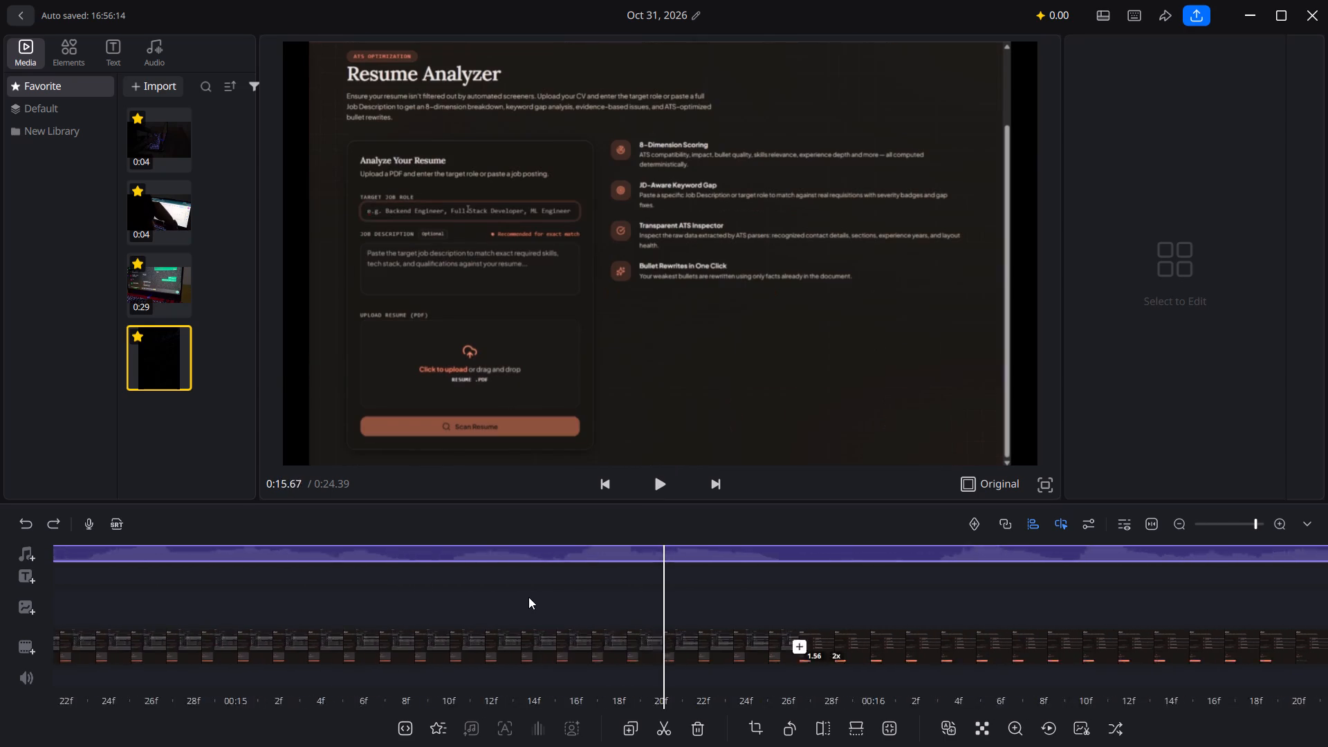
scroll(528, 597, right, 6)
click(650, 488)
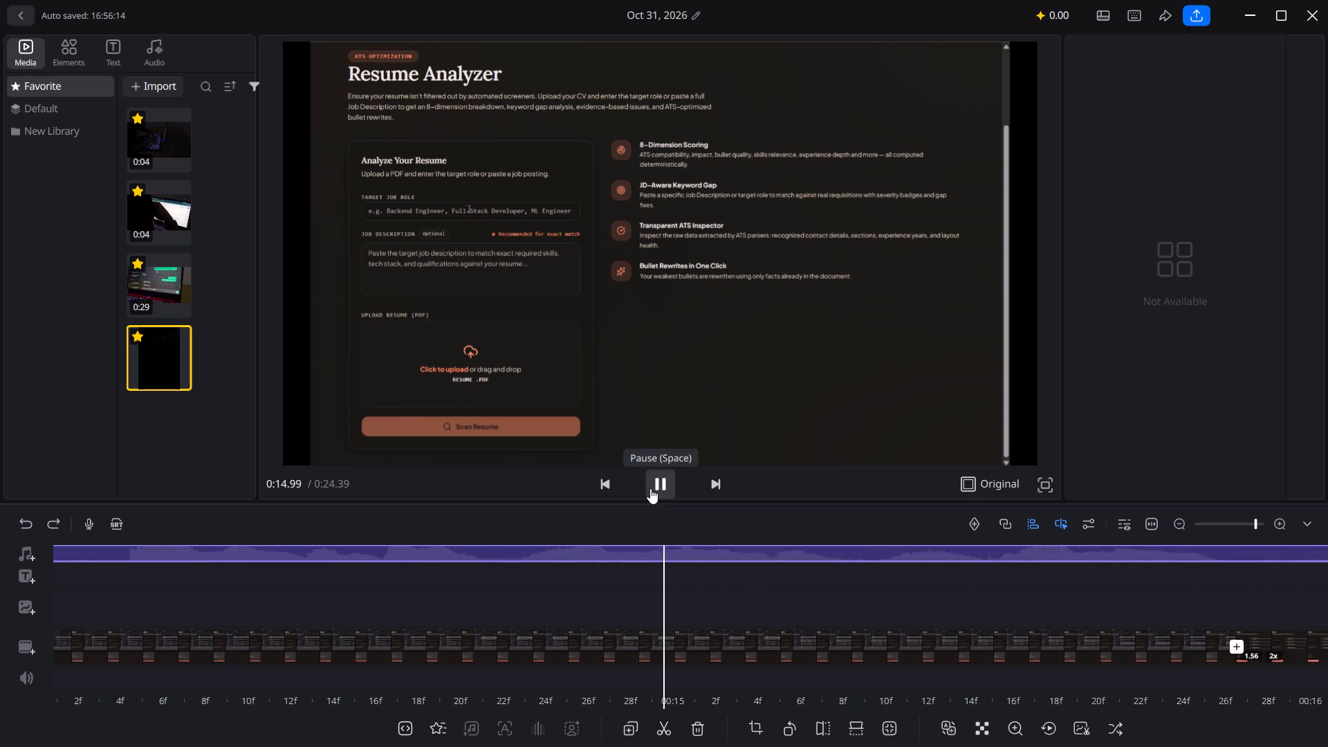
click(650, 488)
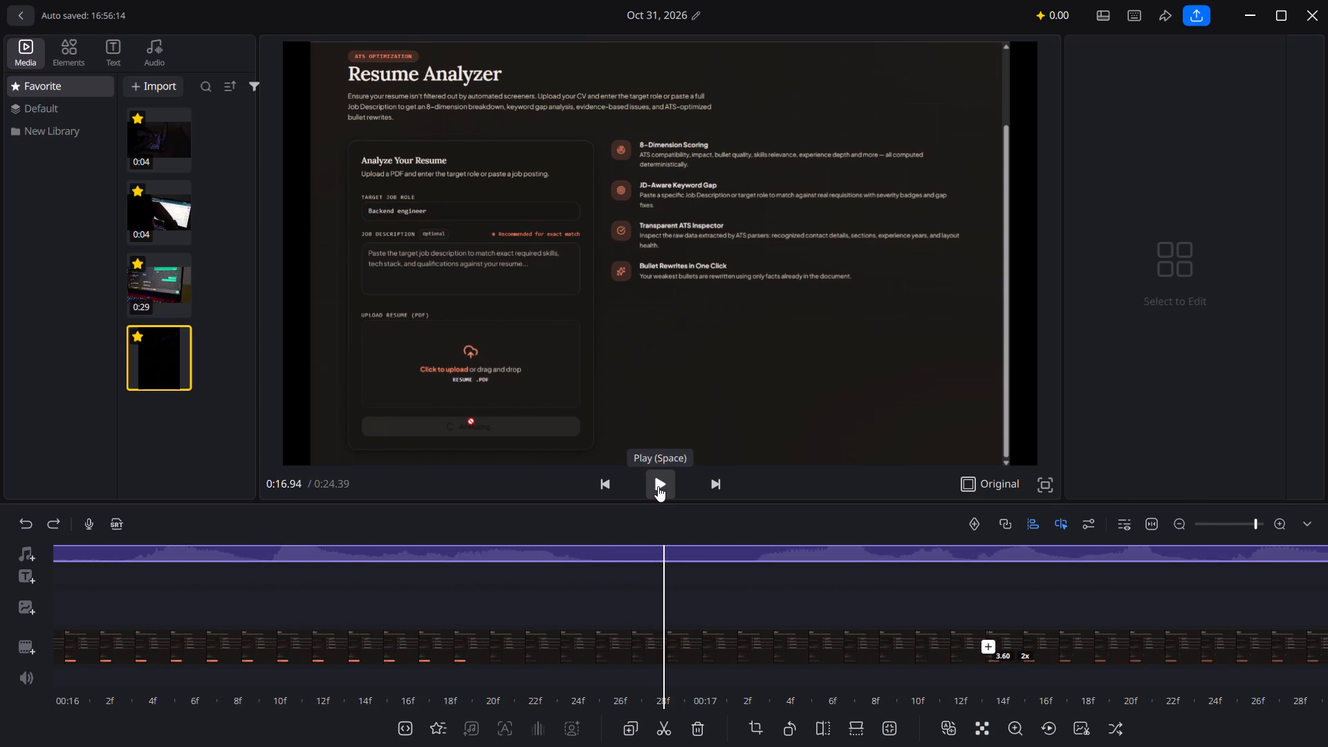
click(658, 486)
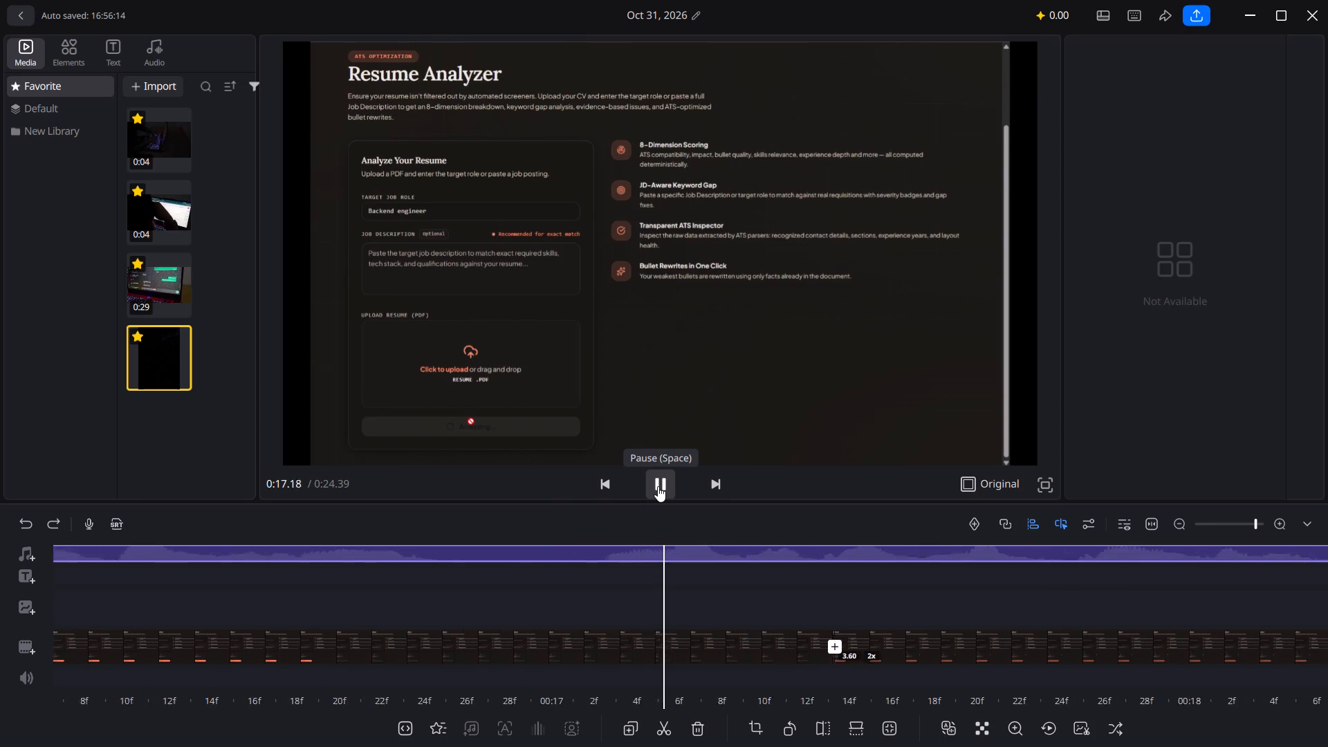
click(658, 486)
Play from about 0:16.10 through the ATS results footage to about 0:21 to check the voice timing.
scroll(531, 605, right, 9)
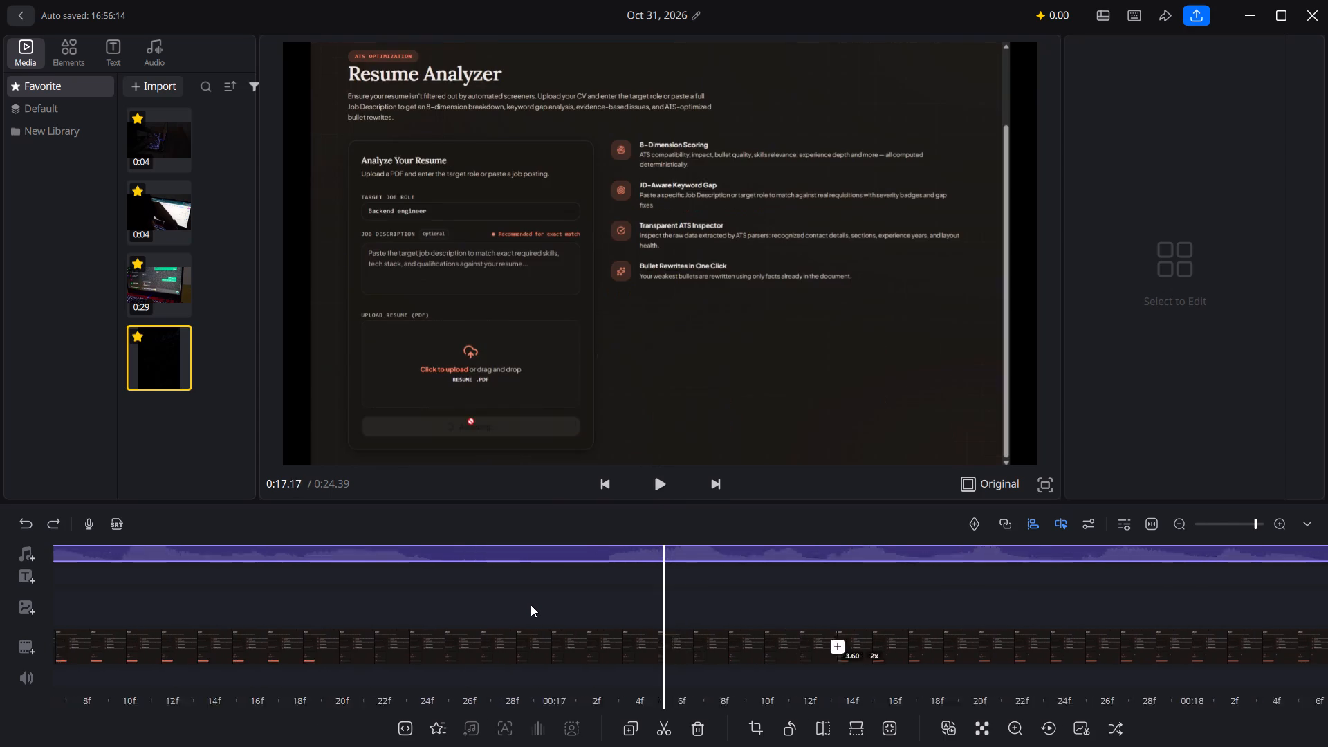
scroll(531, 605, right, 6)
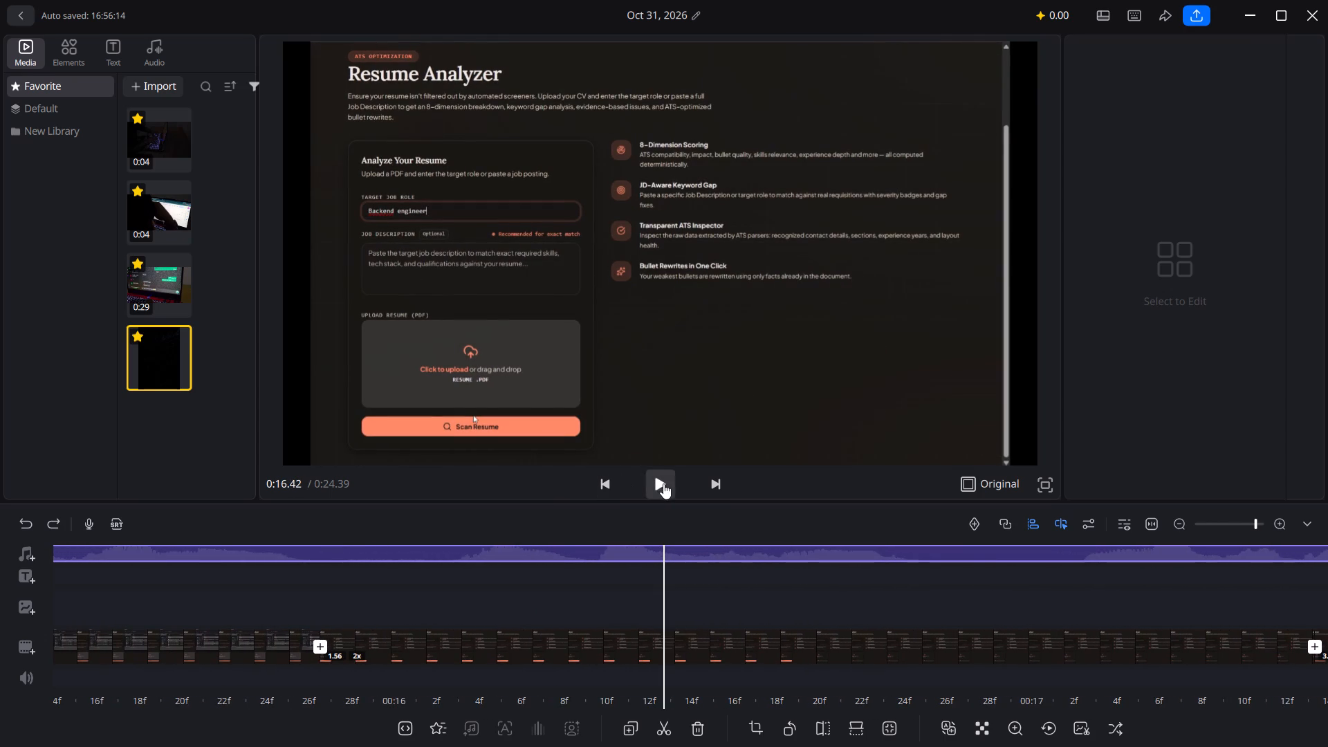
scroll(609, 606, right, 7)
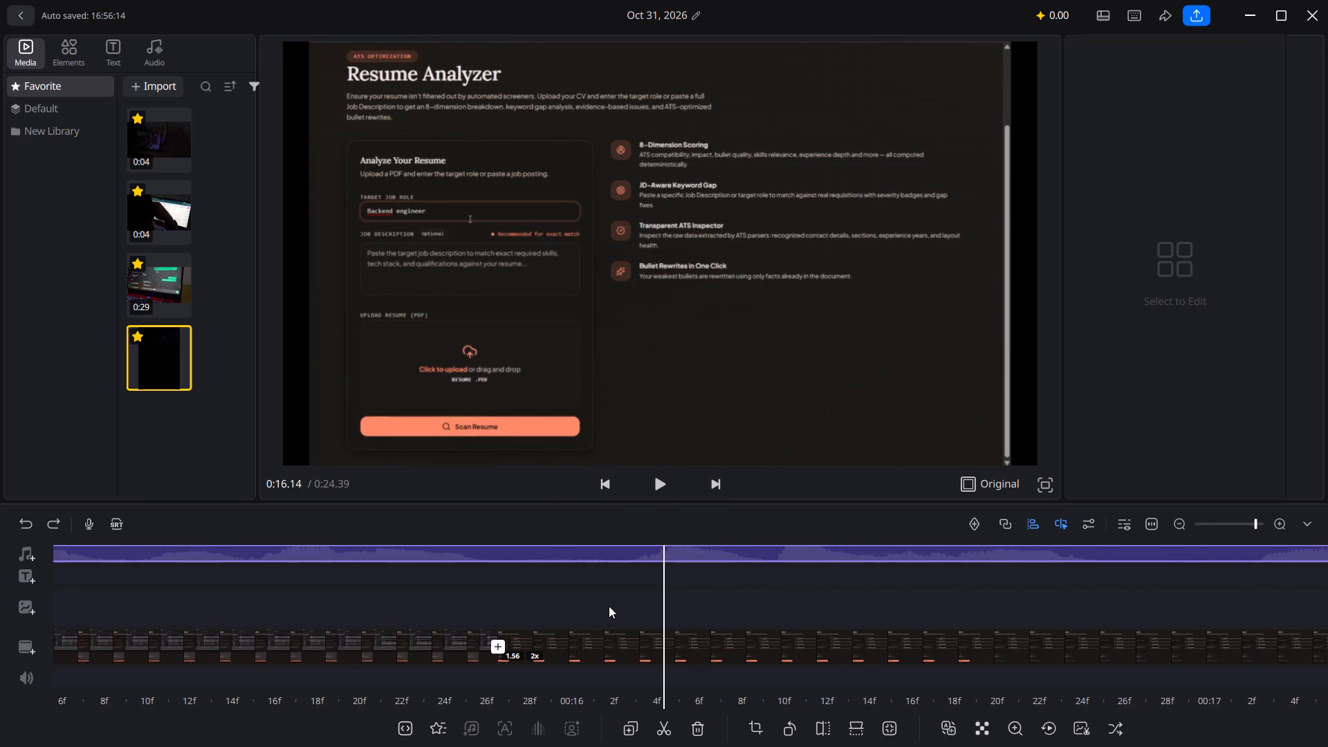
scroll(609, 606, right, 2)
click(666, 487)
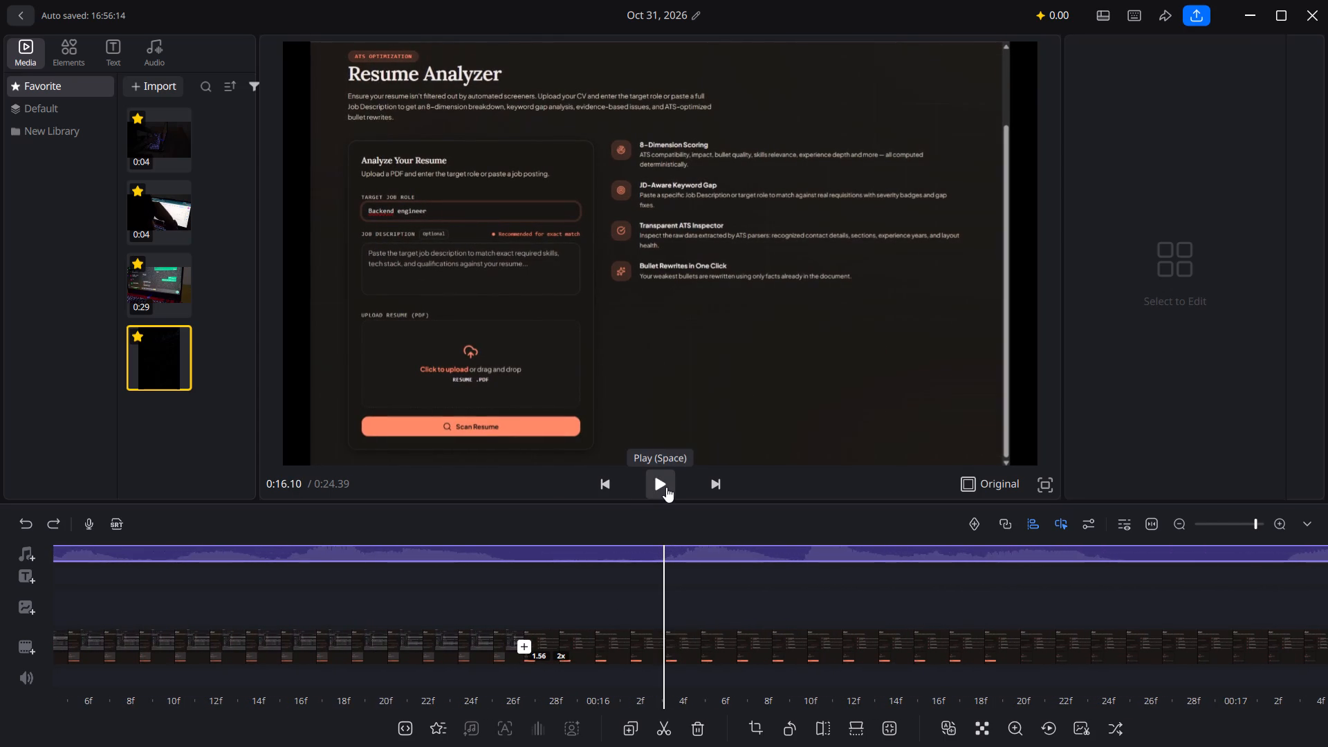
drag(666, 487, 495, 607)
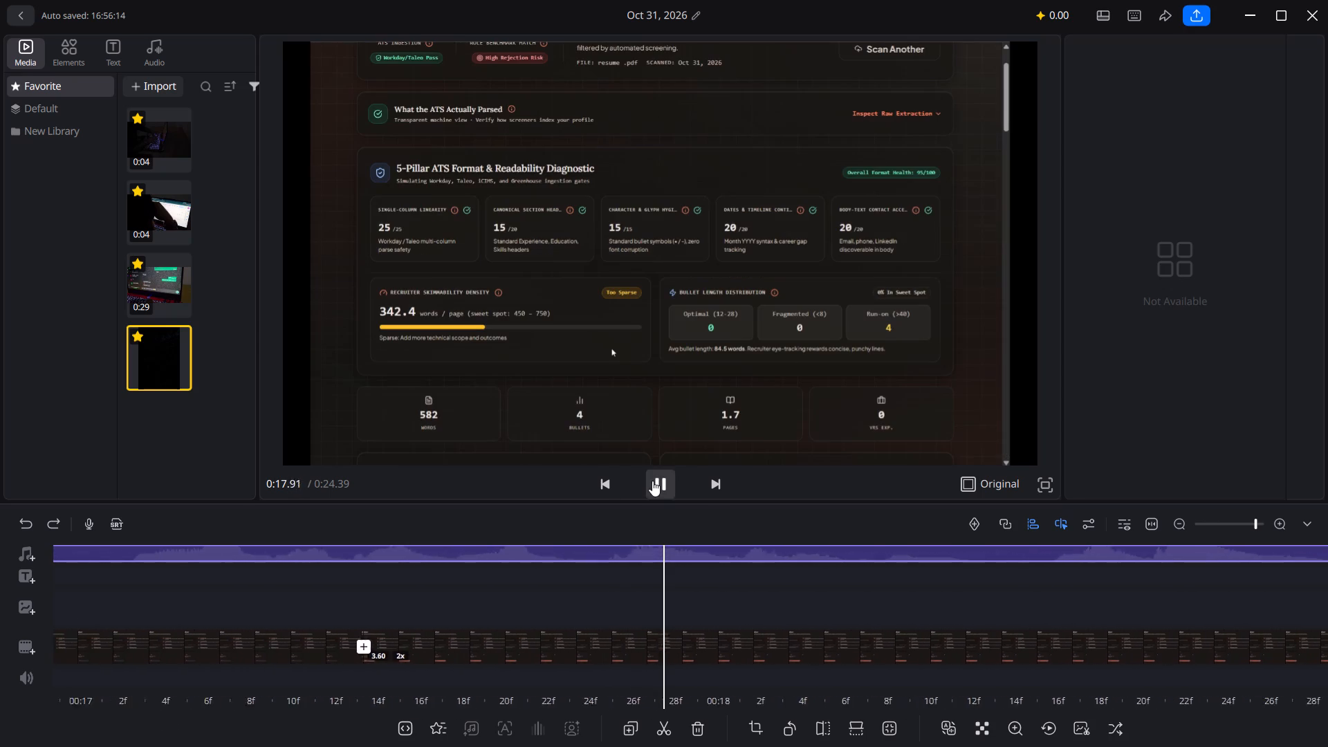
drag(652, 481, 471, 611)
drag(655, 488, 491, 607)
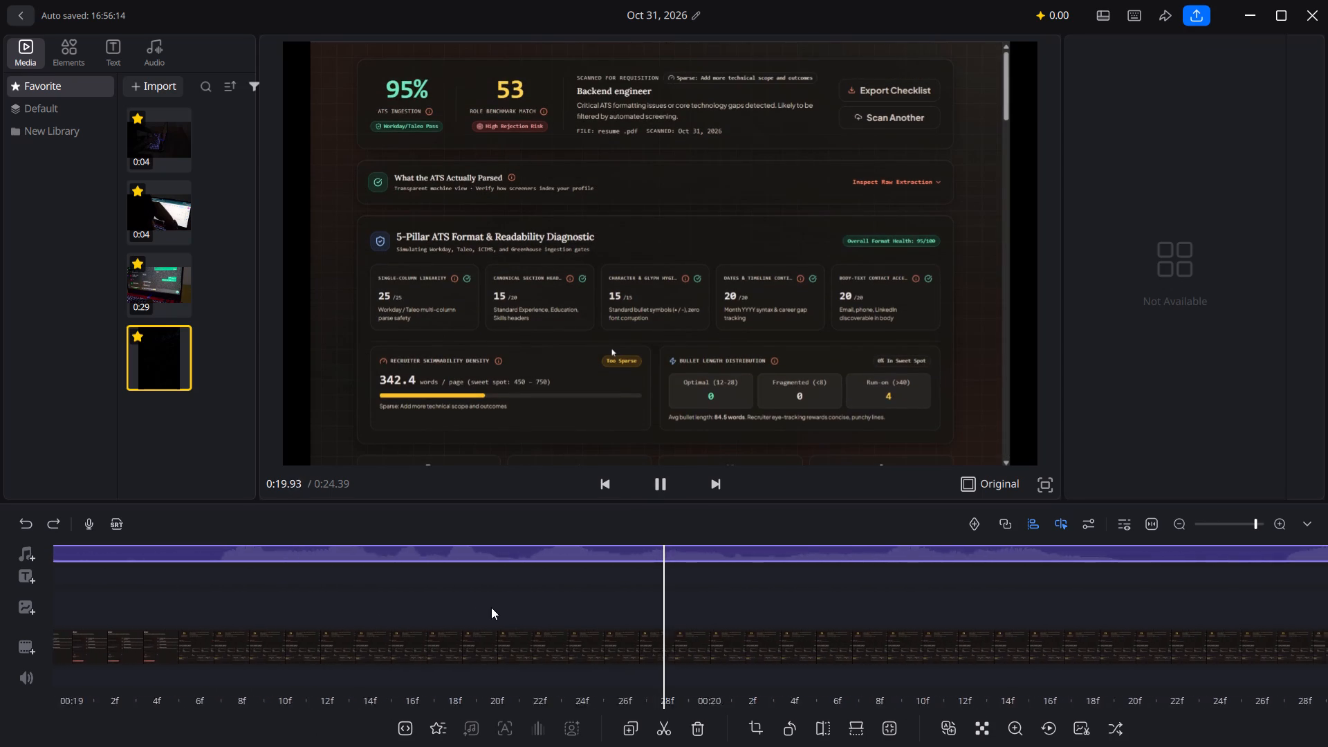
click(667, 485)
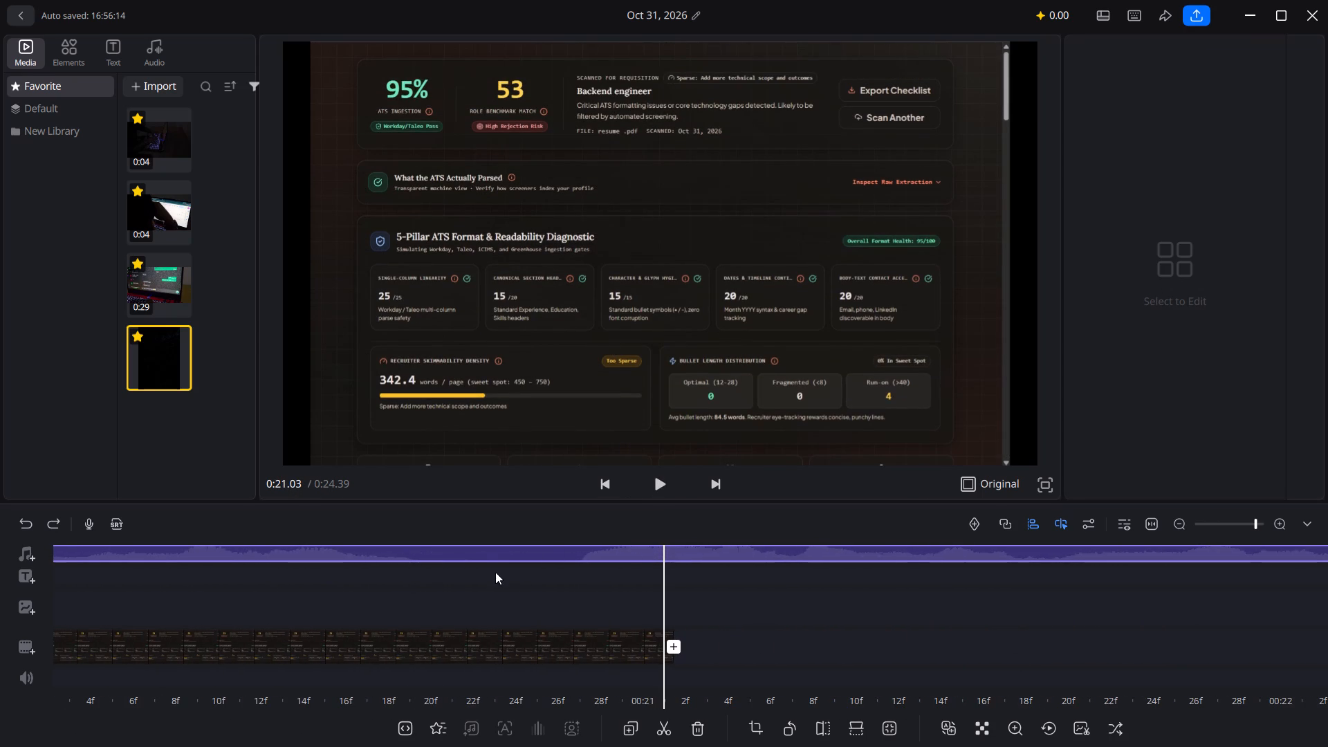
Replay the Scan Resume moment from 0:15.90 to about 0:17 to find where the voice phrase breaks.
scroll(549, 587, right, 19)
scroll(549, 587, right, 5)
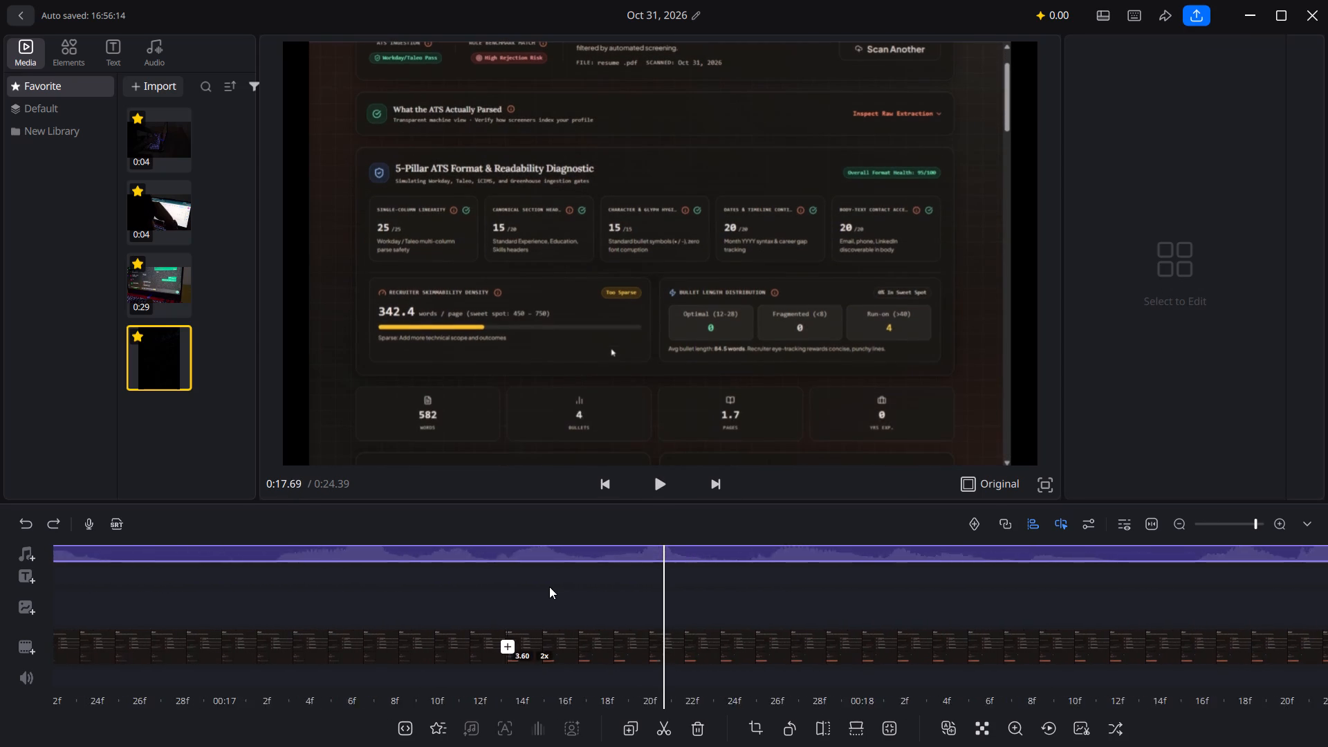
scroll(549, 587, right, 16)
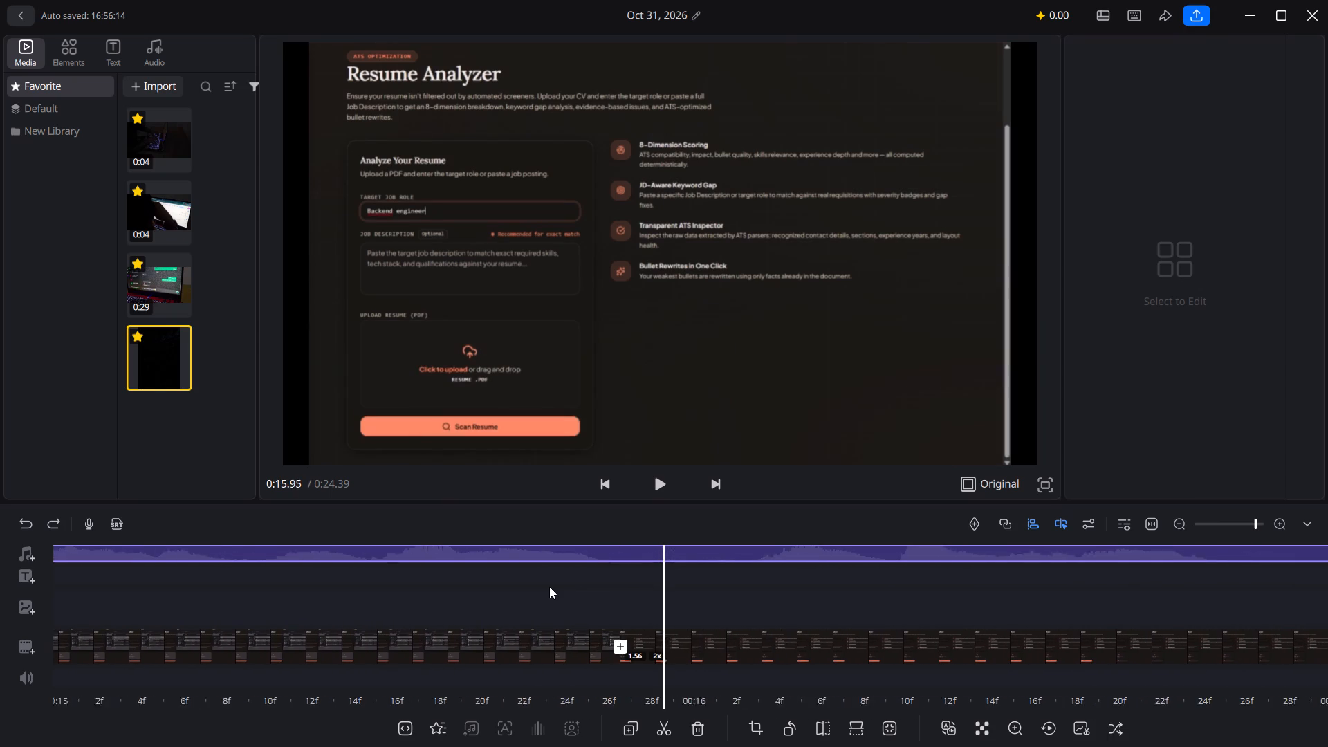
scroll(549, 587, right, 1)
scroll(549, 587, left, 1)
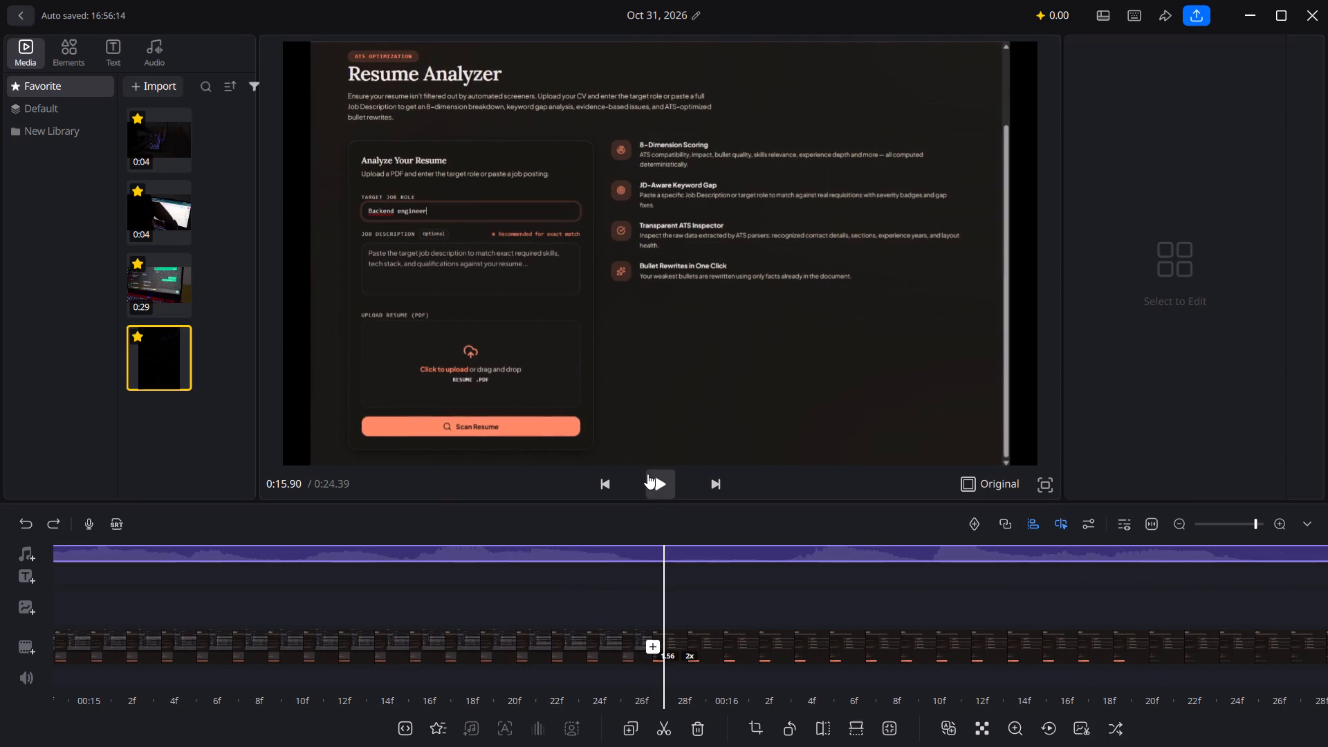
click(647, 474)
click(647, 474)
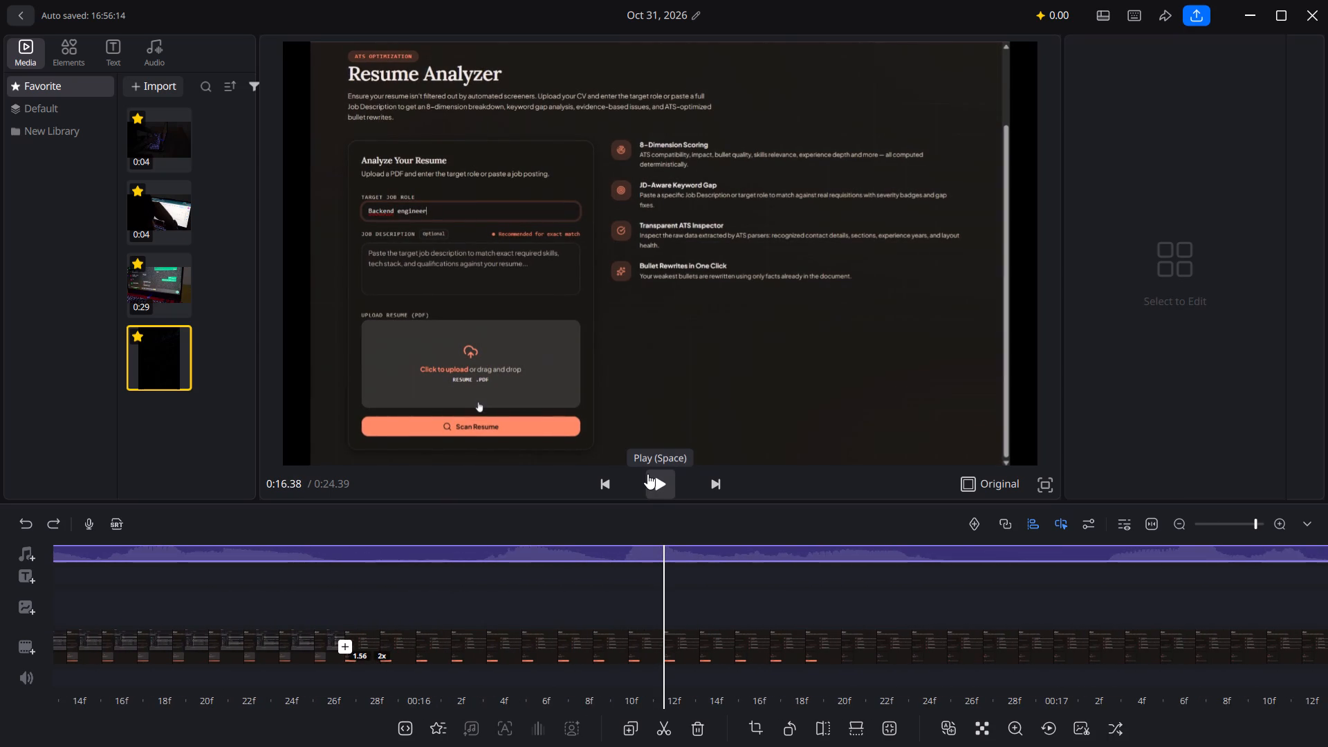
click(652, 476)
click(652, 476)
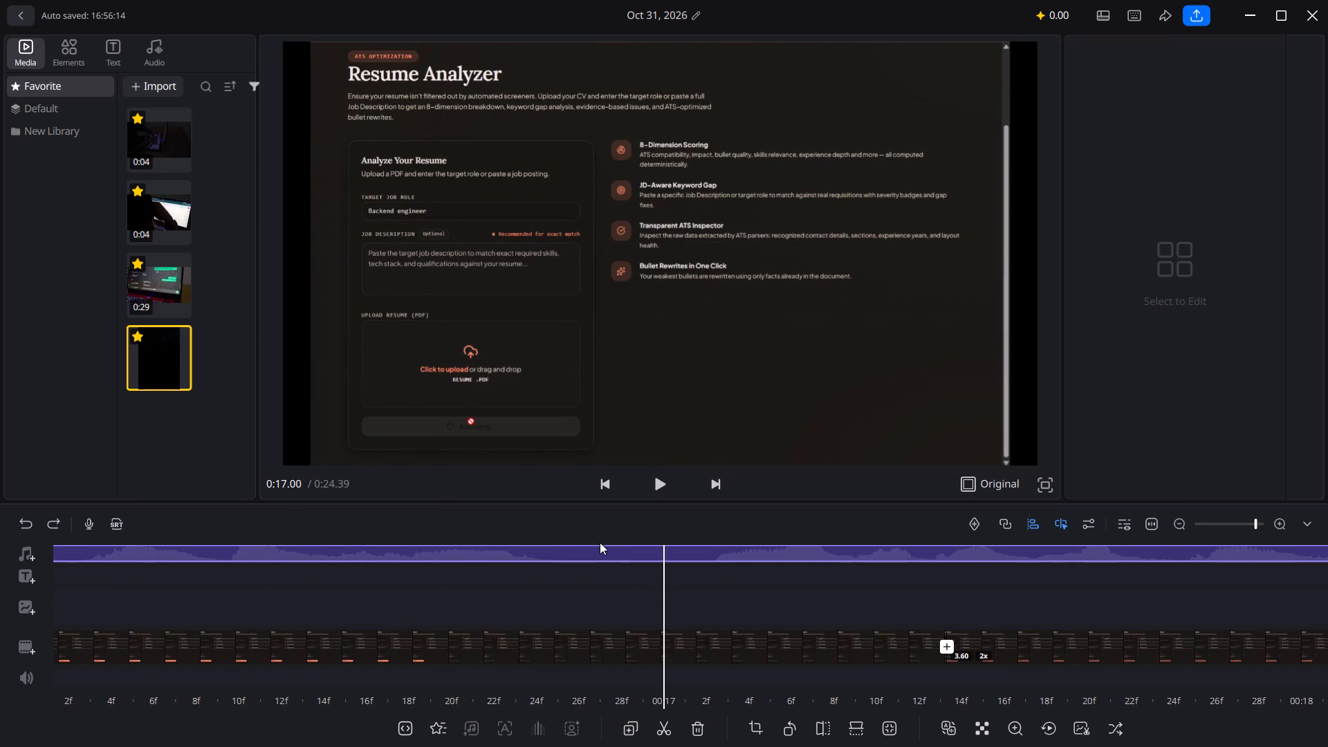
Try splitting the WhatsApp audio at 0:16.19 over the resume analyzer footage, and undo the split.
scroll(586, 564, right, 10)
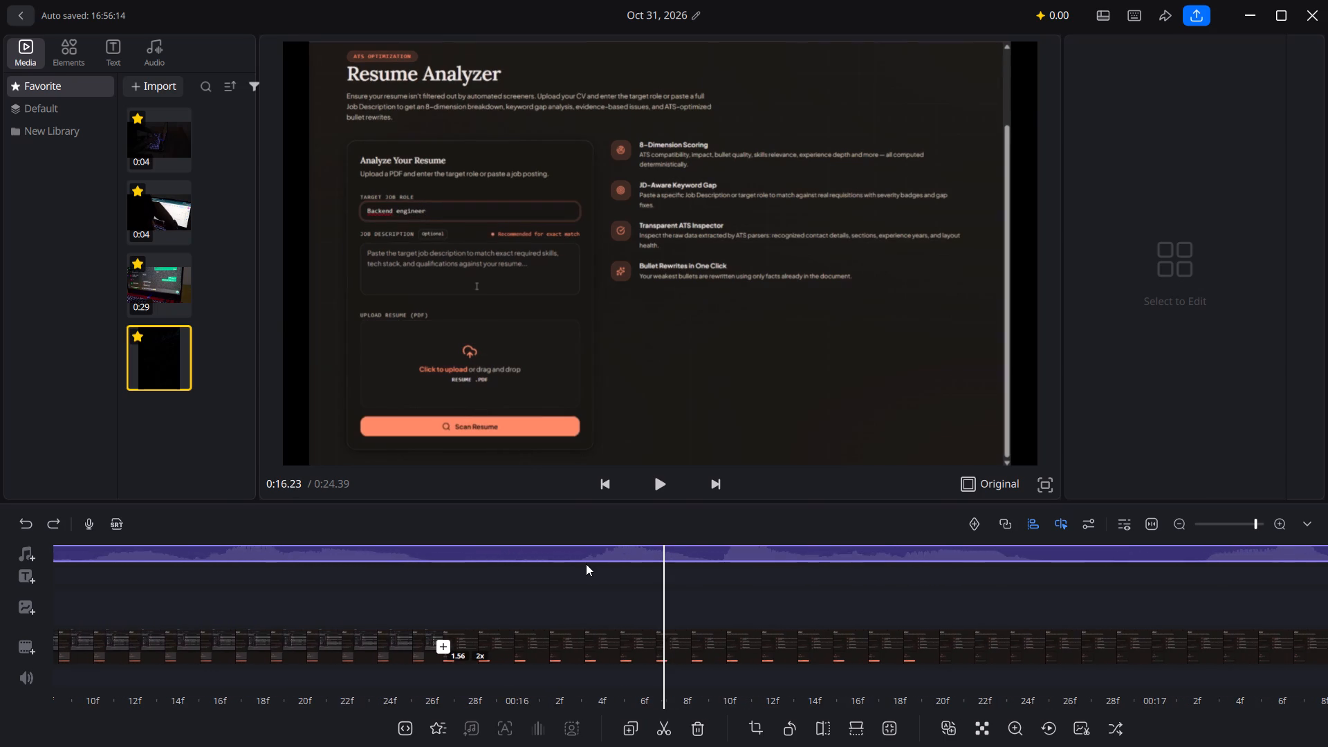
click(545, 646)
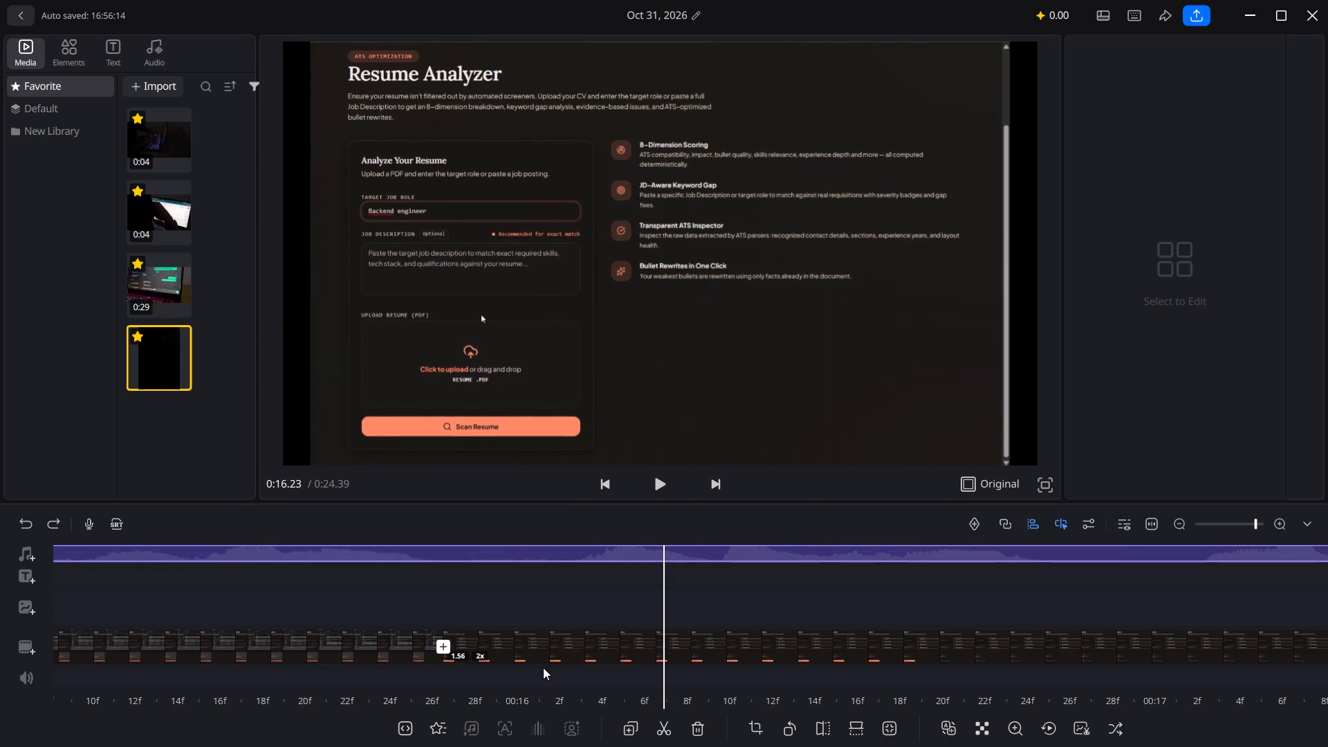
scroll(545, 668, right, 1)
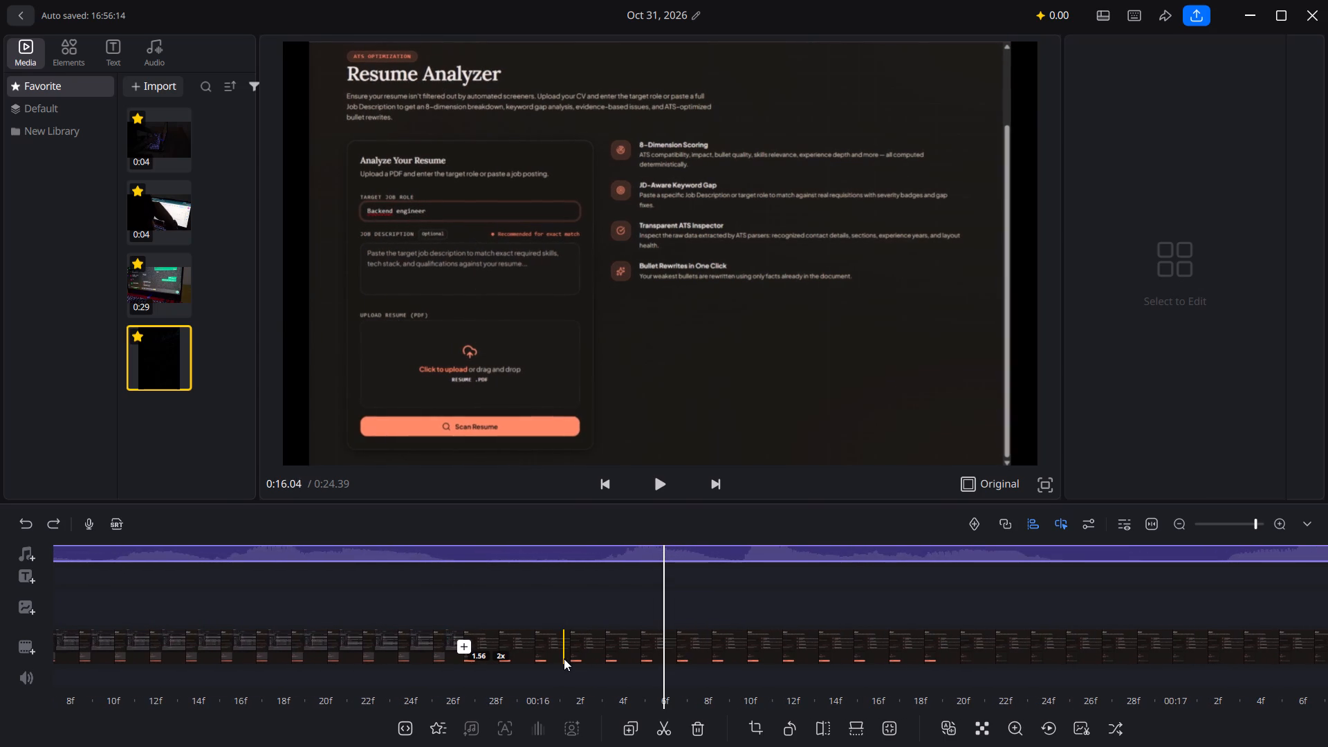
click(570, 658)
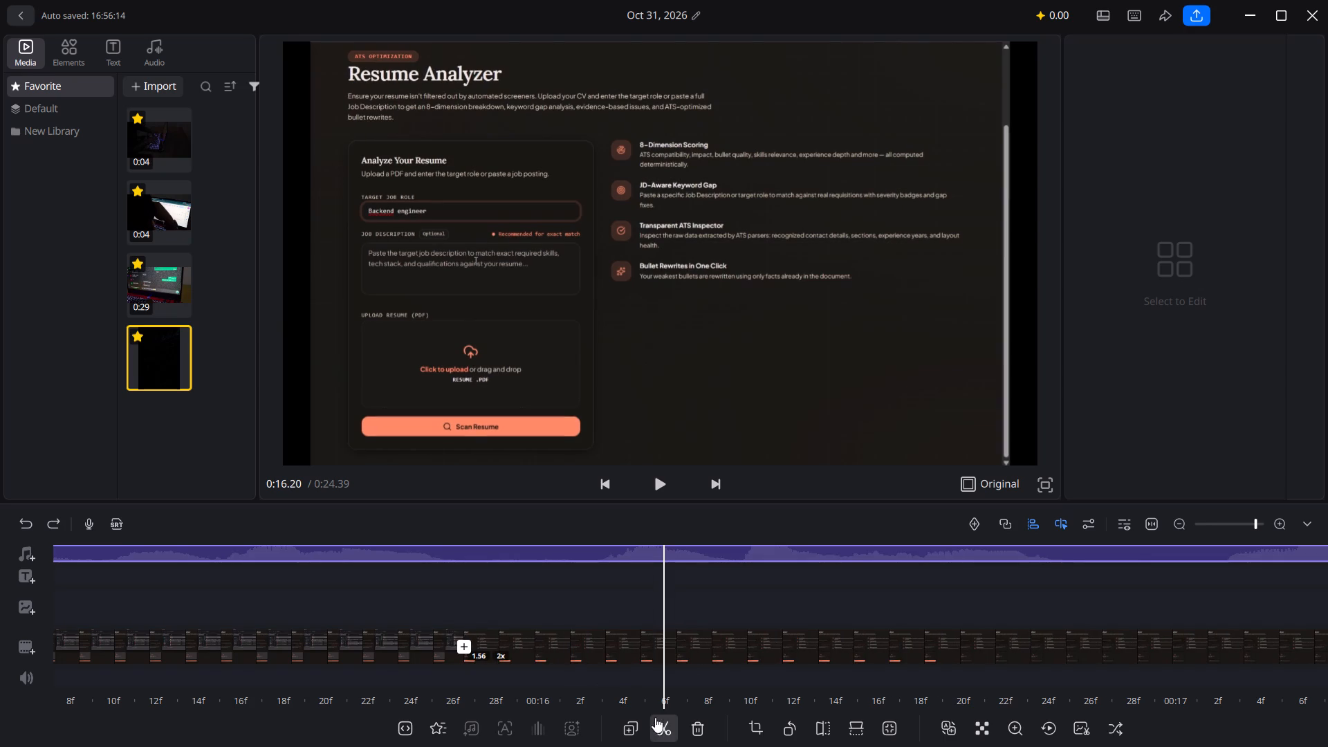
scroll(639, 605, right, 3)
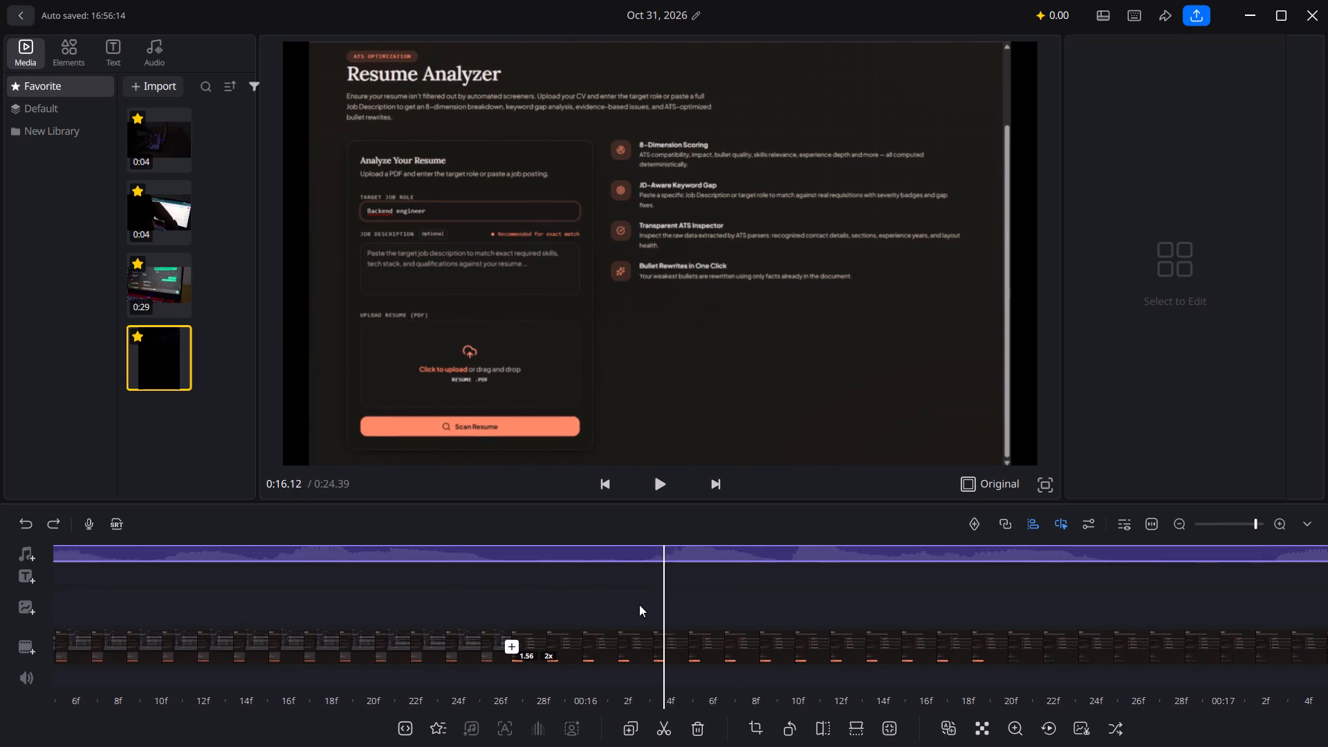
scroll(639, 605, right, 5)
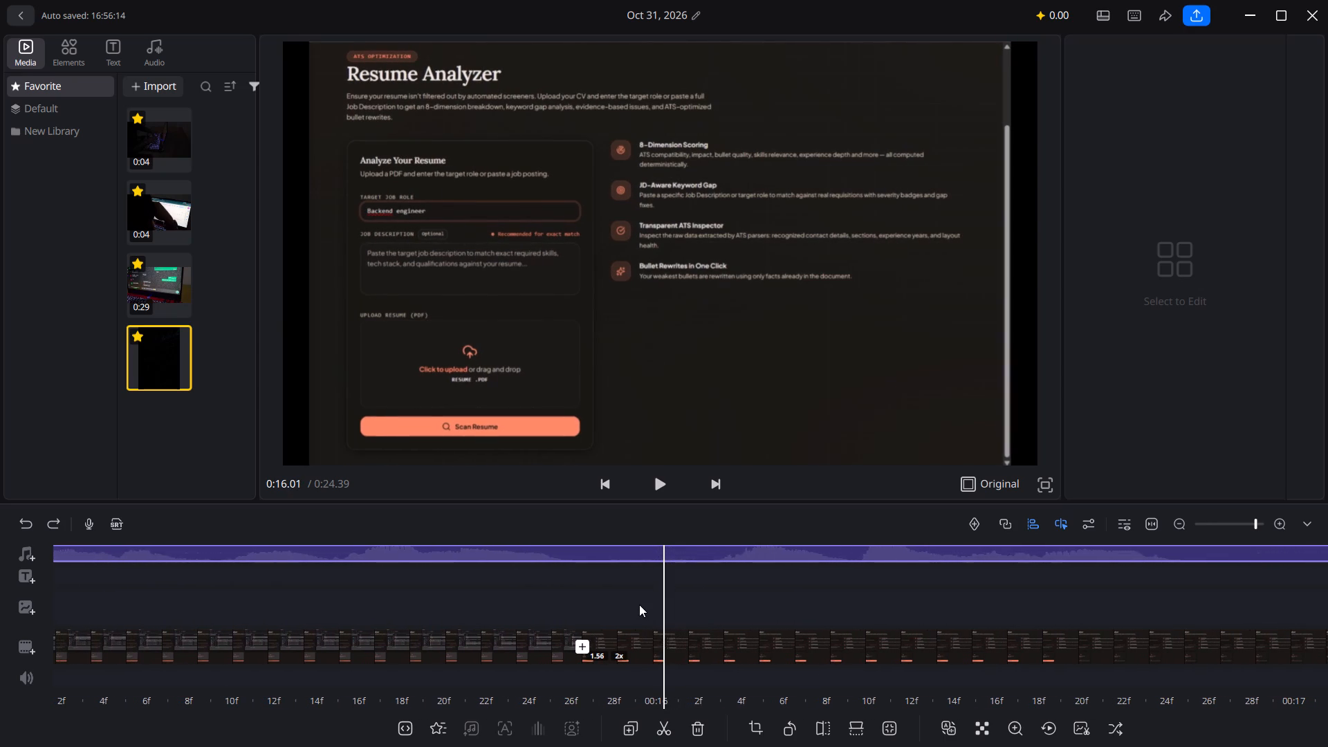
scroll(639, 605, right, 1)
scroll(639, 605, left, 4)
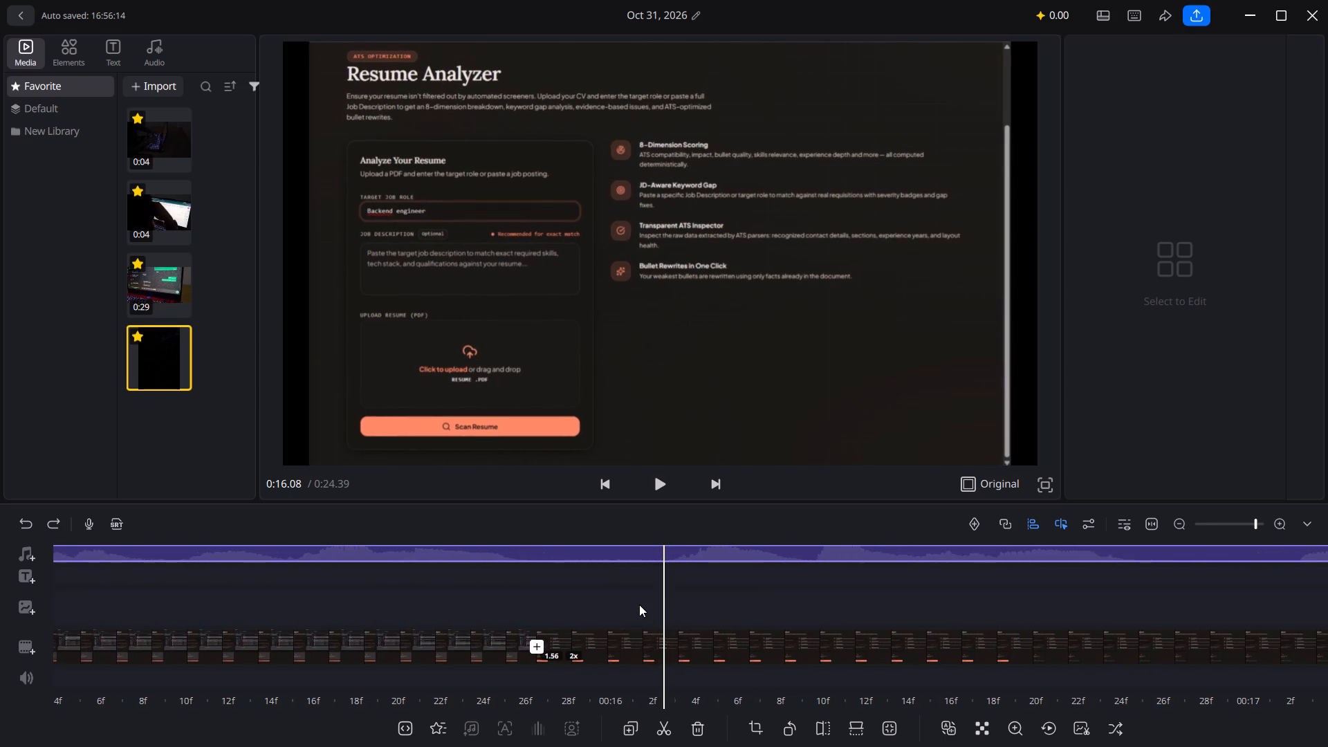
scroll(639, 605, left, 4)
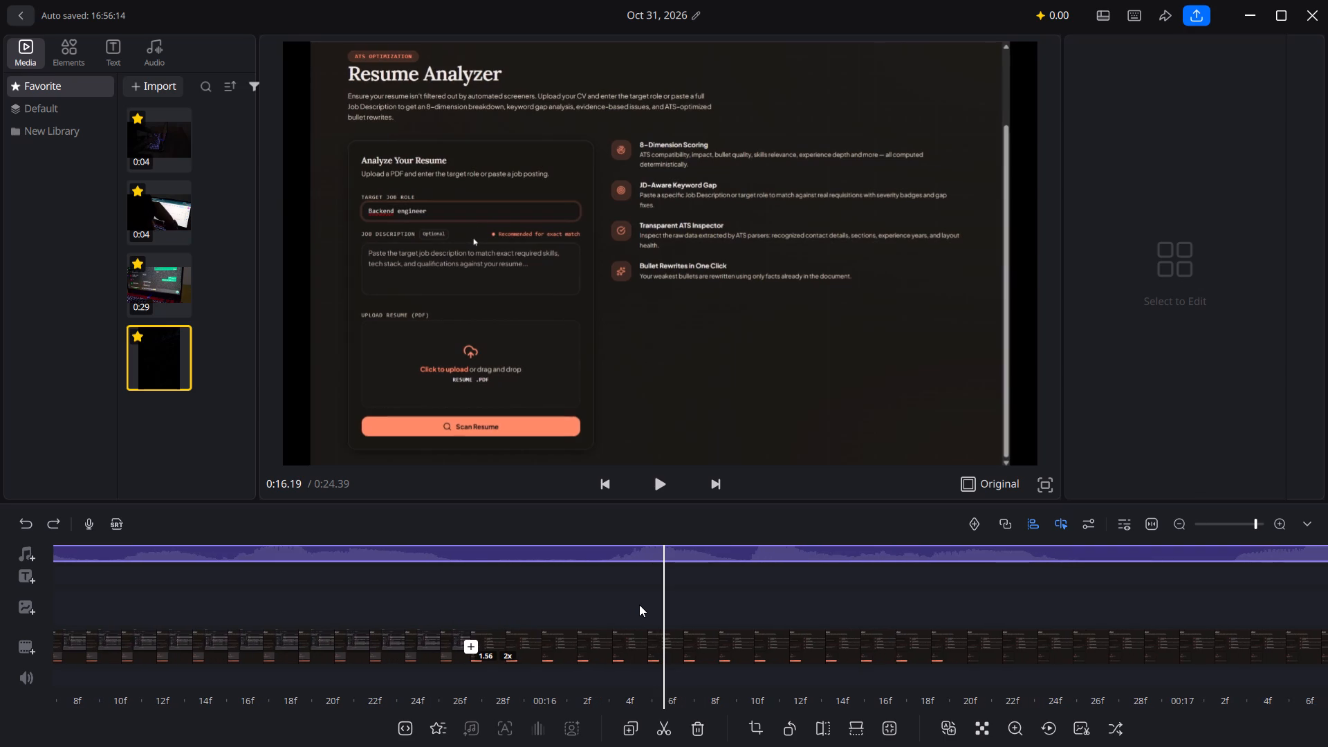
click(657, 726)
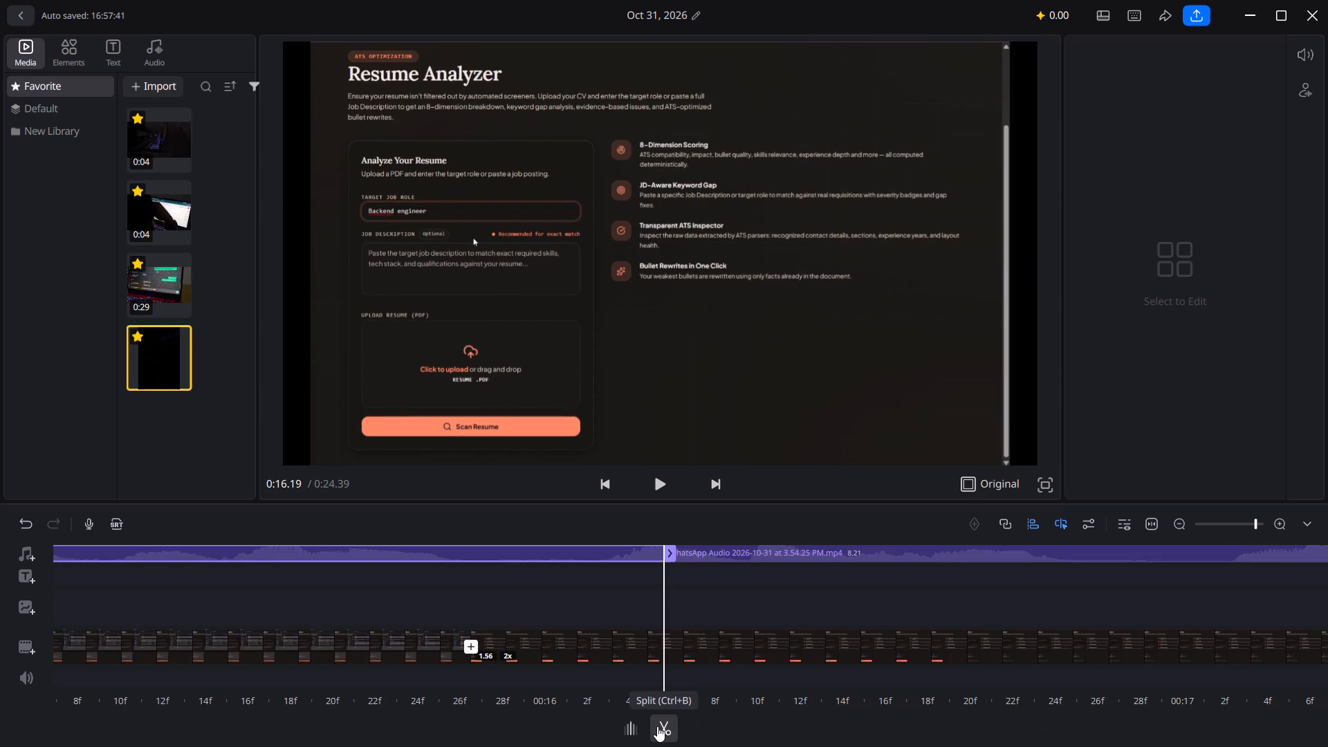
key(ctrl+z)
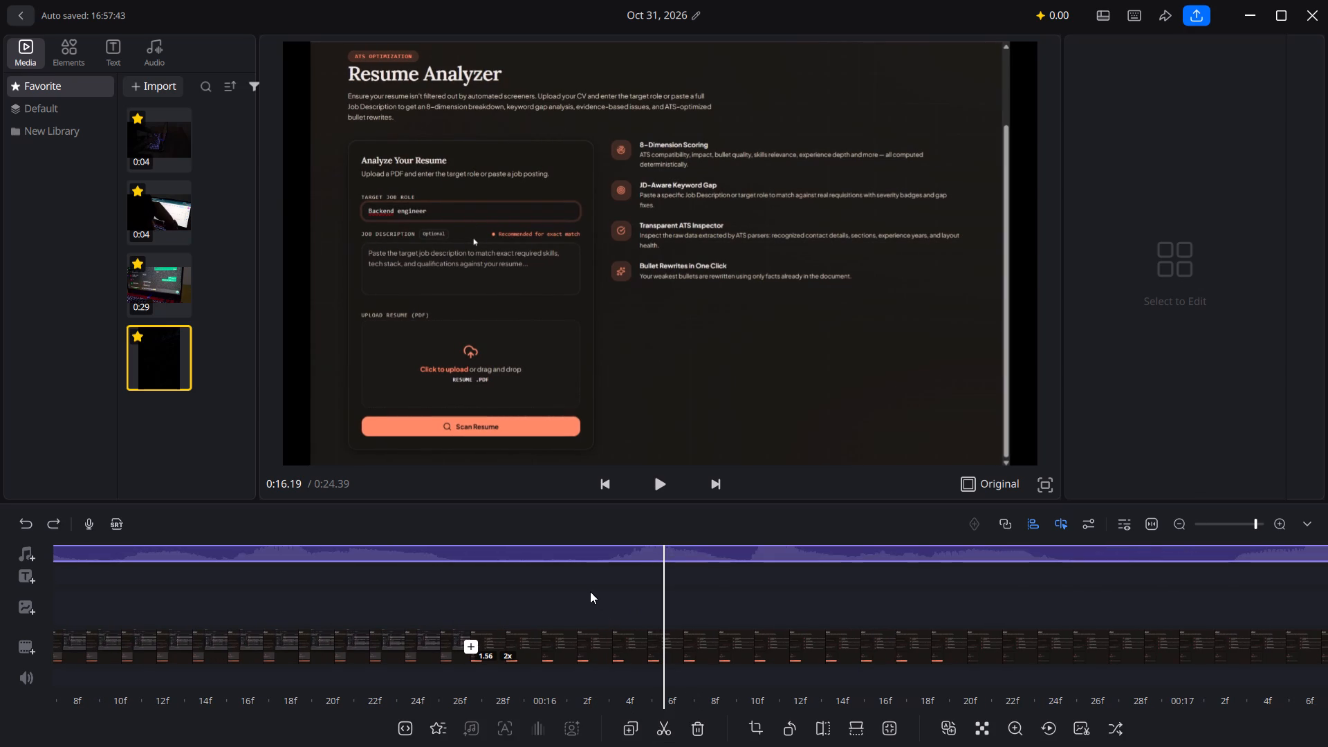
Scrub back from the resume analyzer footage at 0:16 to the rejection email and WhatsApp chat clips between about 0:07 and 0:10.
click(589, 591)
click(21, 644)
click(643, 19)
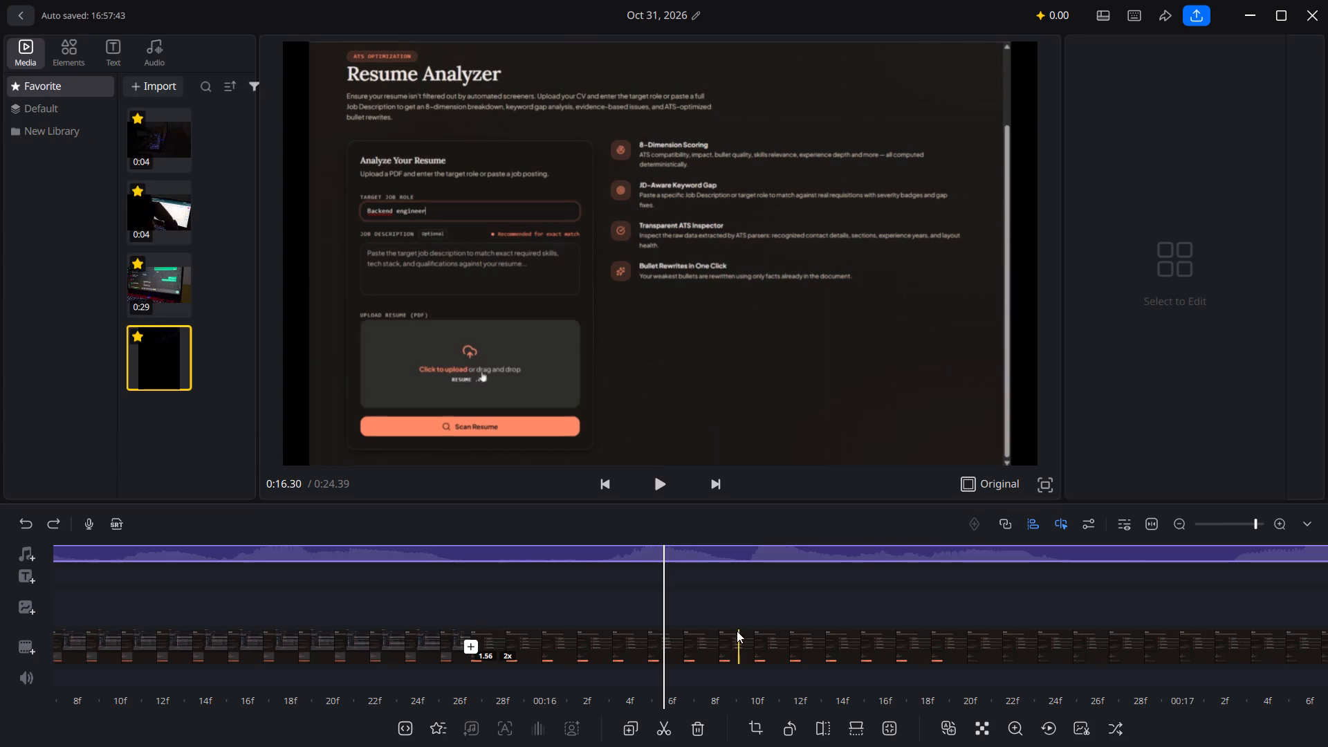
click(706, 647)
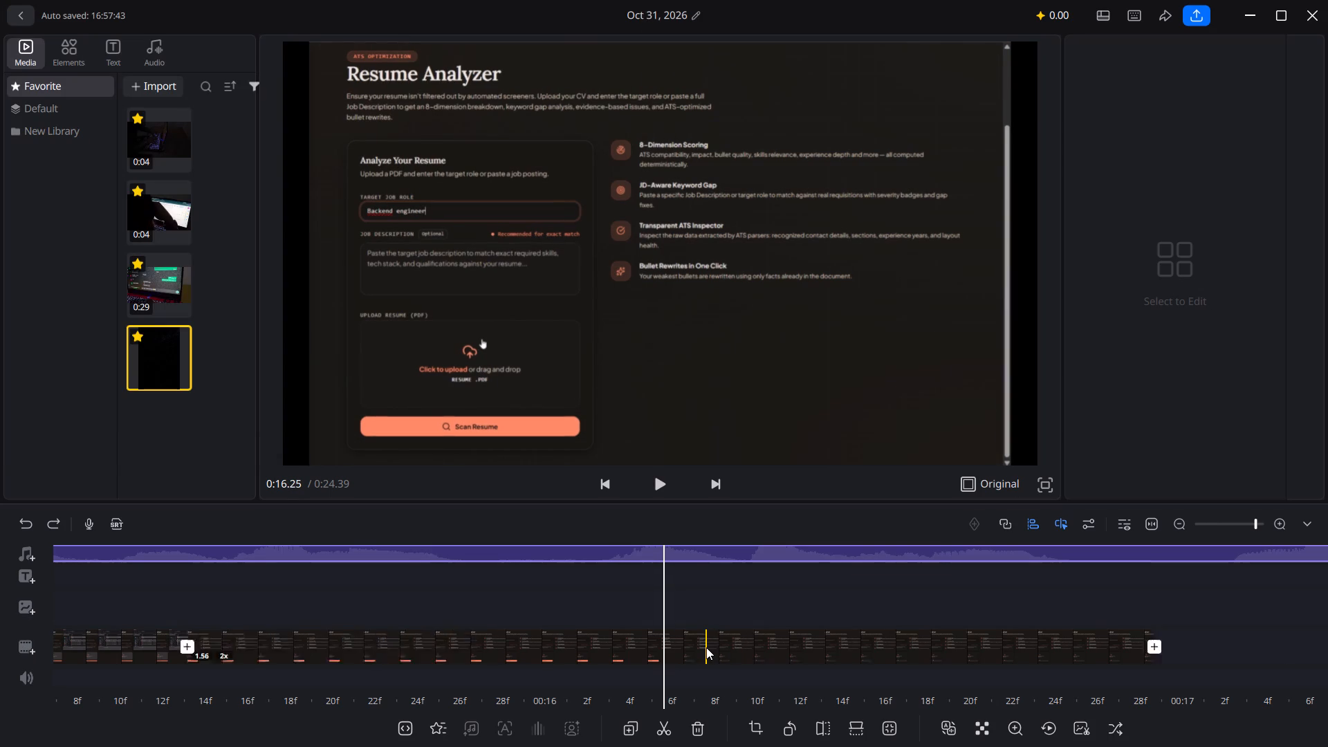
click(639, 641)
click(741, 553)
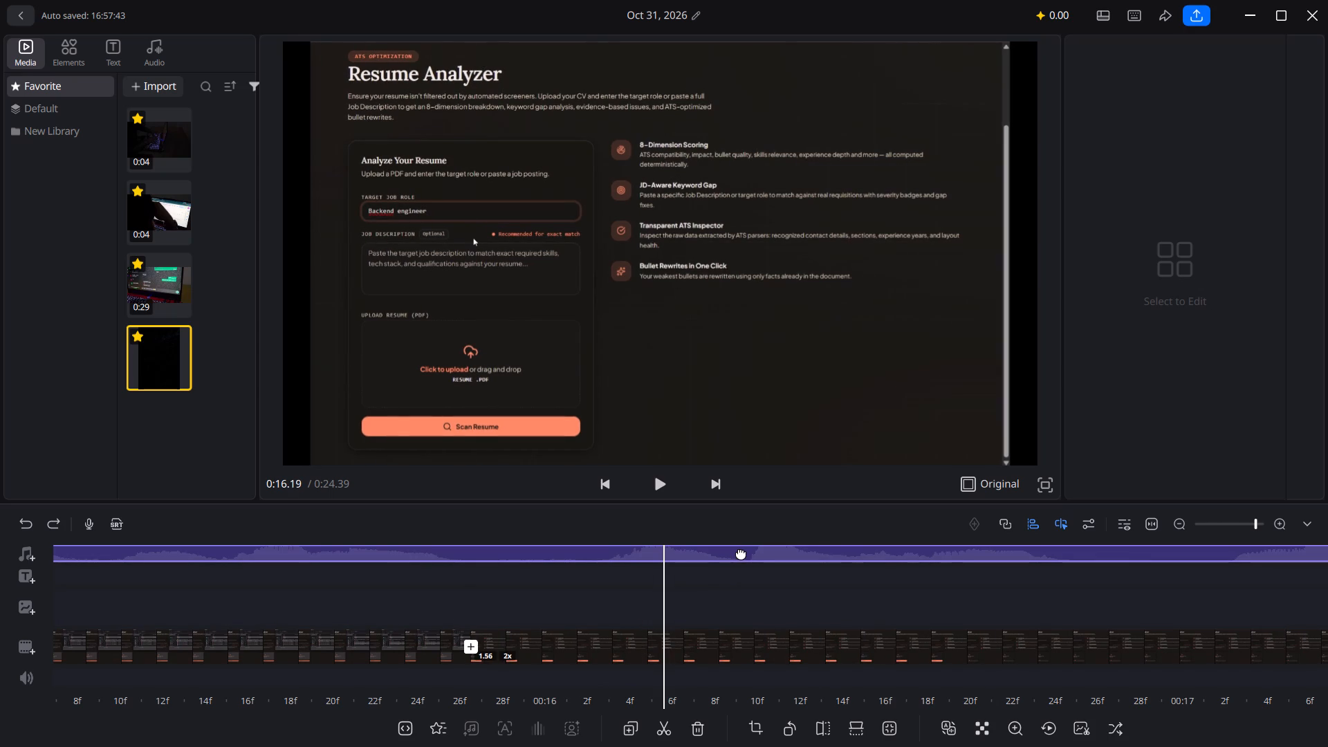
click(697, 598)
scroll(697, 598, right, 17)
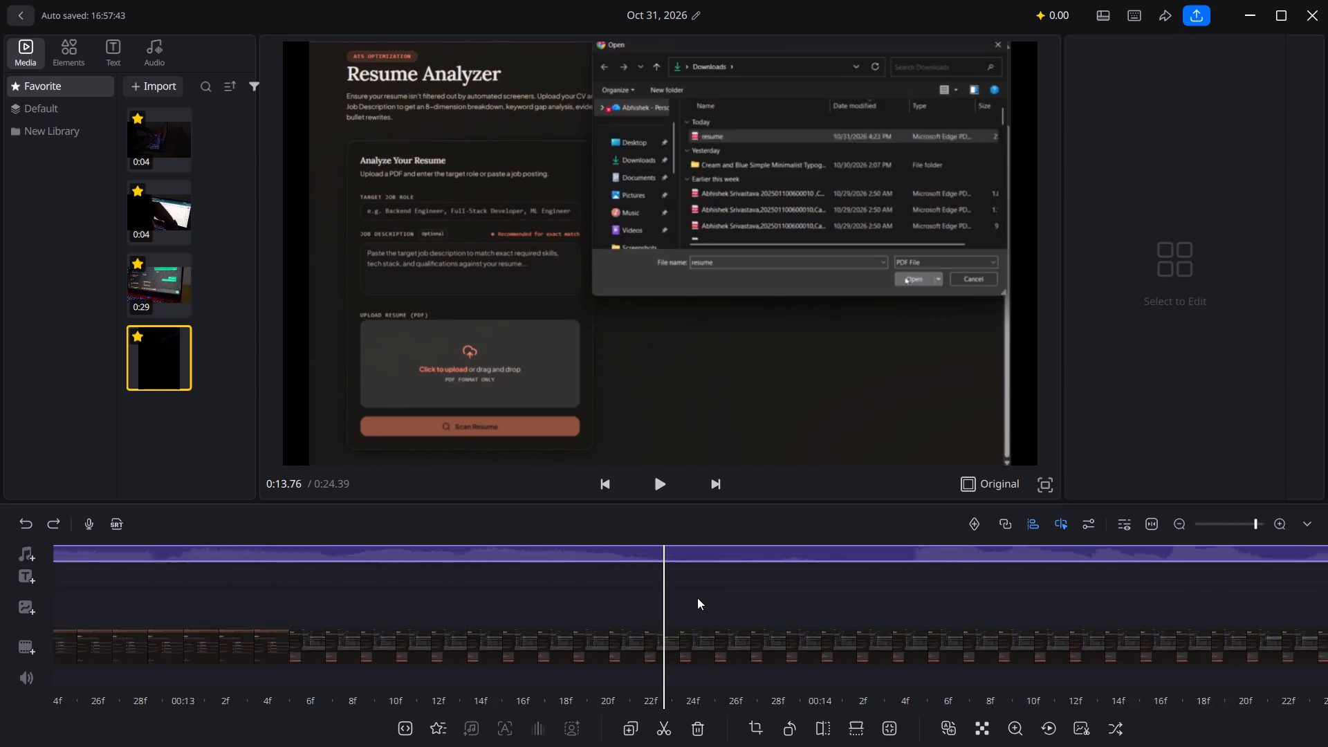
scroll(697, 598, right, 10)
scroll(579, 607, left, 9)
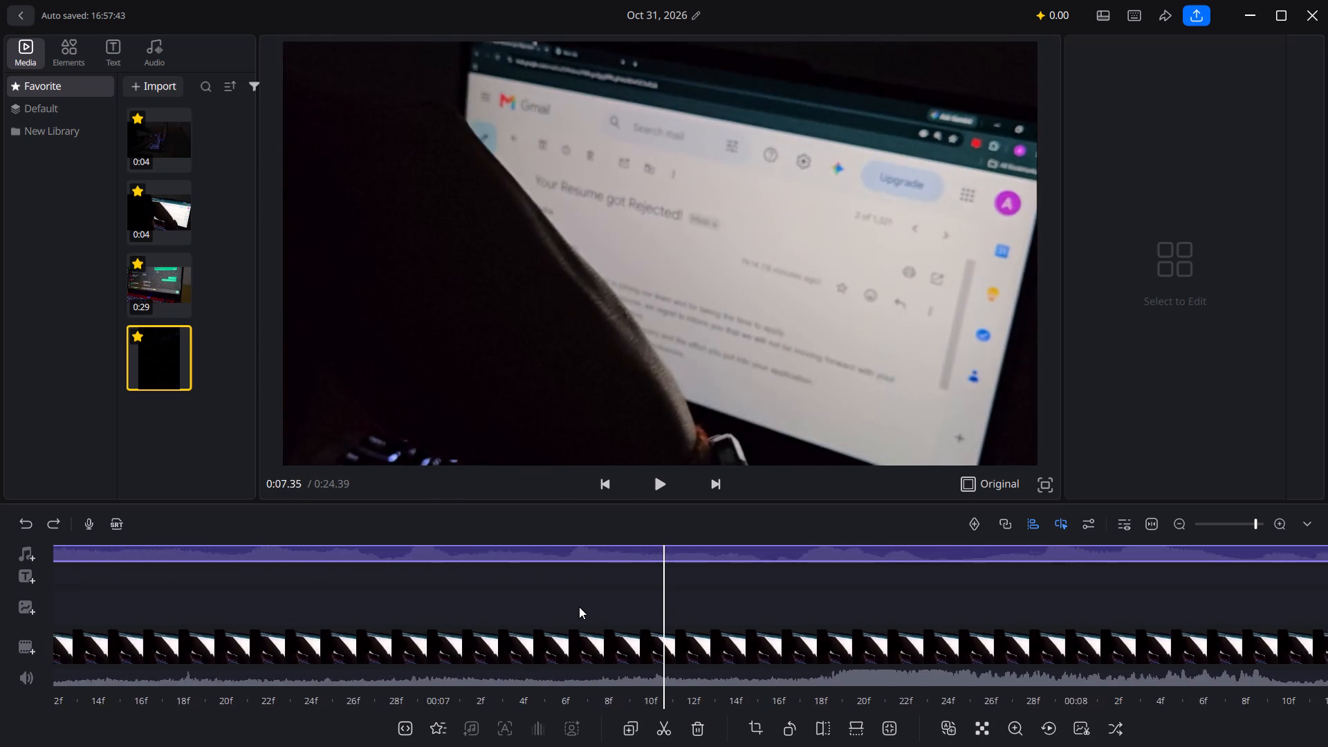
scroll(579, 607, left, 18)
click(625, 598)
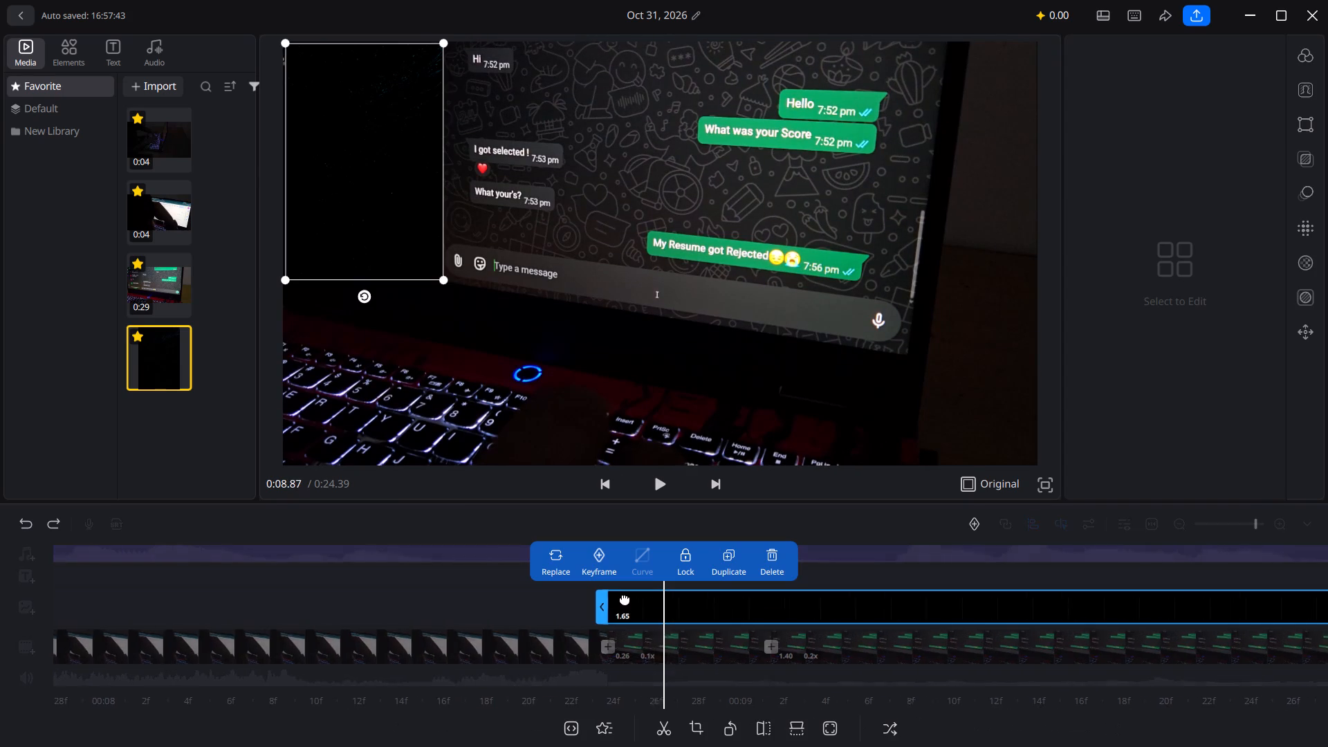
scroll(523, 587, left, 6)
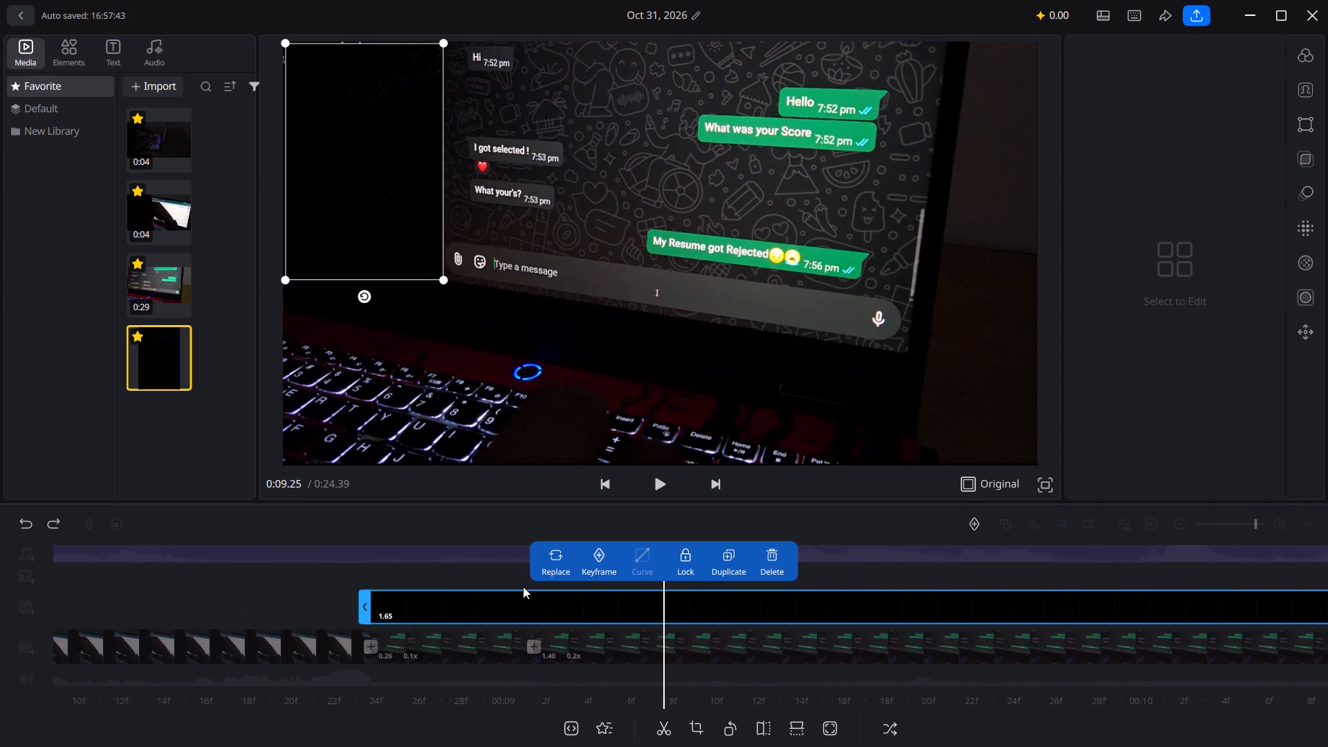
scroll(523, 587, left, 8)
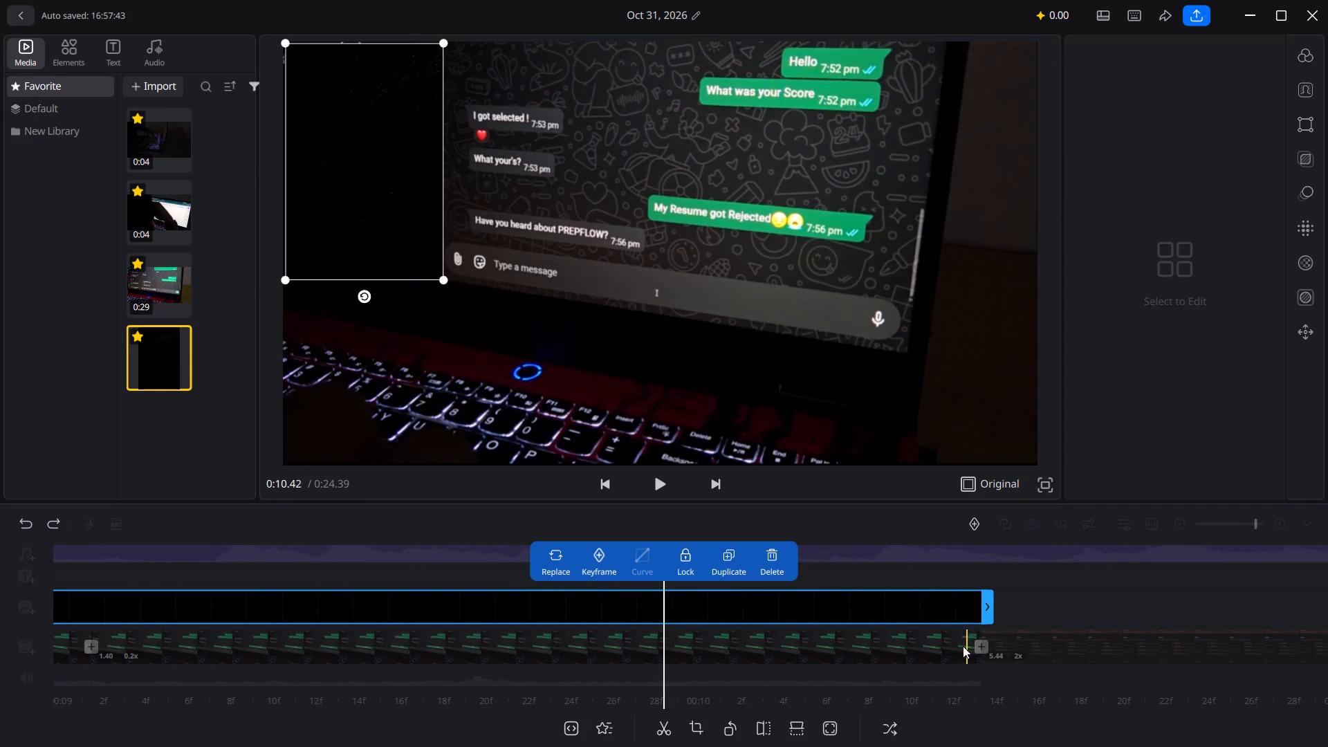
click(1020, 631)
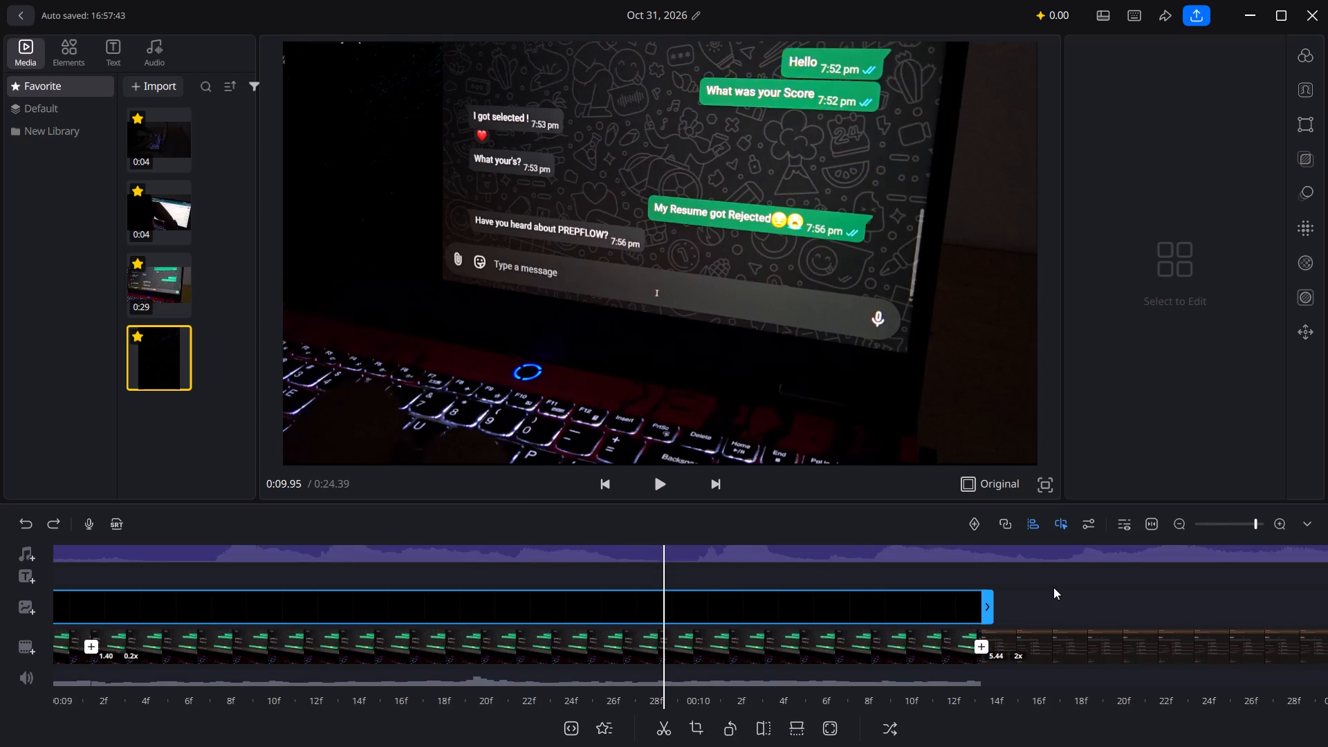
Scrub through the opening of the resume analyzer footage between about 0:10.5 and 0:12 to check it against the voice waveform.
scroll(1053, 587, left, 7)
scroll(862, 568, left, 3)
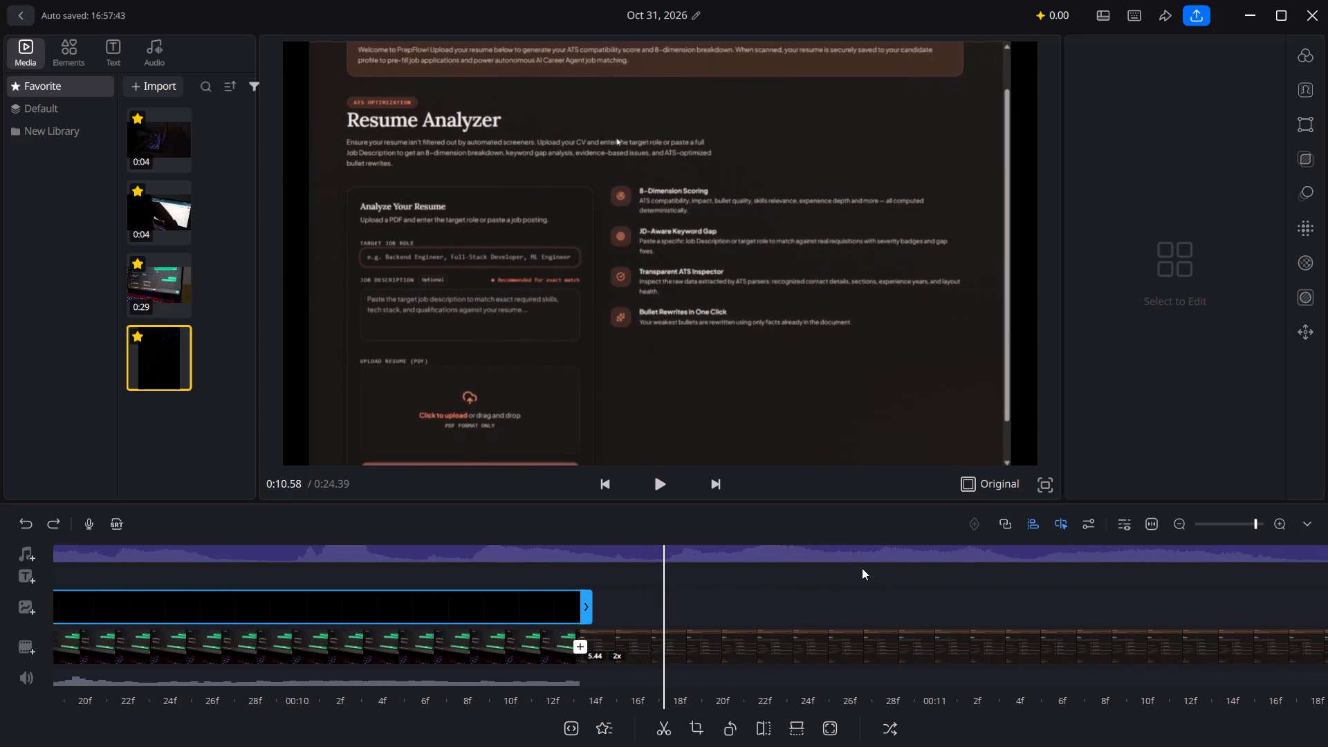
scroll(862, 568, left, 5)
click(774, 640)
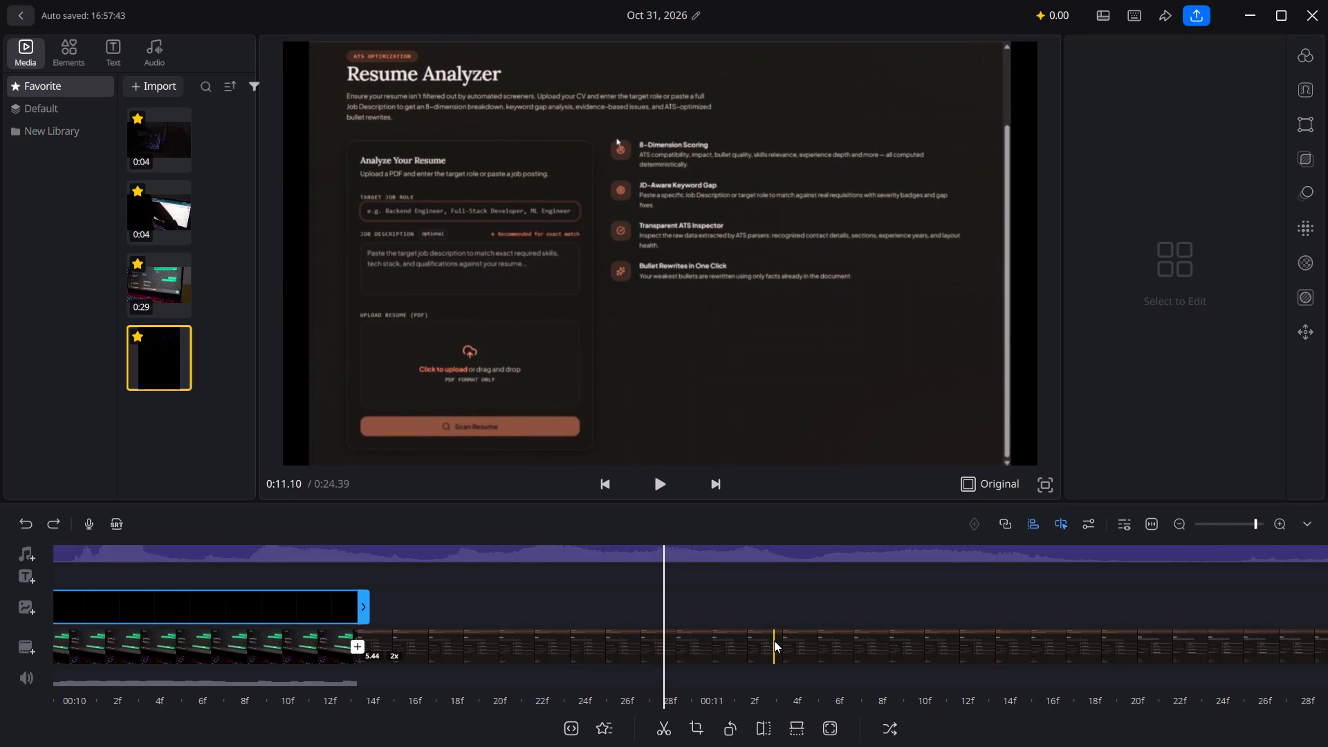
scroll(804, 555, left, 12)
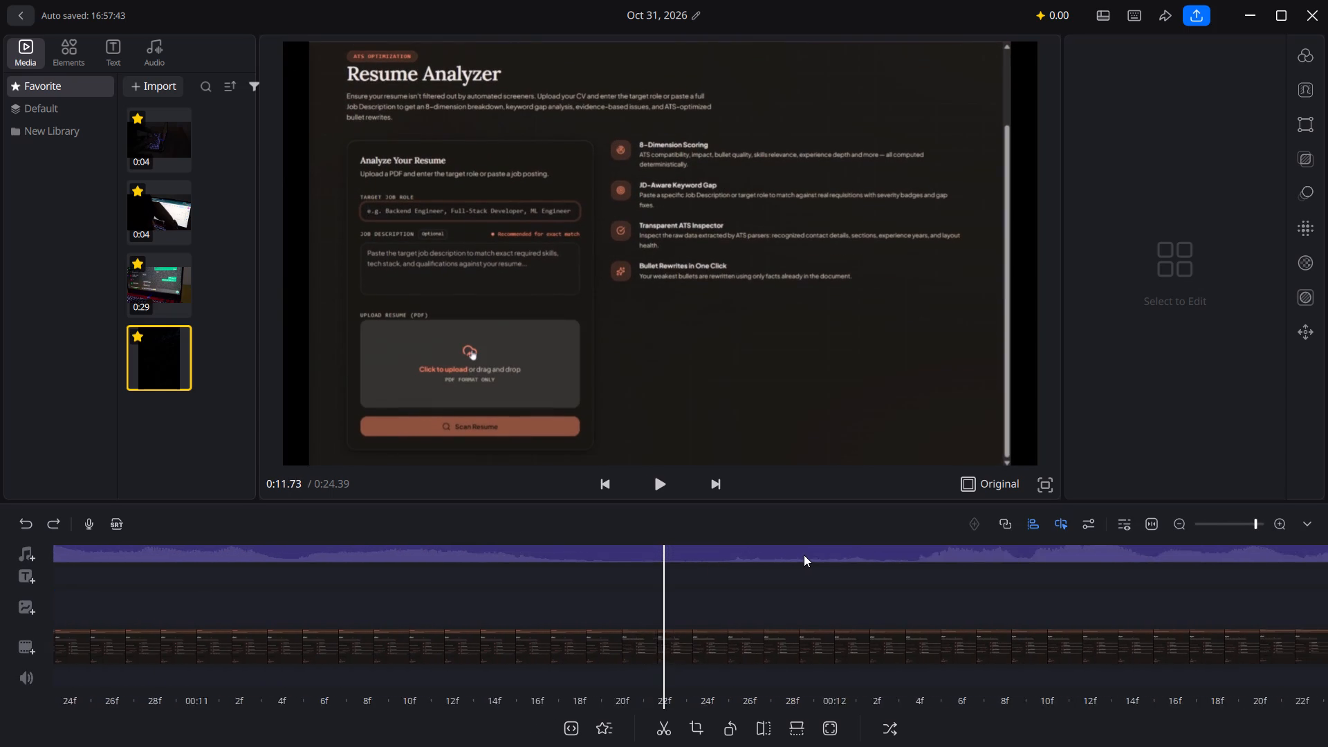
scroll(804, 555, left, 2)
scroll(804, 555, right, 8)
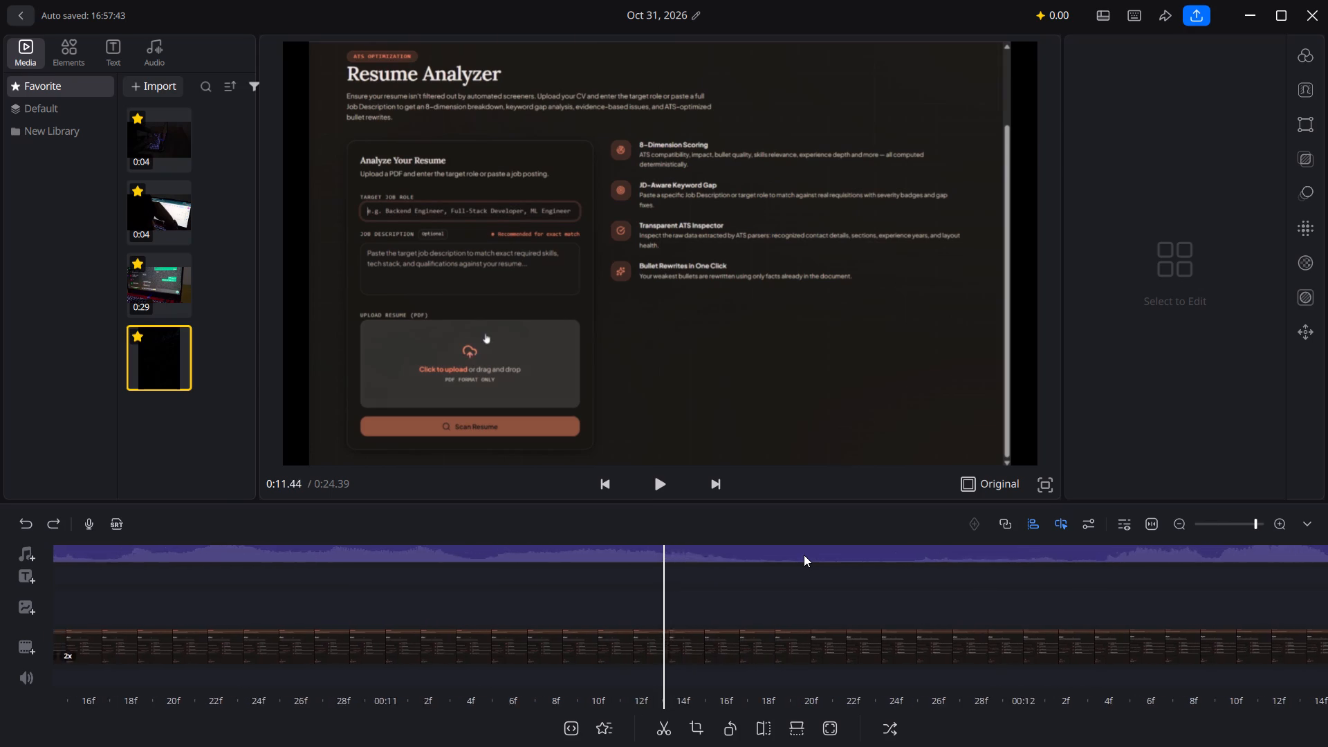
scroll(804, 555, right, 2)
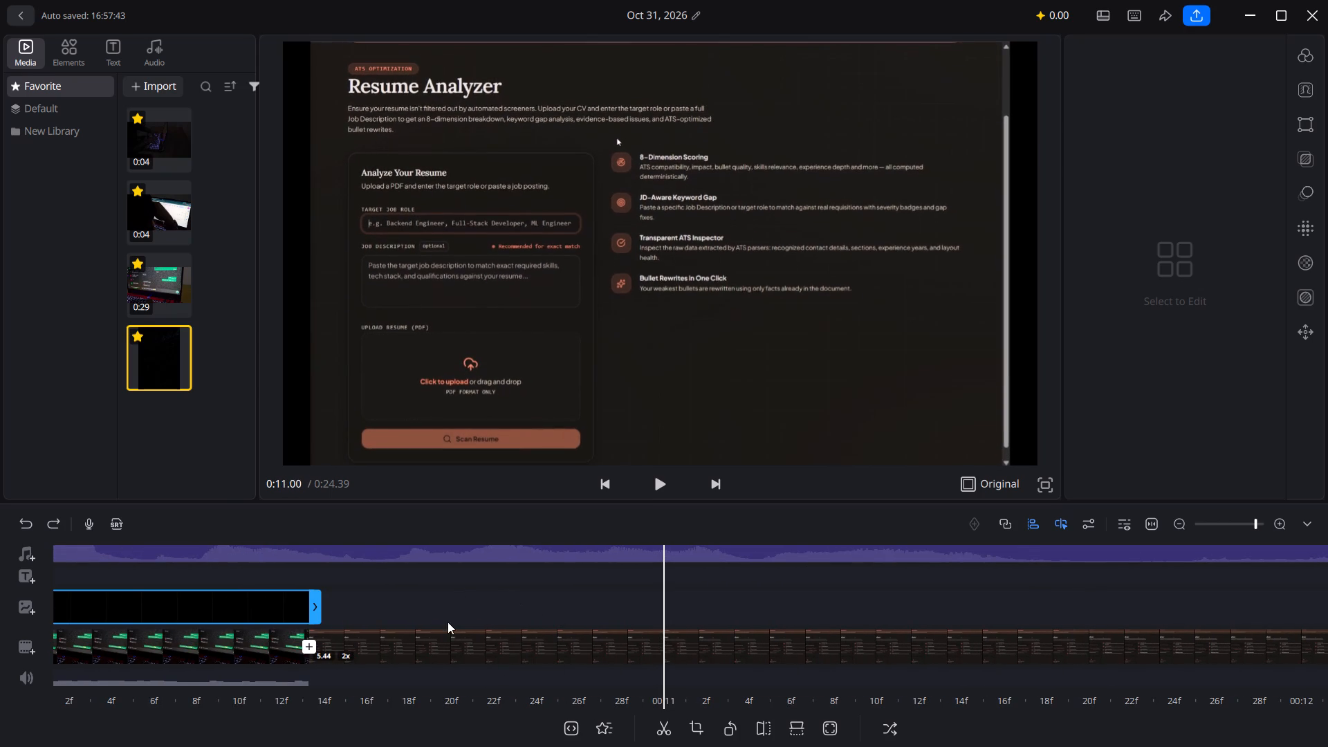
scroll(609, 598, right, 3)
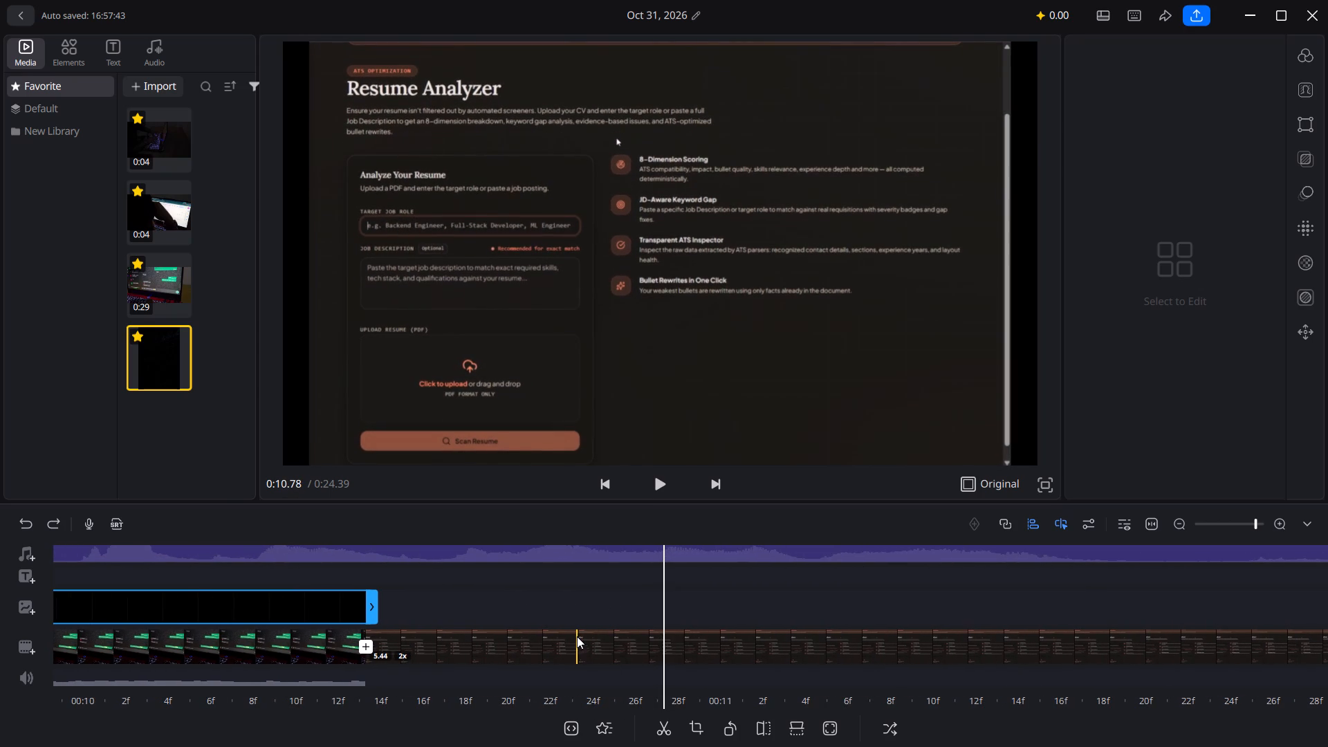
click(577, 636)
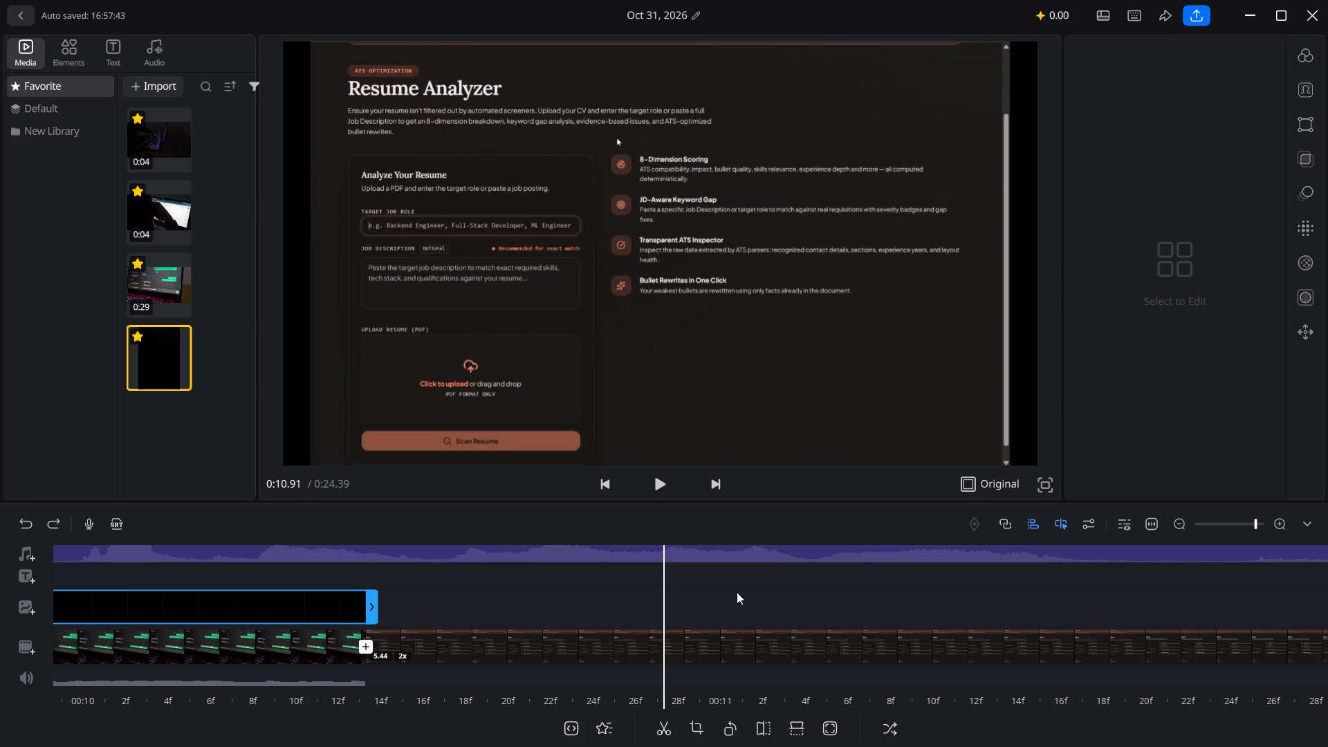
scroll(737, 592, right, 7)
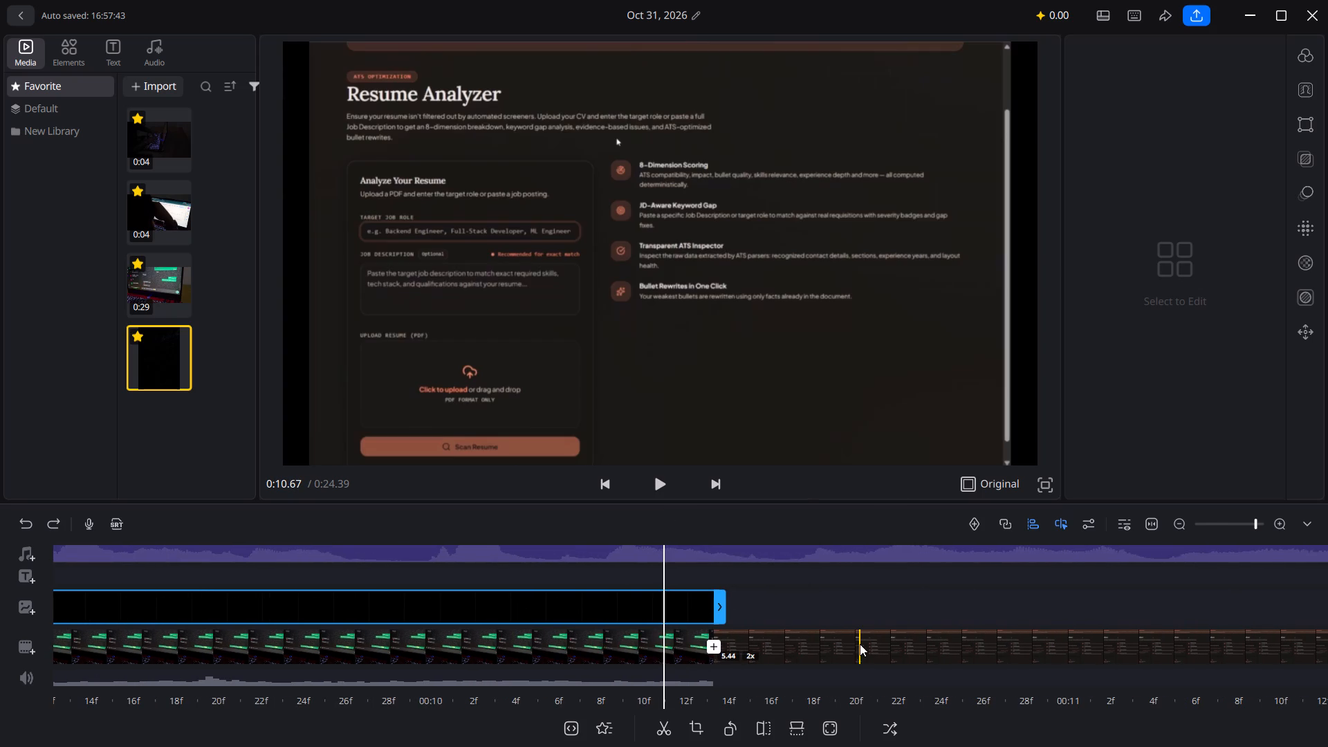
Play the resume analyzer footage through the scan and into the ATS results, stopping at about 0:17.88.
double_click(860, 644)
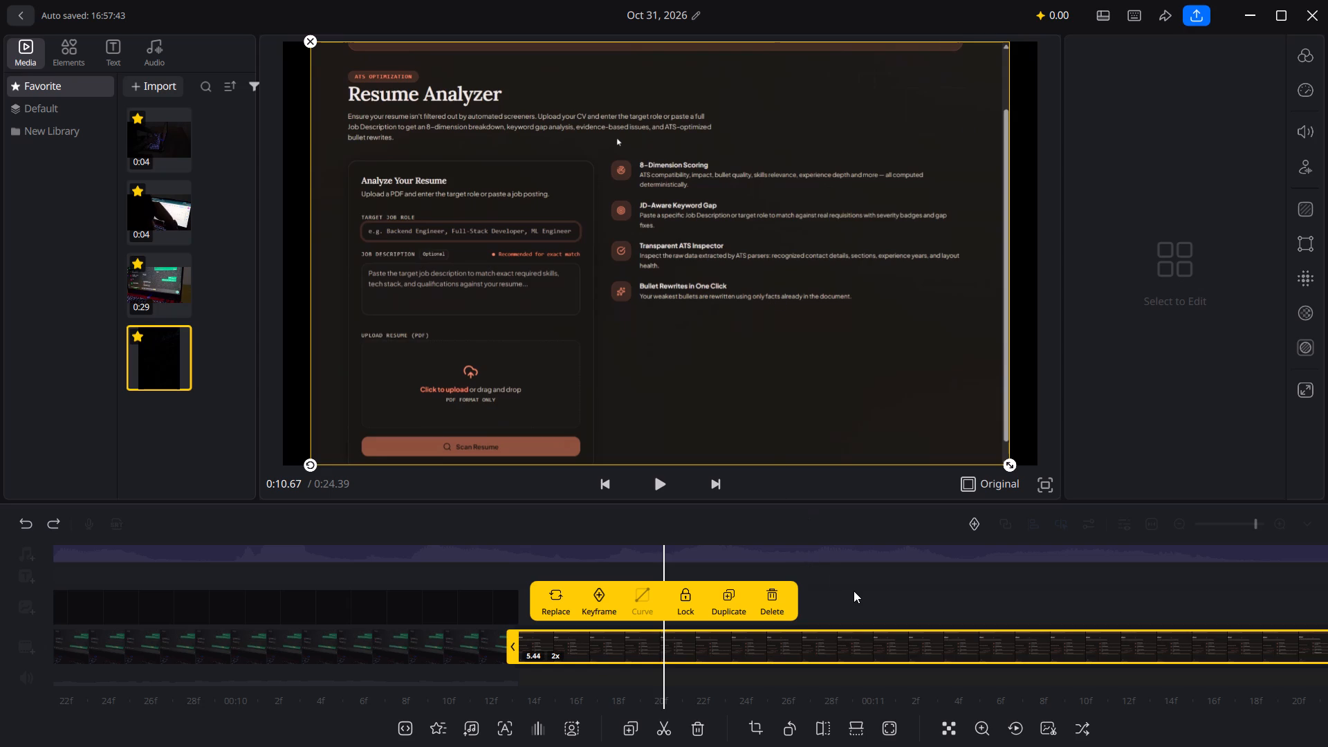
scroll(854, 591, right, 5)
click(664, 492)
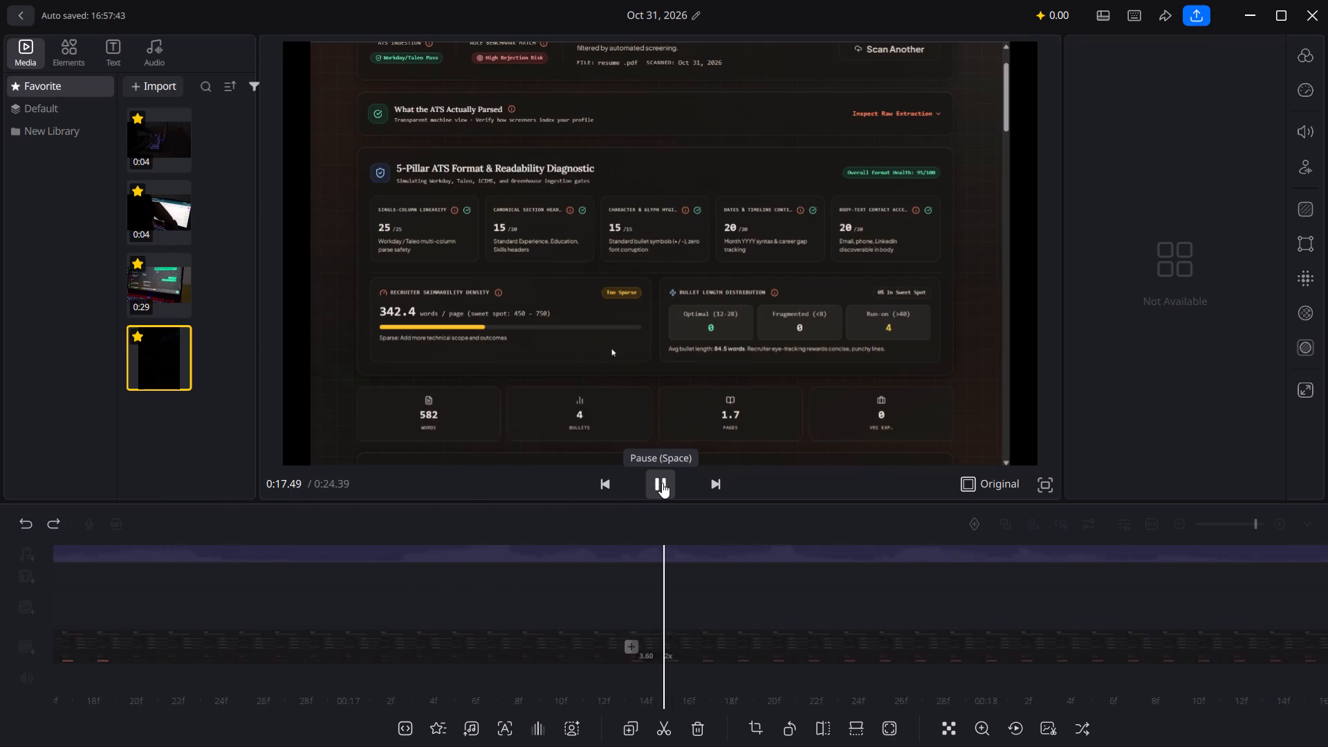
click(662, 483)
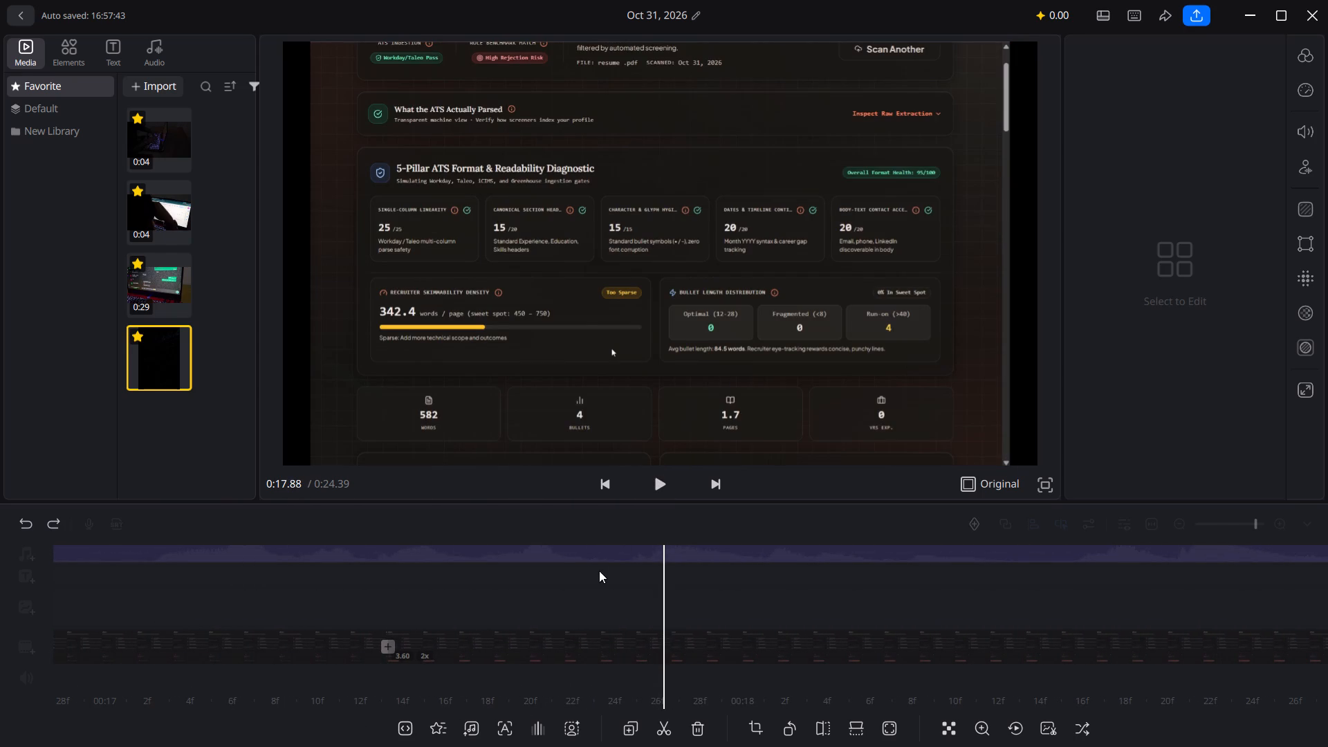
Select the Scan Resume clip and replay from 0:15.53 to about 0:17 to check its pace against the voice.
scroll(599, 571, right, 10)
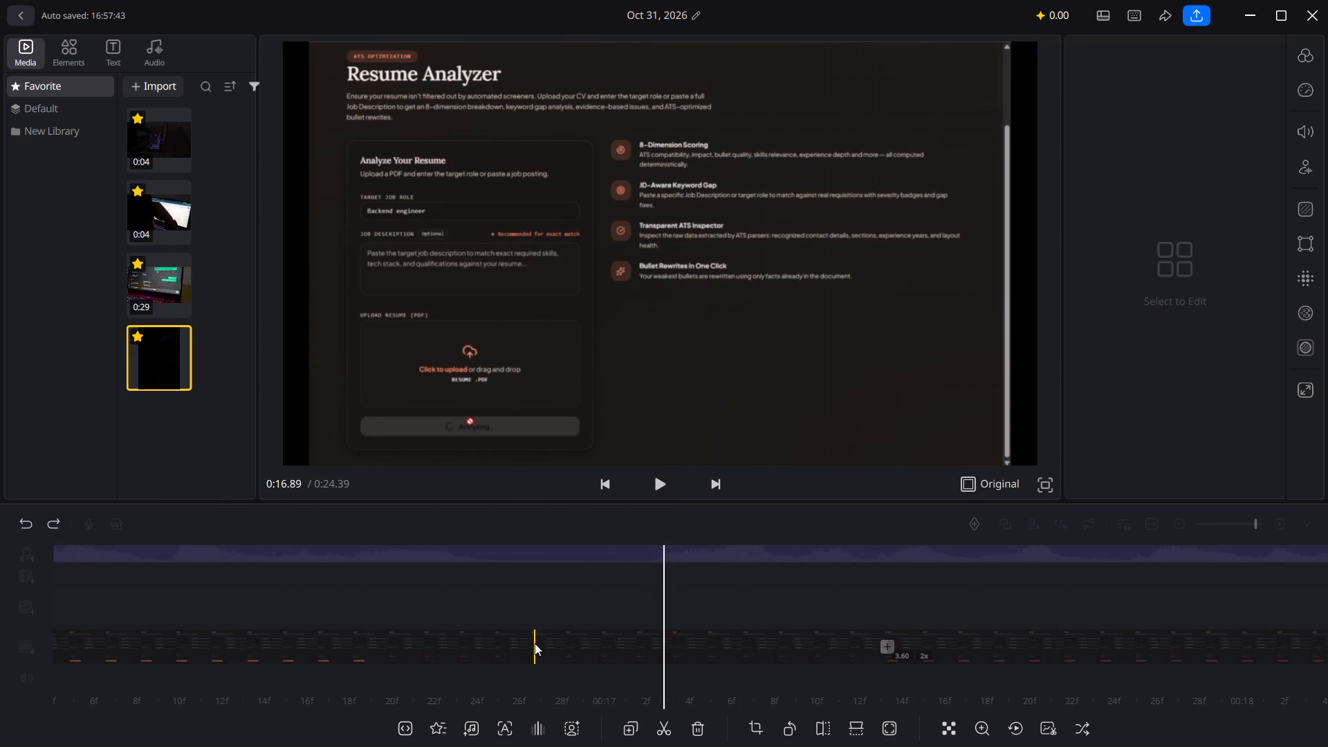
double_click(535, 643)
scroll(593, 554, right, 13)
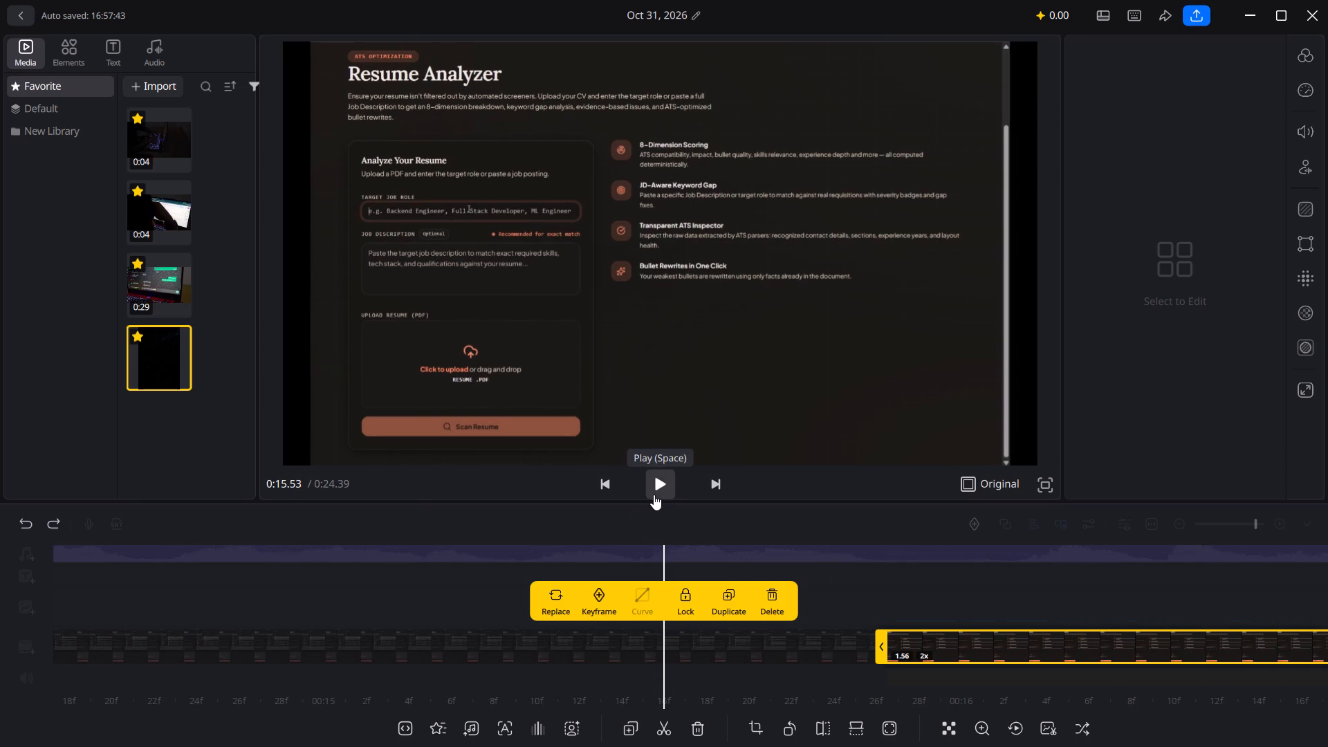
click(654, 495)
click(654, 495)
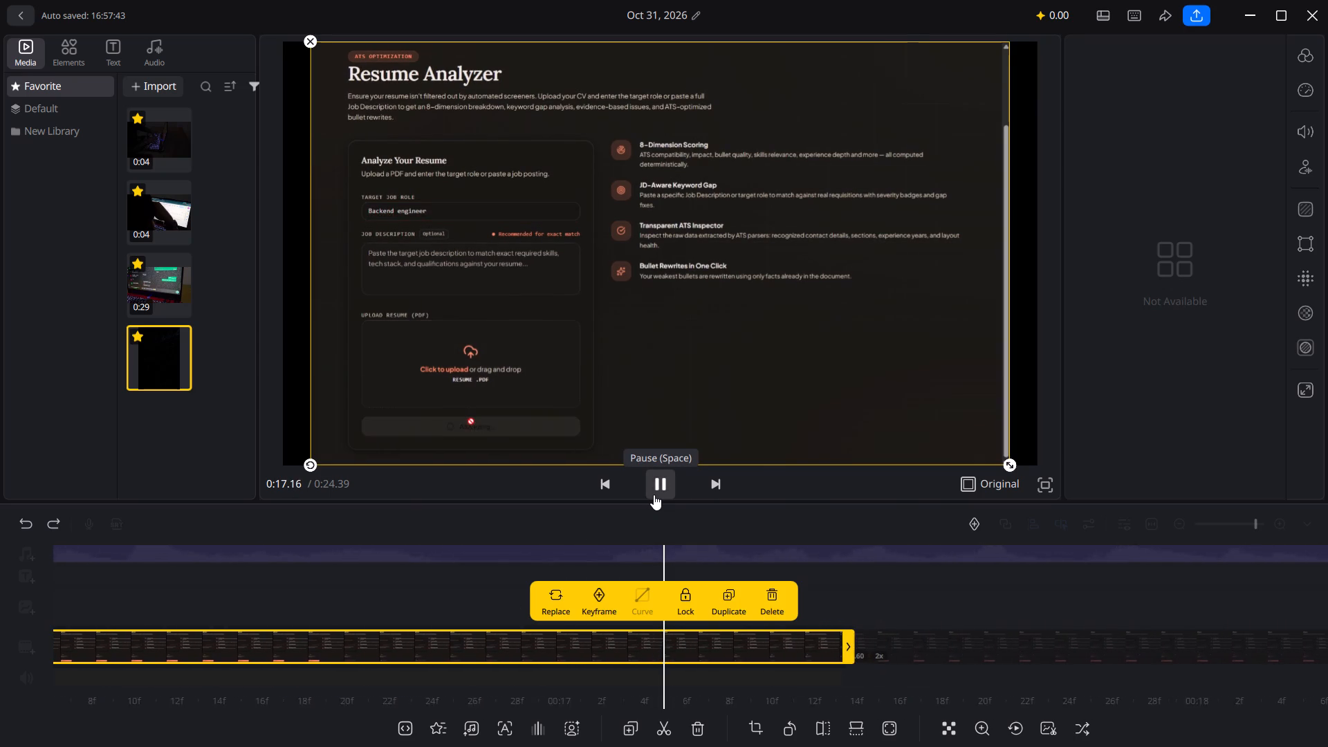
Speed up the selected Scan Resume clip, starting just before 0:16, to 3.1x at regular speed.
scroll(600, 556, right, 5)
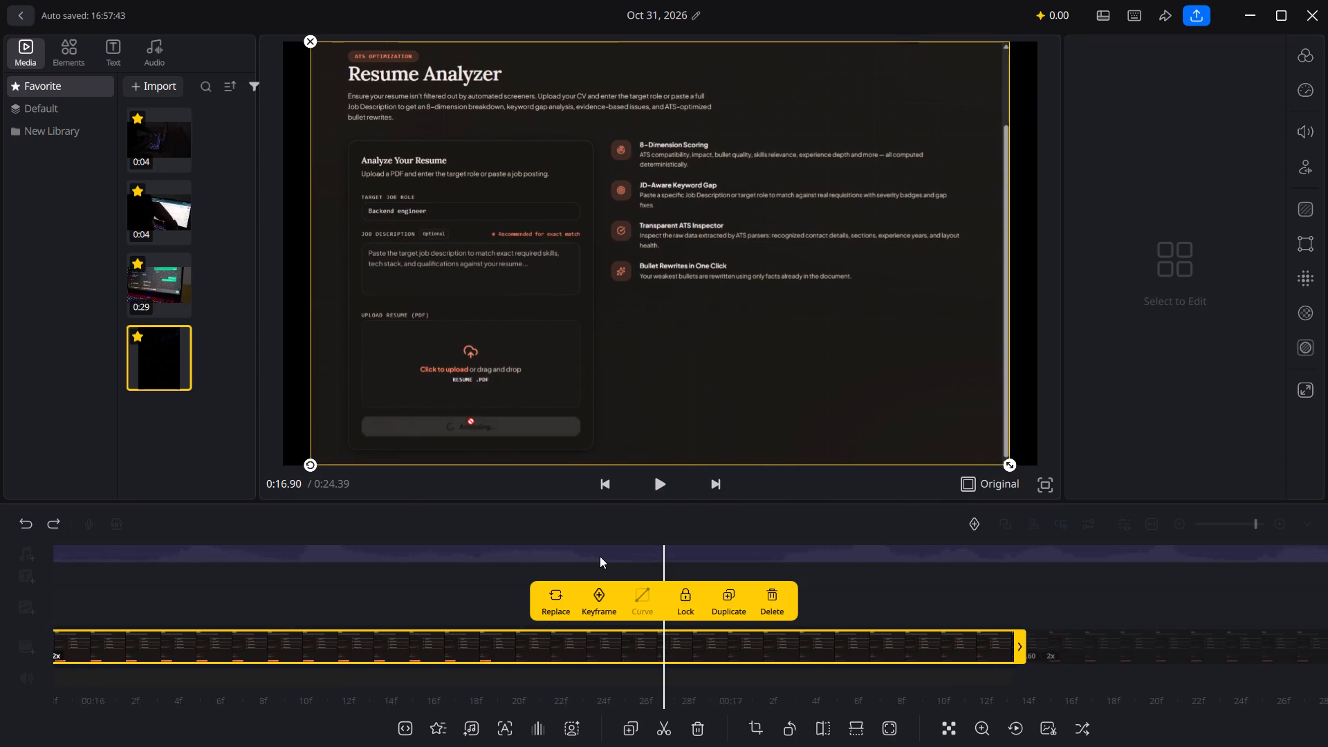
scroll(600, 556, right, 13)
scroll(600, 556, left, 2)
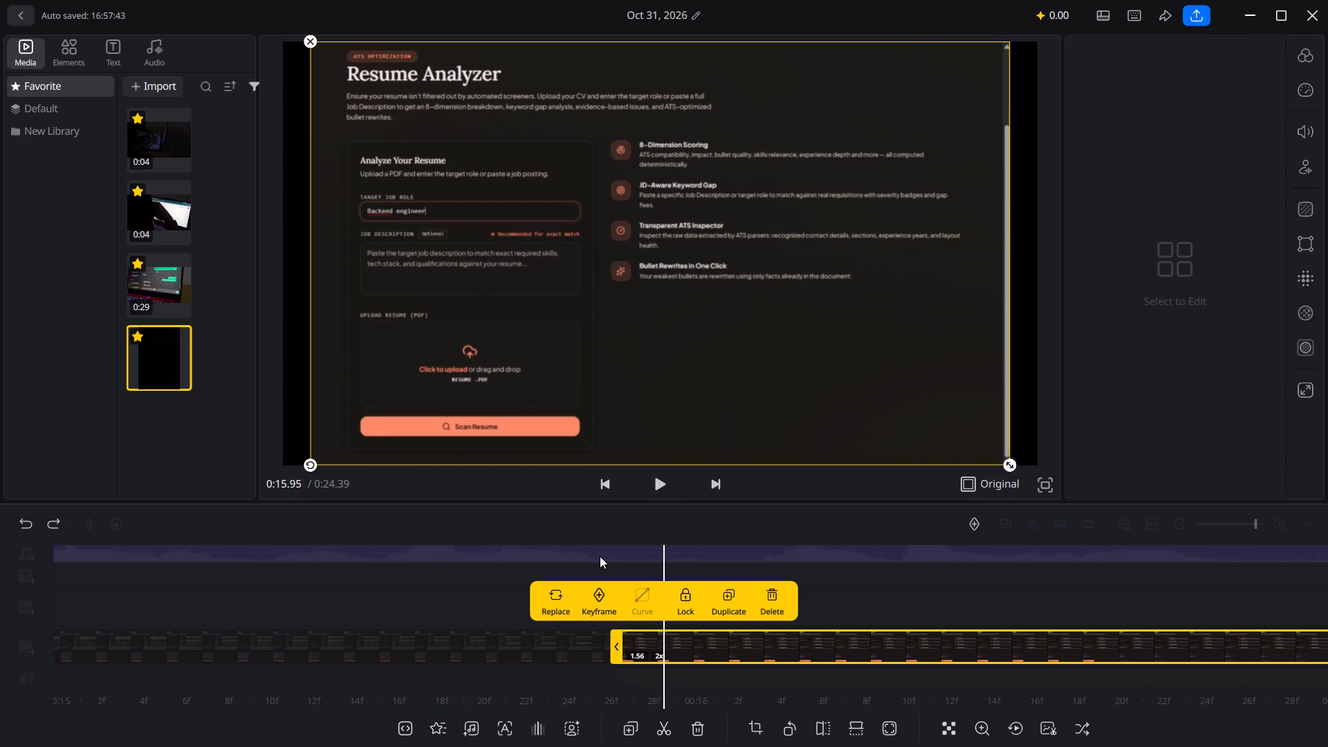
scroll(600, 556, left, 4)
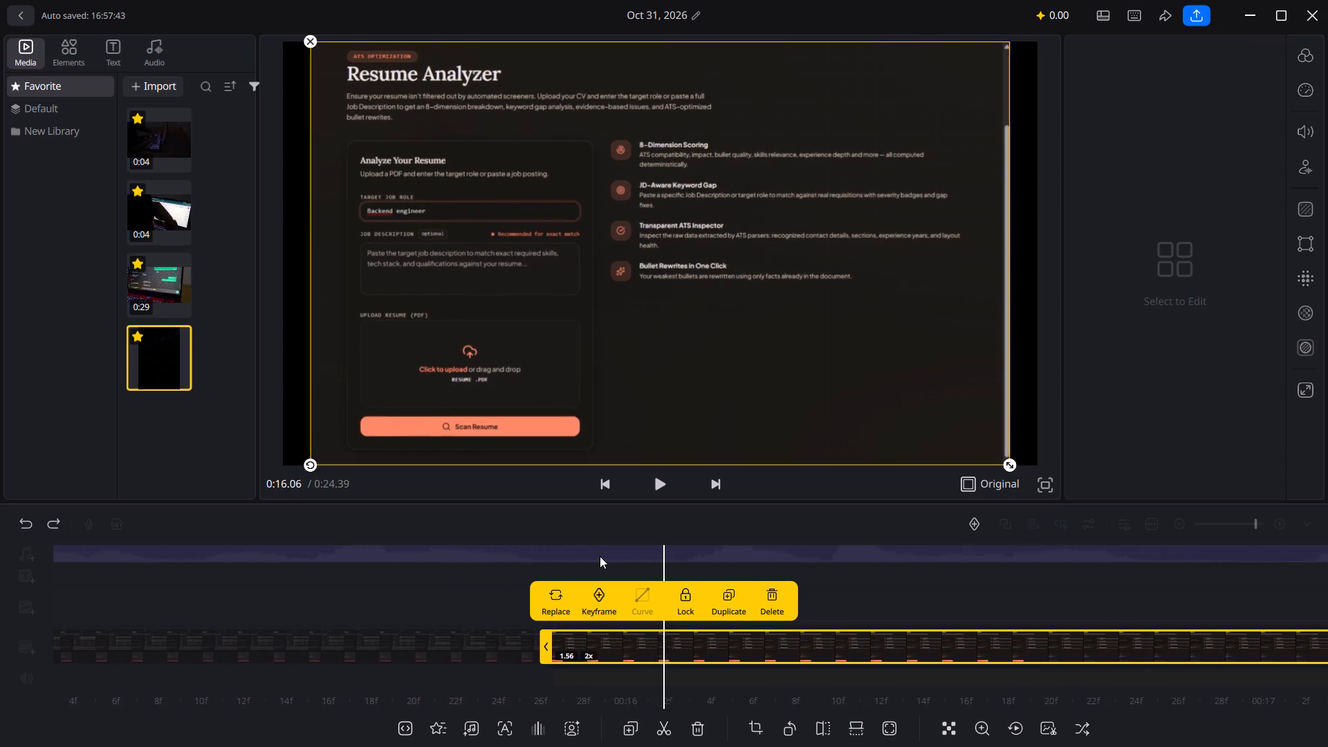
scroll(600, 556, left, 1)
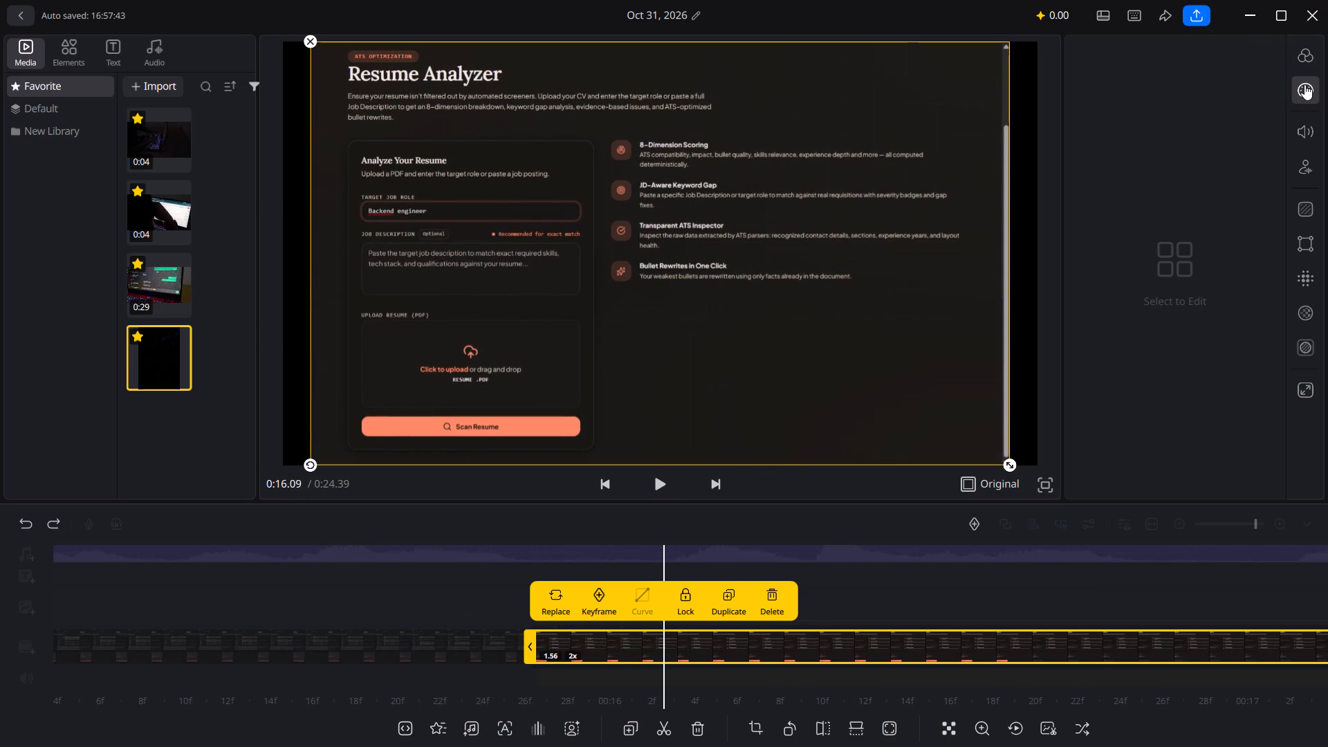
click(1304, 84)
drag(1138, 143, 1172, 148)
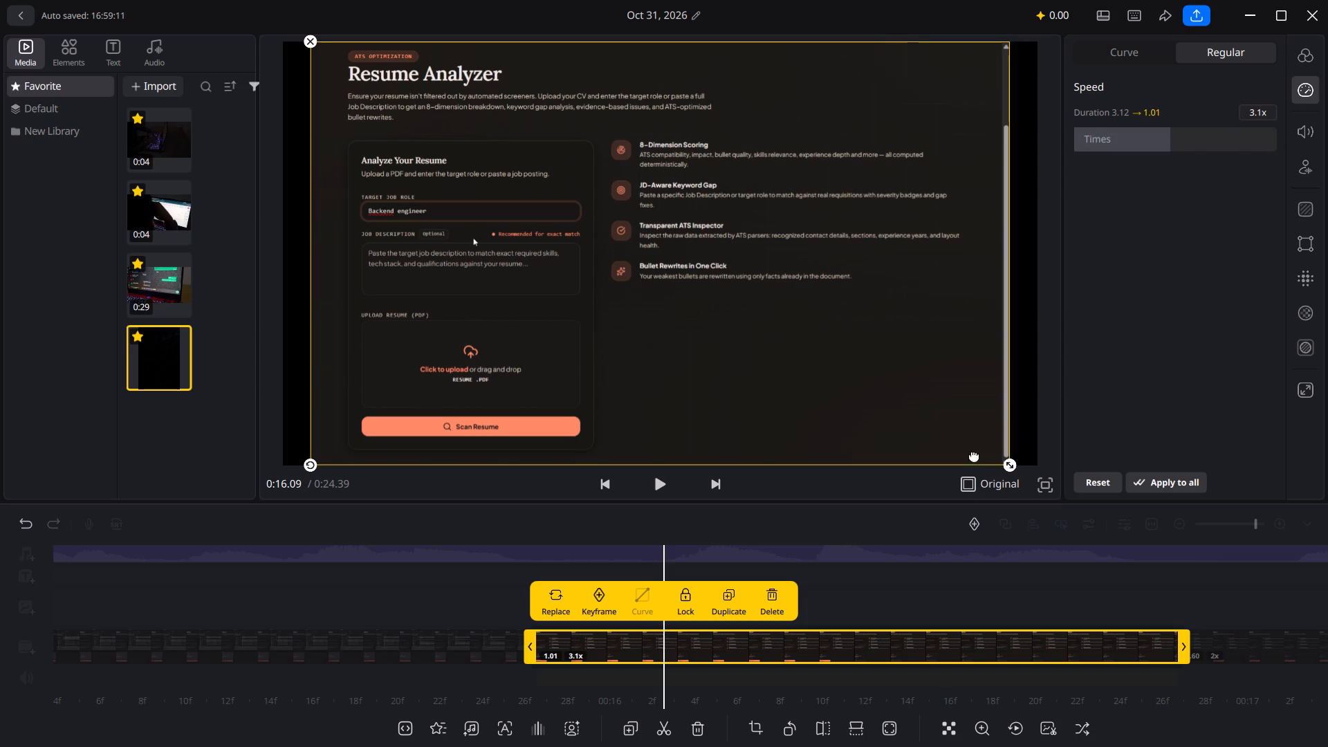
Split the ATS results clip at 0:19.17 and delete the part after the split.
scroll(924, 569, right, 13)
scroll(924, 569, right, 12)
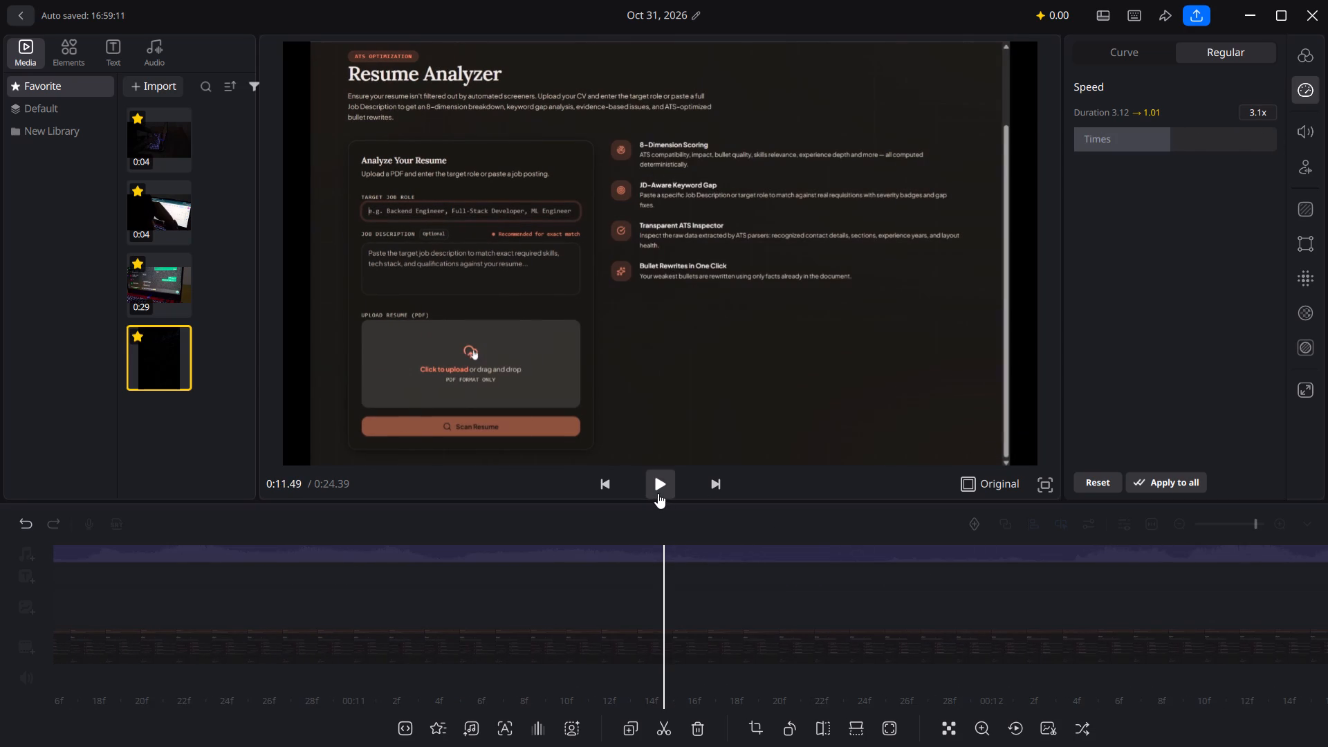
click(658, 493)
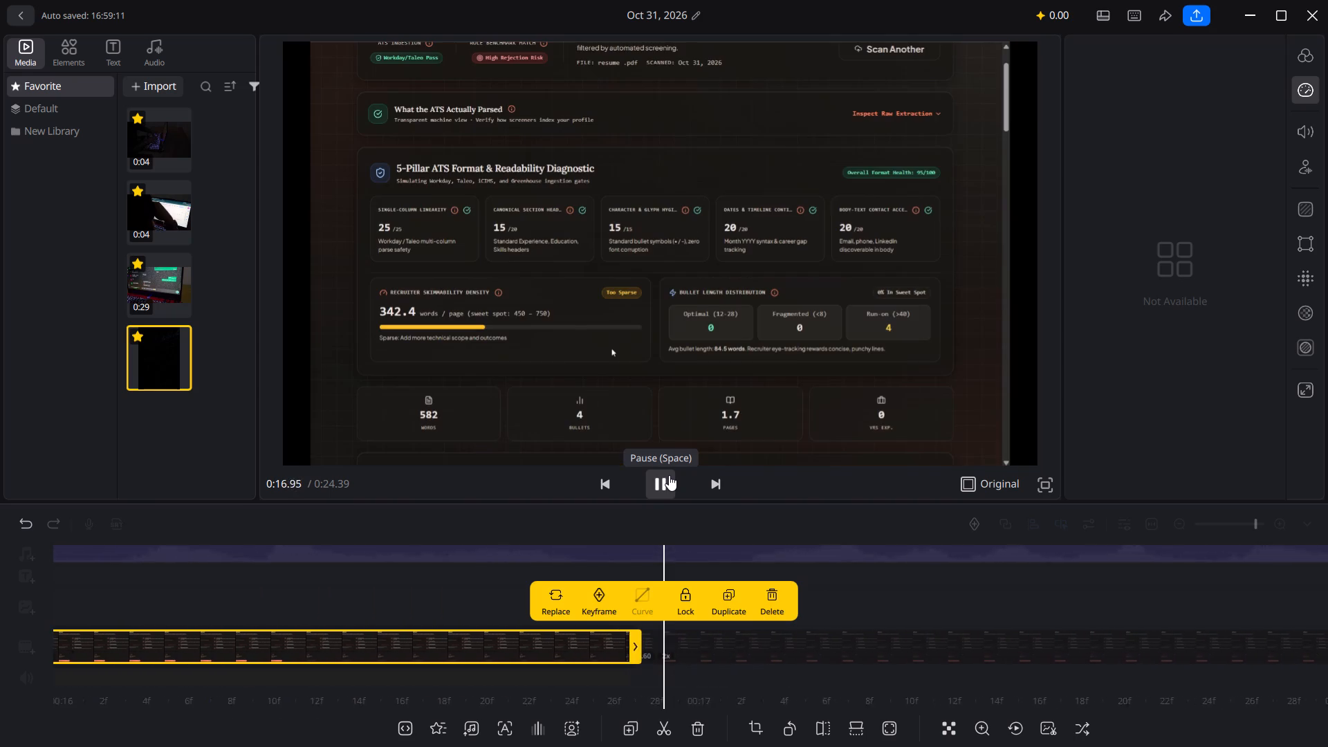
click(669, 475)
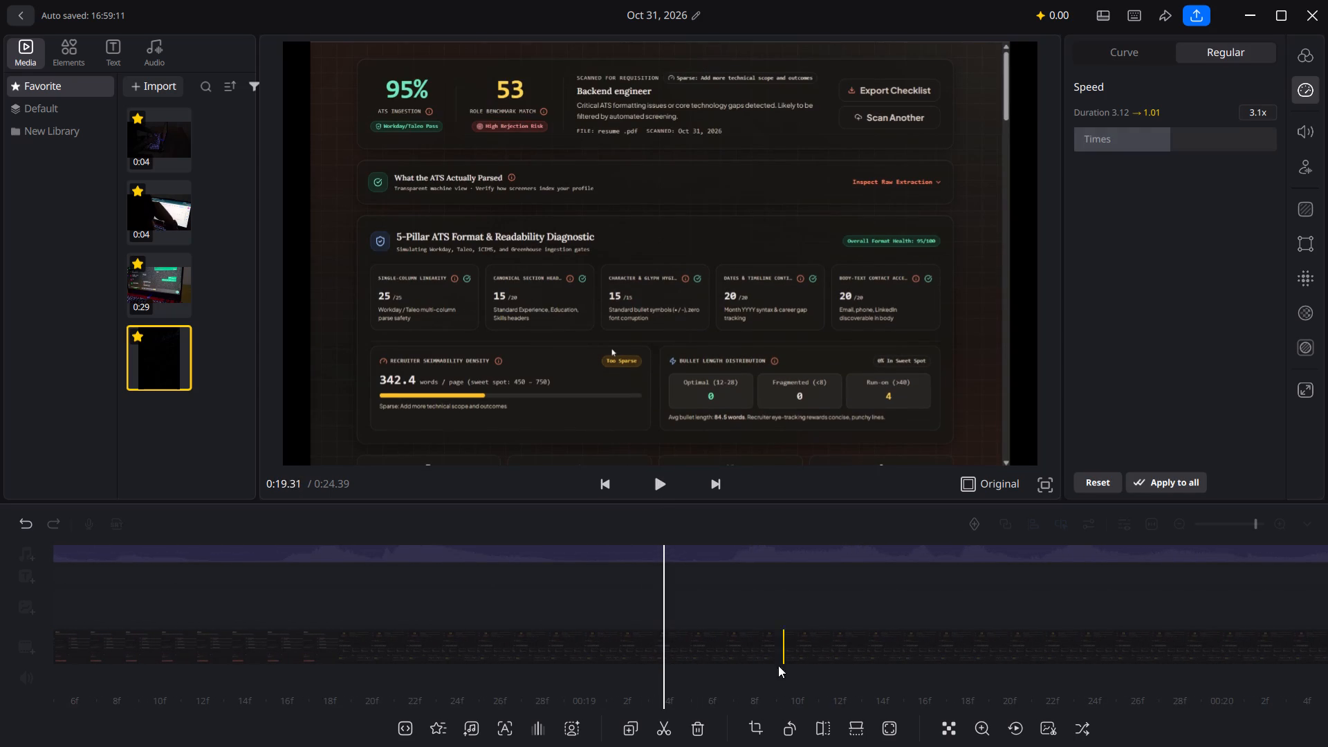
double_click(690, 648)
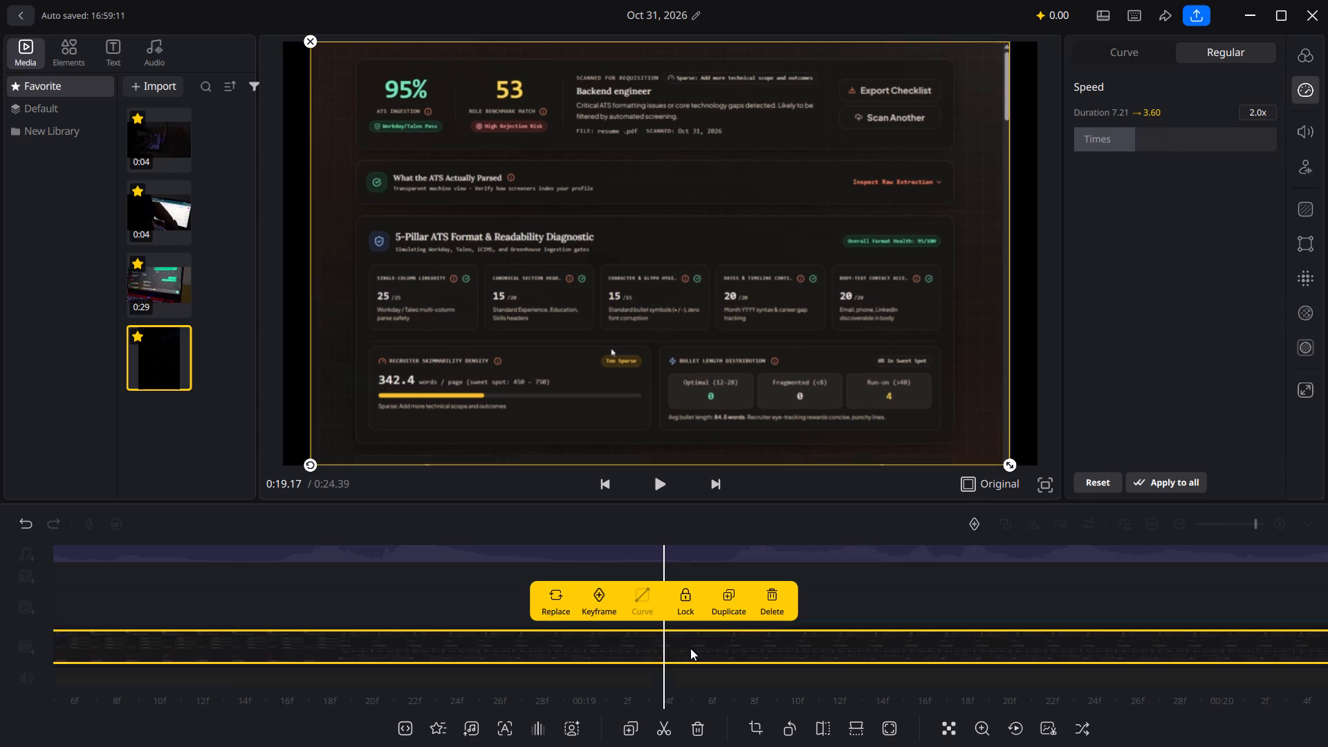
click(667, 730)
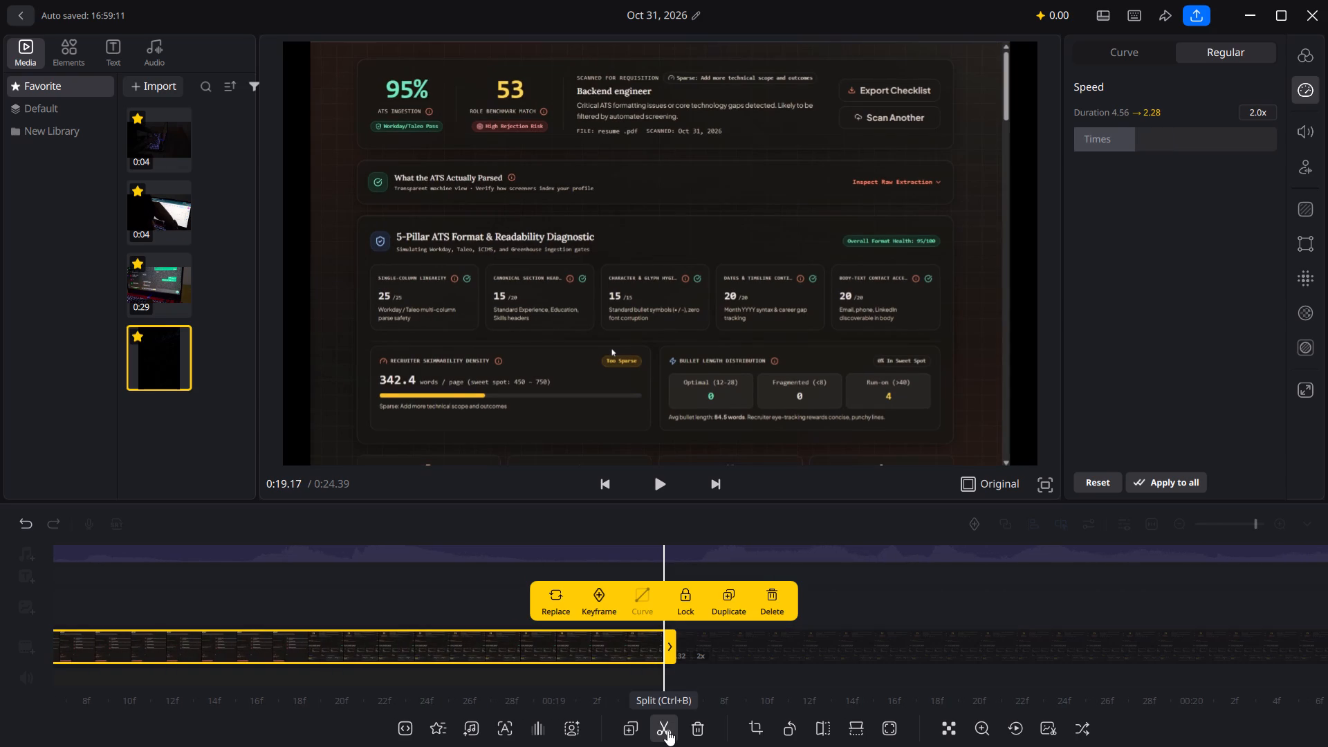
scroll(852, 584, left, 4)
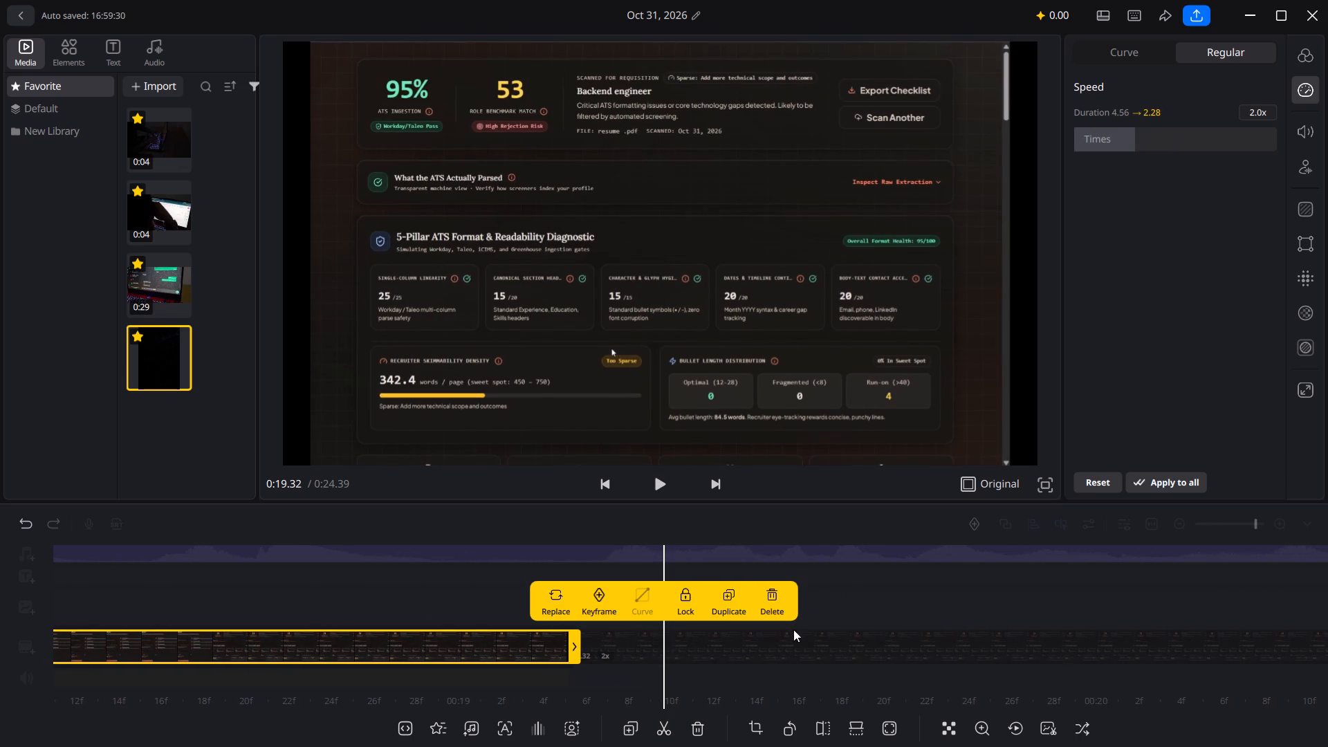
double_click(789, 643)
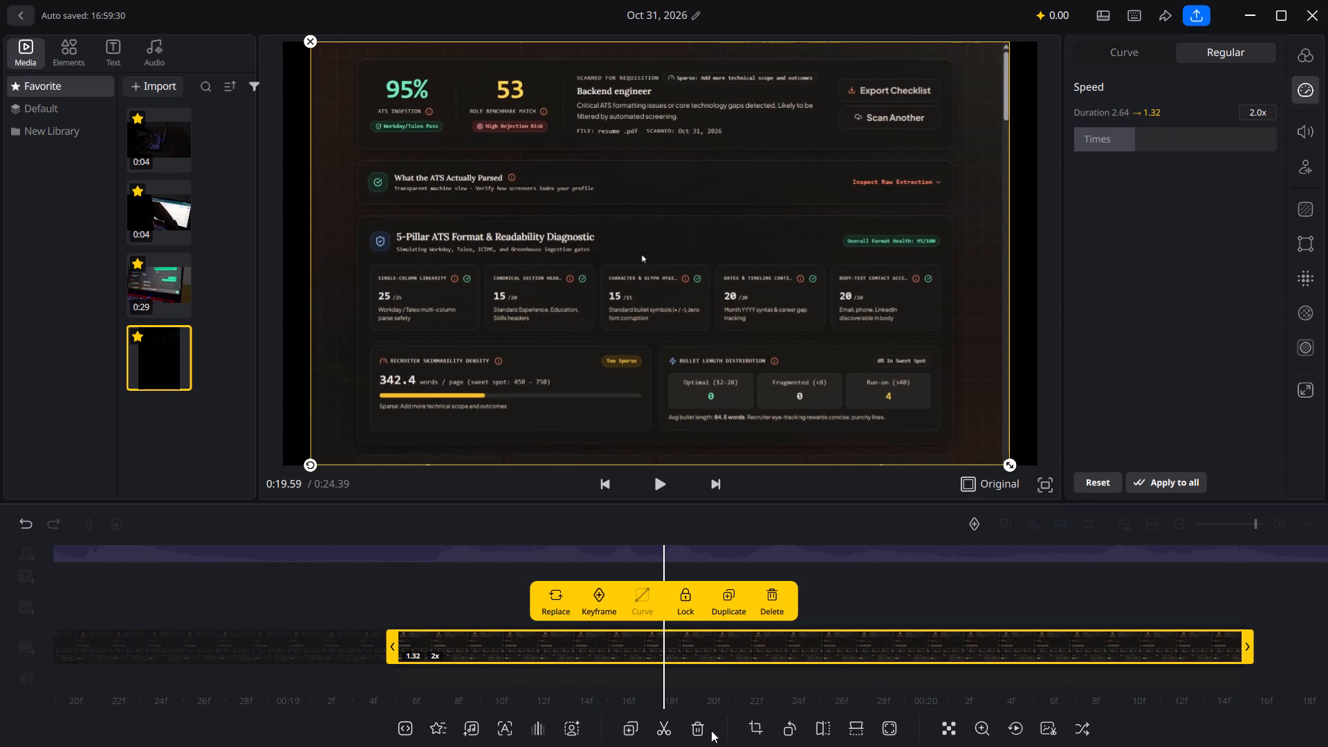
click(709, 730)
Replay the analyzer and ATS results footage between about 0:11 and 0:19 to check the faster scan against the voice.
scroll(775, 621, right, 6)
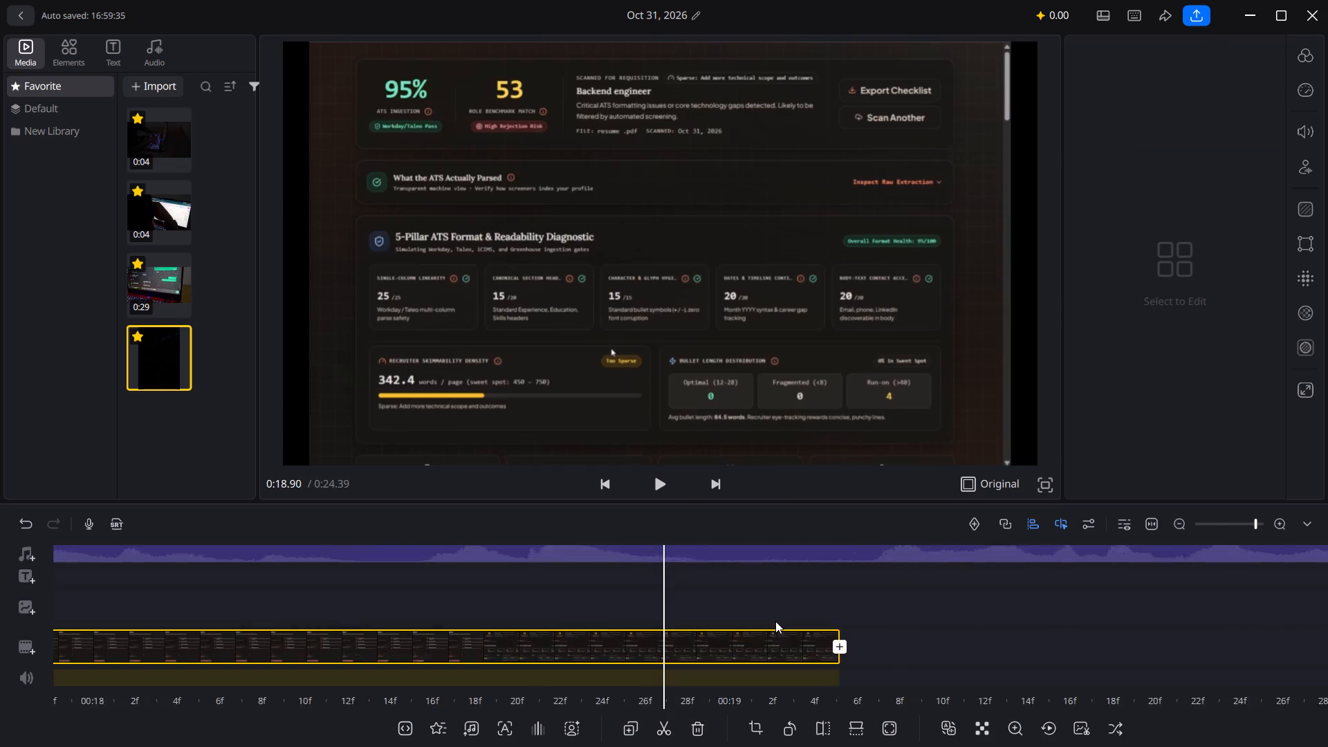
scroll(775, 621, right, 9)
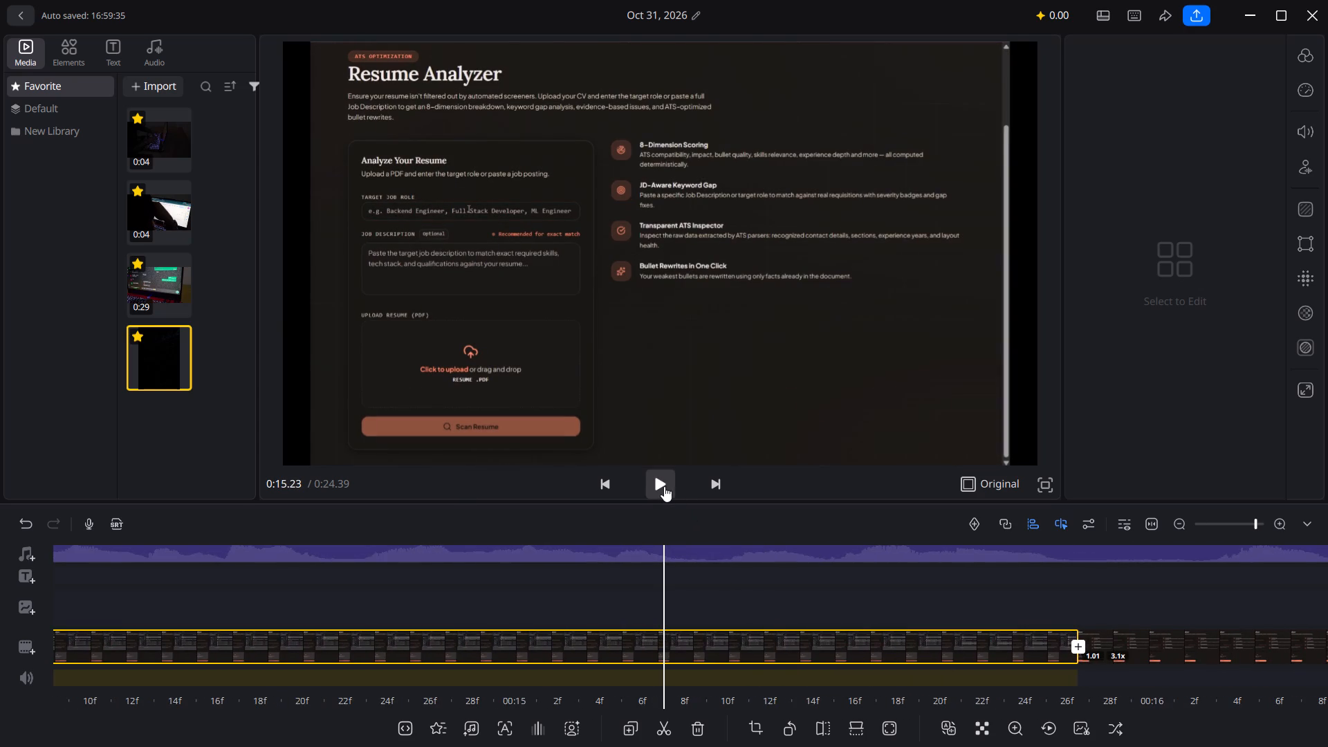
click(664, 486)
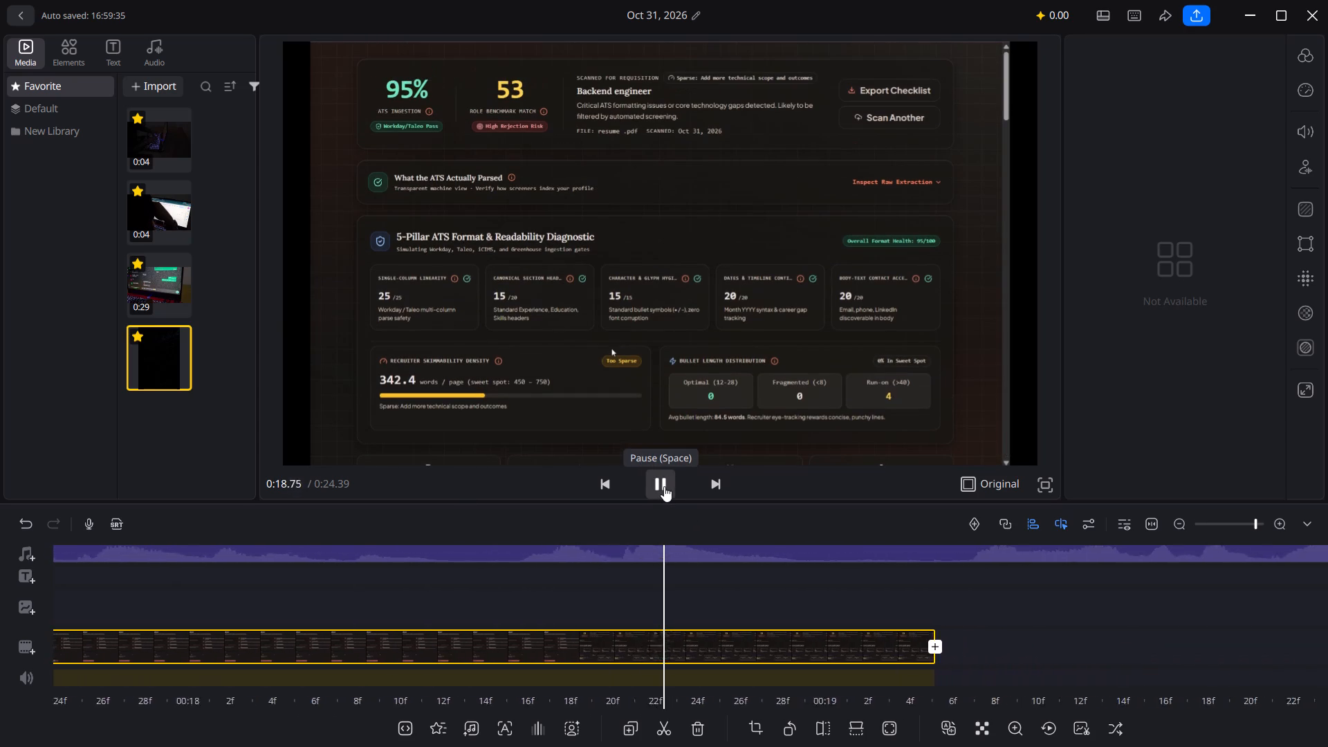
click(664, 486)
scroll(598, 587, right, 4)
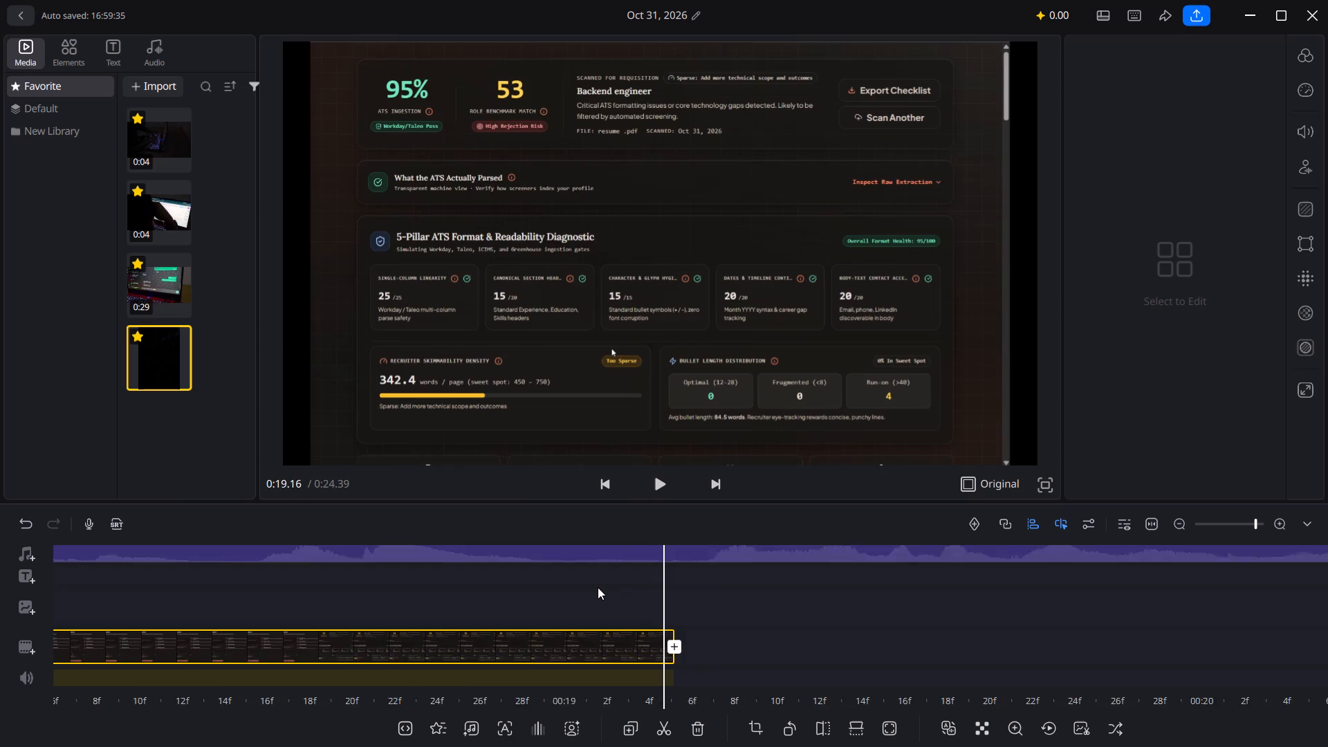
scroll(598, 587, right, 19)
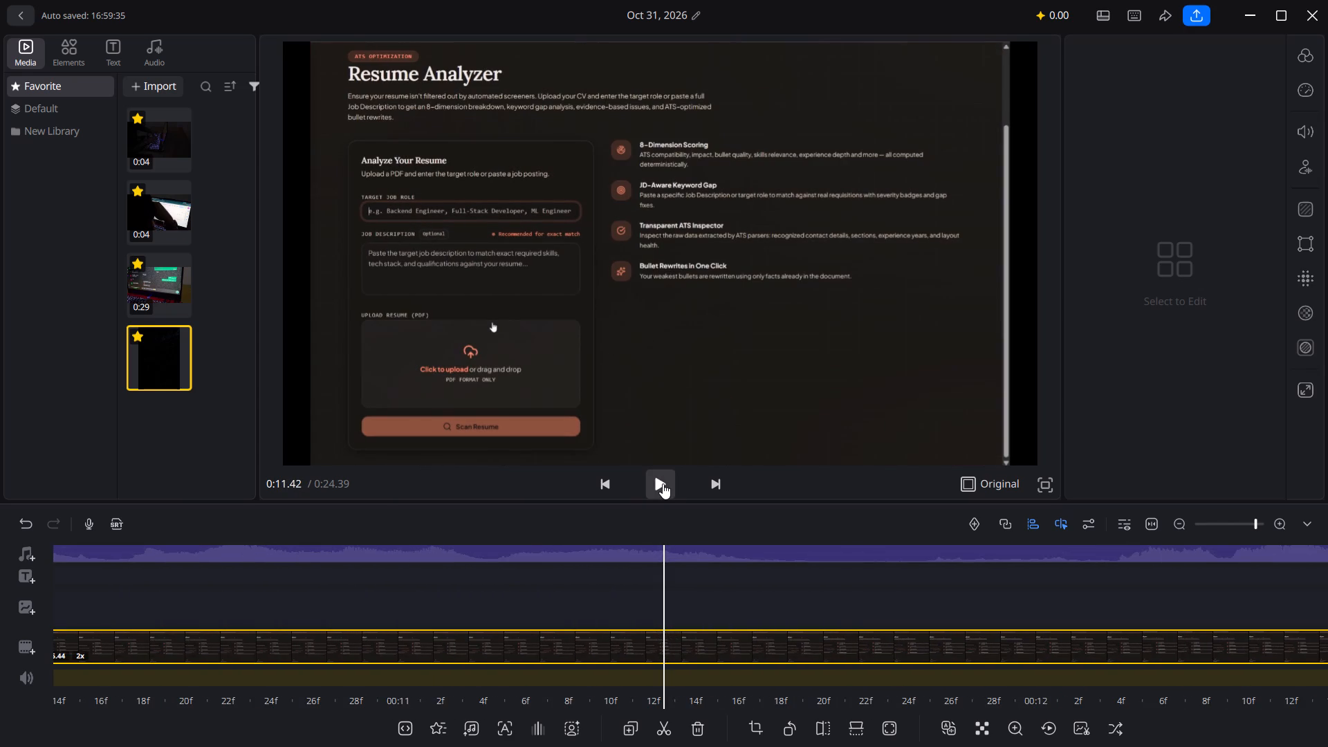
click(663, 483)
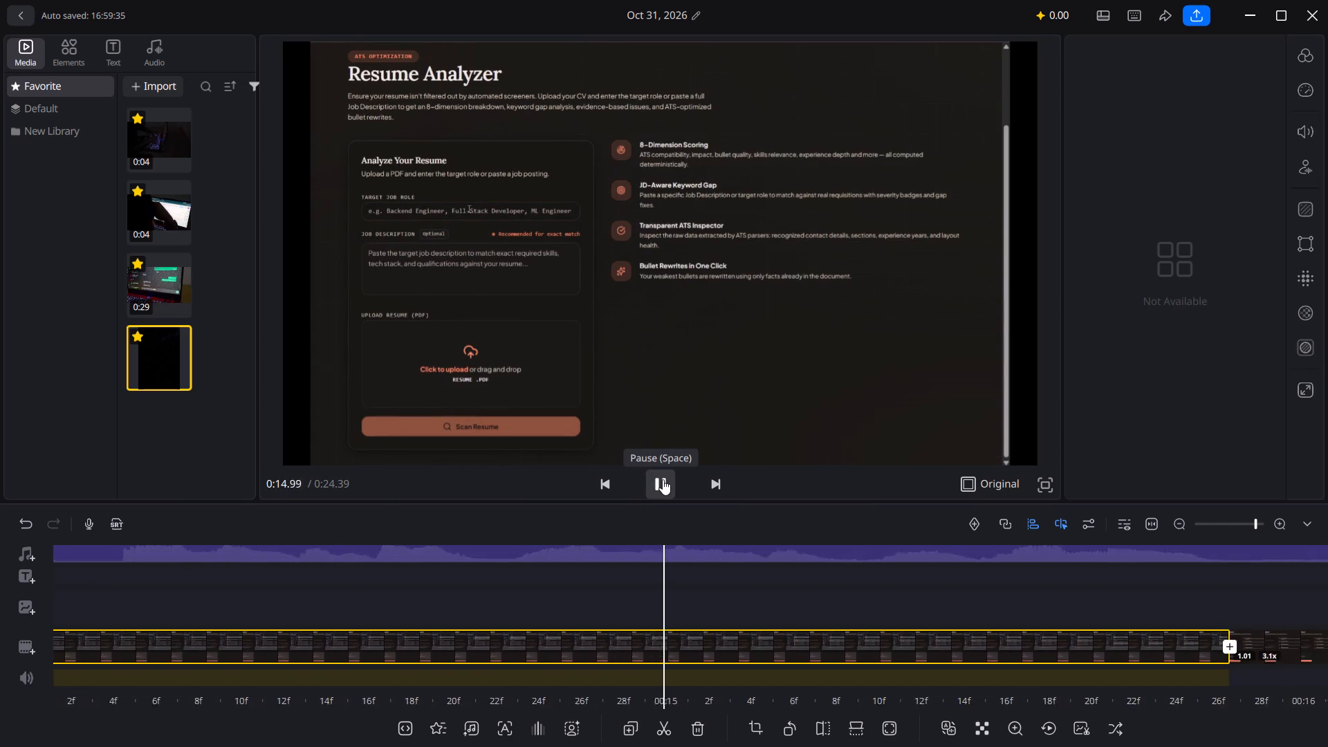
click(663, 479)
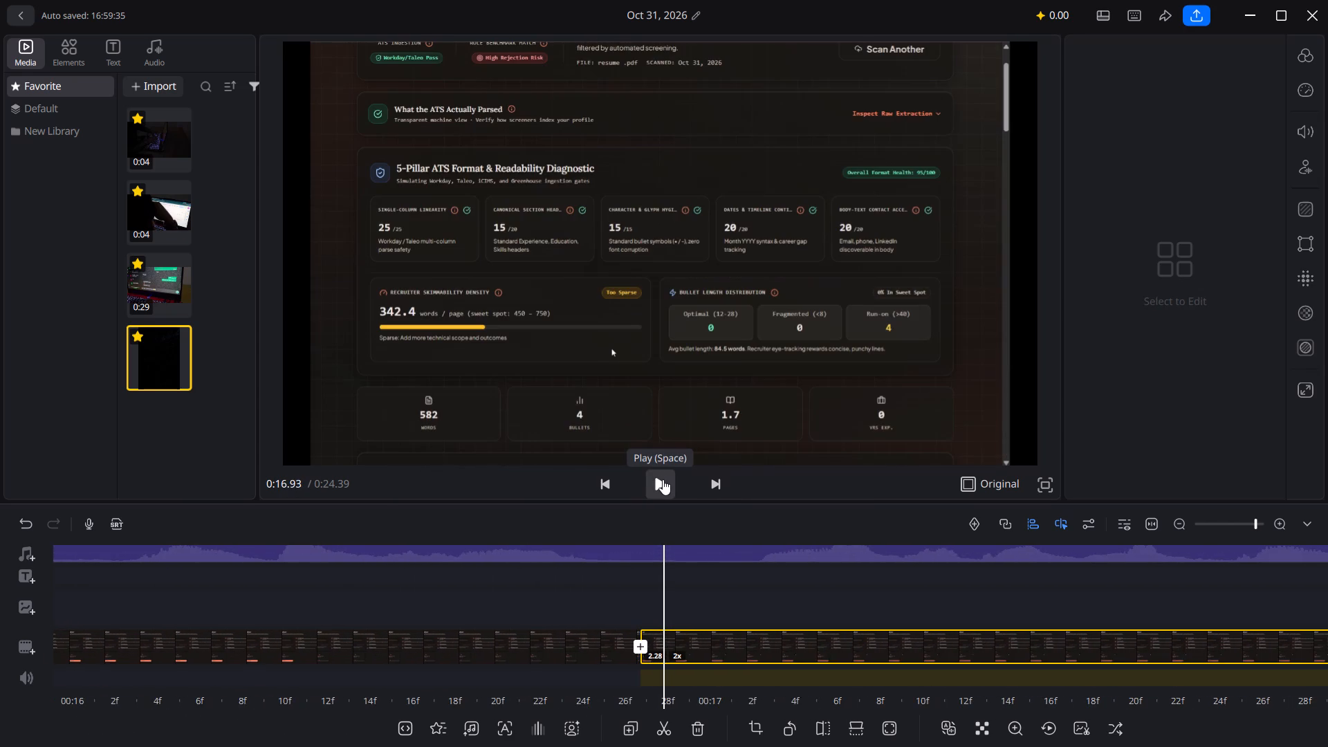
click(663, 479)
click(663, 479)
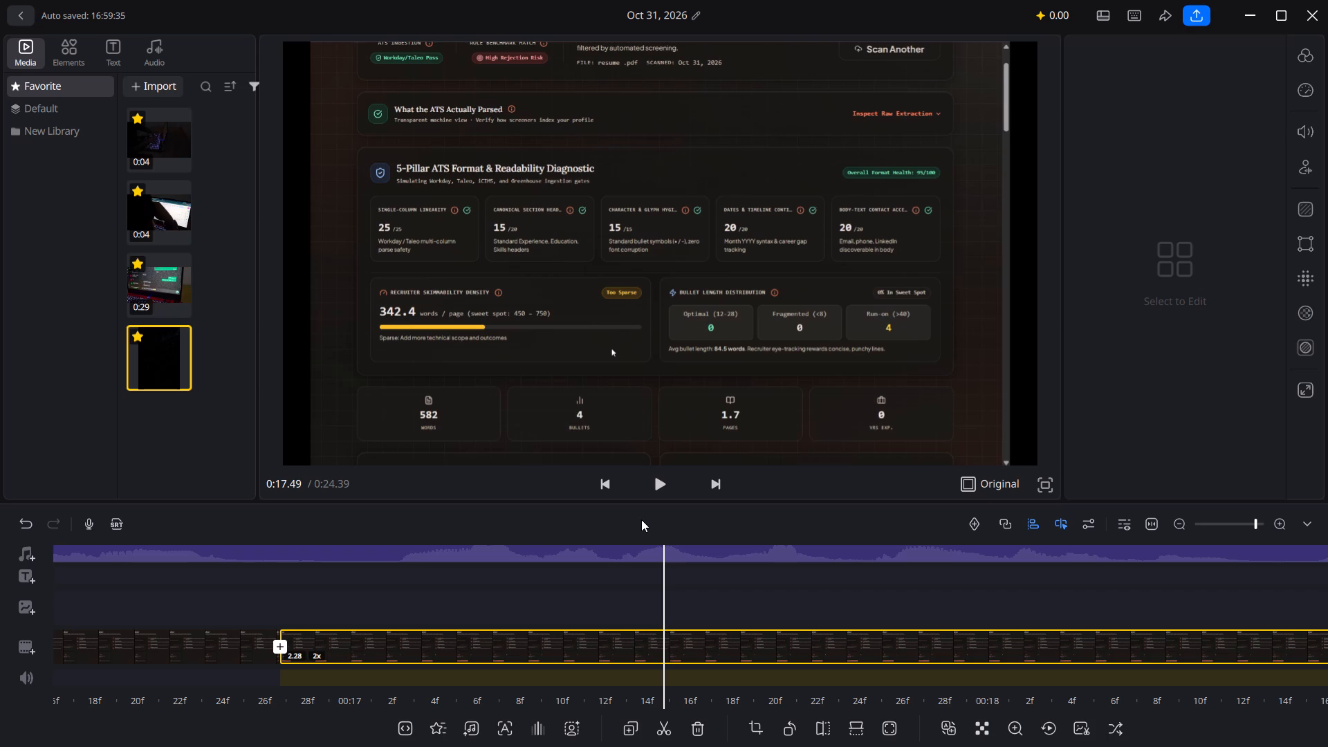
Play from about 0:17 past the end of the ATS results footage to about 0:22 to follow the voice line.
scroll(641, 519, up, 1)
scroll(533, 598, right, 7)
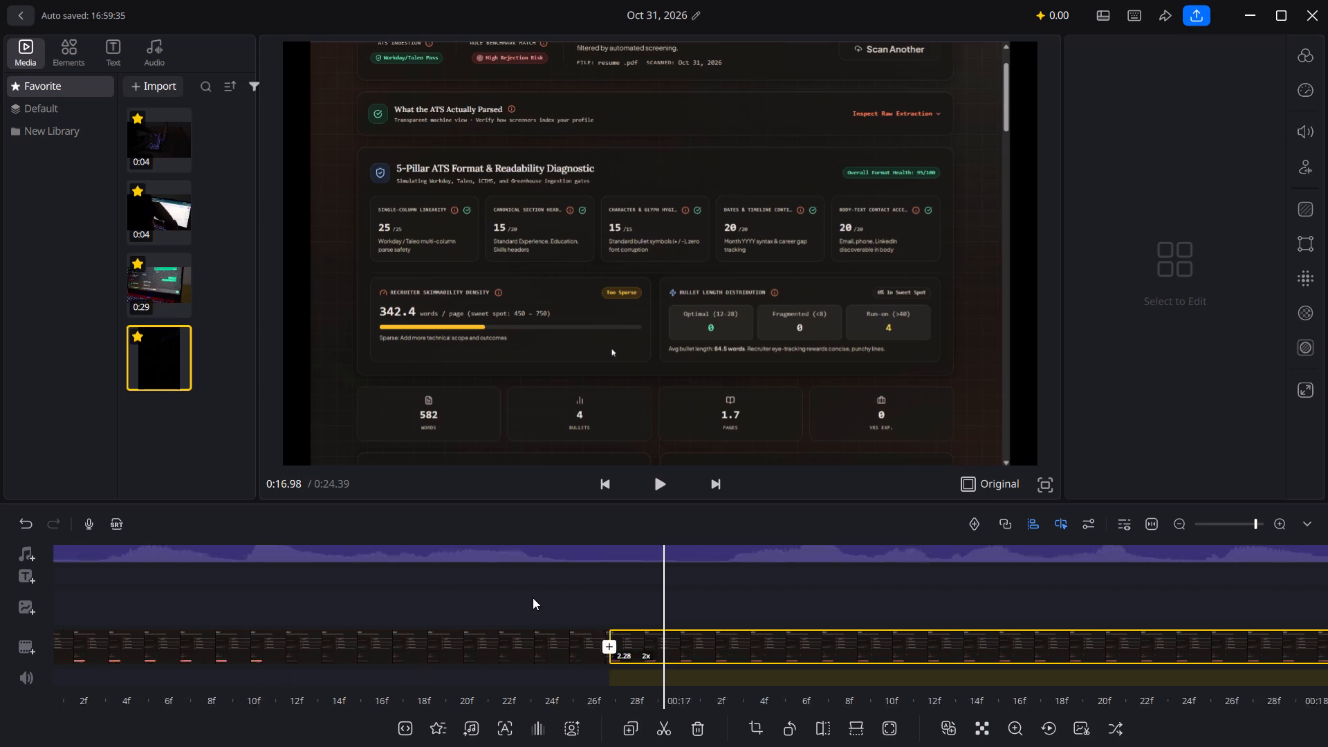
scroll(533, 598, right, 4)
click(650, 477)
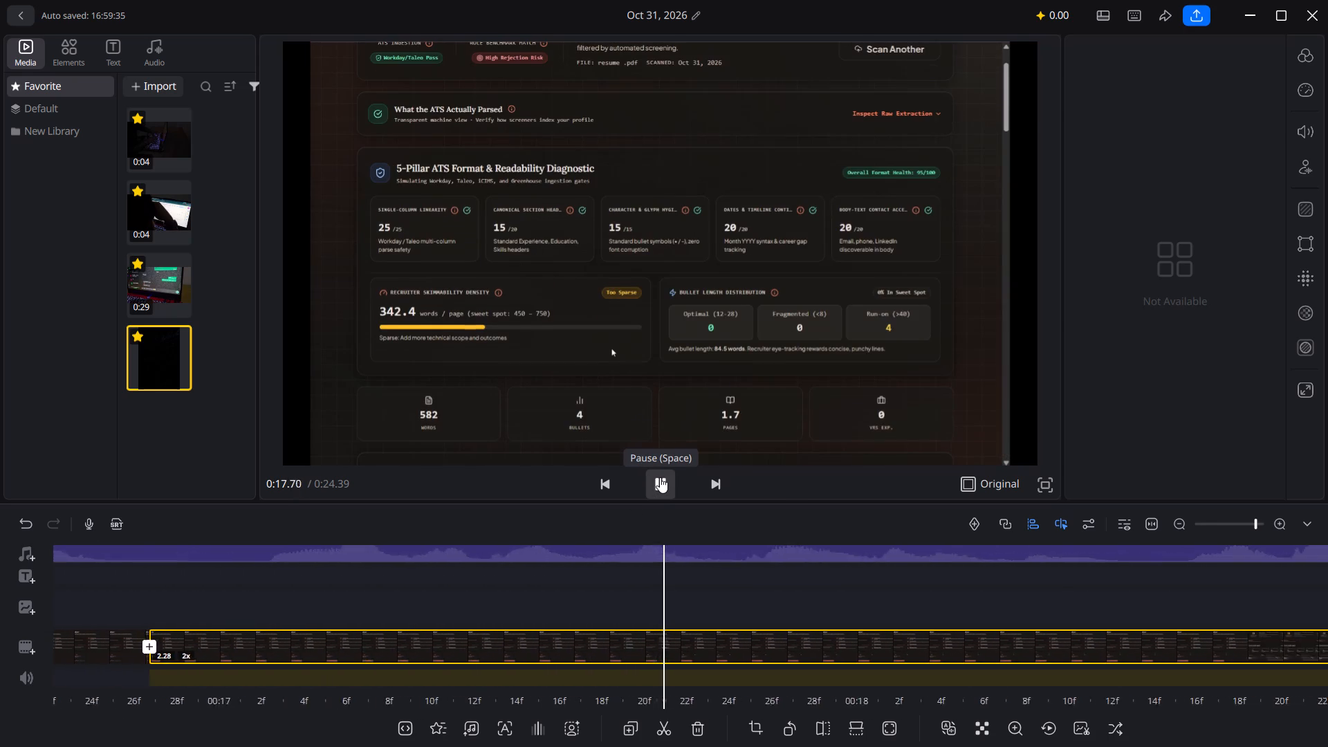
click(660, 477)
click(660, 477)
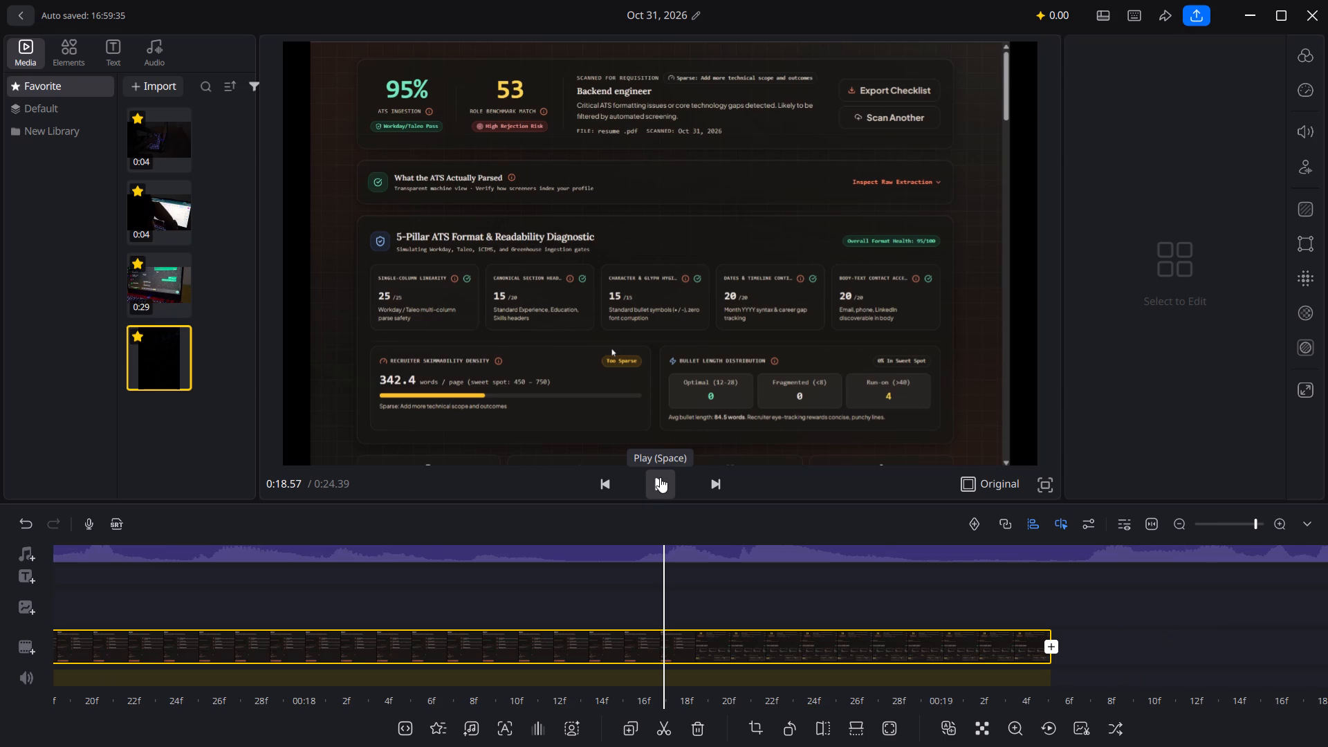
drag(660, 477, 670, 483)
click(670, 483)
click(670, 483)
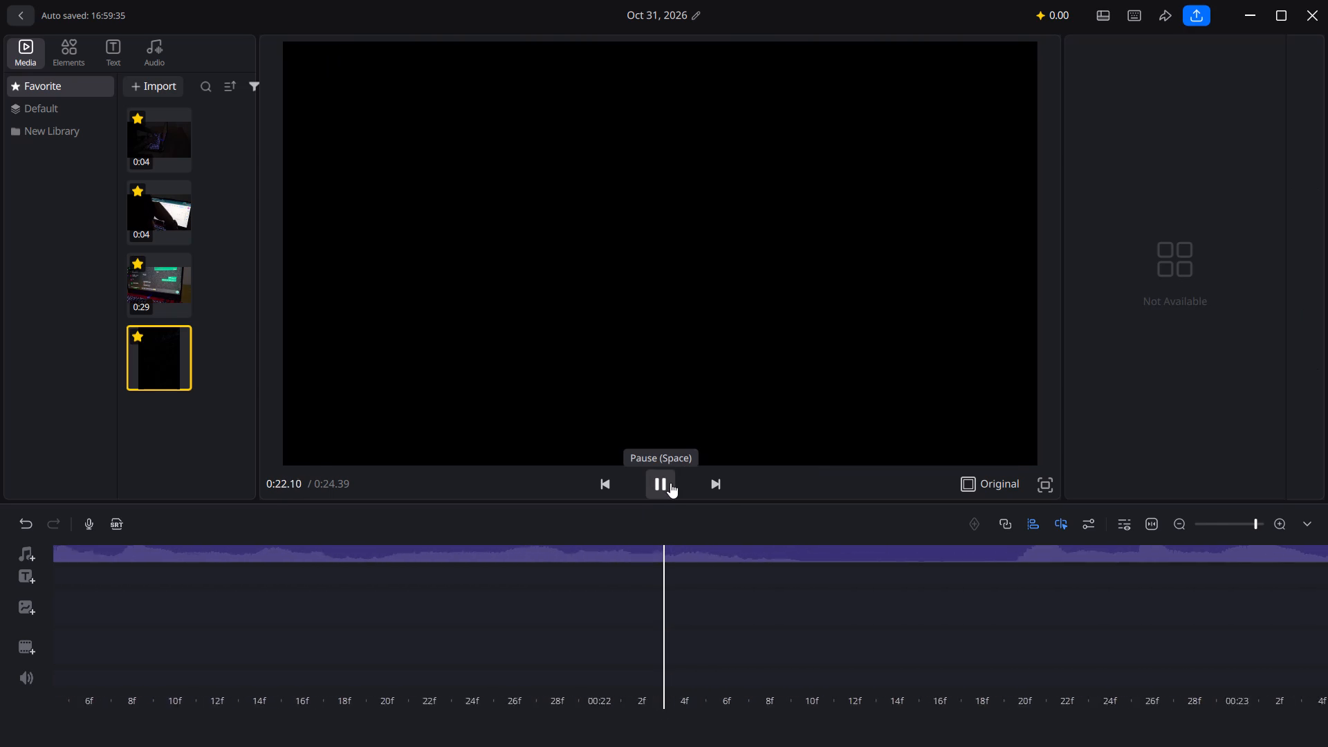
Replay from 0:14.30 to about 0:16.67 to check the voice leading into the Scan Resume moment.
scroll(542, 553, right, 13)
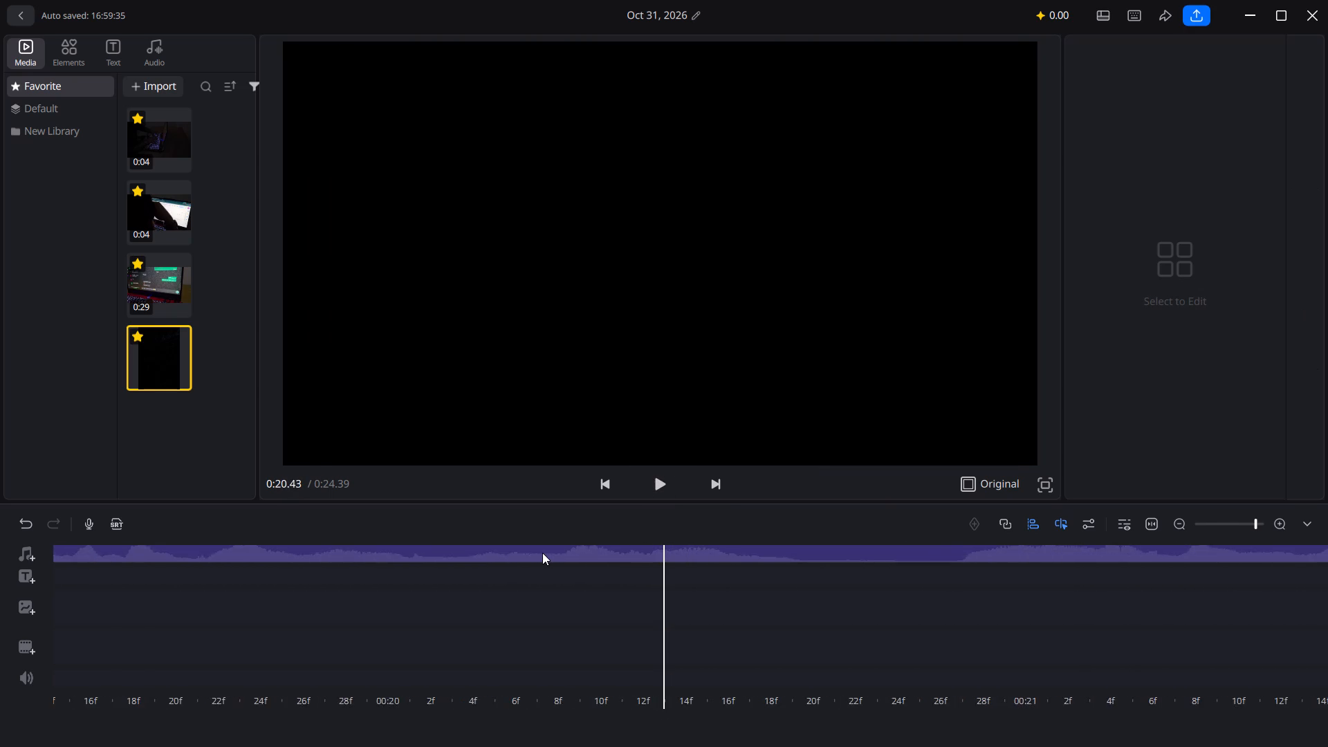
scroll(542, 553, right, 17)
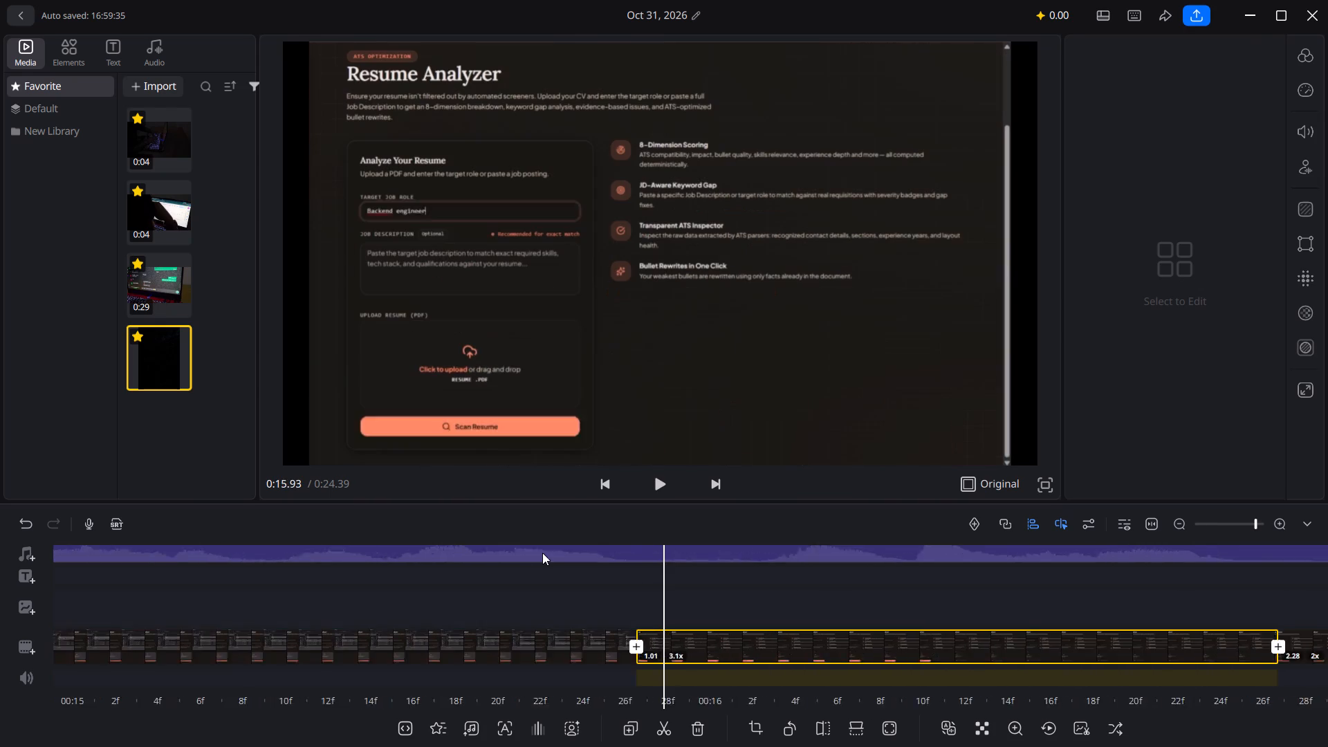
click(665, 478)
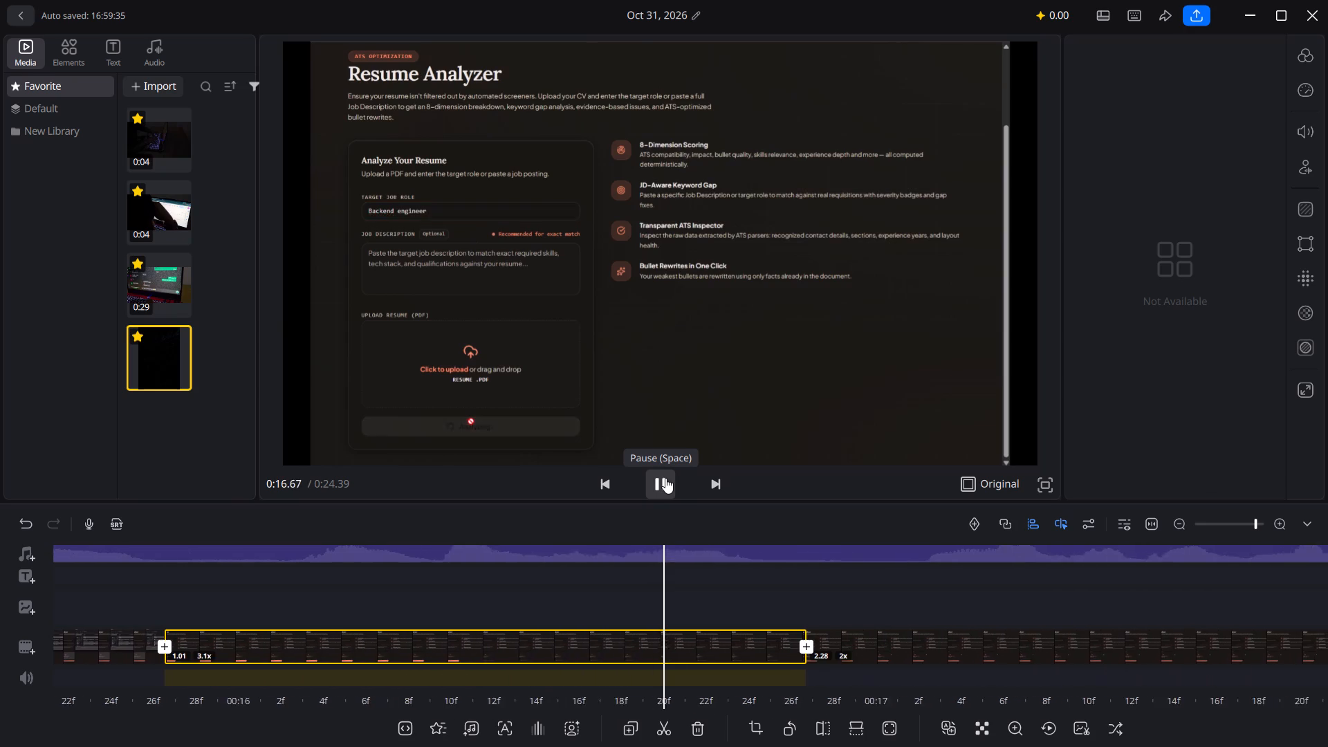
click(665, 478)
Replay the Scan Resume clip from about 0:15.8 to 0:17.35 to check where the voice phrase meets the ATS results.
scroll(472, 604, right, 10)
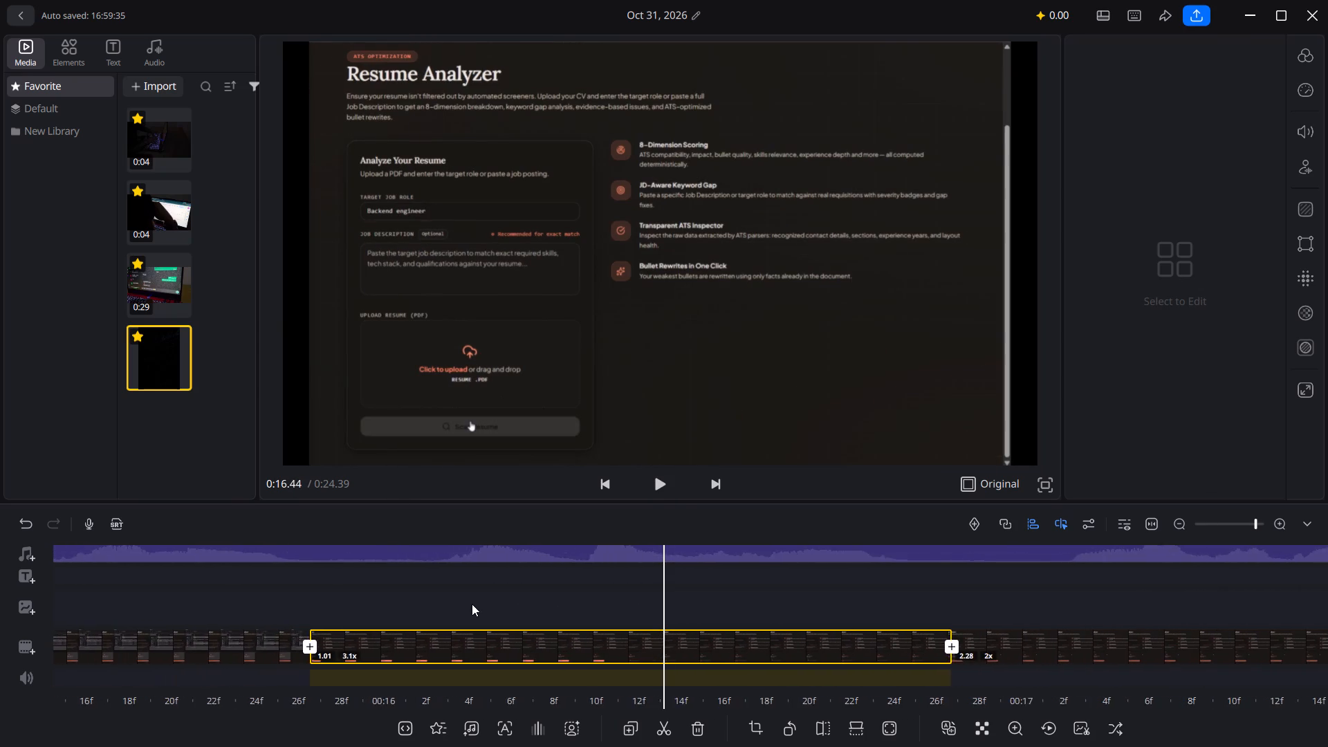
scroll(472, 604, right, 6)
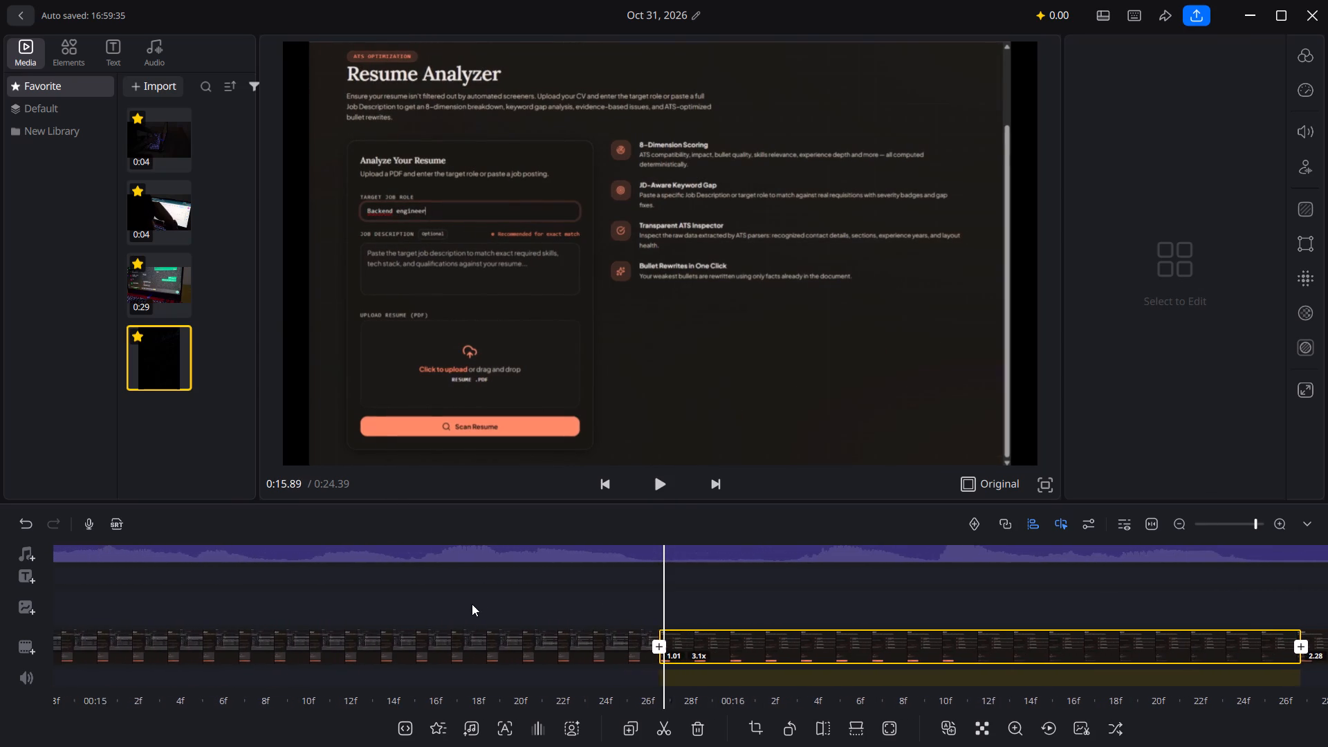
scroll(472, 604, right, 1)
click(660, 476)
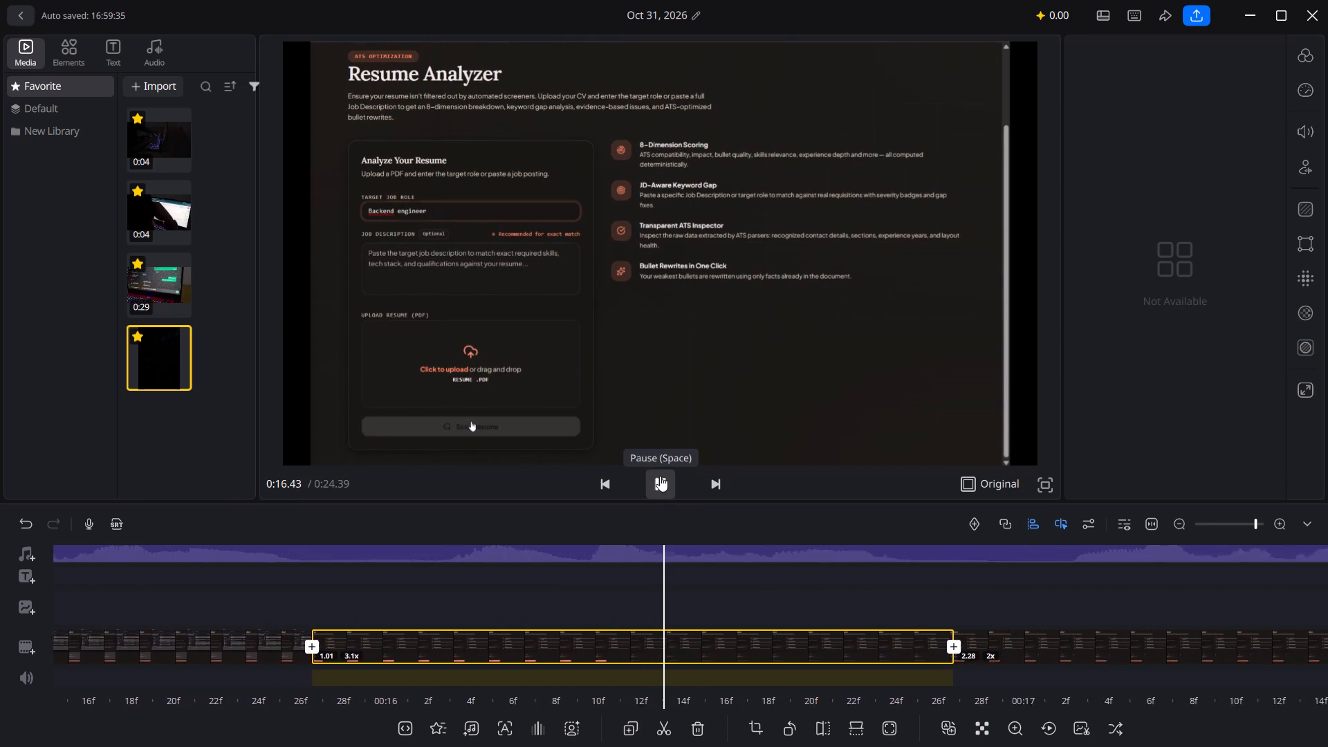
click(660, 476)
click(660, 476)
click(660, 476)
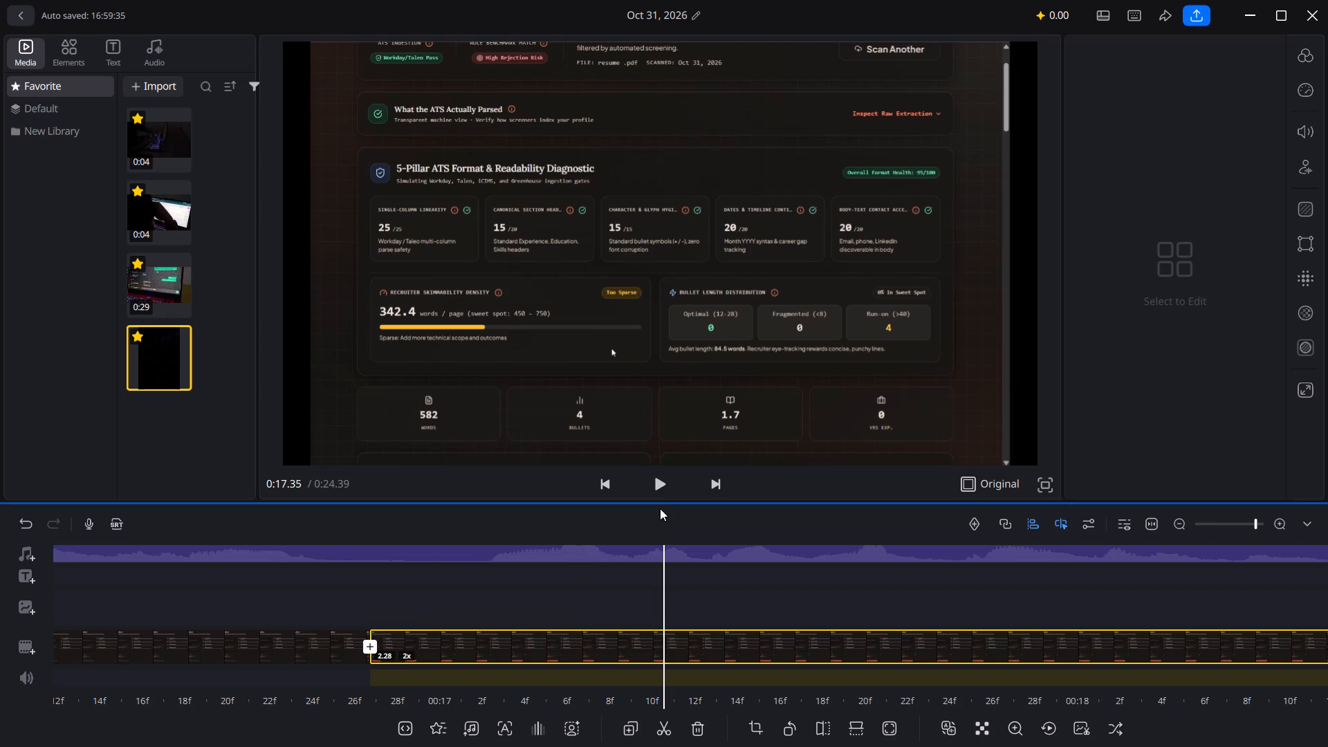
Play from the end of the scan clip through the ATS results to 0:21 to check the remaining voice timing.
scroll(637, 571, right, 11)
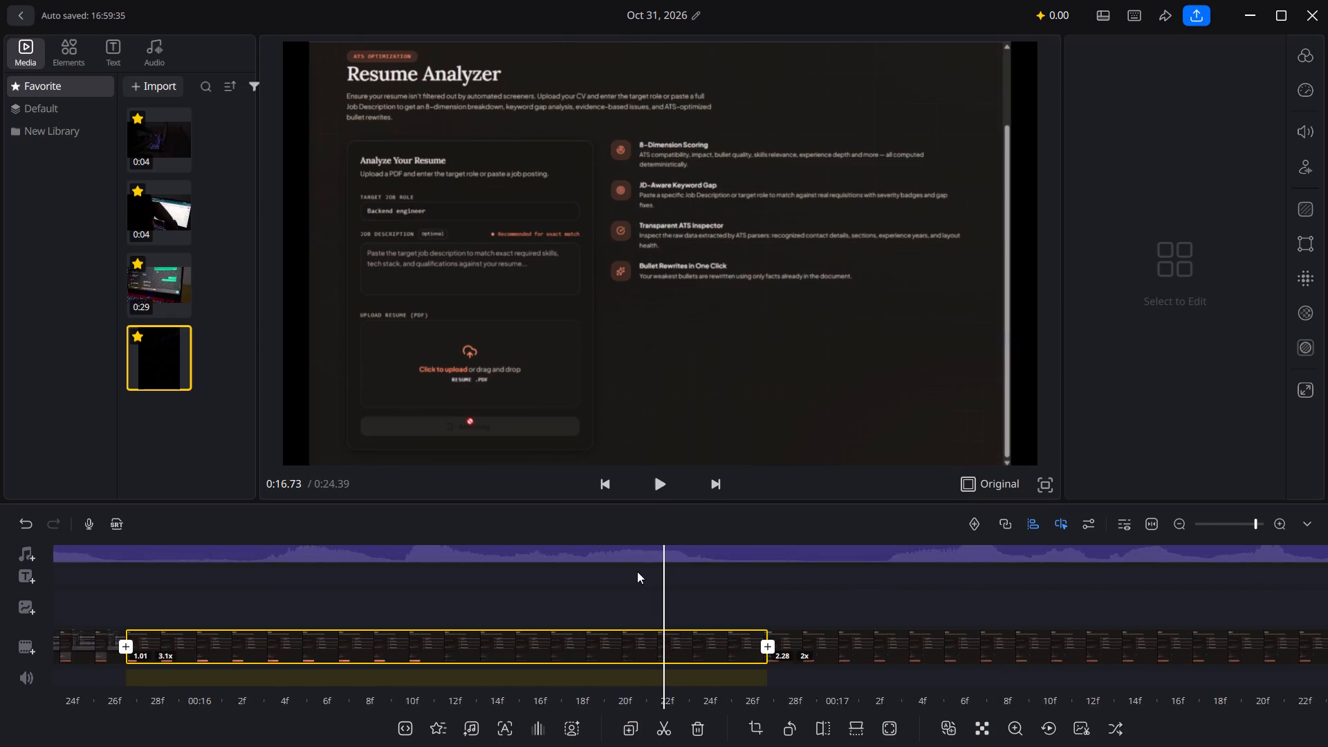
scroll(637, 571, right, 2)
click(663, 495)
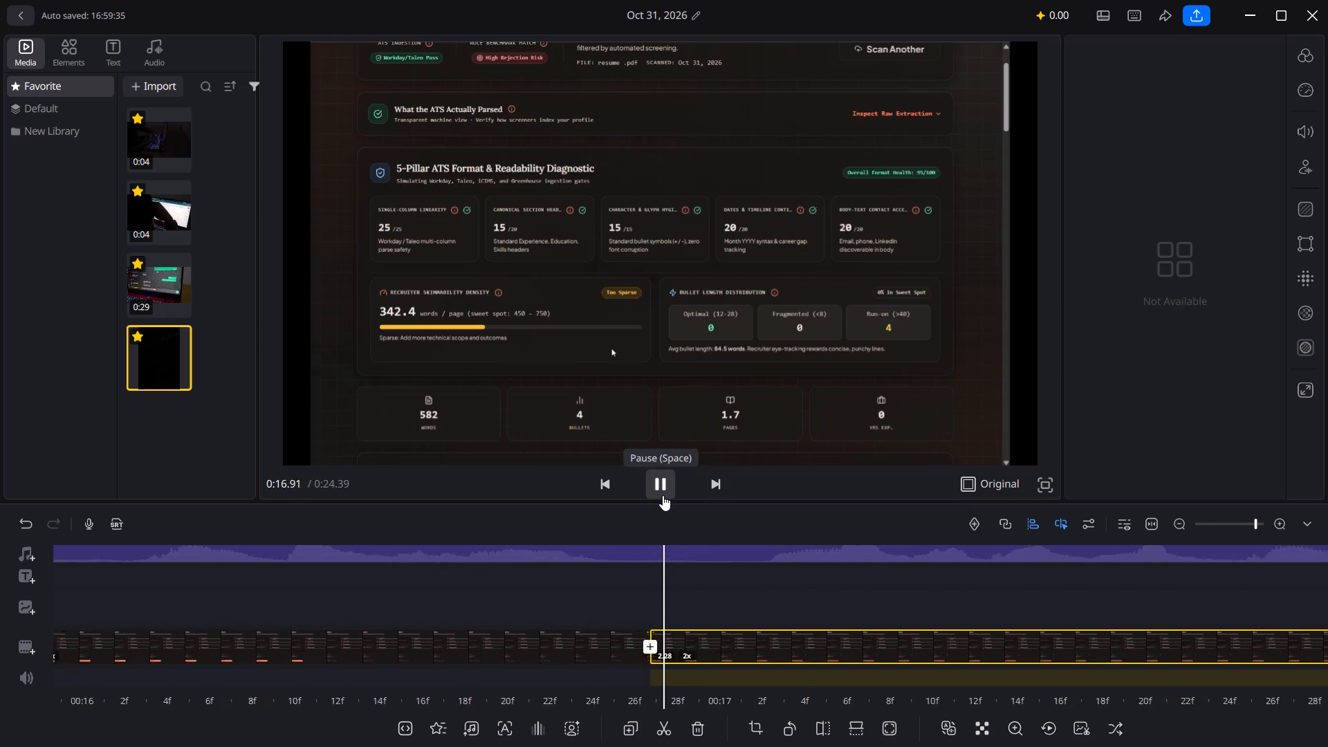
click(663, 495)
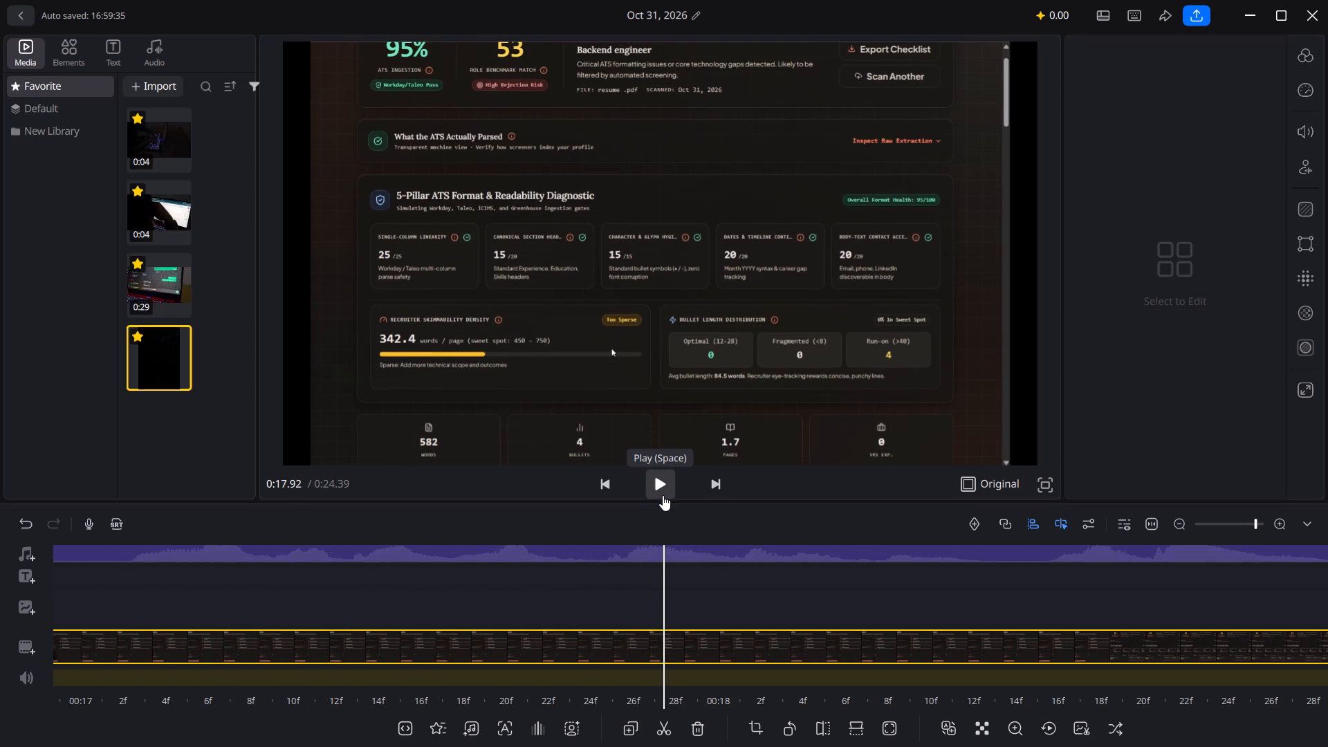
click(663, 495)
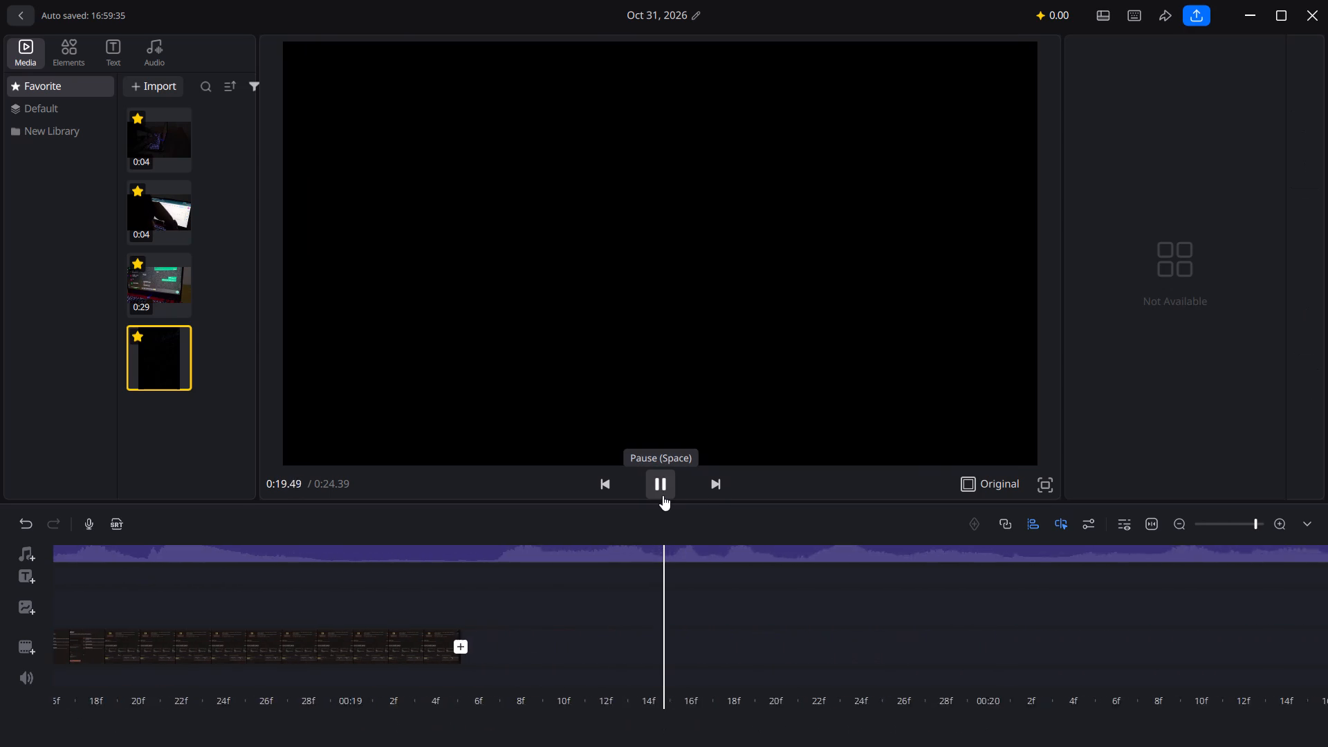
click(661, 495)
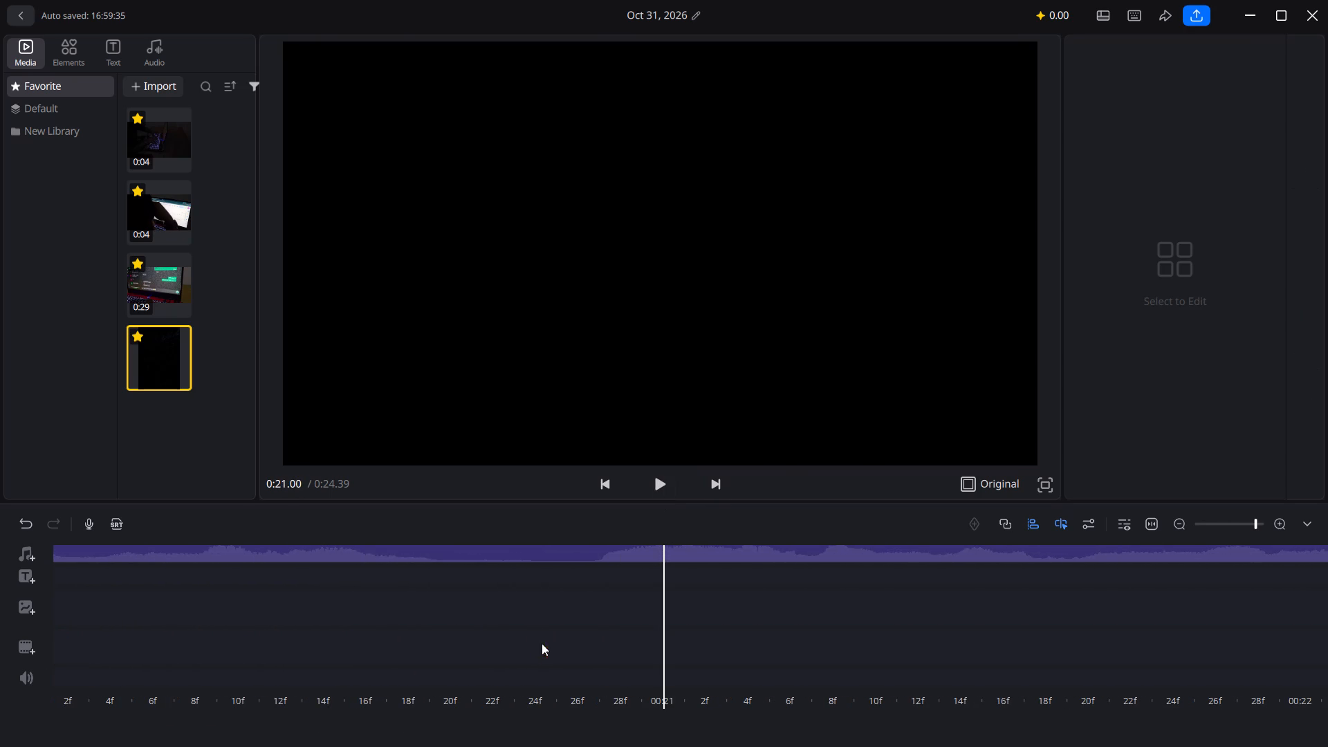
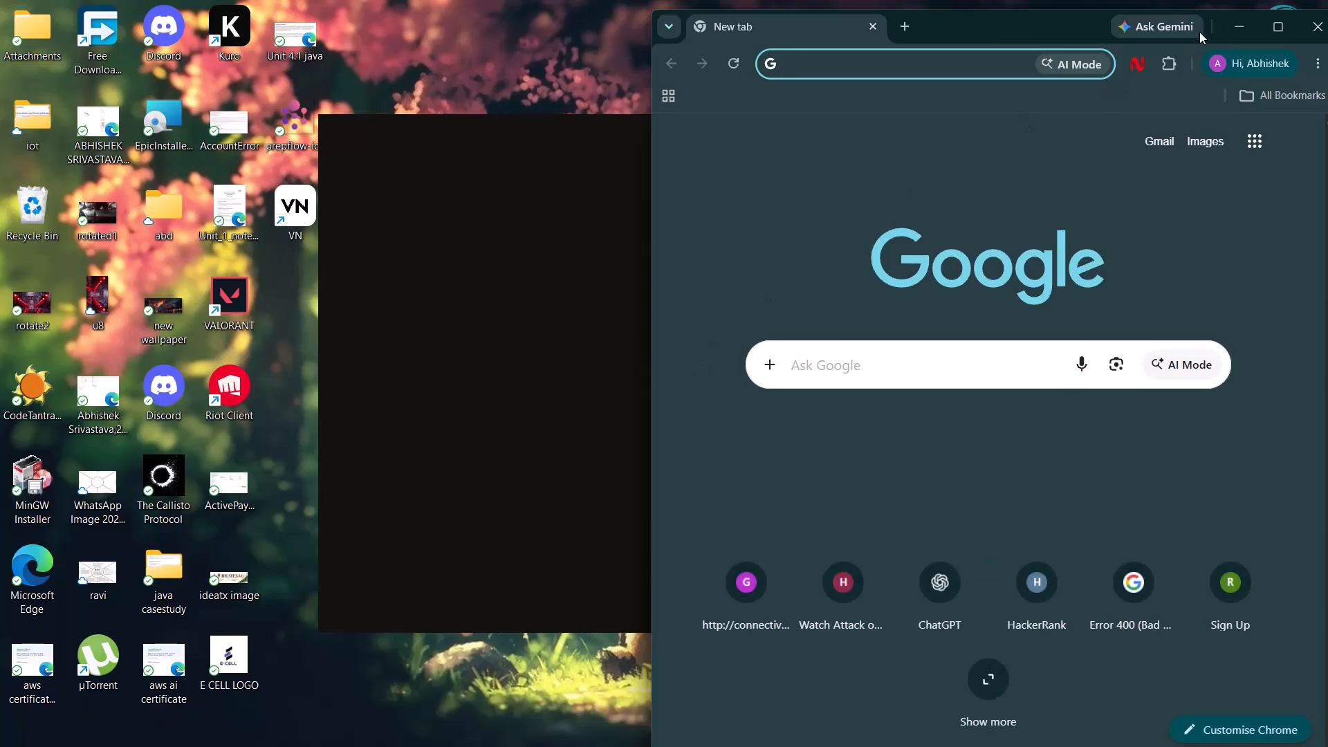
In a maximised Chrome window, search Google for "job apply page design".
click(1262, 22)
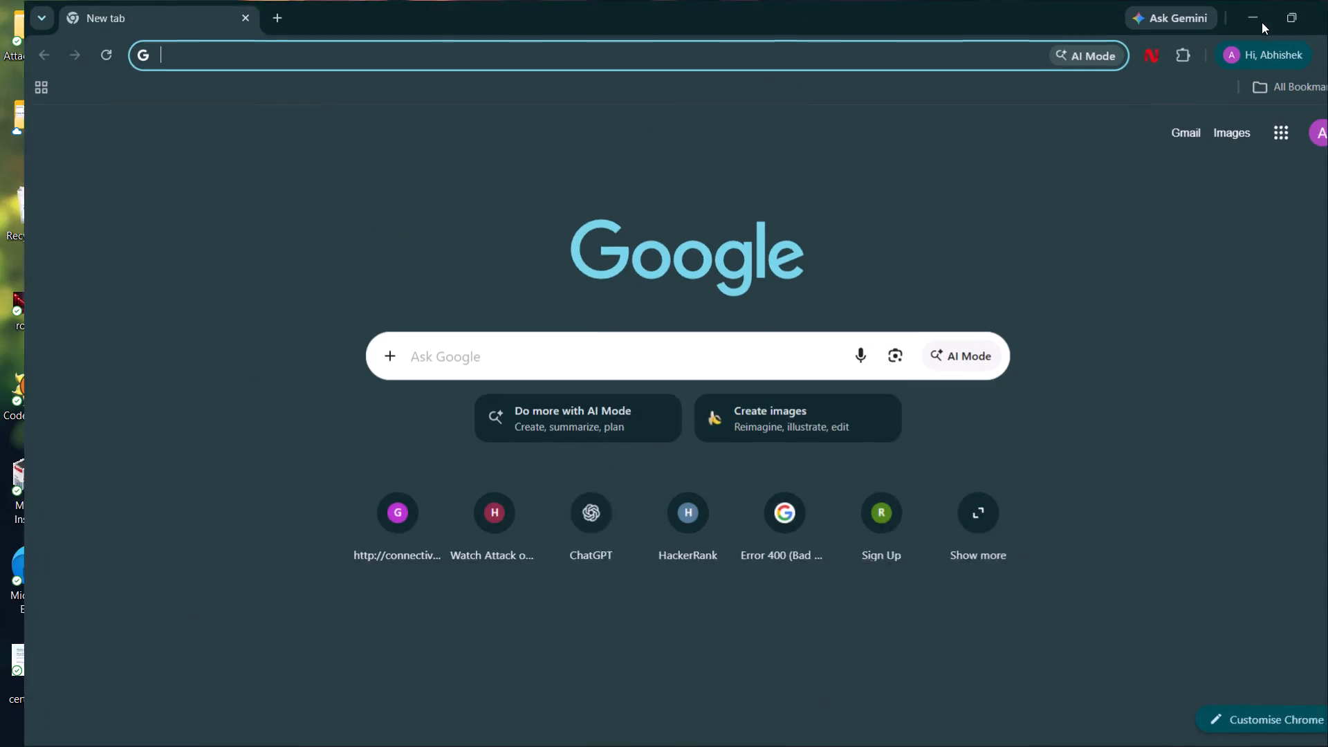
click(645, 371)
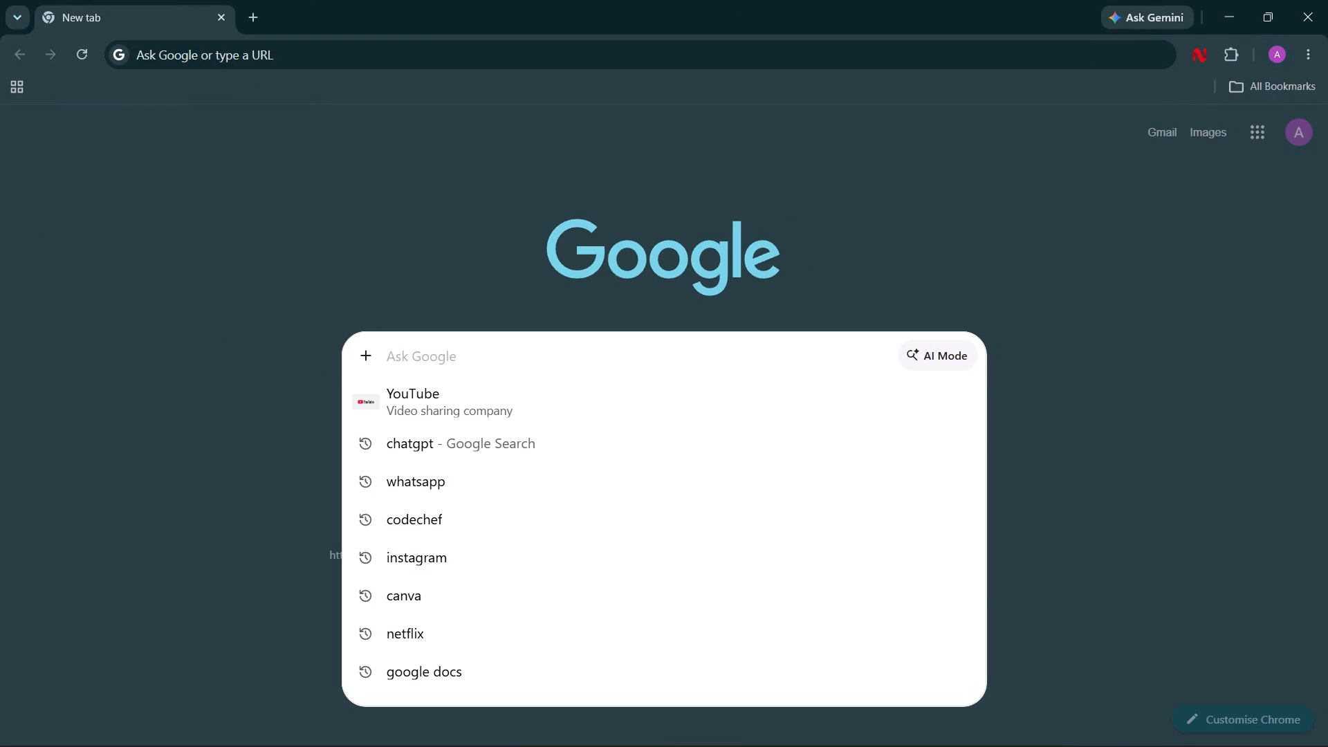
text(job apply)
key(space)
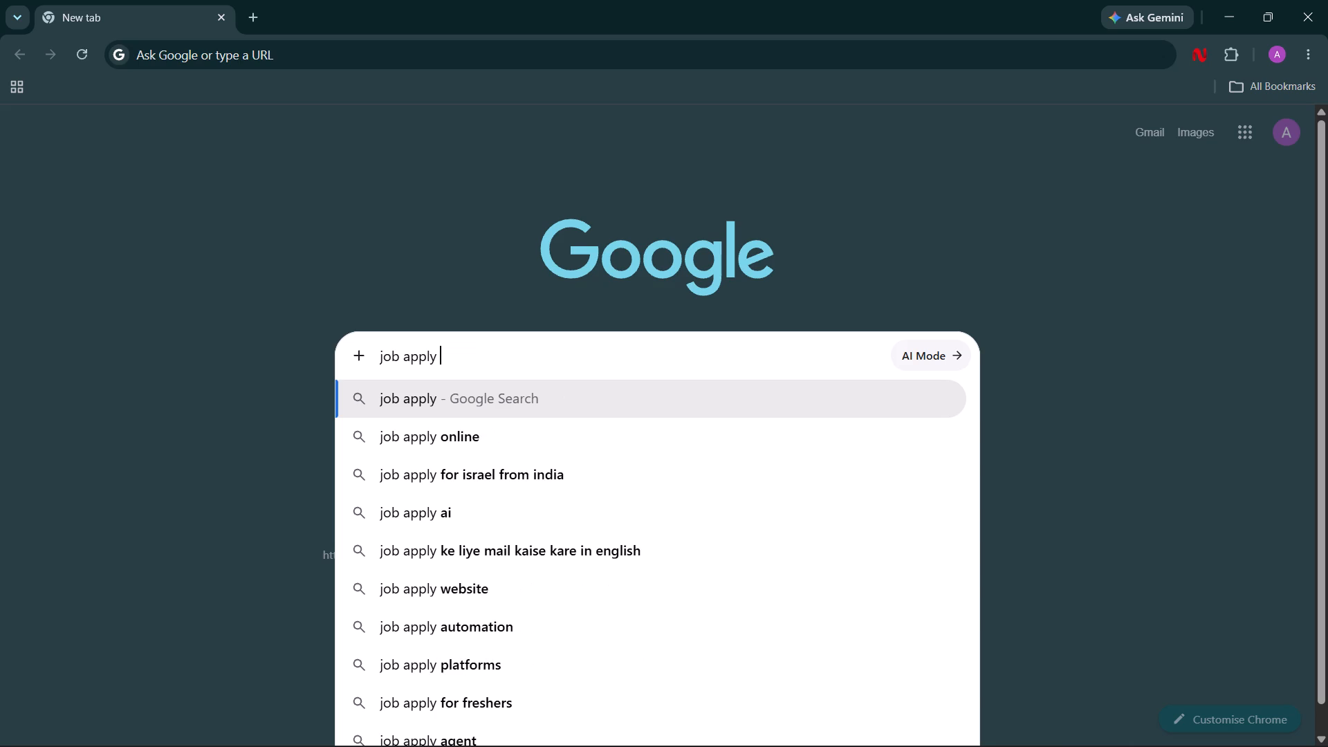
text(paf)
key(BackSpace)
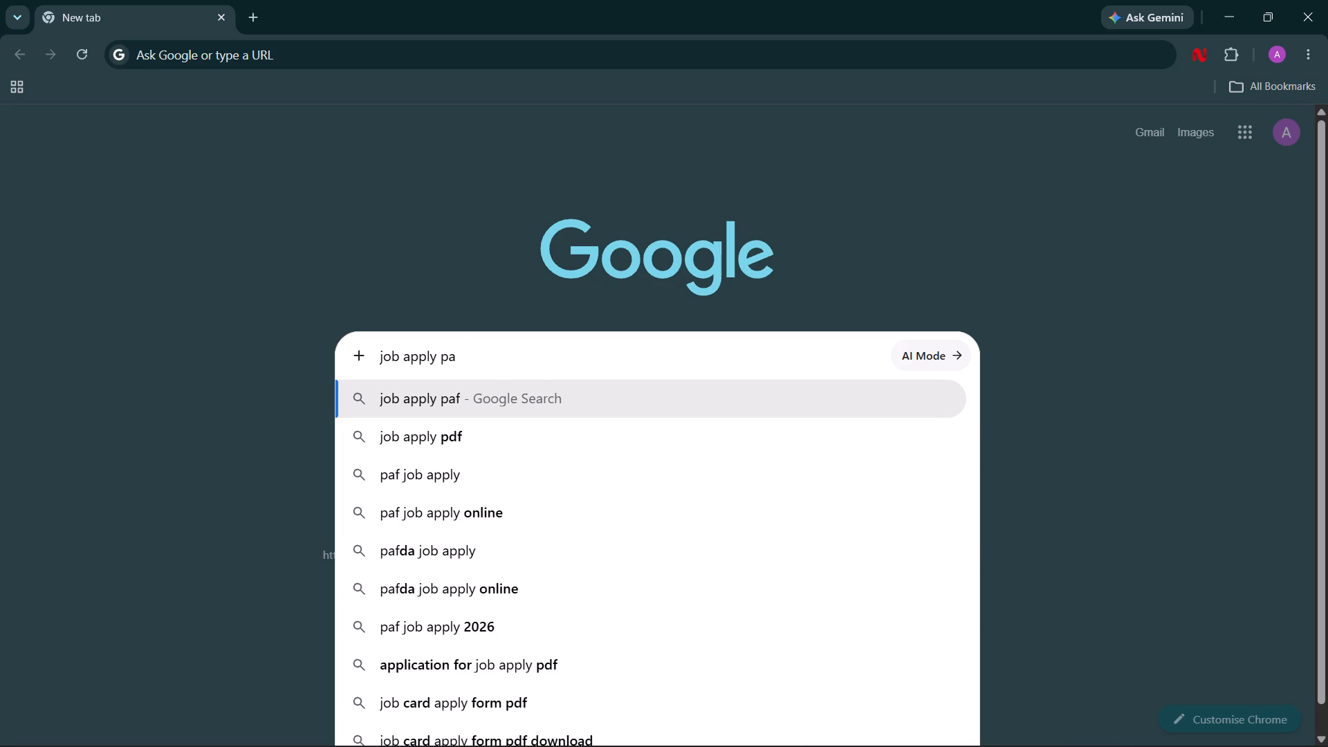
text(ge)
key(space)
key(Down)
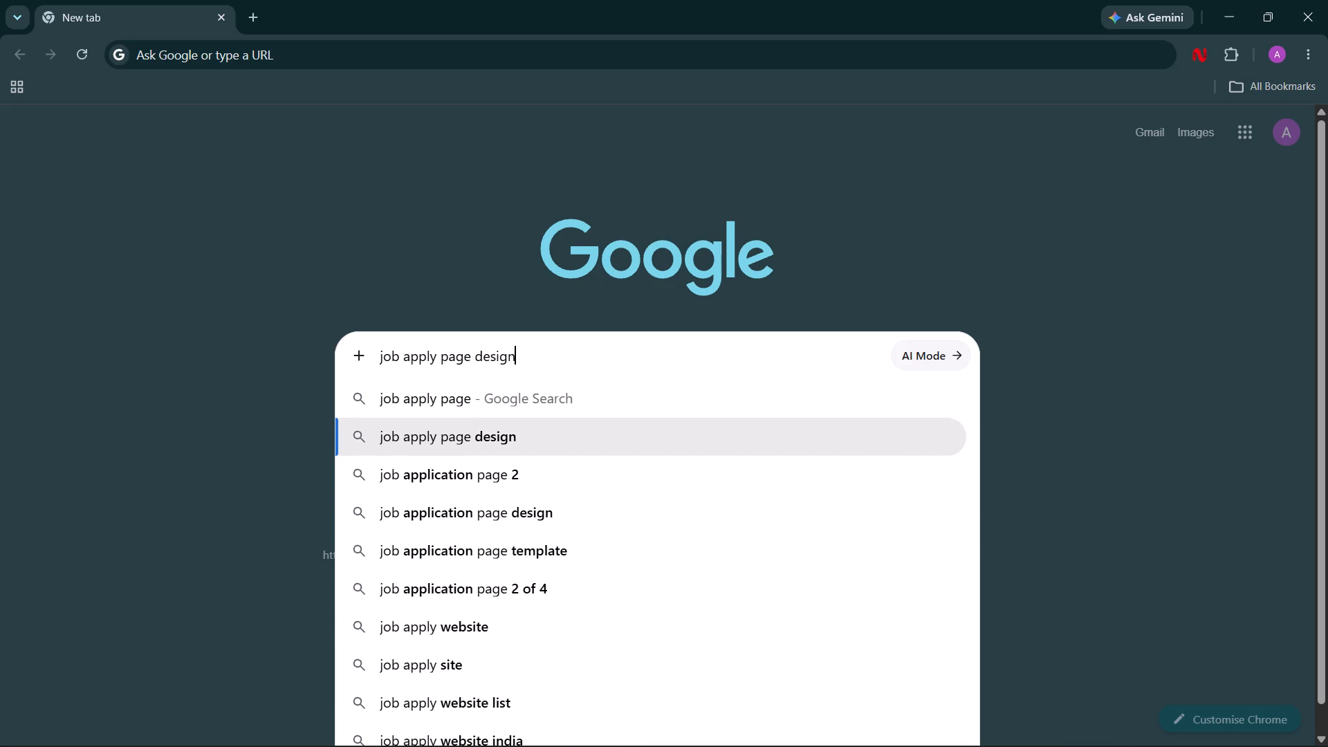
key(Return)
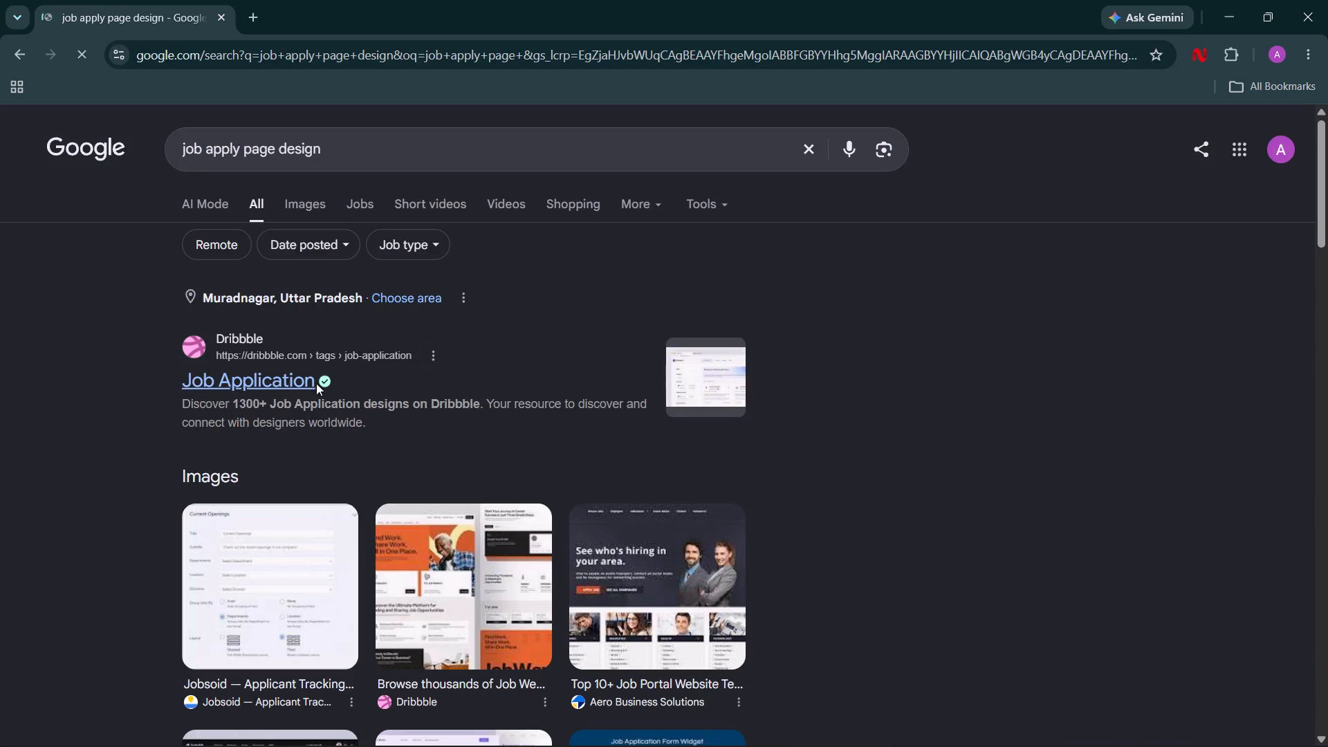
Open the Dribbble Job Application result and look through the first job application designs.
click(292, 380)
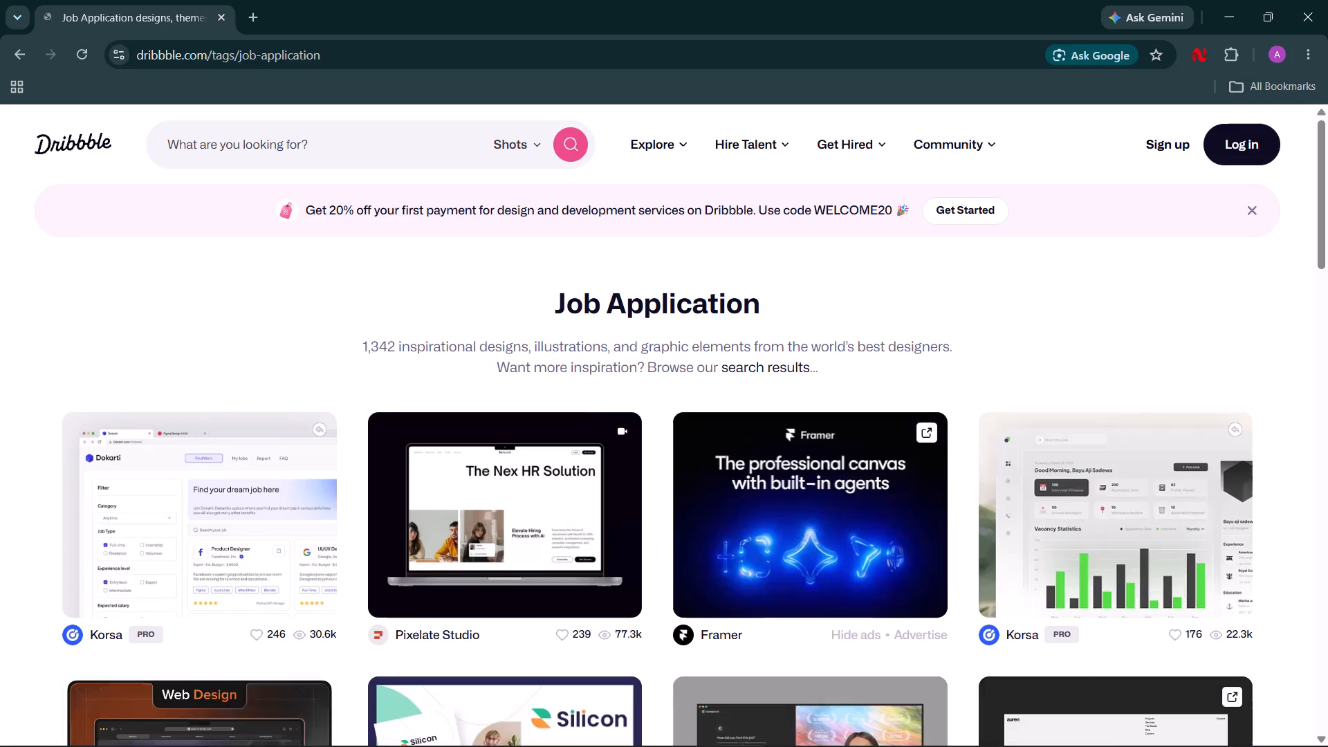
scroll(566, 423, down, 4)
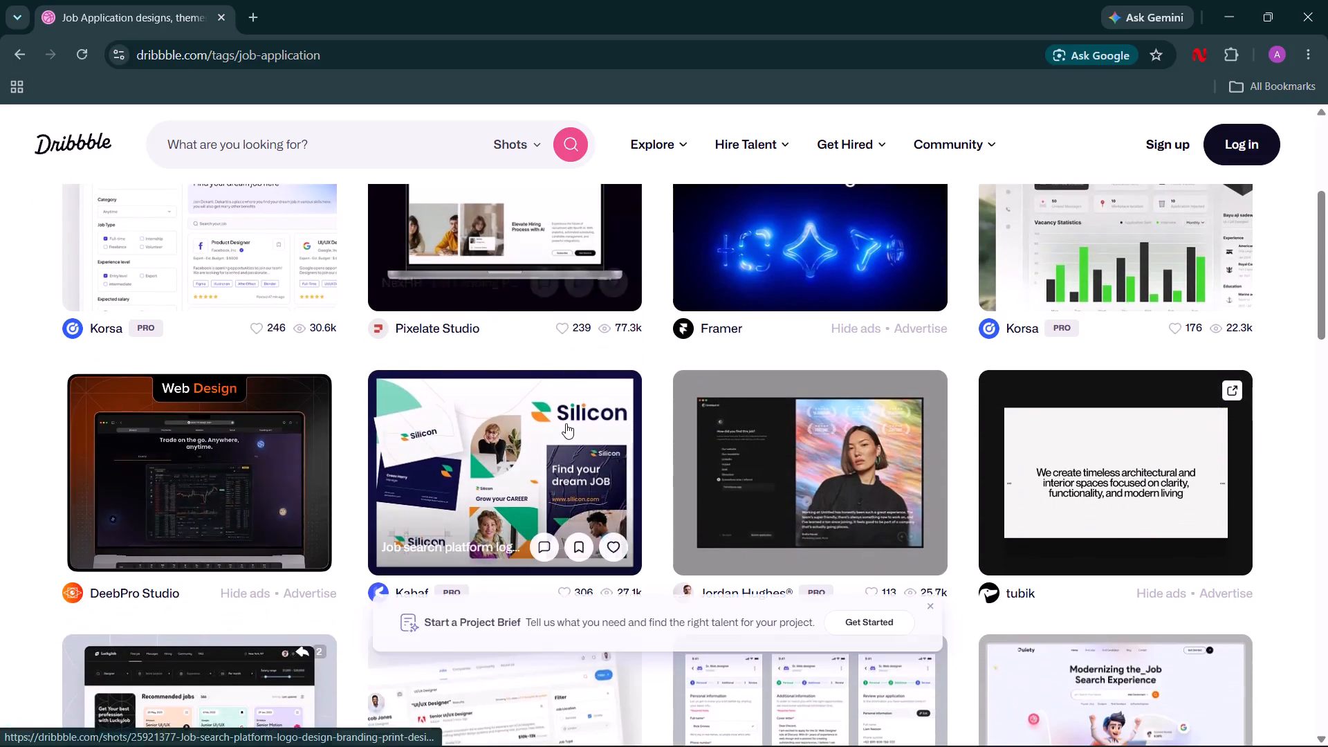
scroll(566, 423, down, 1)
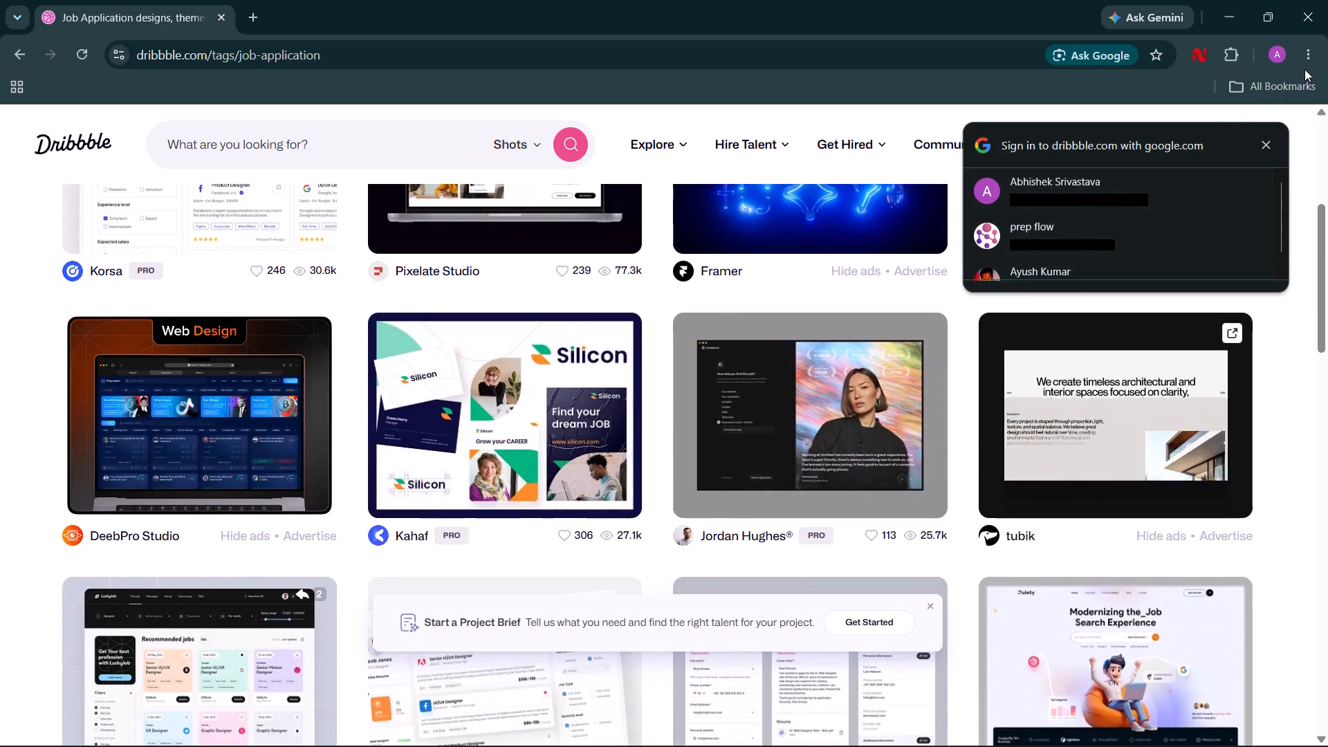
Show the Dribbble job application page in full screen and look further through the design gallery.
click(1311, 58)
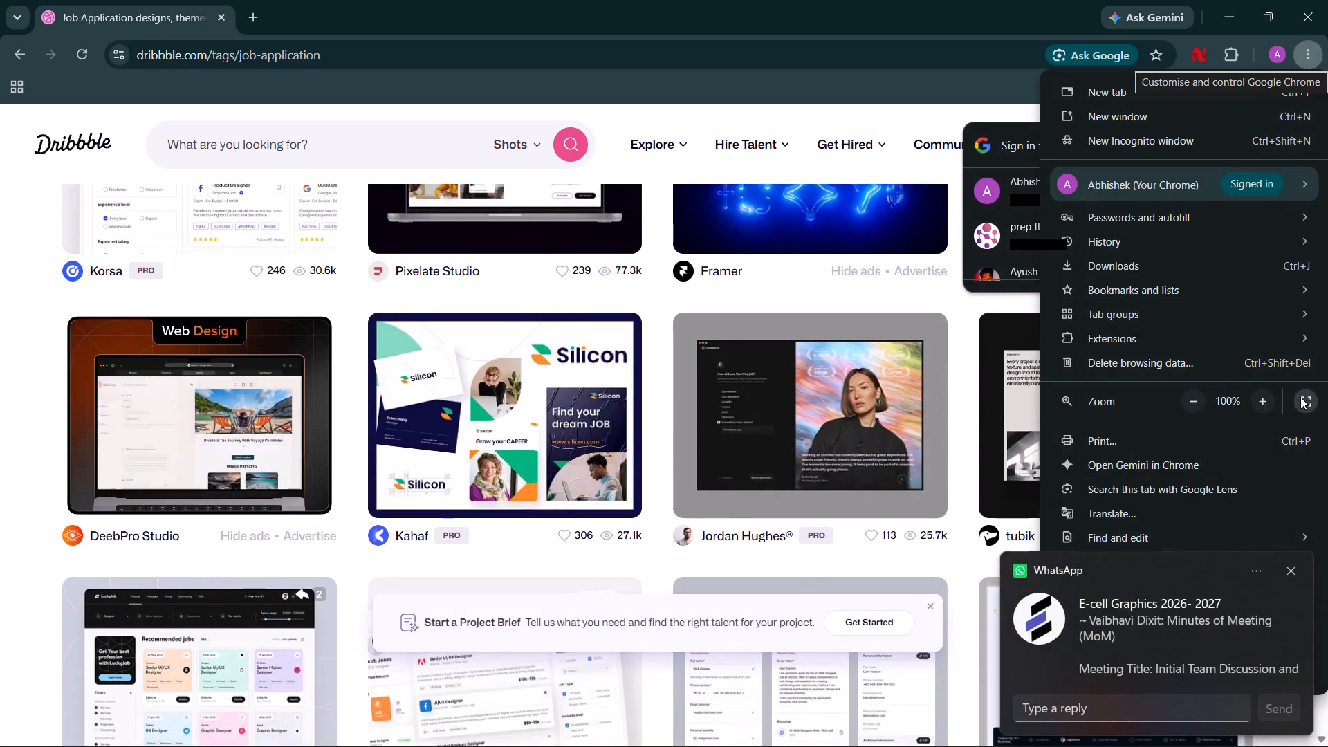
click(1300, 397)
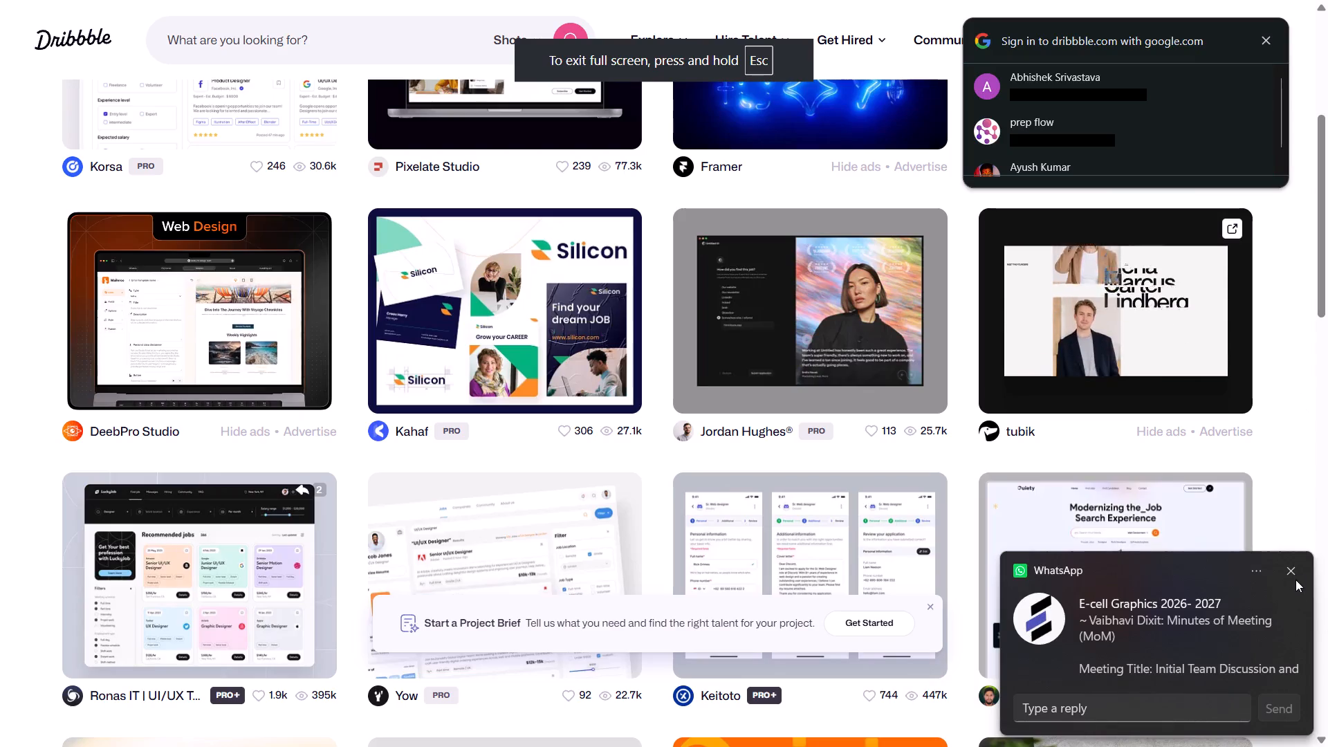
click(1295, 572)
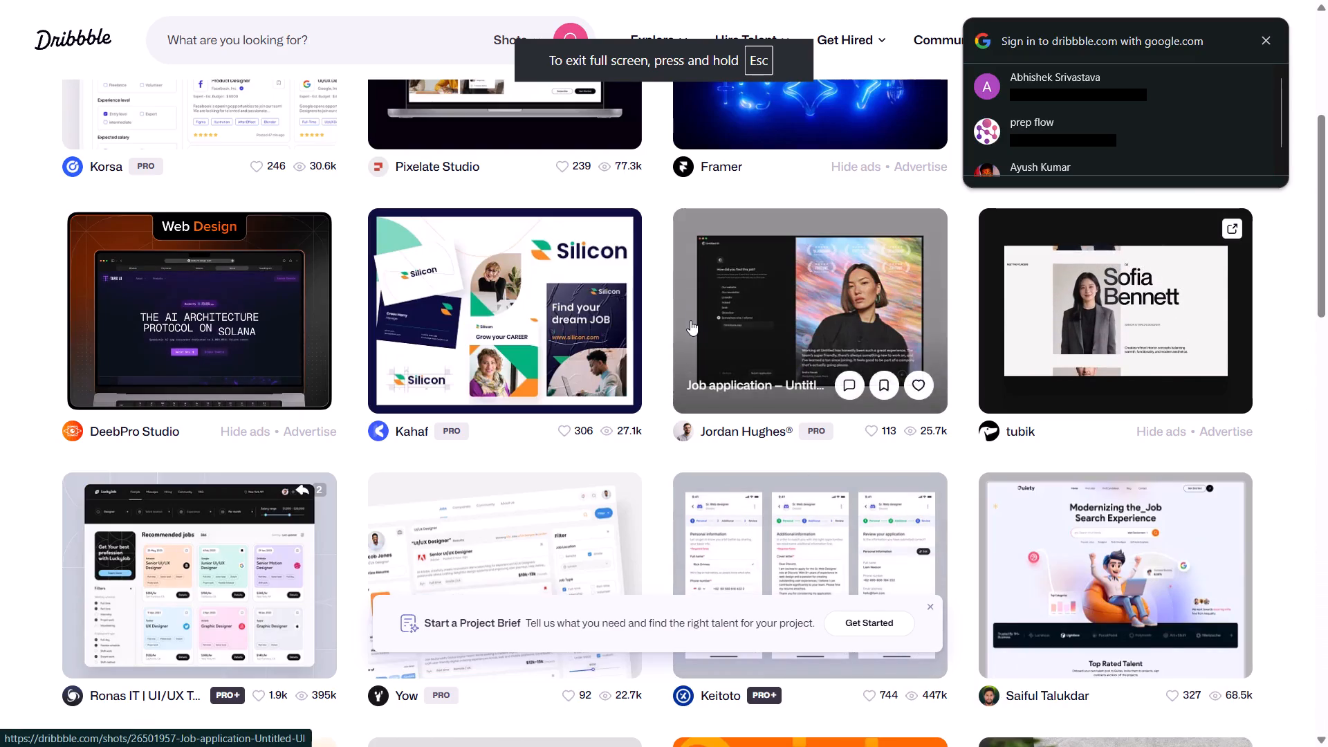
click(310, 56)
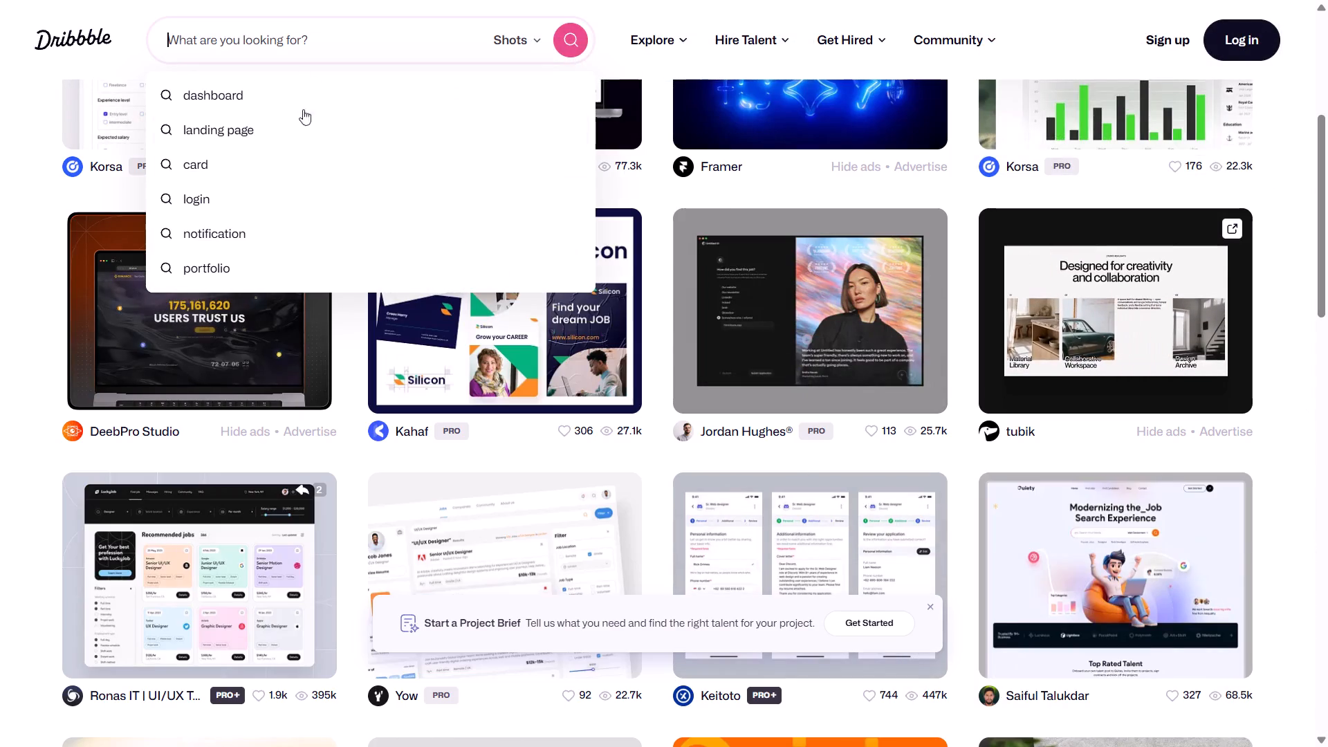
scroll(311, 335, down, 6)
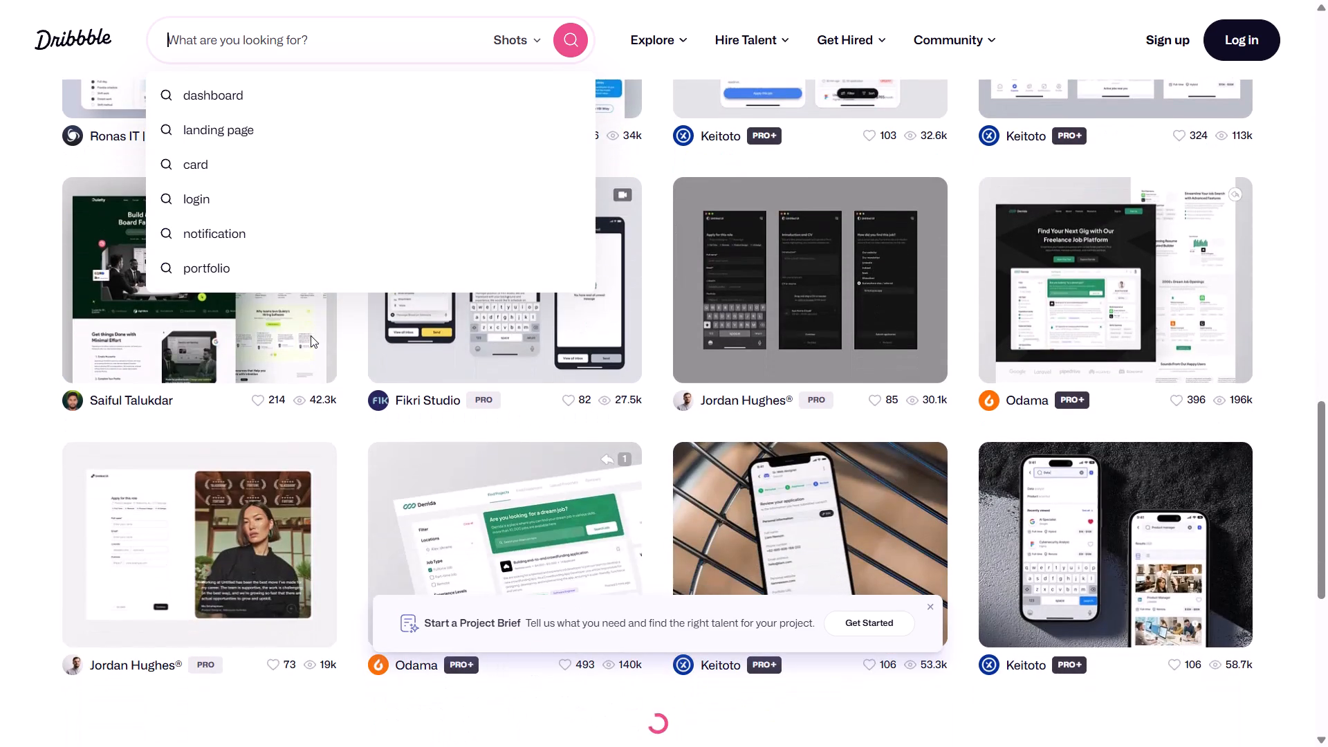
scroll(311, 335, down, 1)
click(57, 379)
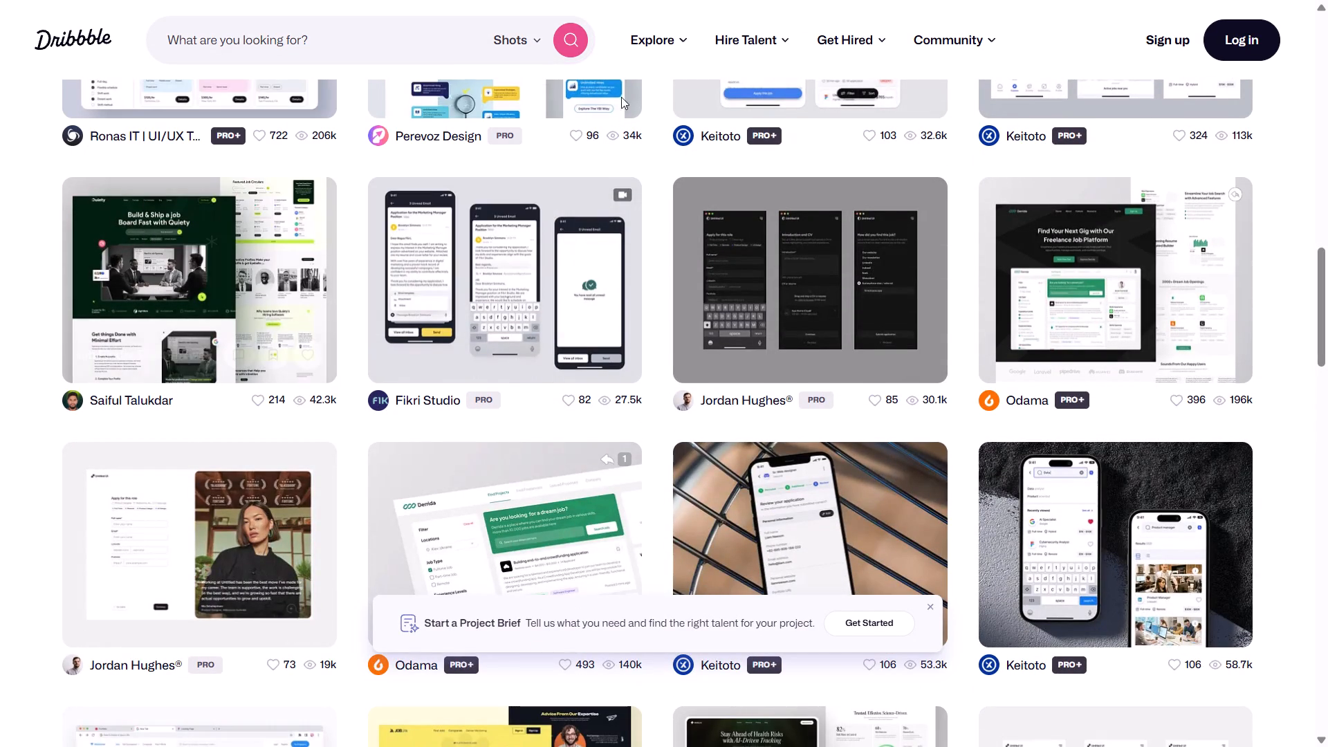
Open Dribbble's project briefs page, dismiss the Google sign-in prompt and look through the listed briefs.
click(874, 30)
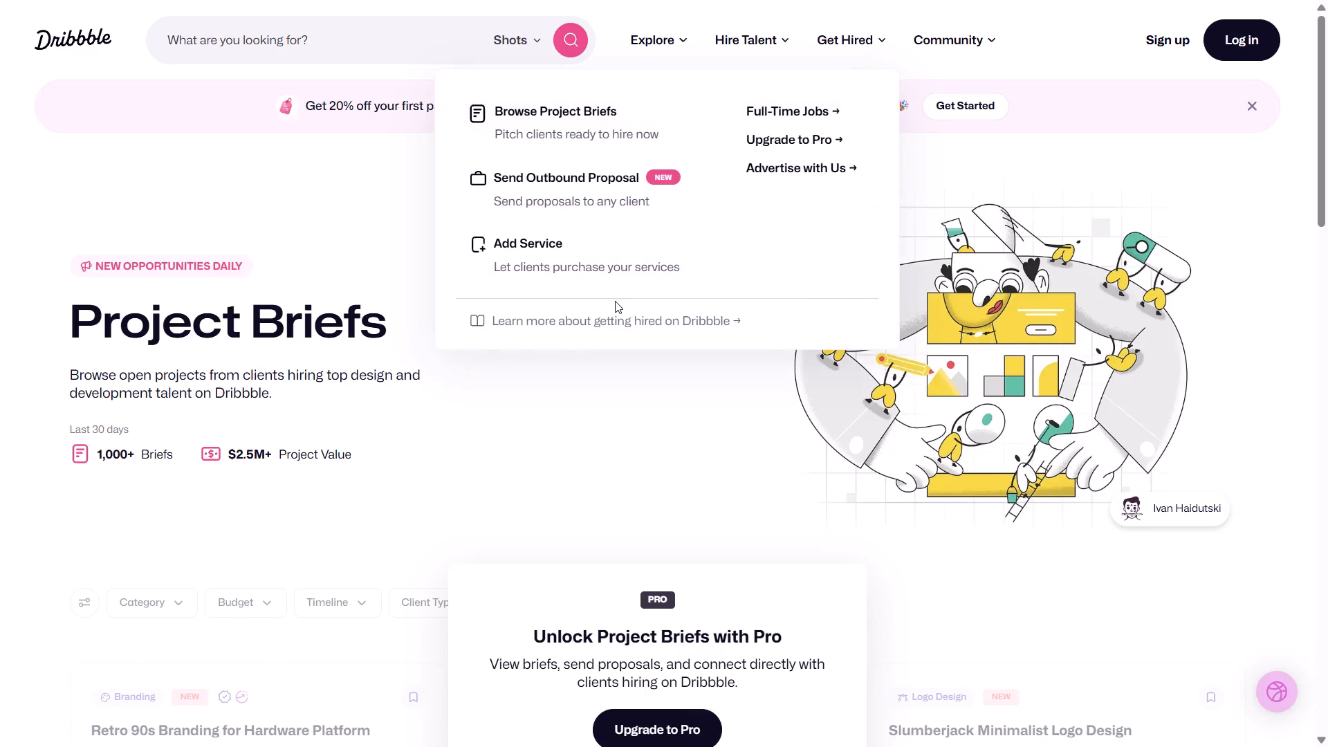
scroll(615, 301, down, 2)
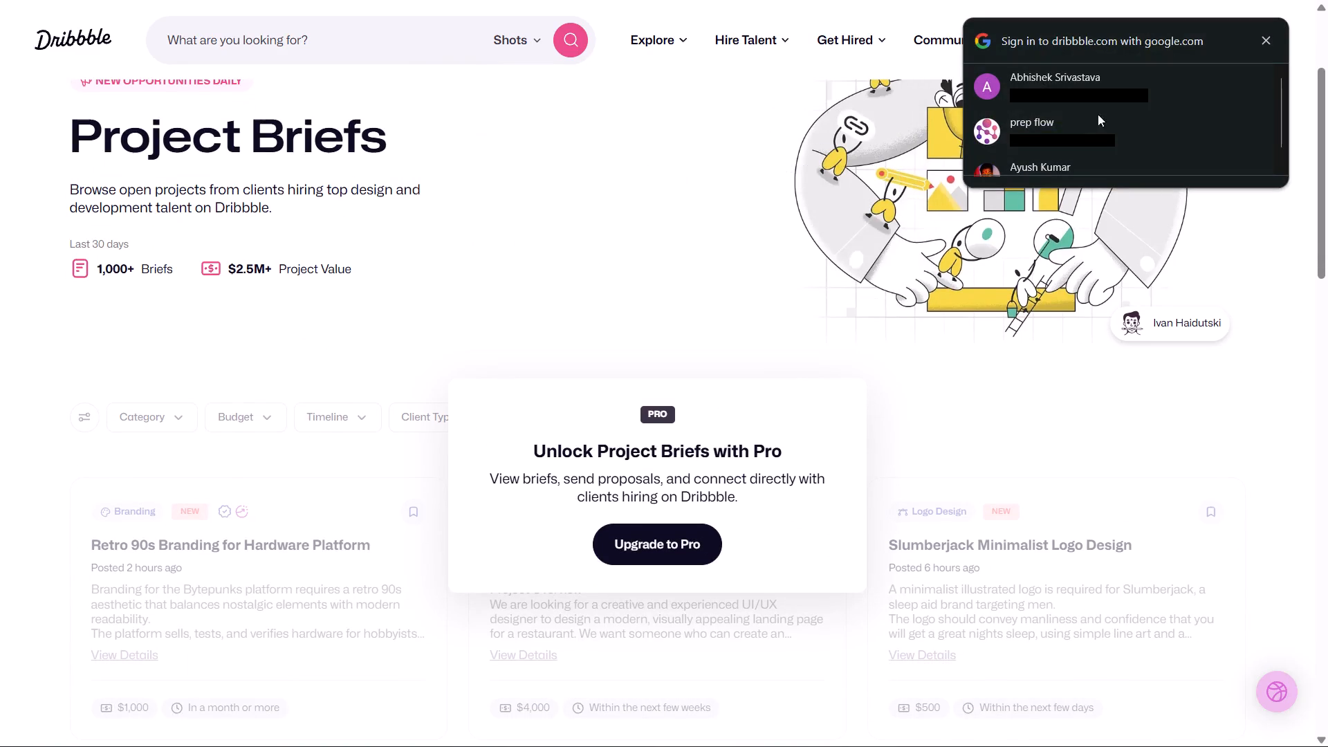
click(1263, 38)
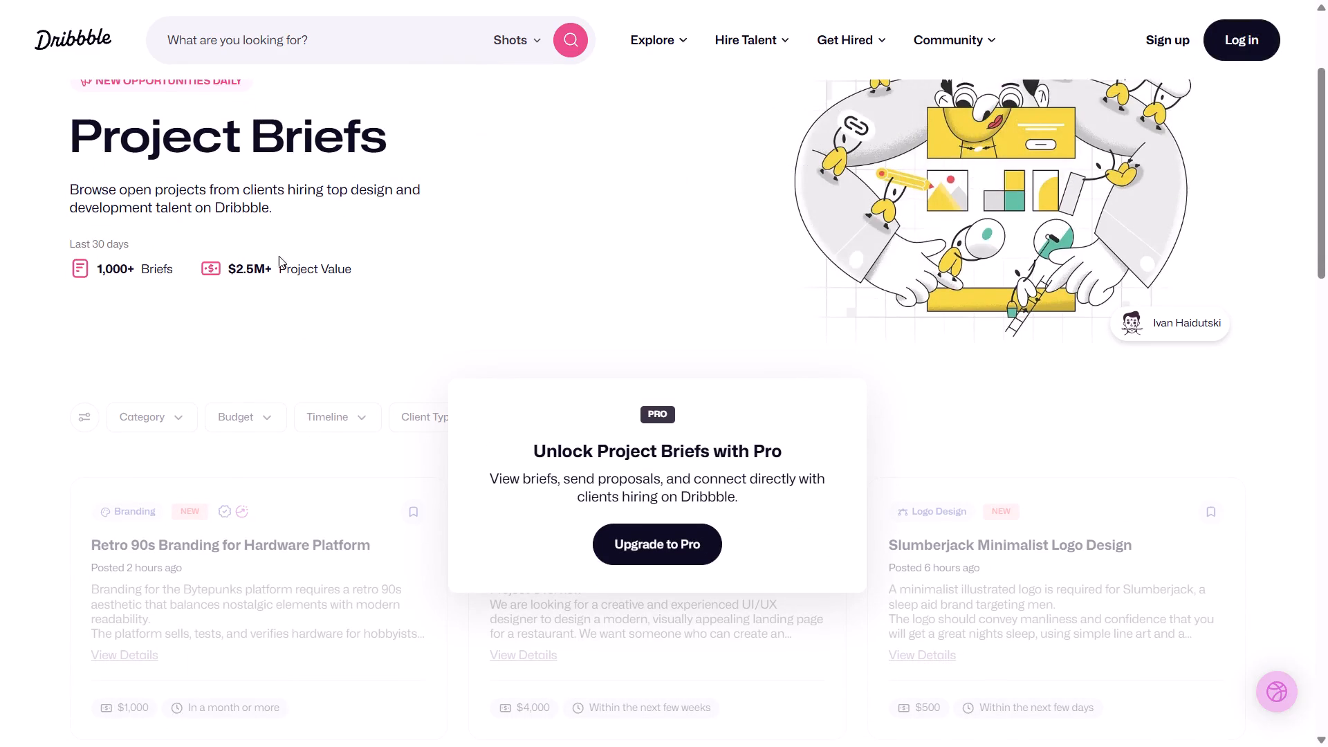
click(688, 335)
scroll(771, 44, down, 5)
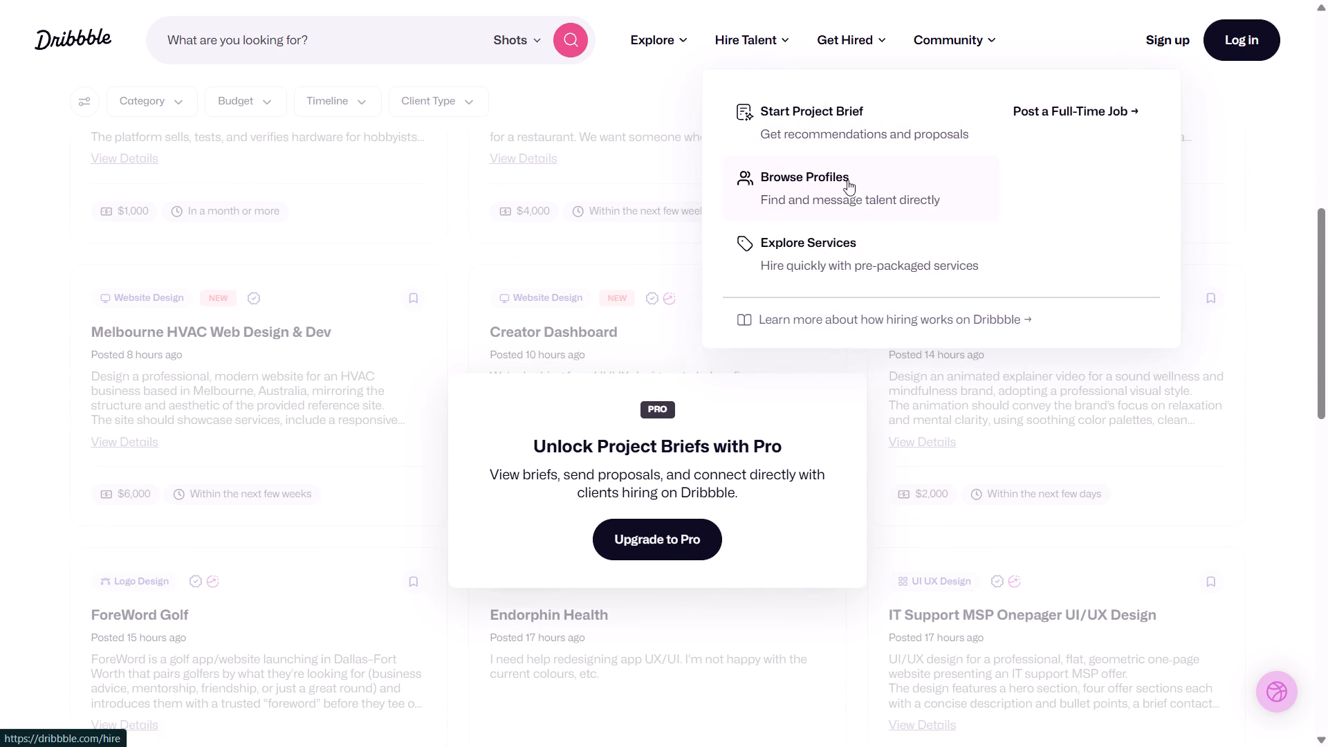
Open Dribbble's Browse Profiles page for hiring talent.
click(842, 184)
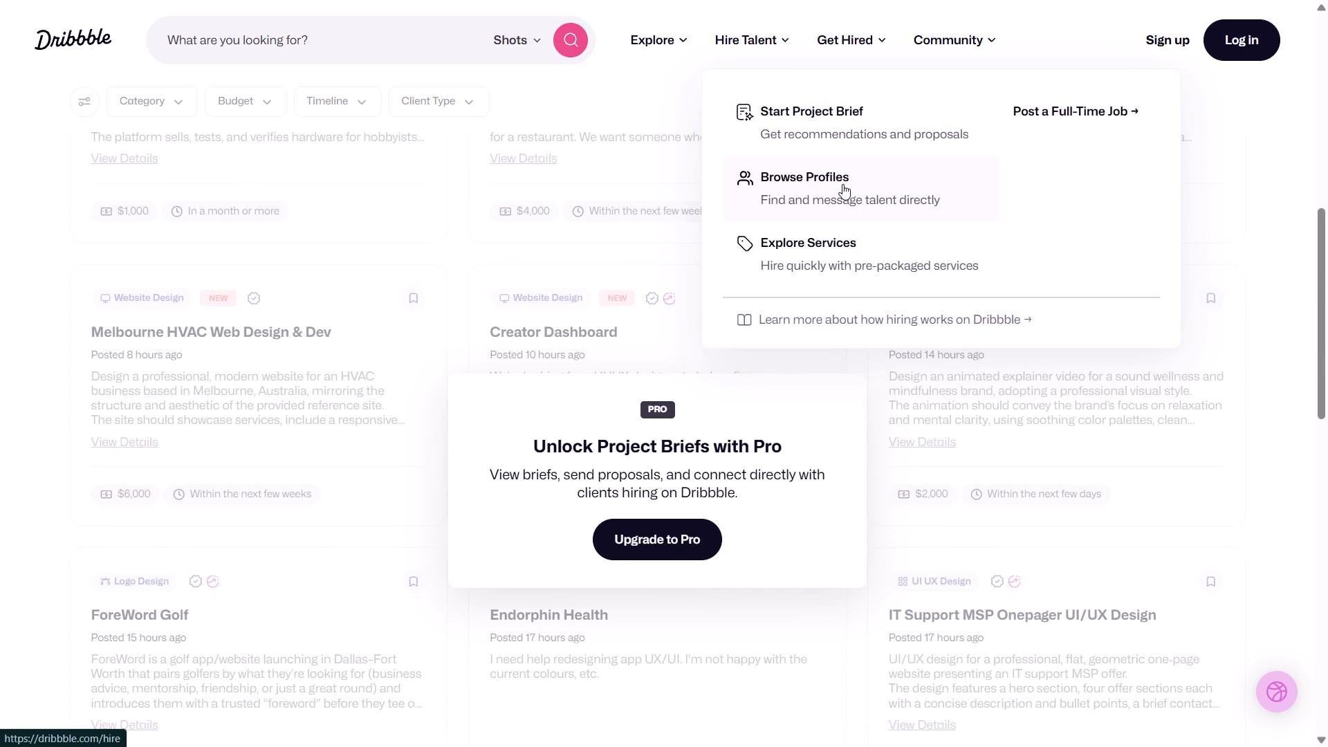
click(842, 184)
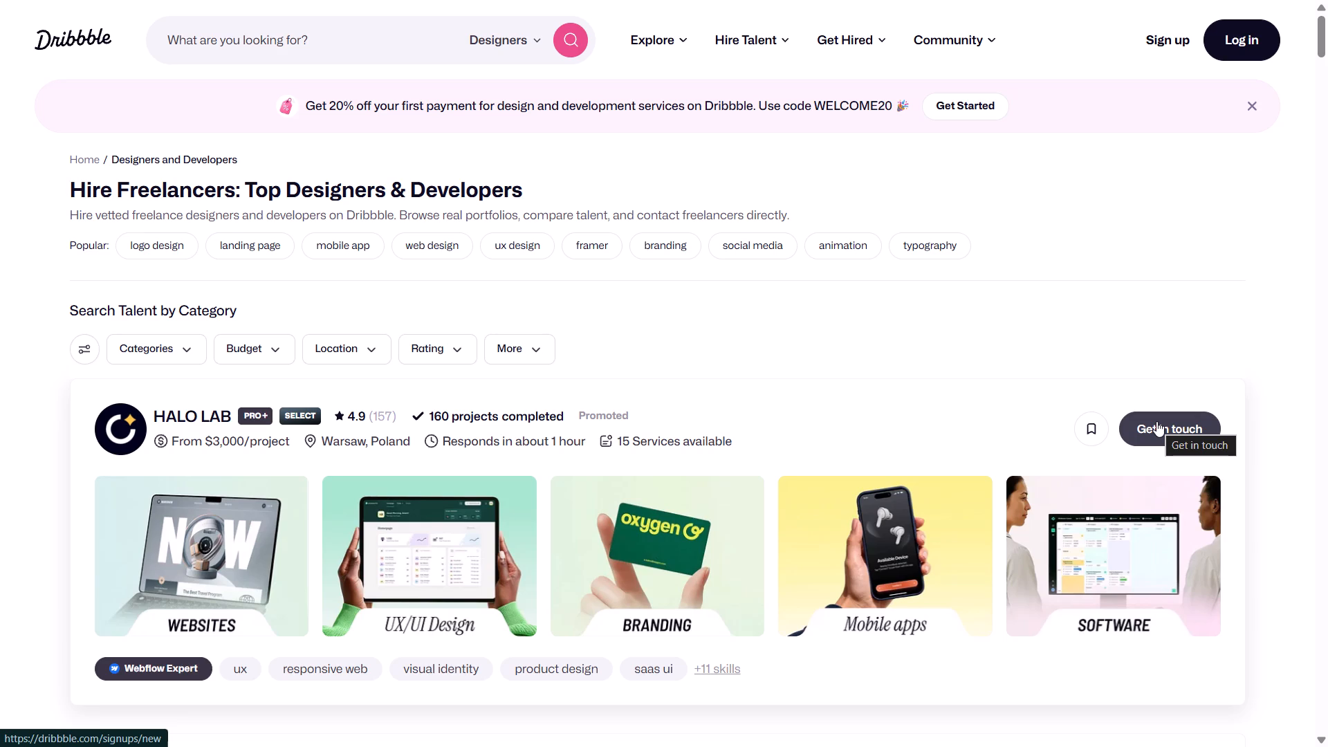
Exit full screen and go back through the Dribbble pages to the Google results for "job apply page design".
key(Escape)
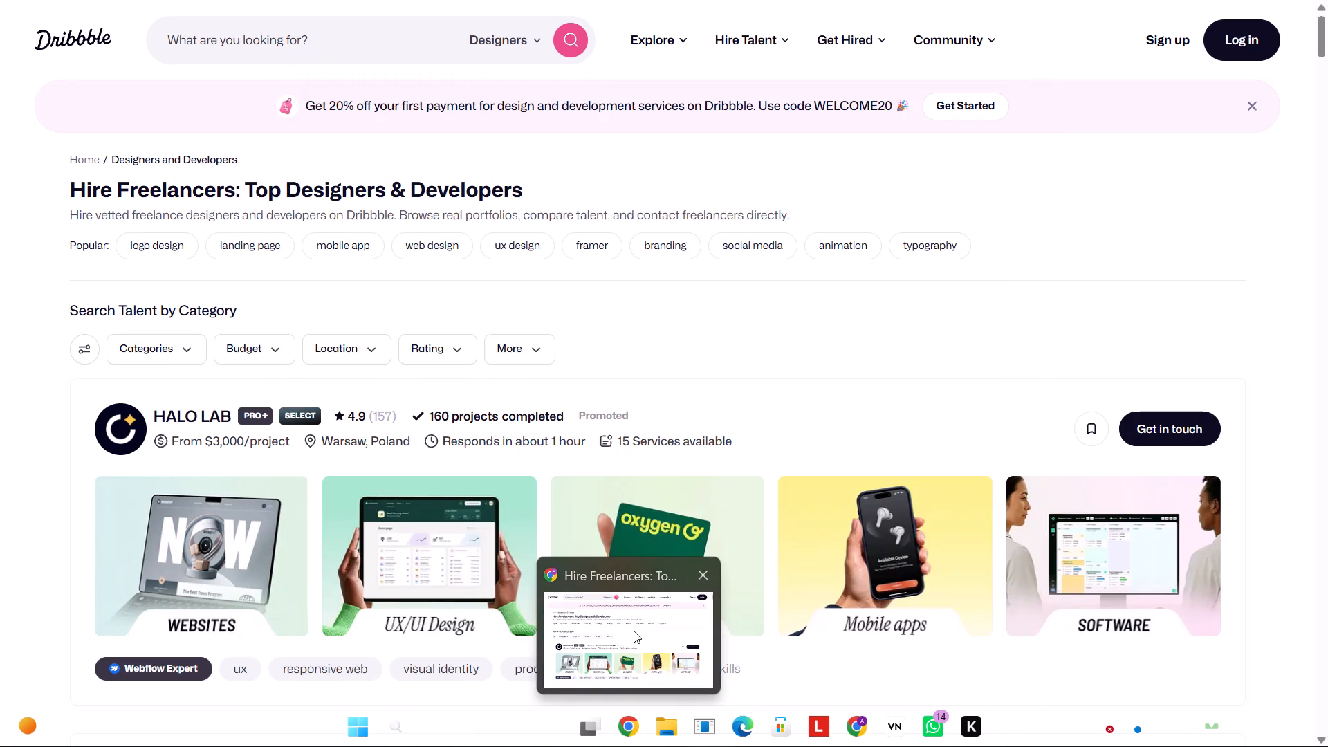
click(634, 631)
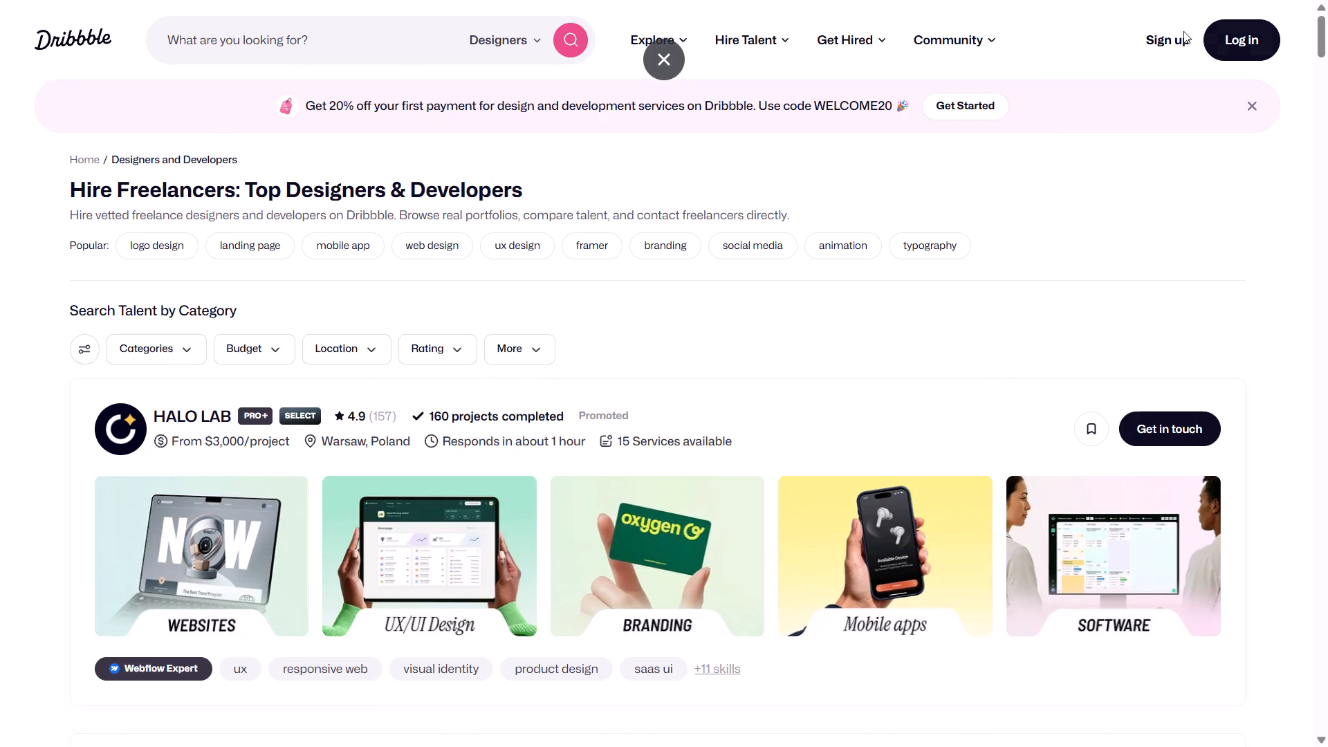
click(666, 60)
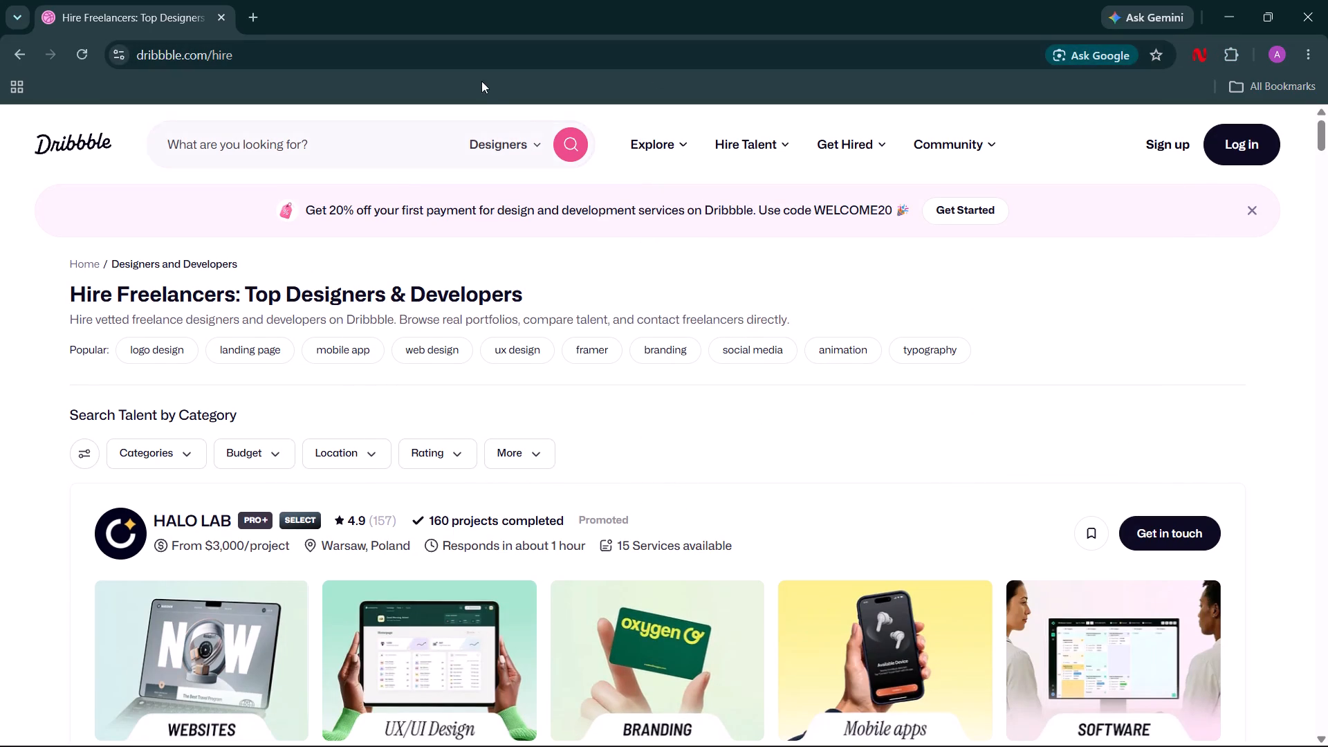
click(23, 50)
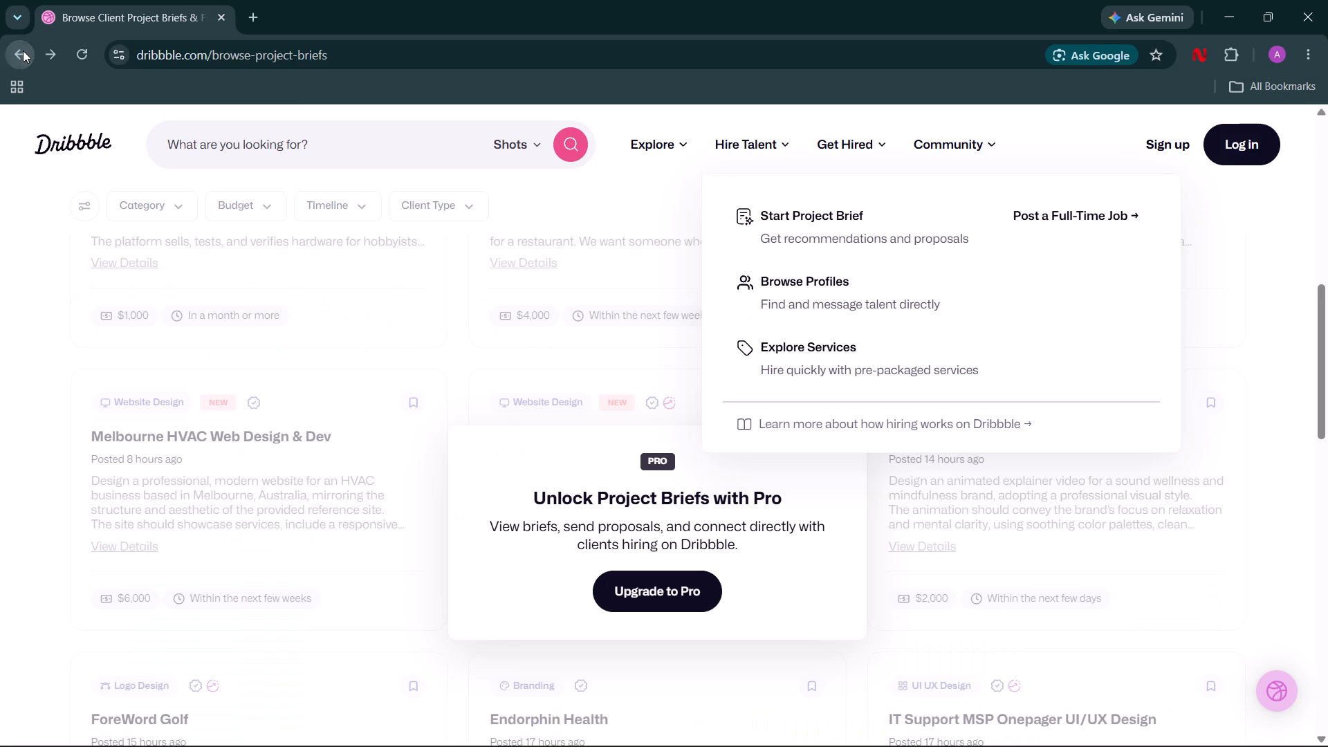
click(374, 146)
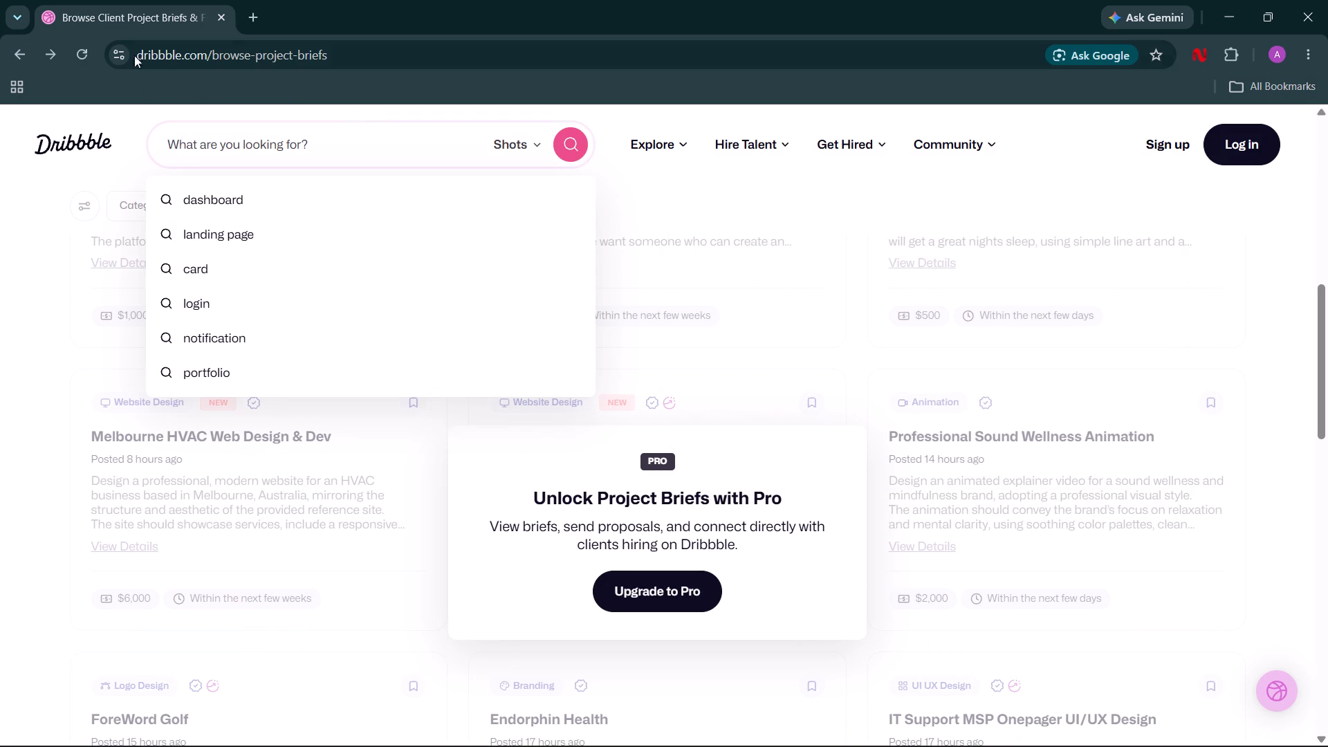
click(19, 58)
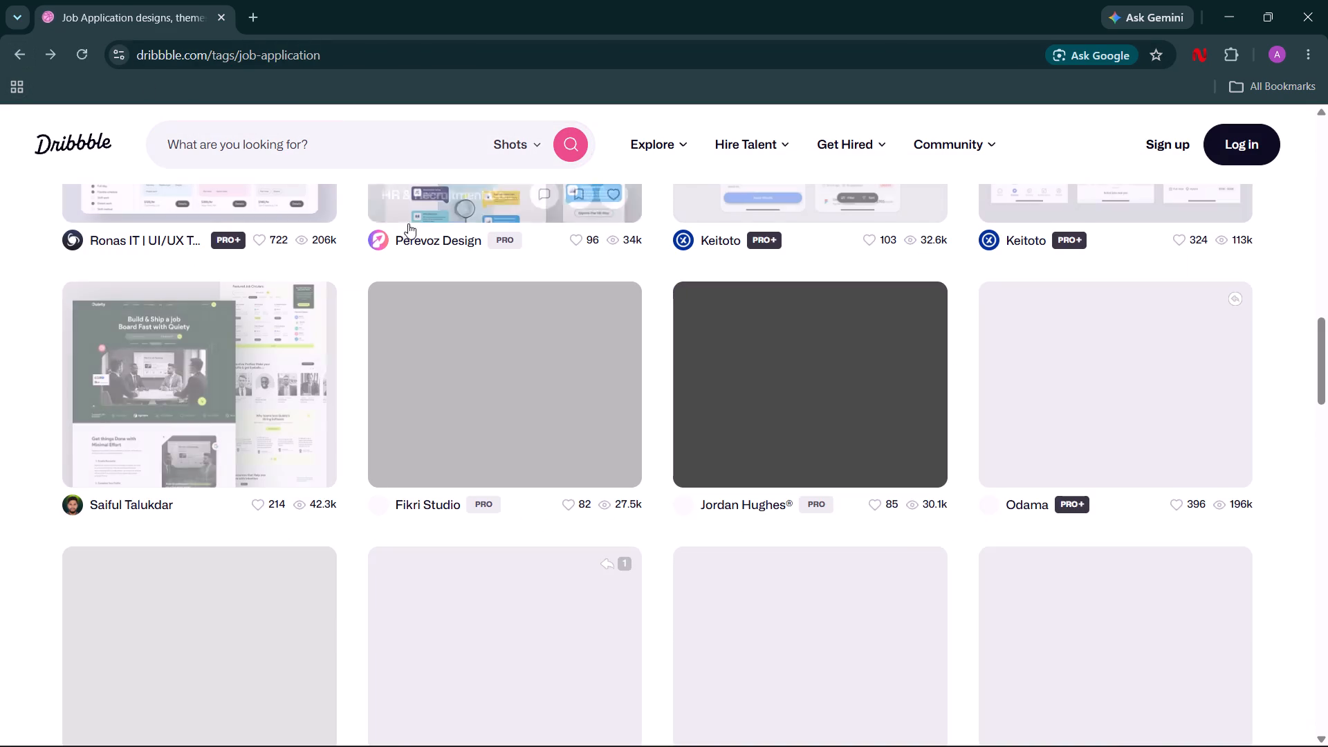
click(24, 46)
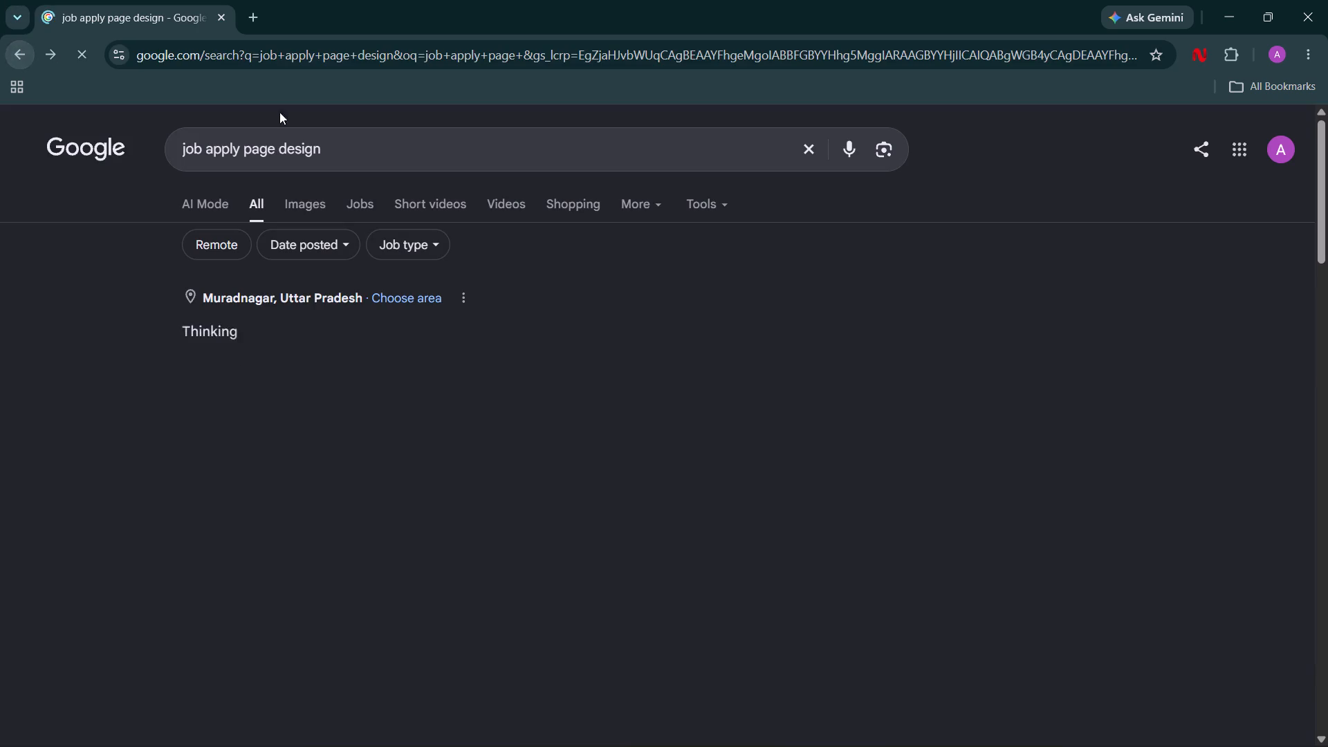
Clear the query from the Google search box and dismiss the suggestions.
click(410, 157)
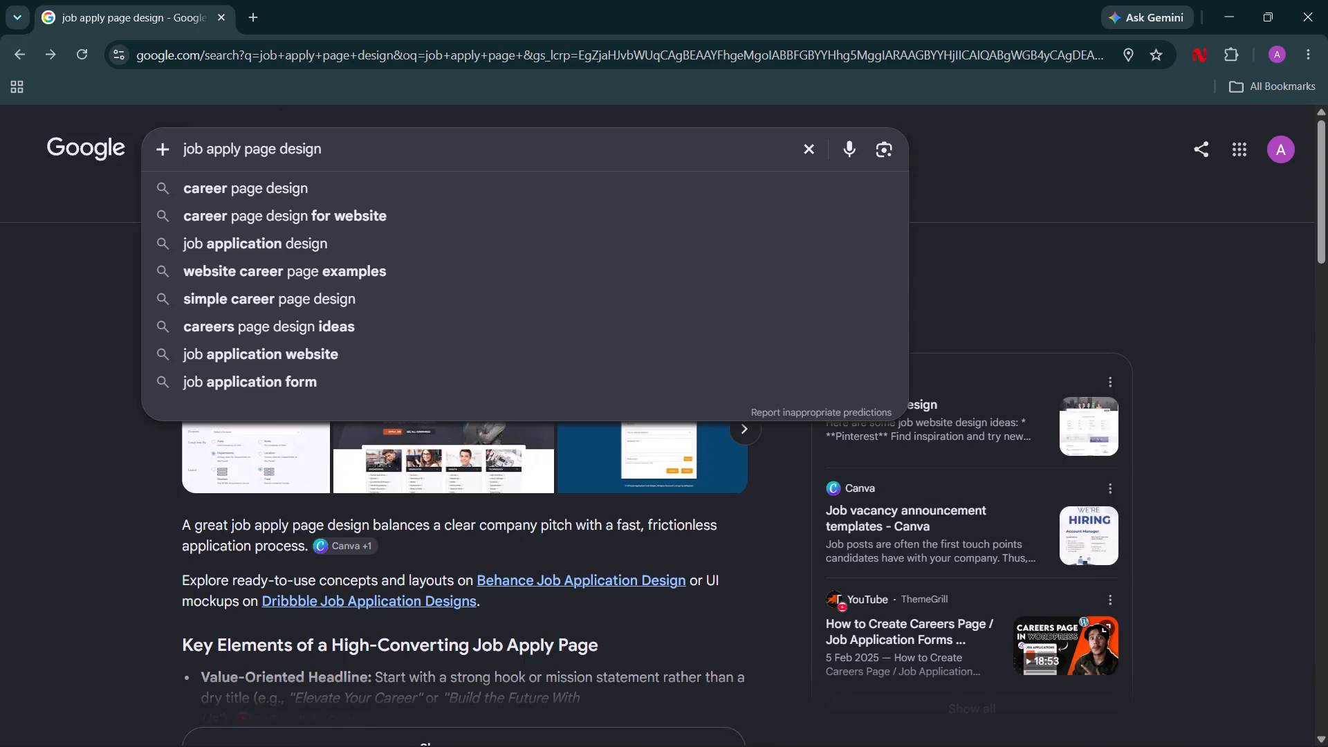
key(BackSpace)
key(BackSpace)
key(BackSpace)
key(BackSpace)
key(BackSpace)
key(BackSpace)
key(BackSpace)
key(BackSpace)
key(BackSpace)
key(BackSpace)
key(BackSpace)
key(BackSpace)
key(BackSpace)
key(BackSpace)
key(BackSpace)
key(BackSpace)
key(BackSpace)
key(BackSpace)
key(BackSpace)
key(BackSpace)
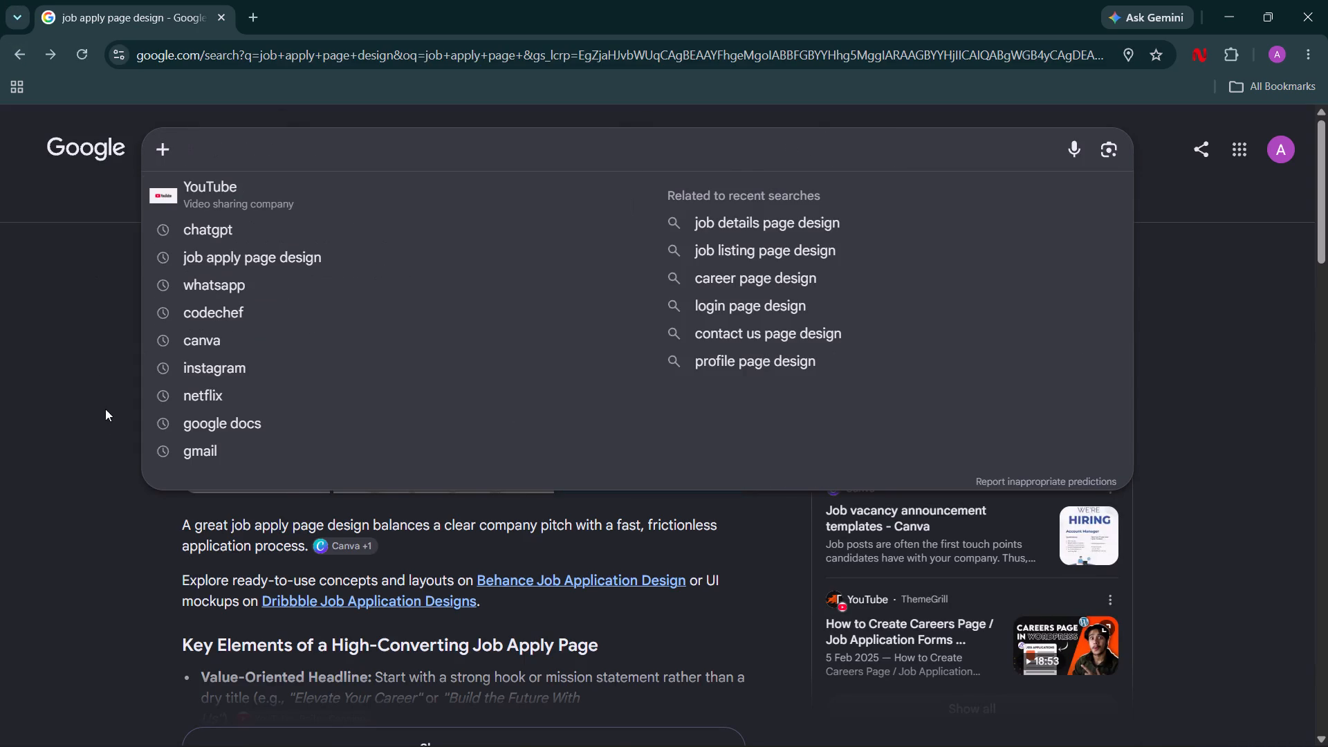
click(111, 436)
Examine the search results further down the page, including the Dribbble links and the job postings.
scroll(198, 492, down, 4)
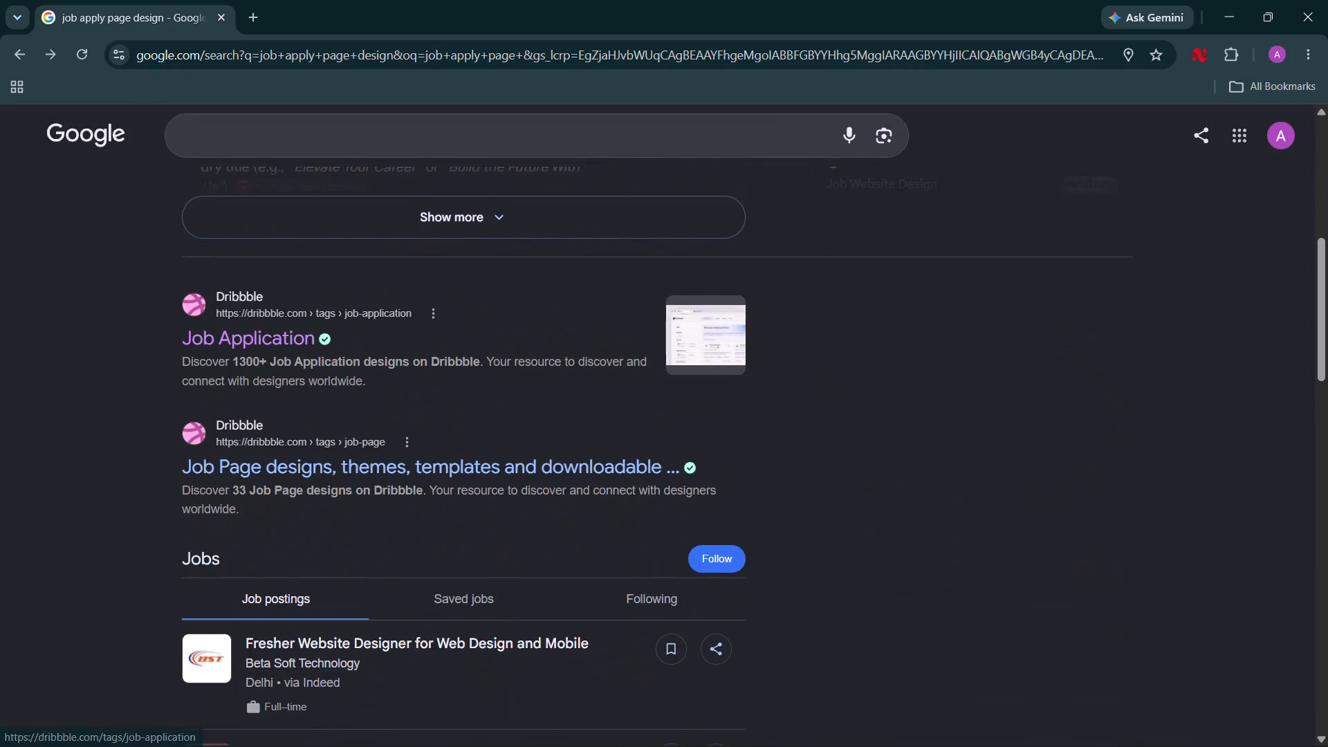
scroll(198, 492, down, 3)
scroll(198, 492, right, 1)
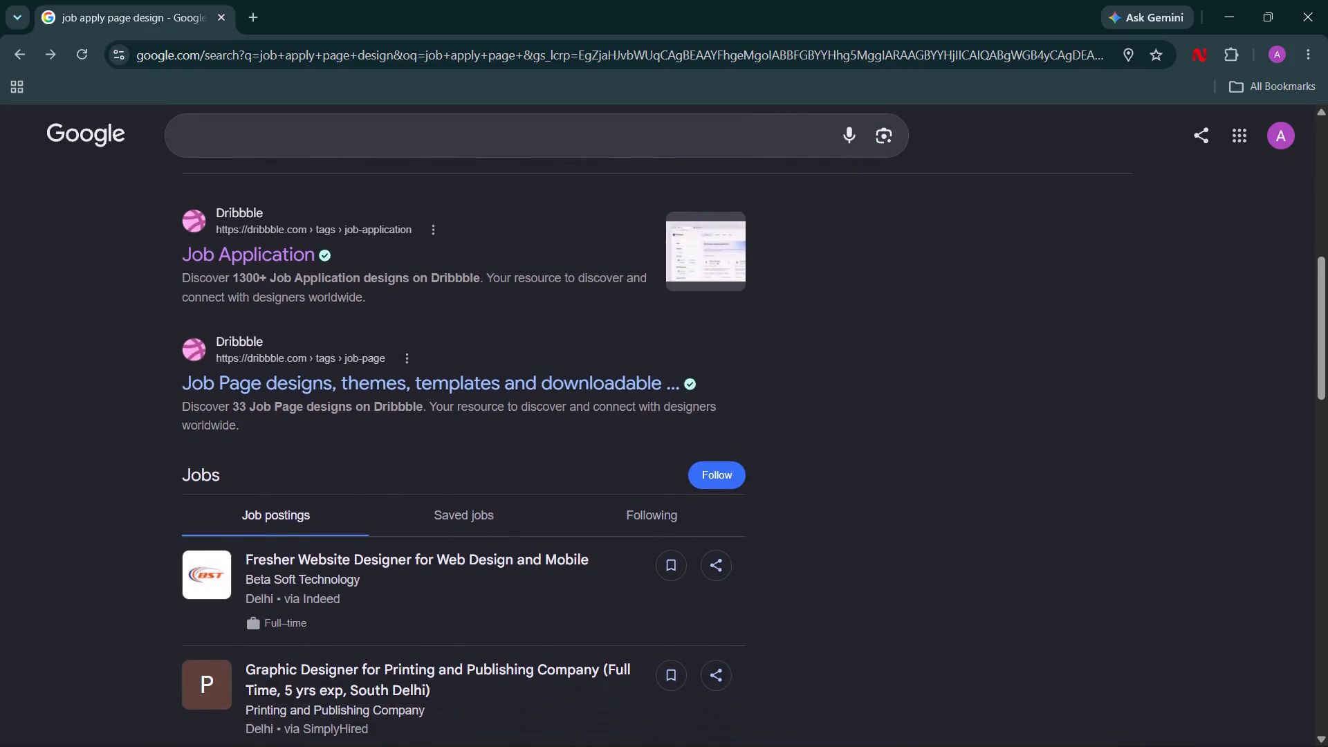
scroll(198, 492, right, 1)
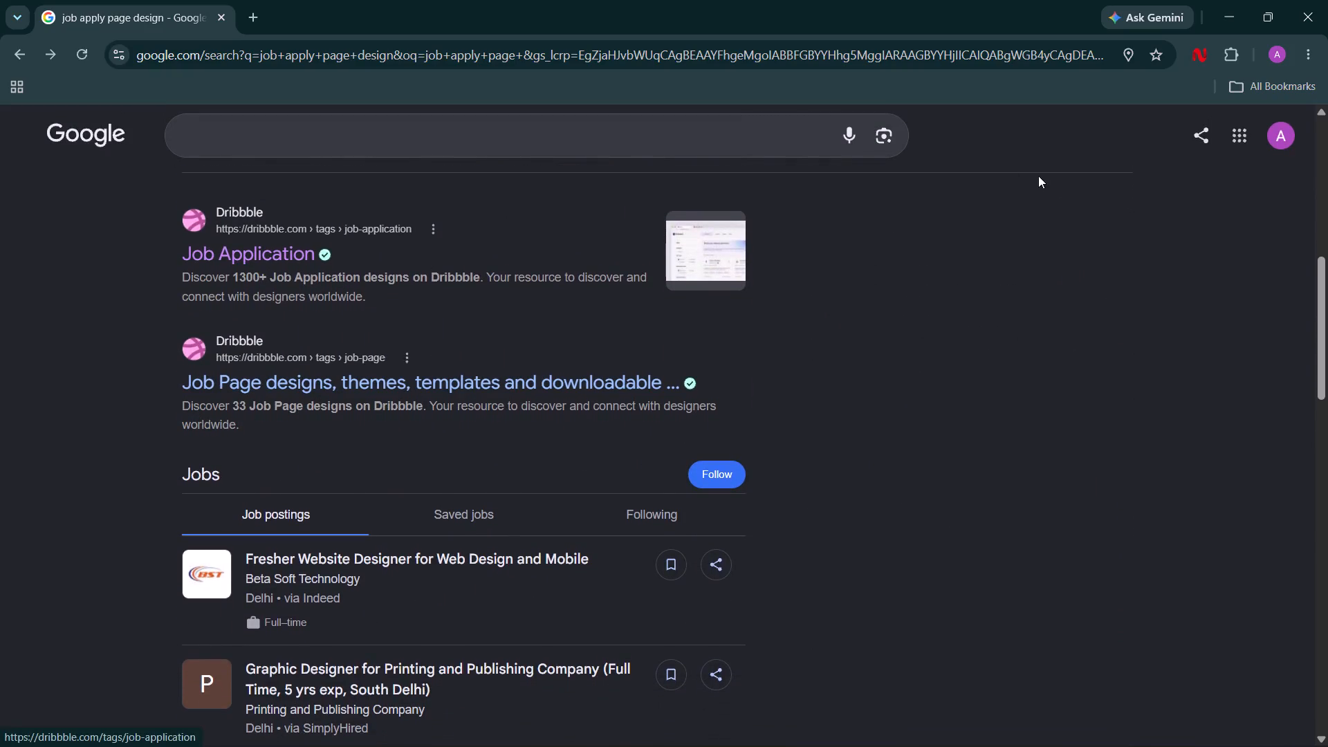
Show the Google results in full screen and look over the job postings section.
click(1309, 55)
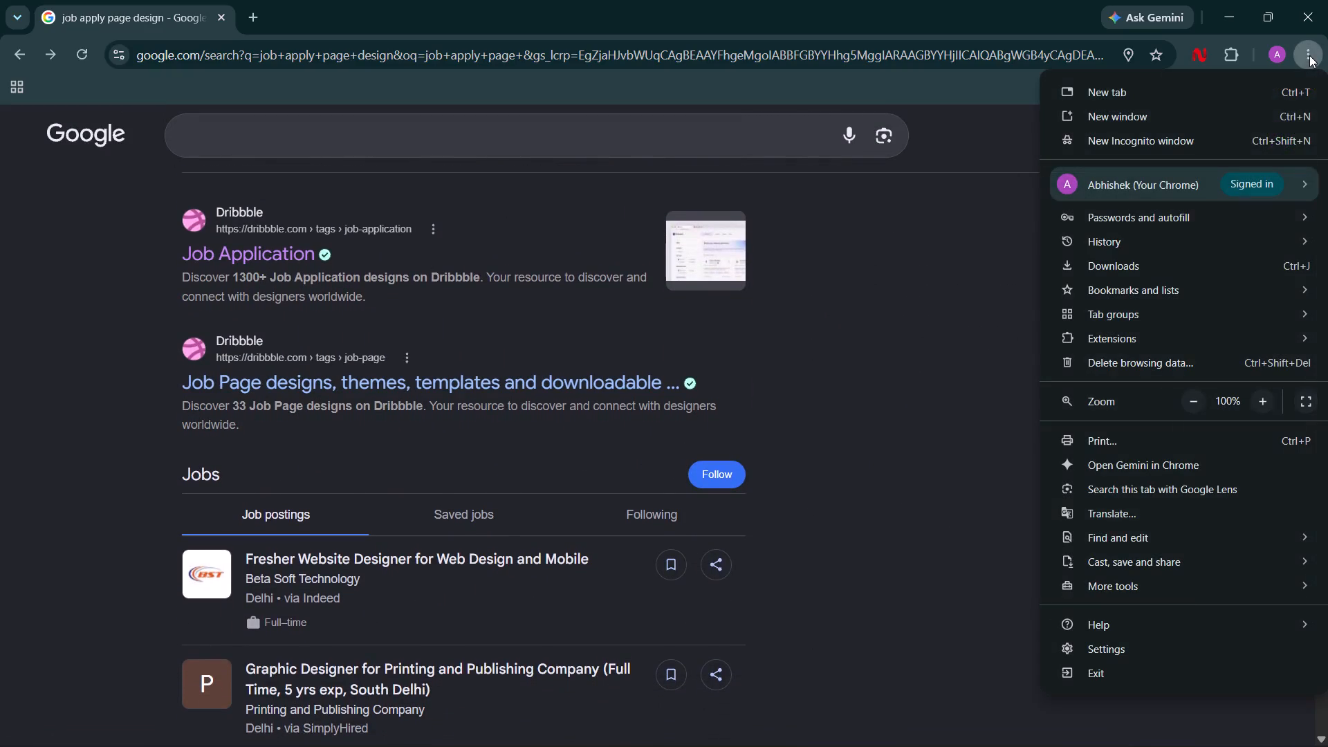
click(1310, 398)
scroll(1049, 338, up, 1)
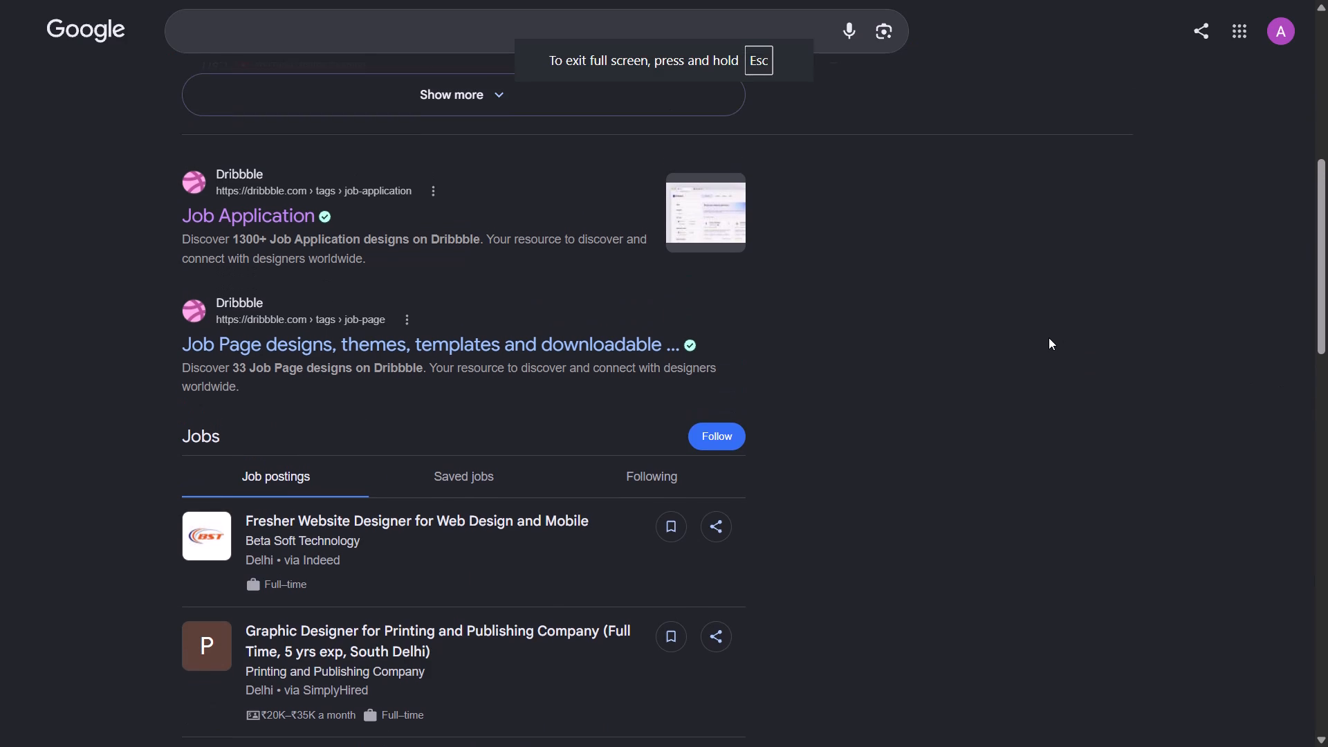
scroll(1049, 338, down, 1)
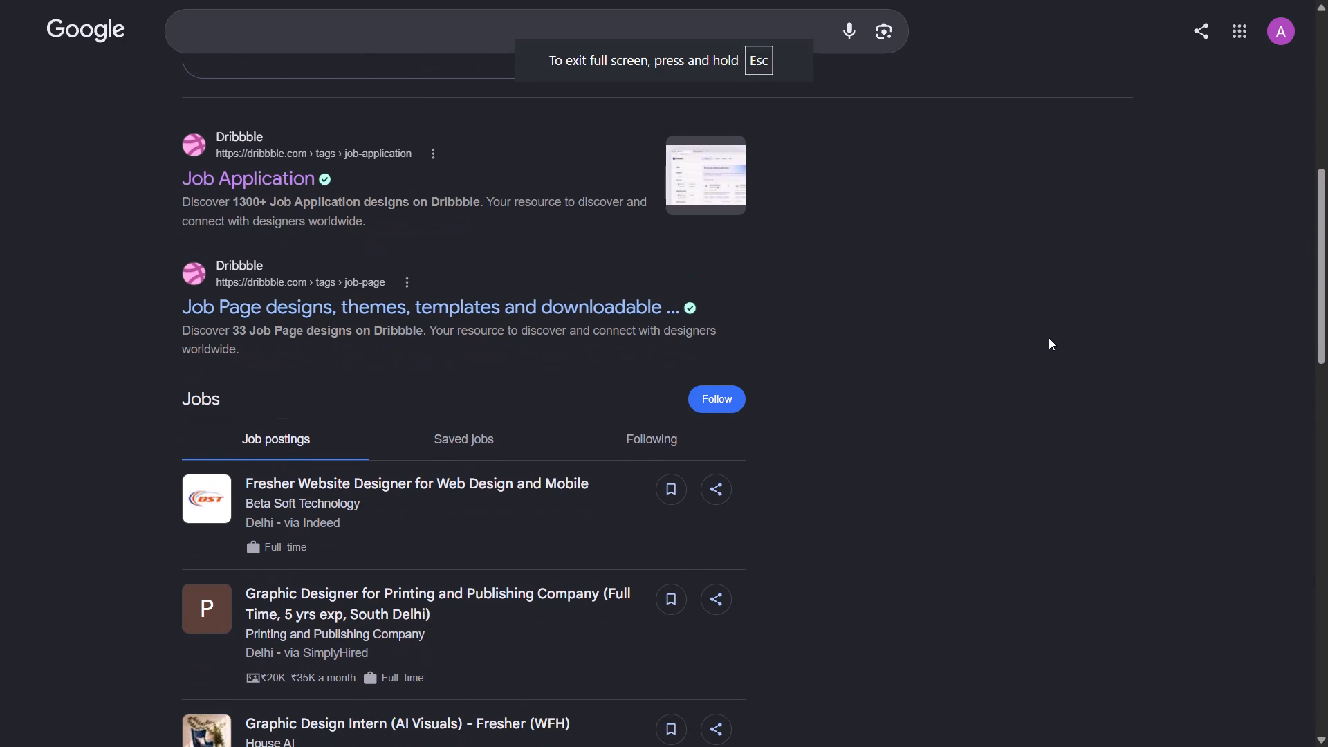
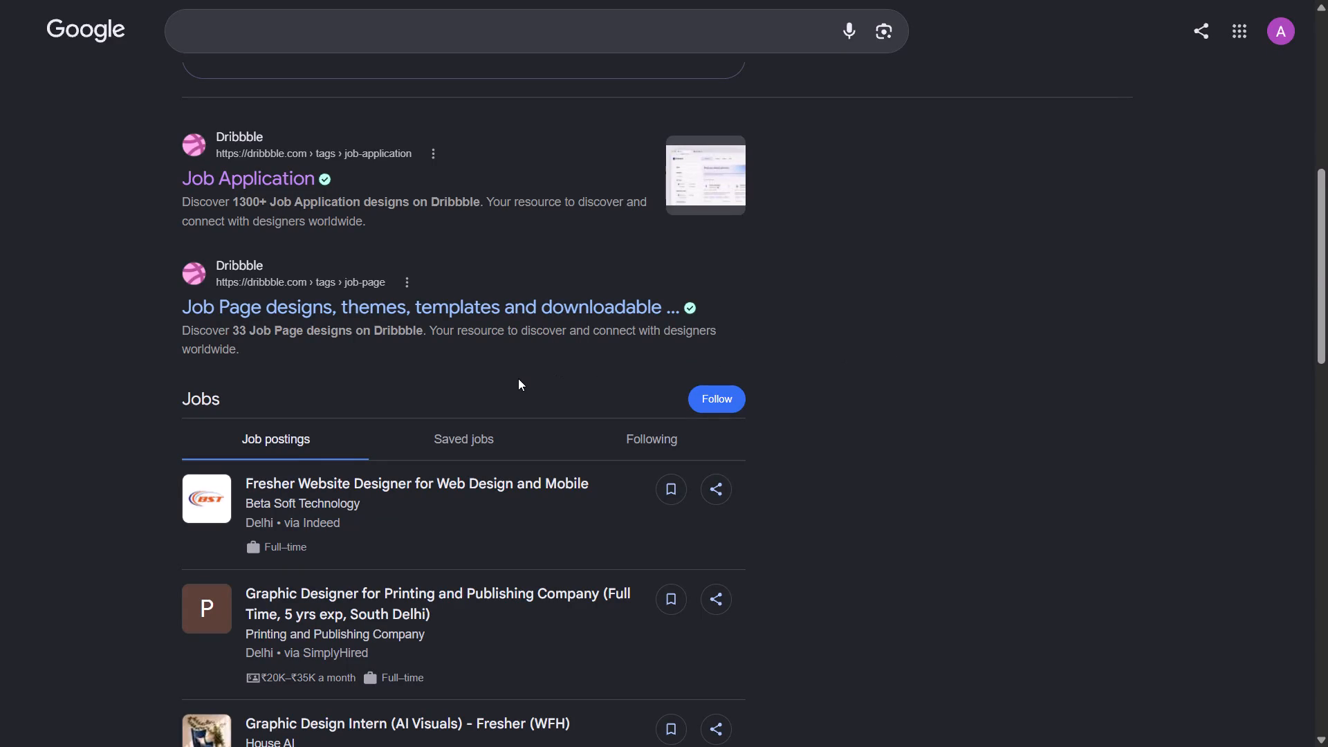
Enlarge the Google results page to 175% and frame the two Dribbble results above the job postings.
scroll(518, 378, up, 7)
scroll(518, 378, down, 6)
scroll(518, 378, up, 2)
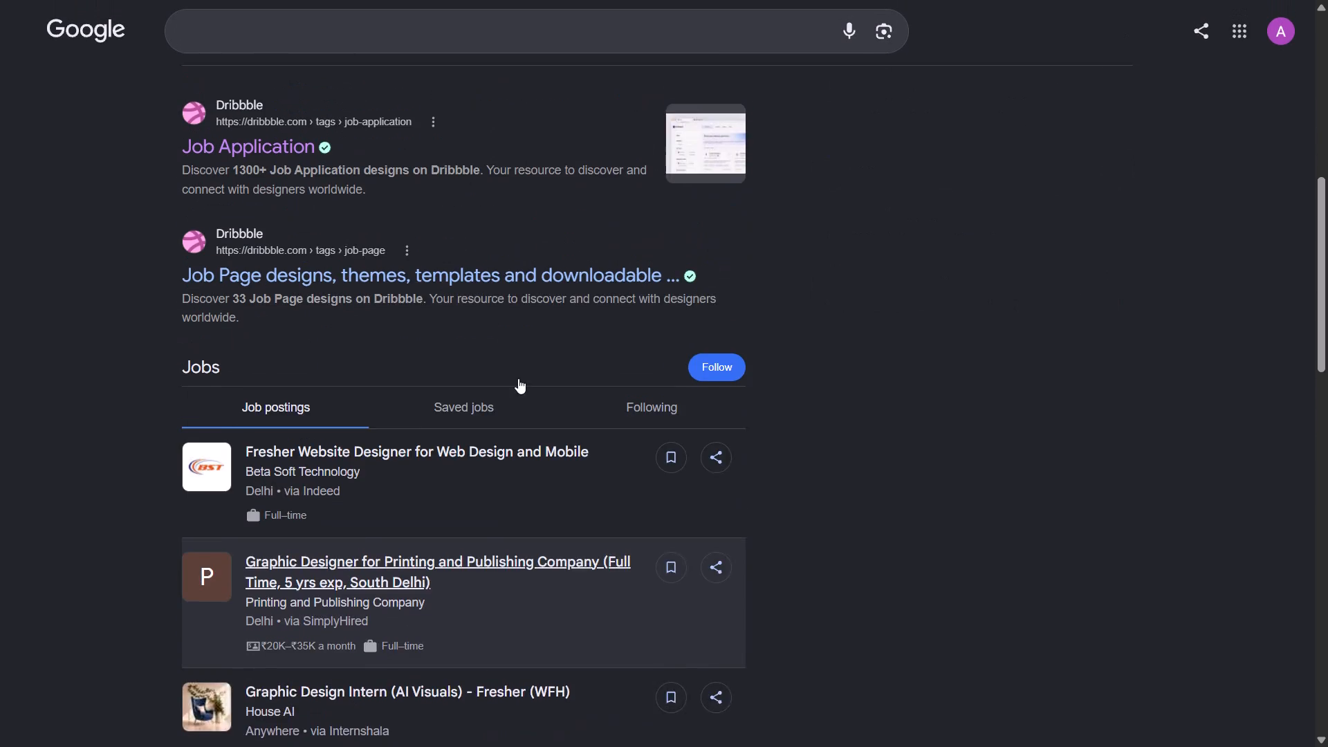
scroll(518, 378, up, 2)
scroll(518, 378, down, 1)
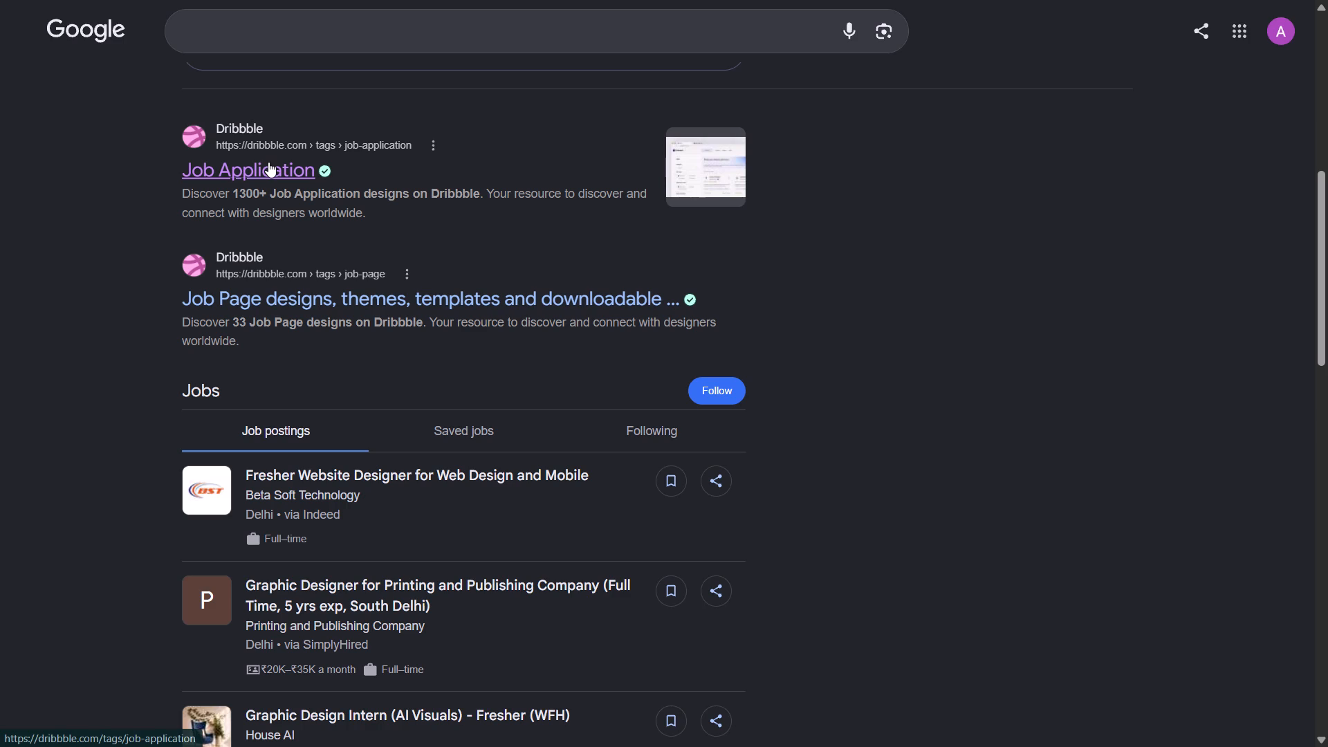
key(ctrl+equal)
key(ctrl+equal)
key(ctrl+equal)
scroll(268, 162, up, 4)
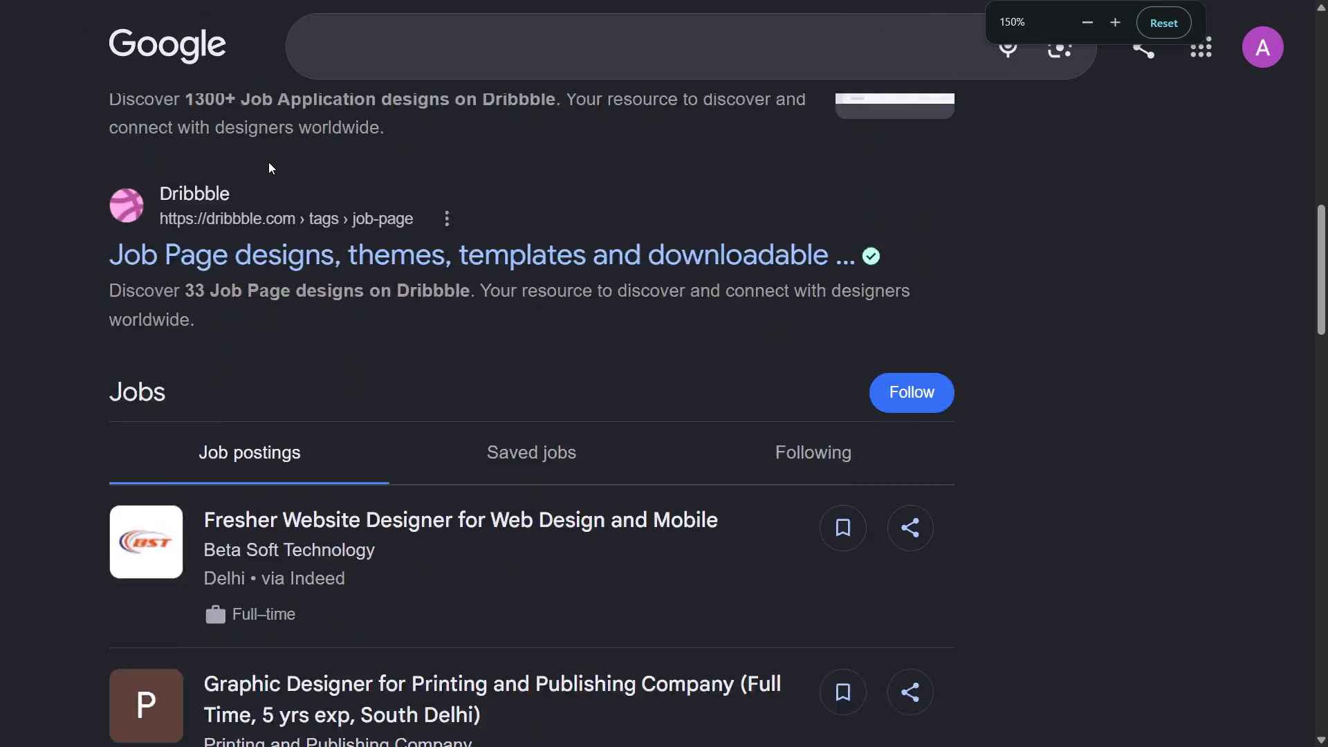
scroll(268, 162, up, 1)
scroll(268, 162, down, 1)
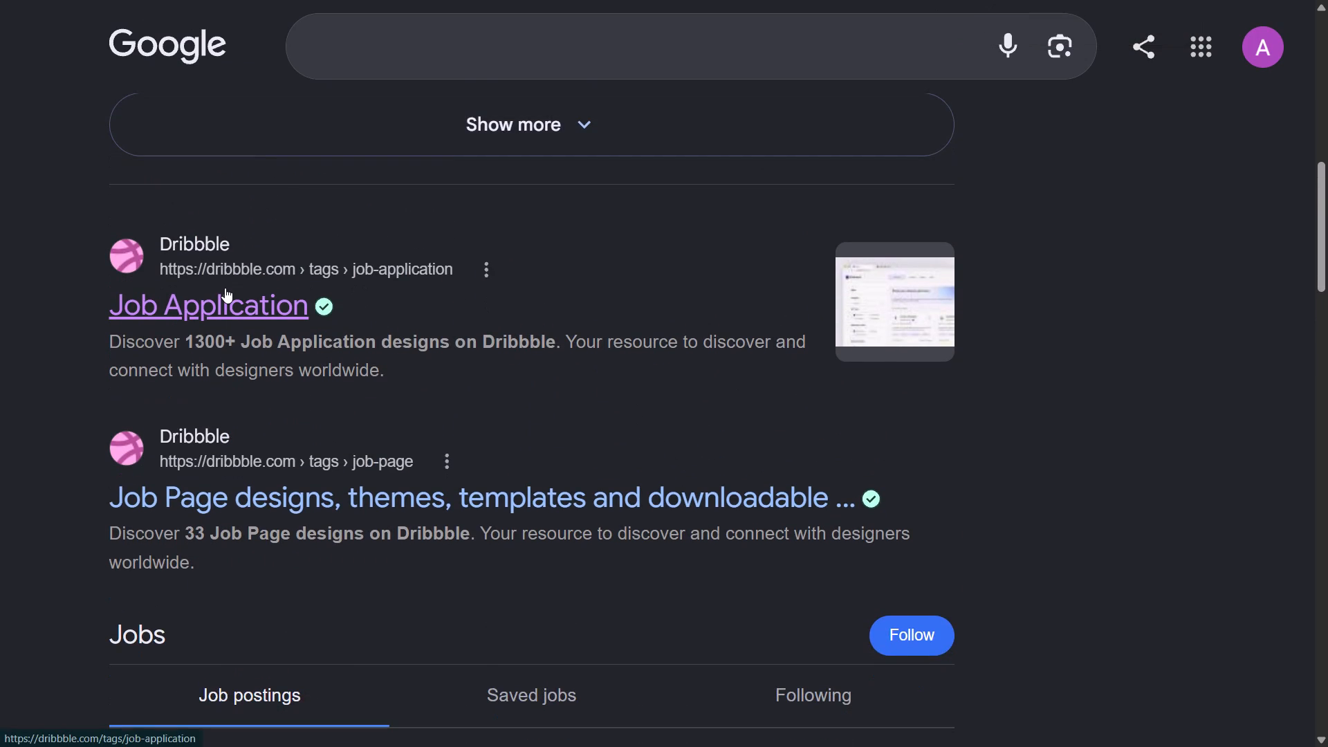
key(ctrl+equal)
scroll(225, 288, up, 2)
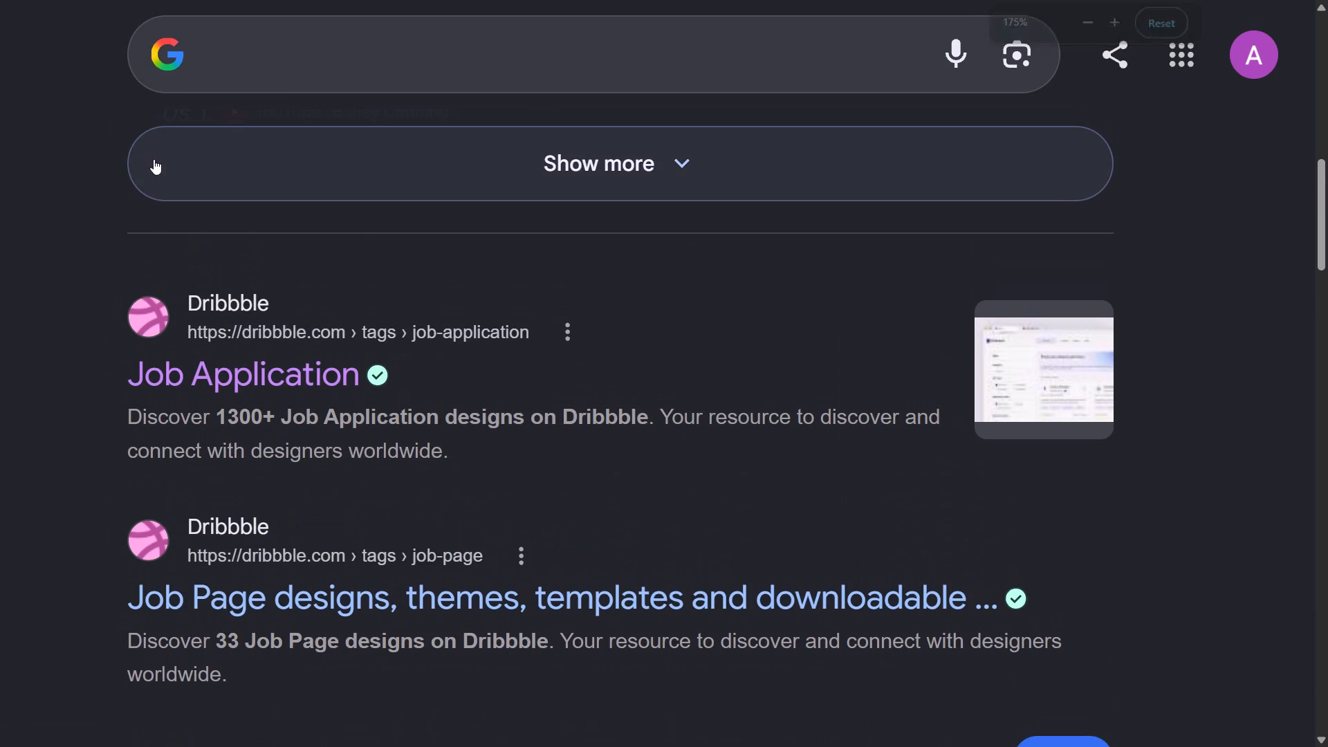
scroll(273, 147, down, 1)
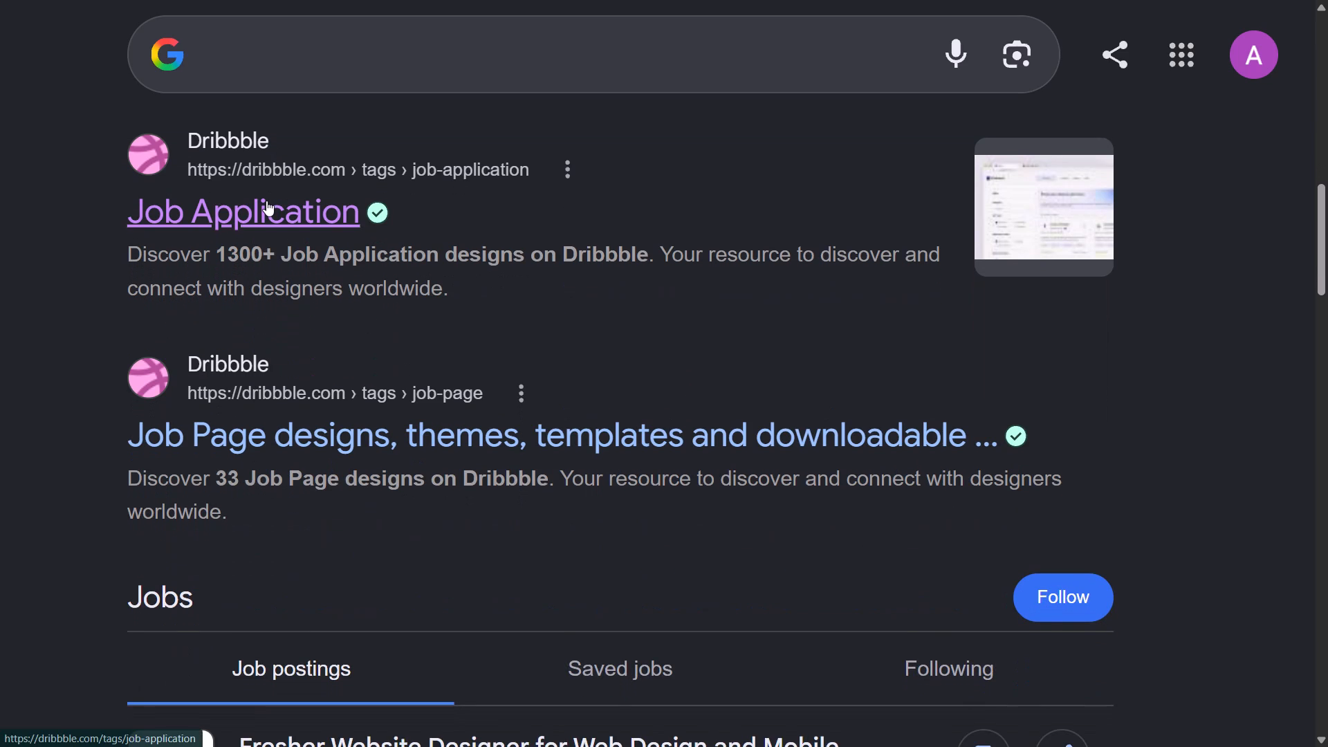
Open the Dribbble "Job Application" result and exit full screen on the designs page.
click(266, 201)
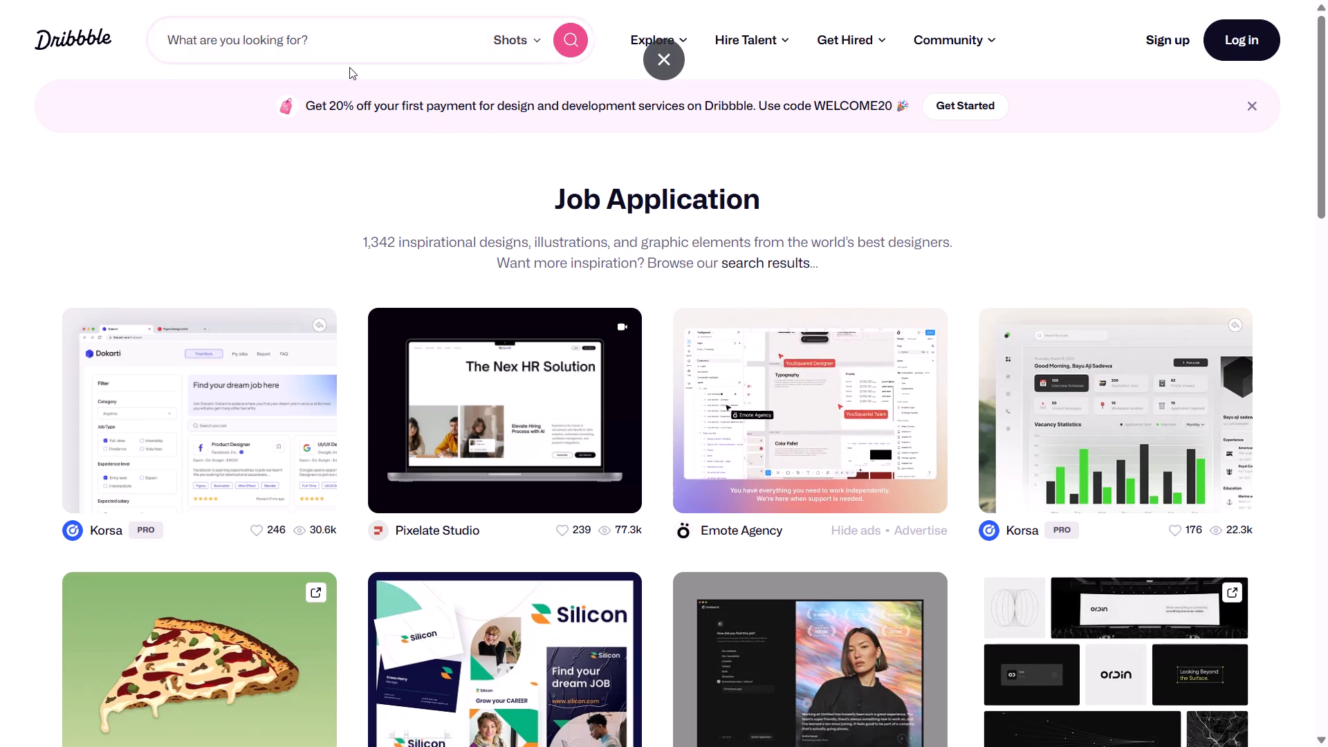
click(648, 59)
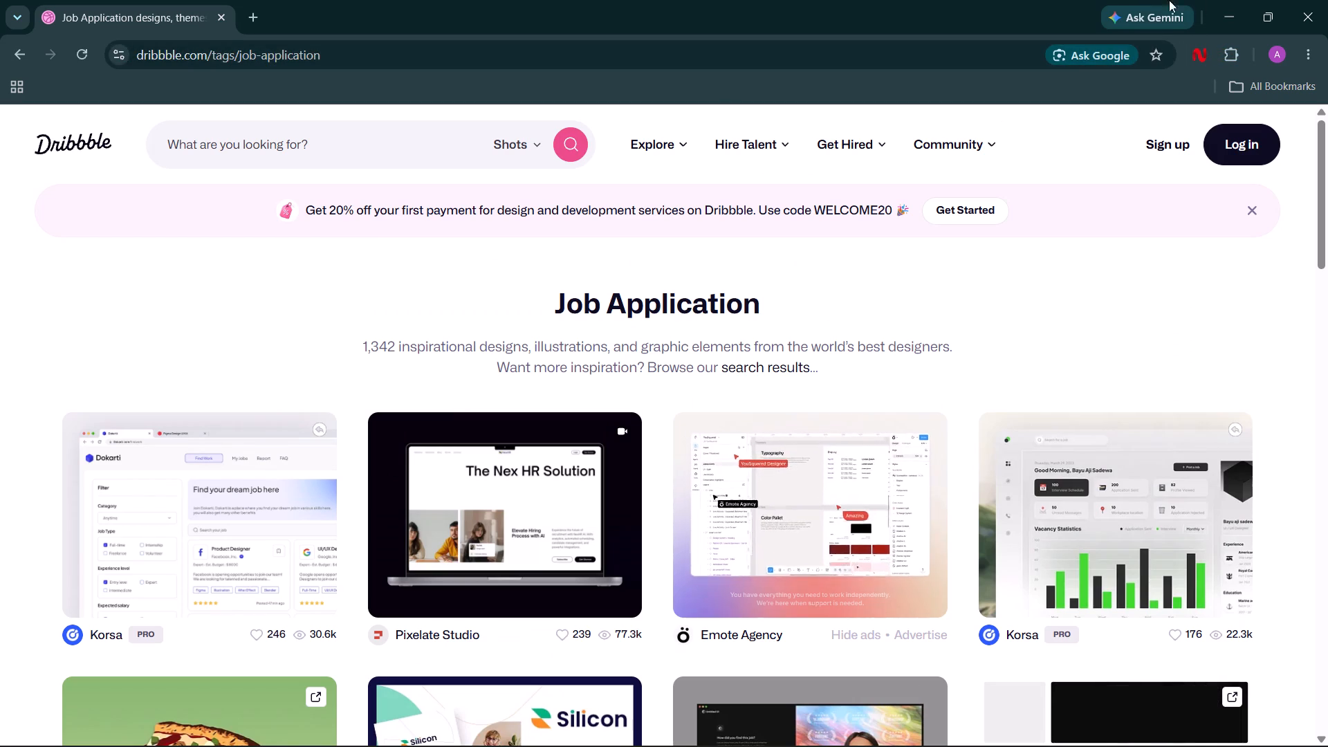
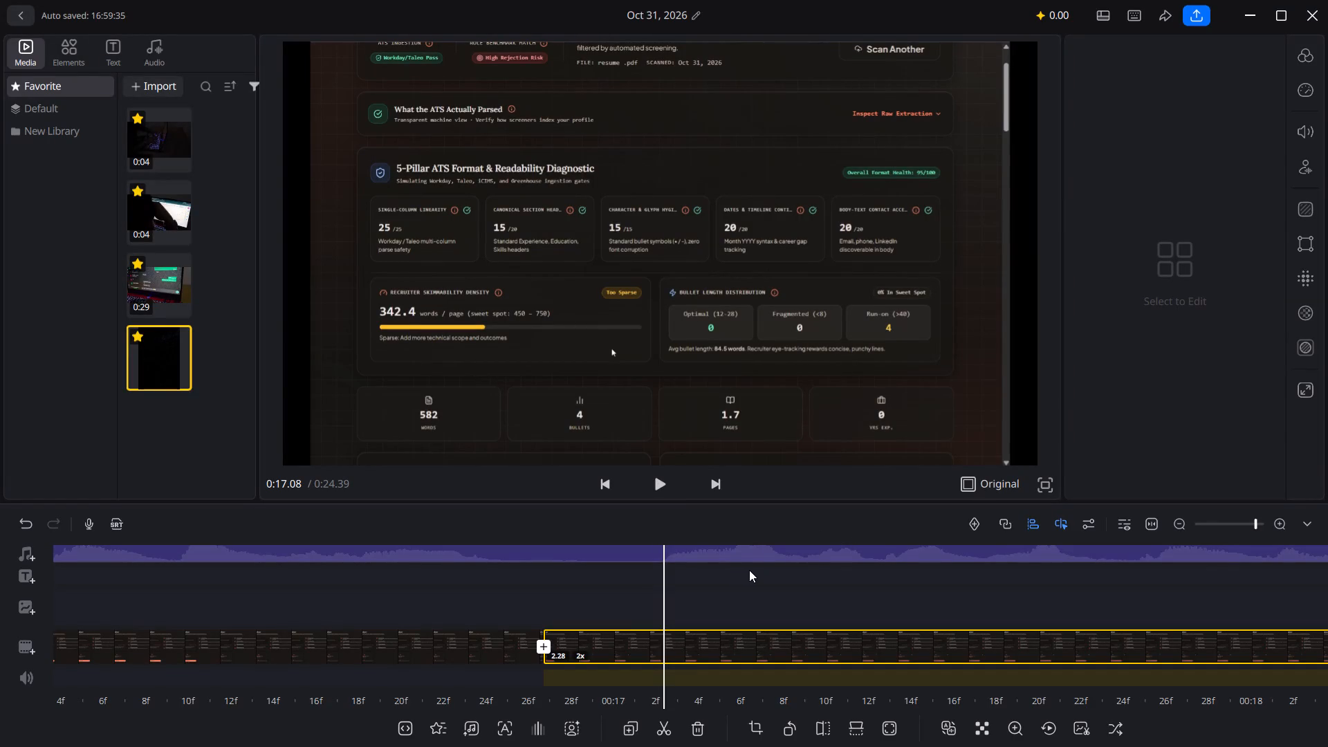
Play back the timeline from the resume analyzer clips around 0:16 into the empty section past 0:19, checking visuals against the voice audio.
click(663, 479)
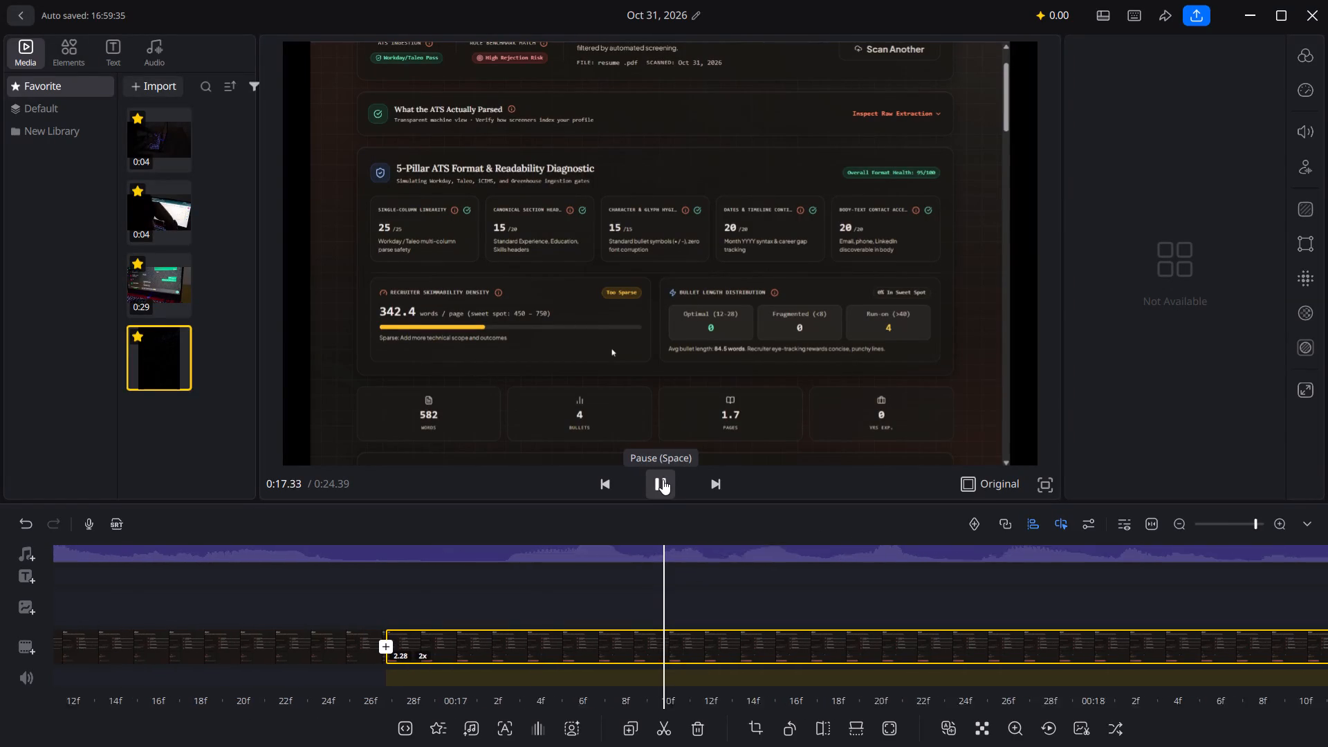
scroll(599, 560, right, 14)
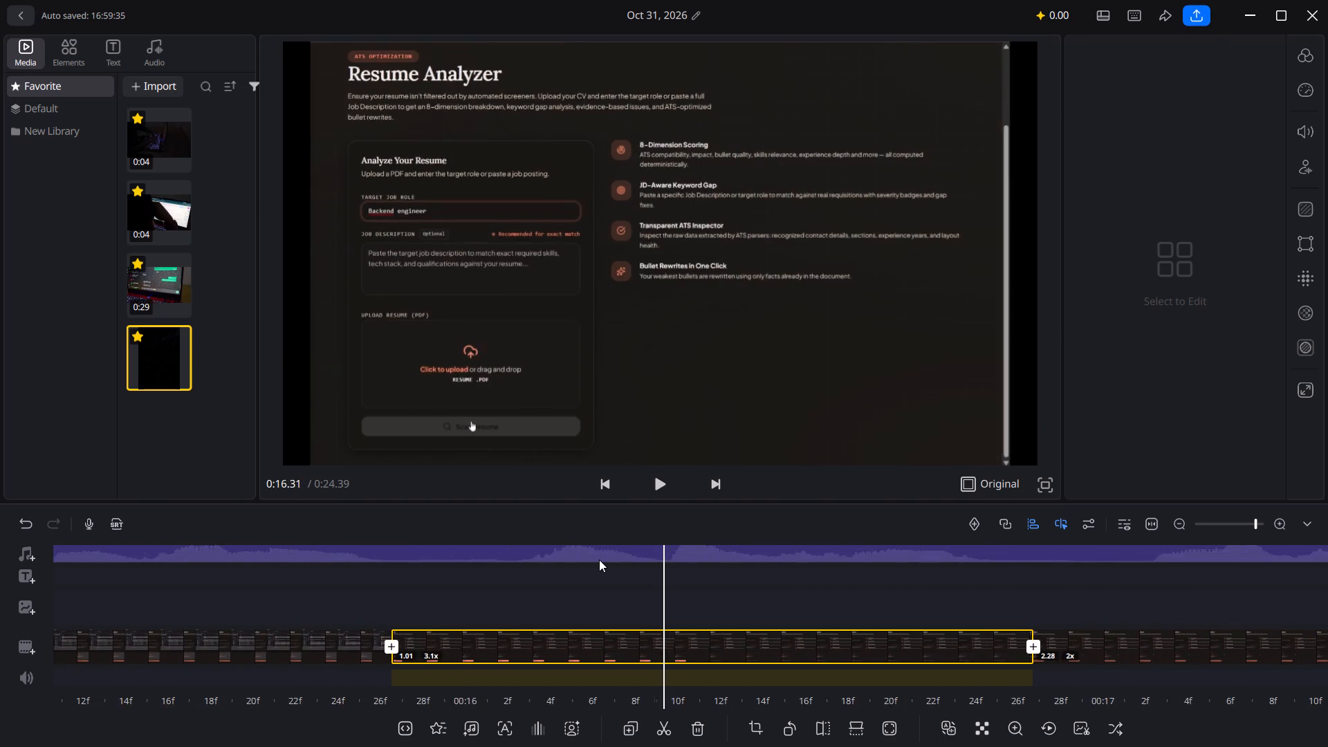
scroll(599, 560, right, 10)
click(653, 490)
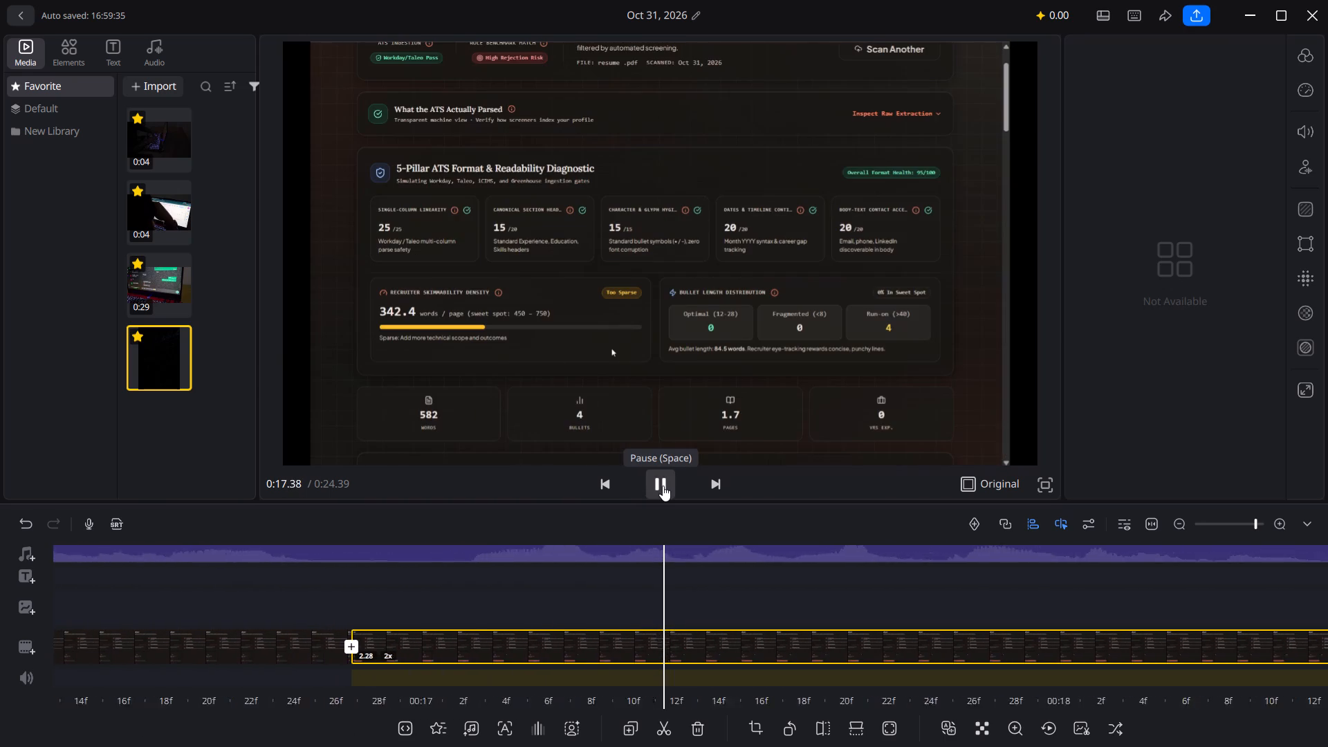
click(663, 486)
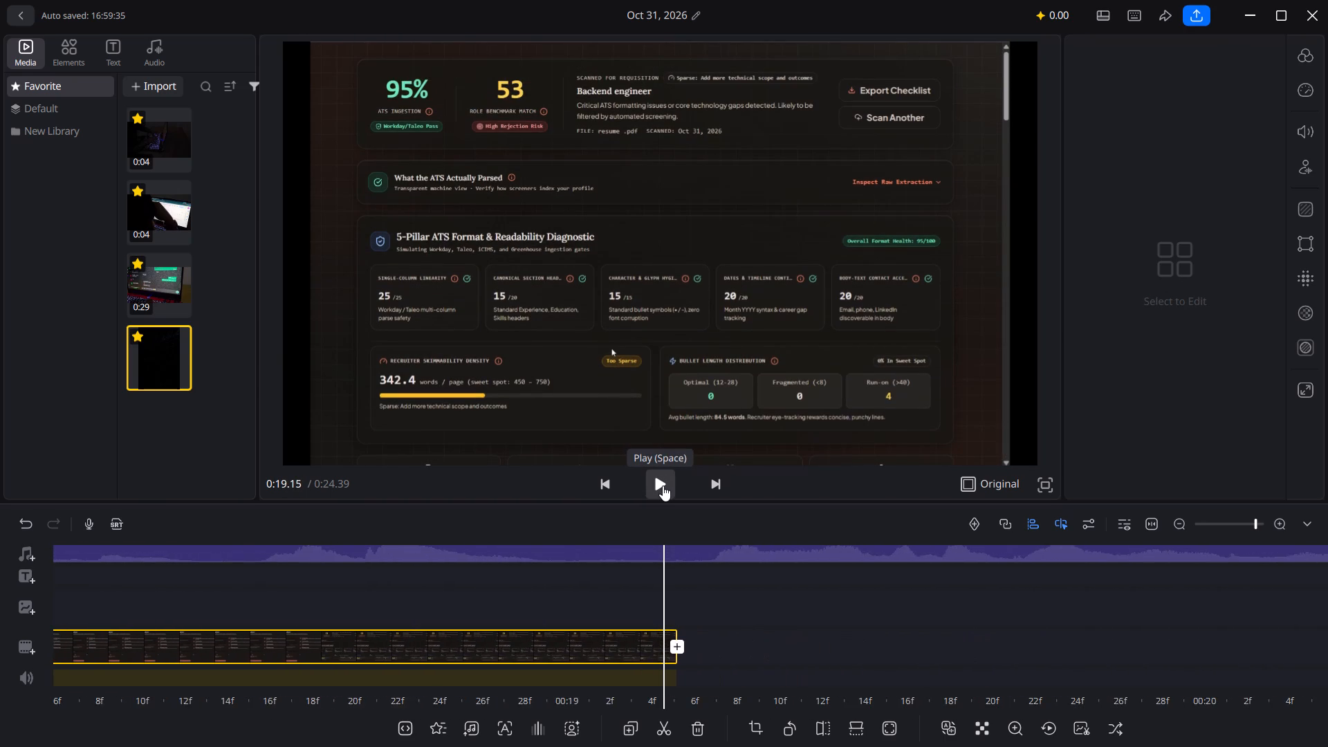
click(663, 486)
click(663, 486)
click(663, 486)
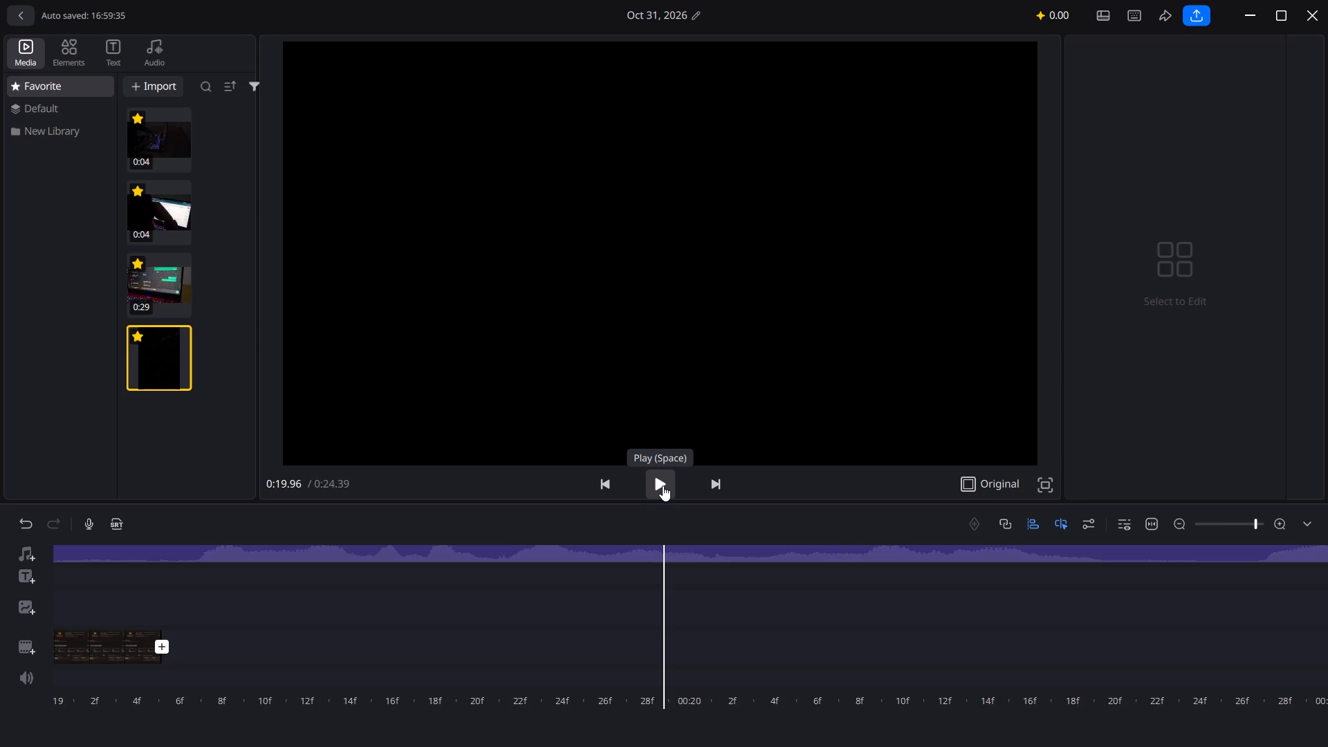
click(663, 474)
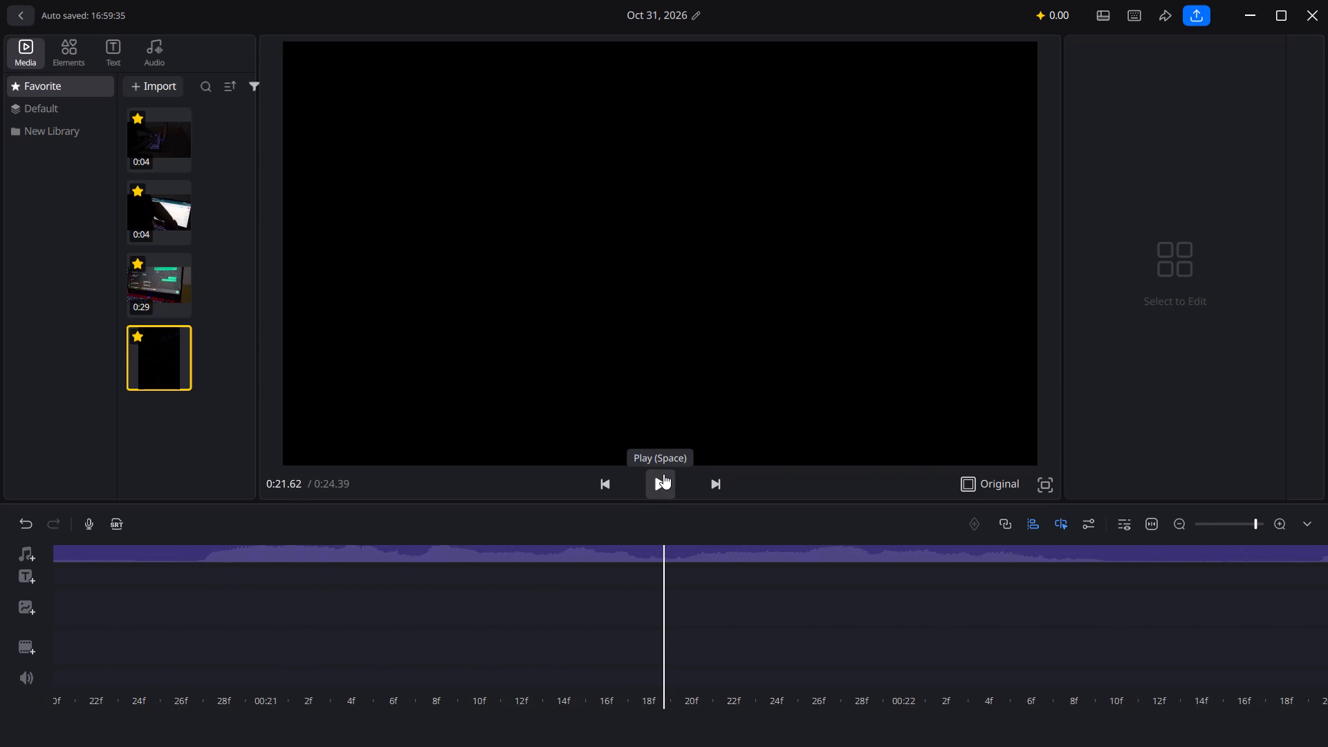
click(663, 474)
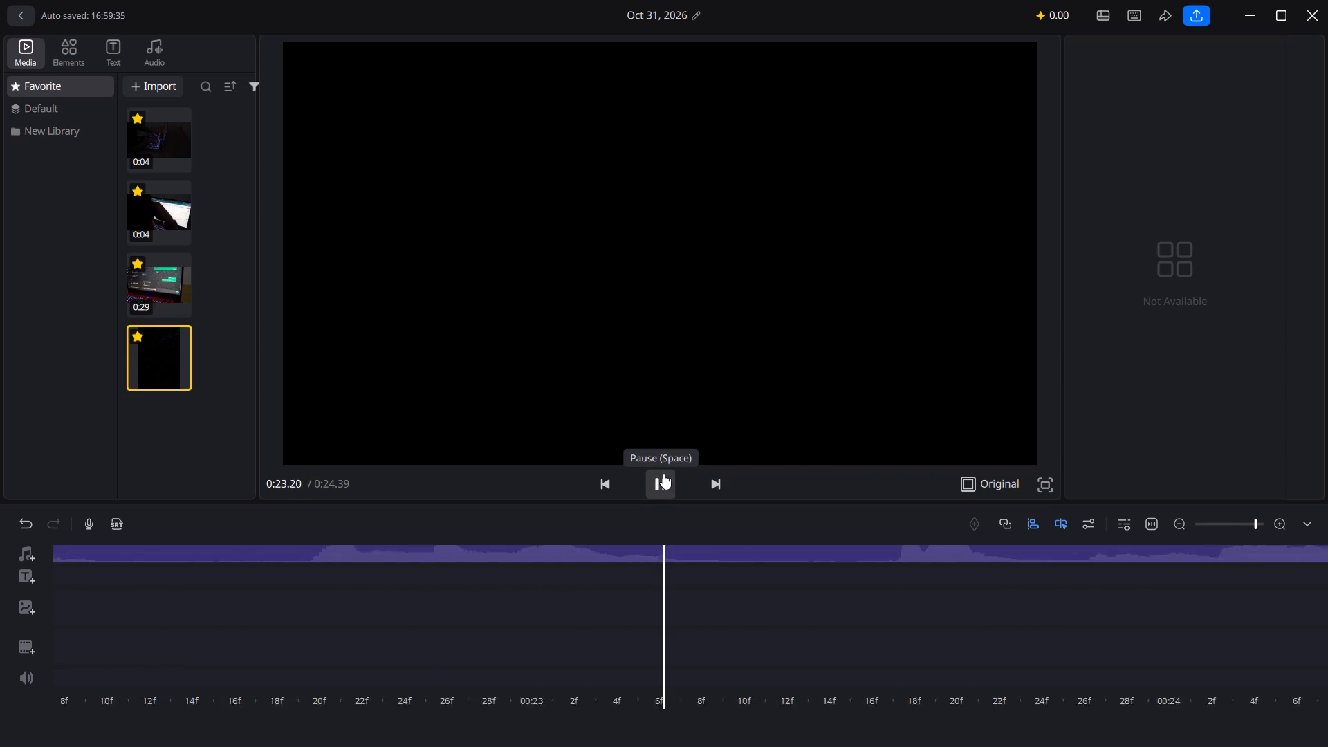
click(663, 474)
Return to around 0:17 and replay the final 2x resume diagnostic clip to check its timing against the voice audio.
scroll(511, 595, right, 8)
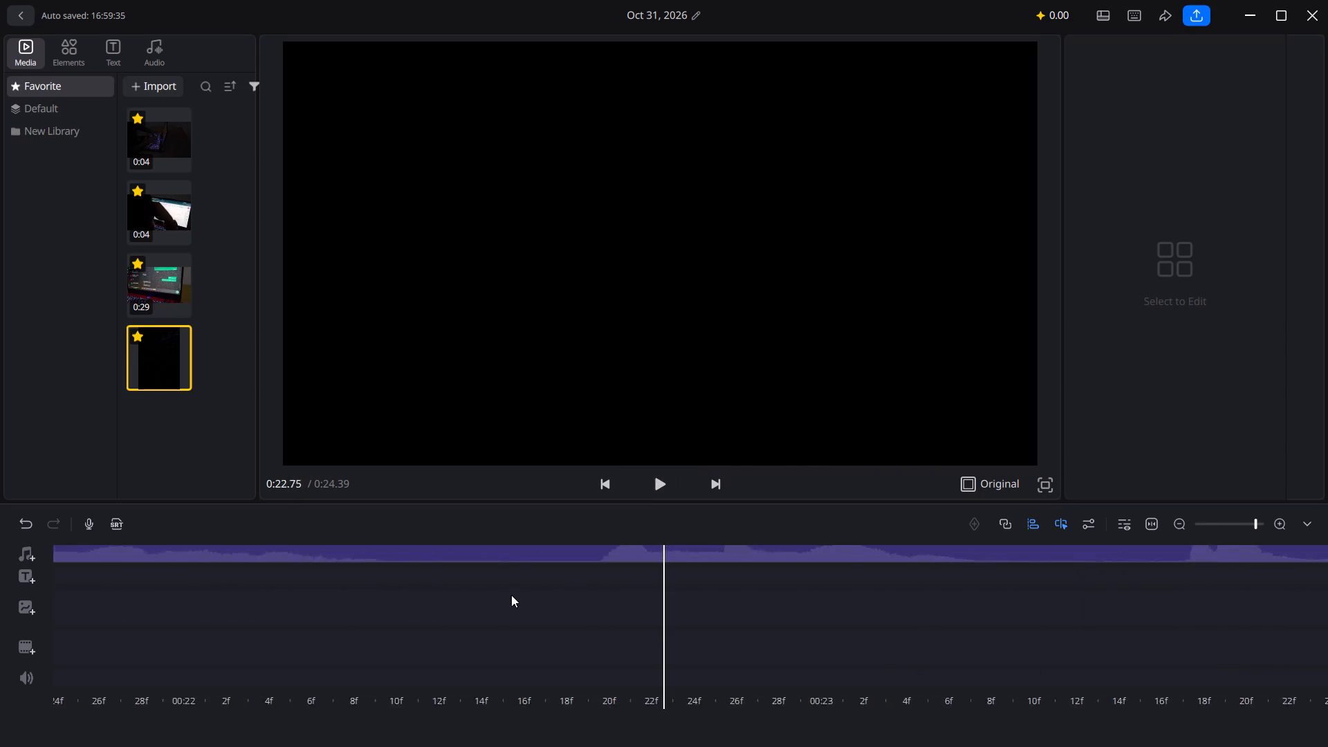
scroll(511, 595, right, 15)
scroll(511, 595, right, 6)
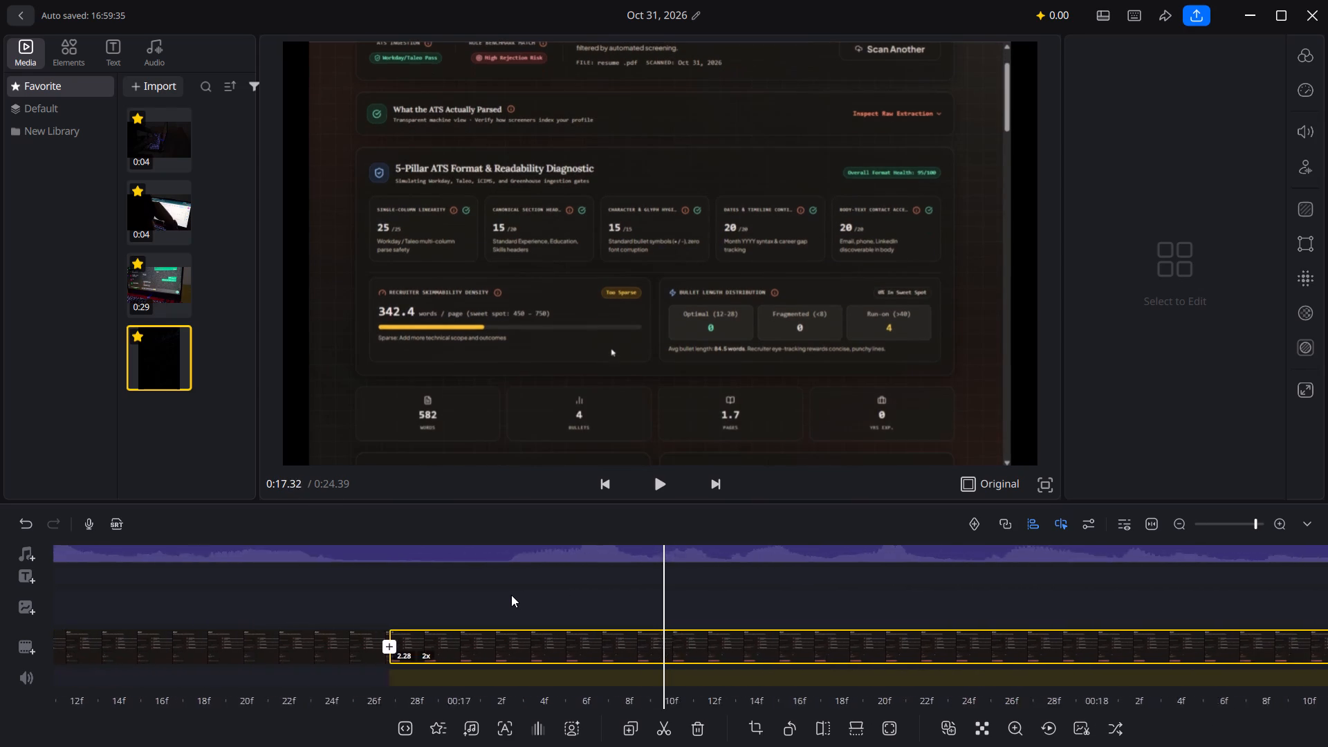
scroll(511, 595, right, 4)
click(656, 476)
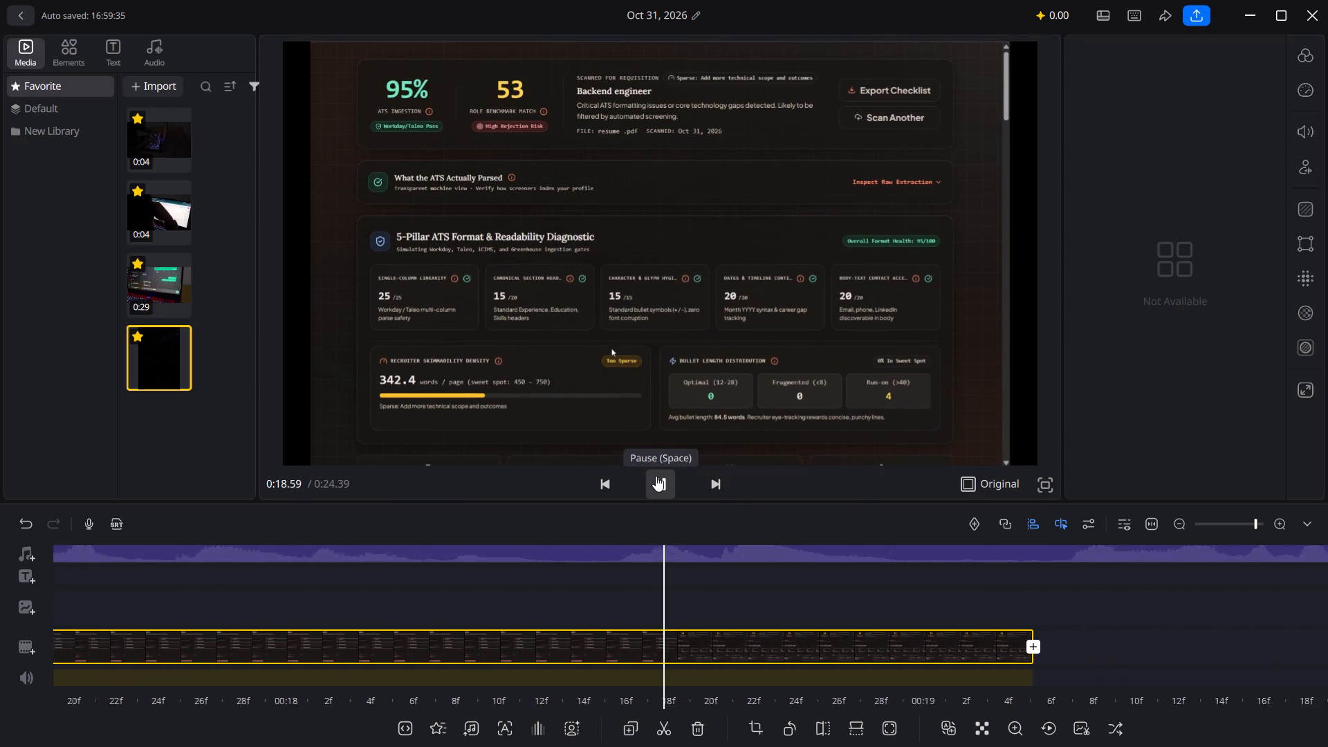
click(656, 476)
scroll(411, 603, right, 10)
scroll(411, 603, right, 18)
click(663, 492)
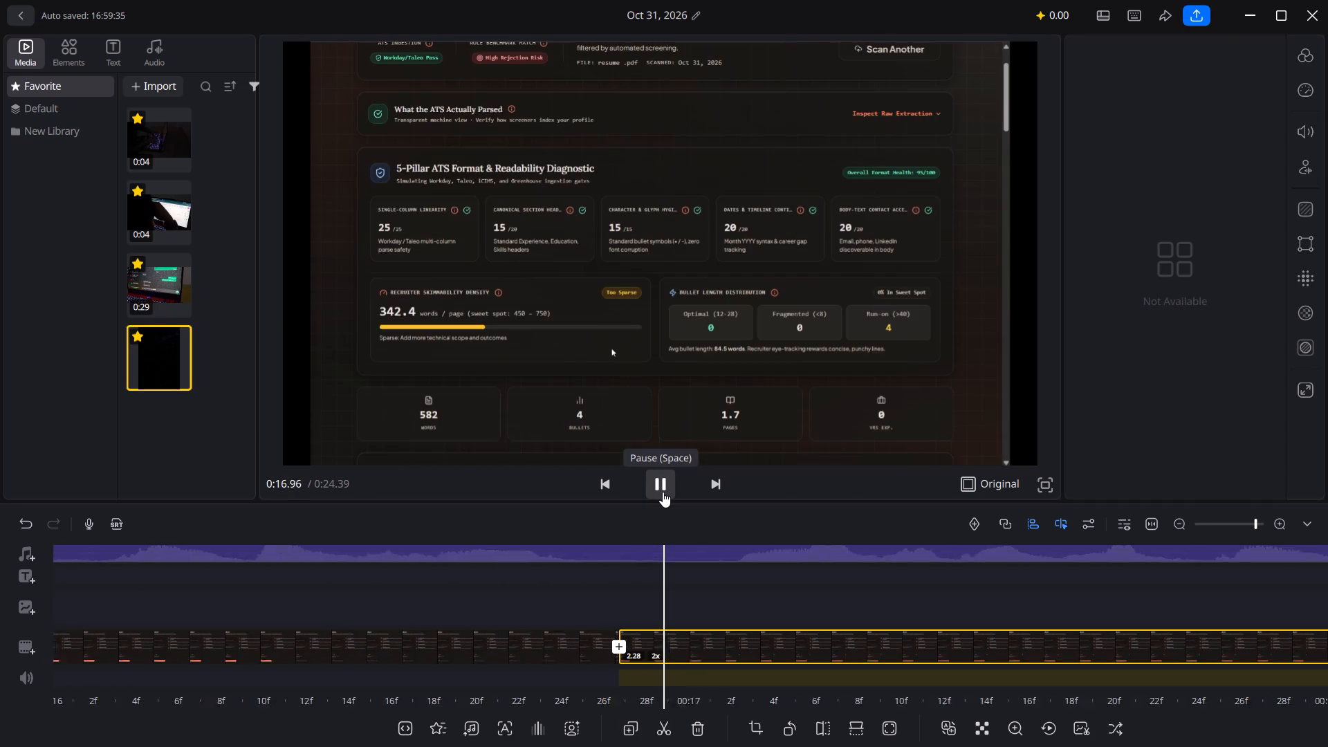
Play the final 2x resume diagnostic clip through its end past 0:19 and restart it from around 0:17, checking it against the voice audio.
click(663, 492)
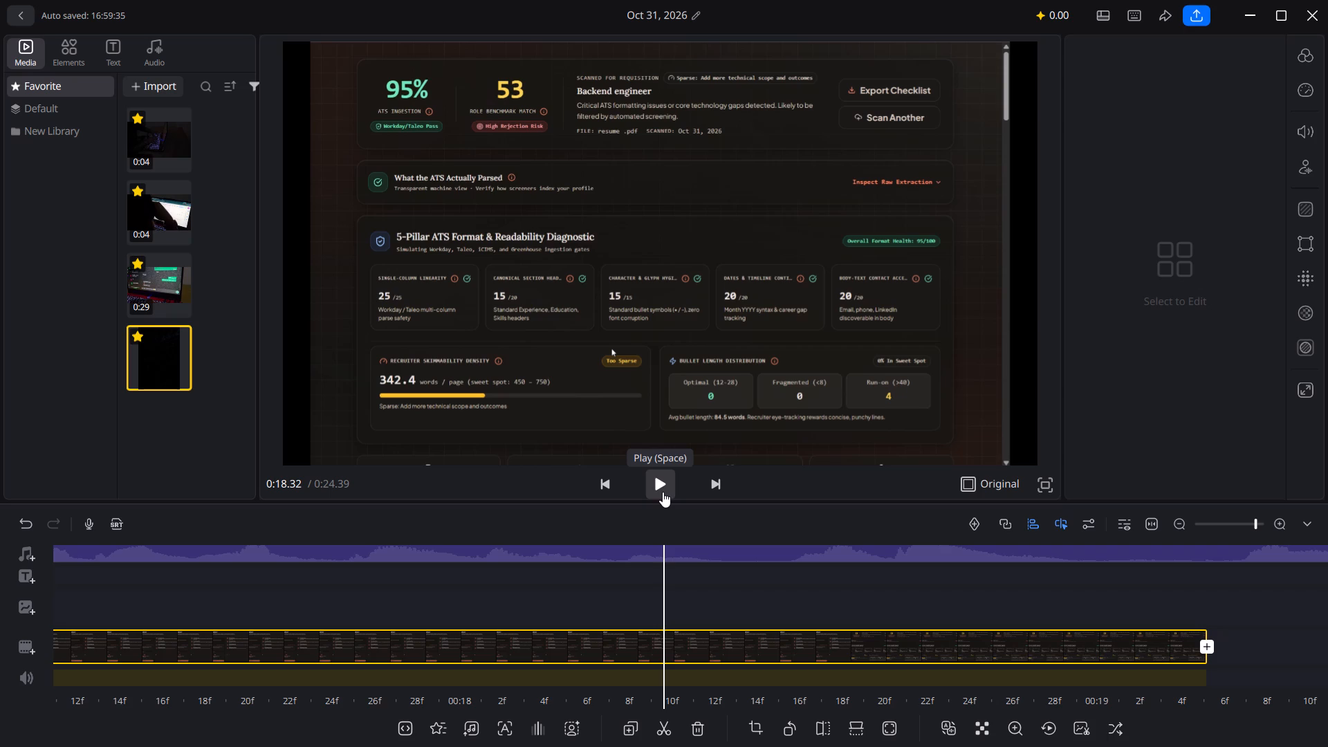
click(663, 492)
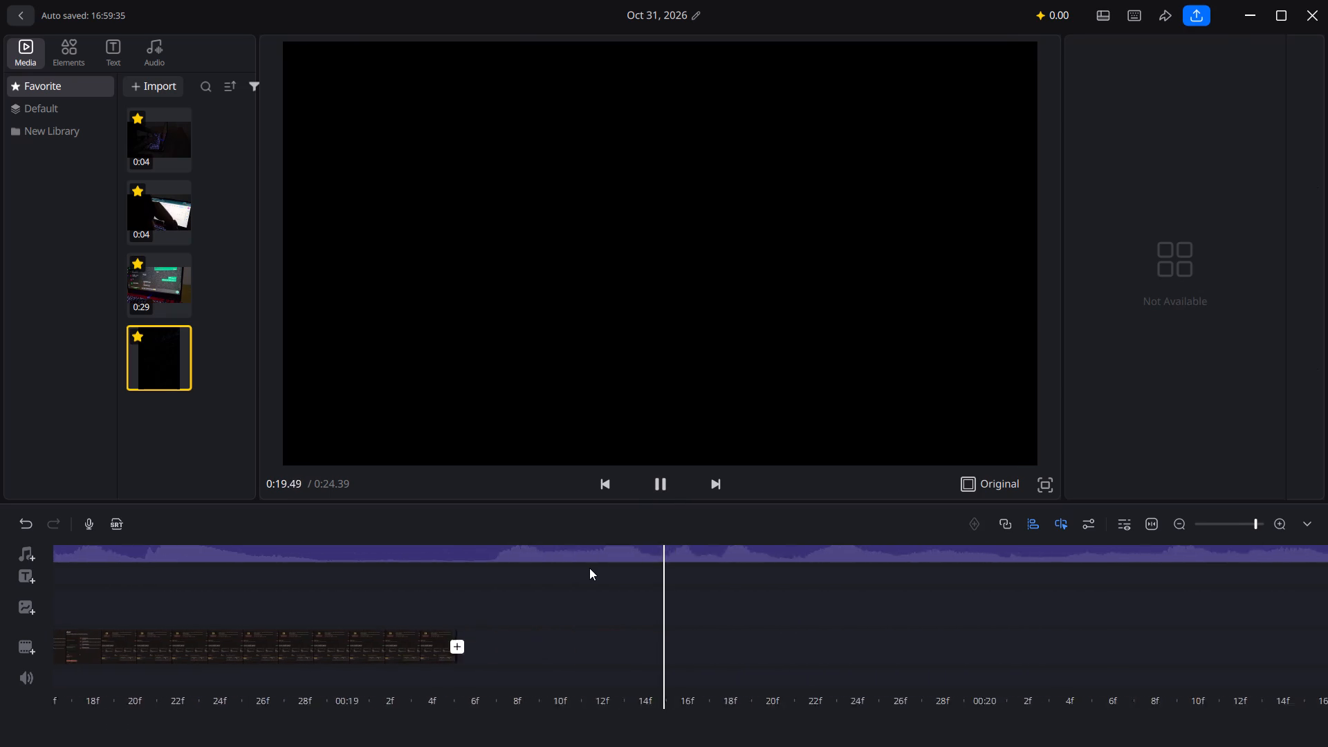
scroll(589, 568, right, 20)
scroll(589, 568, right, 10)
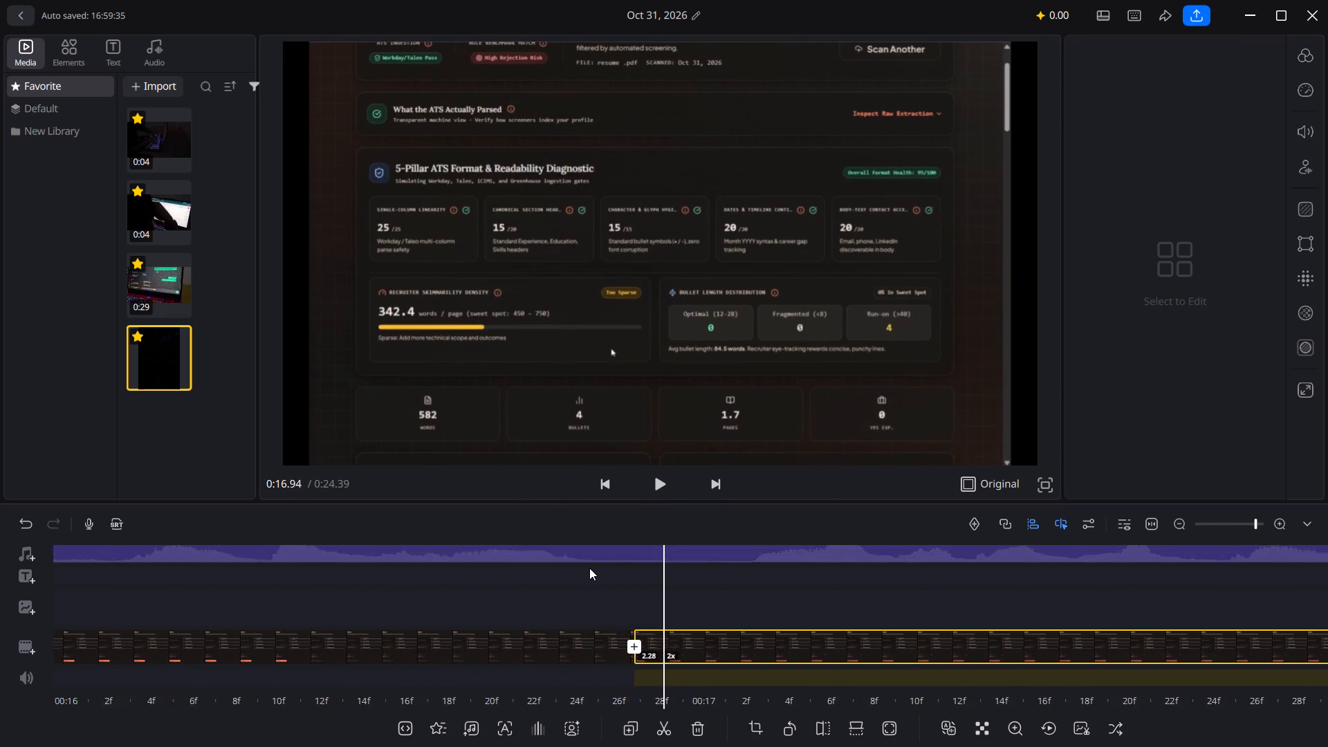
scroll(589, 568, right, 3)
click(656, 480)
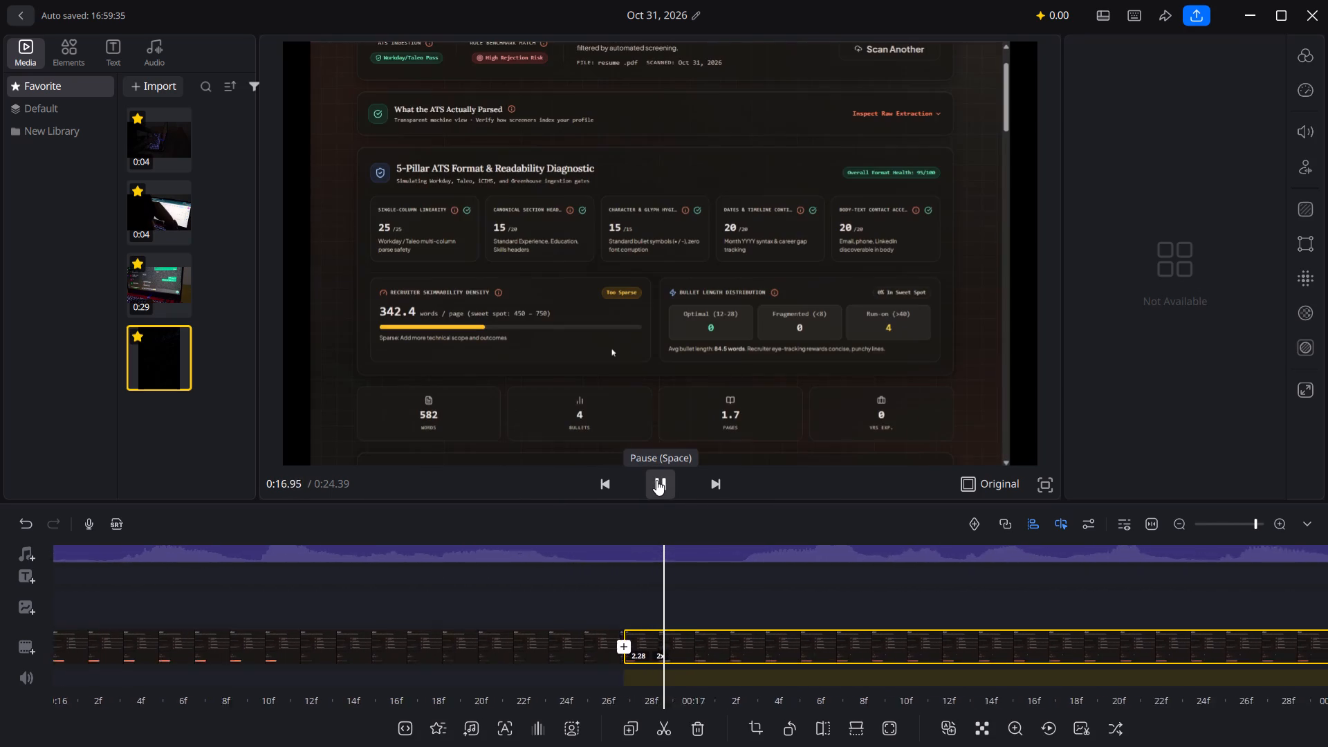
Replay the timeline from the resume analyzer form at about 0:15 into the empty section near 0:20, checking visuals against the voice audio.
scroll(600, 572, right, 12)
scroll(600, 572, right, 11)
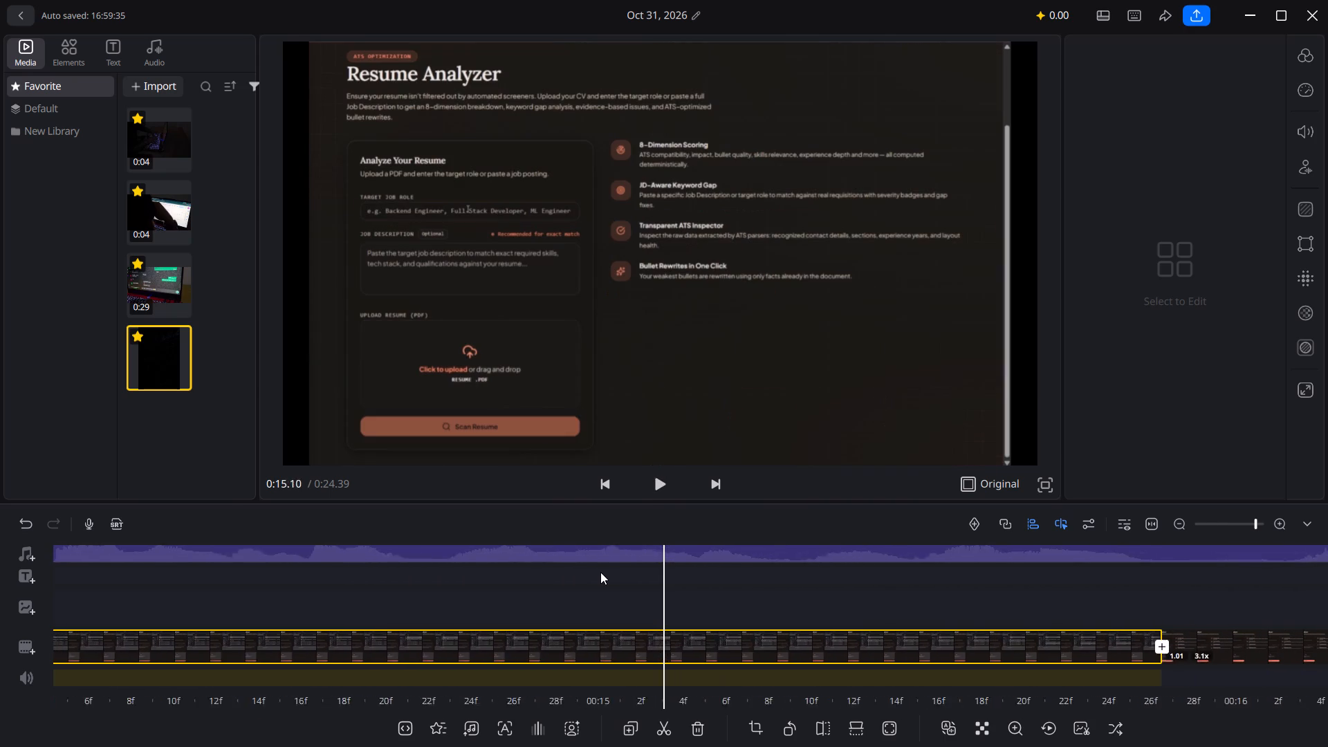
click(664, 494)
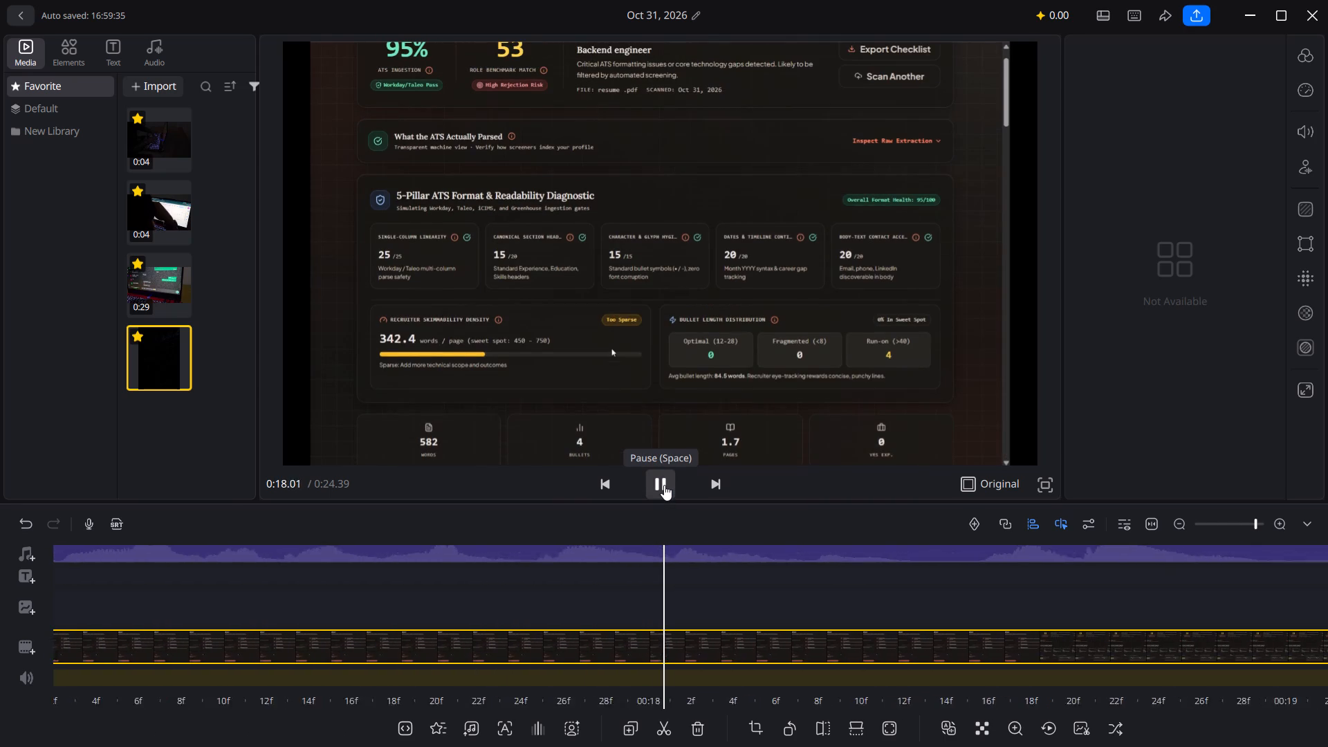
click(664, 485)
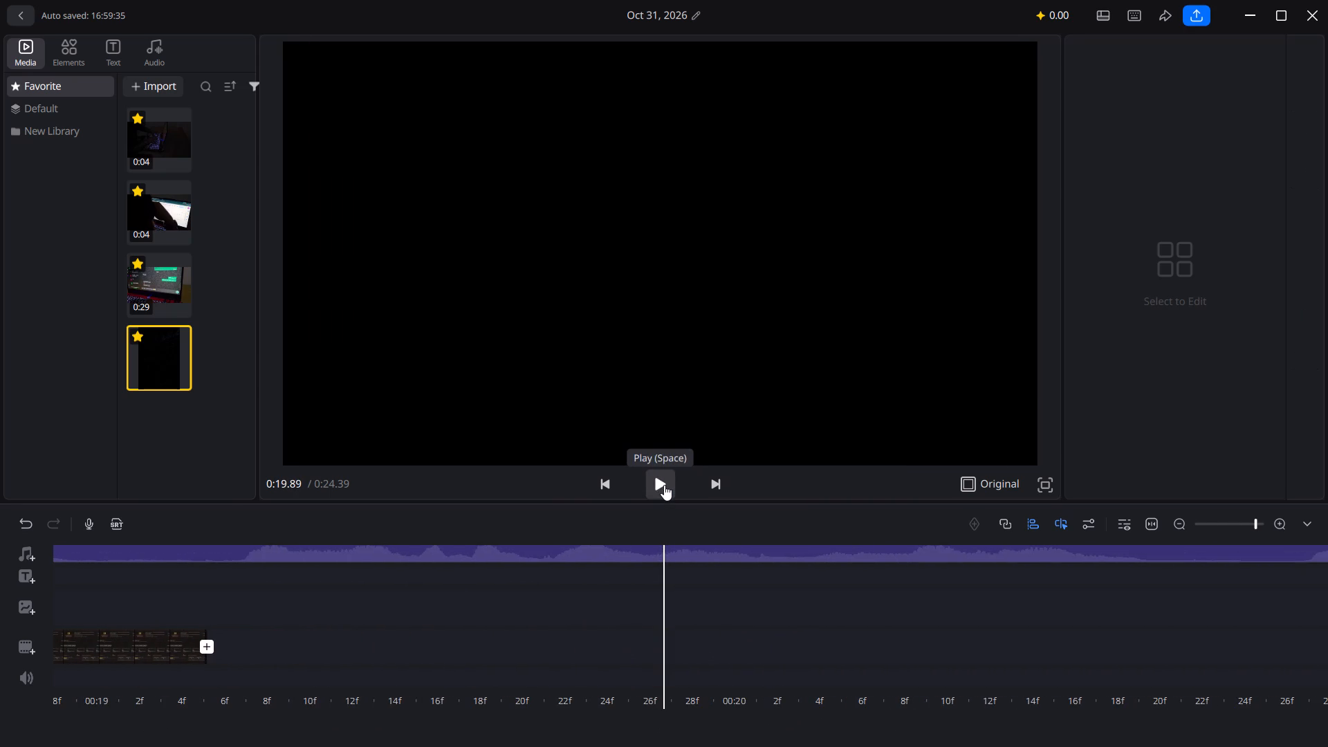
scroll(530, 620, right, 1)
scroll(530, 620, left, 1)
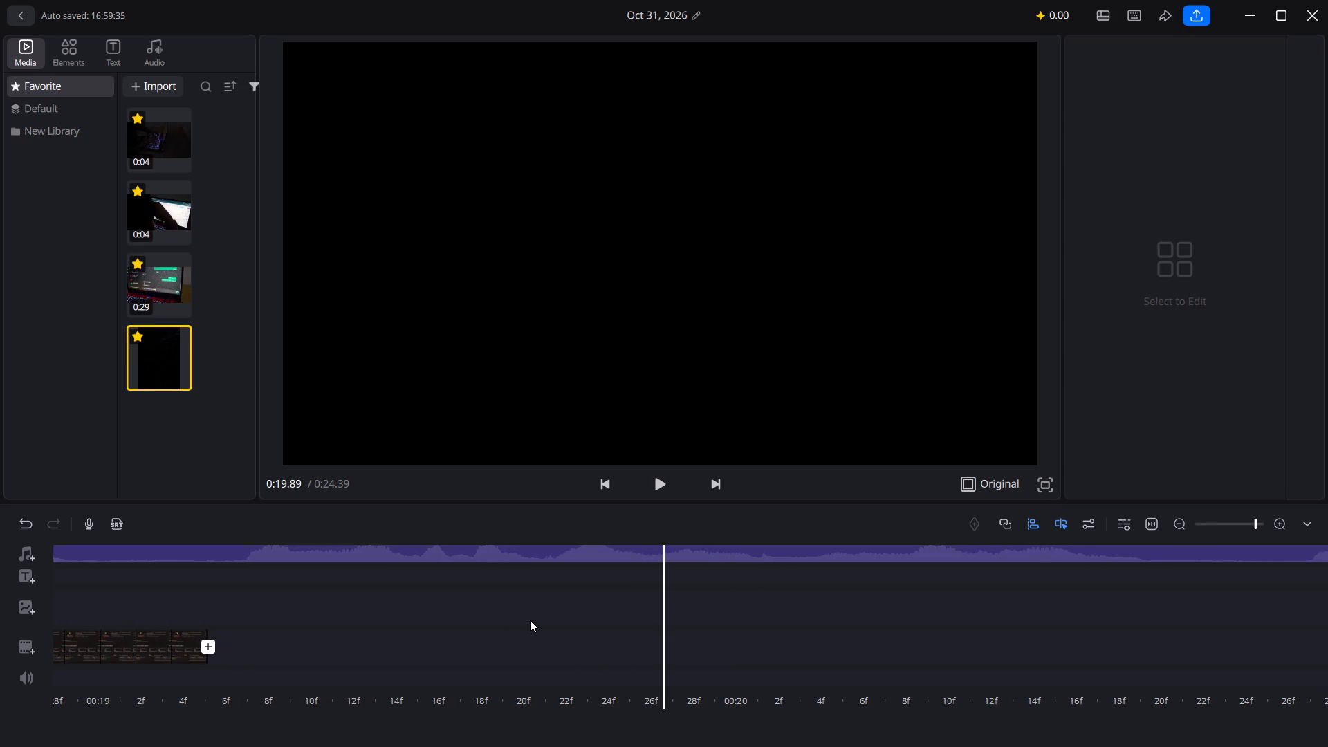
scroll(313, 537, right, 7)
Exit the video editor's full-screen view to reach the Windows taskbar.
click(1271, 12)
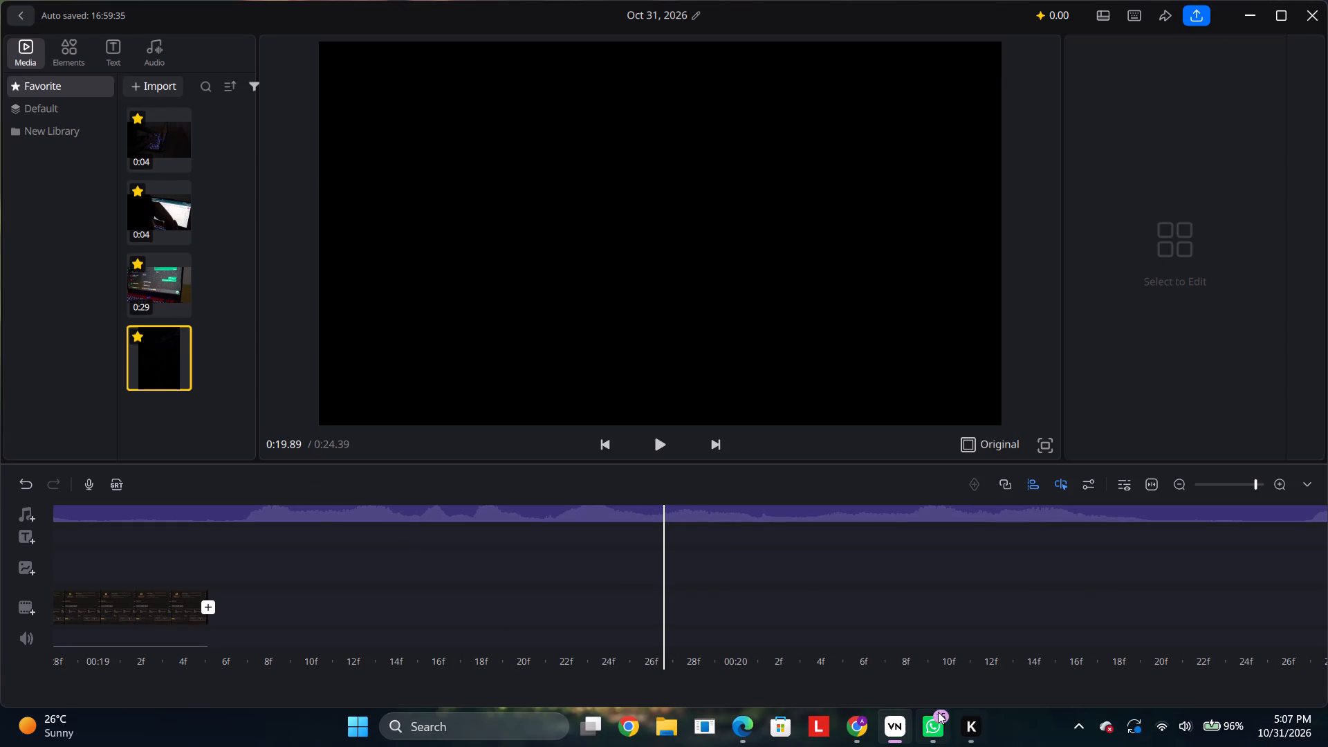
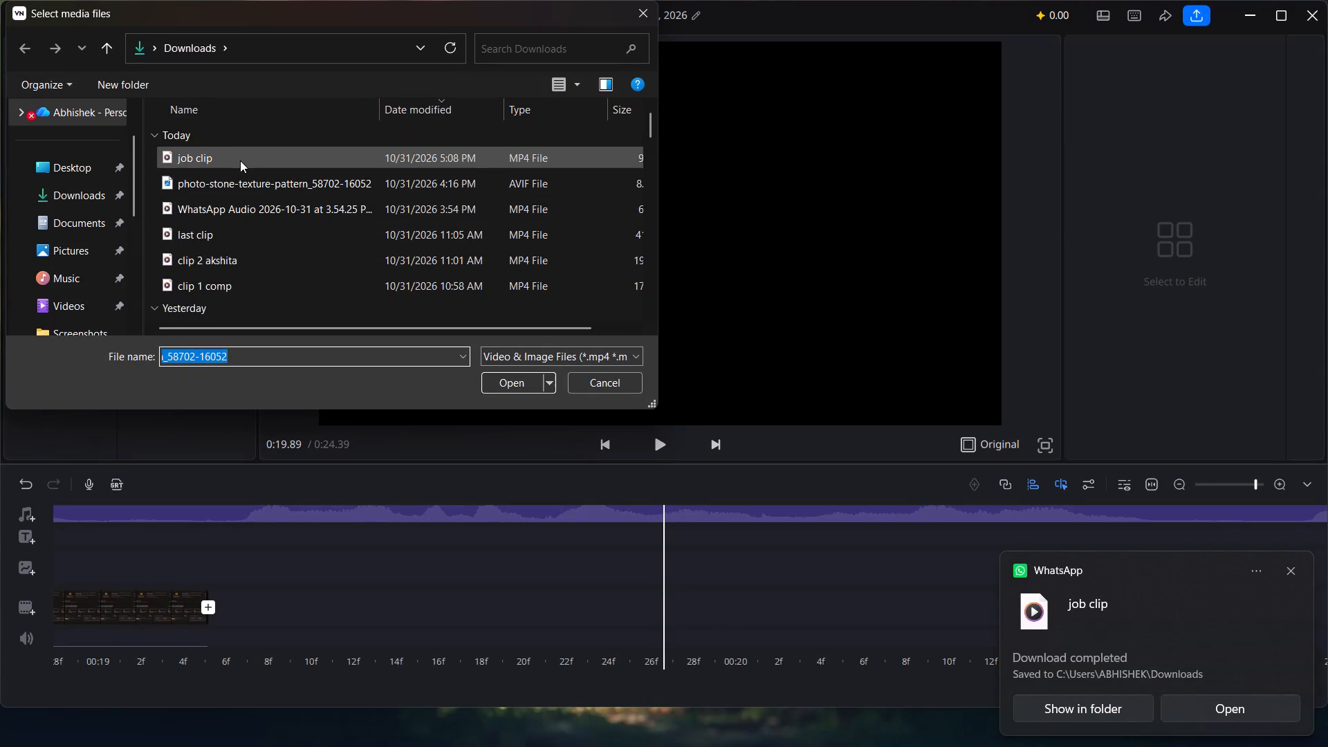
Import the "job clip" MP4 video from the Downloads folder into the project's media library.
click(240, 160)
click(514, 380)
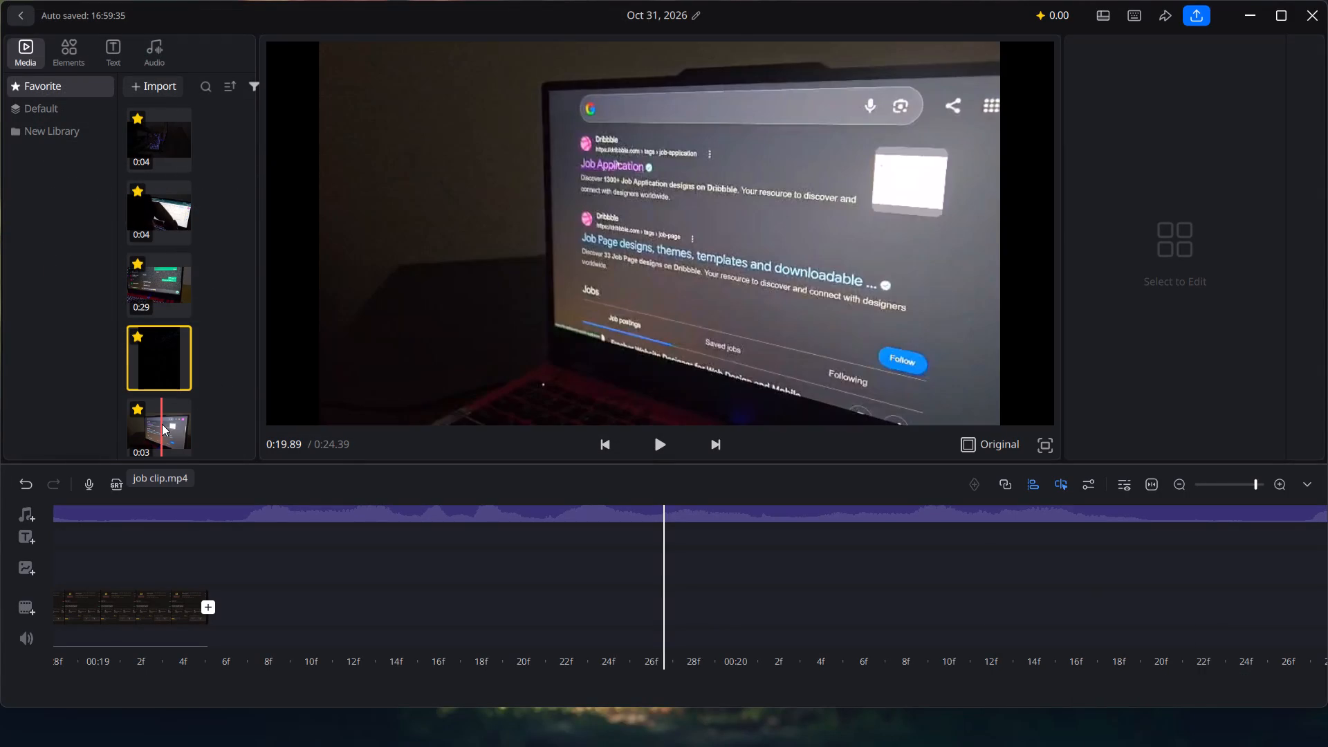
Insert job clip.mp4 from the favourite media after the final resume diagnostic clip, filling the empty section past 0:19.
drag(162, 424, 876, 260)
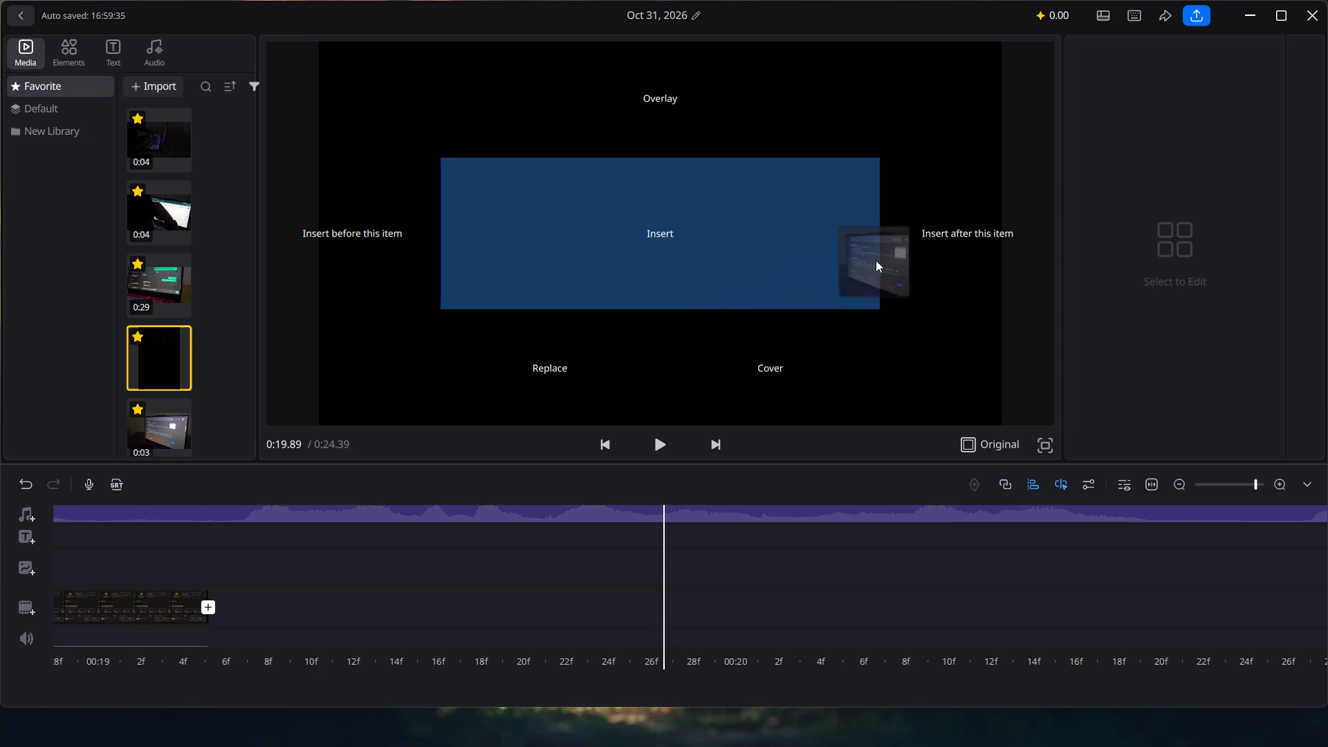
drag(876, 260, 910, 257)
Play back from around 0:16 into the inserted job clip past 0:21, checking its timing against the voice audio.
scroll(914, 575, right, 18)
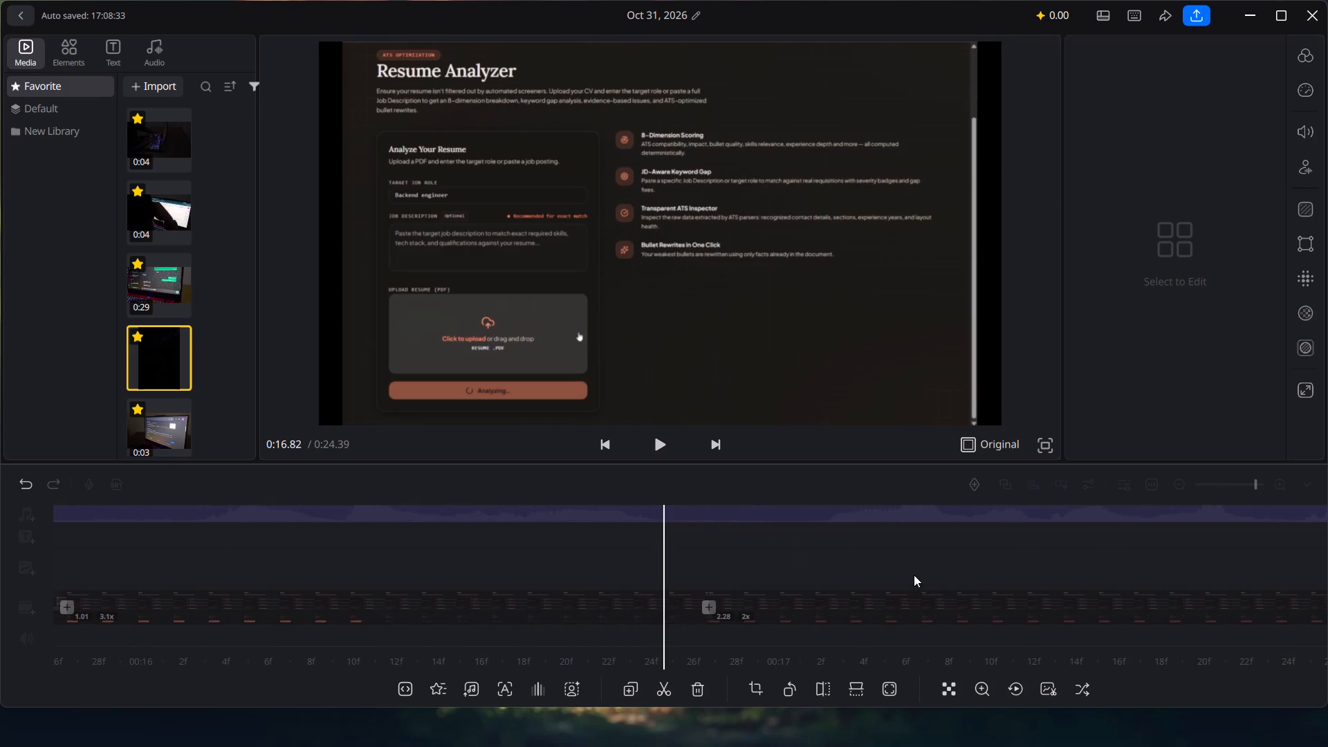
click(656, 439)
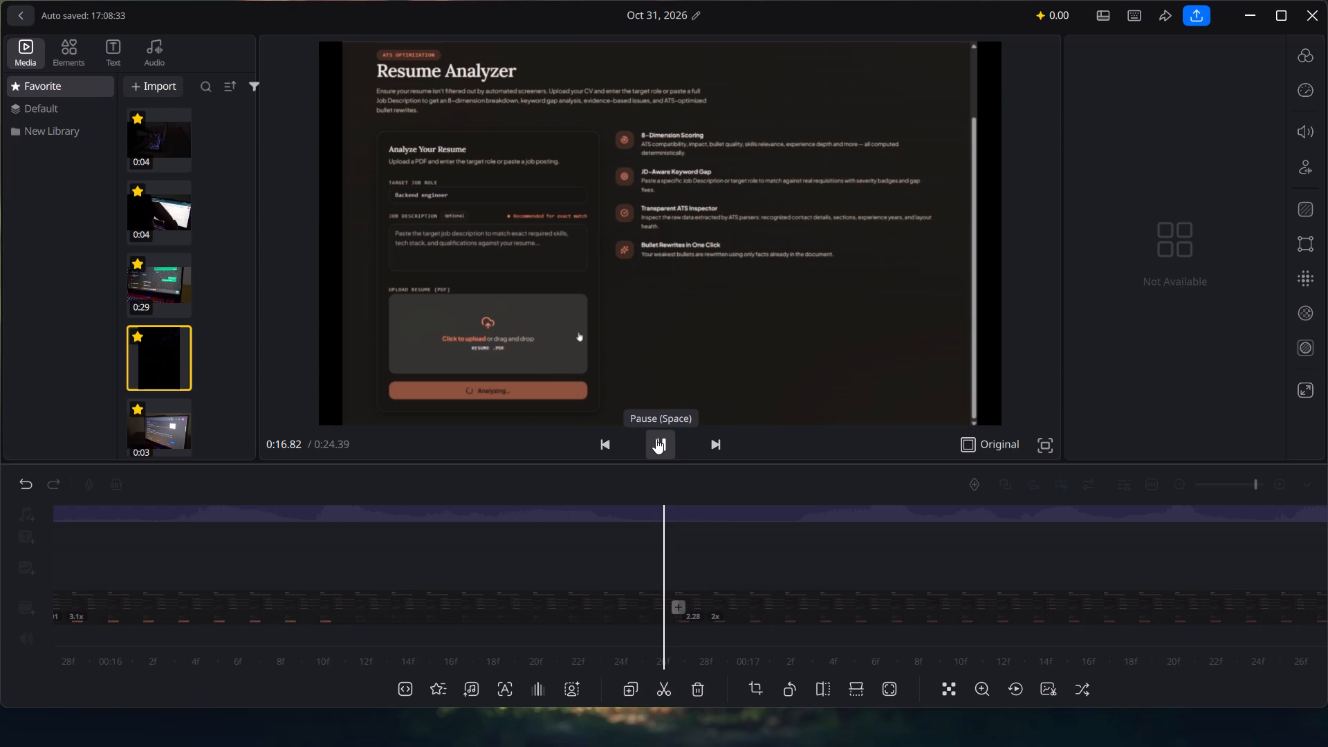
click(661, 436)
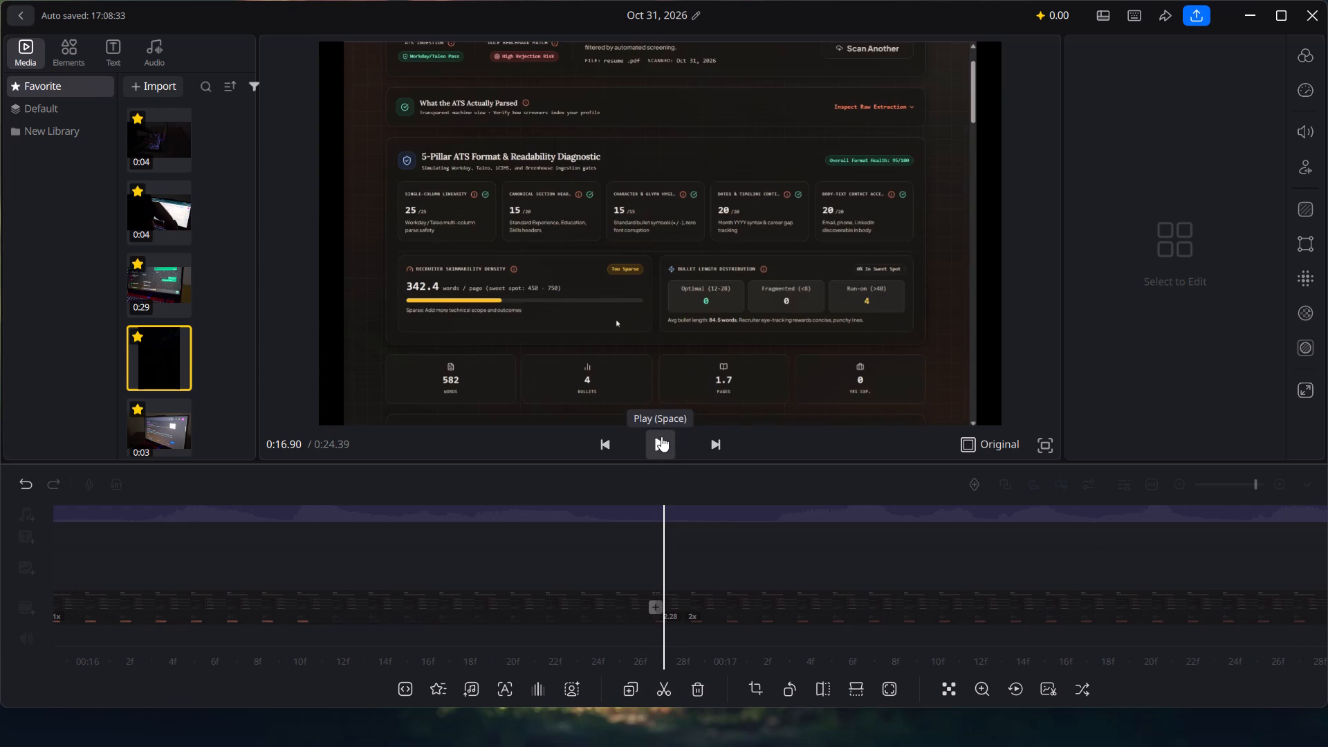
click(661, 439)
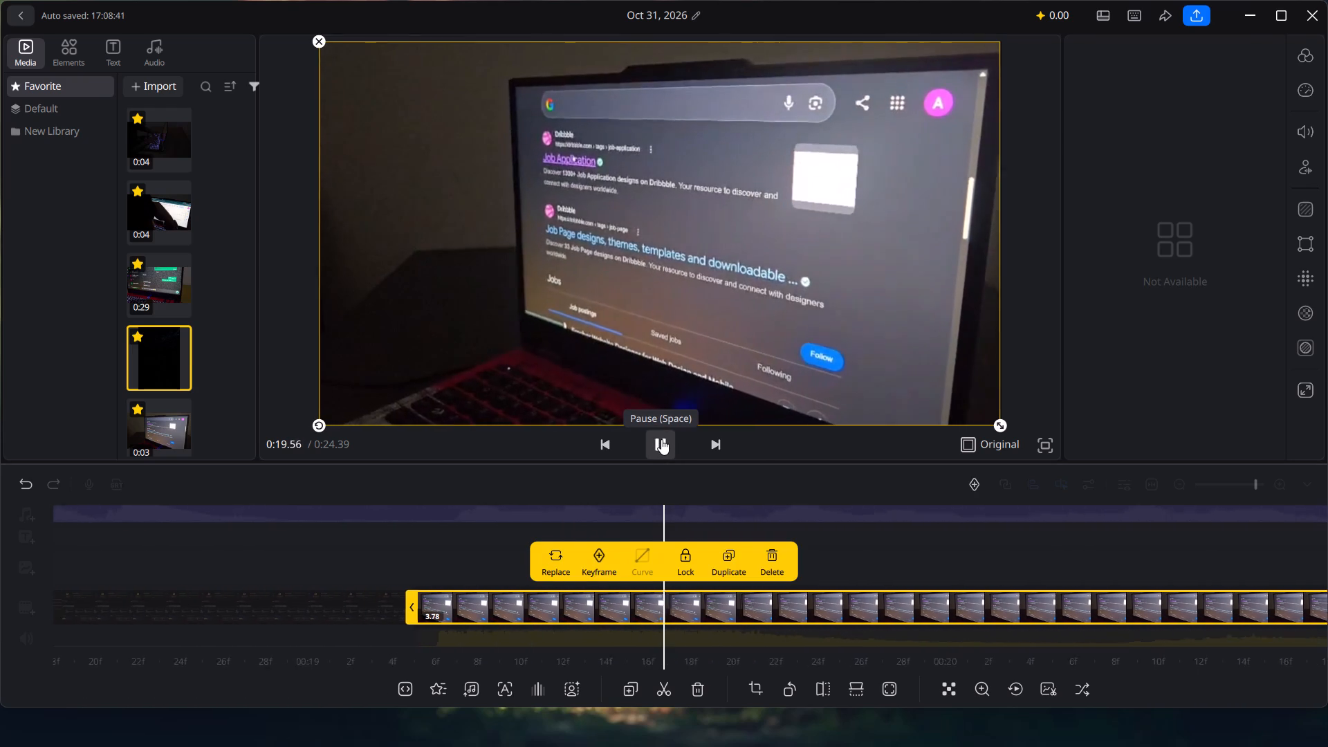
click(661, 439)
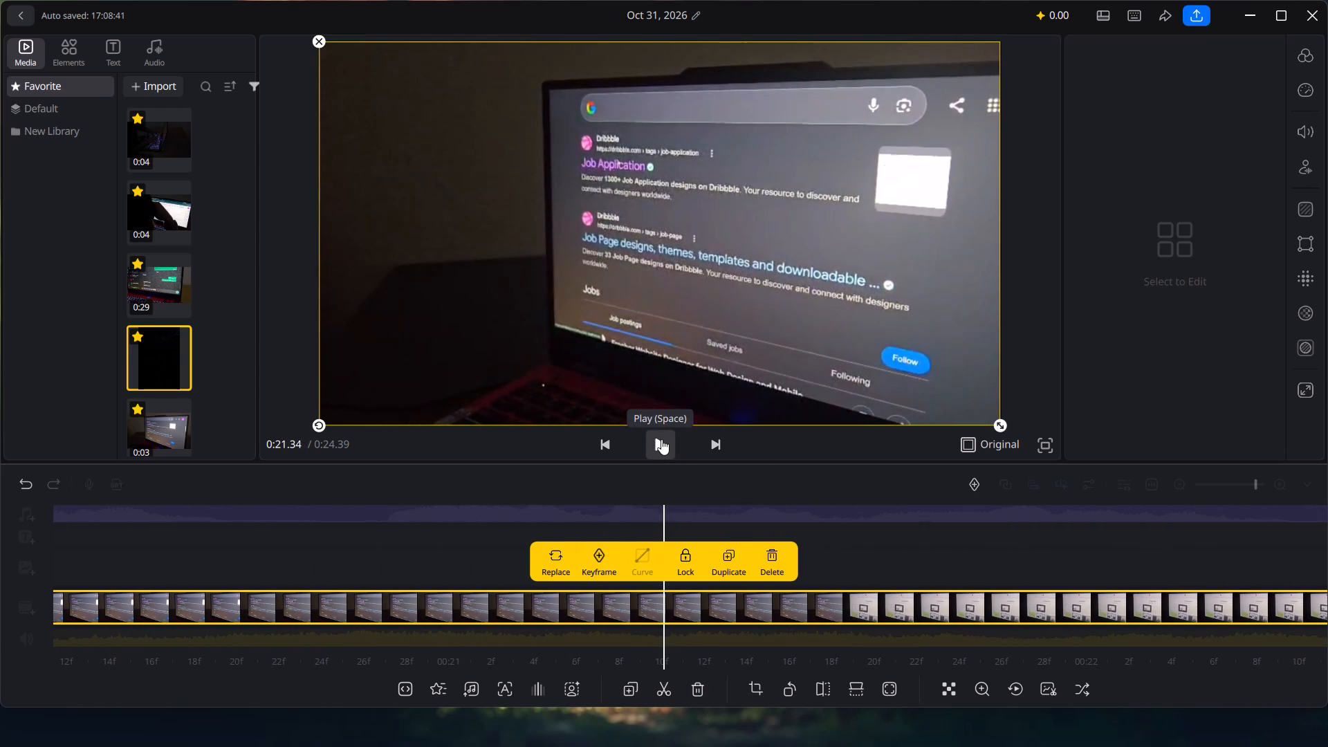
Turn on Denoise for the job clip and set it to Low, replaying from around 0:18 to judge the sound.
click(1312, 132)
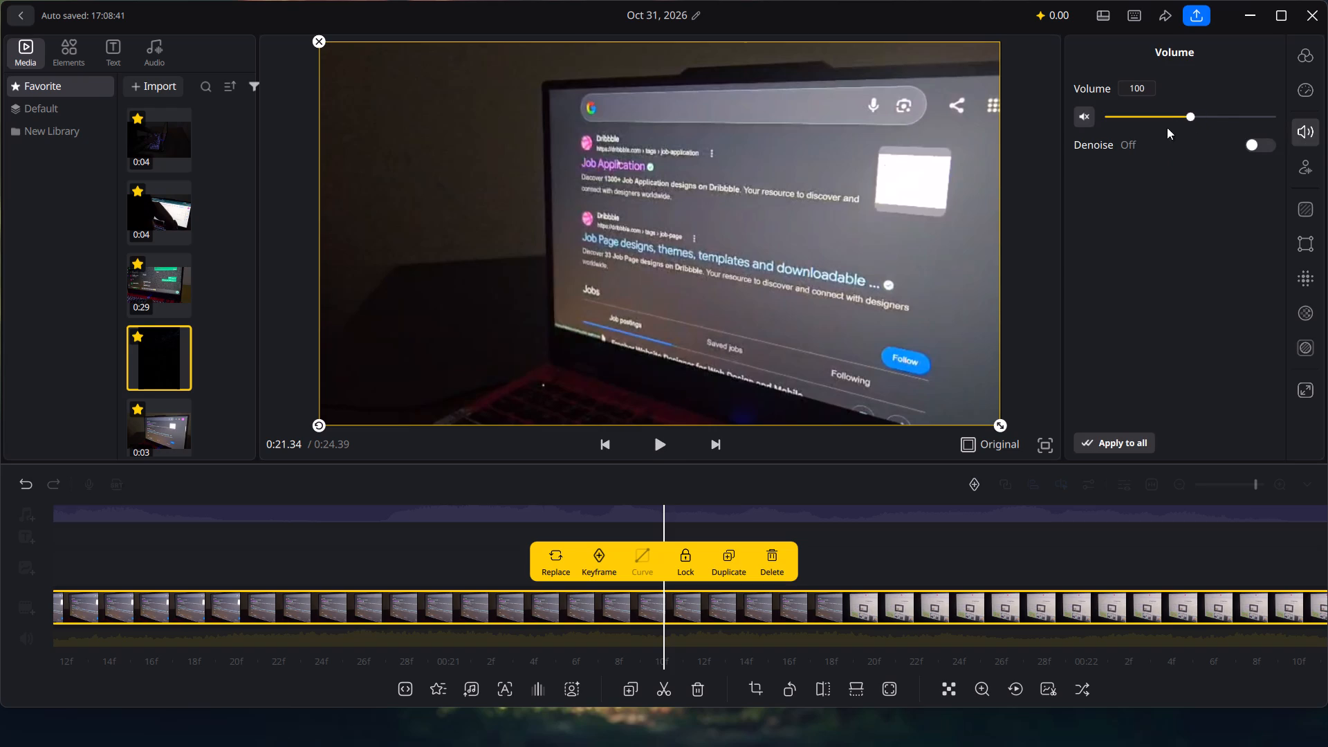
click(1261, 145)
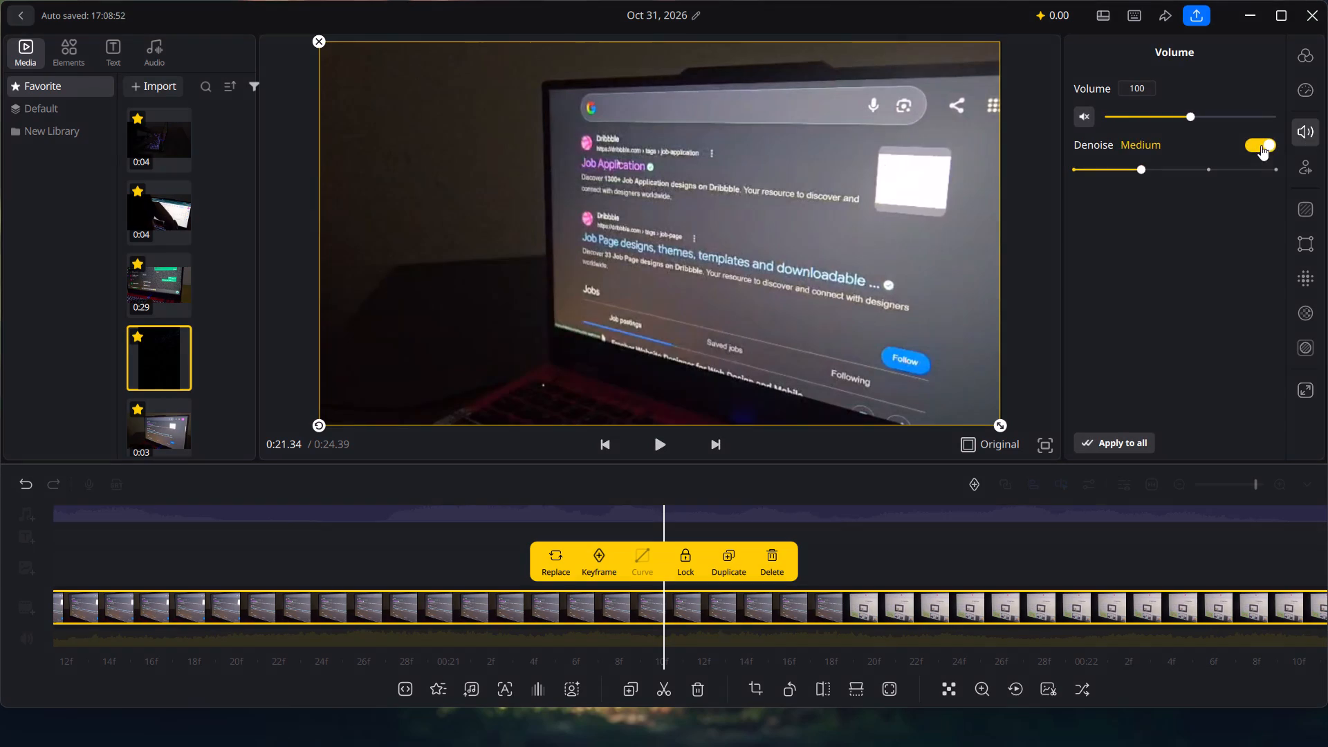
scroll(864, 547, right, 18)
click(652, 435)
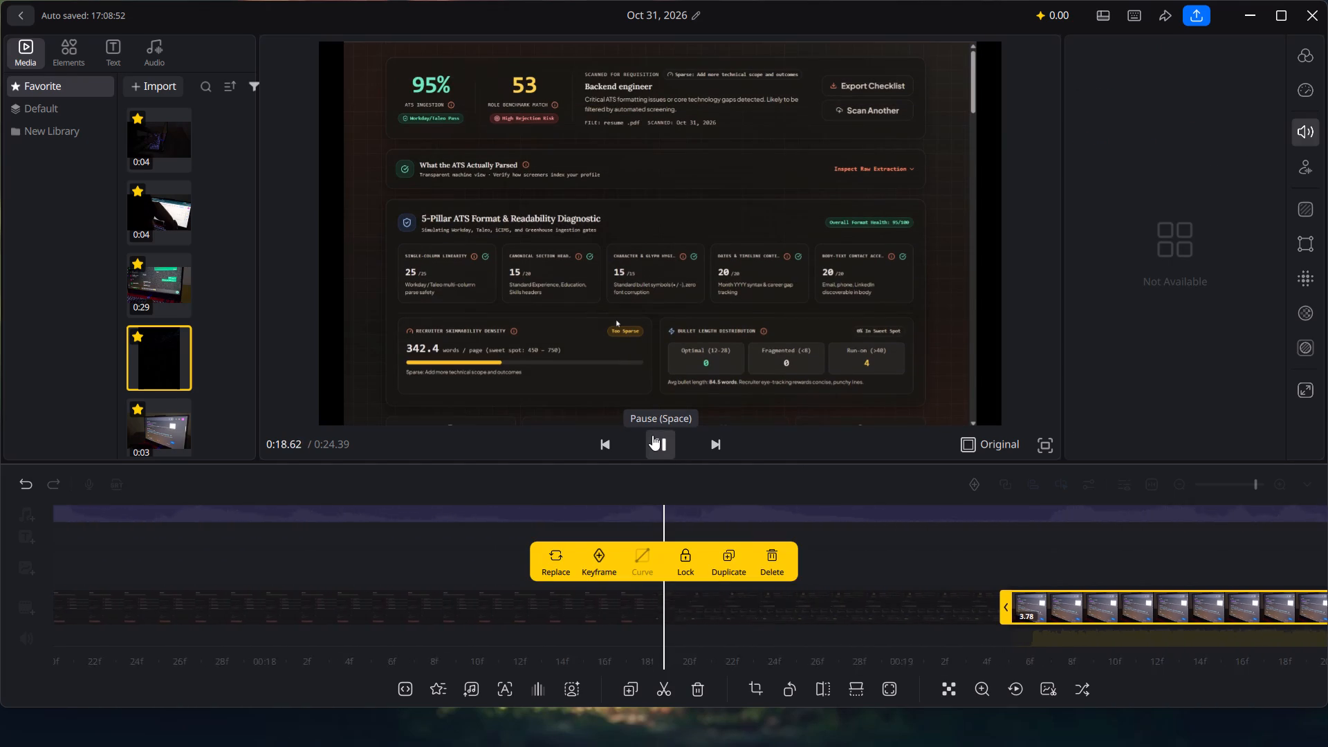
click(652, 435)
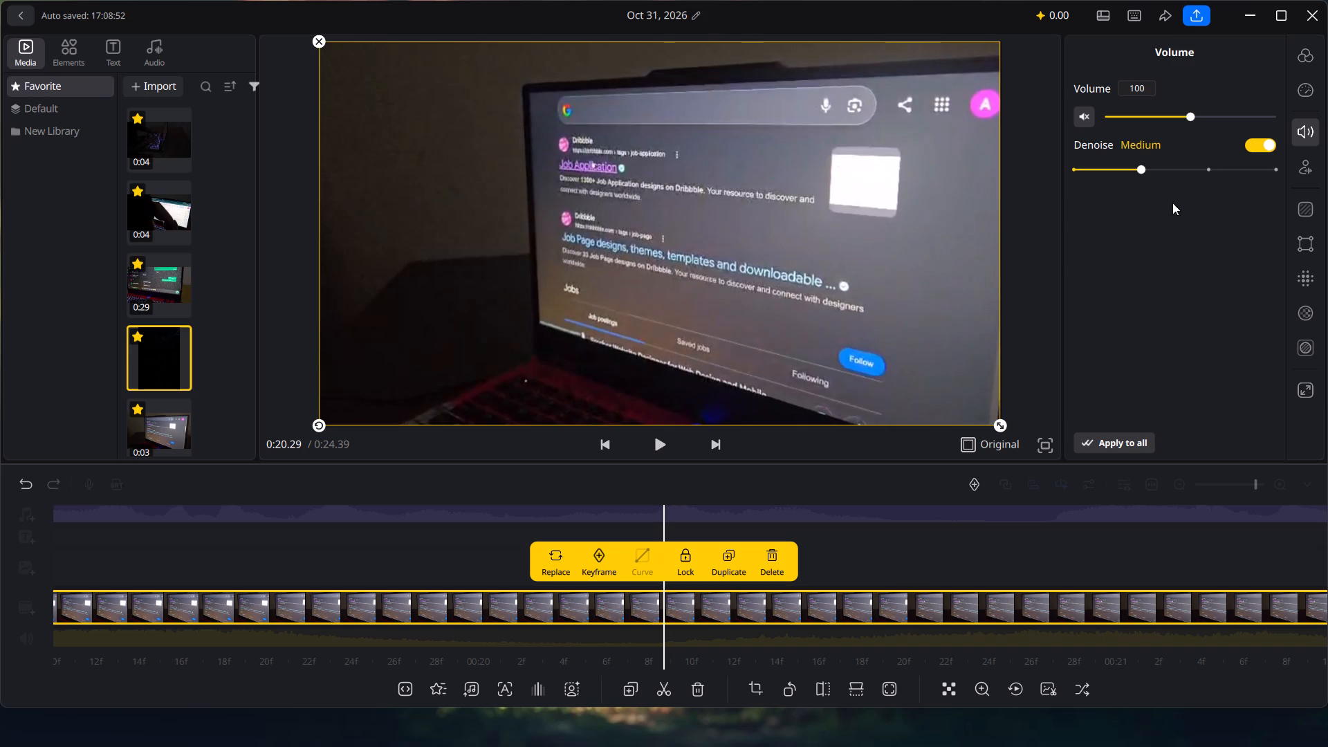
drag(1143, 167, 1054, 168)
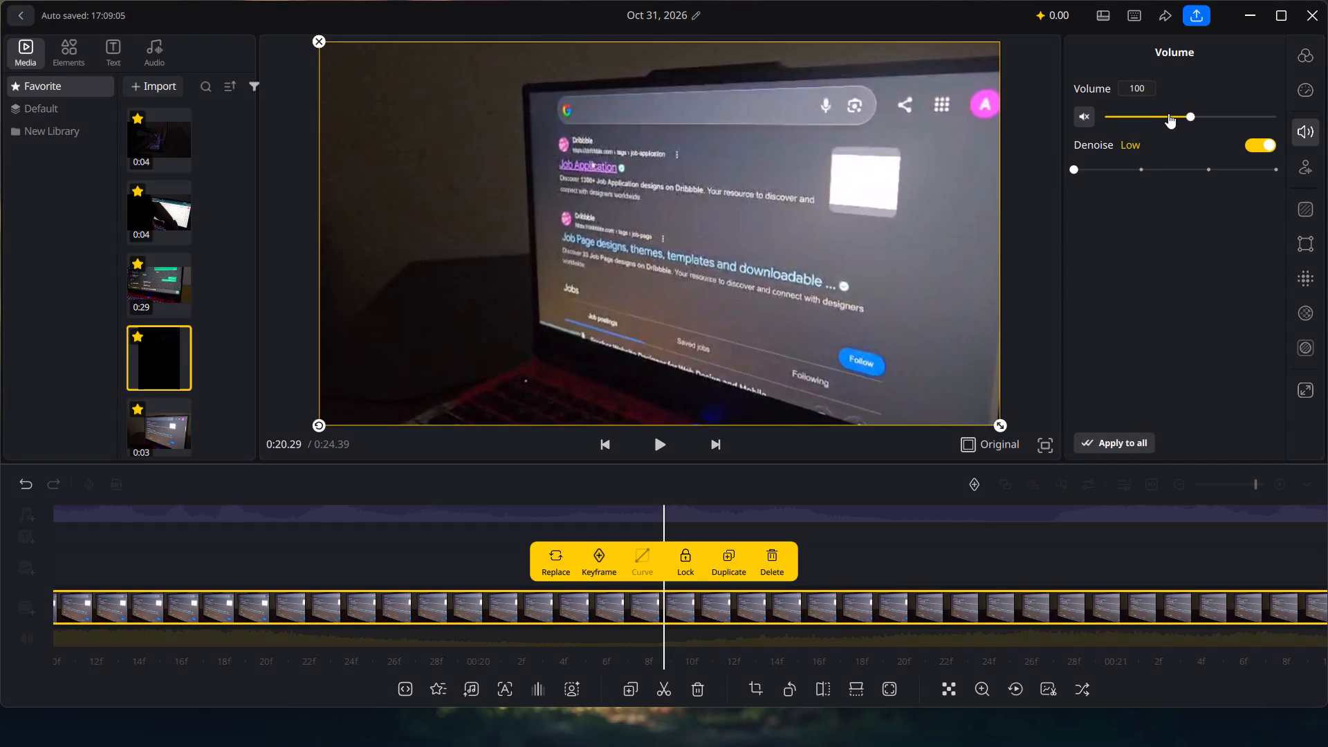
Set the job clip's volume to 0 and replay it from around 0:19 to check the sound.
drag(1181, 116, 1036, 124)
scroll(842, 520, right, 12)
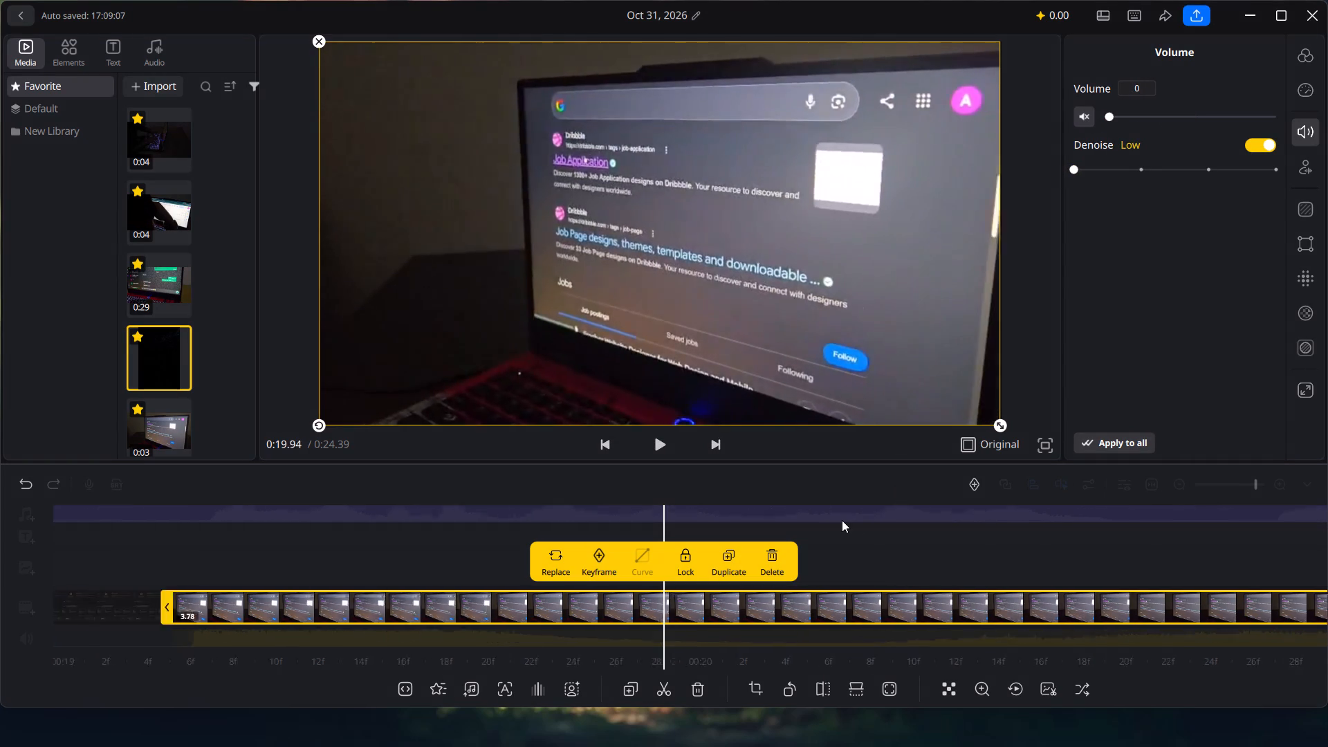
scroll(842, 520, right, 7)
click(658, 445)
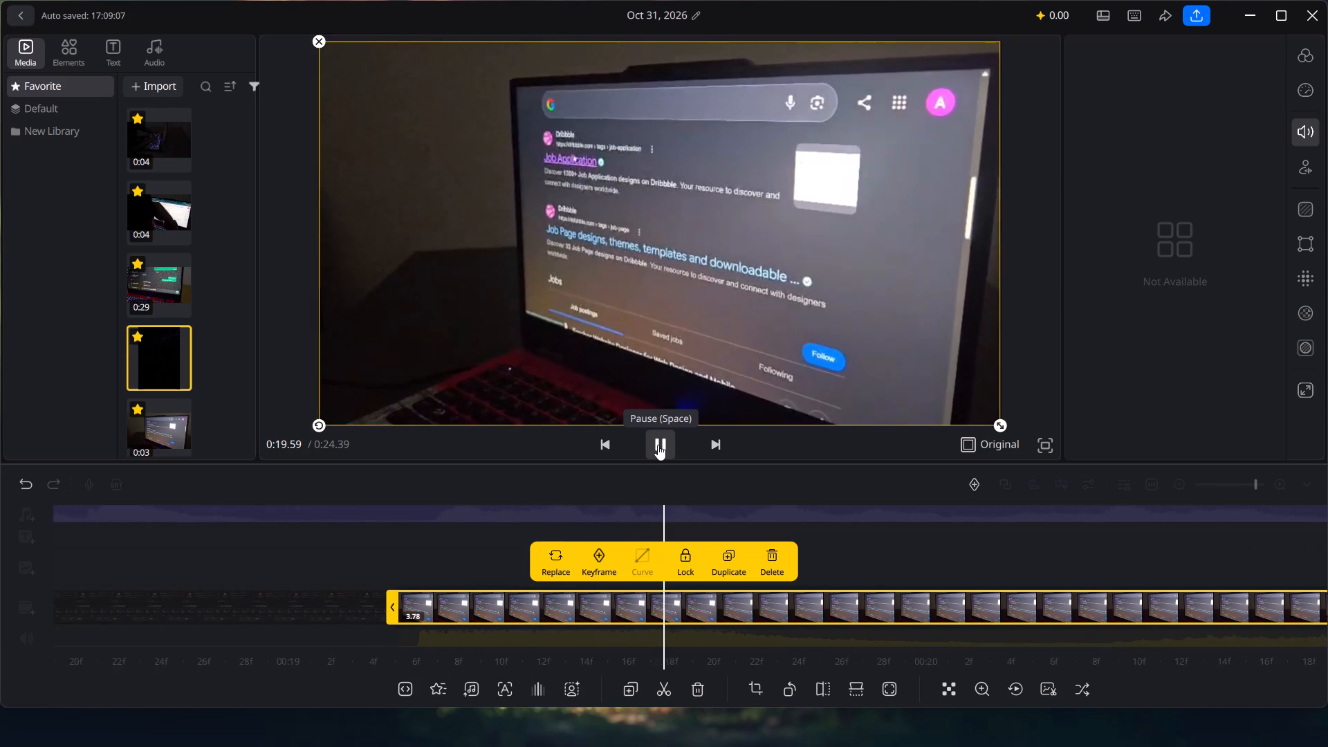
click(658, 445)
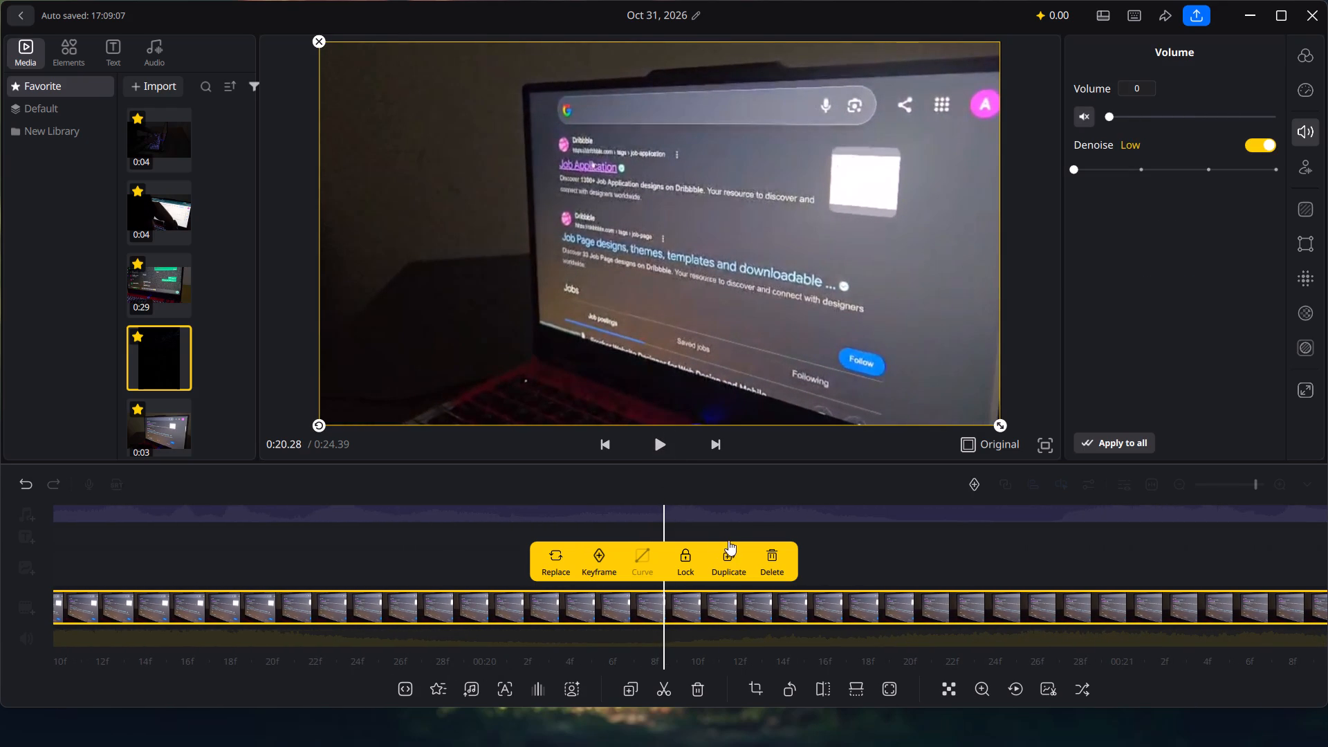
Go back to around 0:07 and play past 0:11, checking the rejection email, chat and Resume Analyzer clips against the voice audio.
scroll(729, 540, right, 7)
scroll(856, 560, right, 17)
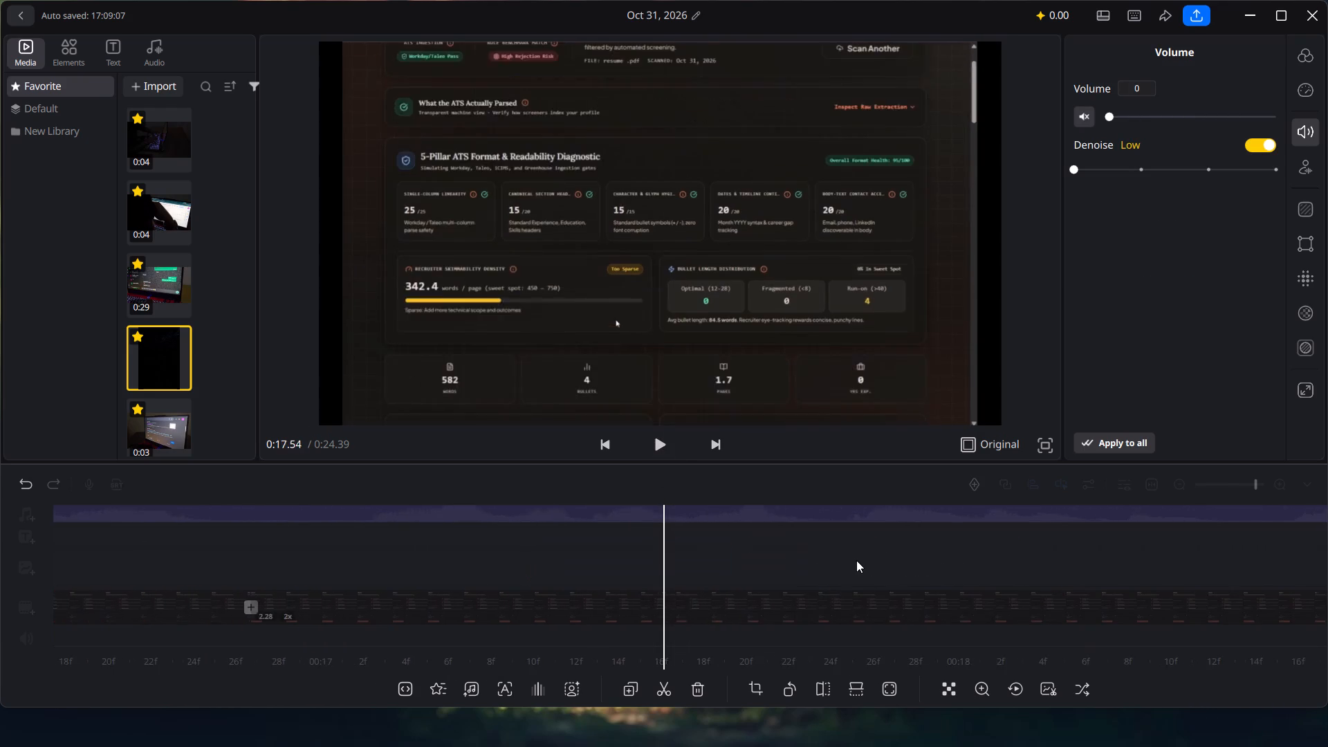
scroll(450, 548, right, 8)
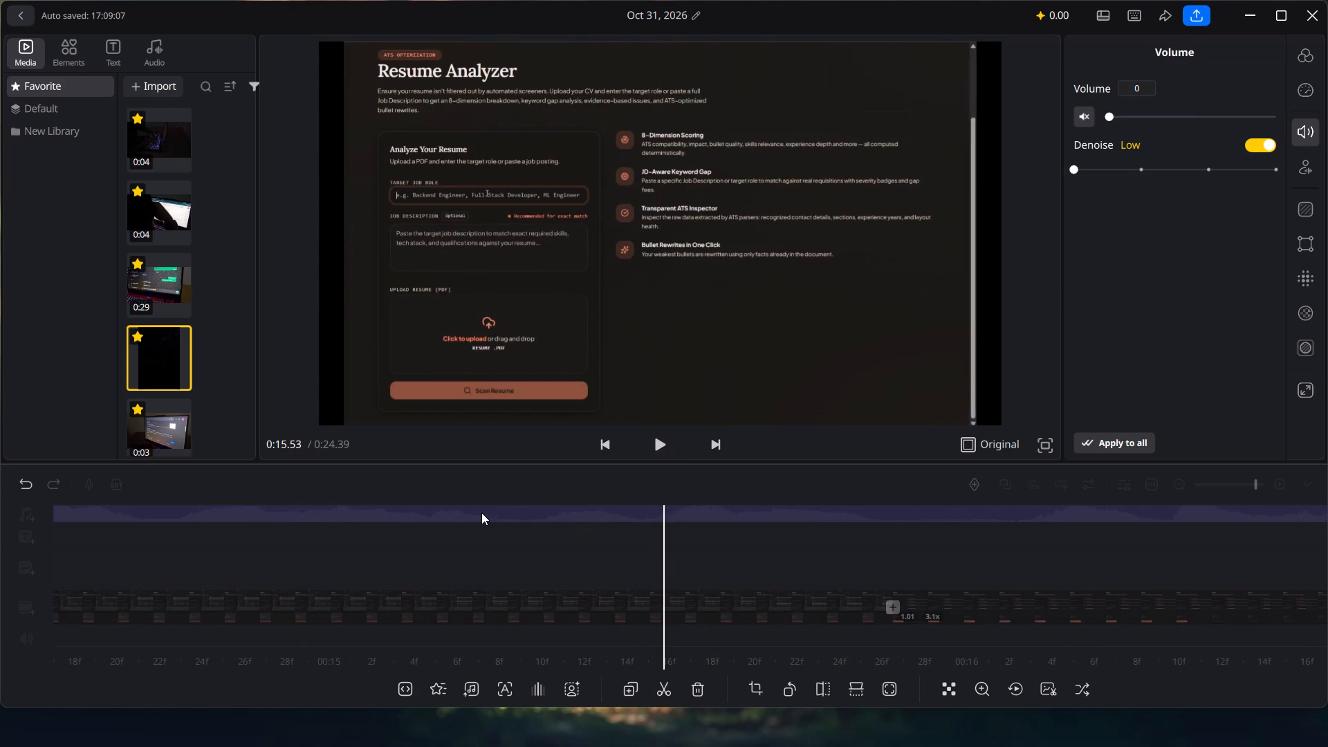
scroll(481, 513, right, 1)
scroll(607, 510, right, 3)
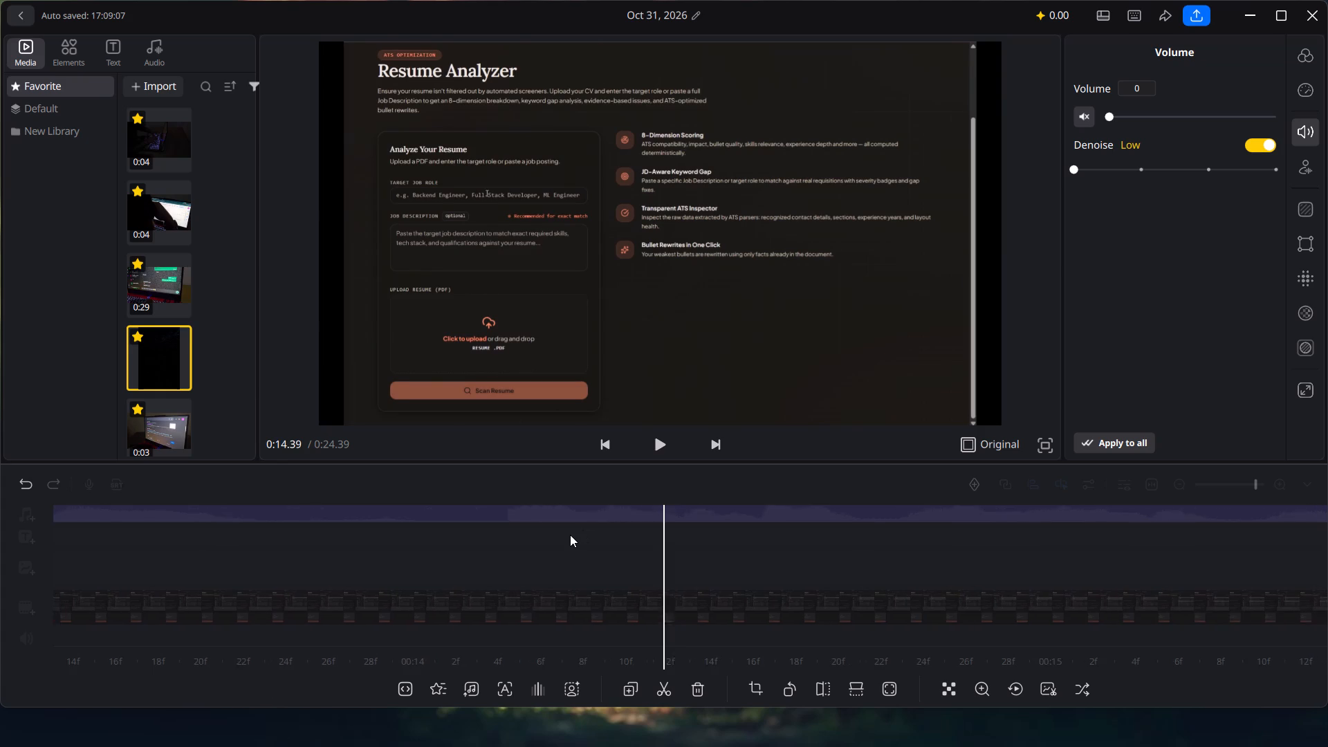
scroll(570, 535, right, 8)
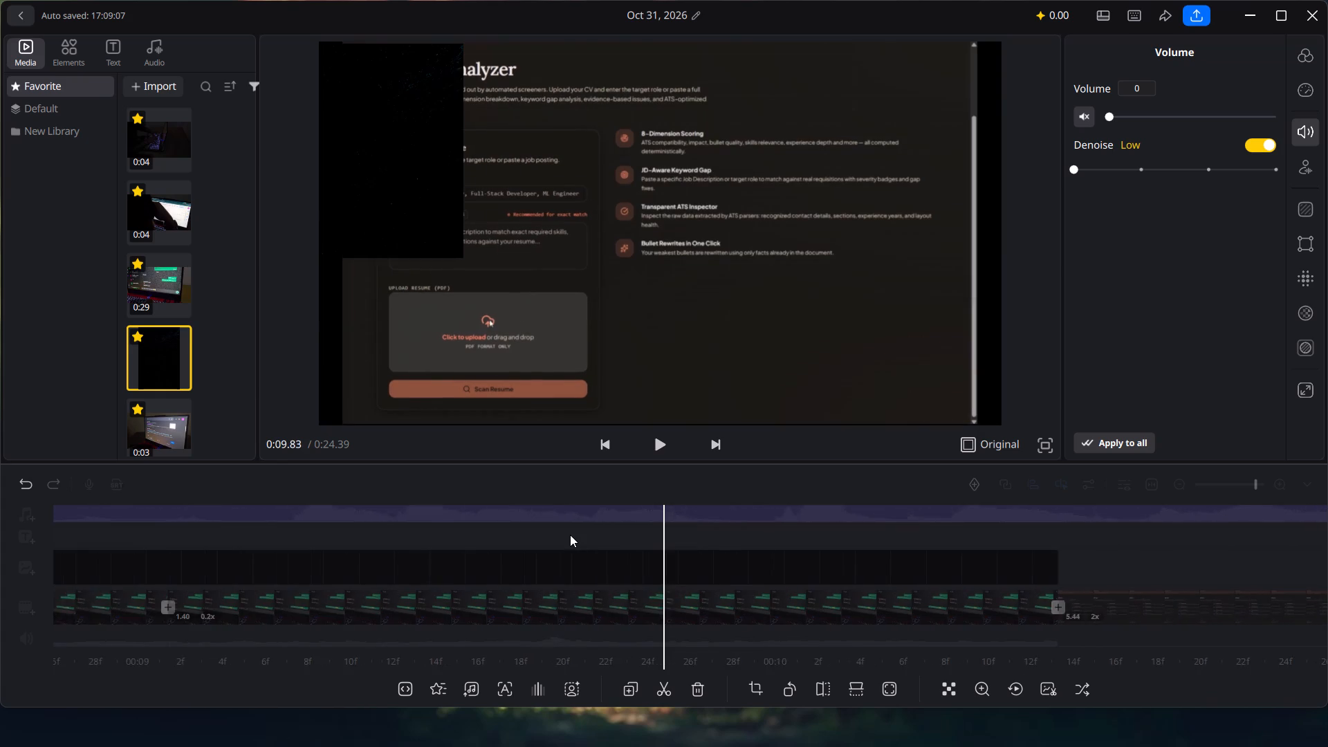
scroll(504, 573, right, 5)
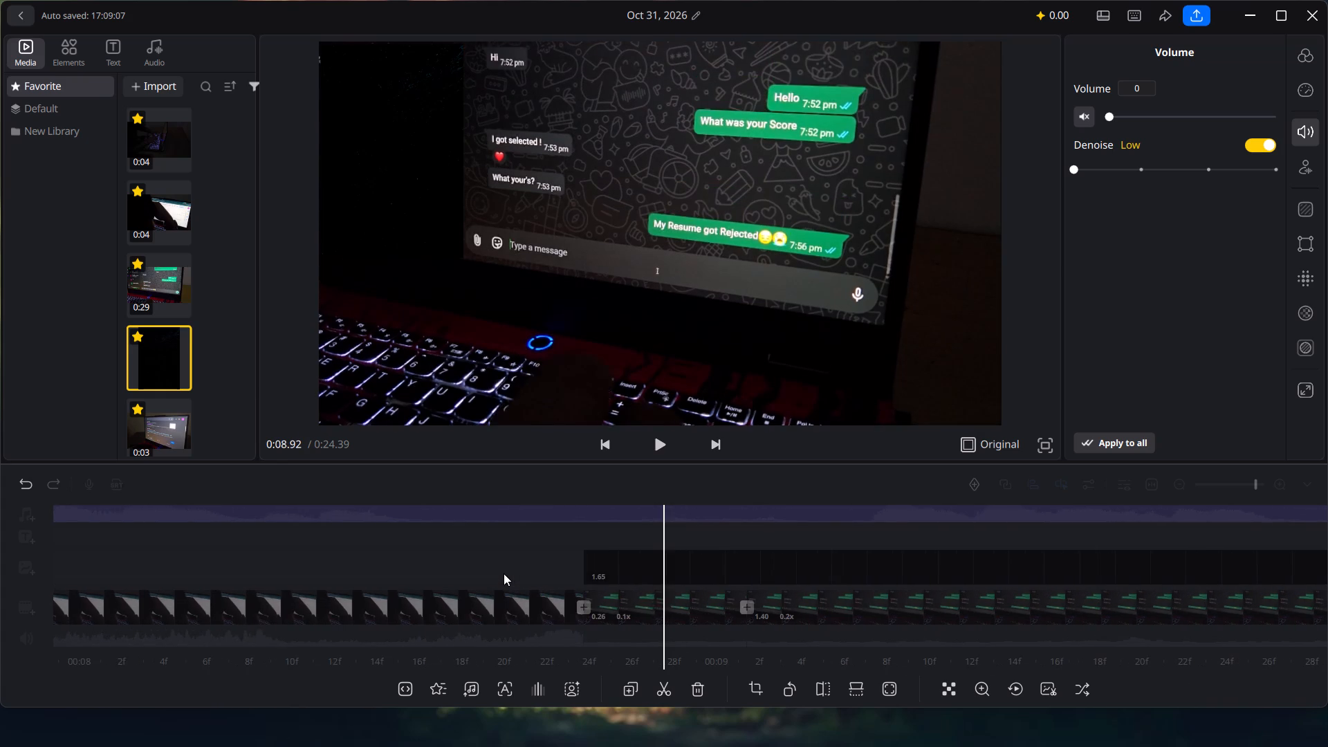
scroll(504, 573, right, 4)
scroll(575, 557, right, 1)
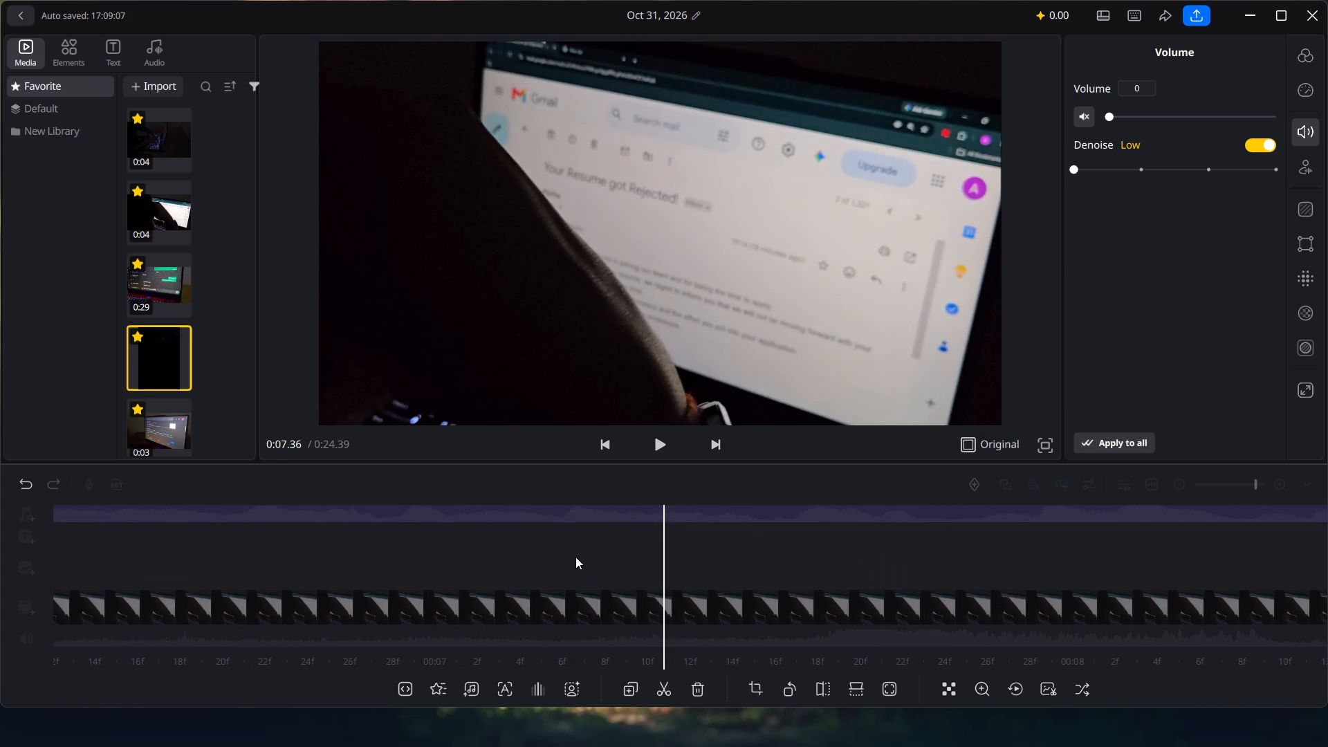
click(654, 439)
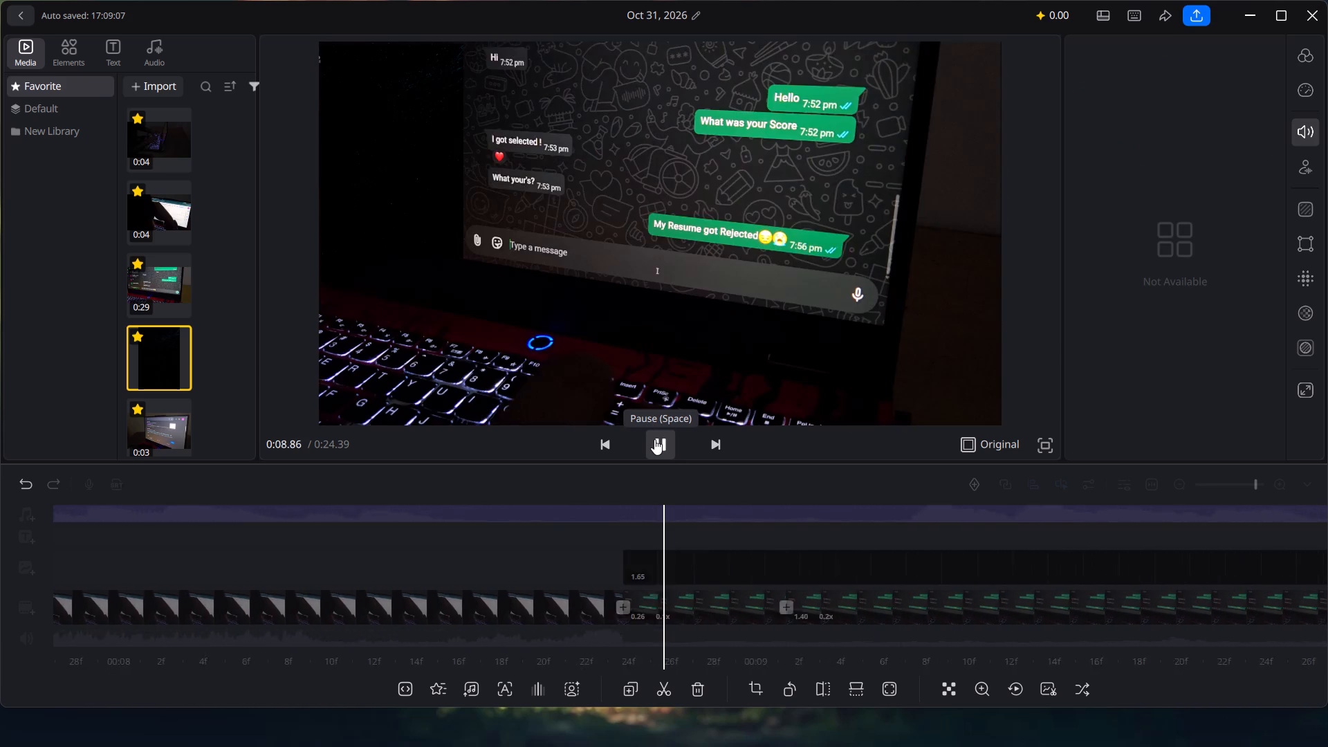
click(654, 439)
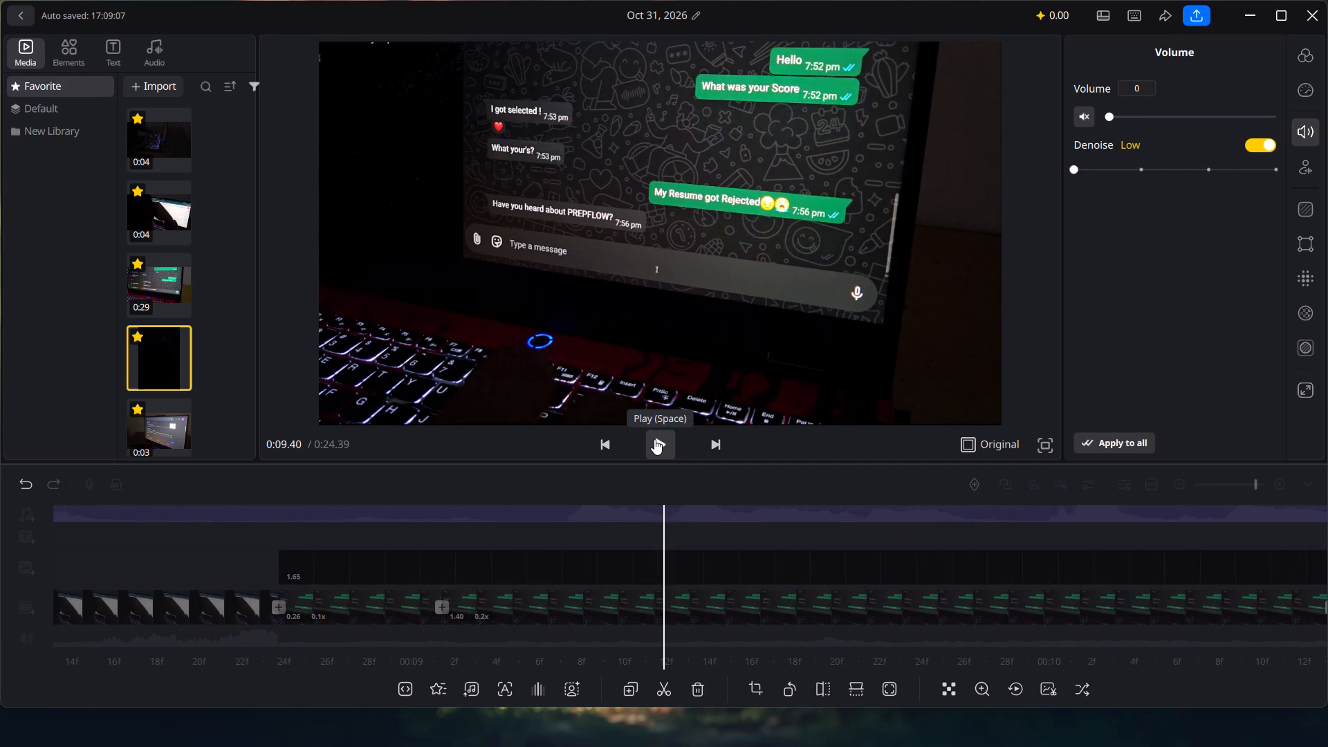
click(654, 439)
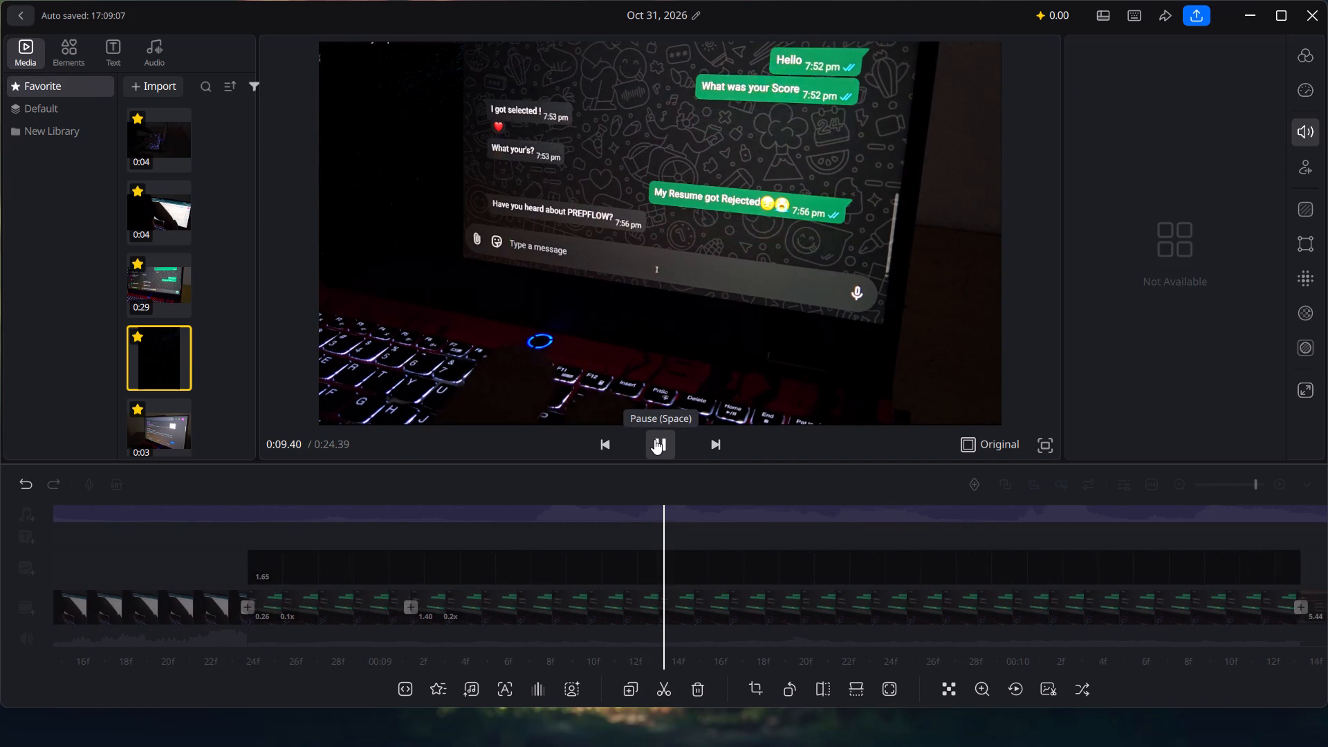
click(654, 439)
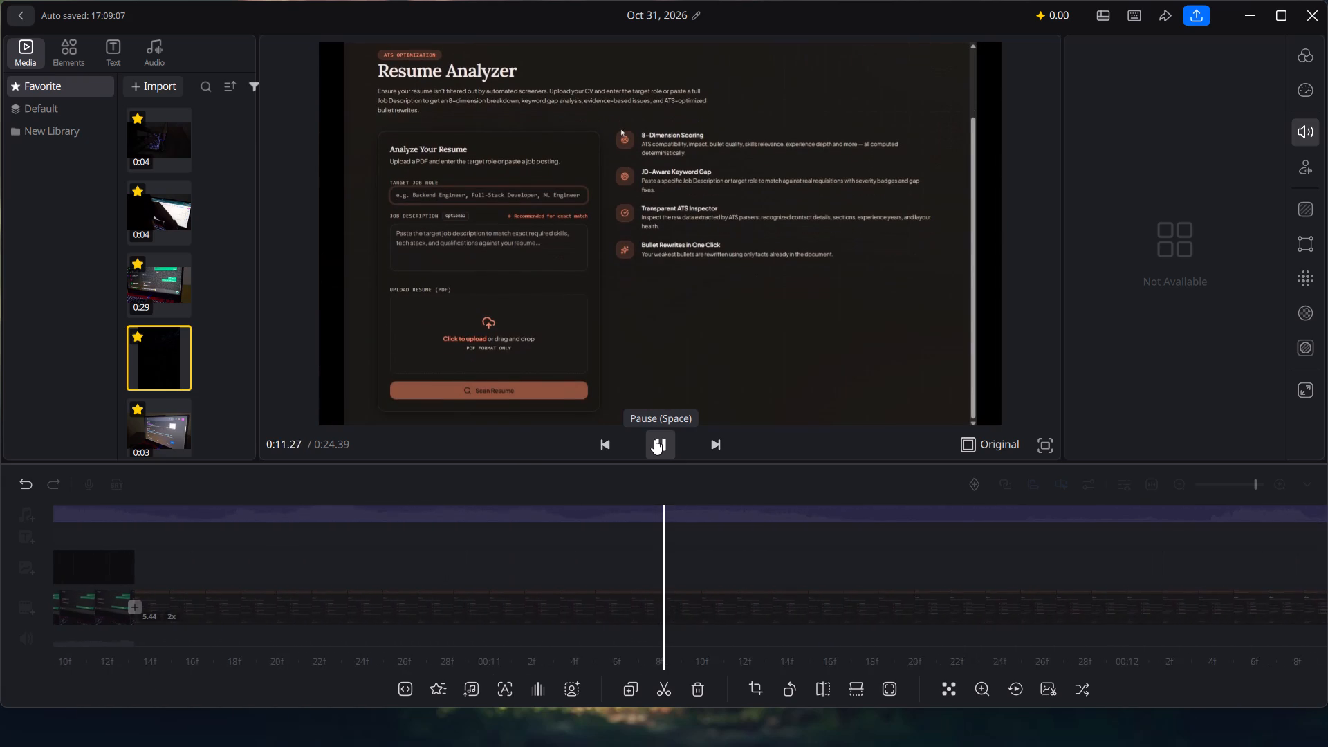
Maximise the editor window.
click(1275, 17)
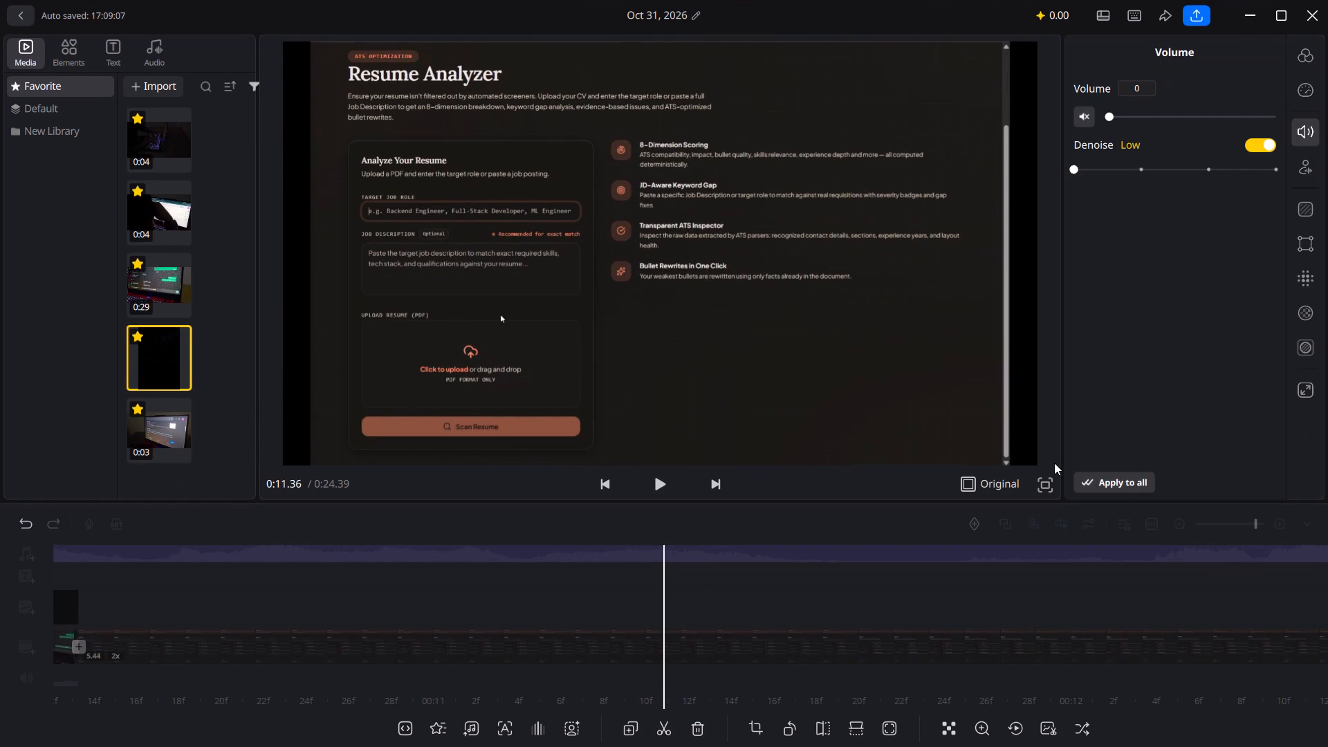
Return to around 0:06, near the start of the 1.5x rejection email clip, to review that section.
scroll(747, 595, right, 20)
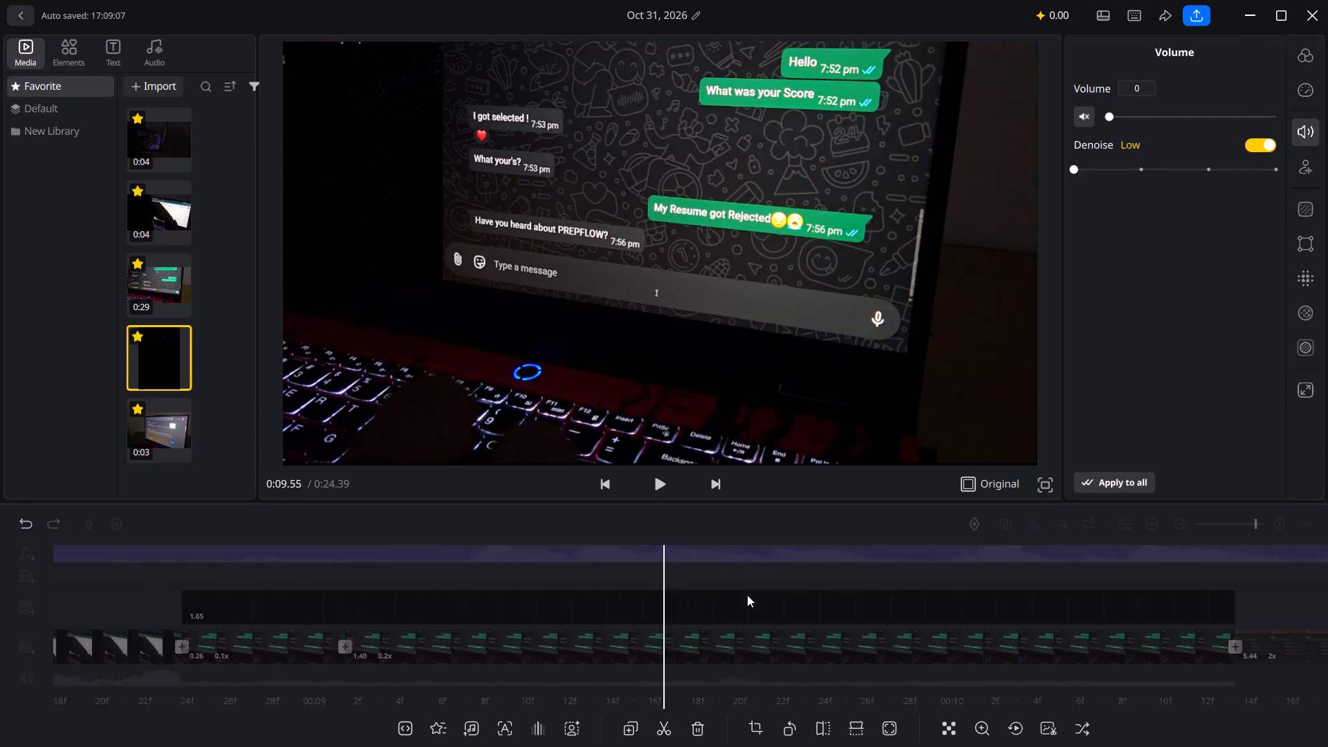
scroll(747, 595, right, 5)
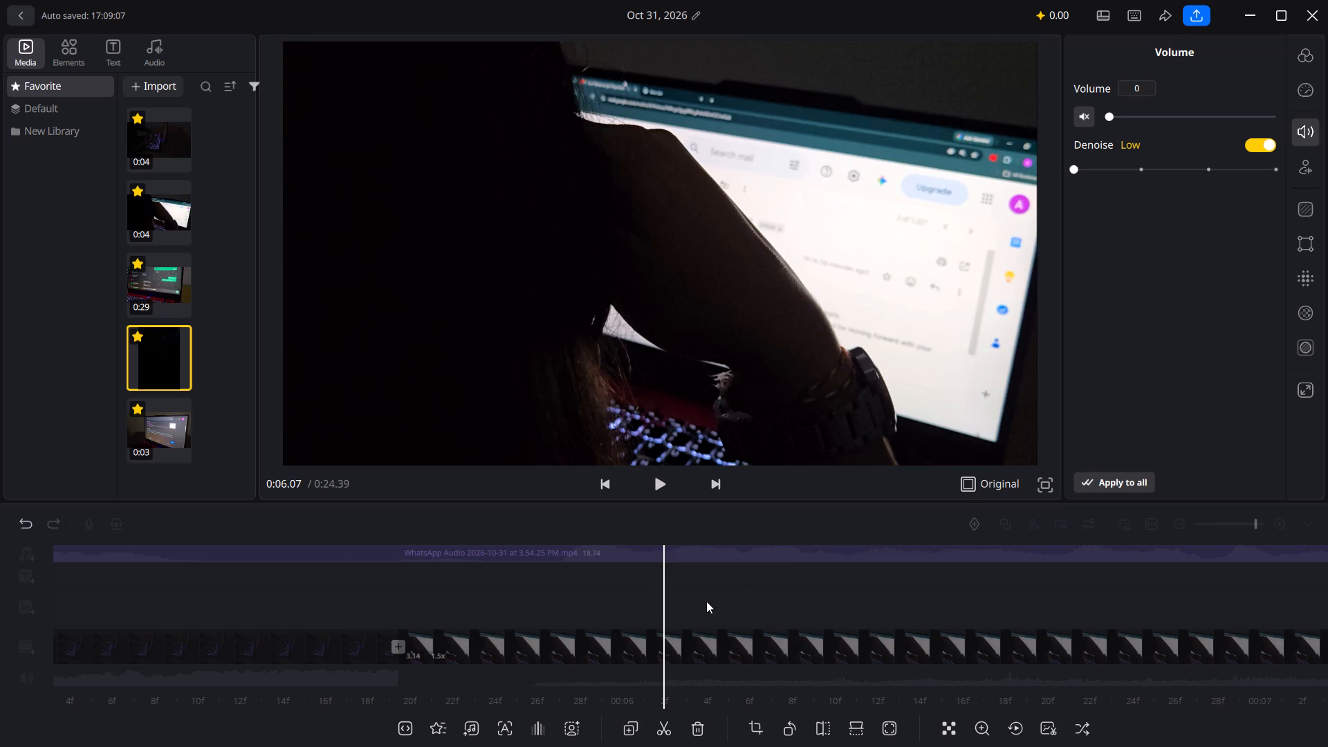
Play the whole promo from the beginning to about 0:22, checking every visual against the voice audio.
scroll(706, 601, right, 10)
scroll(706, 601, right, 20)
scroll(706, 601, right, 19)
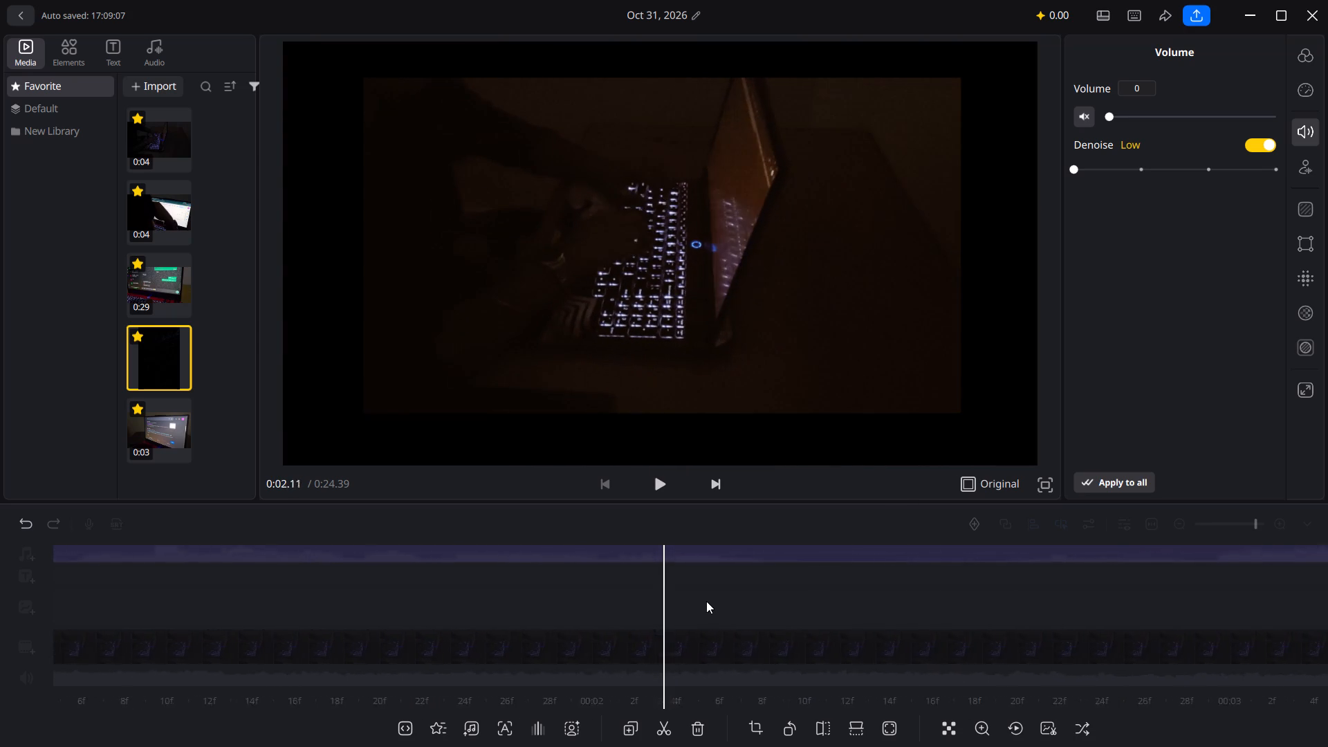
scroll(706, 601, right, 6)
click(661, 486)
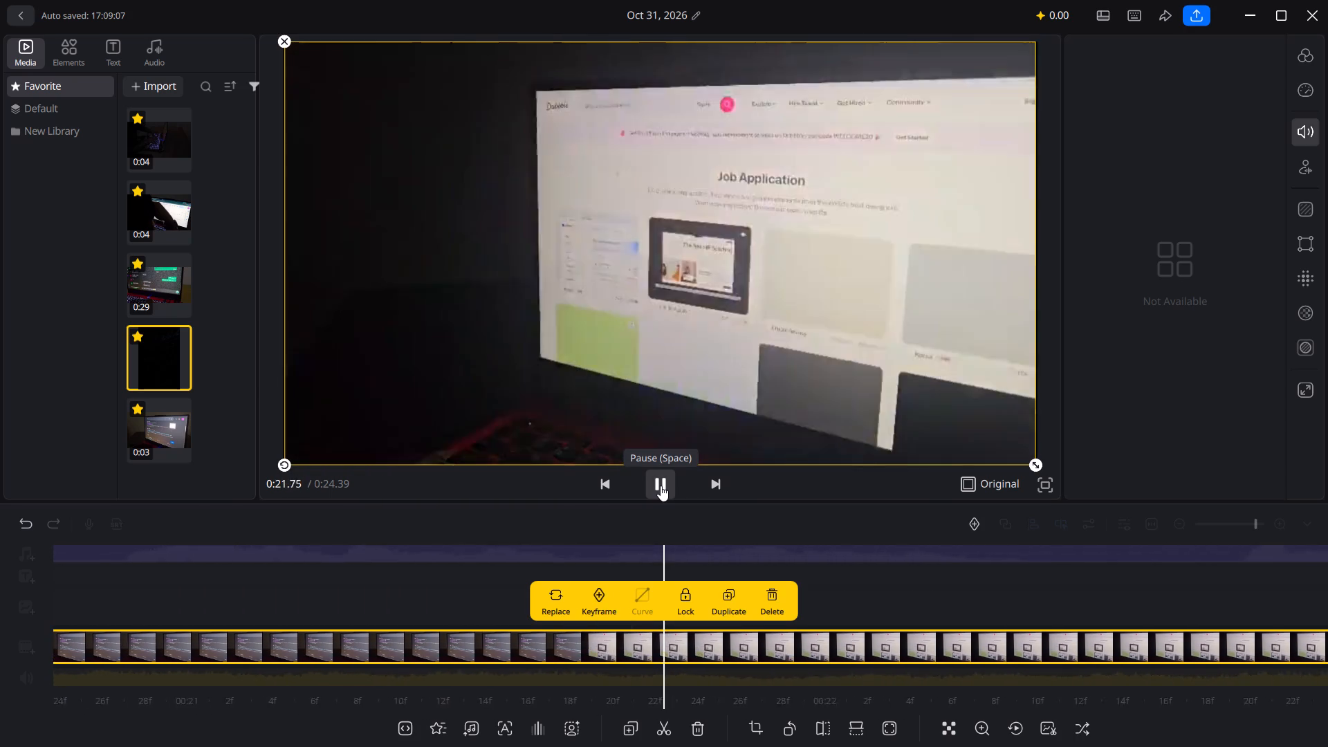
click(661, 486)
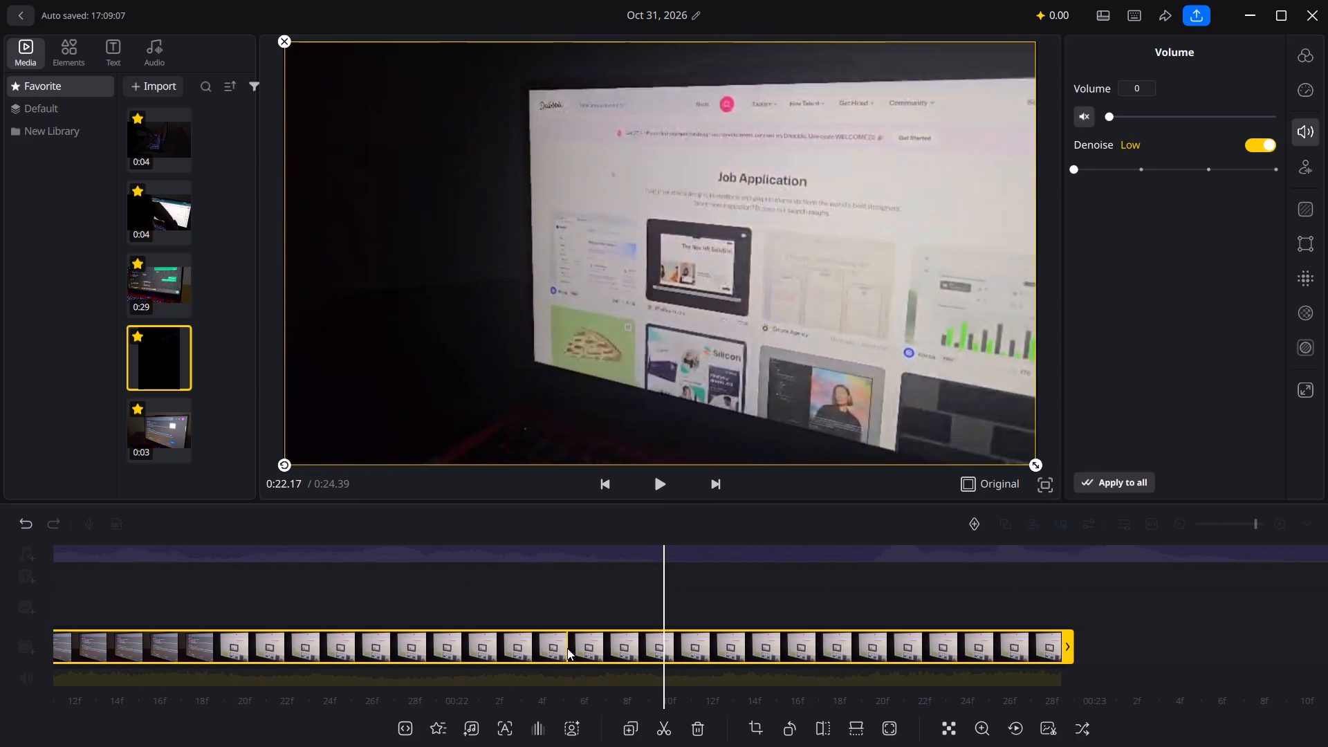
Go back through the job clip from about 0:22 to its opening frames near 0:19, examining the job application page visuals.
scroll(567, 648, right, 13)
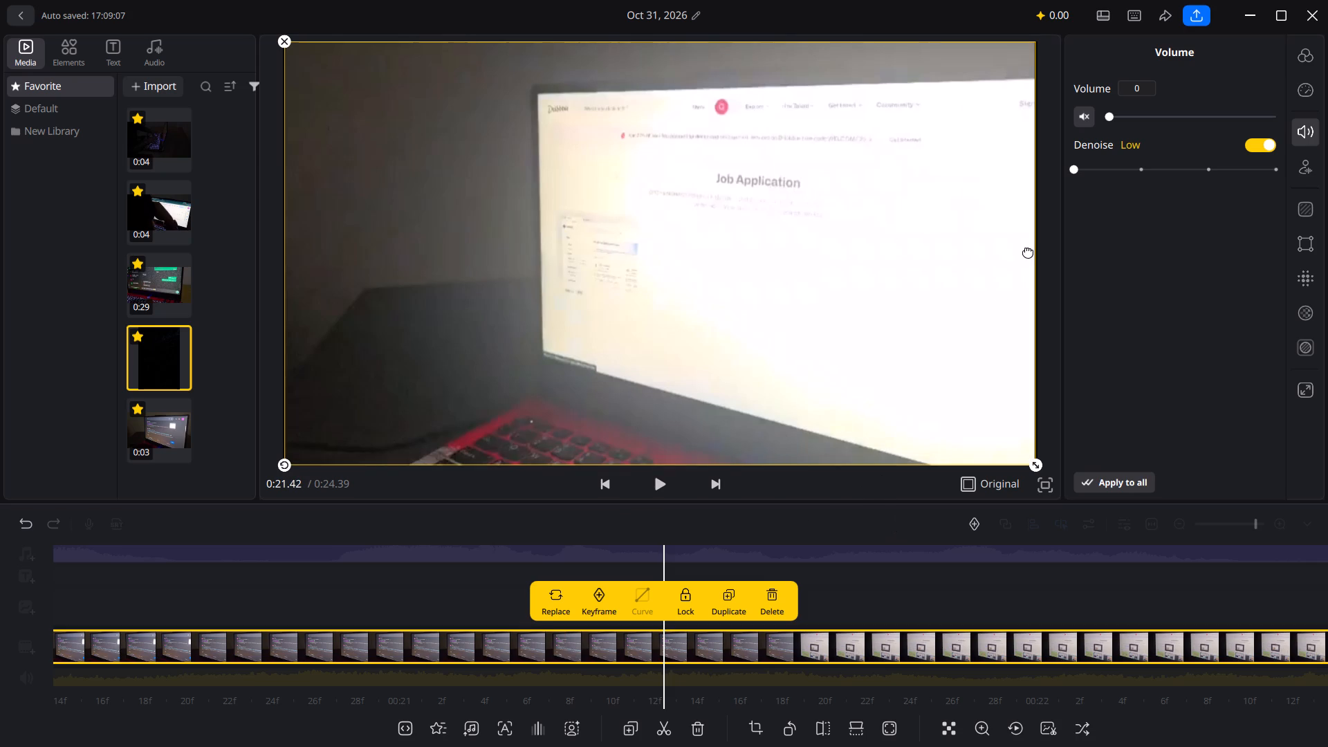
scroll(666, 542, right, 11)
scroll(412, 589, right, 11)
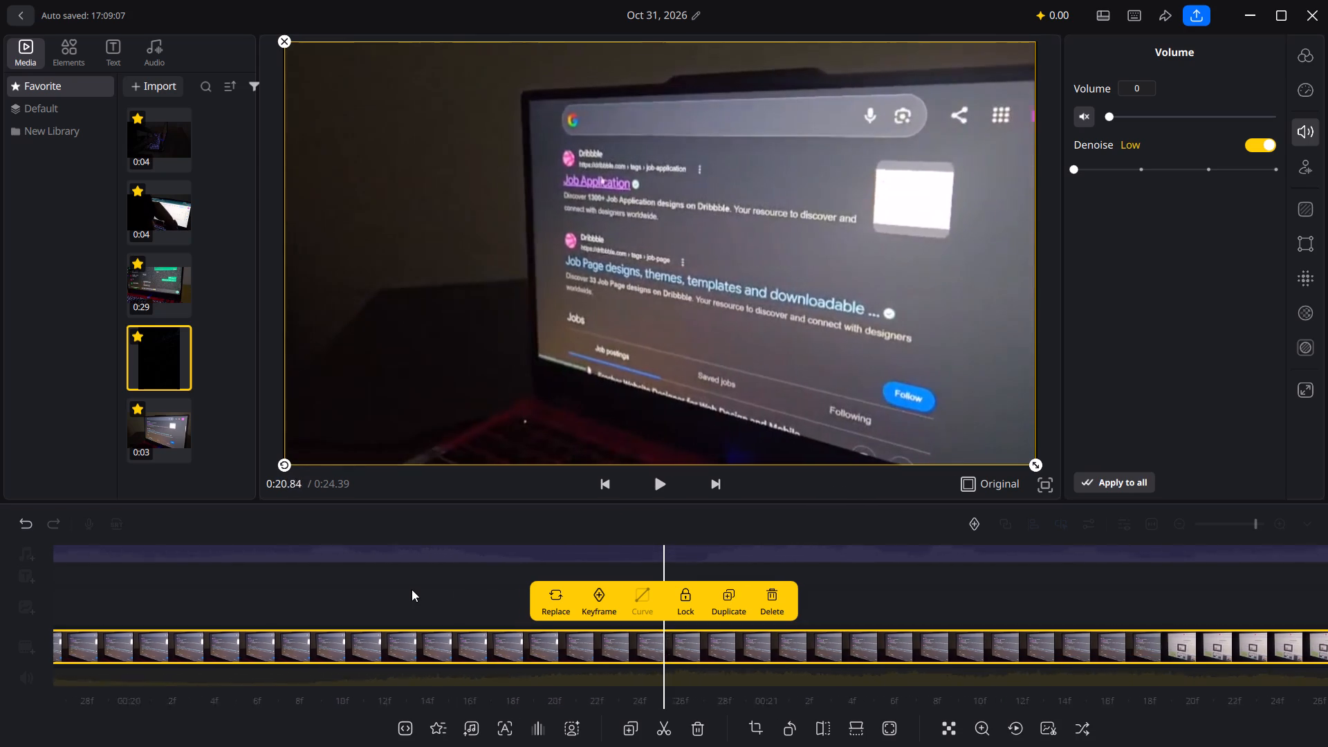
scroll(412, 589, right, 18)
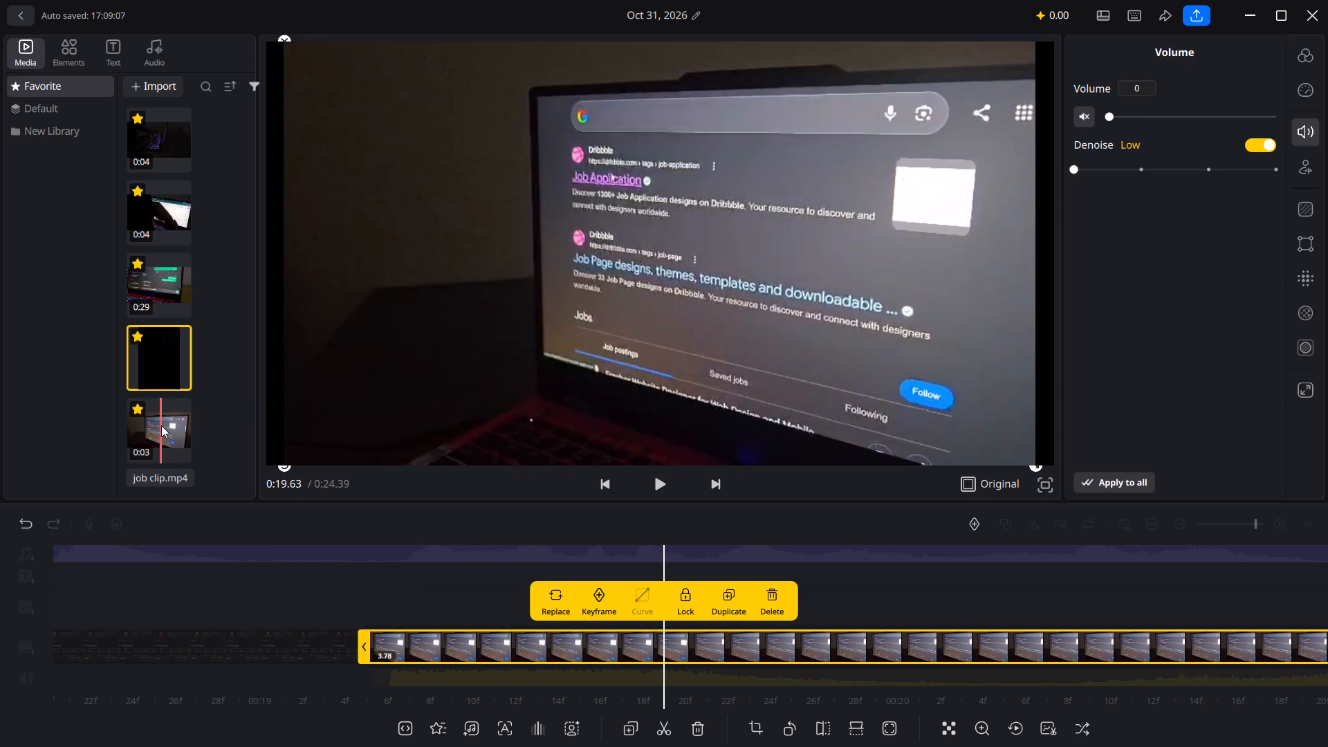
Delete job clip.mp4 from the favourite media library.
click(181, 421)
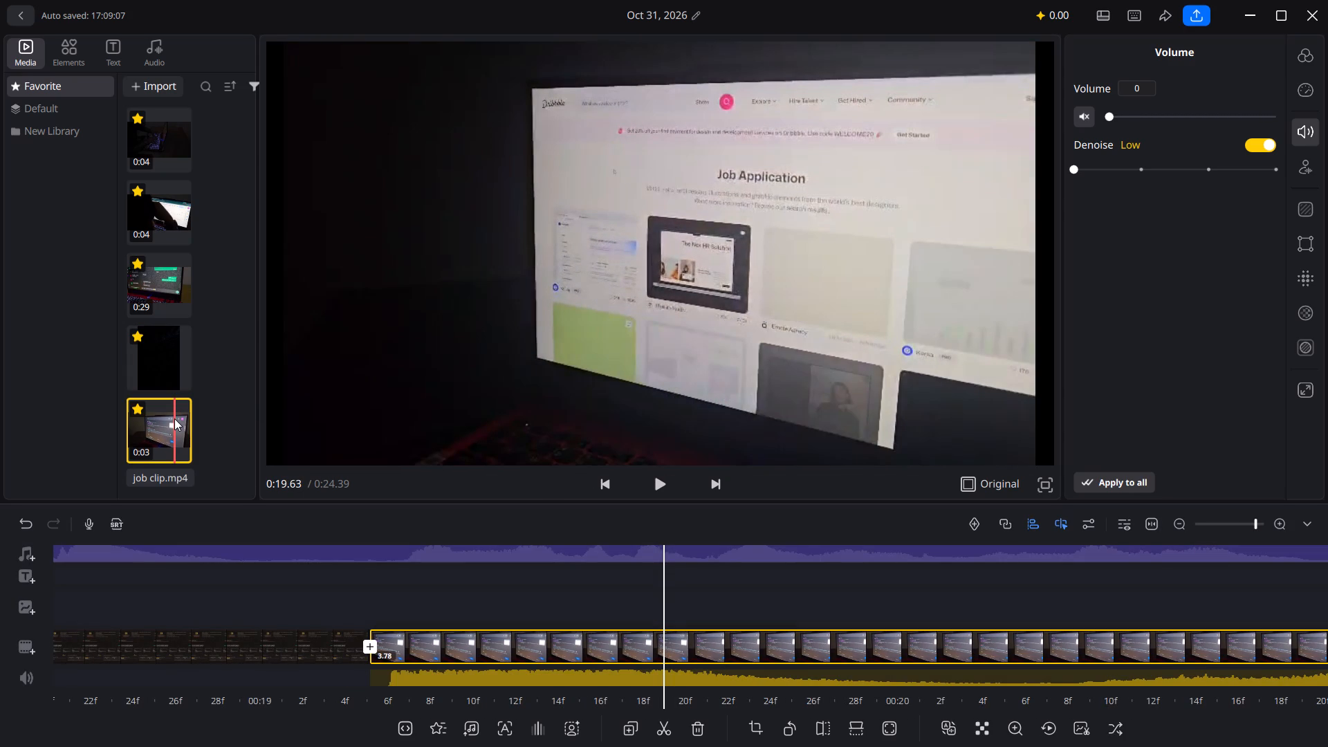
right_click(174, 418)
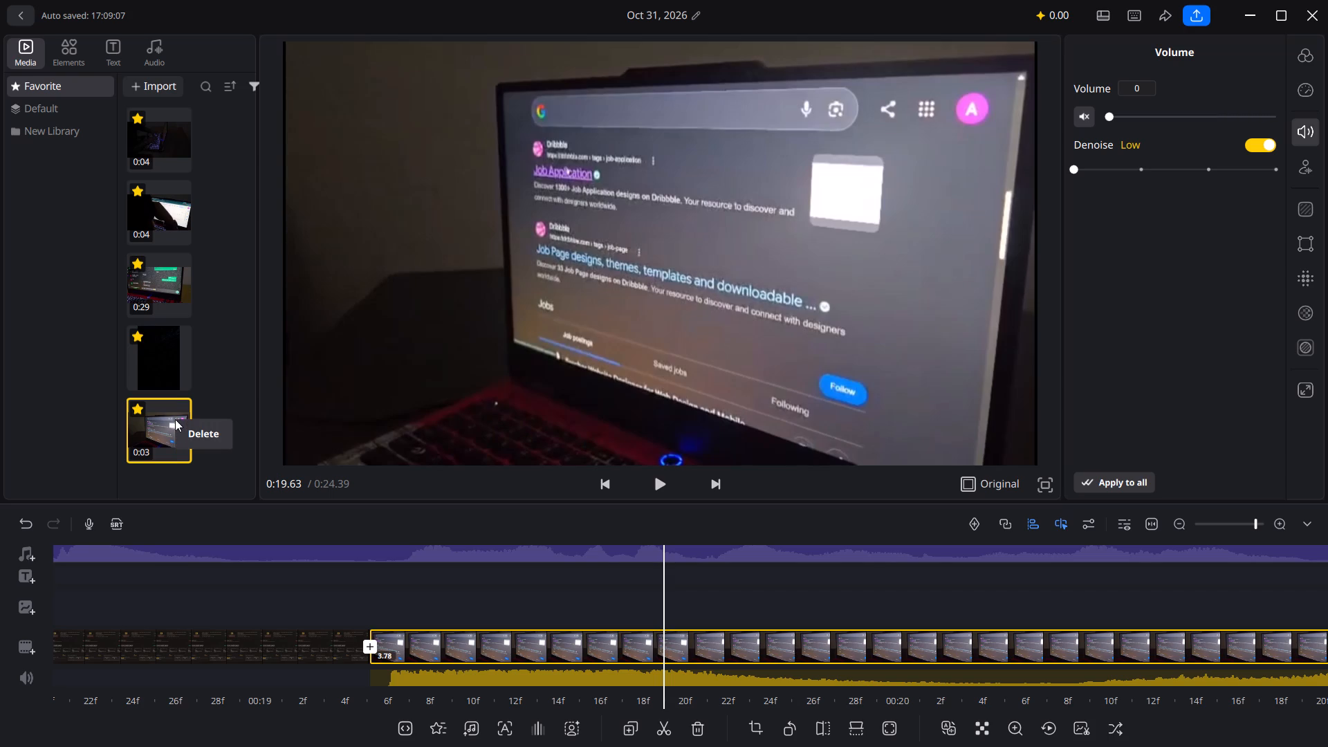
click(185, 426)
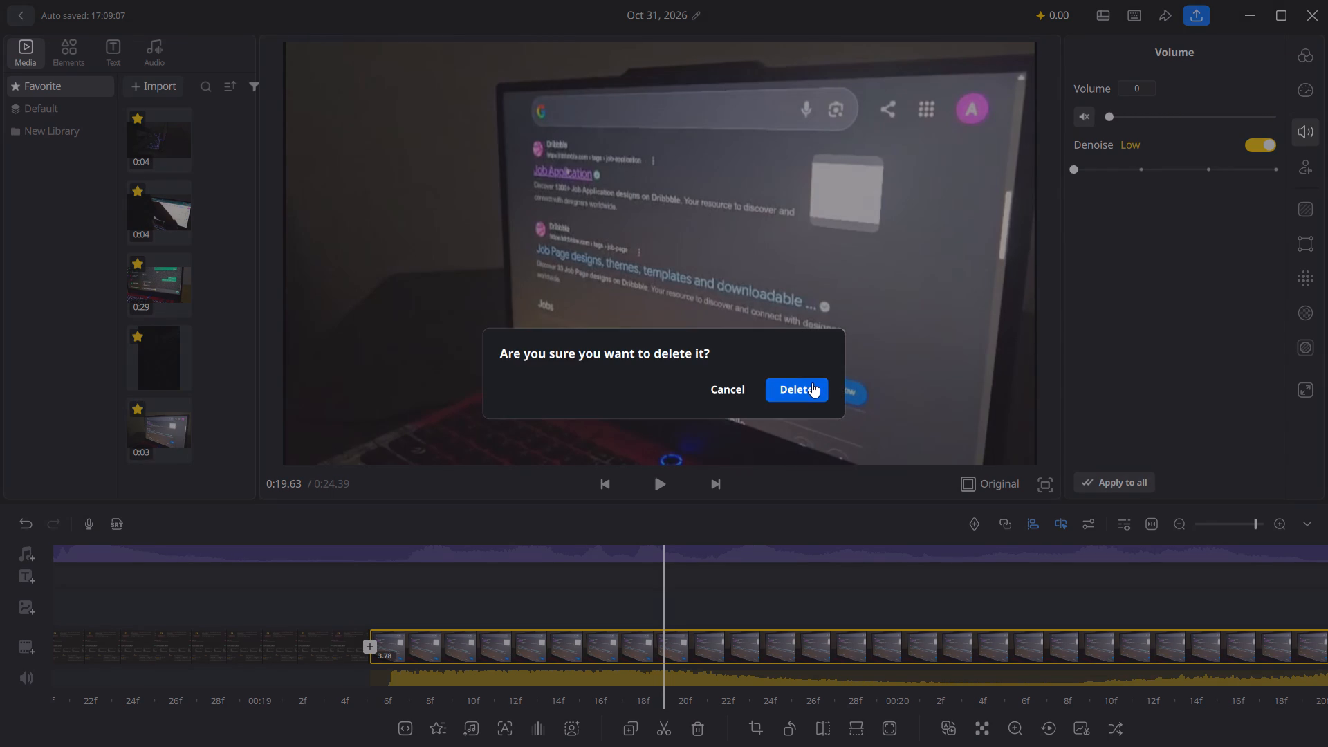
click(812, 382)
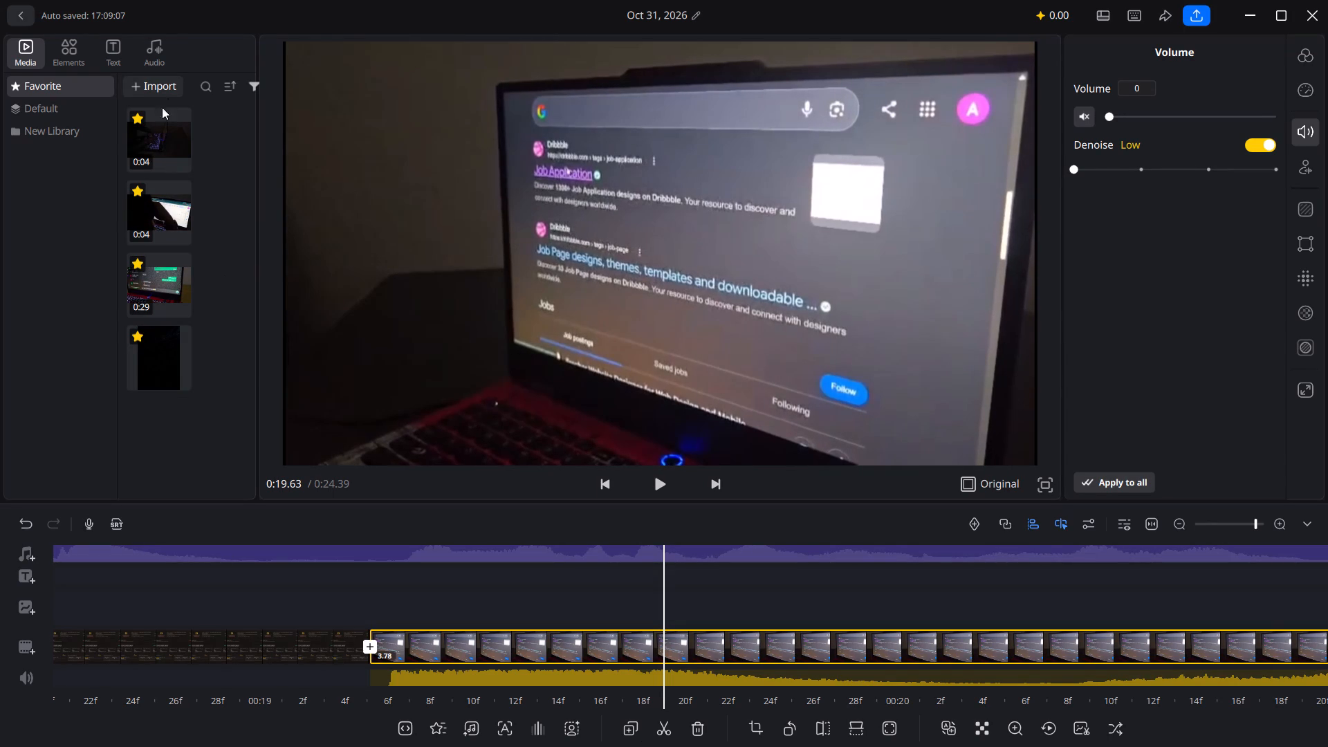
Open the media import file chooser at the Downloads folder.
click(165, 89)
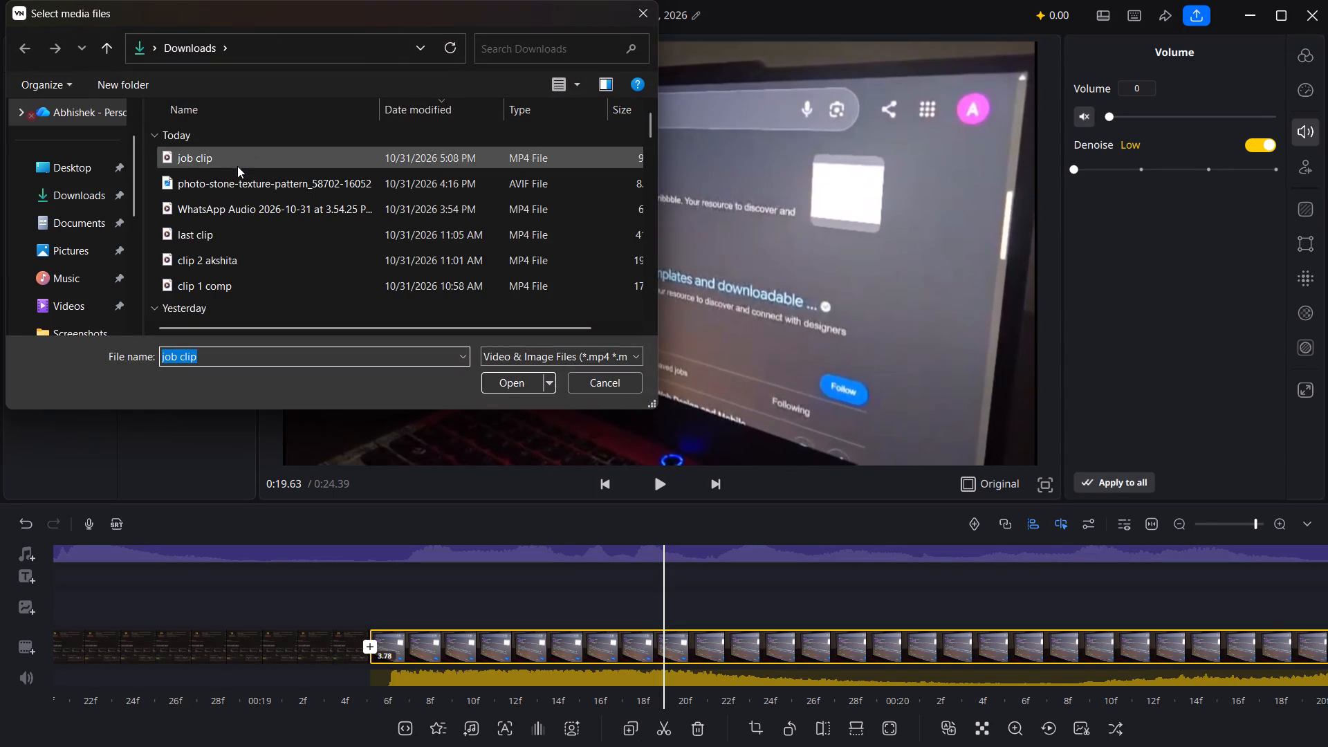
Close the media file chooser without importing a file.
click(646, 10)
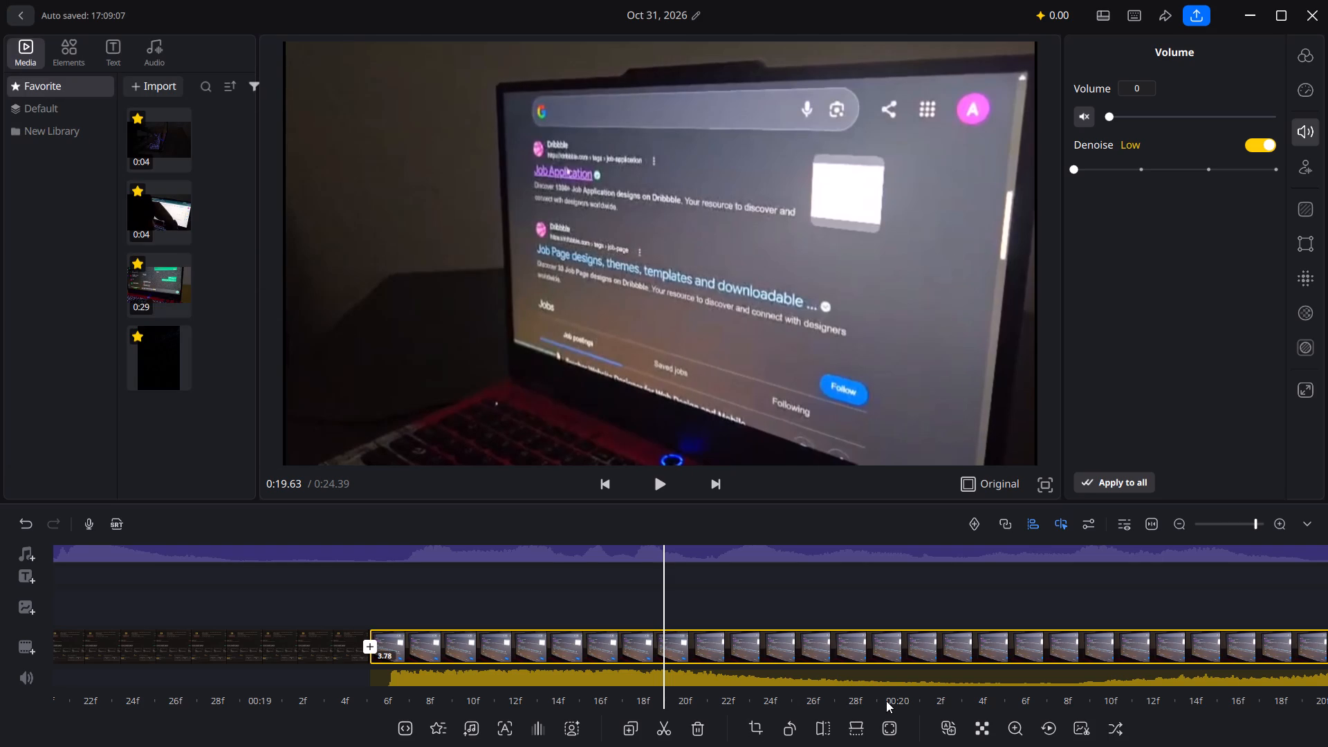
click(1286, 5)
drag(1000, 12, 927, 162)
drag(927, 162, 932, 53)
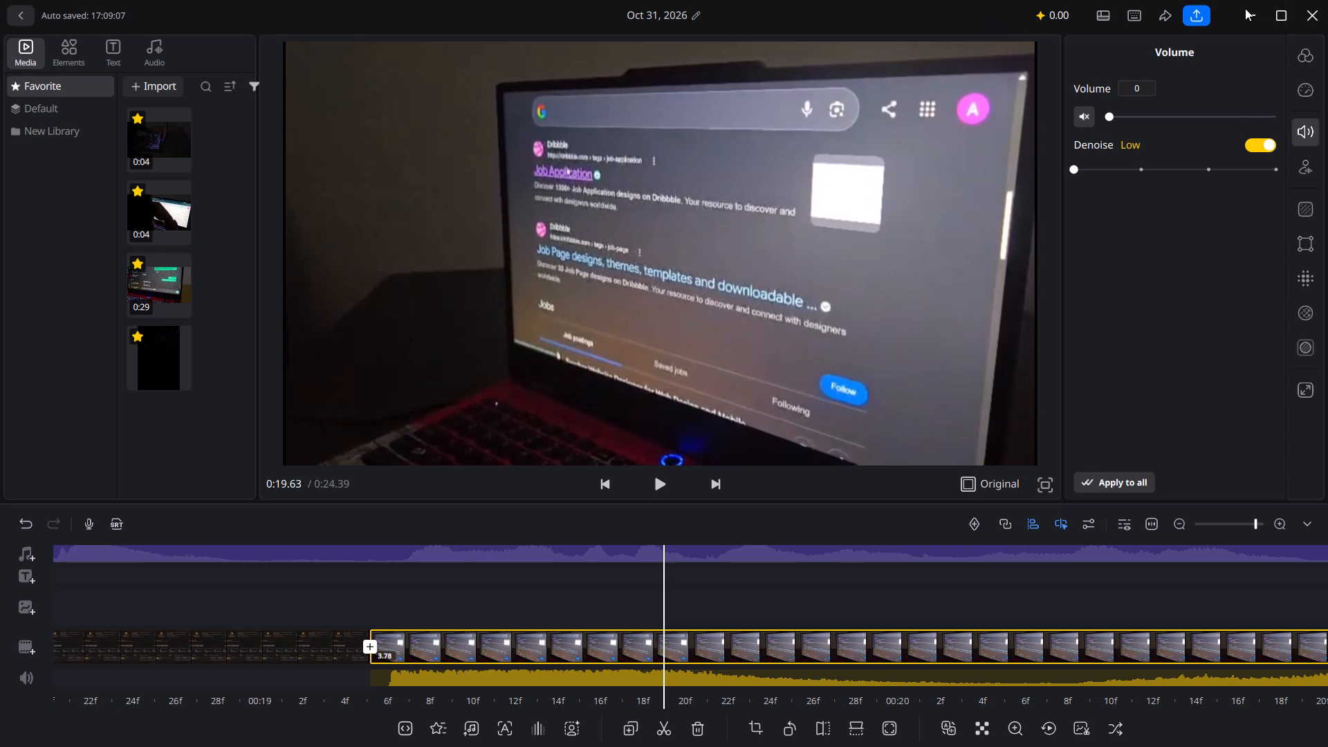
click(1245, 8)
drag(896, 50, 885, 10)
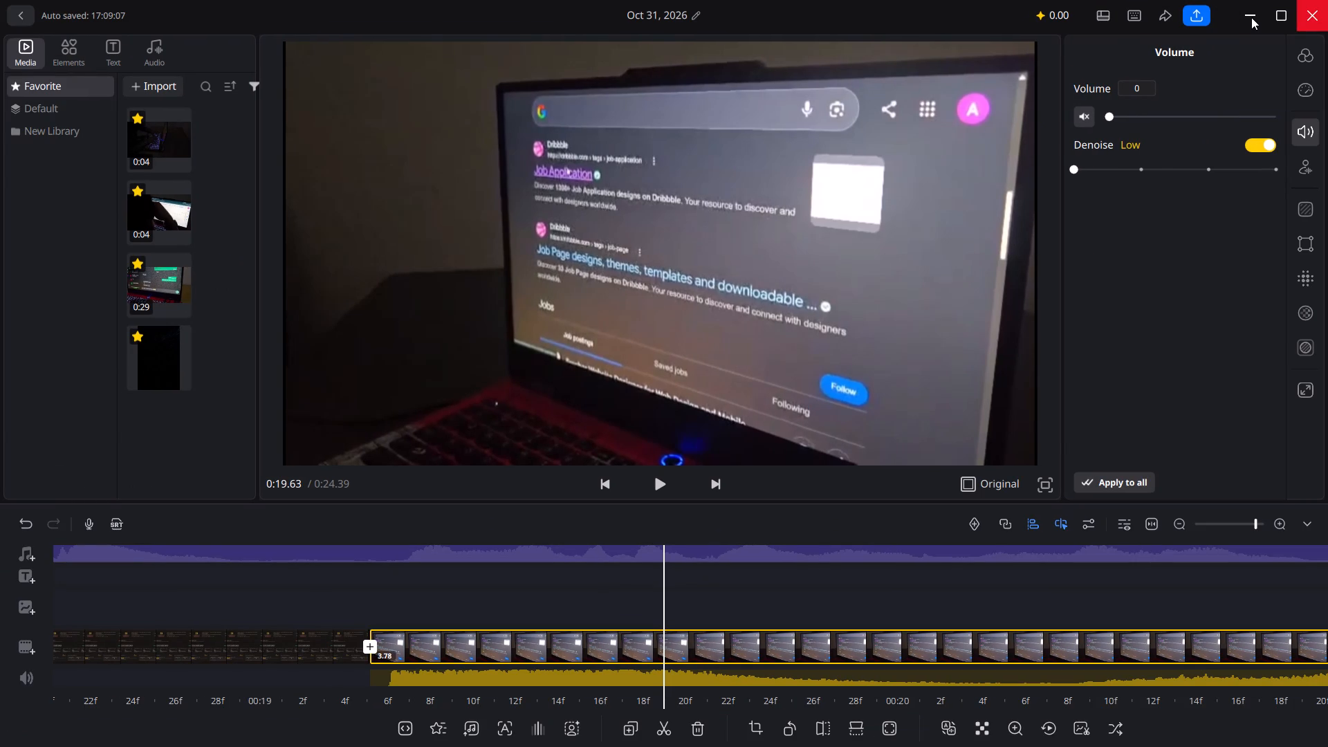
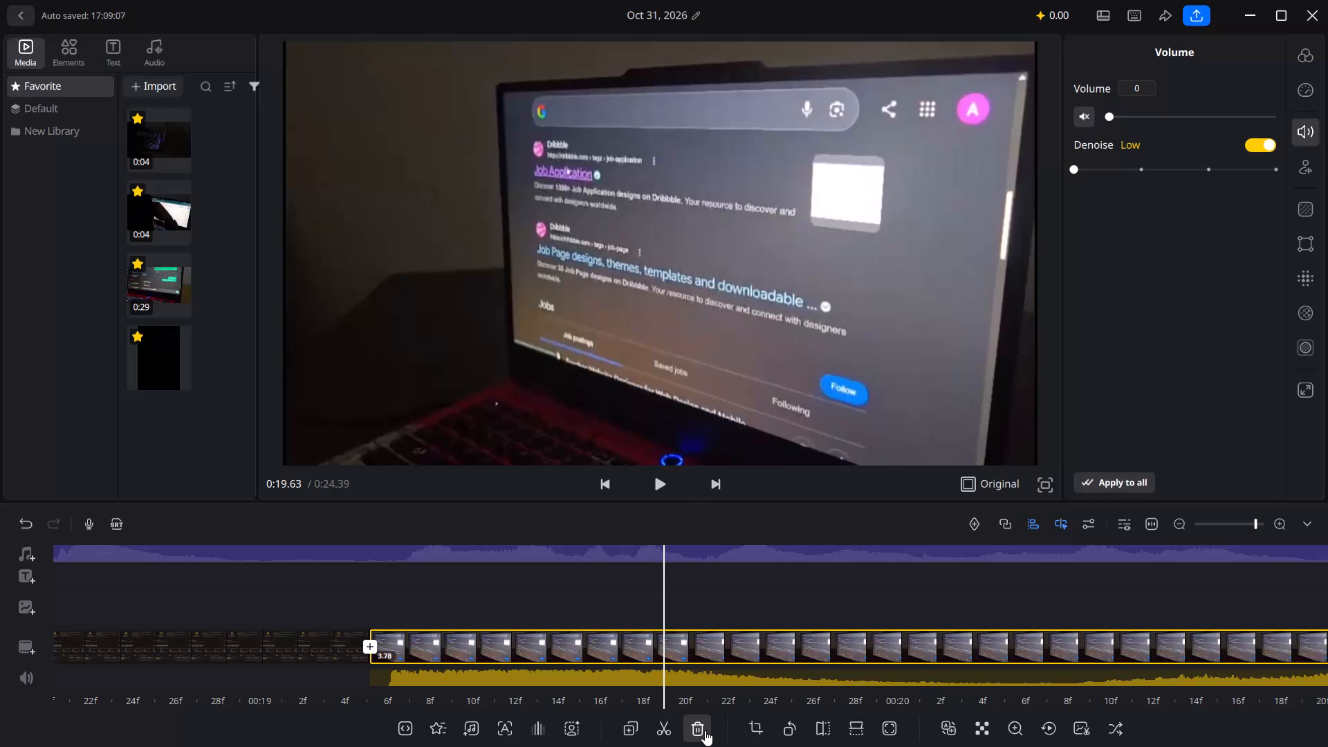
Delete the old job search clip from the main video track near 0:19.
click(705, 730)
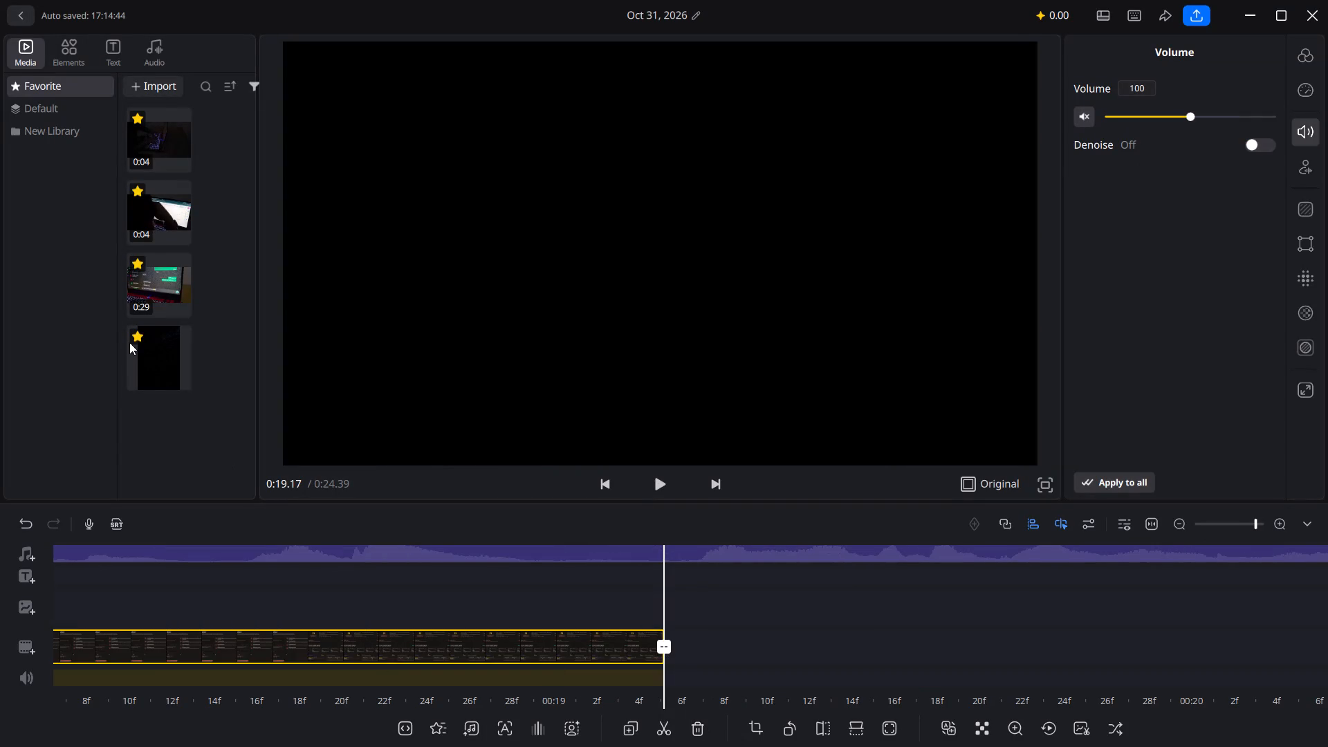
Import the job clip final MP4 file from the Downloads folder into the favourite media library.
click(154, 86)
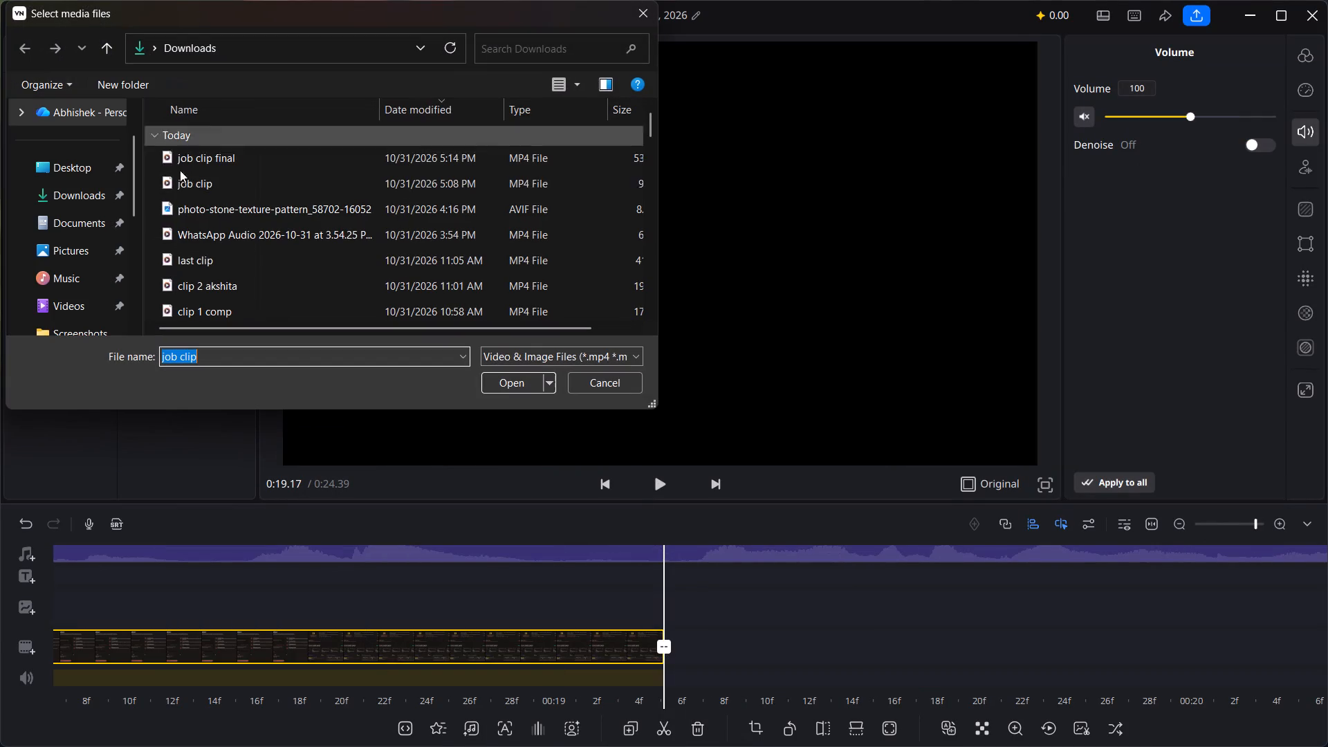
click(207, 161)
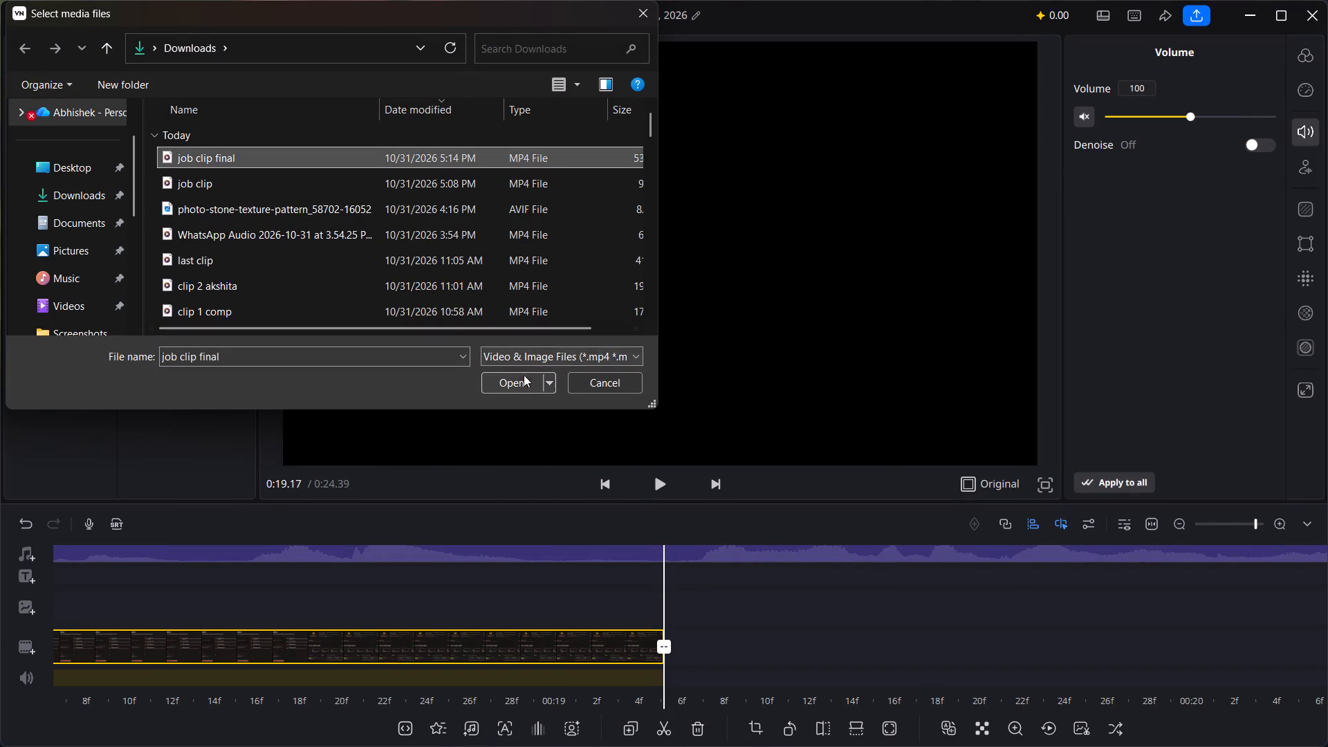
click(524, 382)
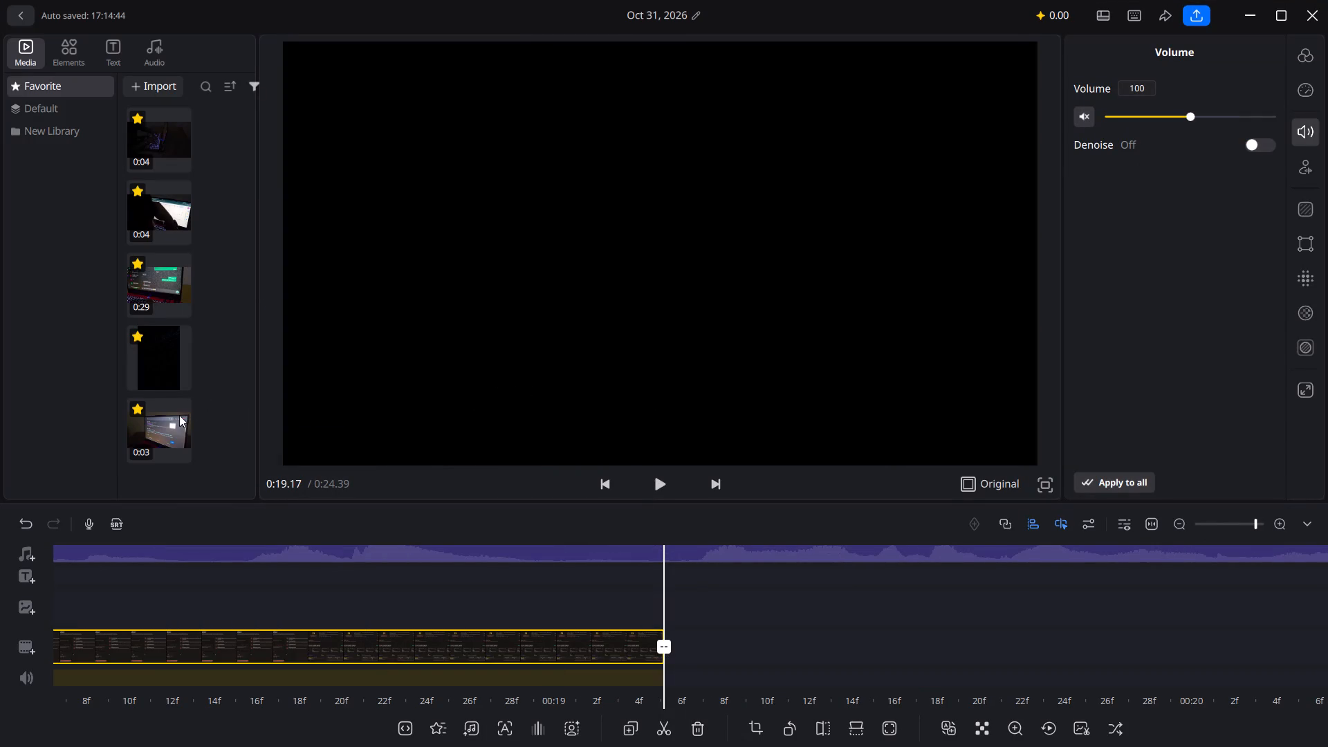
Add the 0:03 job application clip to the main video track at about 0:19, directly after the resume analysis footage.
click(172, 416)
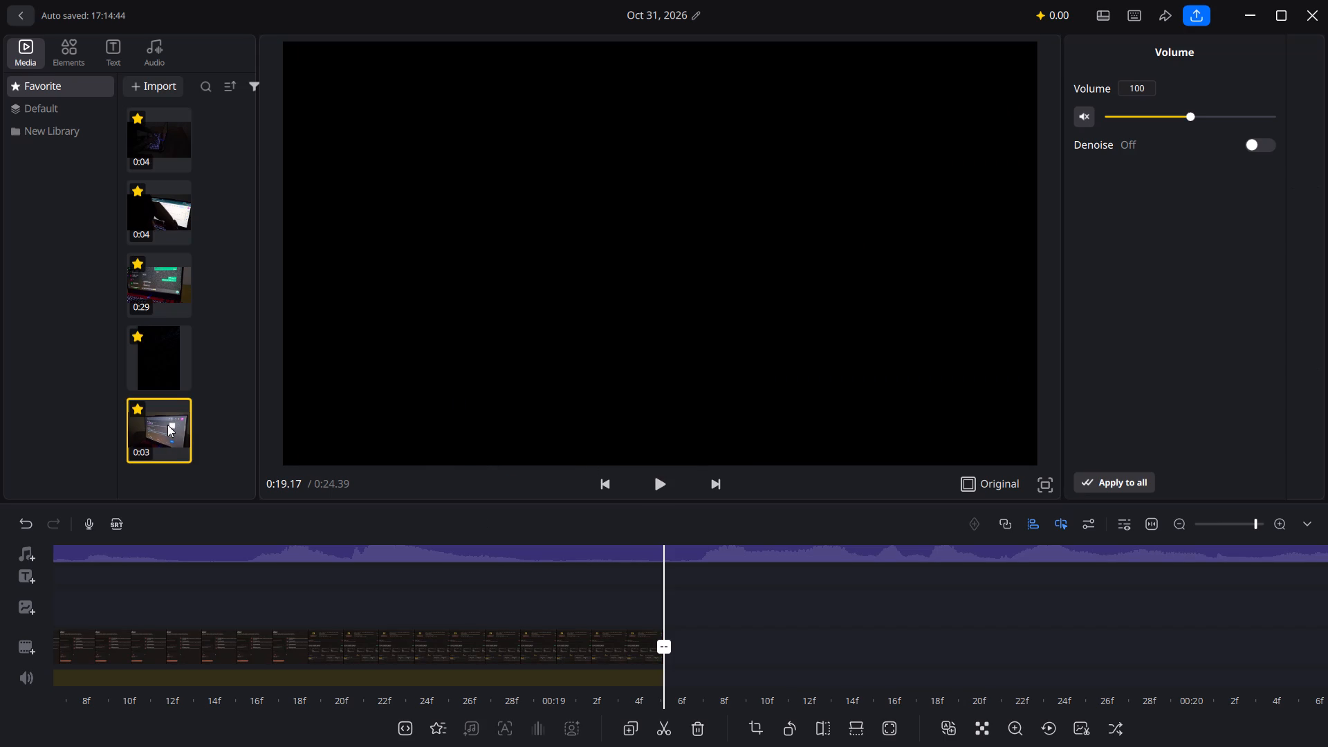
drag(167, 425, 911, 278)
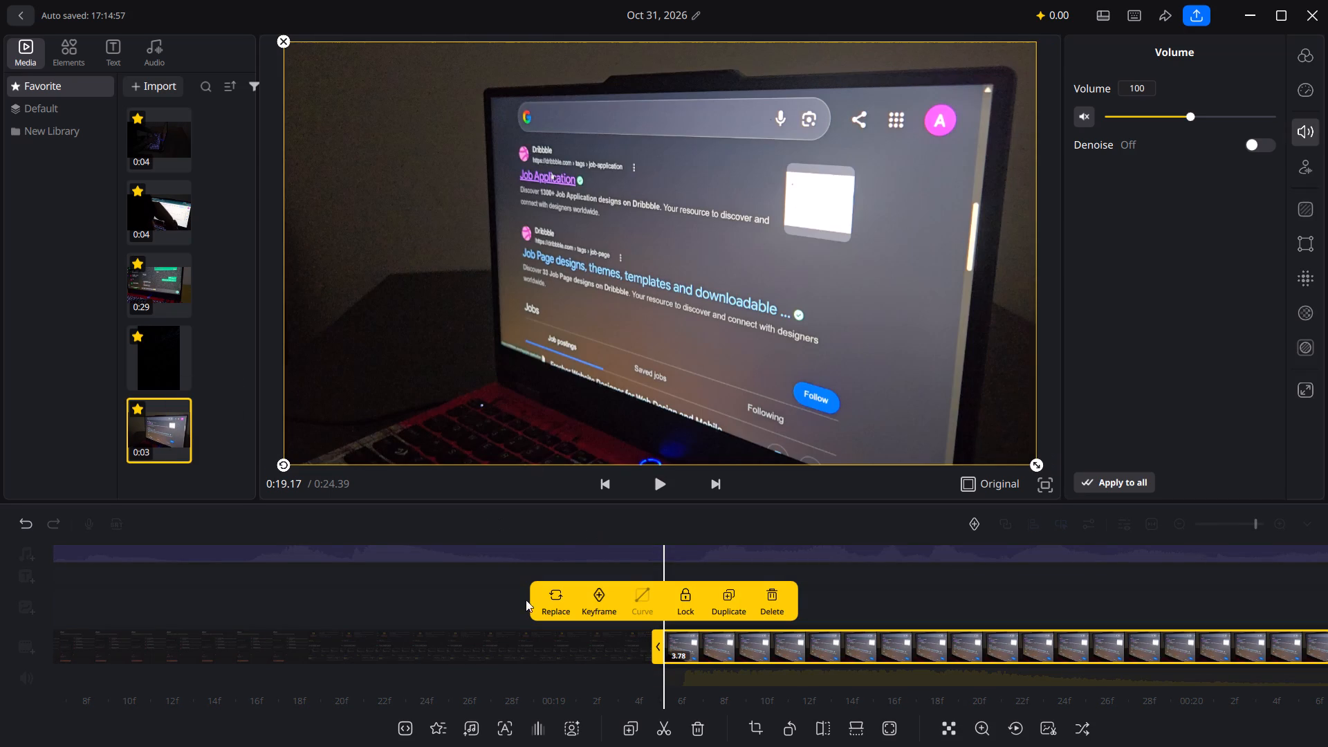
Play the newly added job application clip from just before 0:19 to about 0:23, checking its picture and sound against the voice audio.
scroll(554, 645, right, 4)
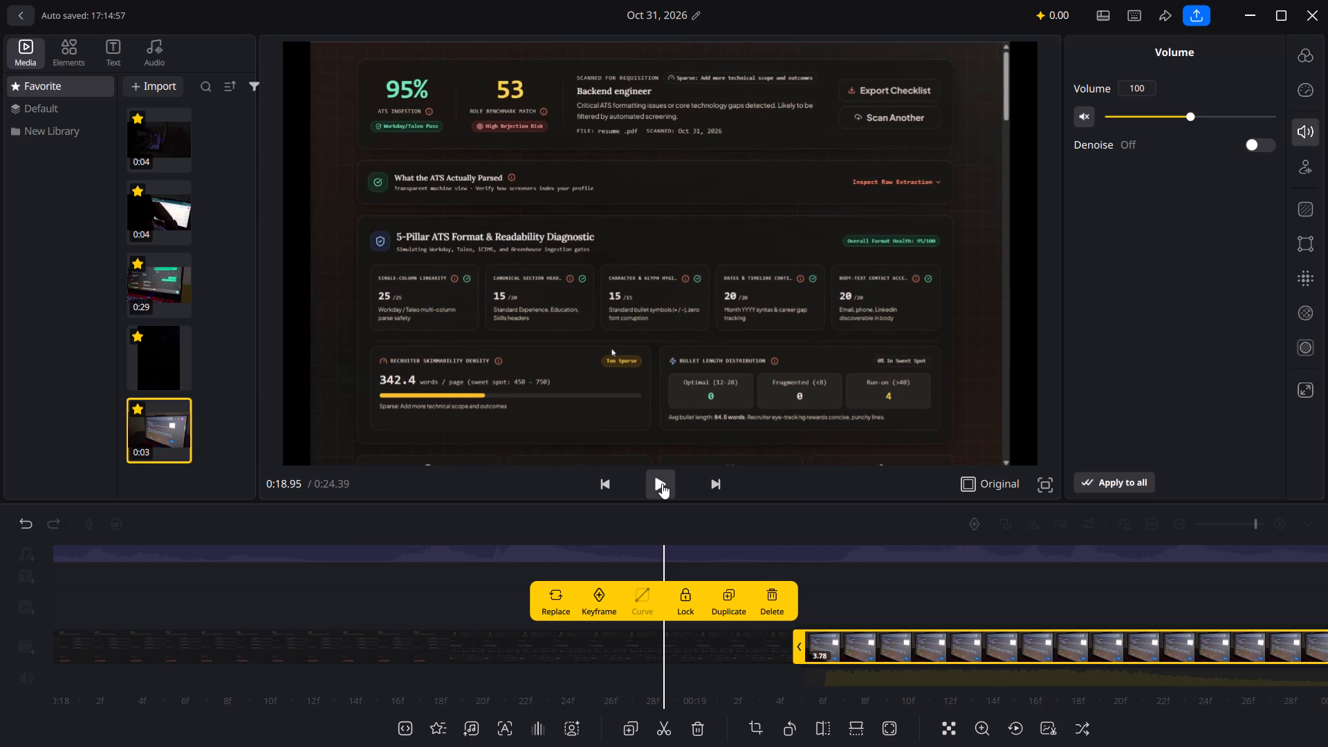
click(662, 483)
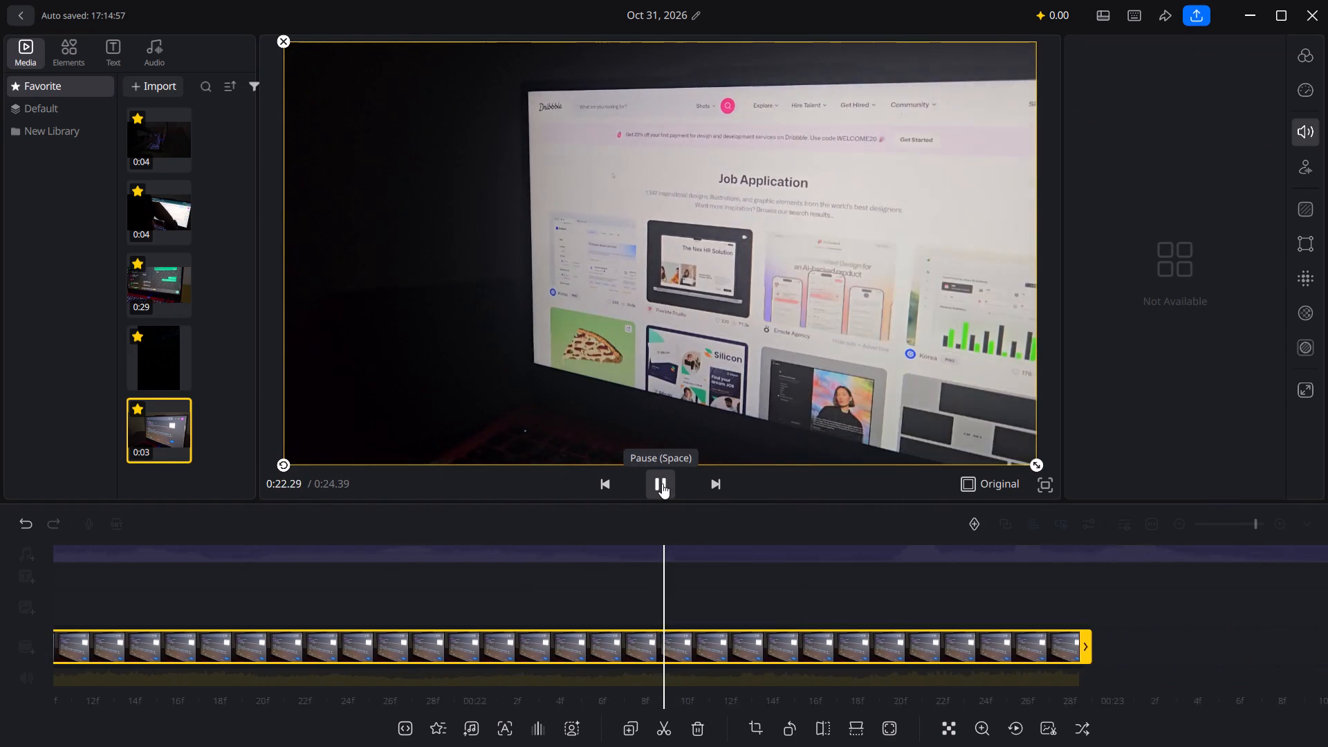
click(662, 483)
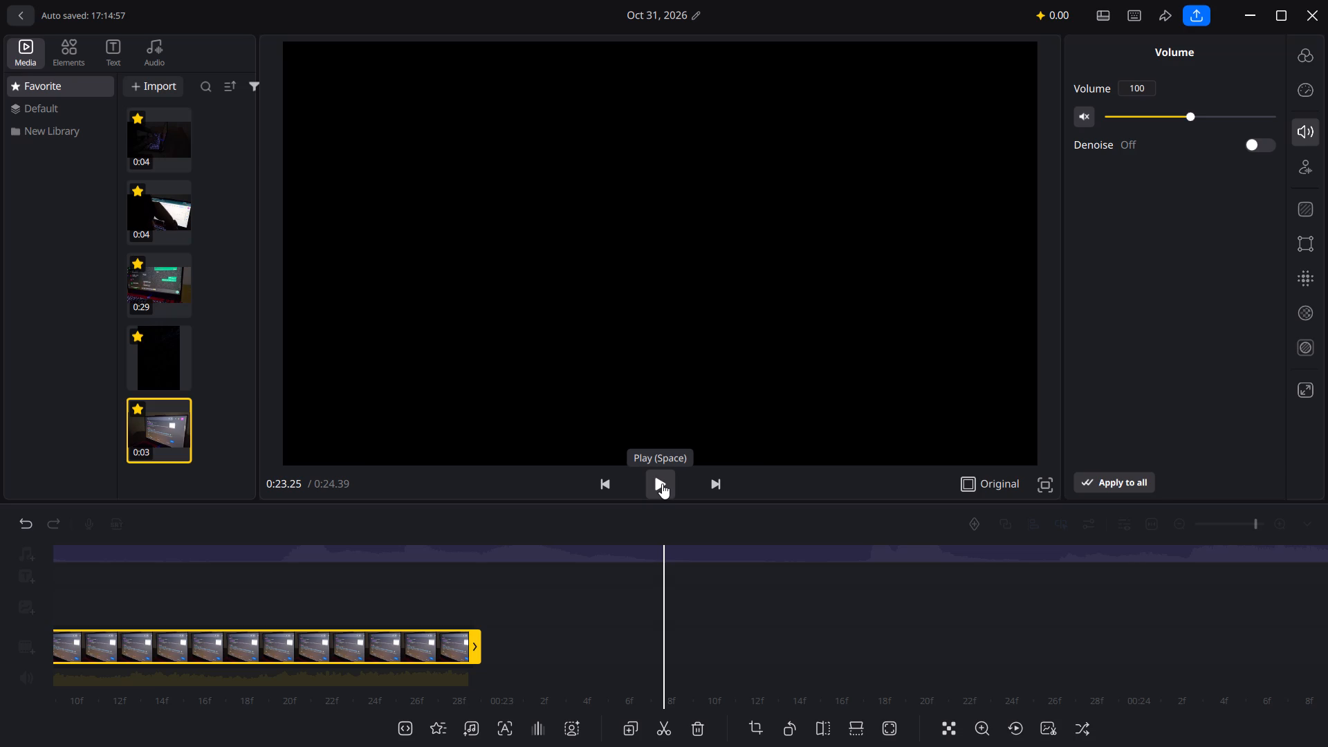
scroll(548, 589, right, 15)
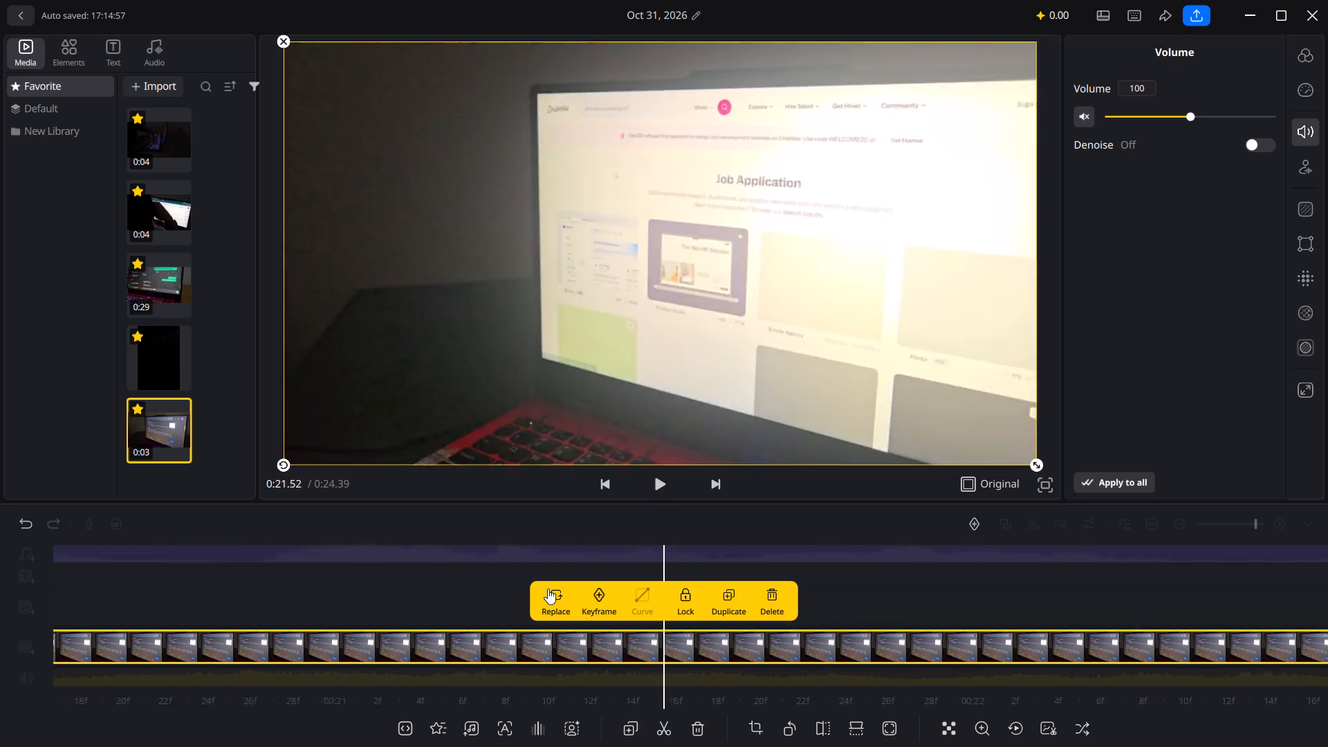
scroll(548, 589, right, 3)
scroll(548, 589, right, 20)
click(667, 479)
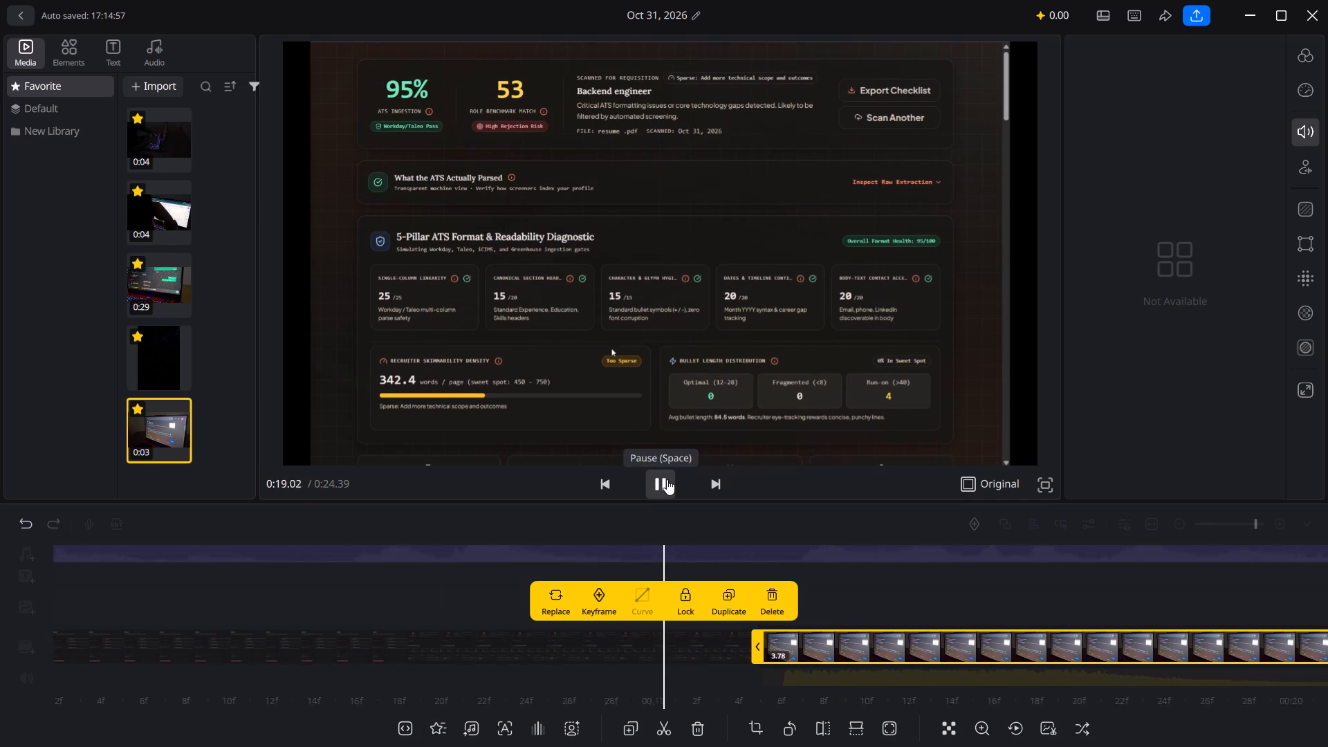
click(667, 479)
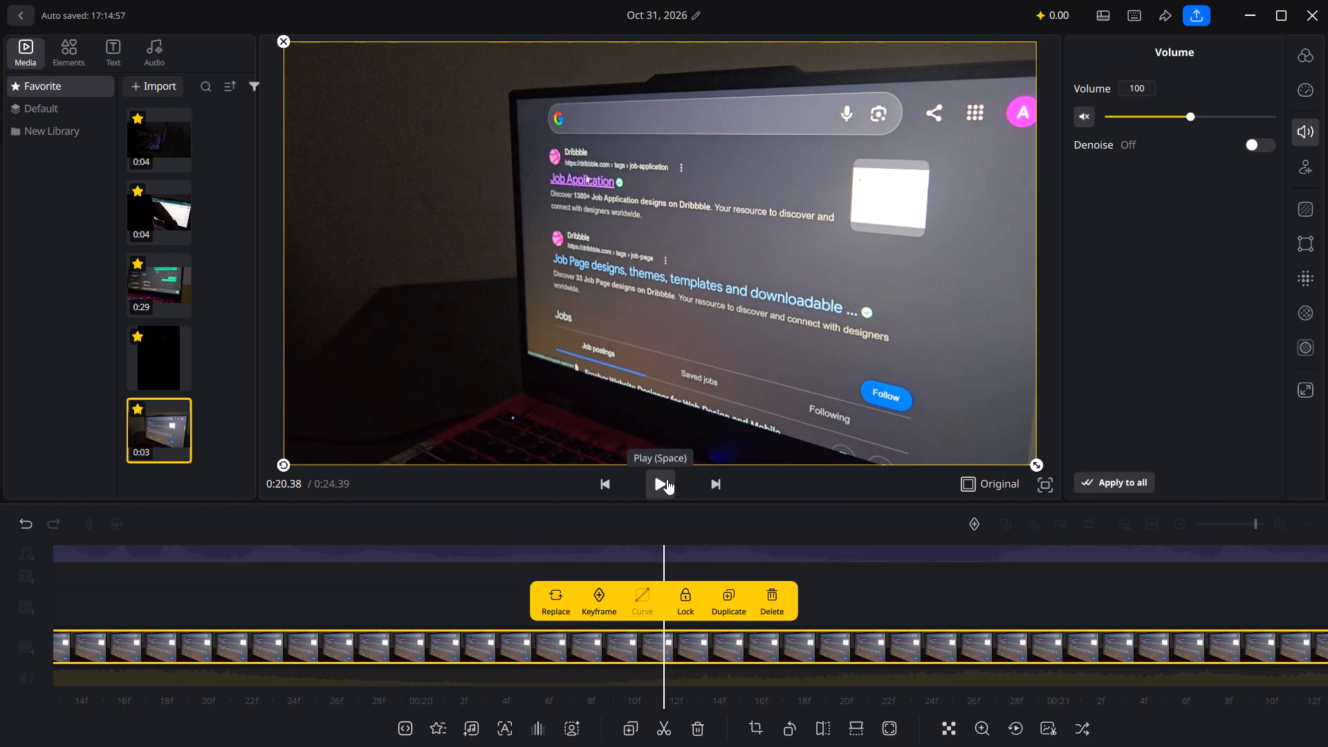
Set the job application clip's volume to 0.
drag(1181, 116, 1154, 116)
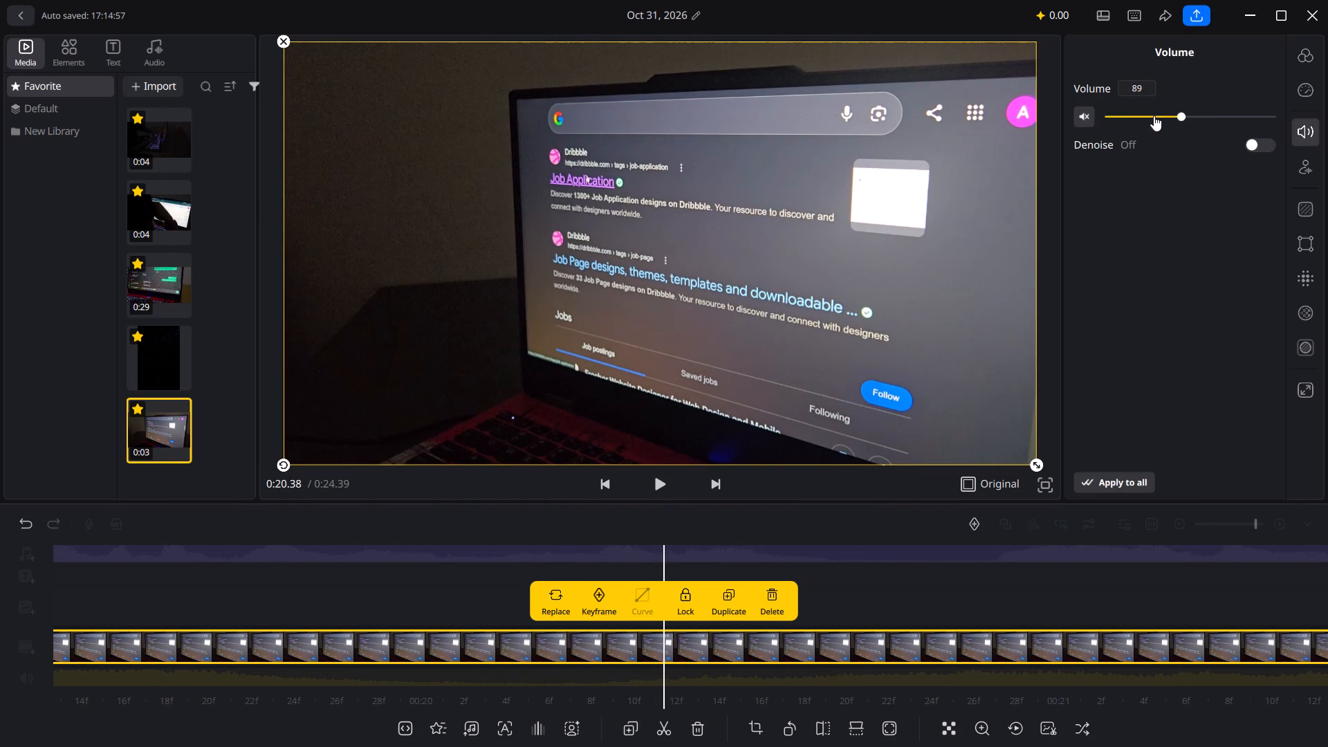
drag(1154, 116, 1087, 118)
Play the promo from about 0:17 to 0:24, checking the silenced job application clip against the voice audio.
scroll(811, 531, right, 9)
scroll(842, 581, right, 18)
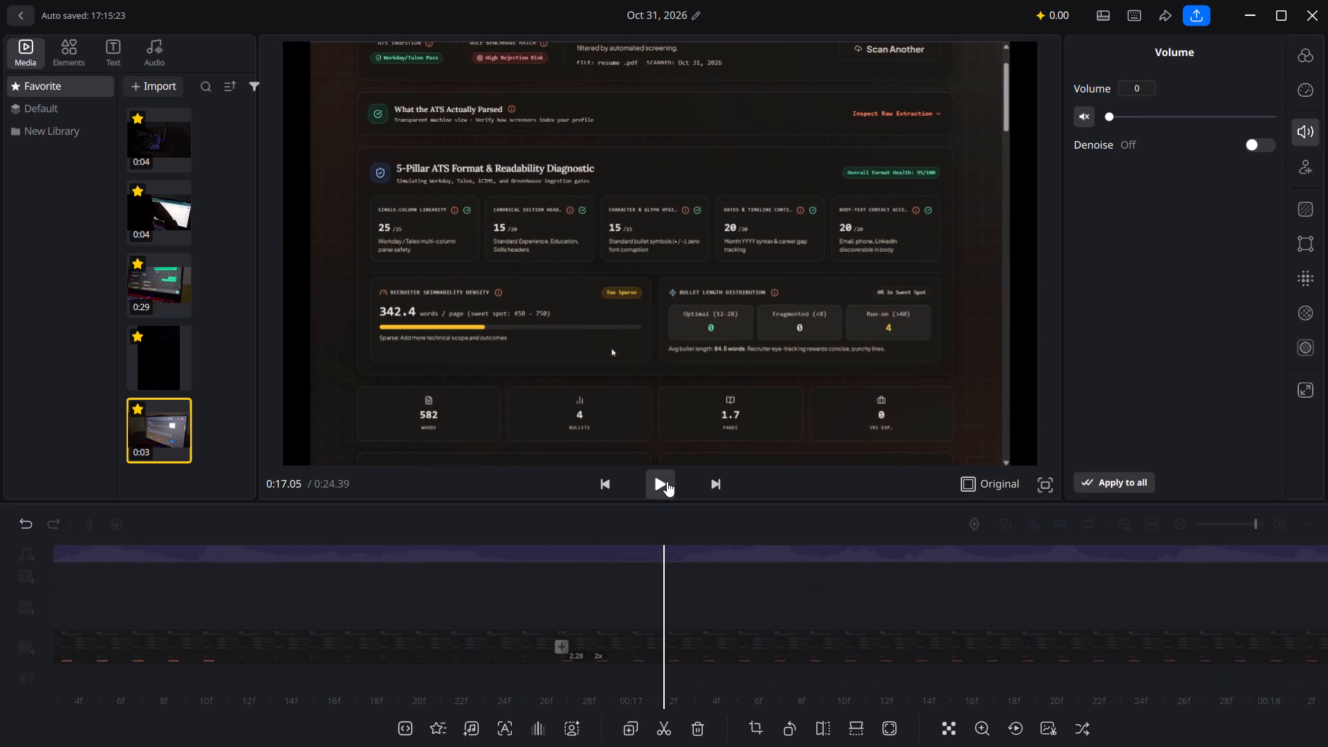
click(667, 481)
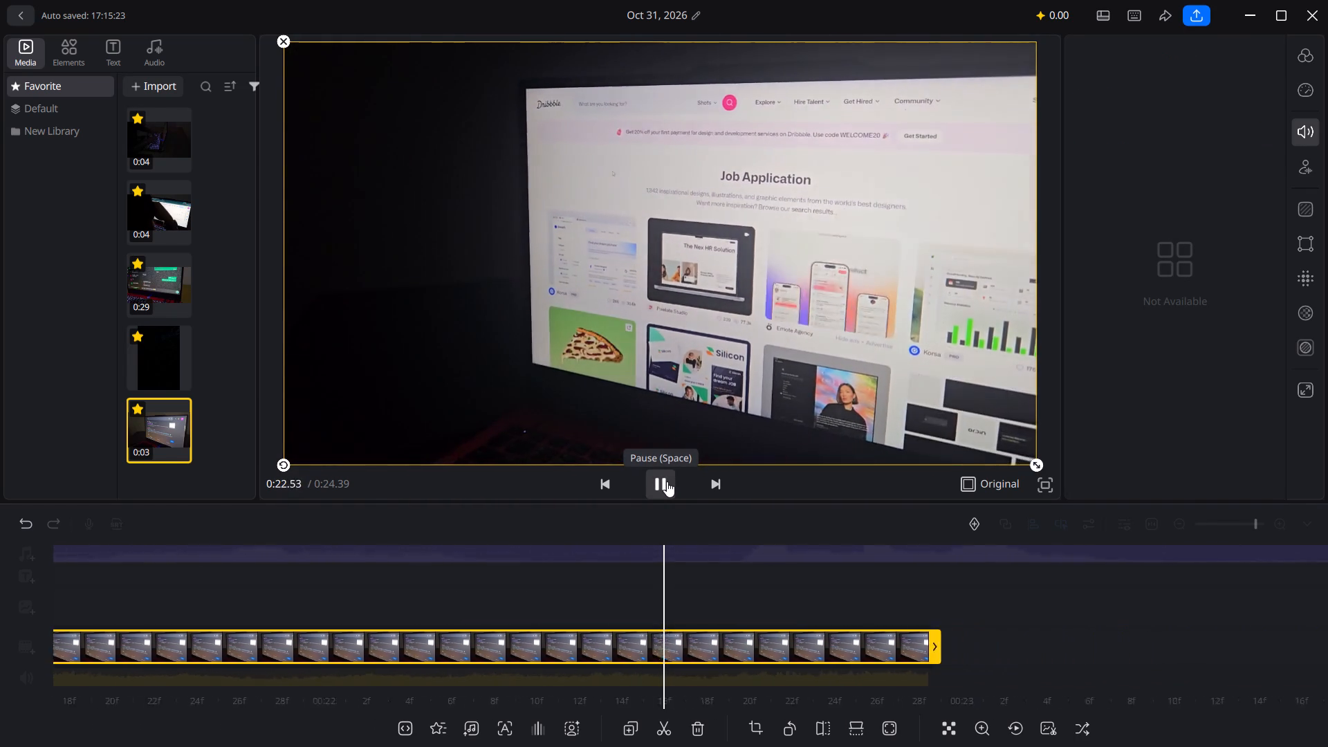
click(667, 481)
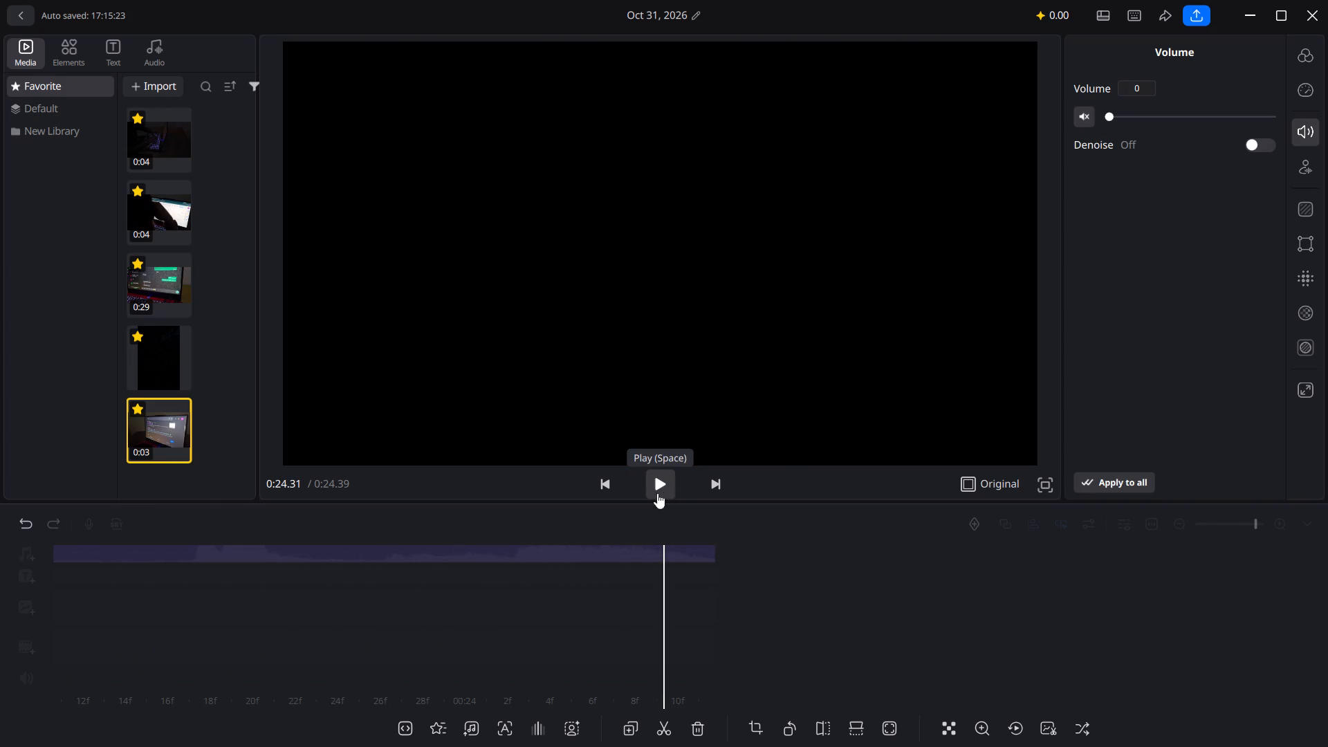
Replay the job application section in short stretches through to about 0:24, checking which words fall on each visual and on the empty ending.
scroll(573, 530, right, 20)
scroll(547, 567, right, 13)
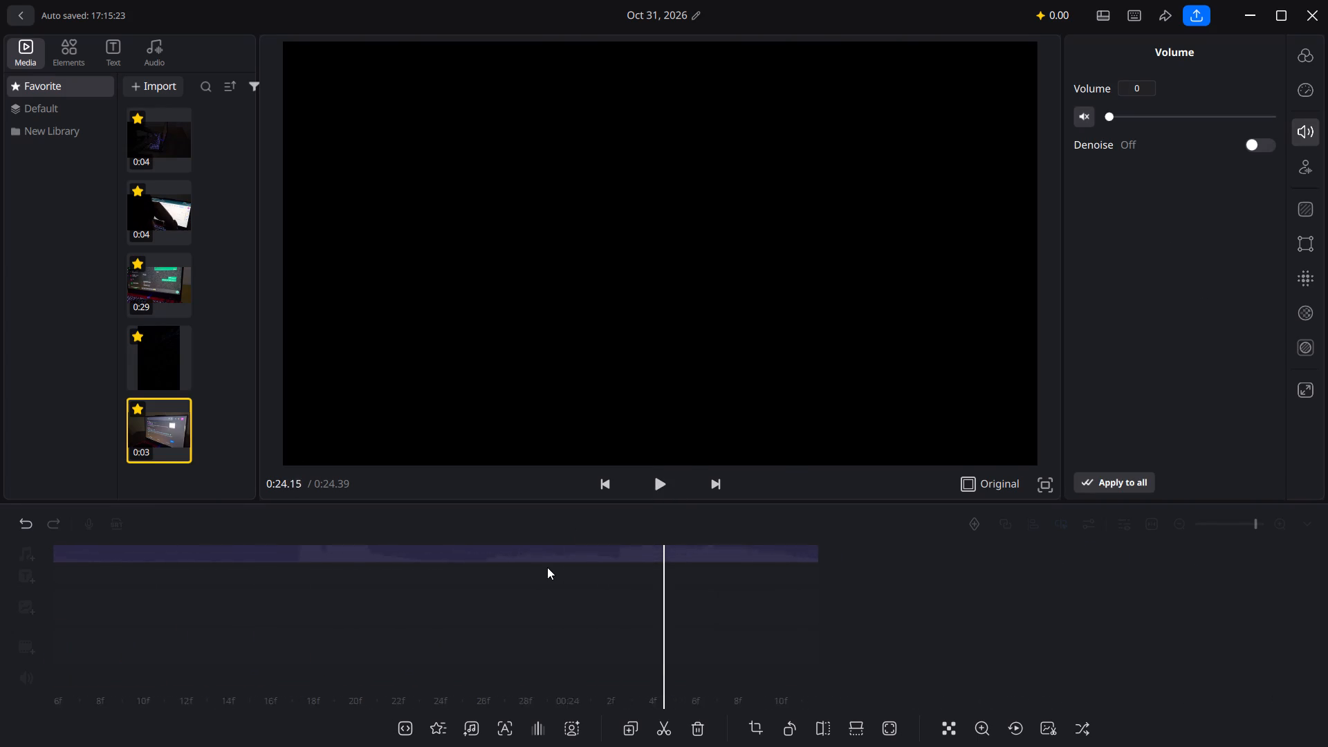
scroll(547, 567, right, 14)
scroll(547, 567, right, 11)
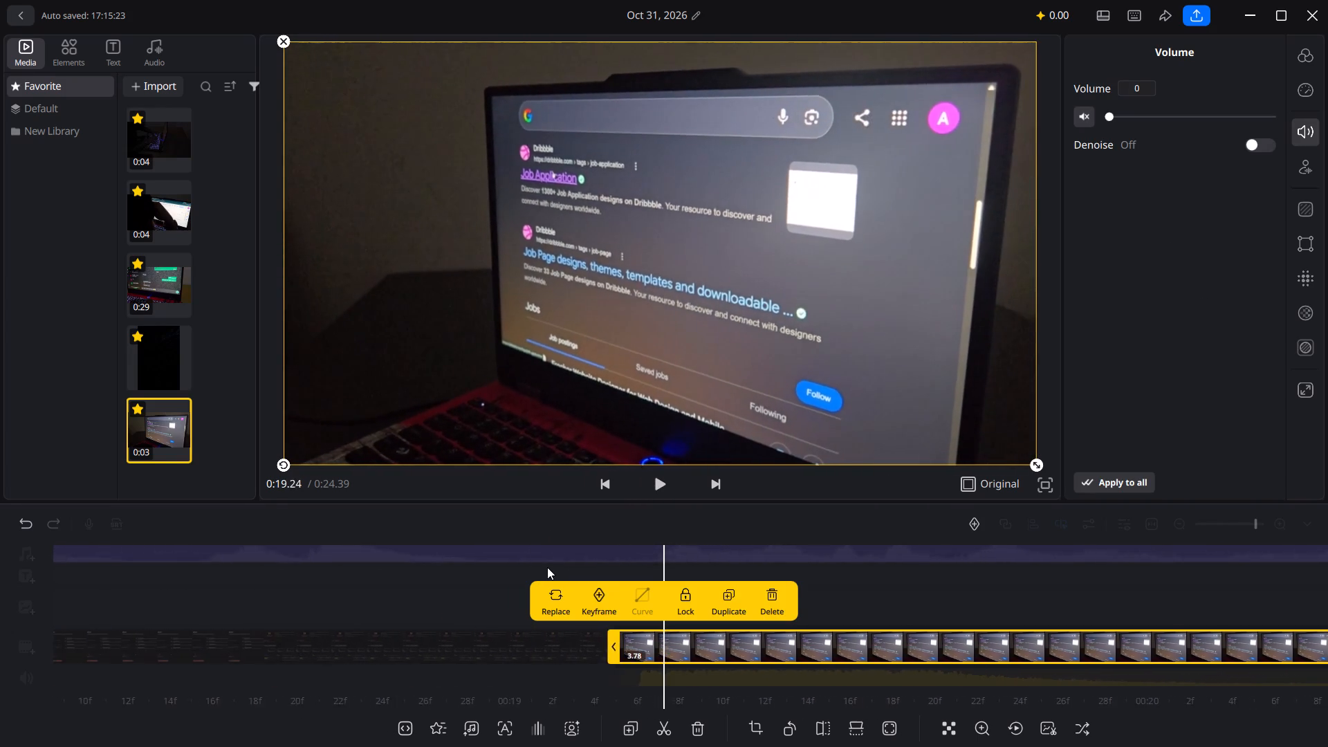
scroll(547, 567, right, 13)
click(647, 484)
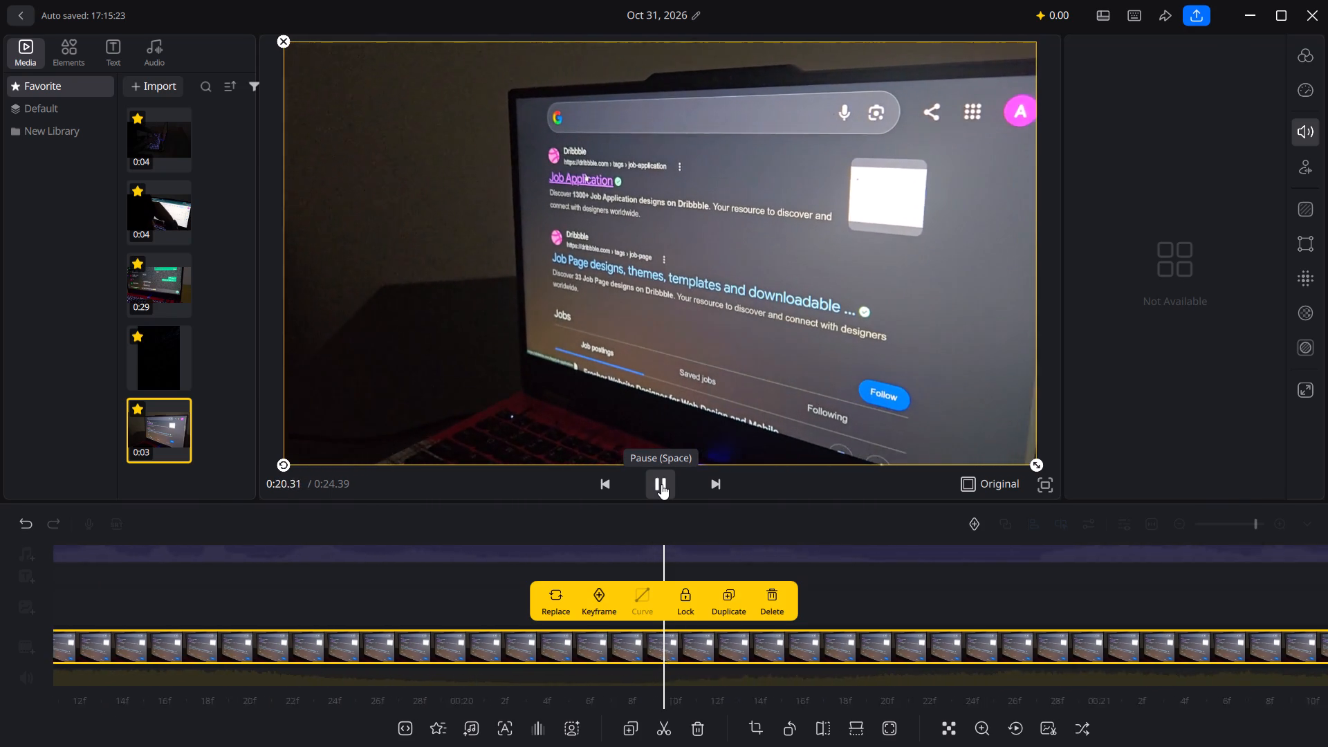
click(661, 484)
click(661, 484)
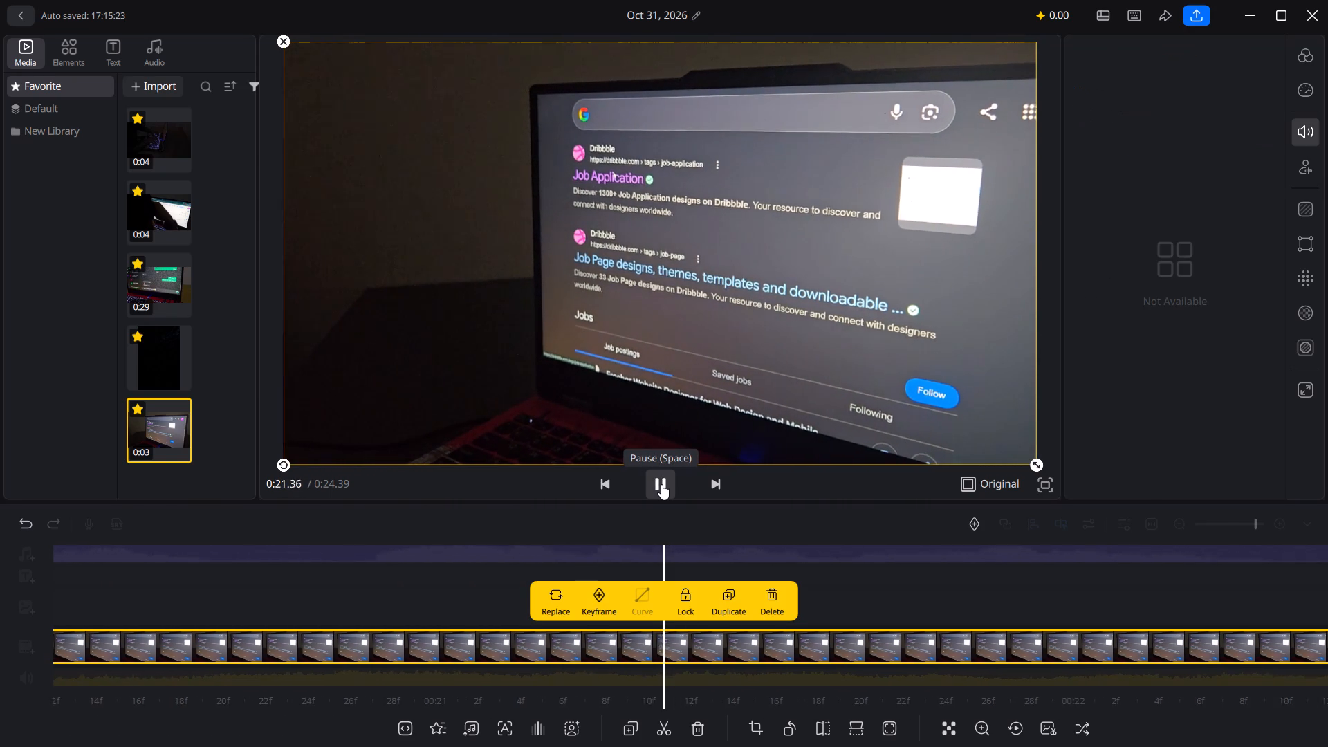
click(661, 484)
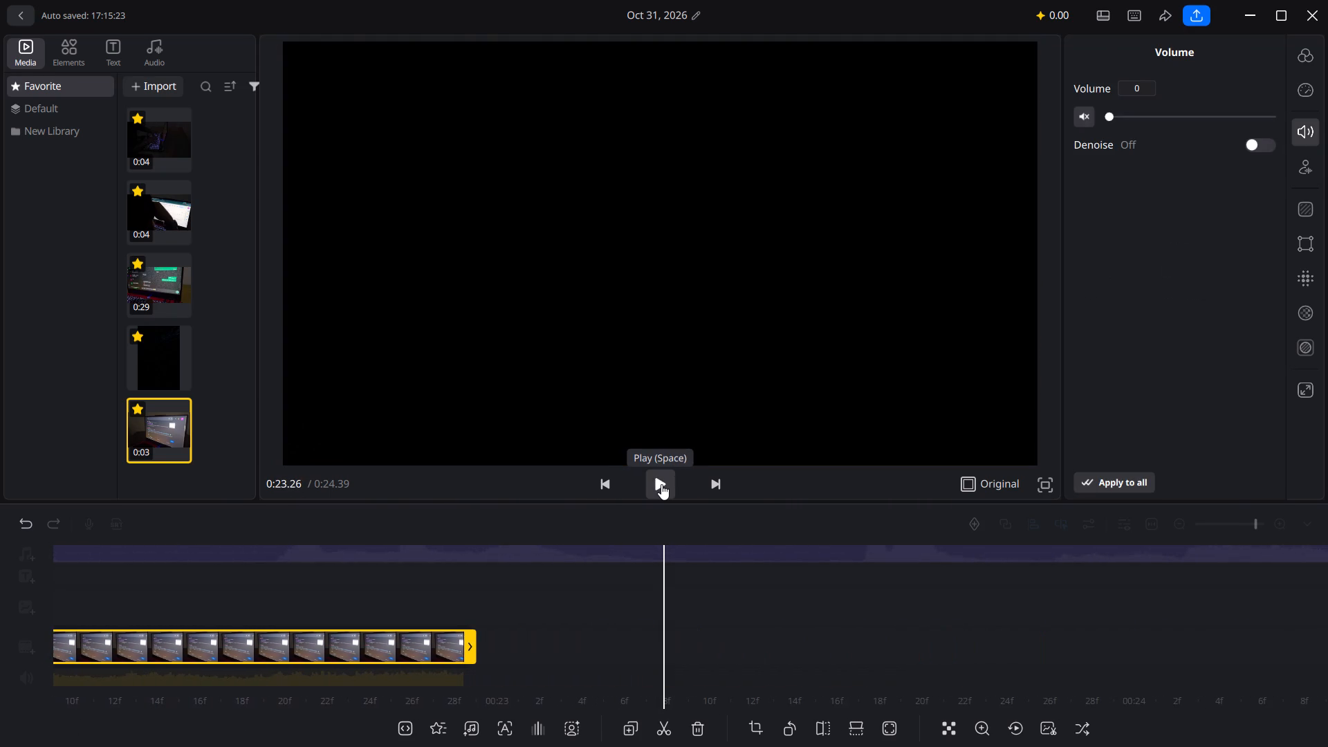
click(661, 484)
click(661, 484)
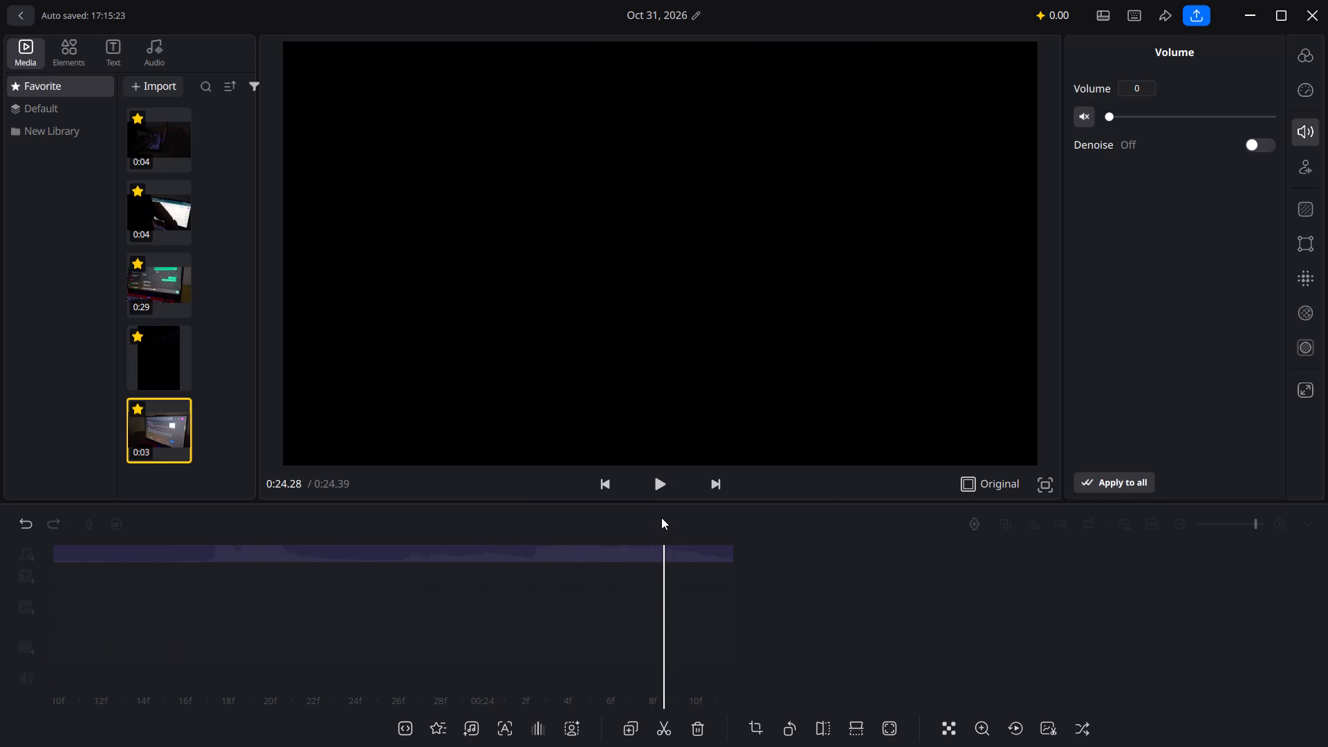
Replay the job application section up to about 0:23, examining where the clip ends relative to the voice audio.
scroll(584, 587, right, 19)
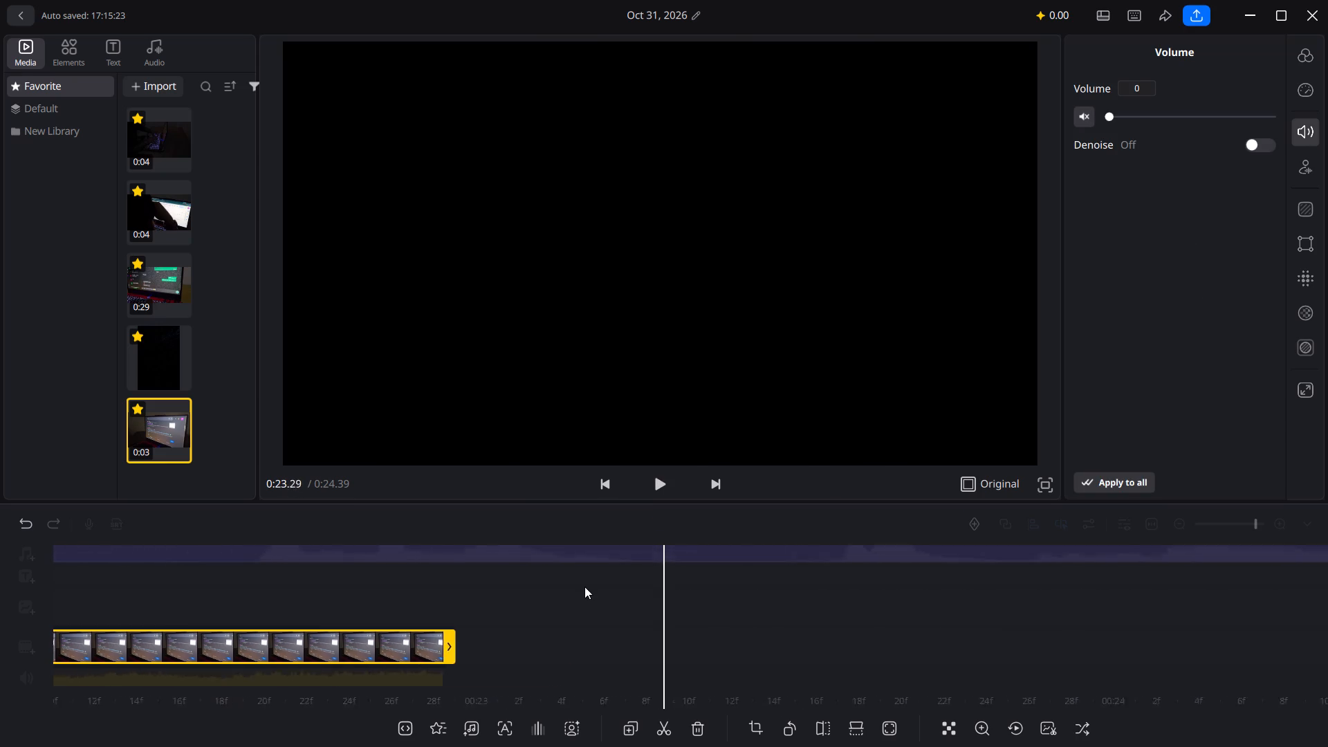
scroll(584, 587, right, 18)
scroll(584, 587, right, 20)
click(654, 485)
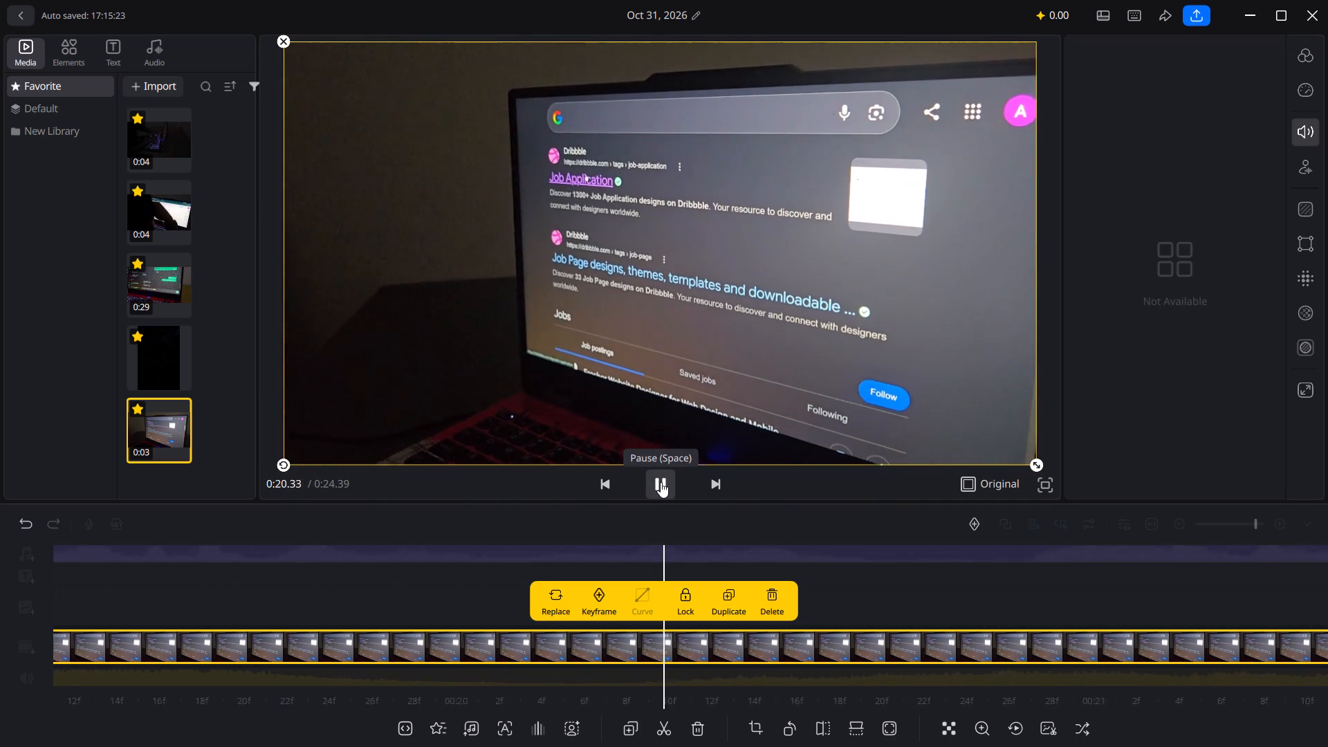
click(661, 482)
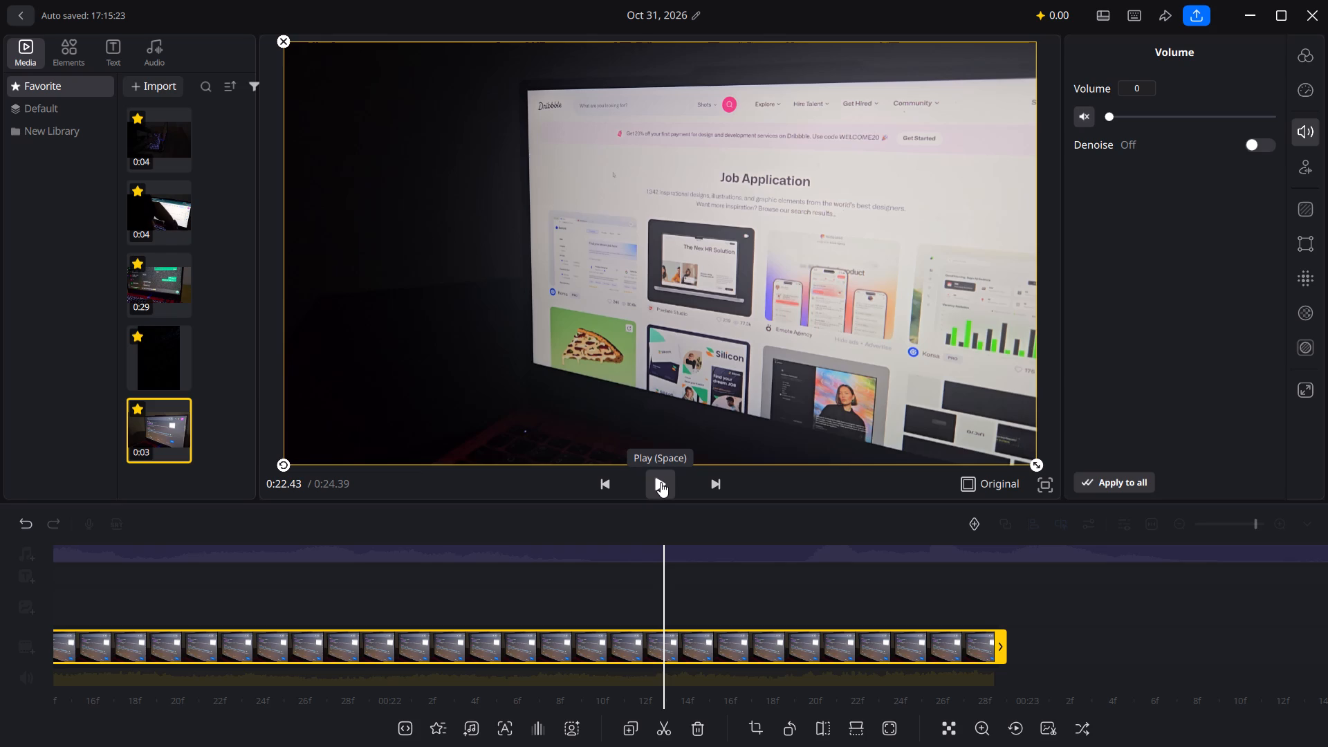
click(661, 482)
click(661, 482)
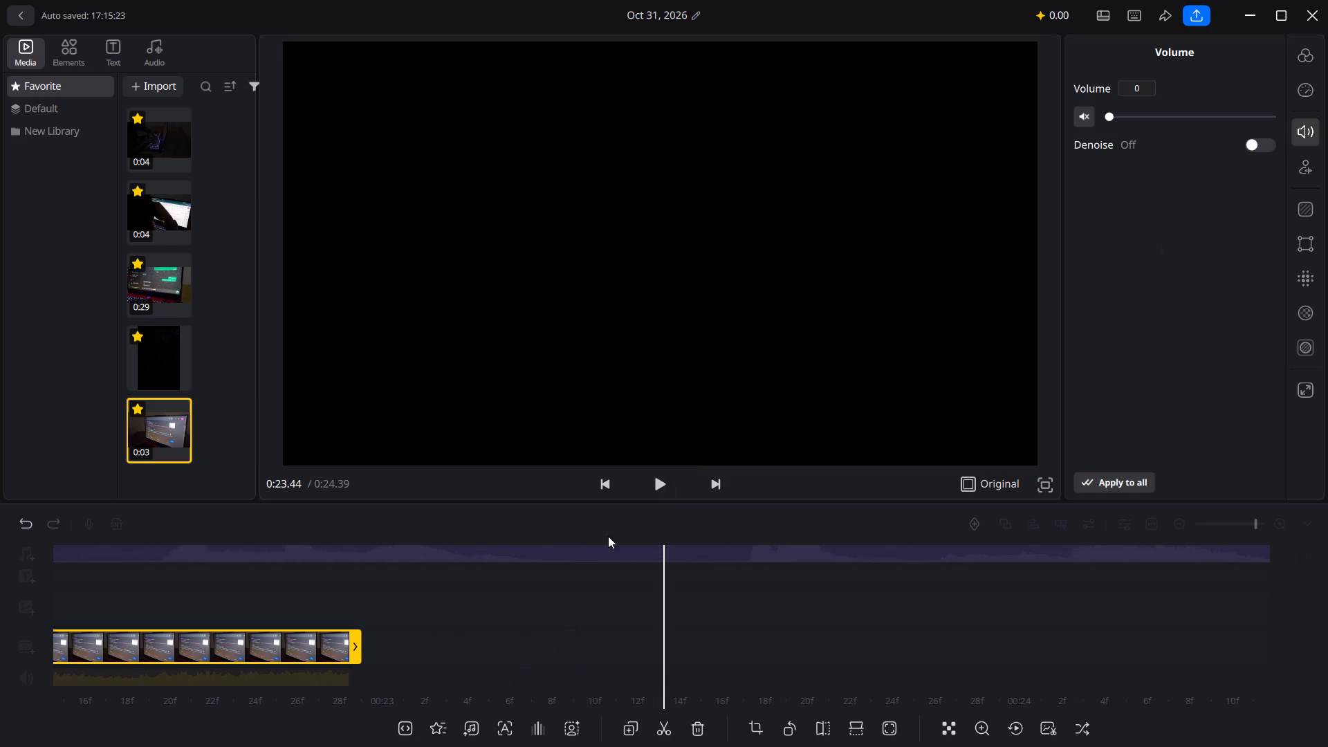
Go back to the resume analyzer footage before 0:15 and play through to about 0:23, checking the visuals against the voice audio.
scroll(550, 600, right, 20)
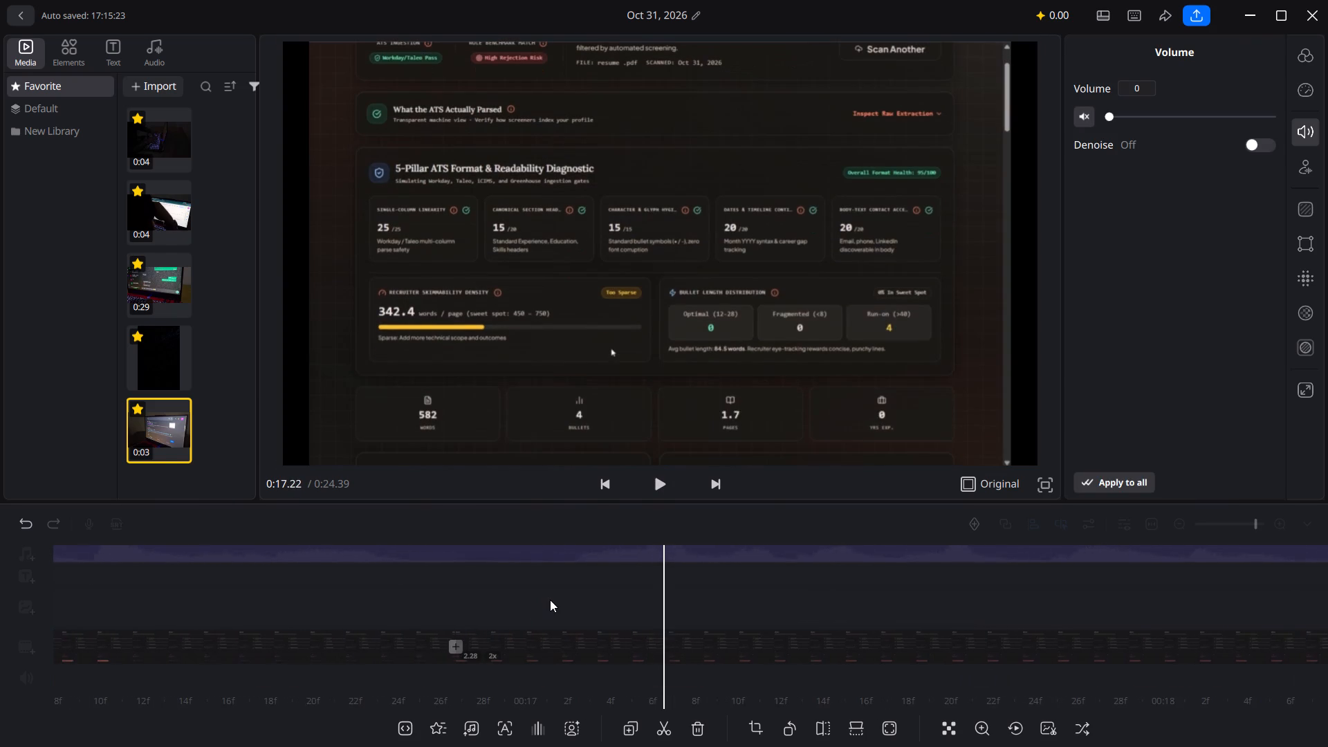
scroll(550, 600, right, 10)
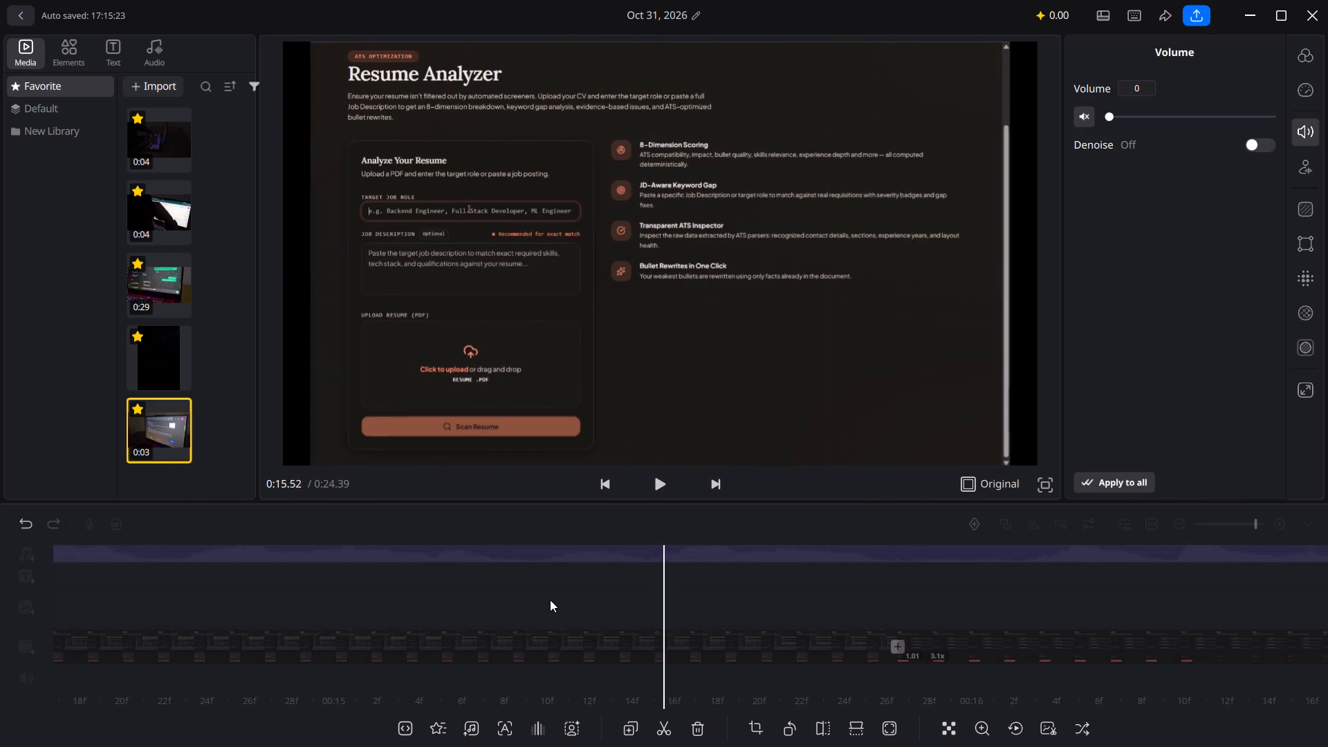
scroll(550, 600, right, 5)
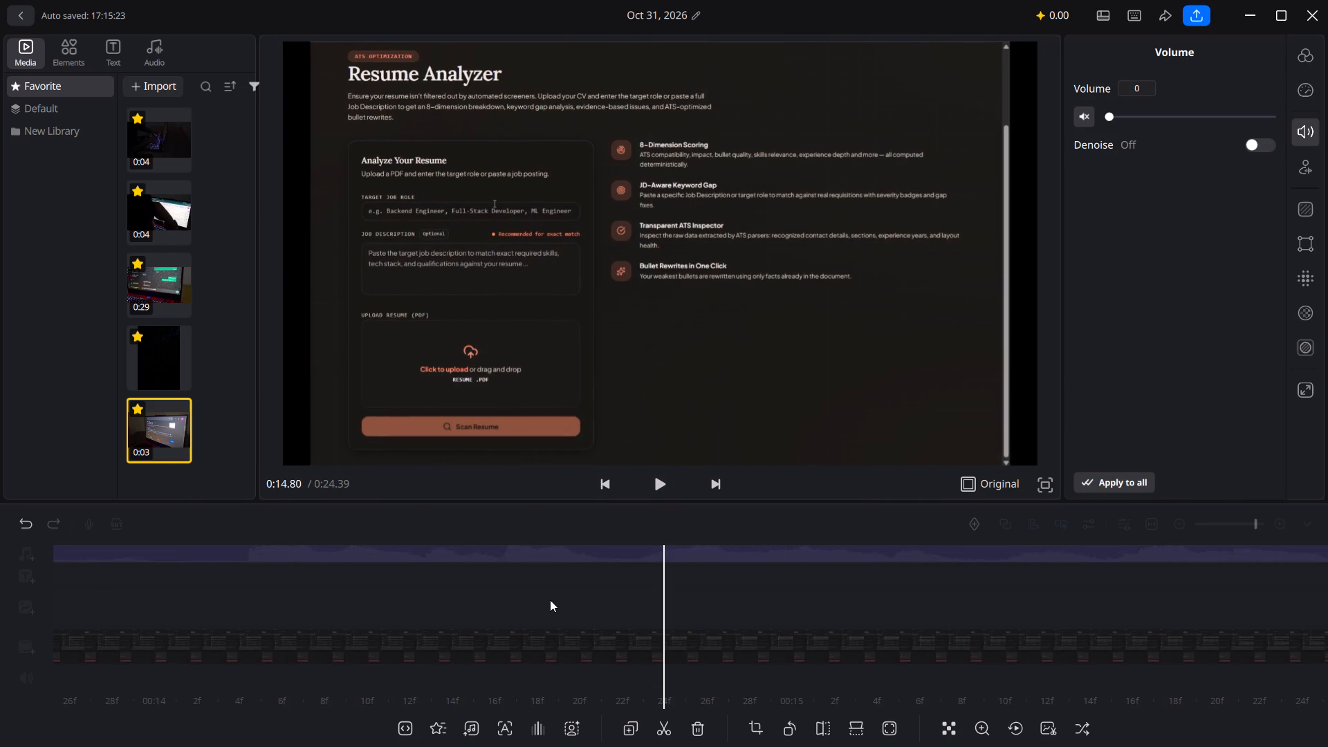
scroll(550, 600, right, 1)
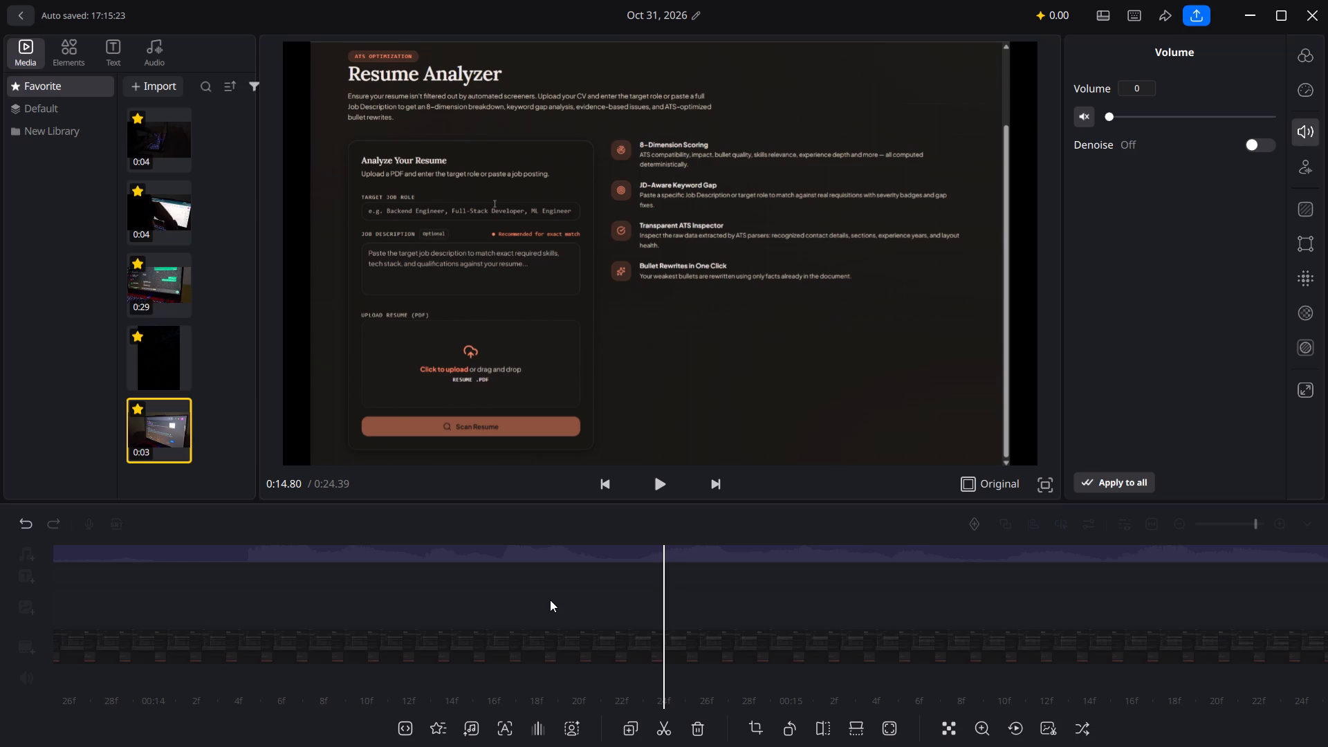
click(653, 488)
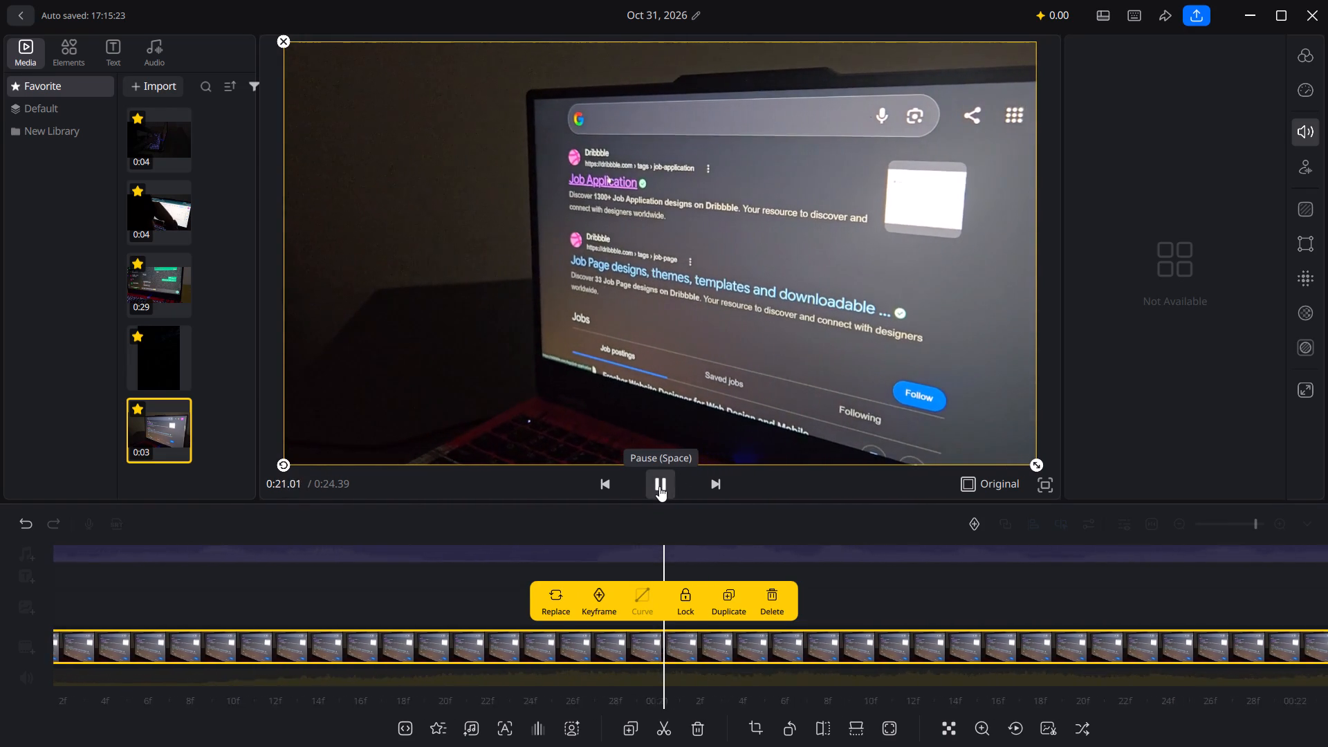
click(1111, 477)
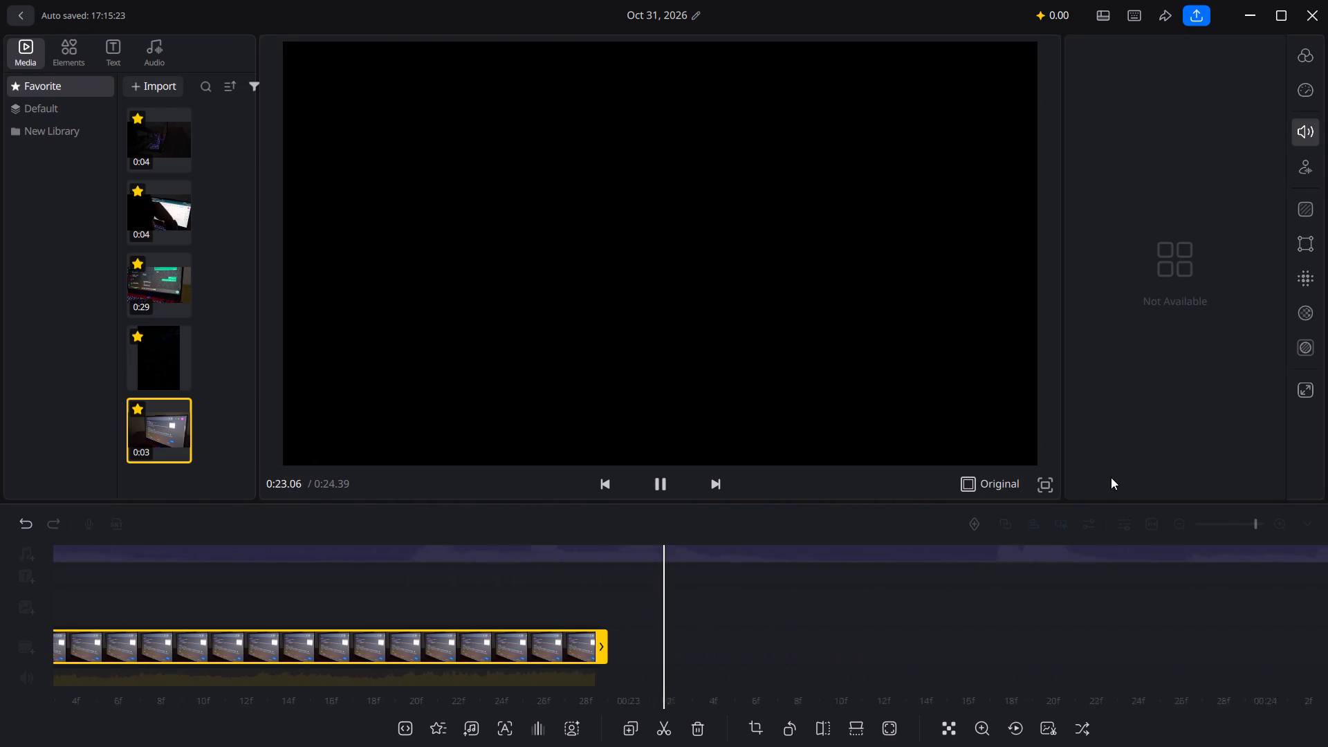
Deselect the job application clip and play from about 0:17 to 0:23, checking the transition and the clip's end.
scroll(761, 658, right, 20)
scroll(761, 658, right, 5)
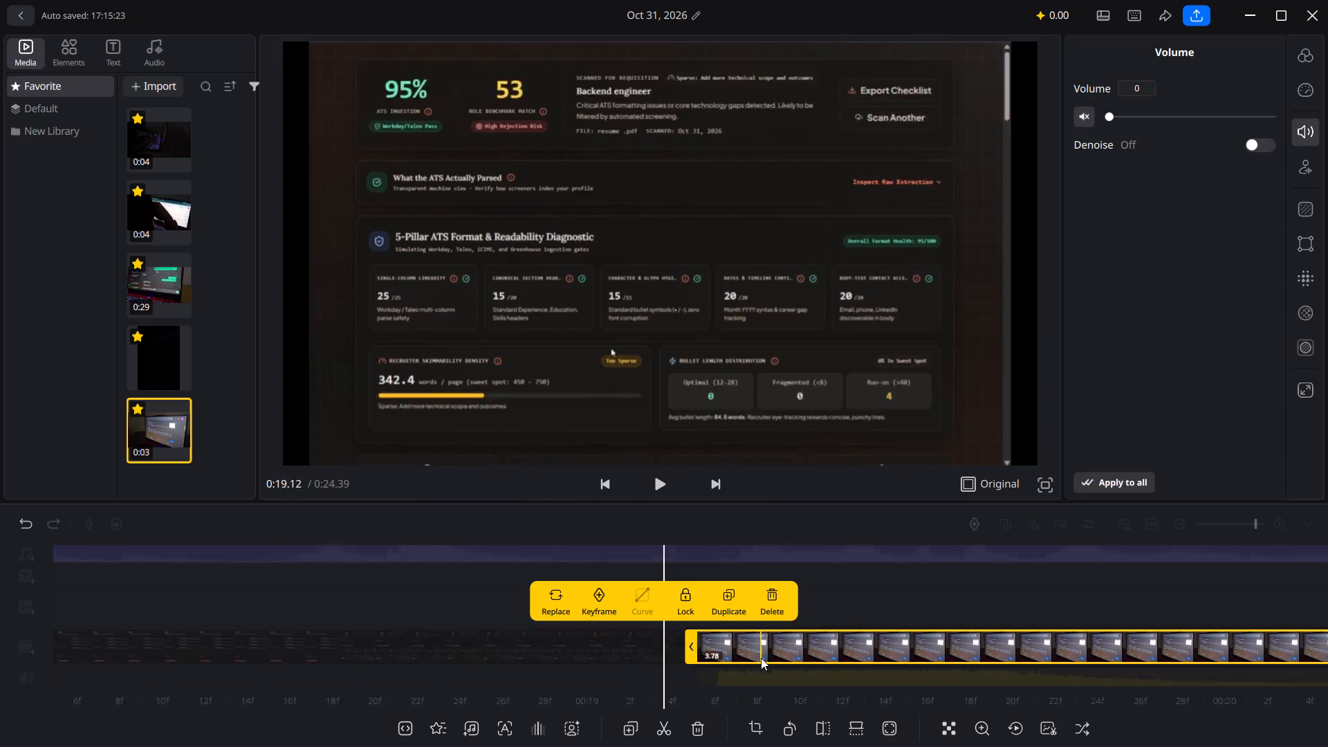
scroll(761, 658, right, 4)
click(448, 517)
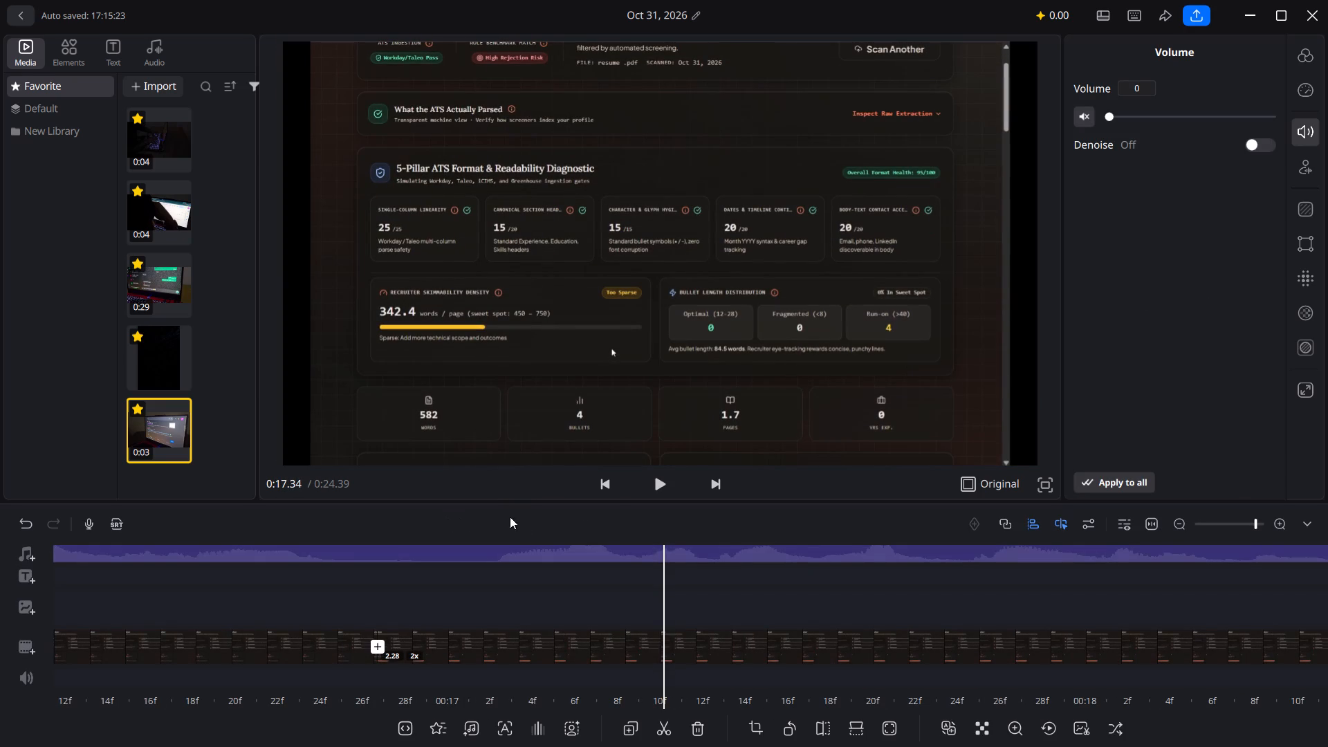
click(657, 488)
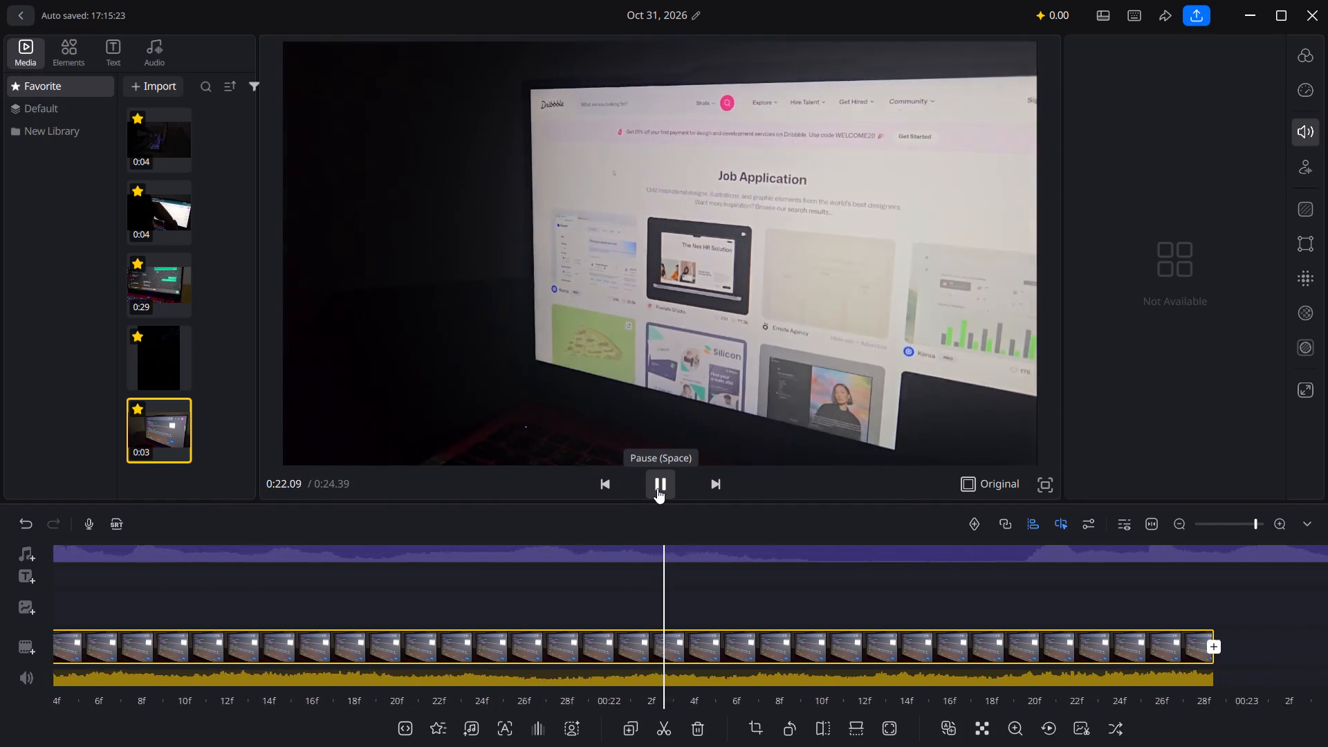
click(657, 488)
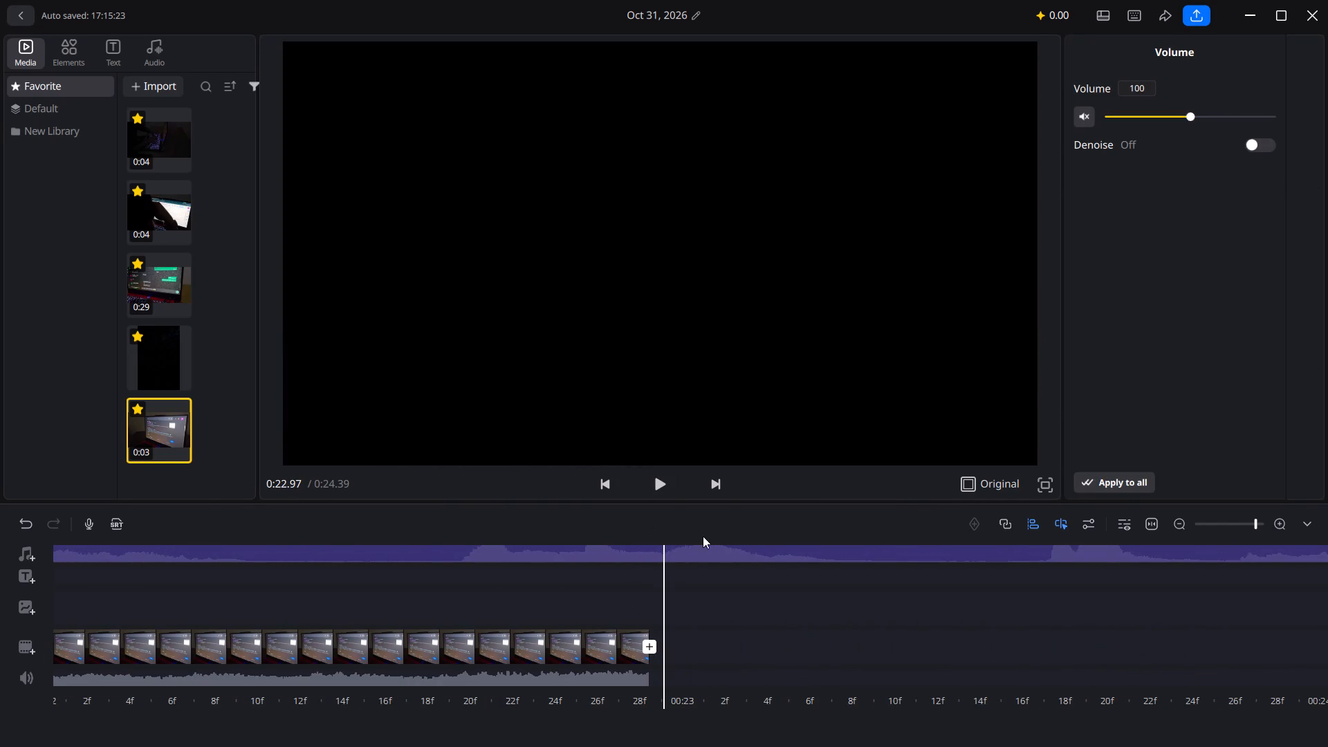
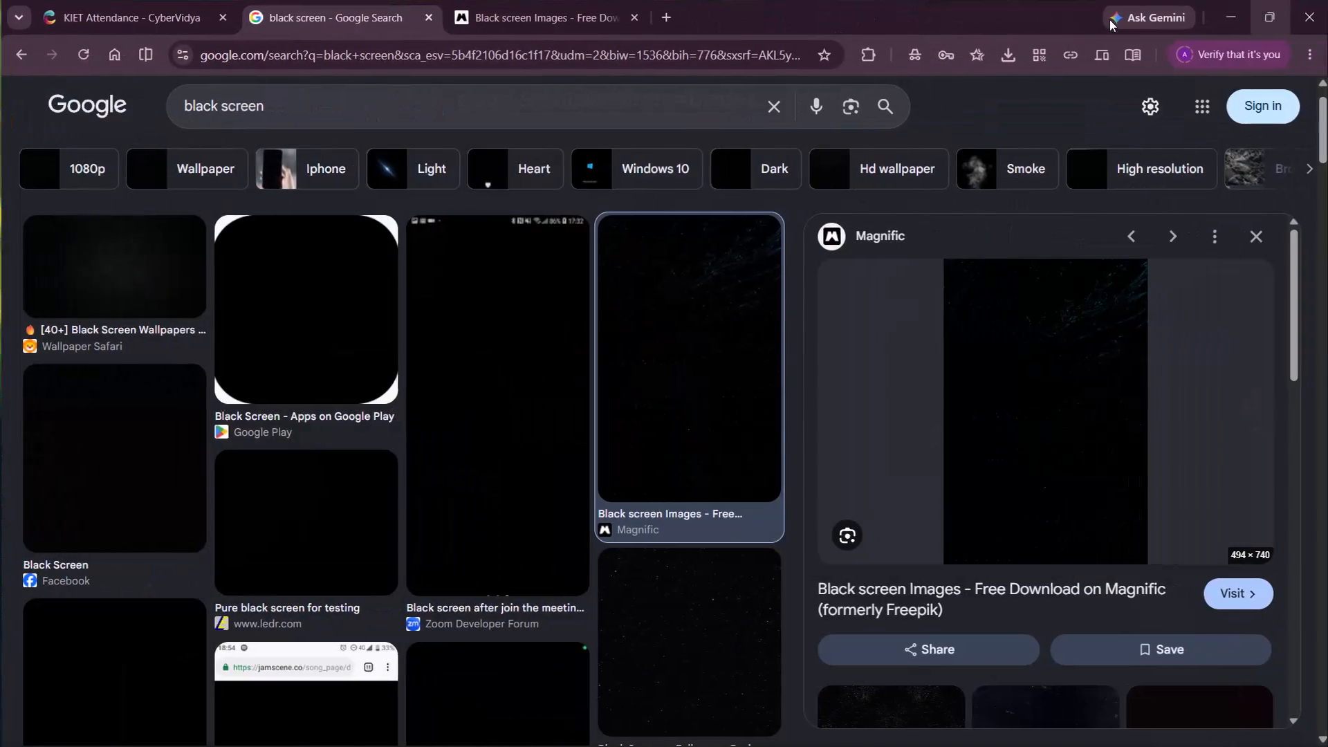
Search Google for "job application" in a new browser tab.
click(667, 15)
click(504, 328)
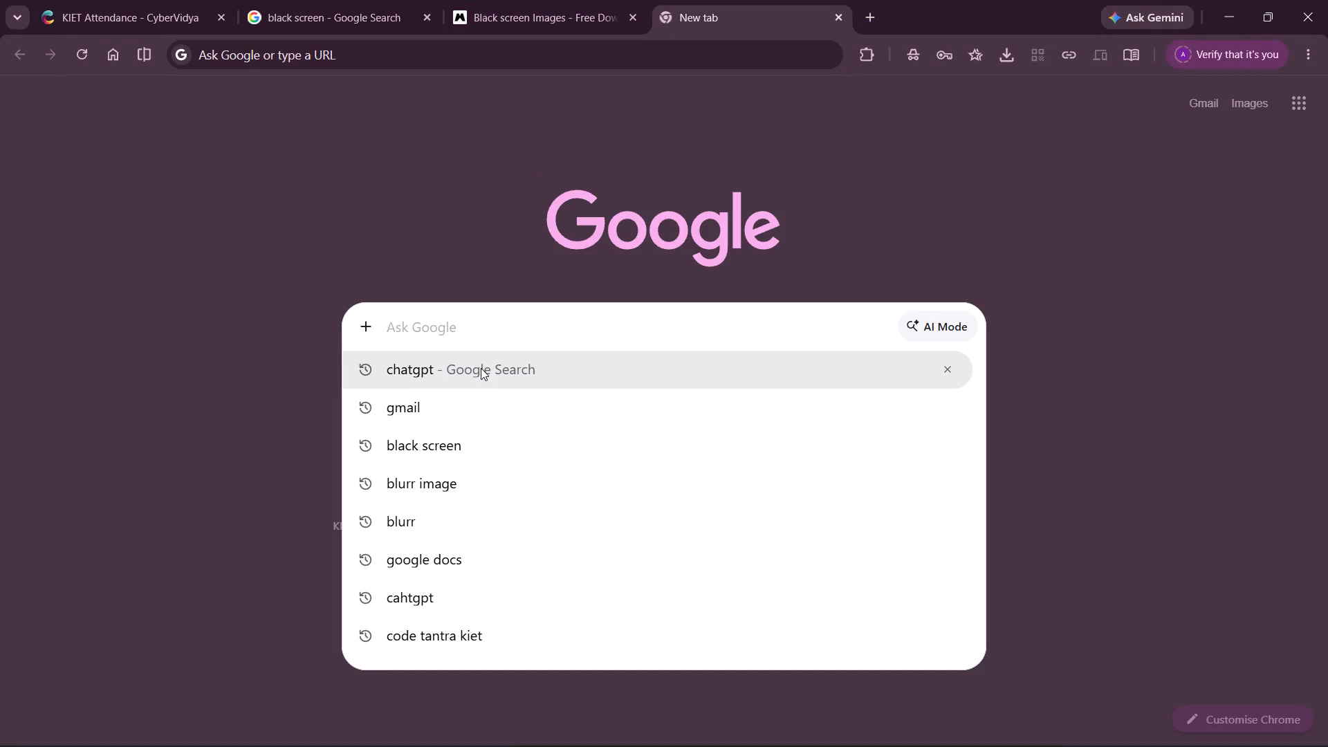
text(job)
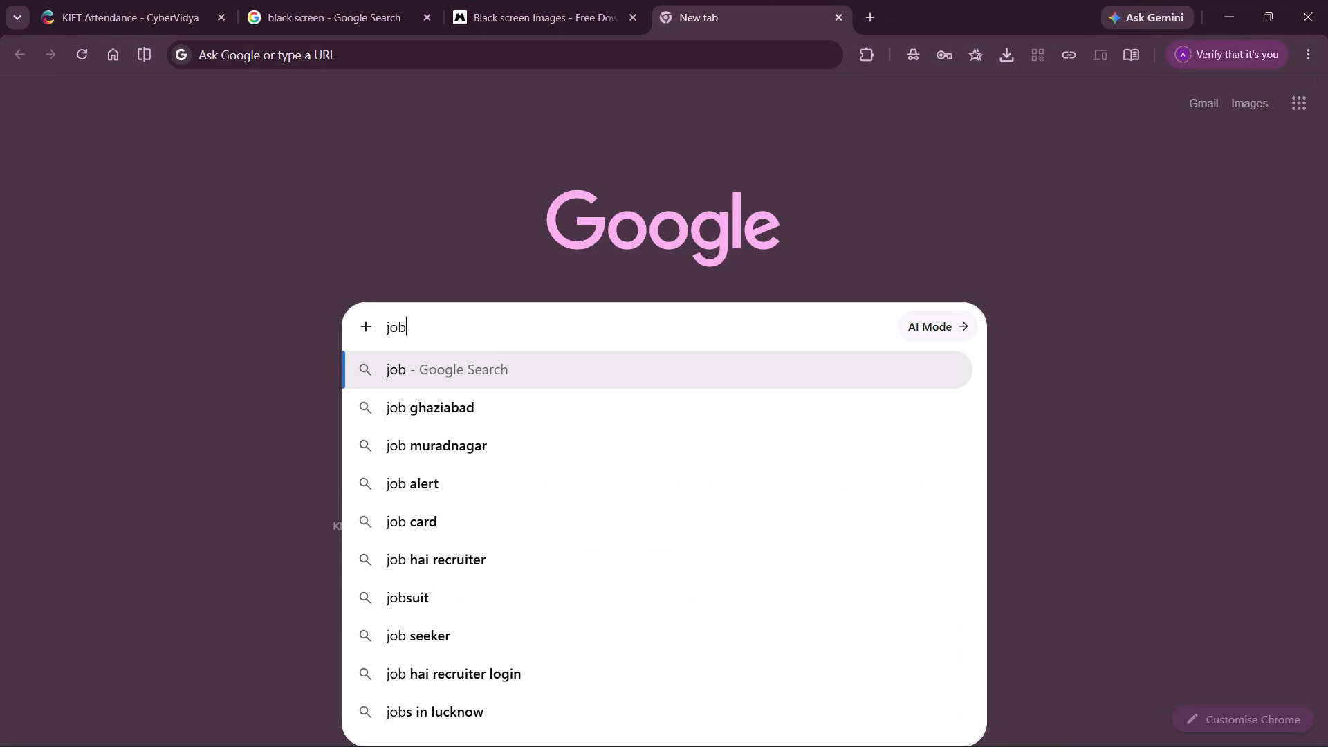
key(space)
text(application)
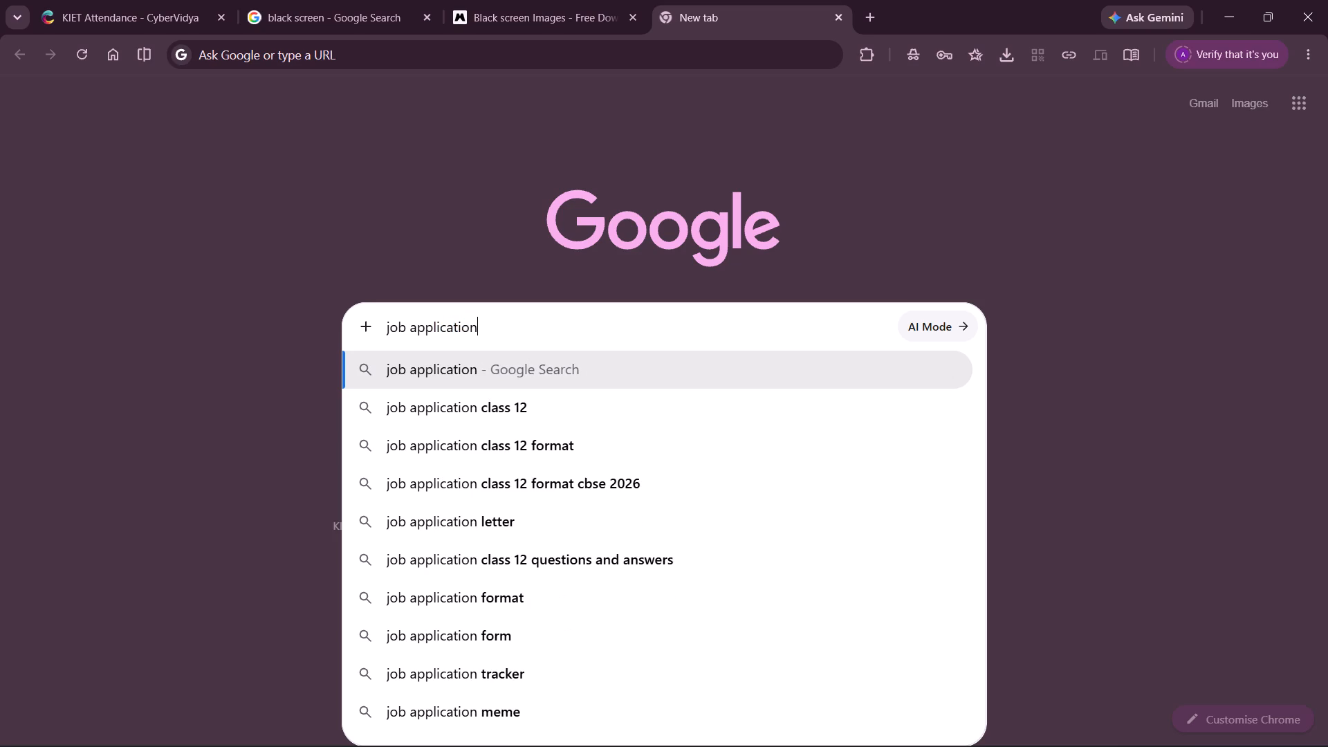
key(Return)
Look through the job application search results, from the form images down to the related searches.
scroll(375, 474, down, 2)
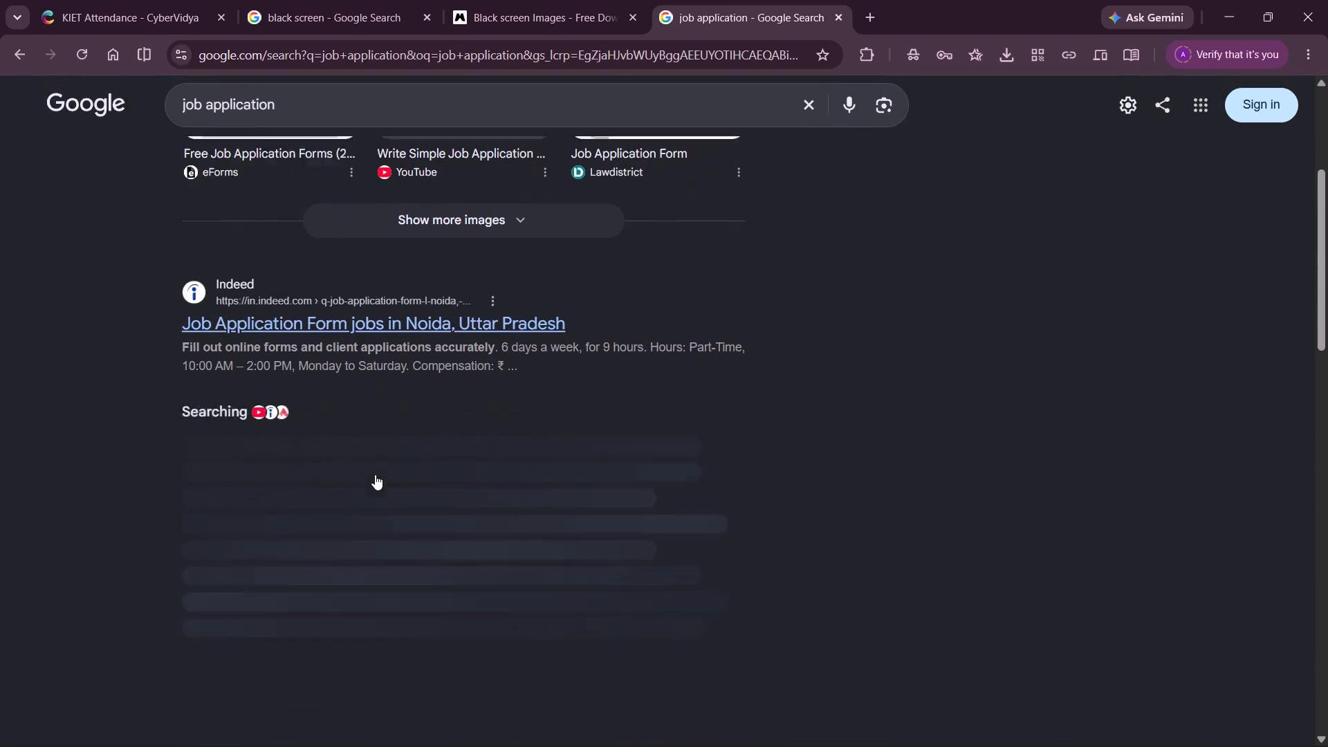
scroll(375, 474, down, 6)
scroll(375, 474, up, 1)
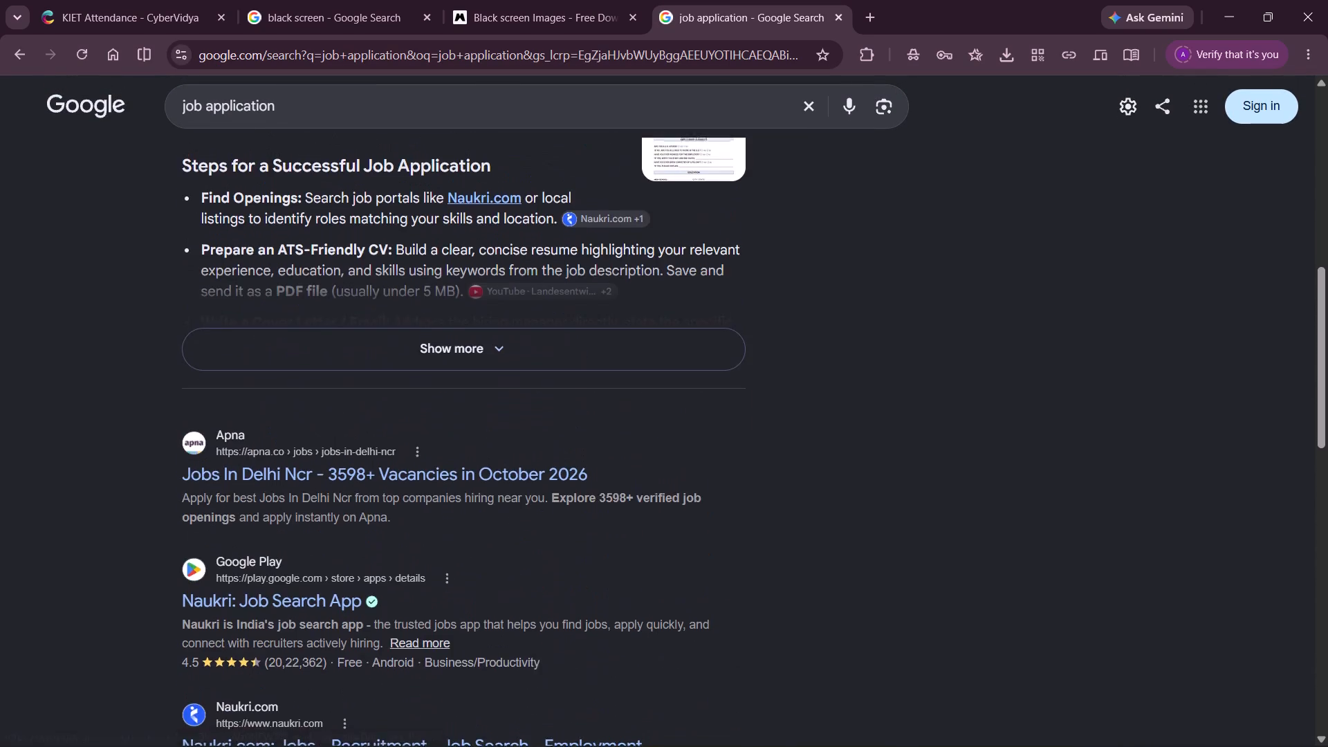
scroll(375, 474, up, 4)
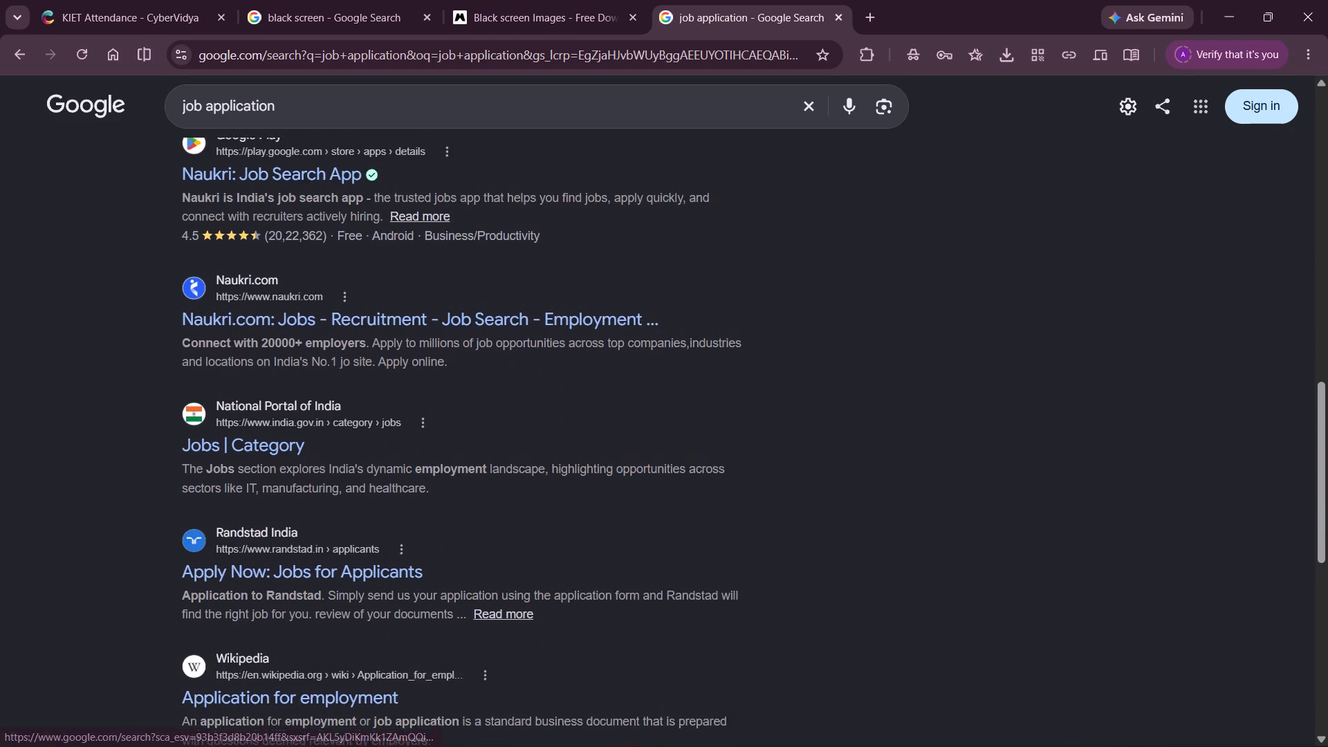
scroll(375, 474, up, 3)
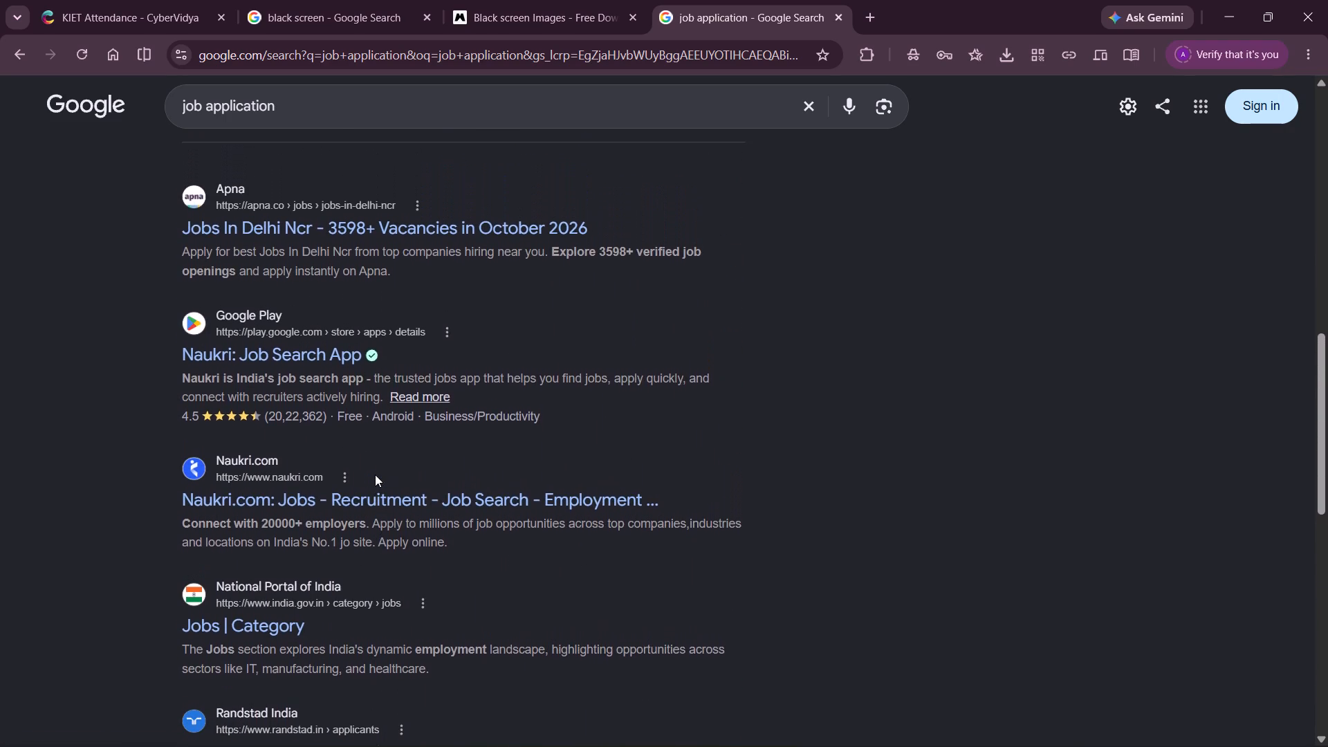
scroll(375, 474, up, 1)
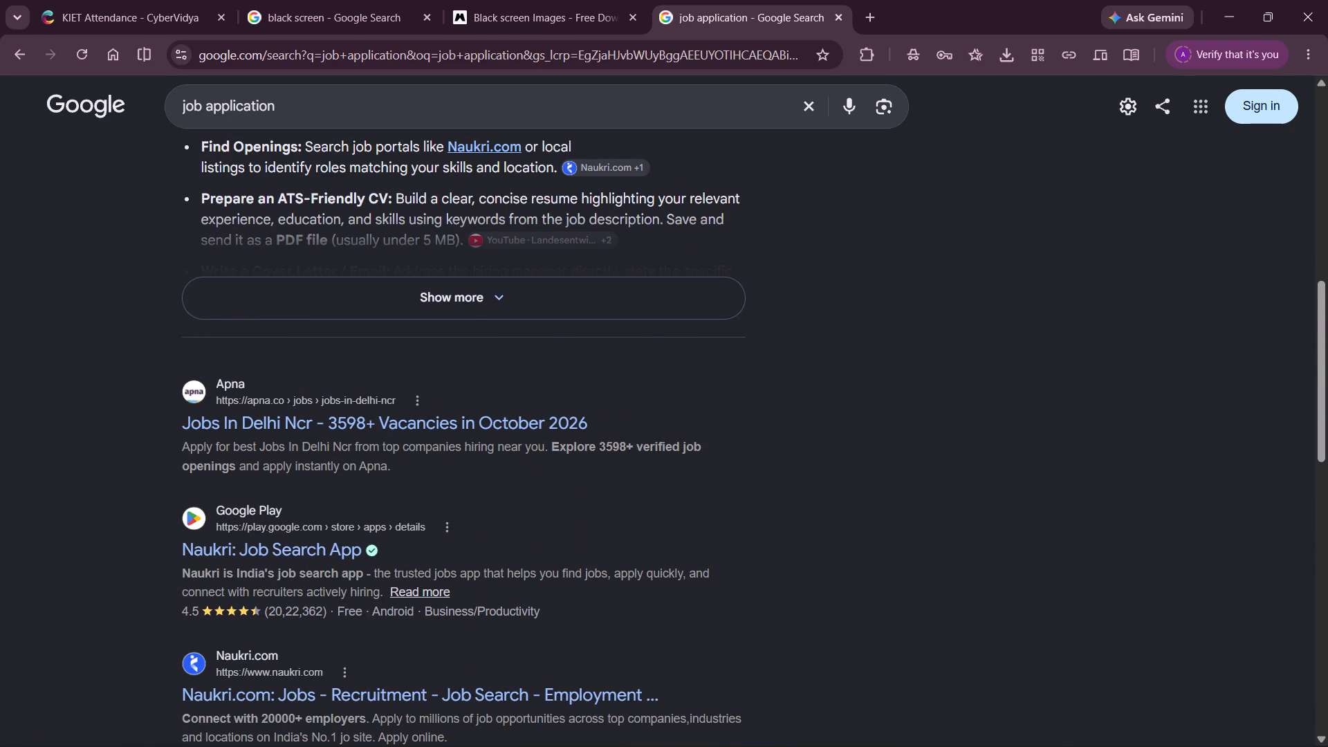
scroll(369, 225, up, 5)
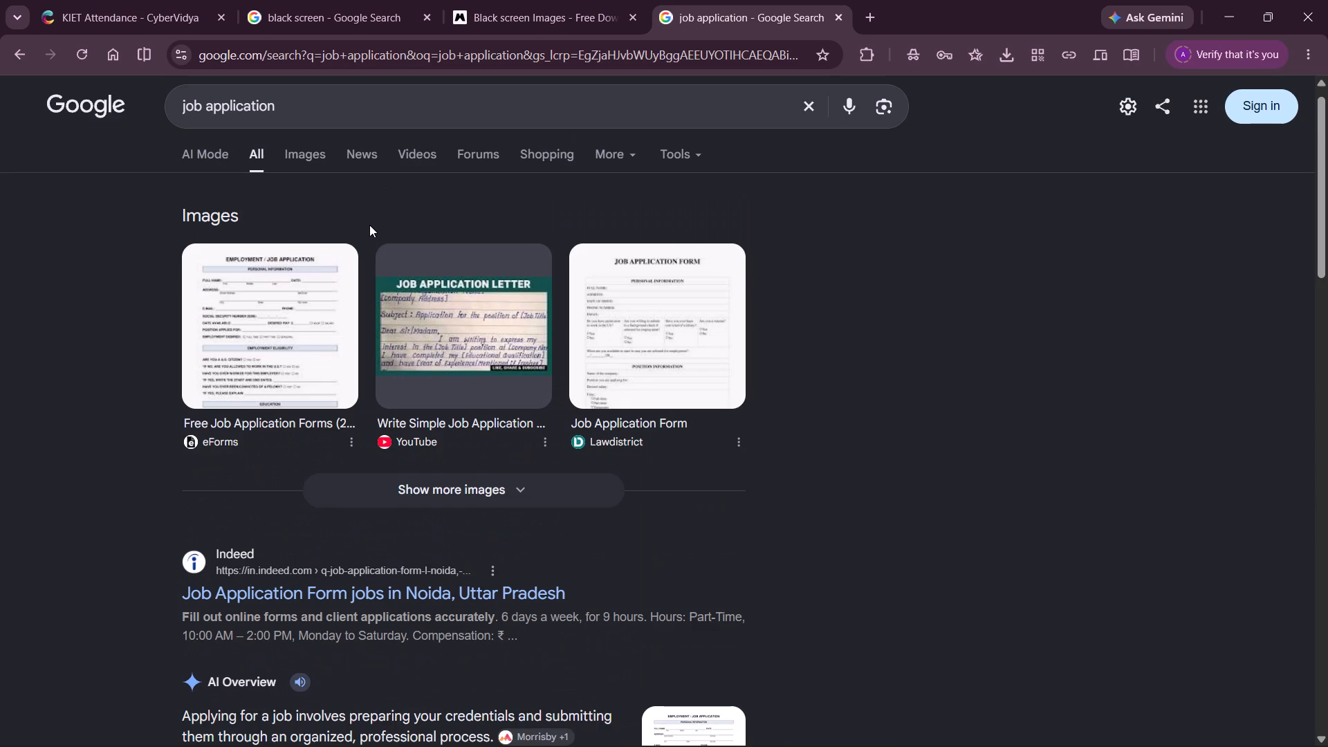
scroll(369, 225, down, 4)
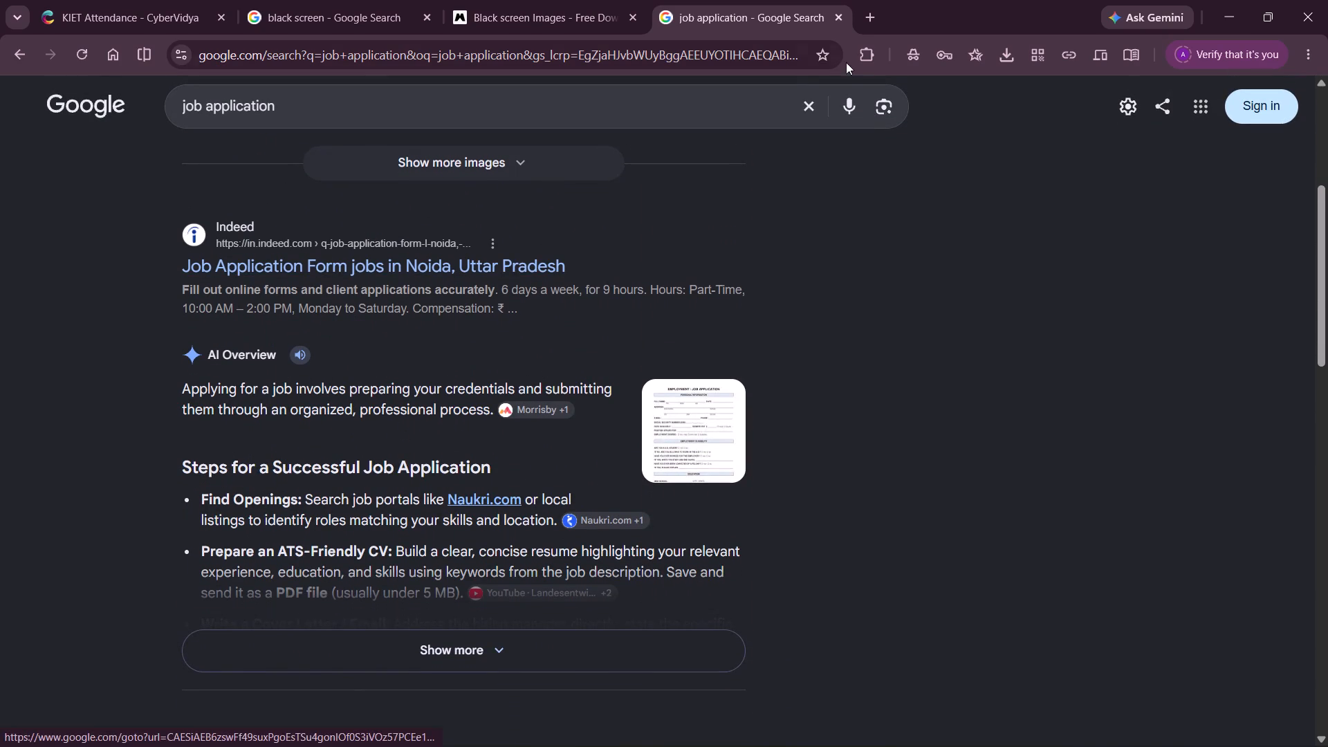
scroll(780, 262, down, 4)
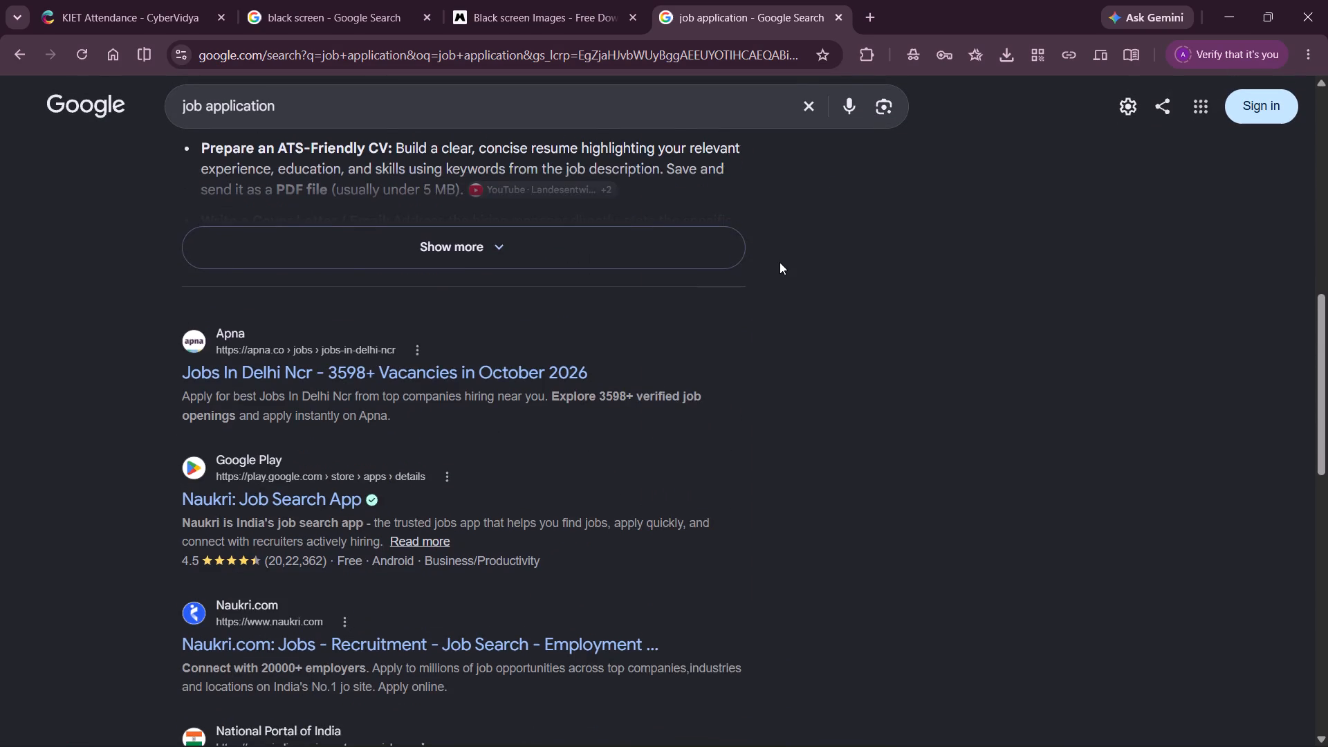
scroll(780, 262, down, 13)
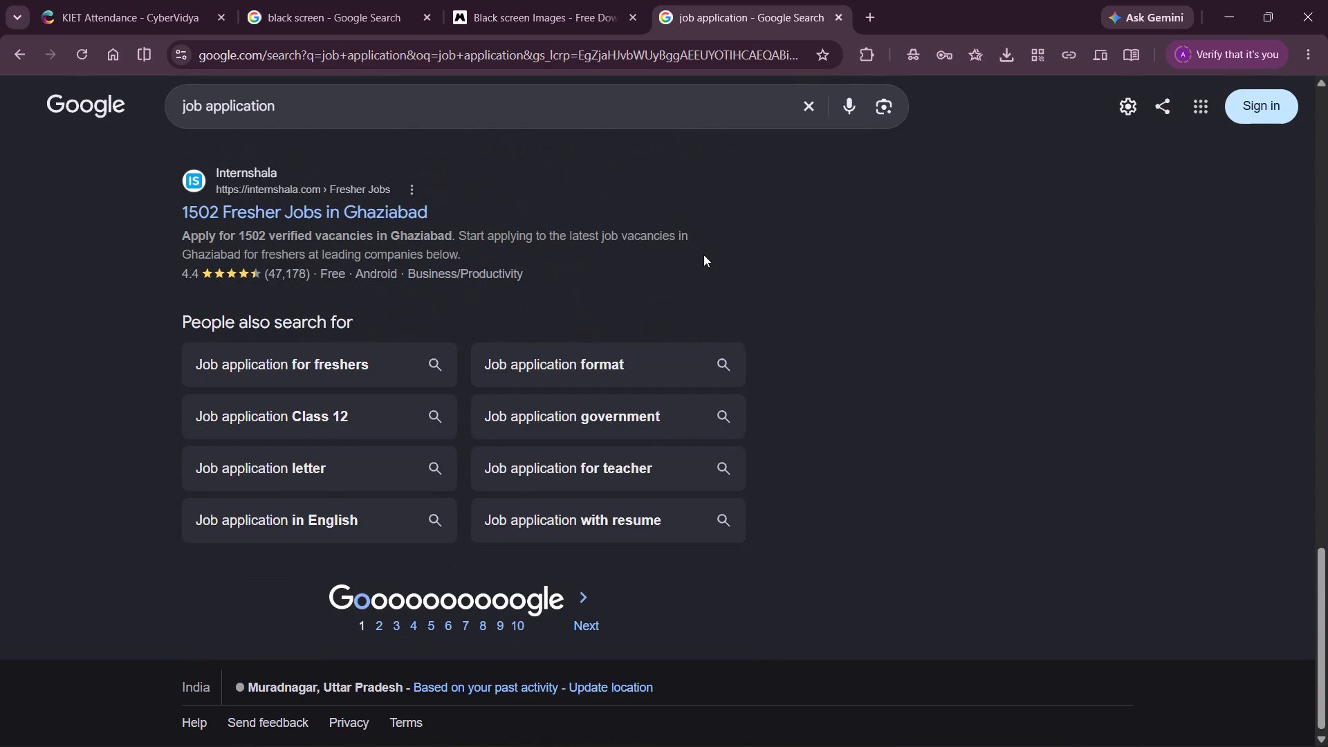
Refine the Google search to "job application design" and look over the first results.
click(548, 117)
key(space)
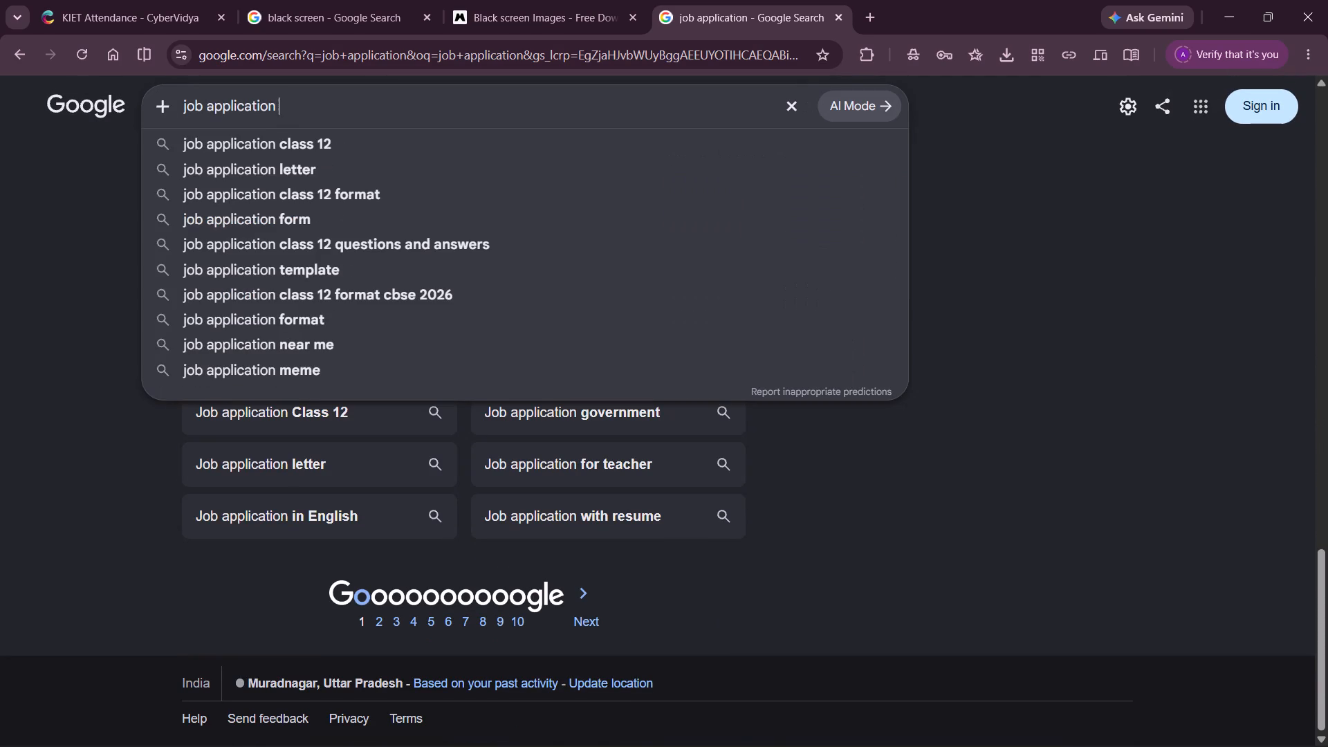
text(de)
text(sign)
key(Return)
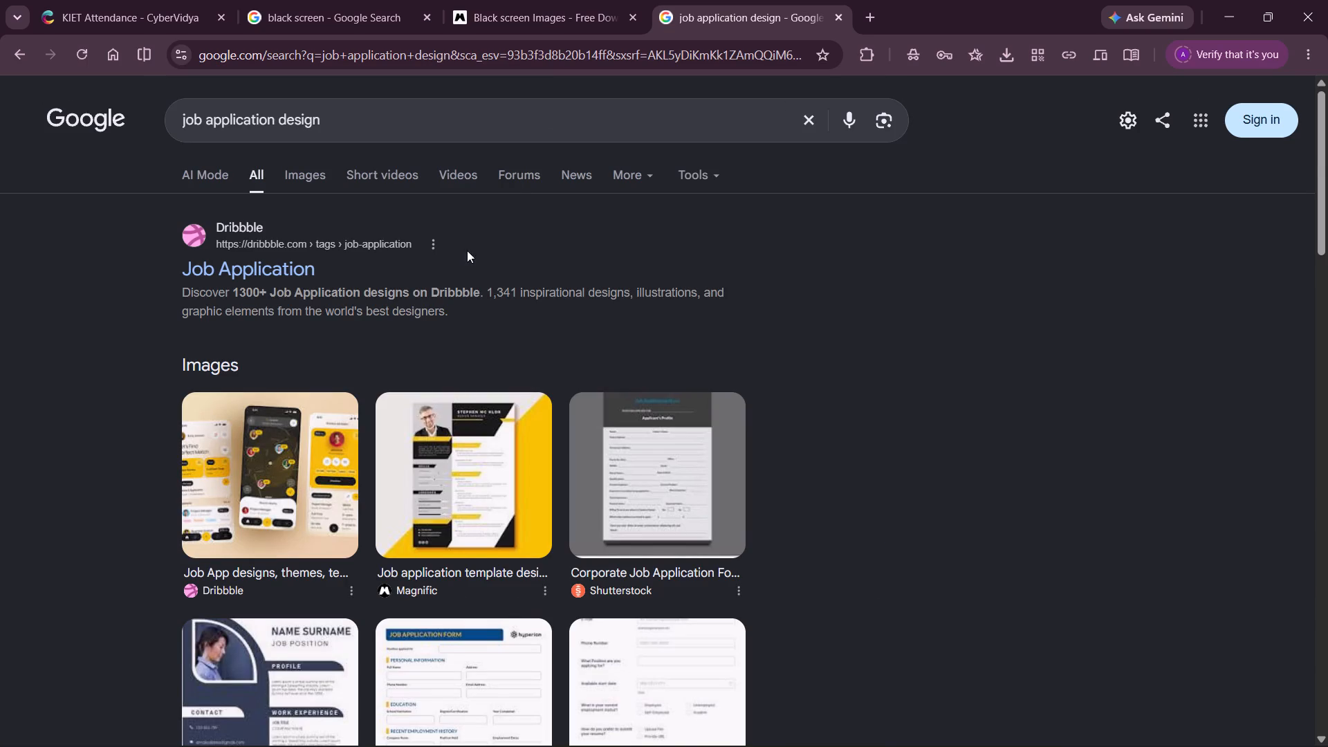
scroll(463, 290, down, 3)
scroll(463, 290, up, 4)
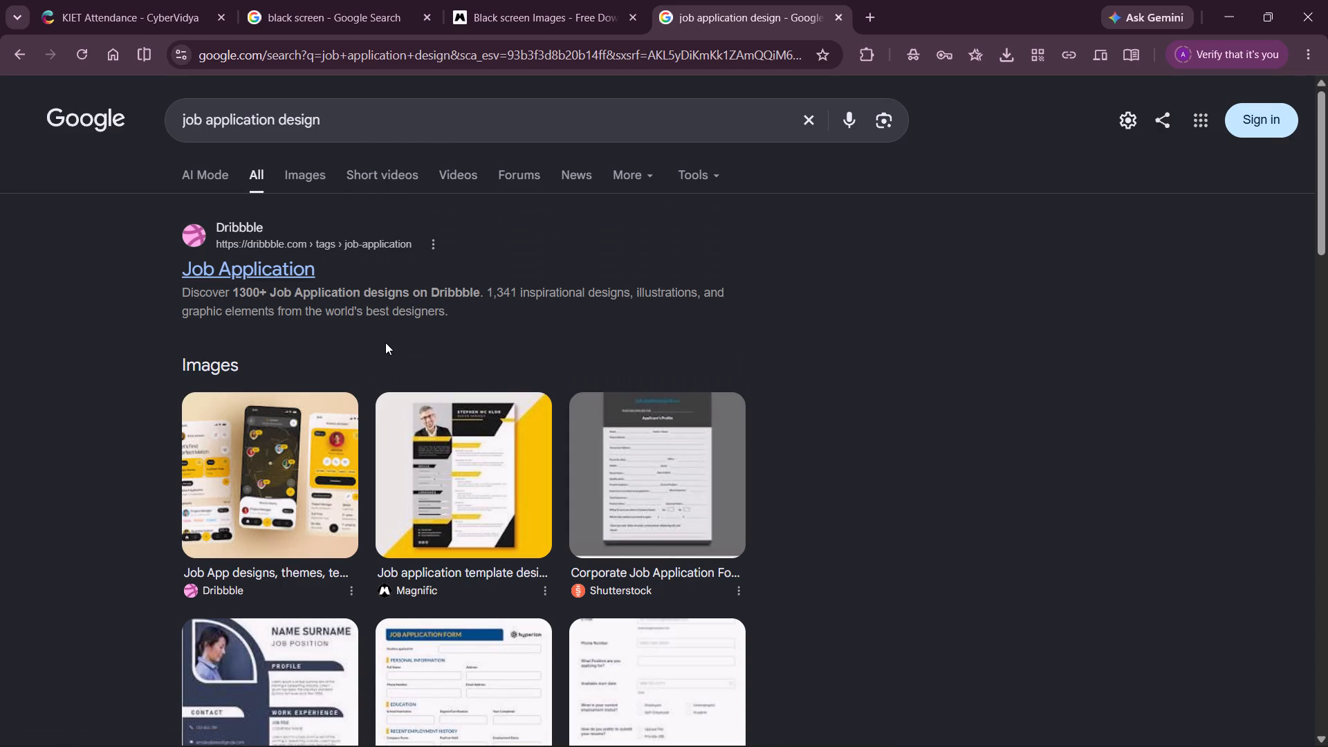
Empty the Google search box completely, keeping the job application design results on the page.
click(368, 120)
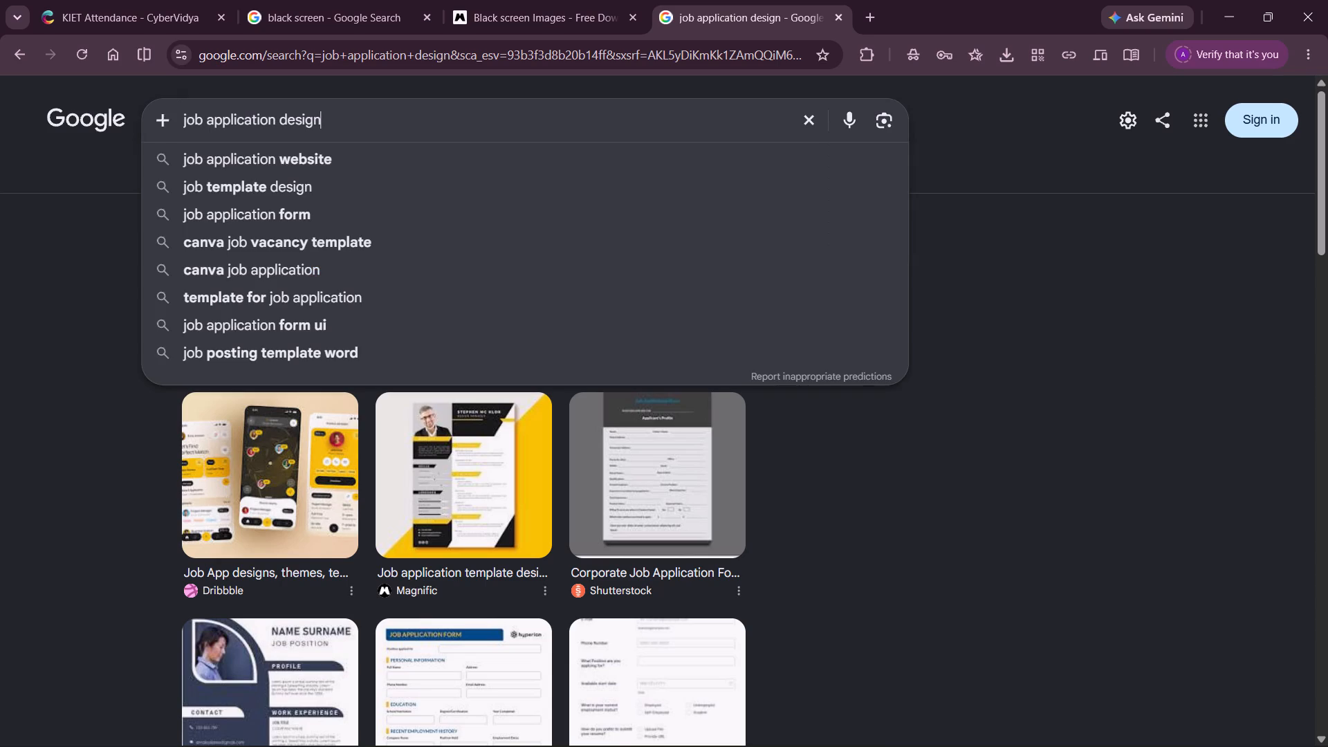
key(BackSpace)
key(BackSpace)
key(BackSpace)
key(BackSpace)
key(BackSpace)
key(BackSpace)
key(BackSpace)
key(BackSpace)
key(BackSpace)
key(BackSpace)
key(BackSpace)
key(BackSpace)
key(BackSpace)
key(BackSpace)
key(BackSpace)
key(BackSpace)
key(BackSpace)
key(BackSpace)
key(BackSpace)
key(BackSpace)
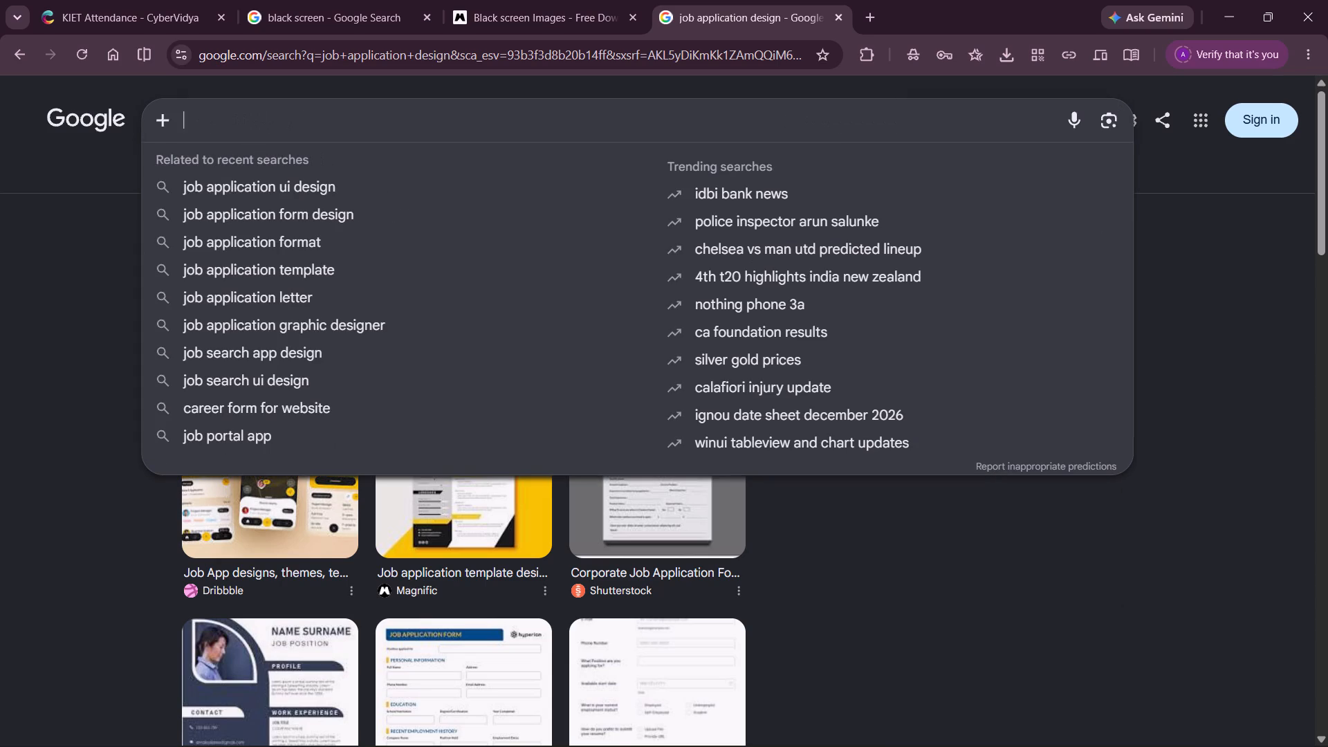
click(120, 330)
Show the first Google results enlarged and in full screen, with the Dribbble Job Application entry in view.
scroll(120, 330, down, 5)
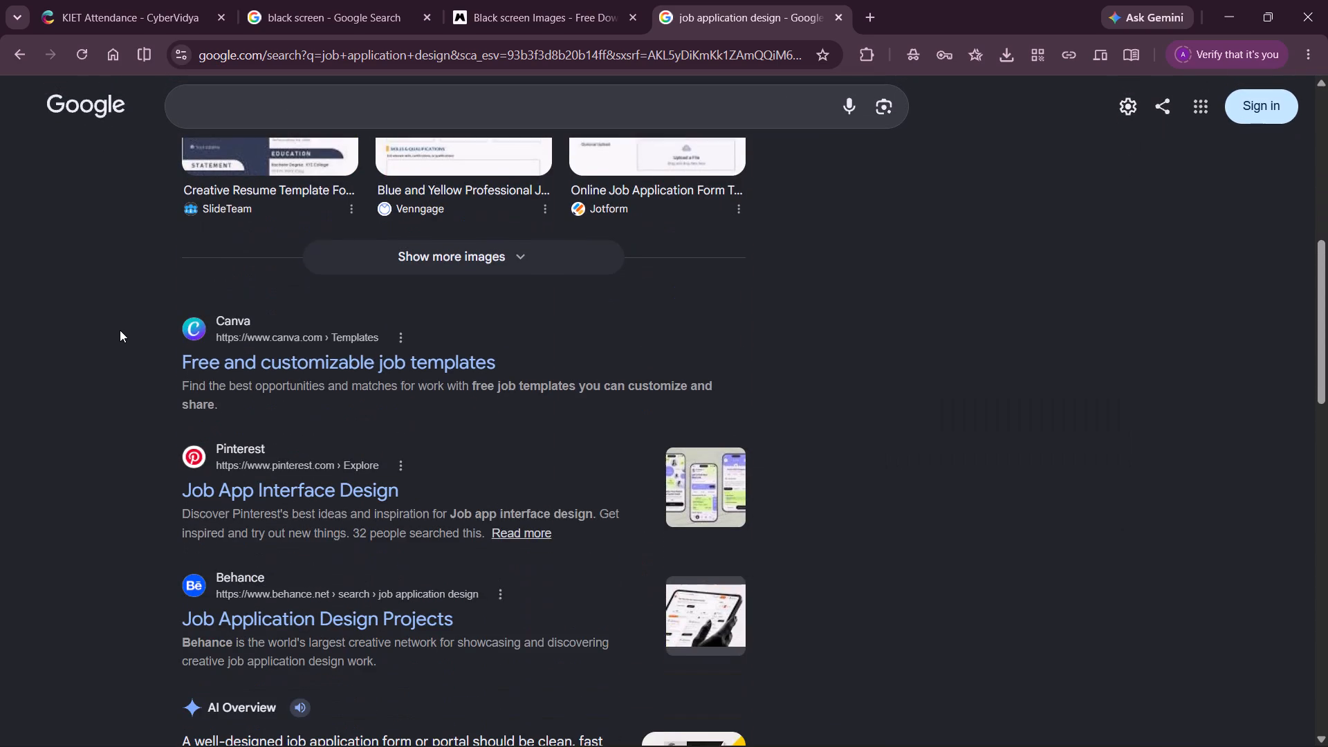
scroll(120, 330, down, 9)
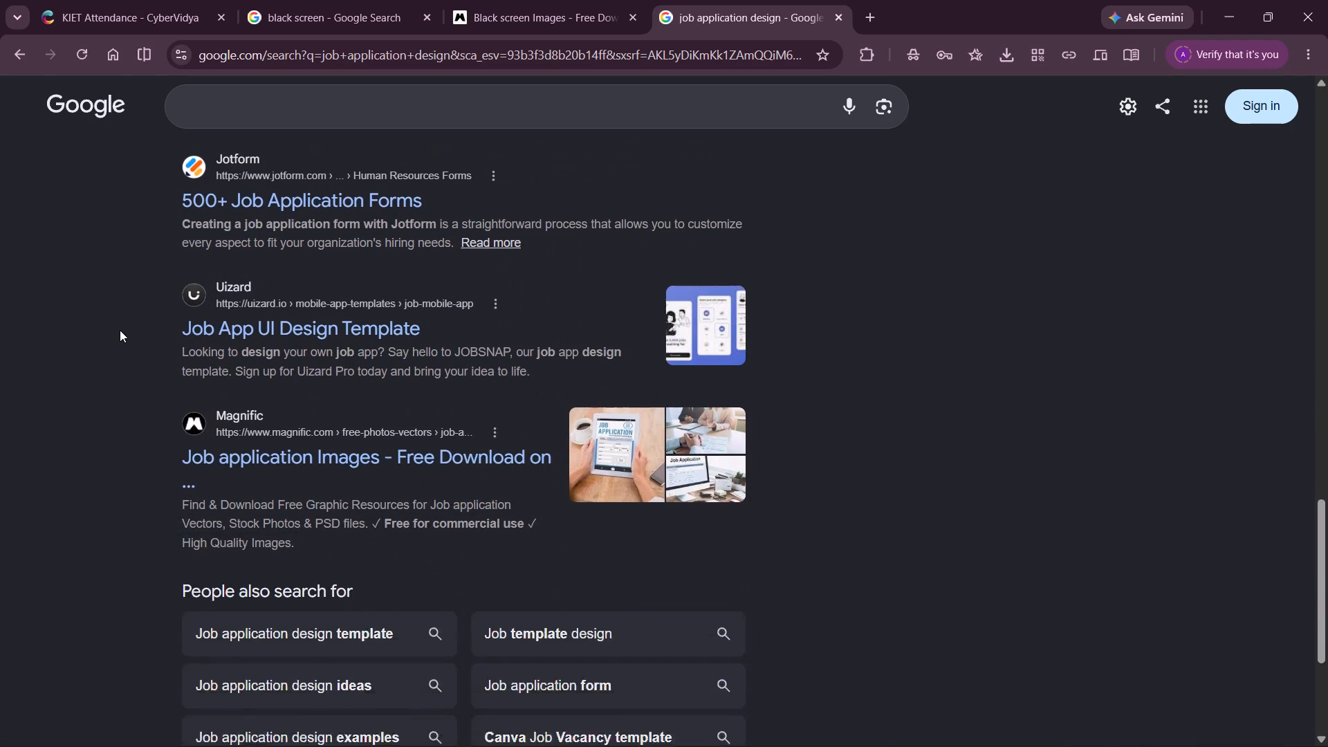
scroll(120, 330, up, 8)
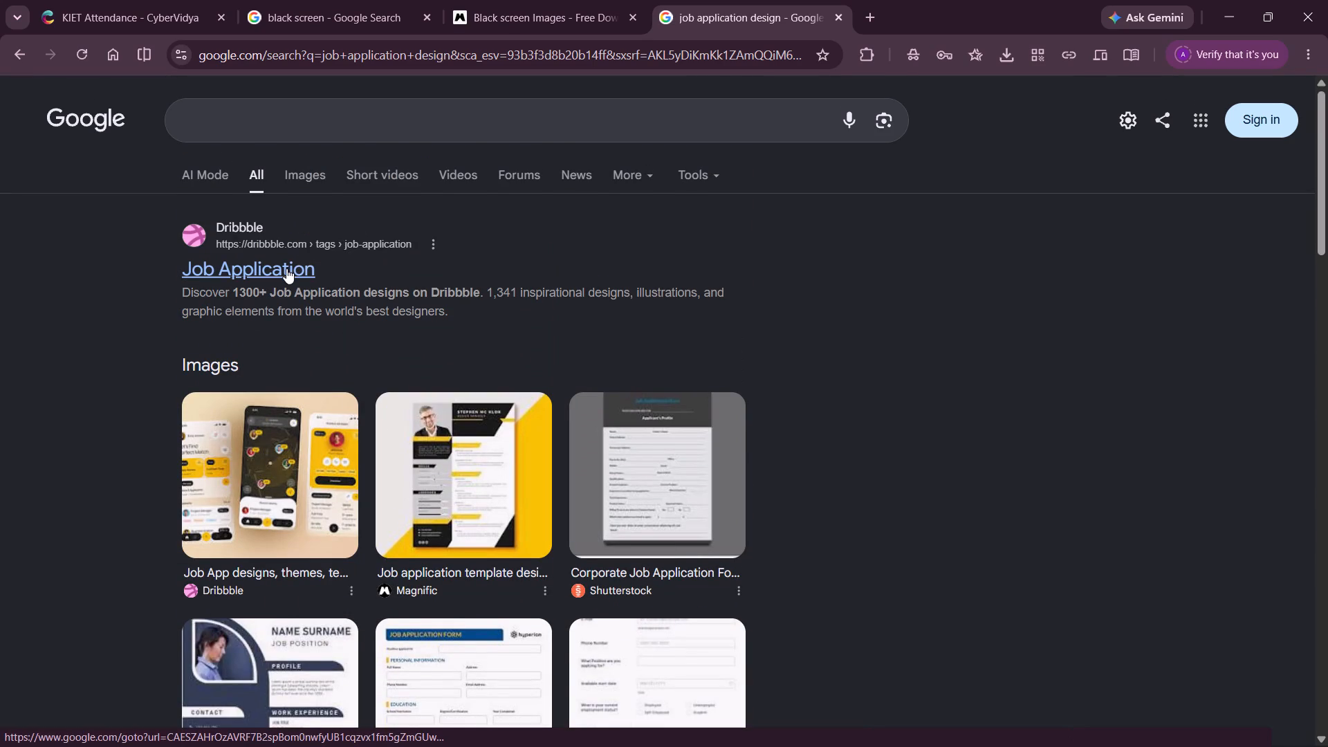
key(ctrl+equal)
key(ctrl+equal)
key(ctrl+equal)
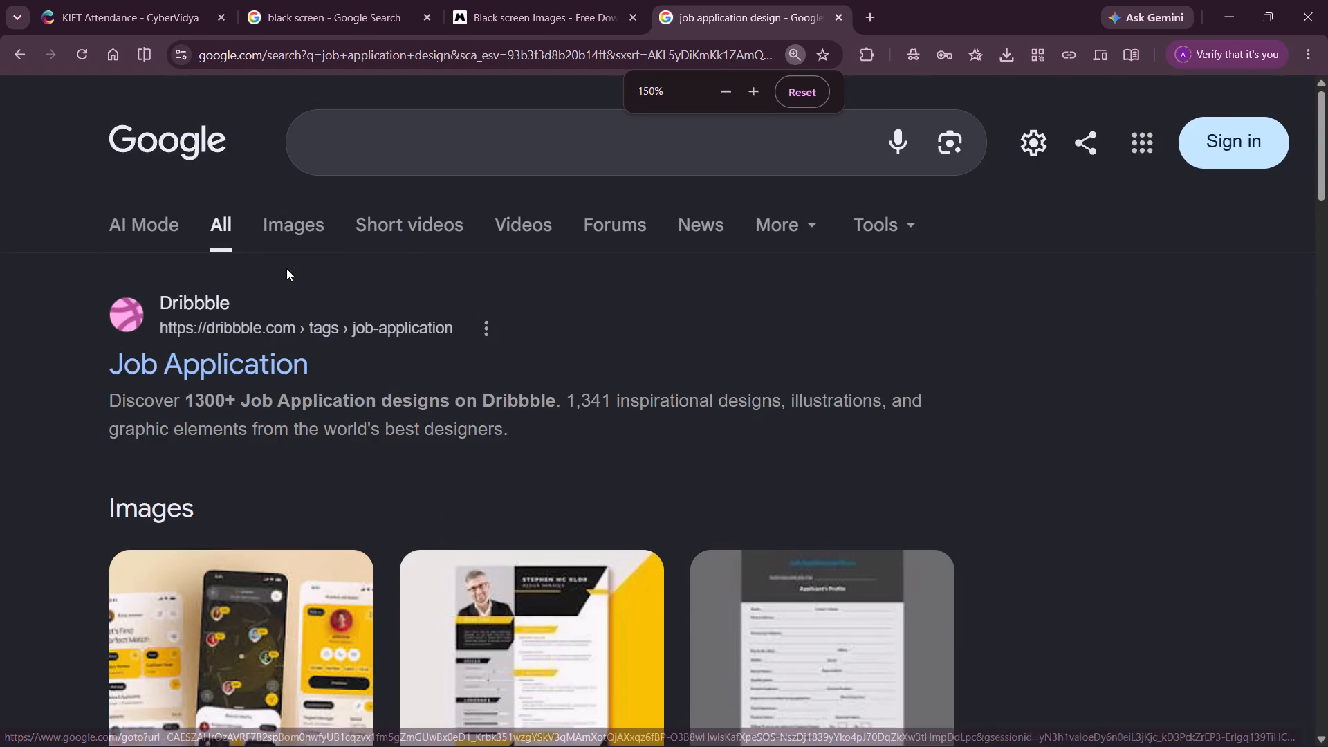
key(ctrl+equal)
key(ctrl+equal)
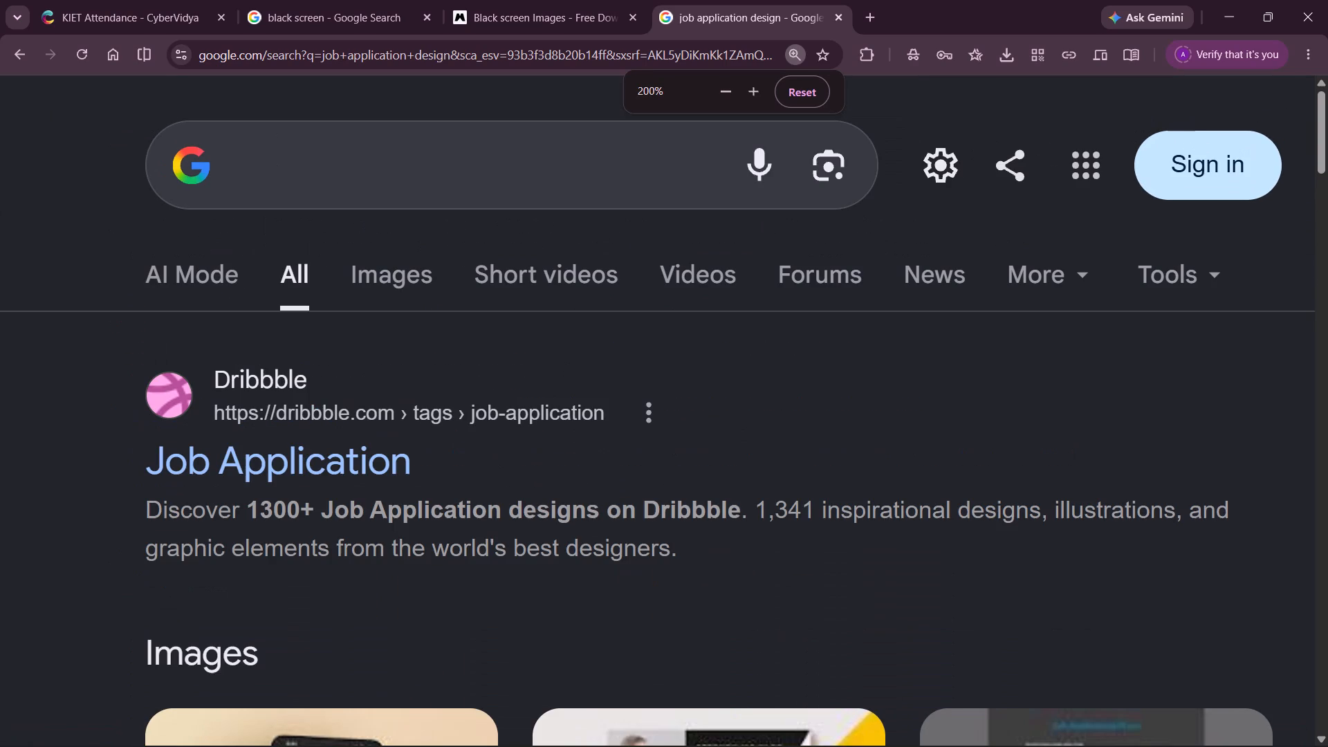
key(ctrl+equal)
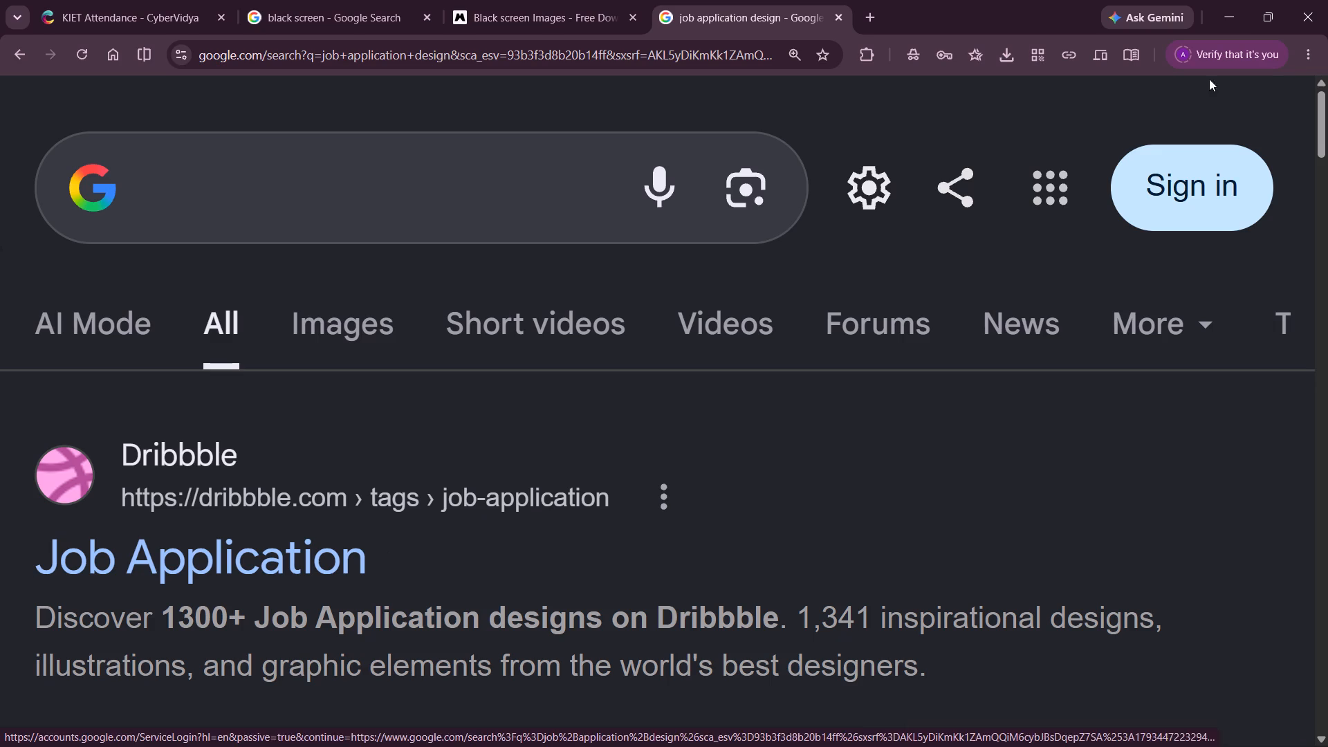
click(1305, 63)
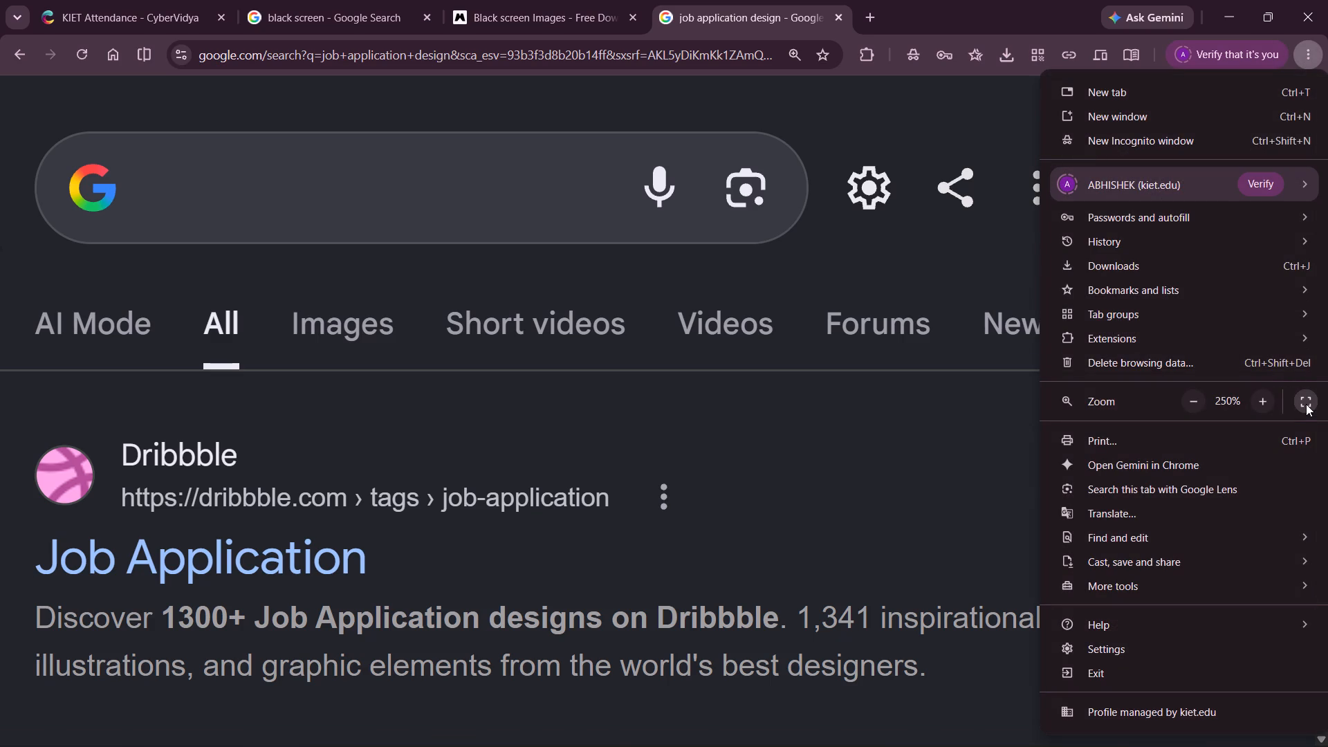
click(1306, 404)
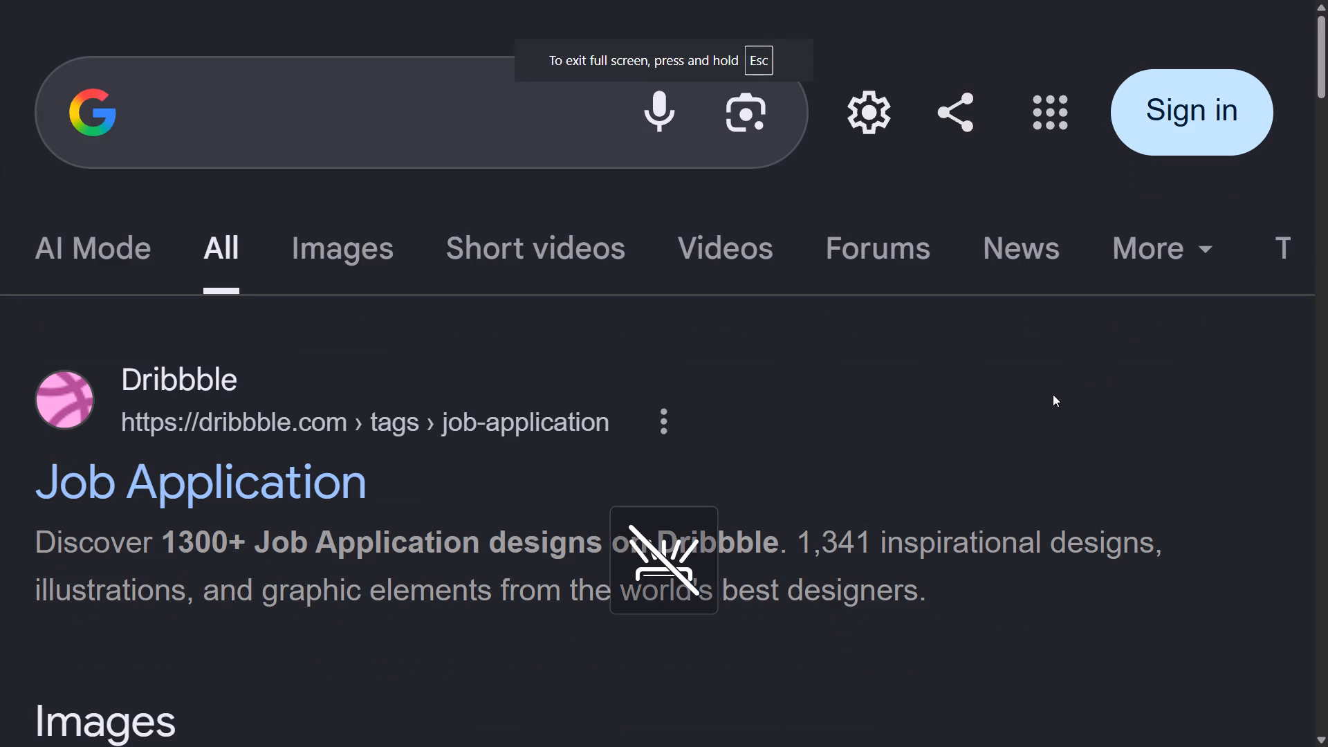
key(ctrl+minus)
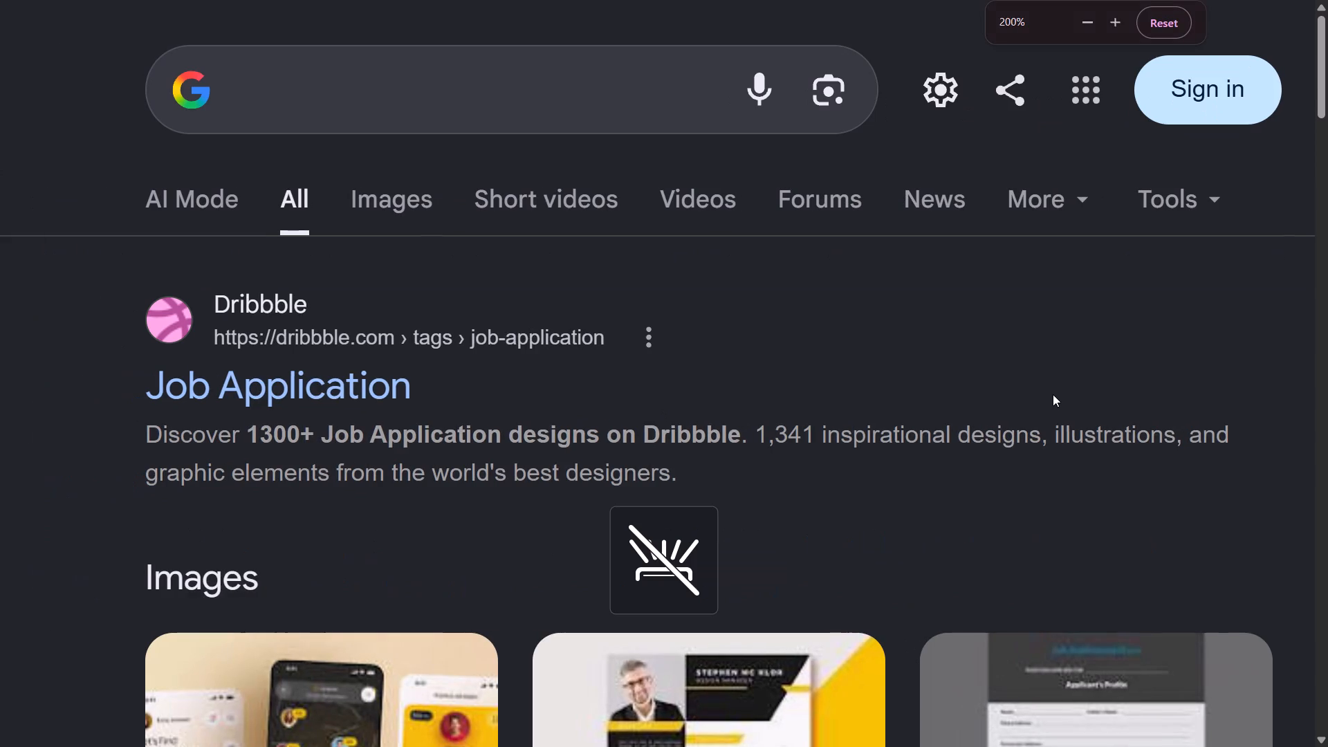
key(ctrl+minus)
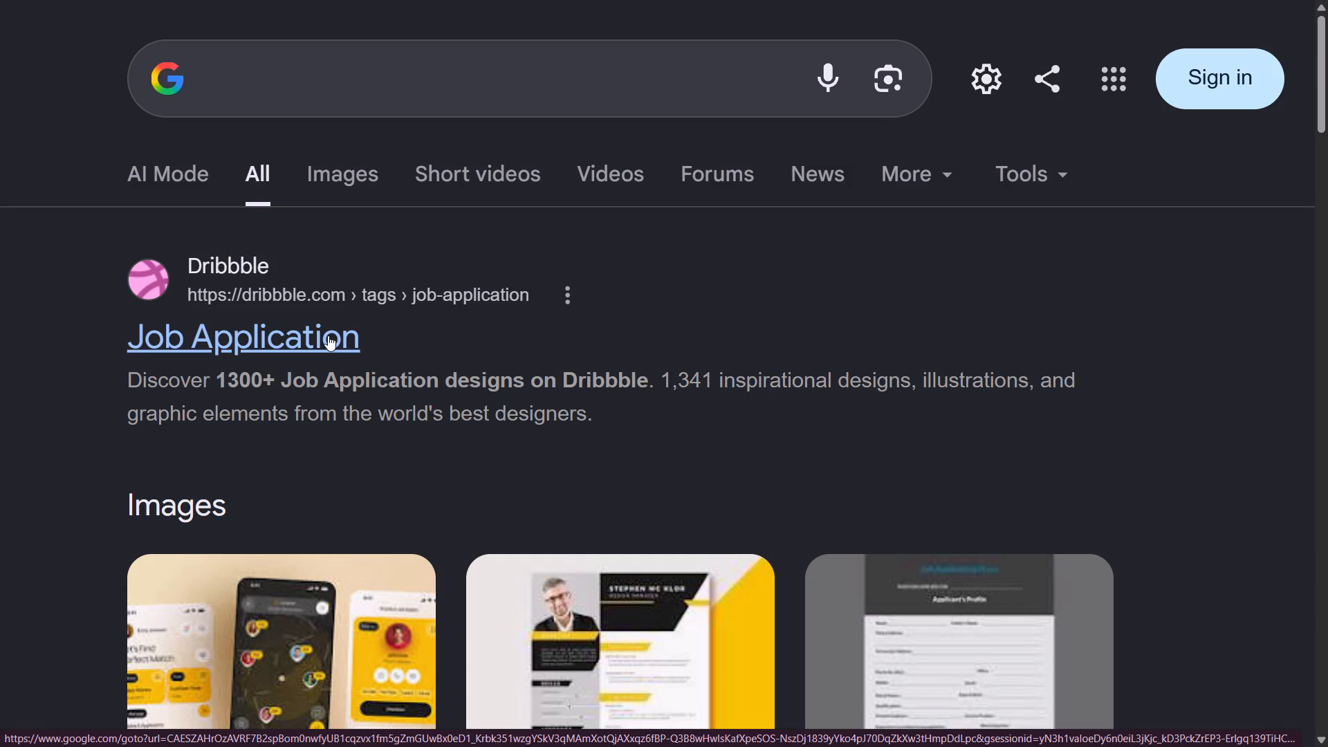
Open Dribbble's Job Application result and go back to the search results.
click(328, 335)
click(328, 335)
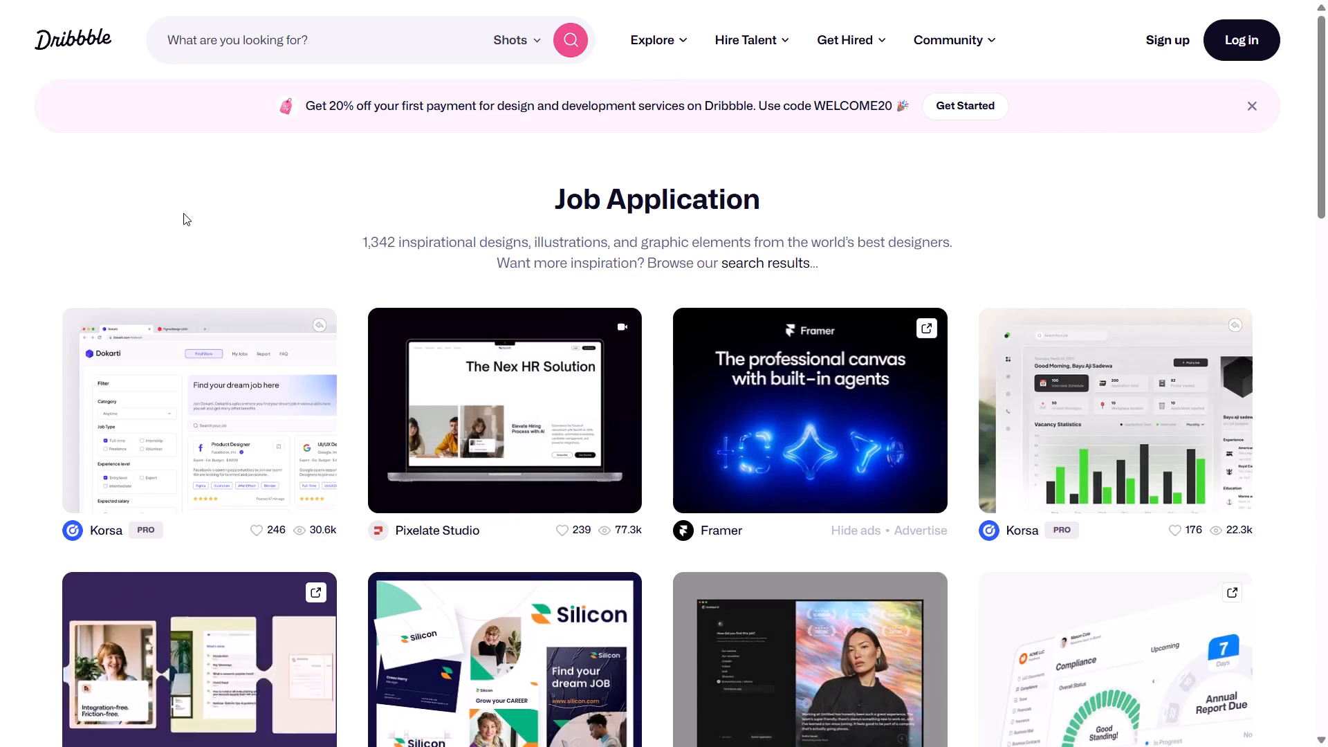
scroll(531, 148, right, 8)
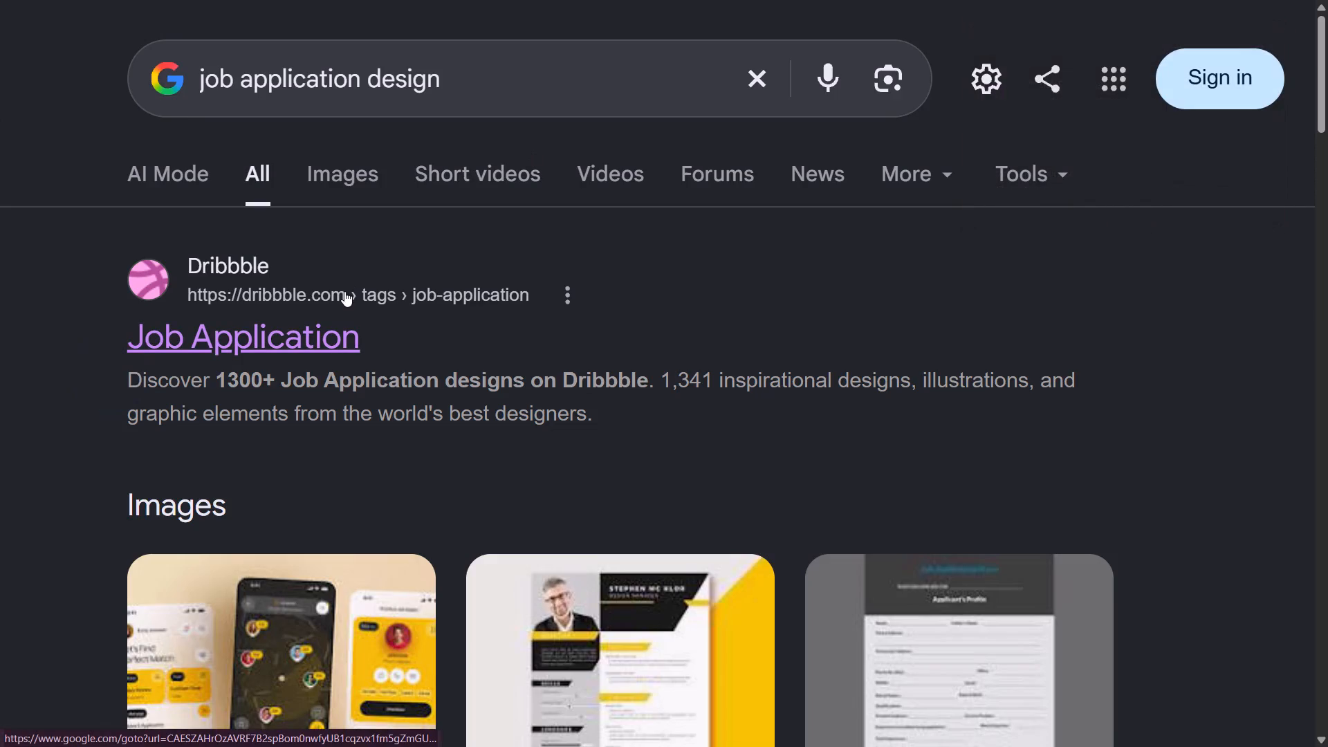
Clear the query from the Google search box again and dismiss its suggestions.
click(468, 91)
key(BackSpace)
key(BackSpace)
key(BackSpace)
key(BackSpace)
key(BackSpace)
key(BackSpace)
key(BackSpace)
key(BackSpace)
key(BackSpace)
key(BackSpace)
key(BackSpace)
key(BackSpace)
key(BackSpace)
key(BackSpace)
key(BackSpace)
key(BackSpace)
key(BackSpace)
key(BackSpace)
key(BackSpace)
key(BackSpace)
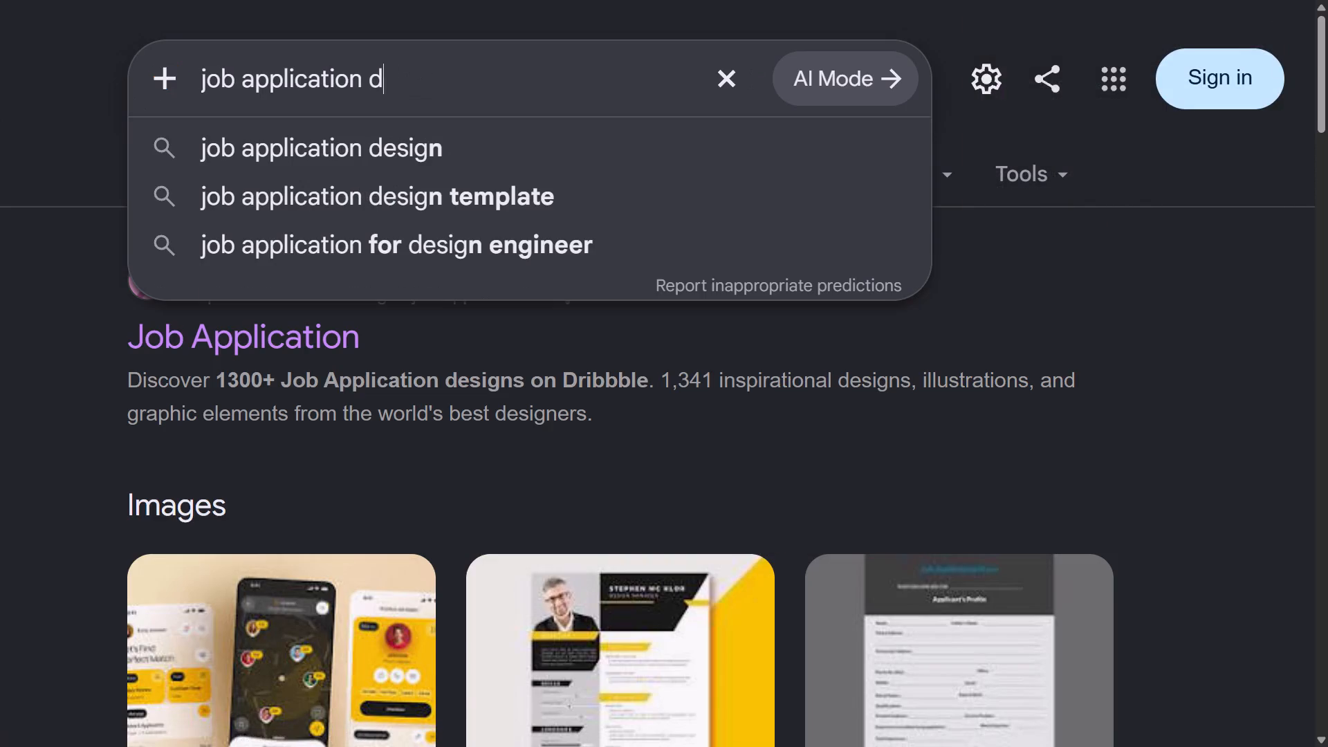
click(102, 394)
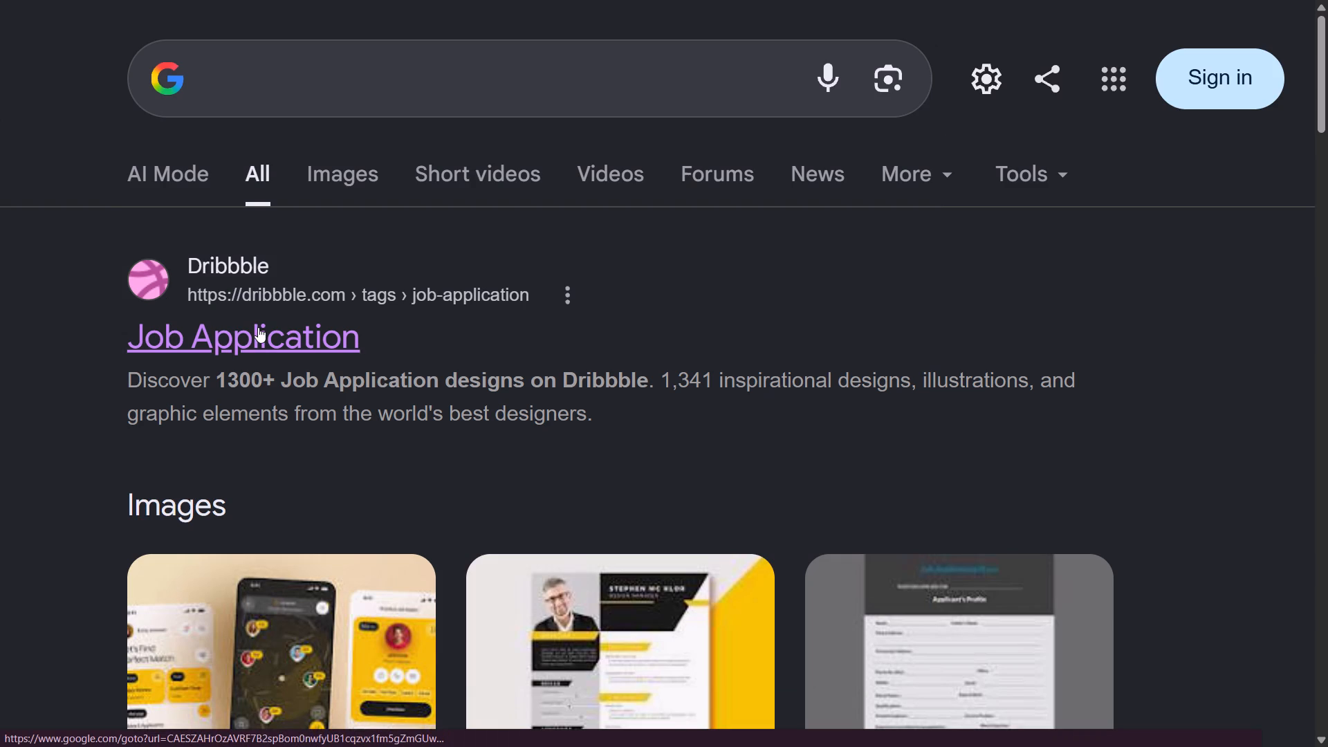
Open Dribbble's Job Application page from the search results and dismiss the Google sign-in prompt.
click(190, 336)
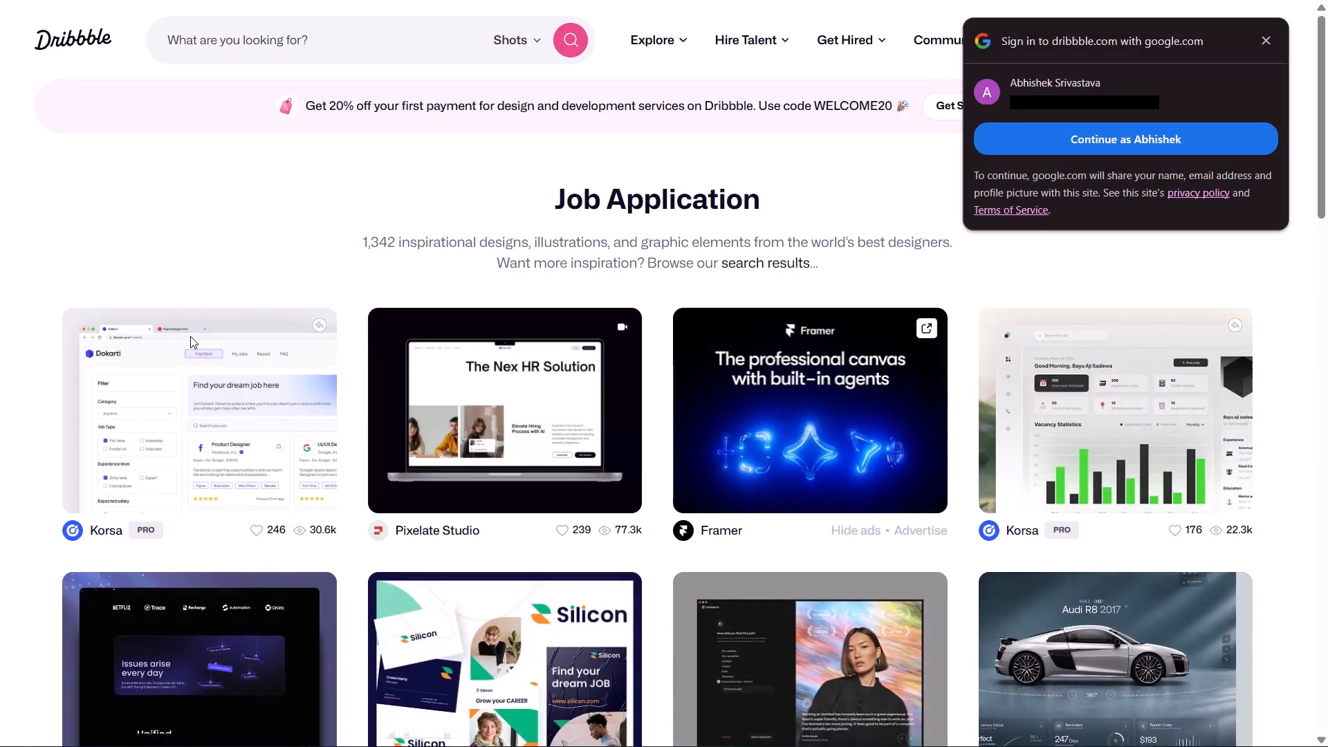
click(1264, 43)
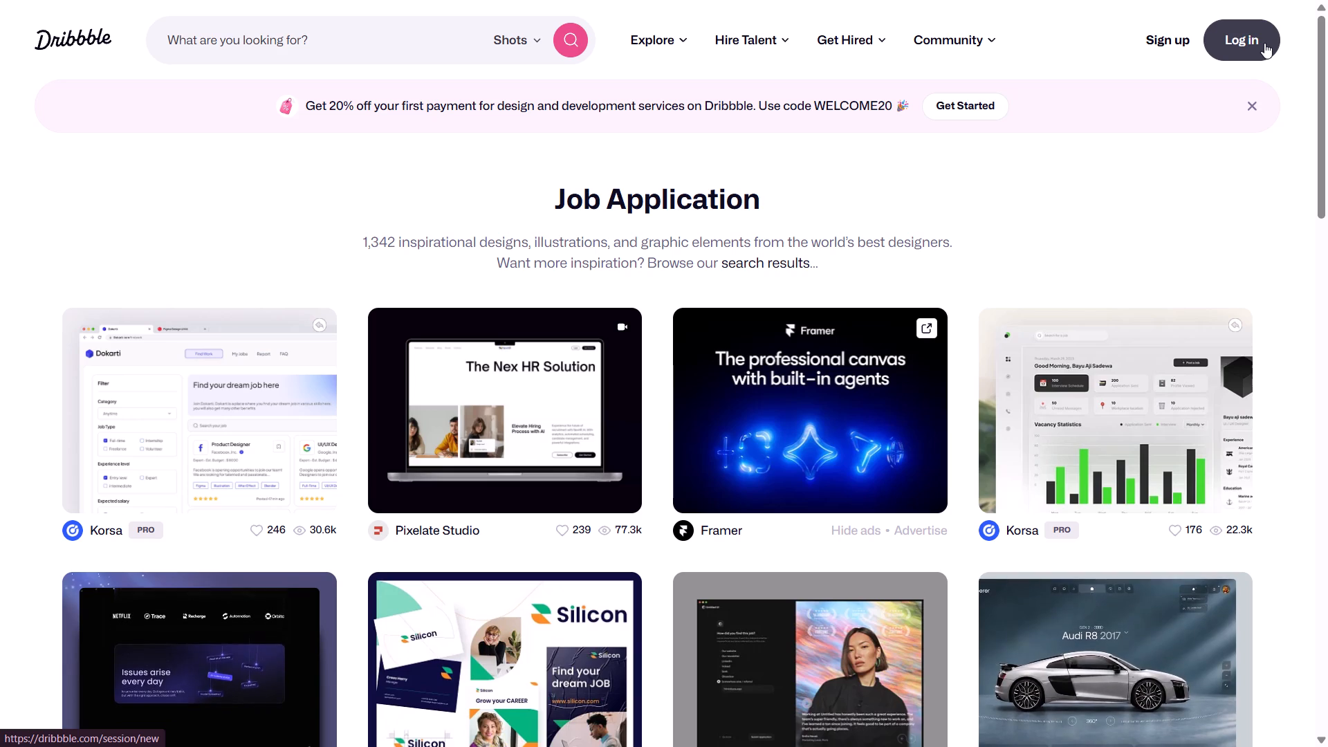
Exit full-screen view on the Dribbble Job Application page.
click(672, 62)
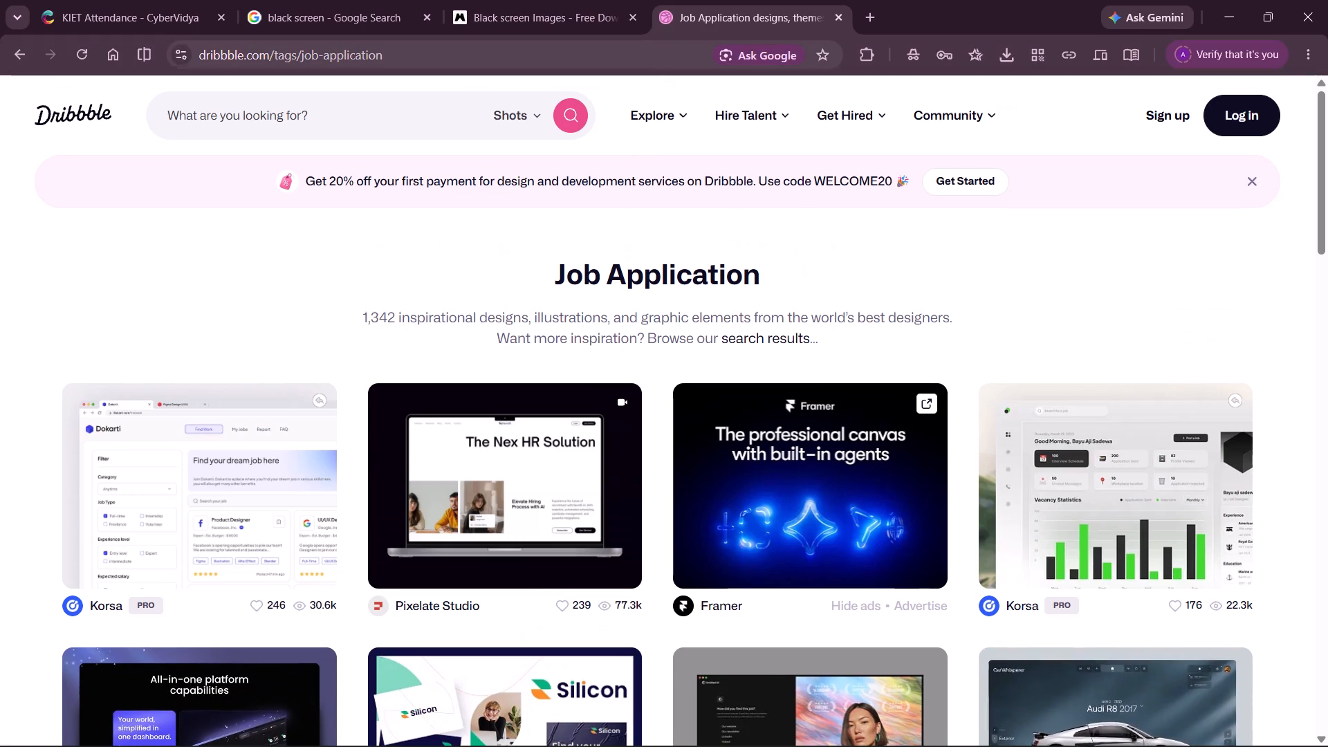
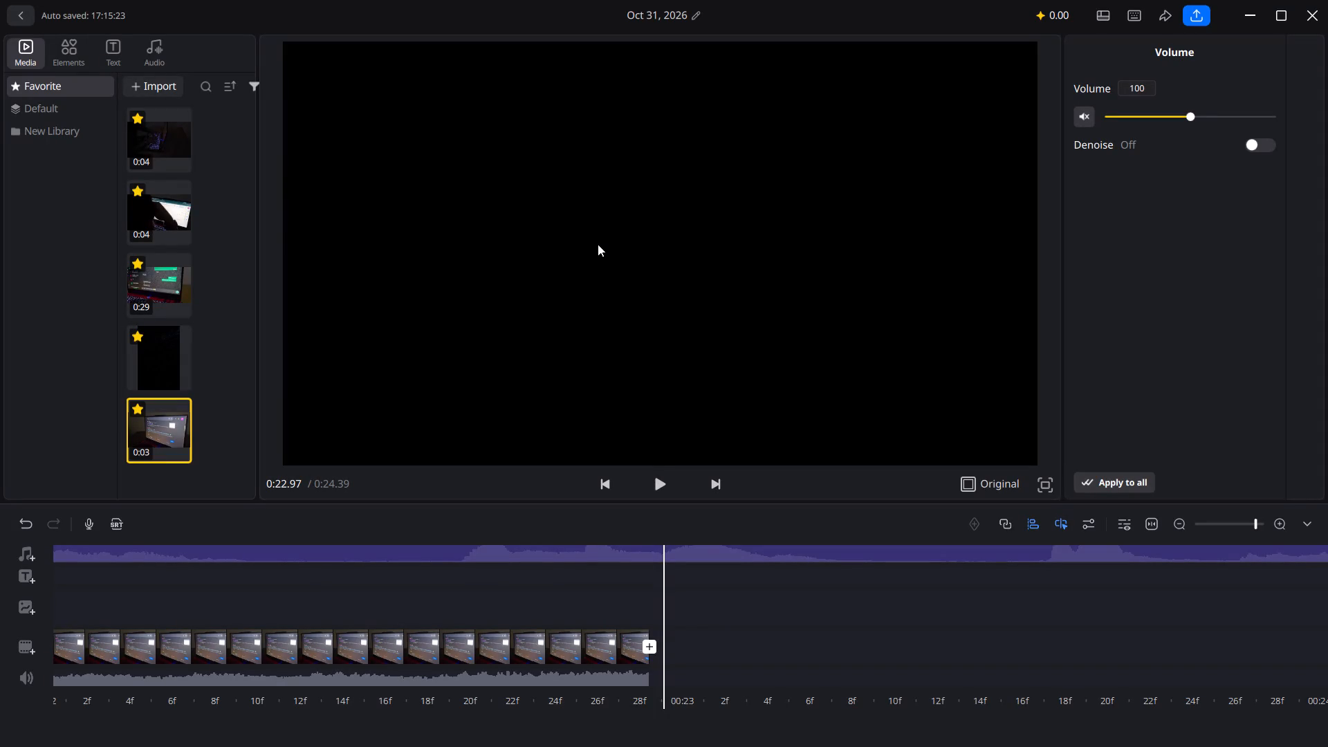
Delete the Dribbble Job Application footage clip from the end of the main video track.
scroll(373, 624, right, 11)
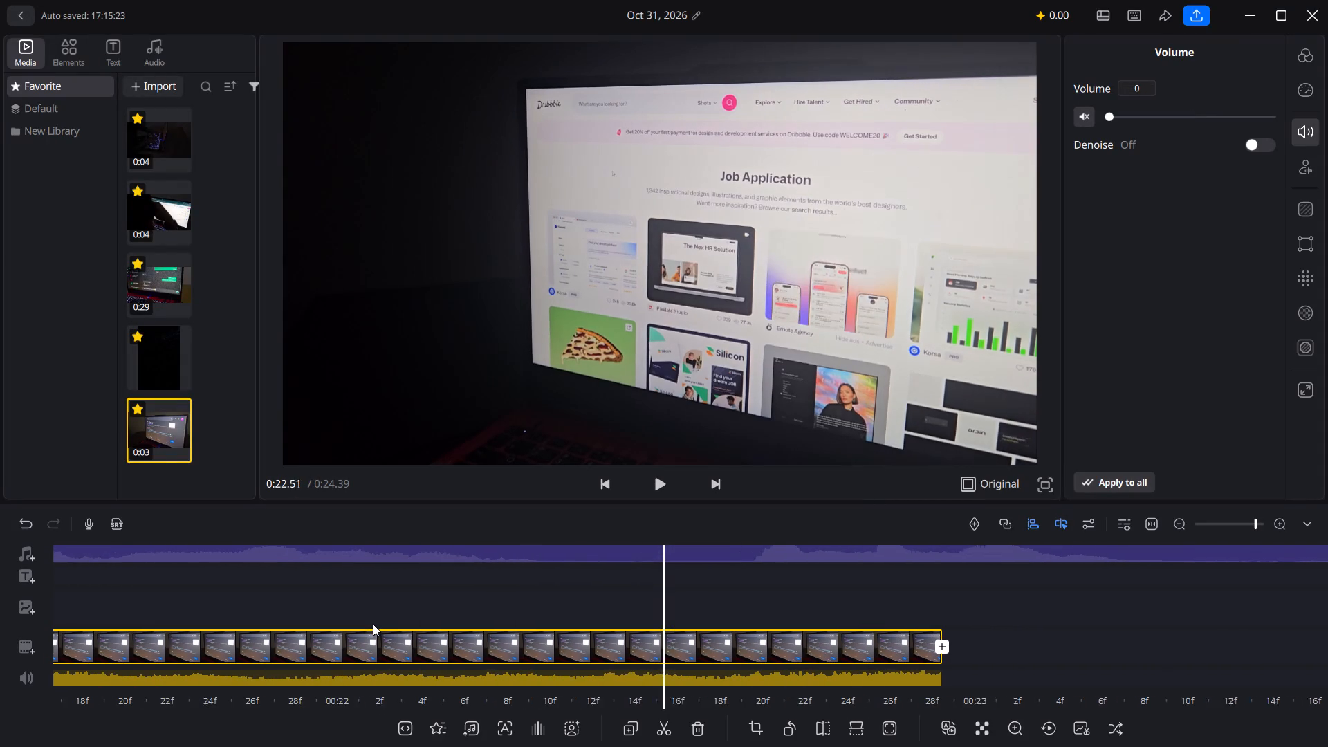
scroll(329, 474, right, 1)
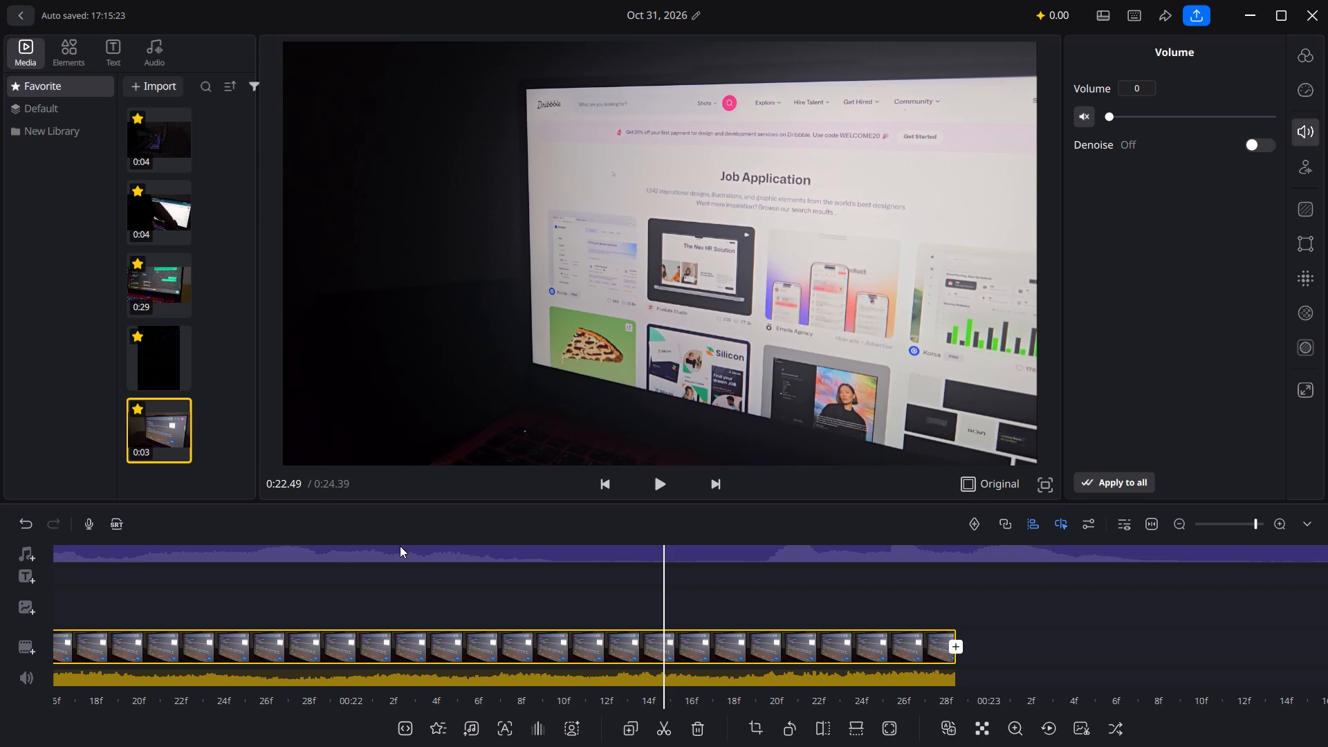
scroll(401, 583, right, 9)
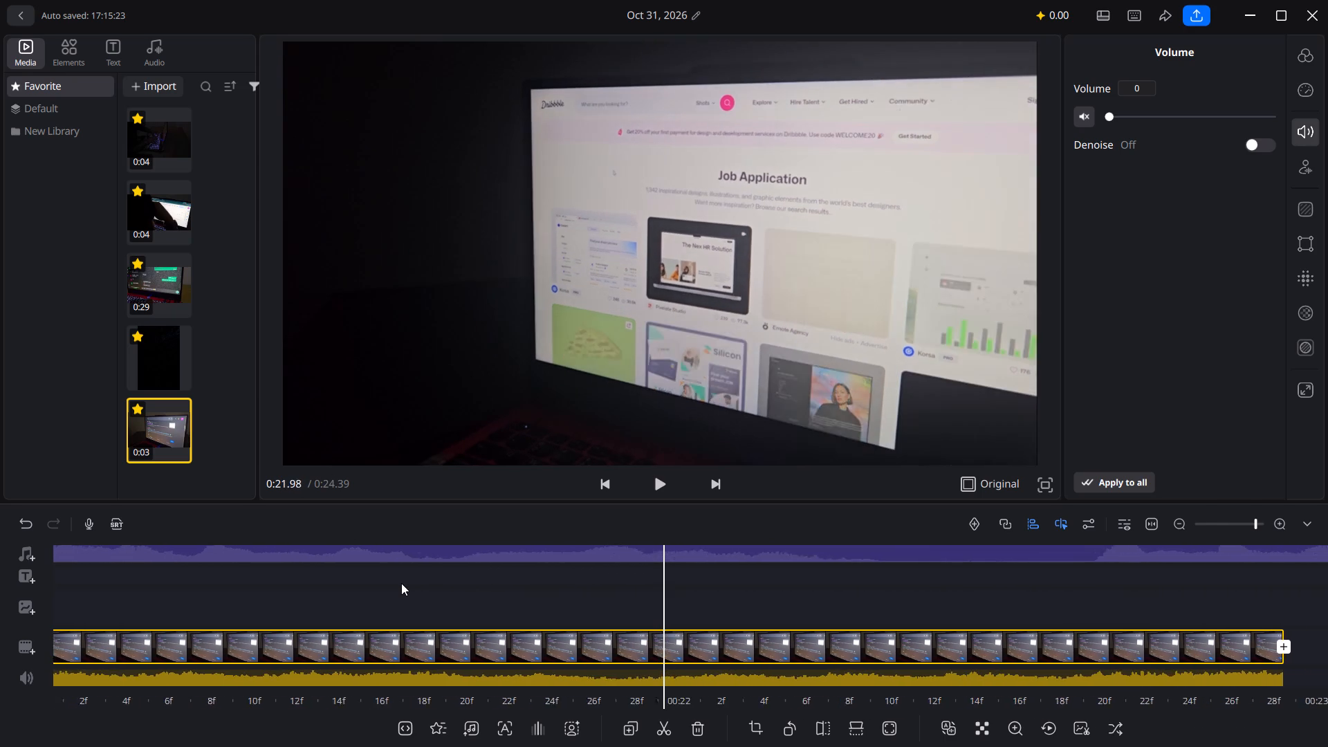
scroll(401, 583, right, 6)
click(700, 723)
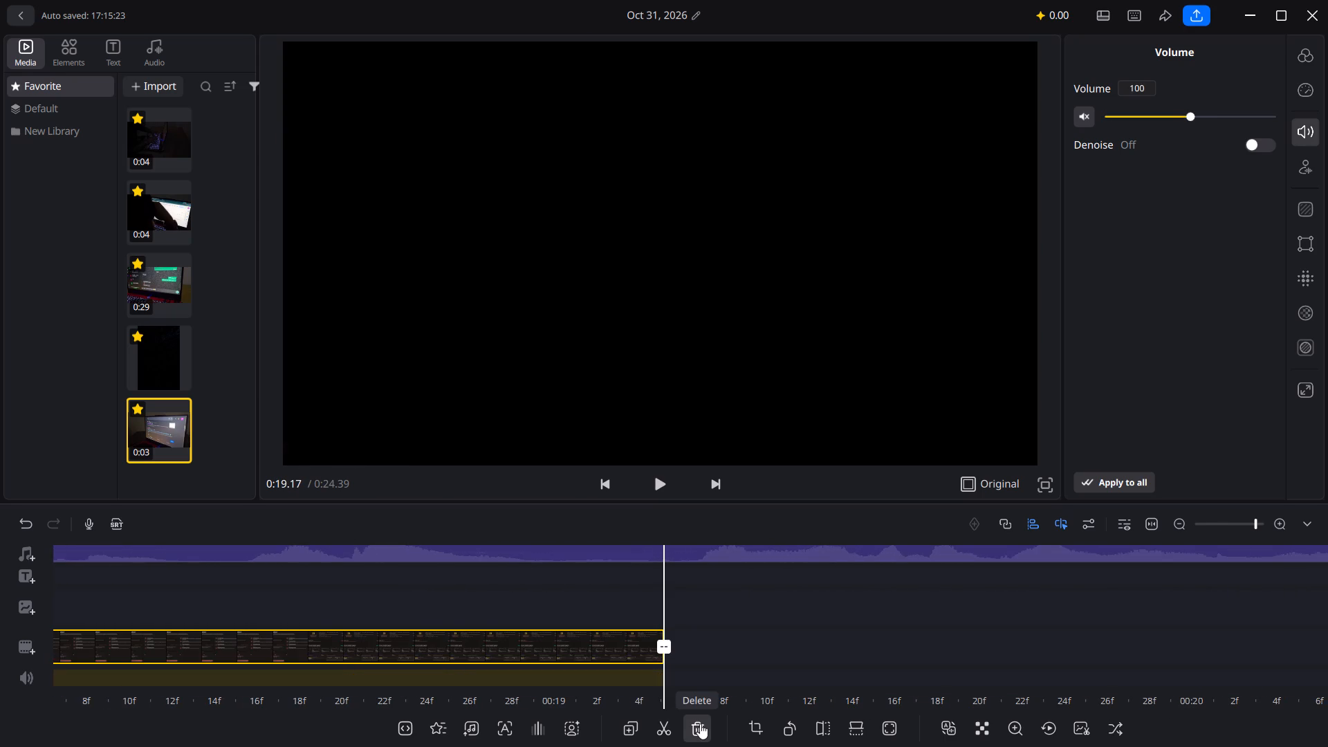
Delete the 0:03 Job Application clip from the Favorite media library.
click(133, 77)
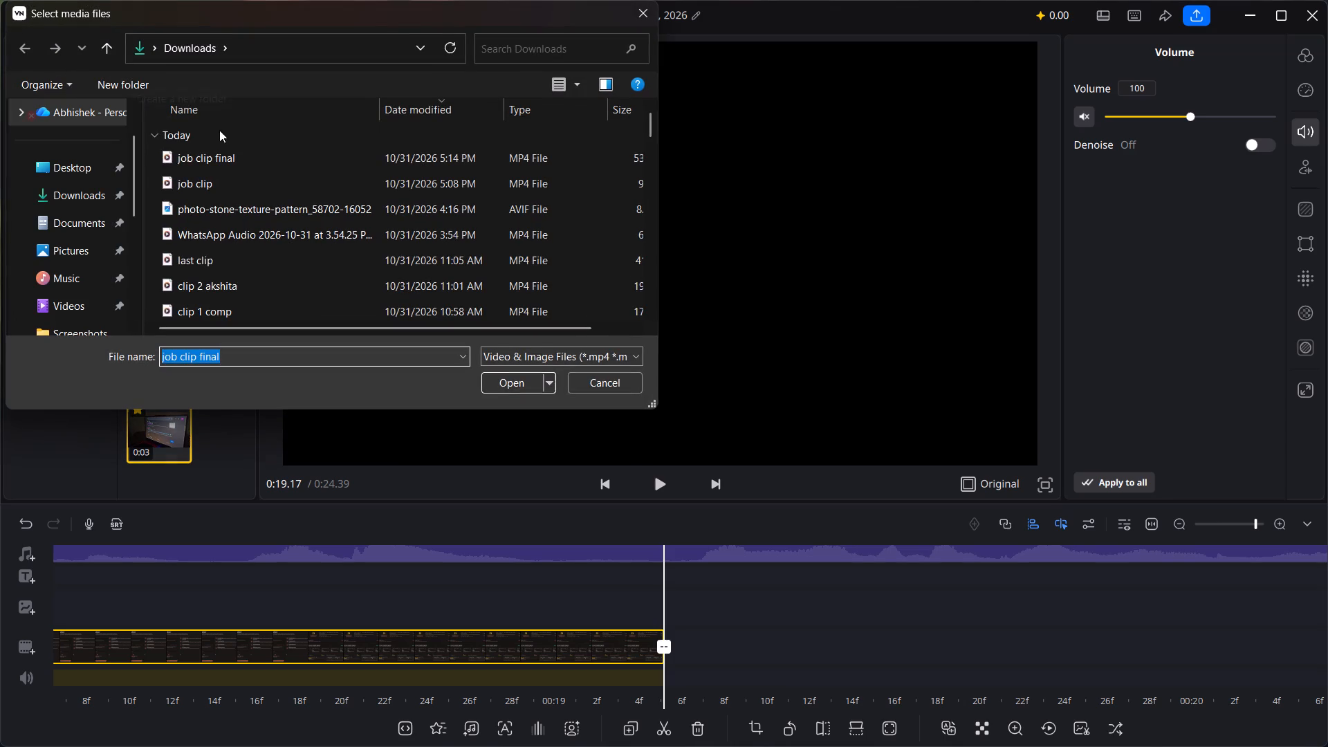
click(638, 12)
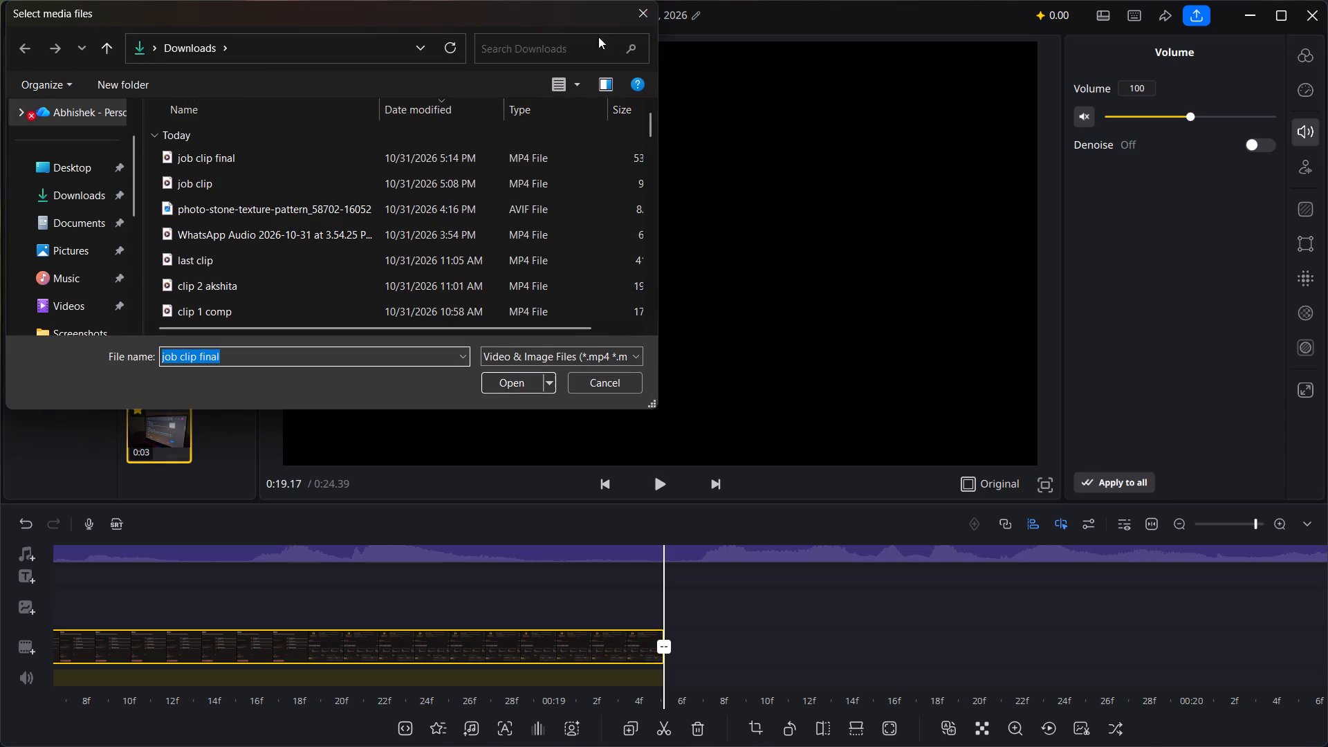
right_click(158, 418)
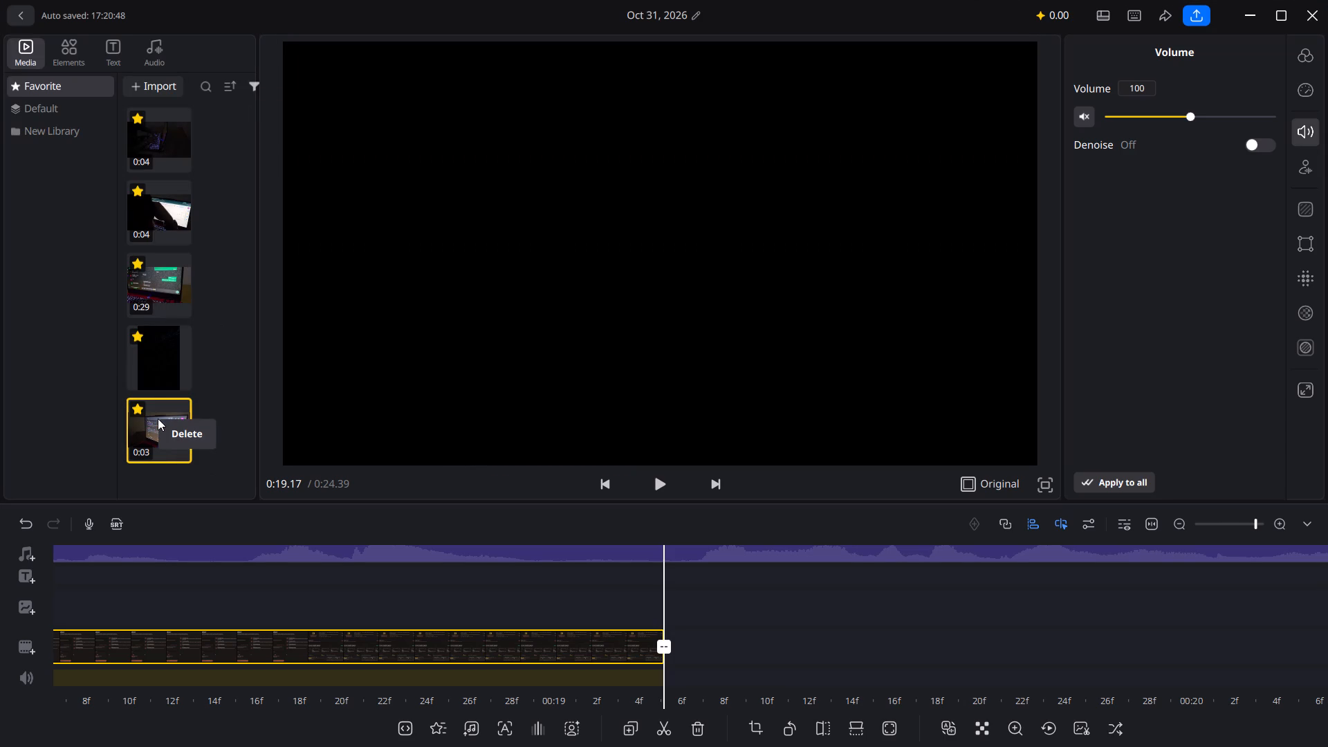
click(190, 443)
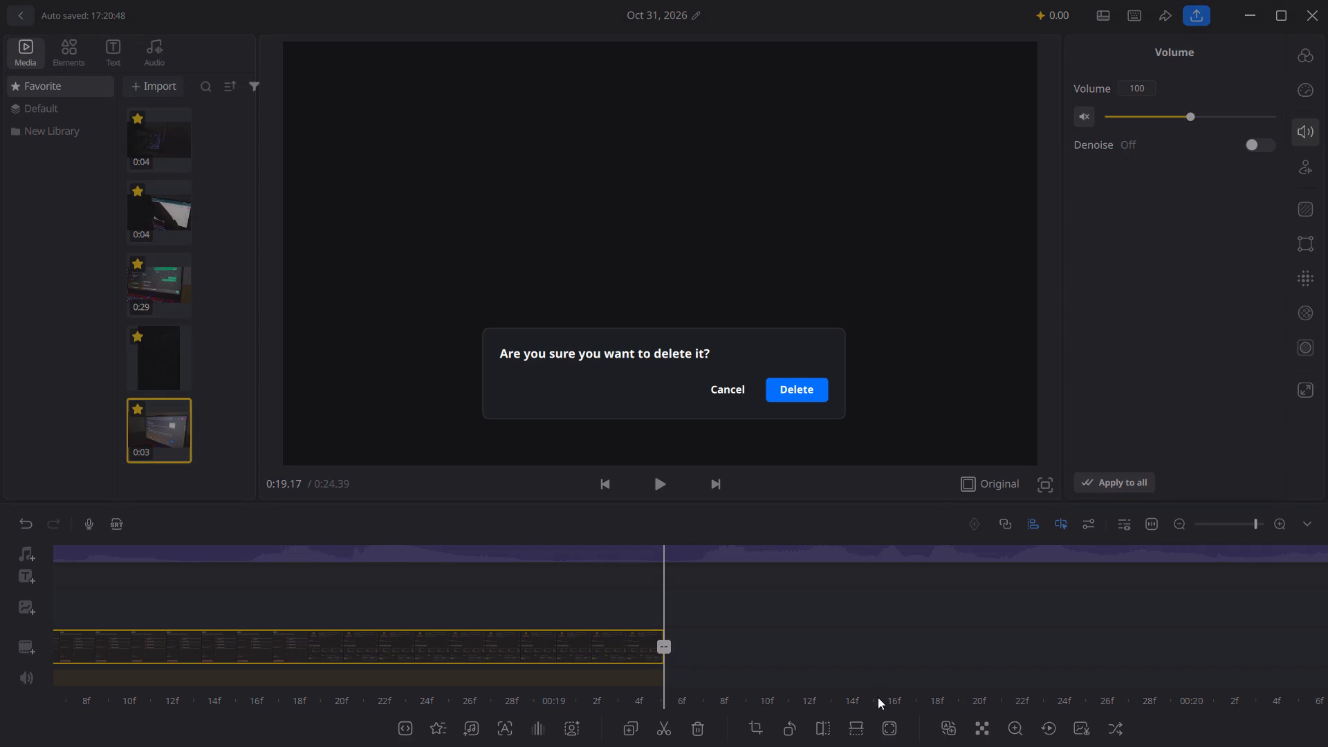
click(811, 394)
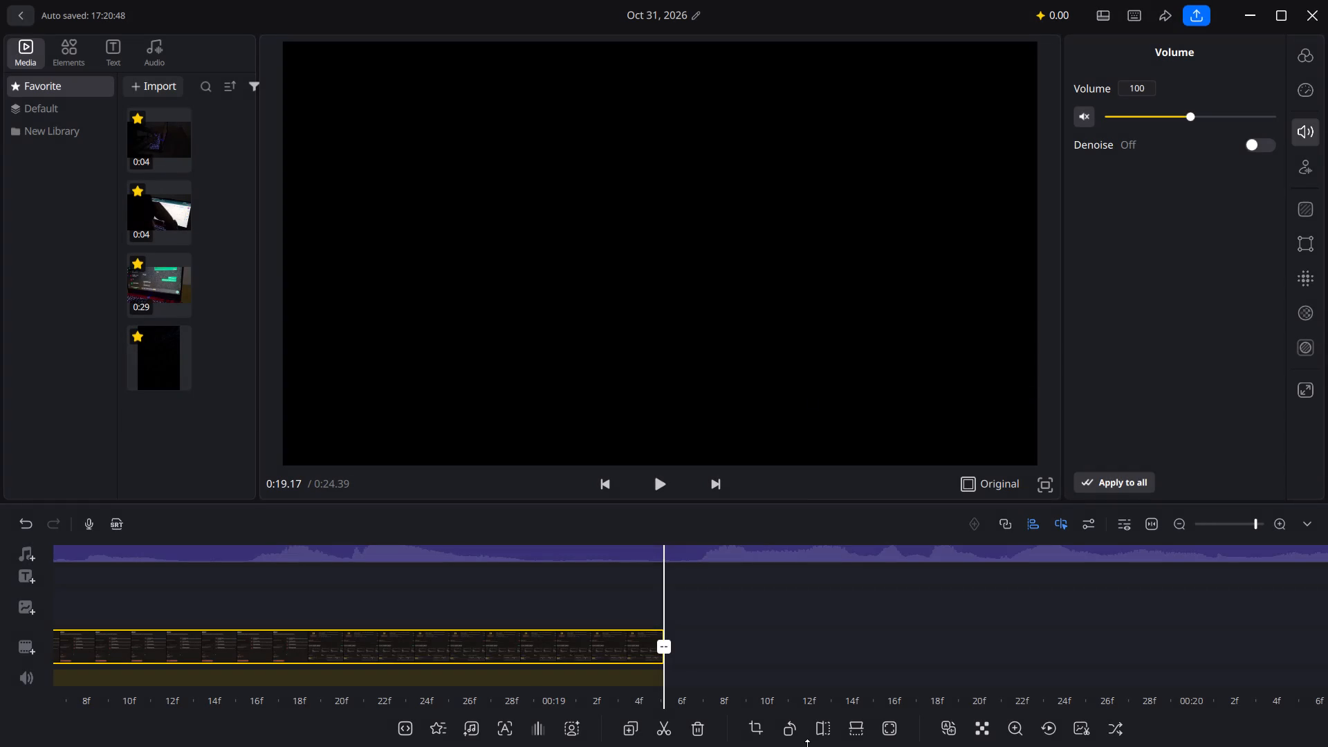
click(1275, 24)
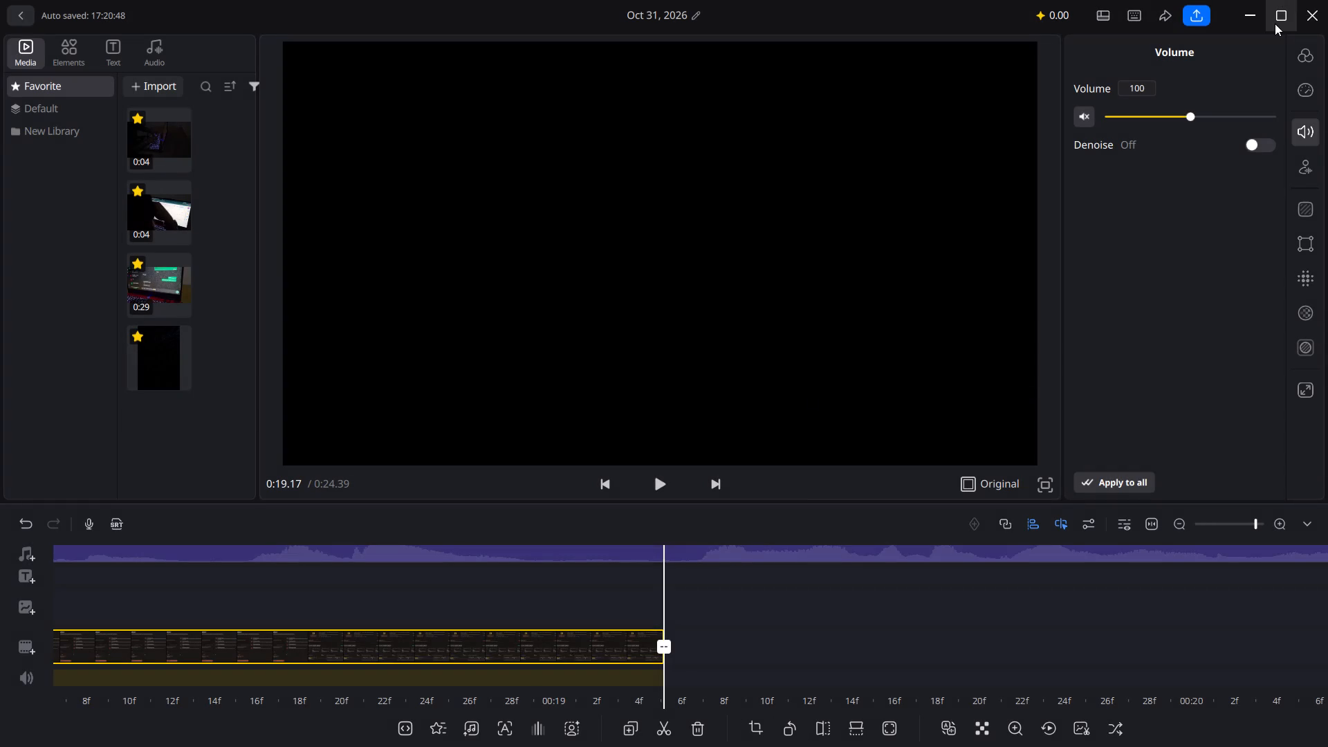
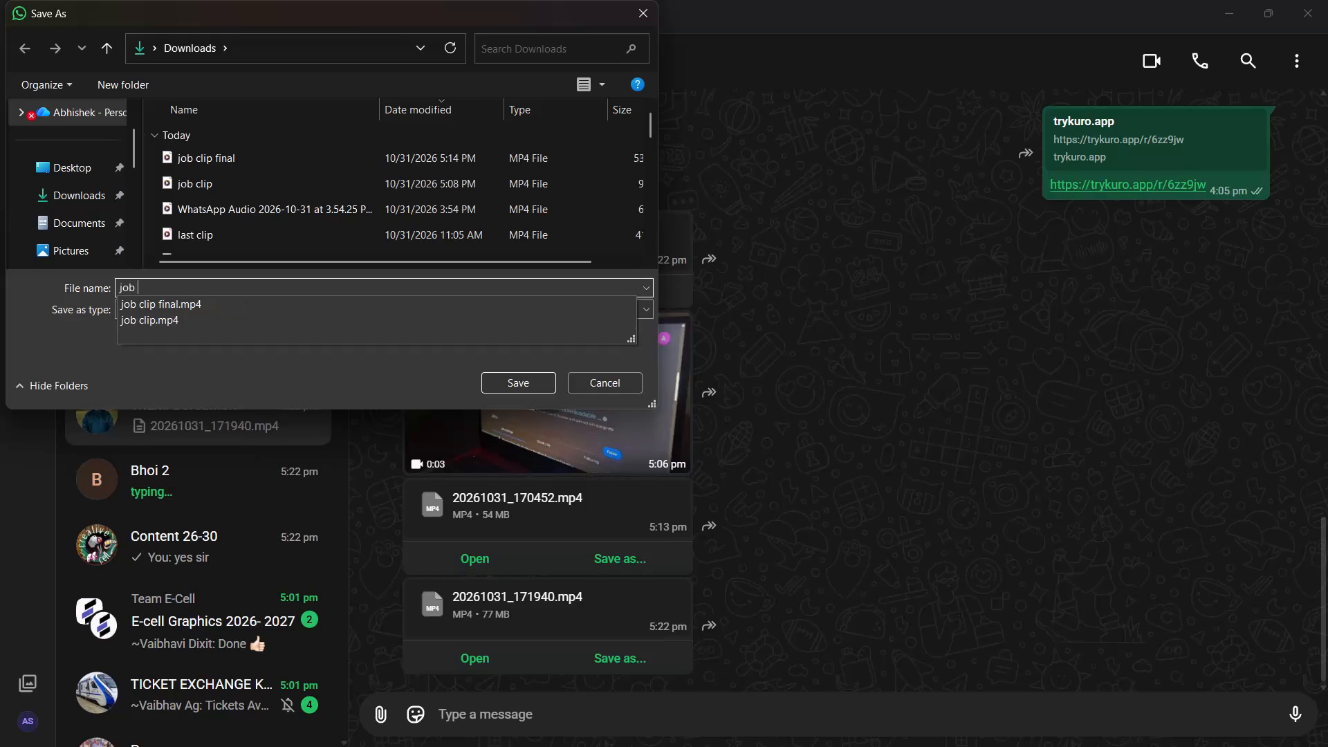
Enter "job final final" as the file name for saving the received MP4 clip in Downloads.
key(BackSpace)
key(BackSpace)
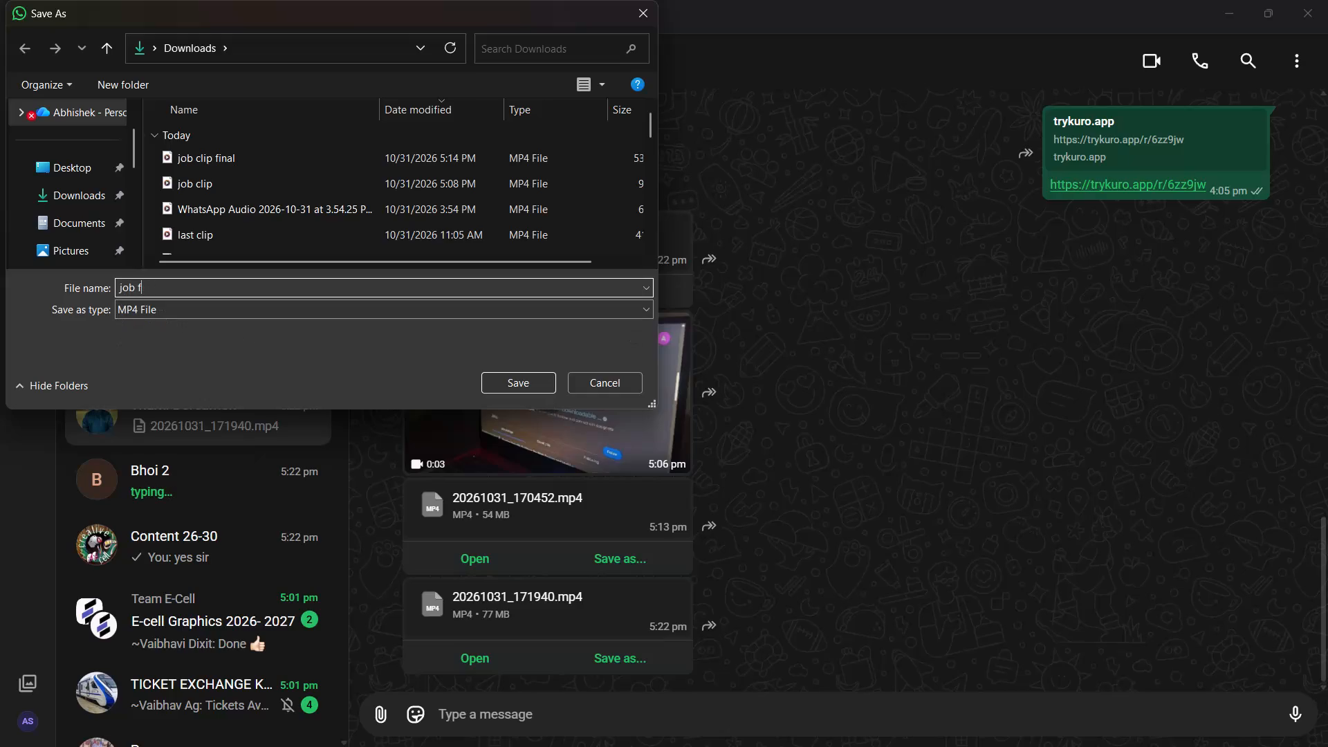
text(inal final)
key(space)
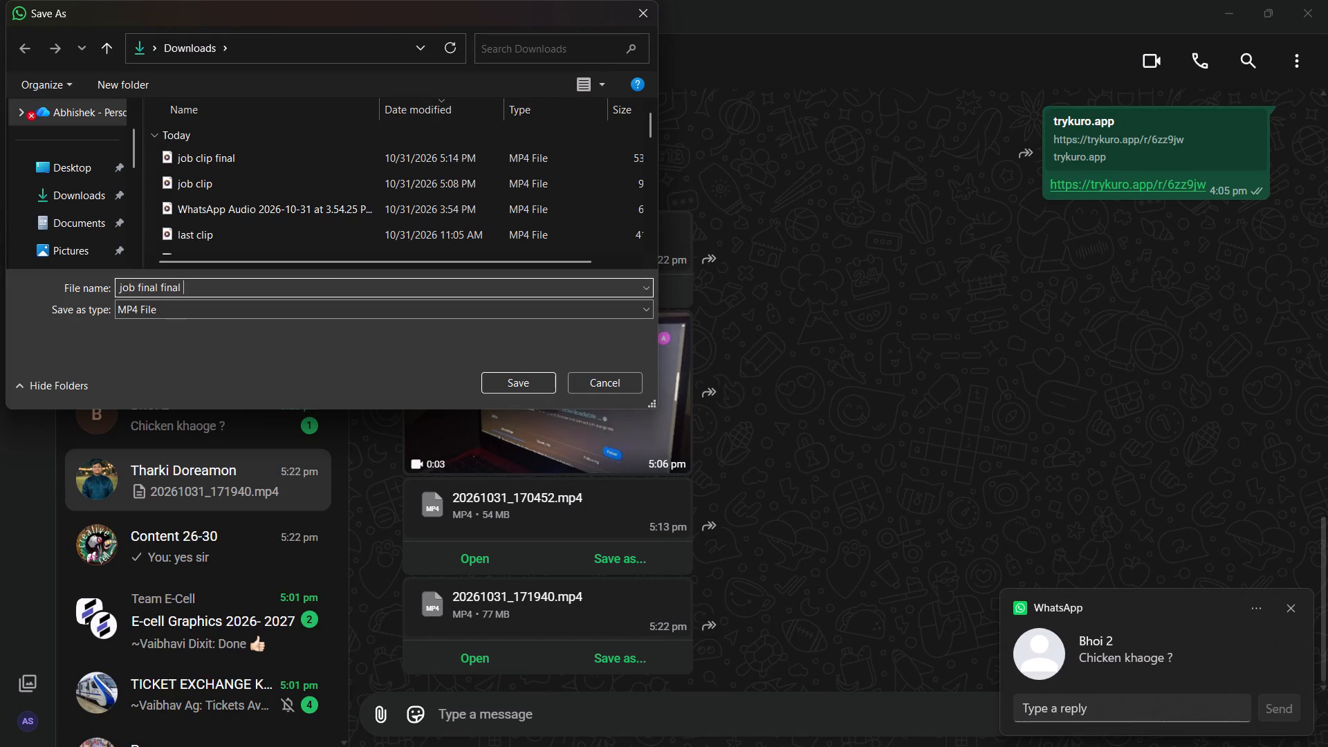
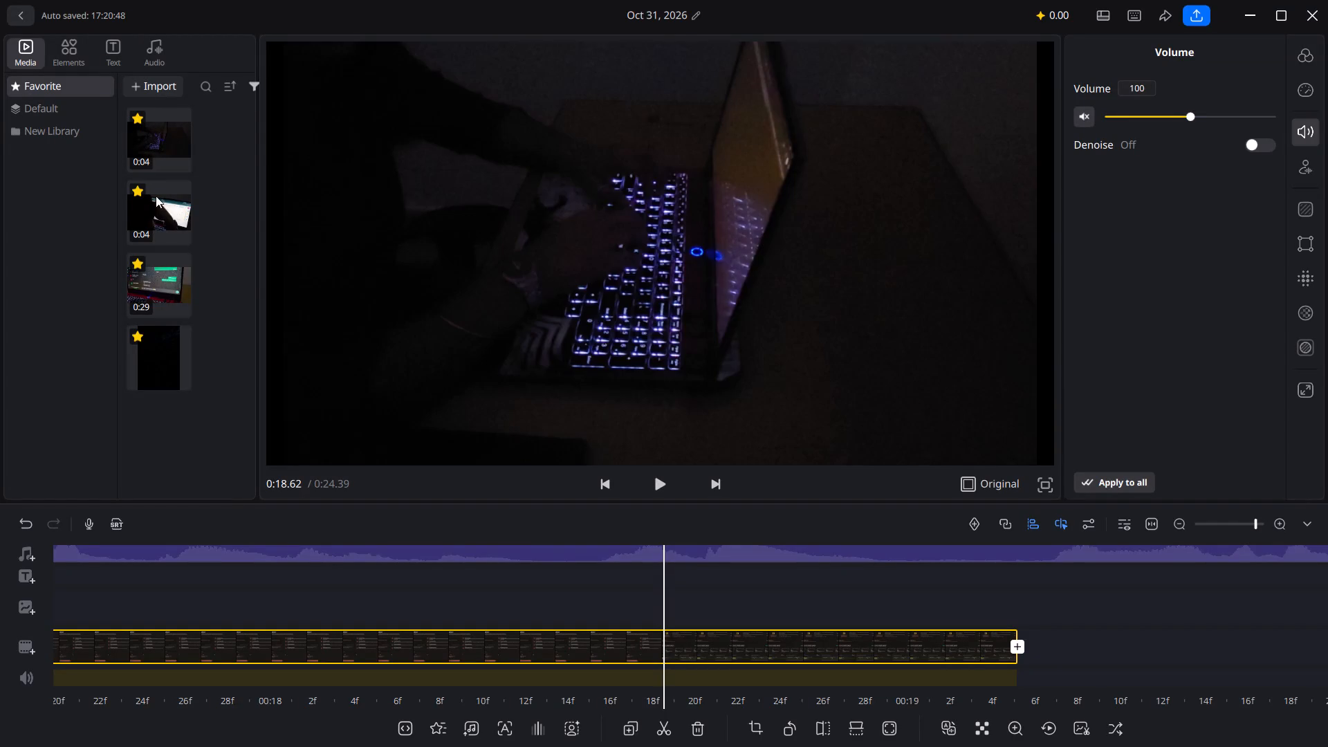
Delete the dark still image, the last item without a duration, from the Favorite media library.
click(165, 369)
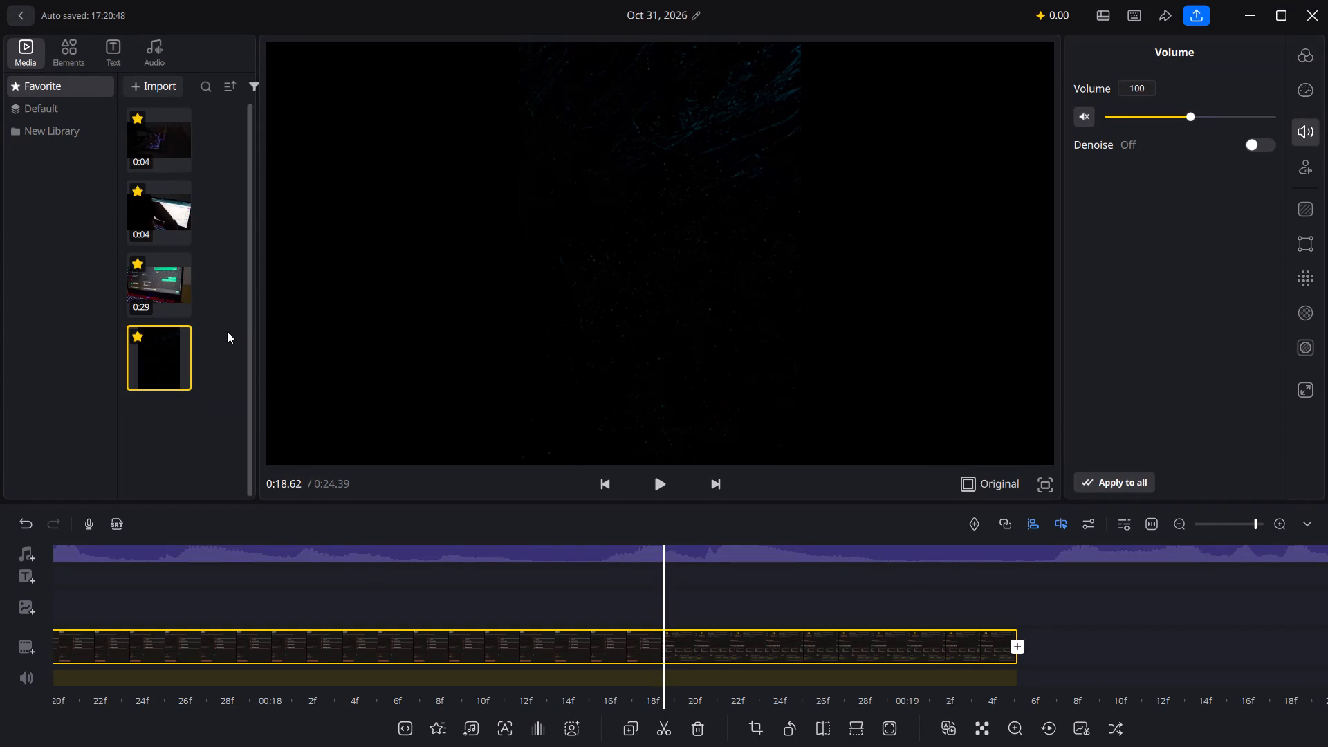
right_click(146, 361)
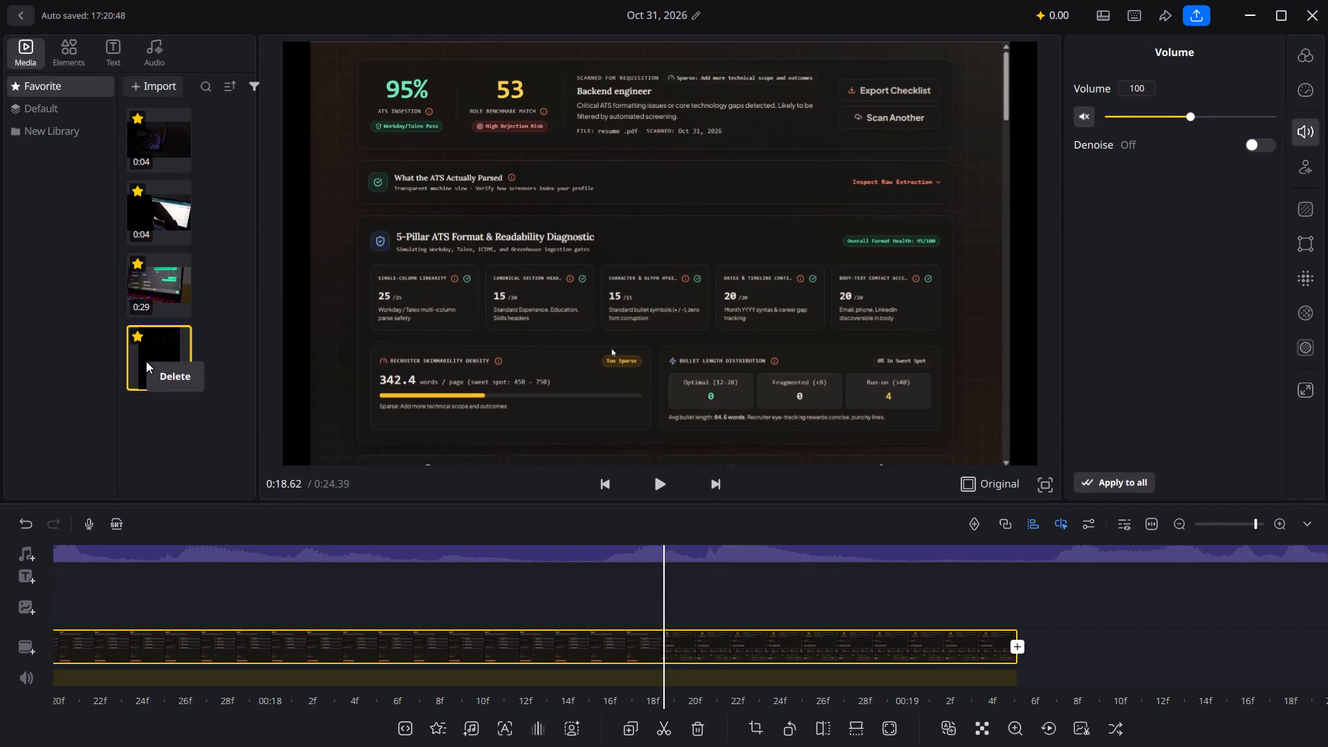
click(172, 371)
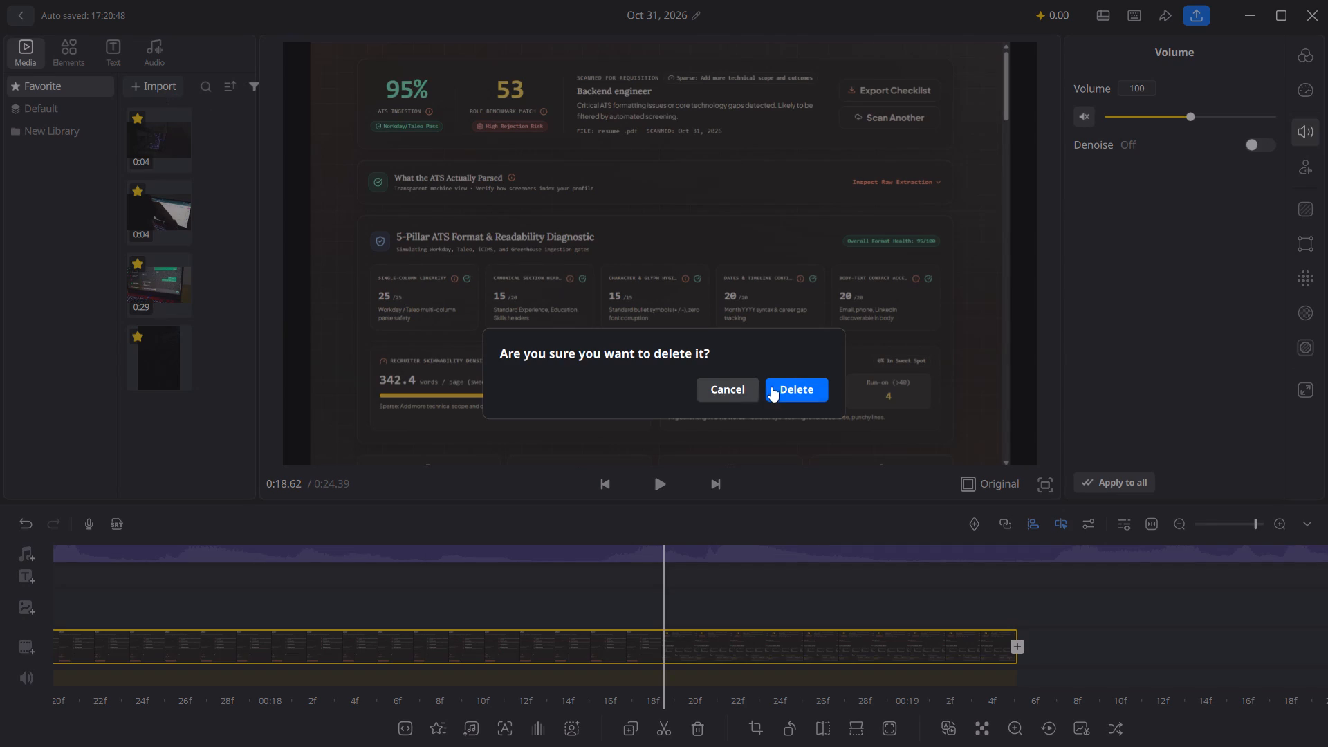
click(781, 385)
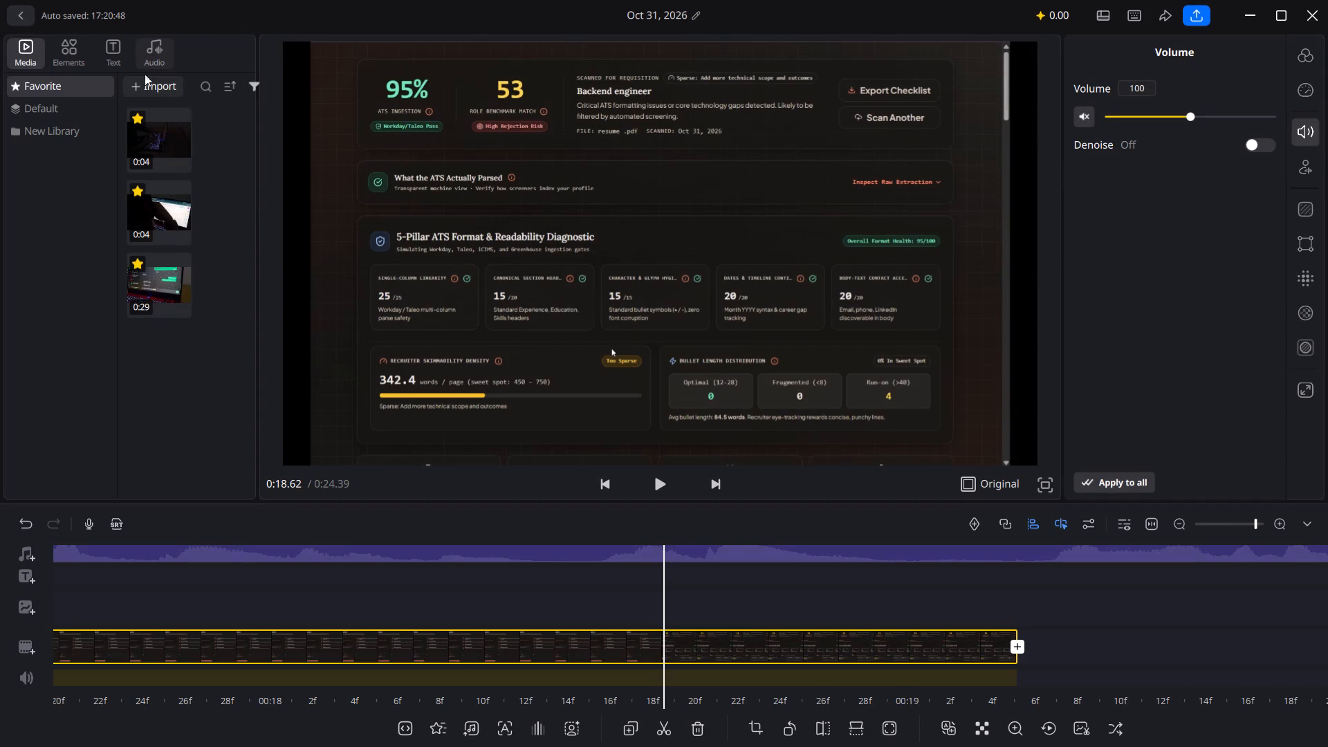
Open the media import file selection for the Favorite library.
click(144, 76)
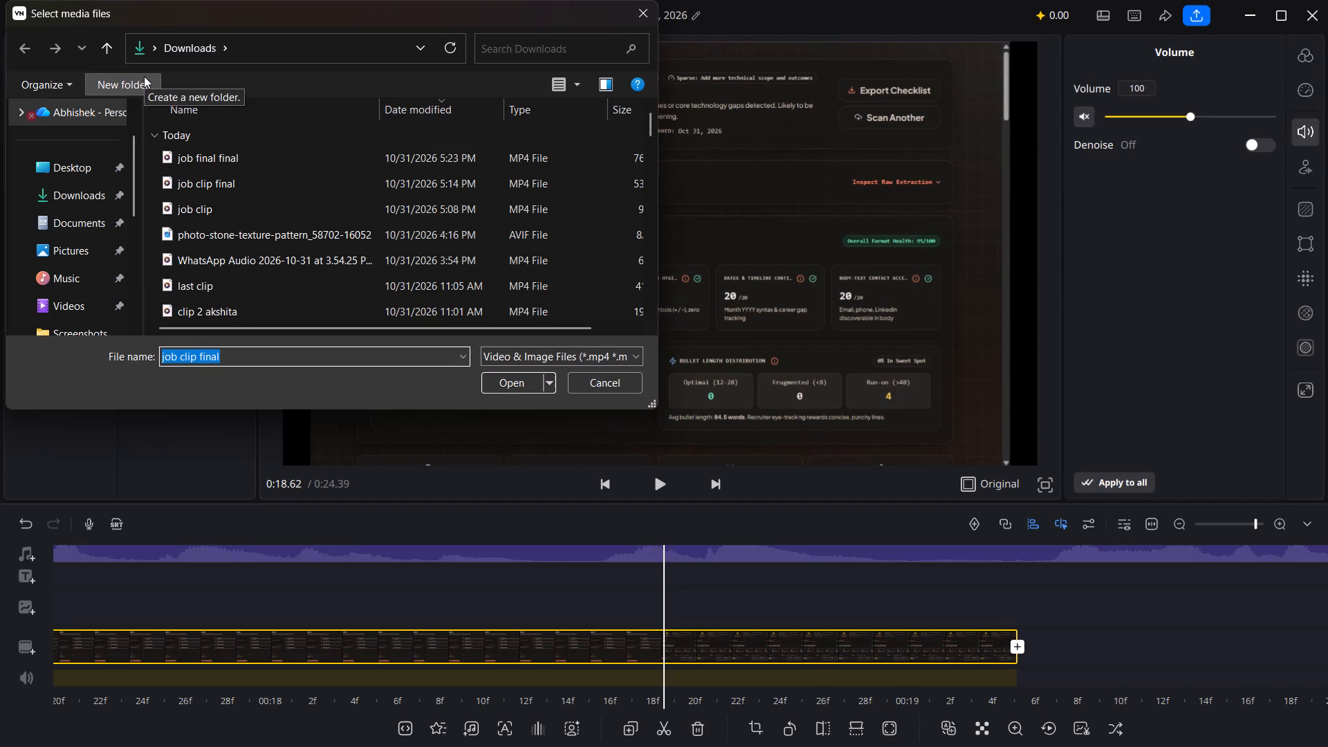
Cancel the media import and undo the last two timeline edits.
click(638, 0)
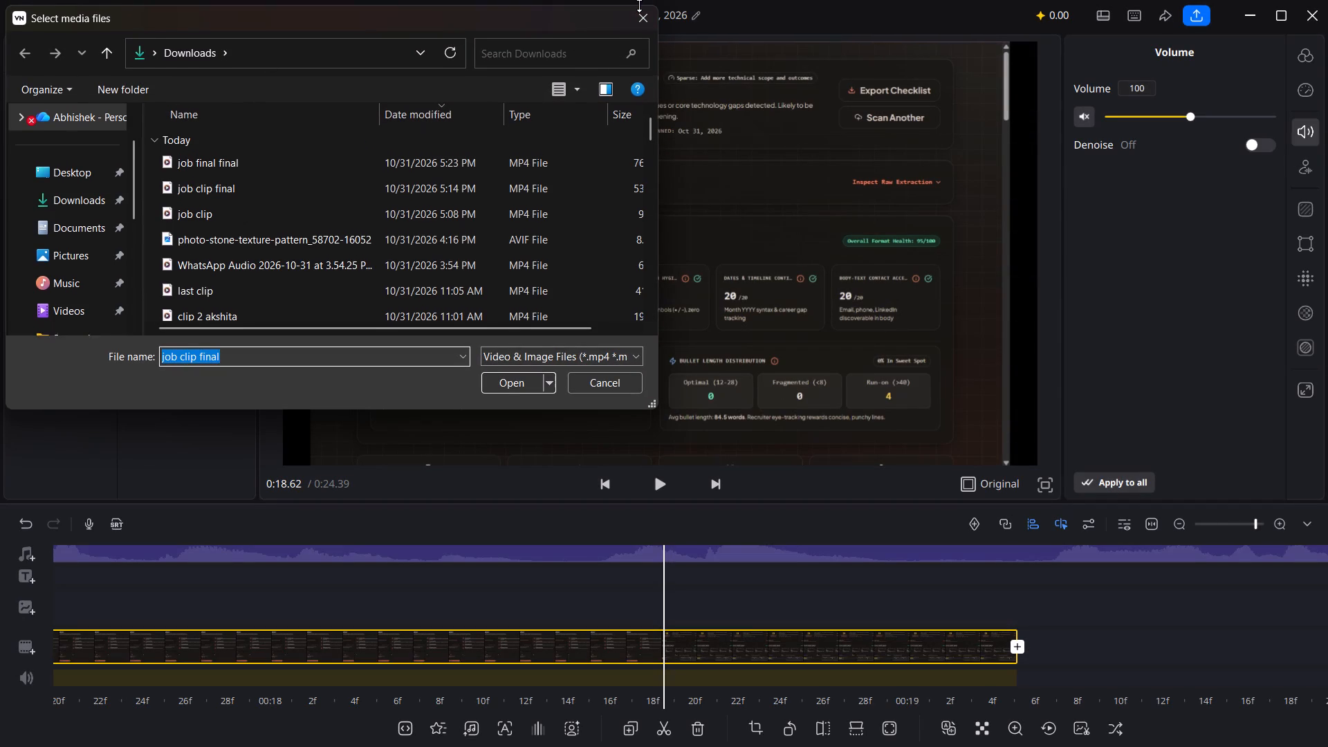
click(639, 19)
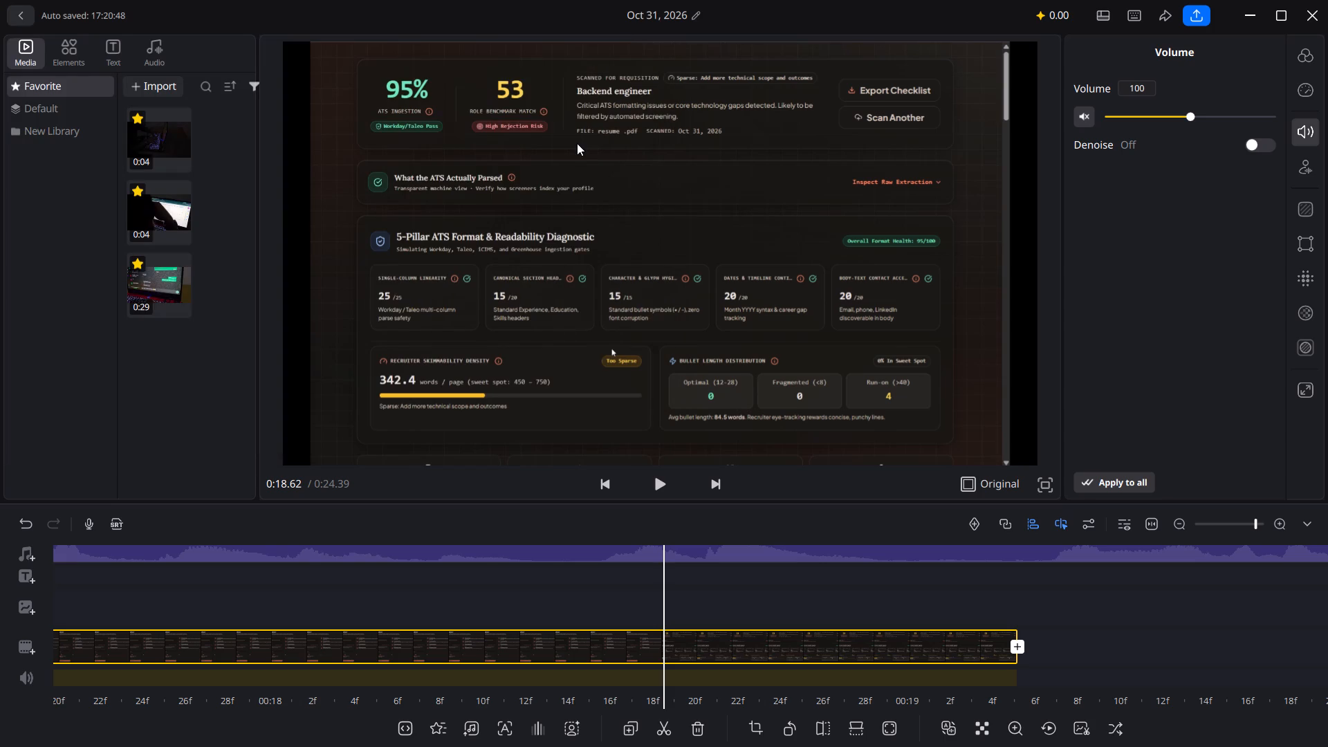
click(264, 318)
key(ctrl+z)
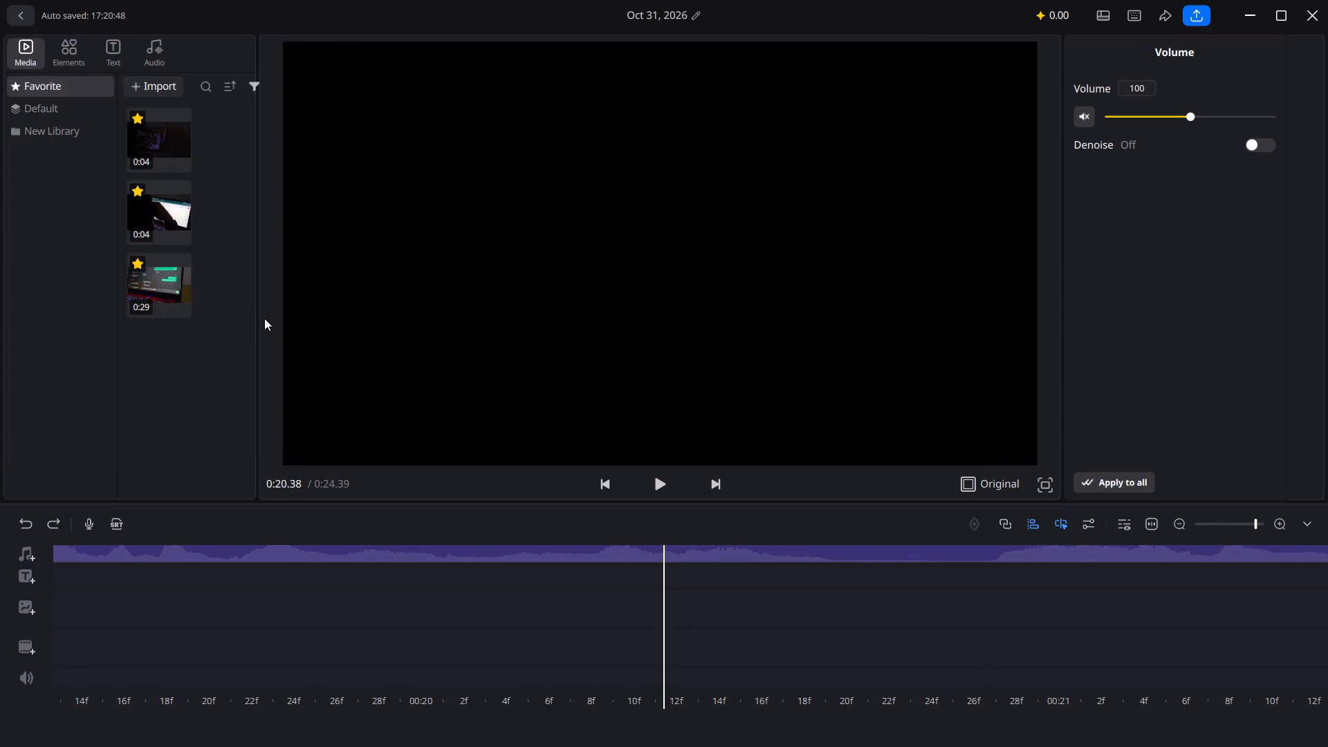
key(ctrl+z)
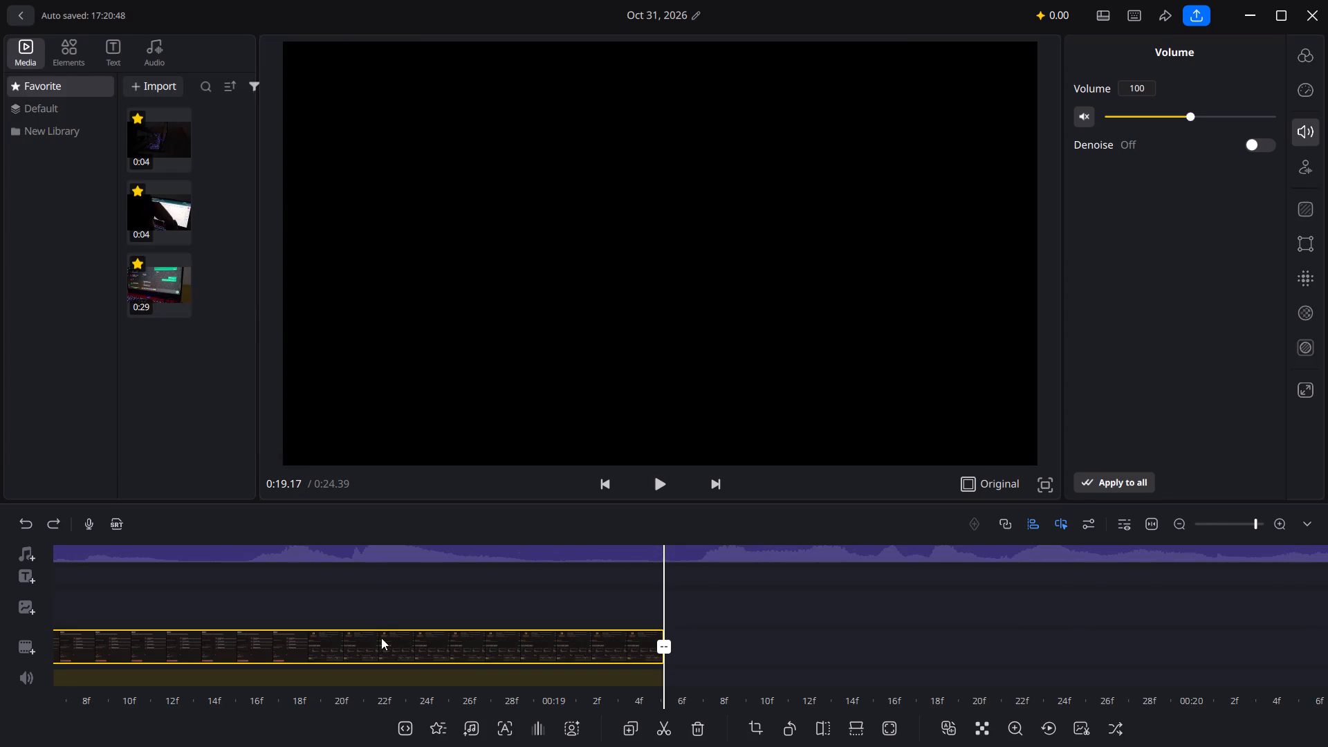
Import the job final final video from Downloads into the Favorite media library.
scroll(380, 643, right, 20)
scroll(380, 643, right, 16)
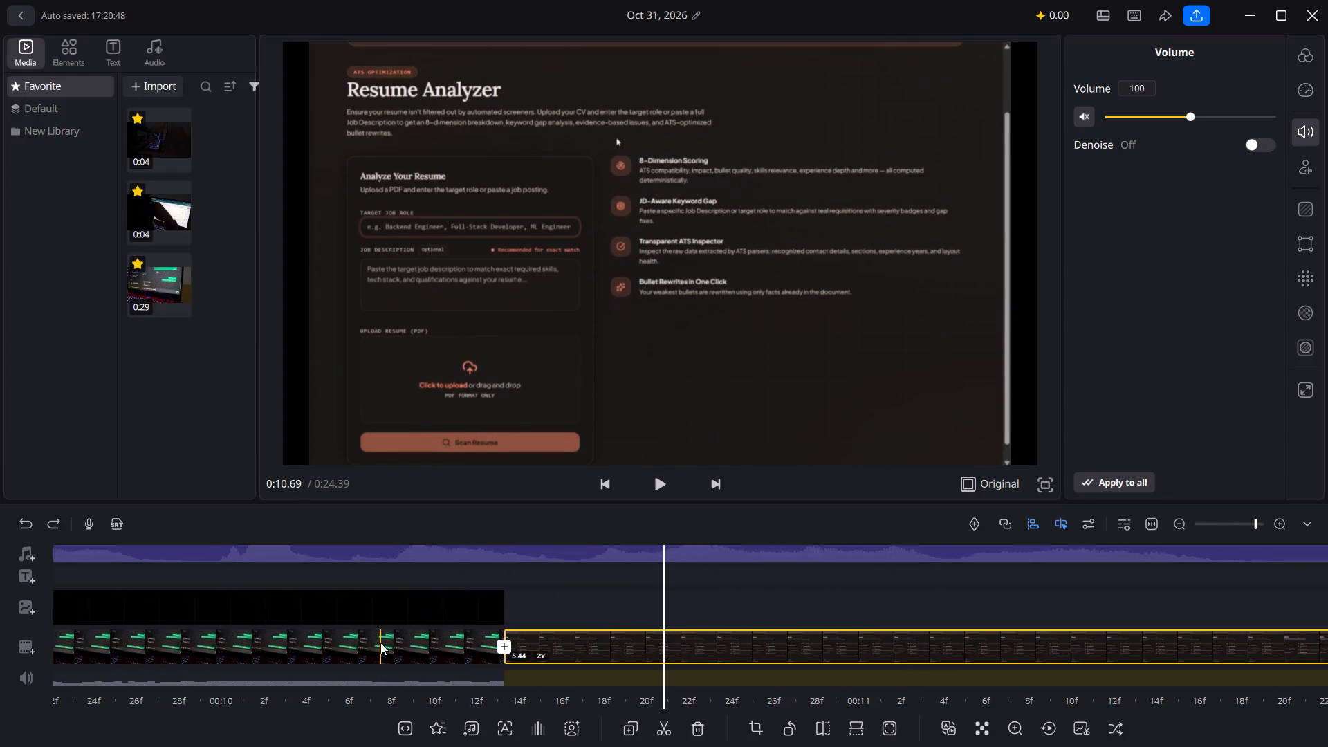
scroll(380, 643, left, 14)
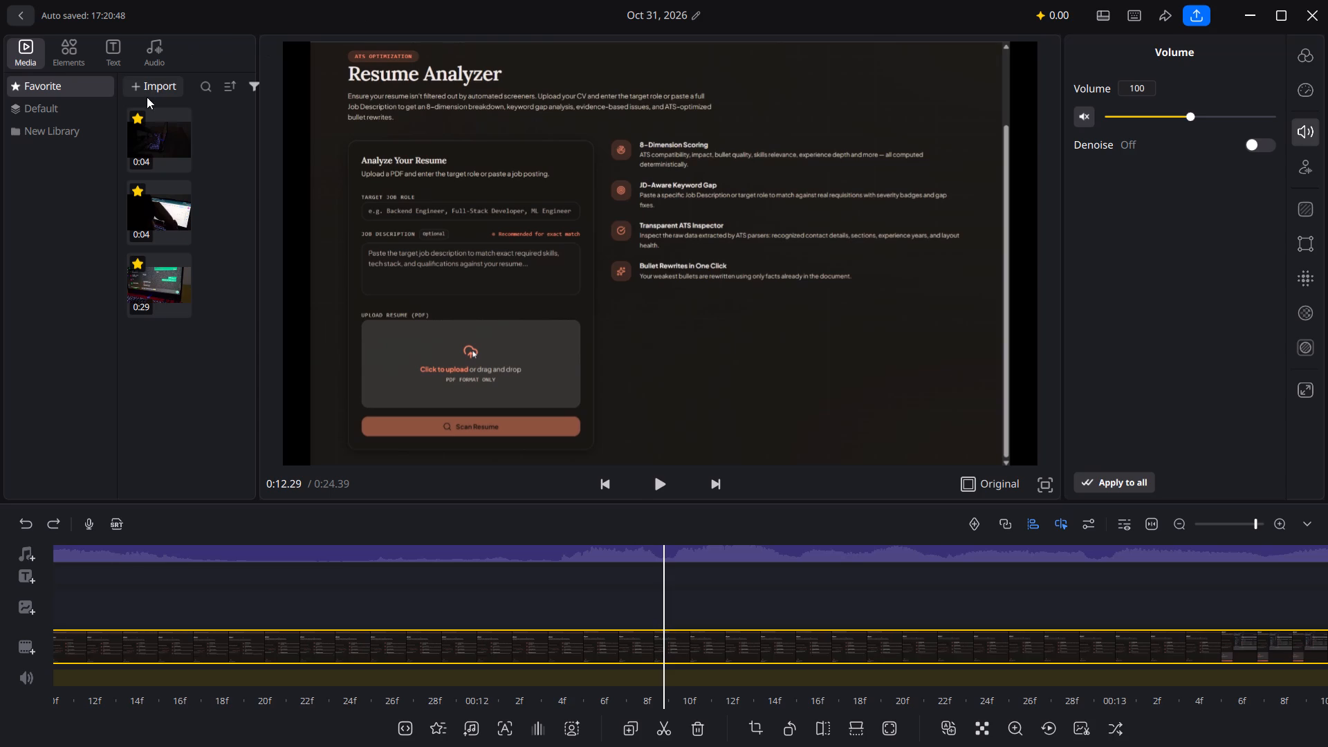
click(154, 82)
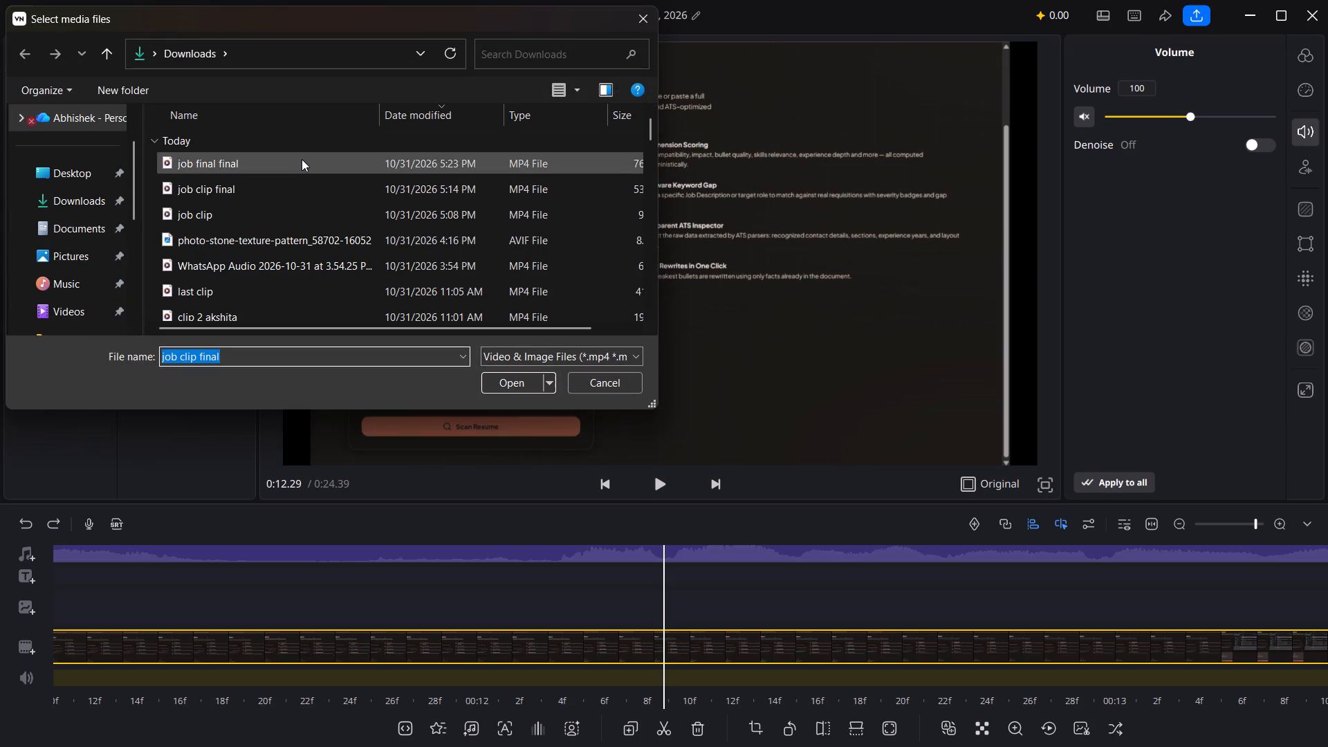
click(302, 159)
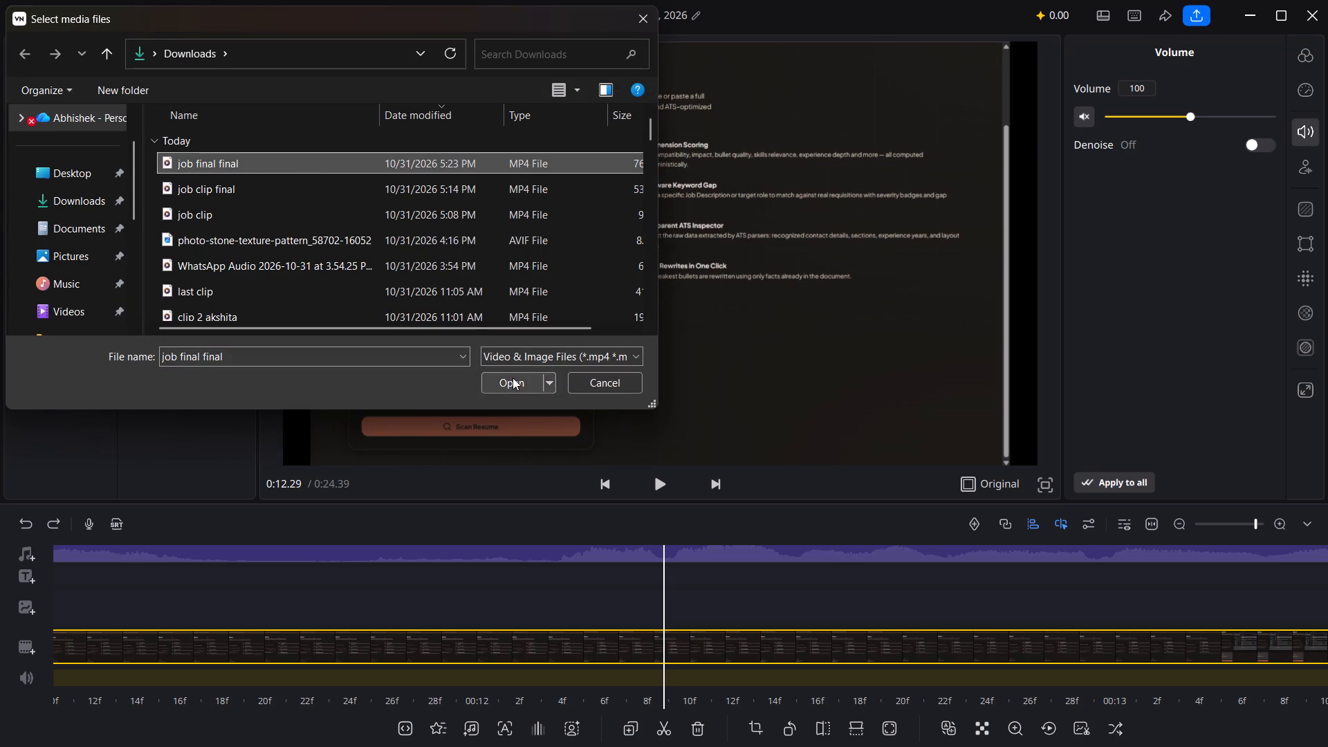
click(513, 378)
Insert the new 0:05 job application clip into the main track directly after the 2x Resume Analyzer clip at the playhead.
drag(149, 347, 466, 307)
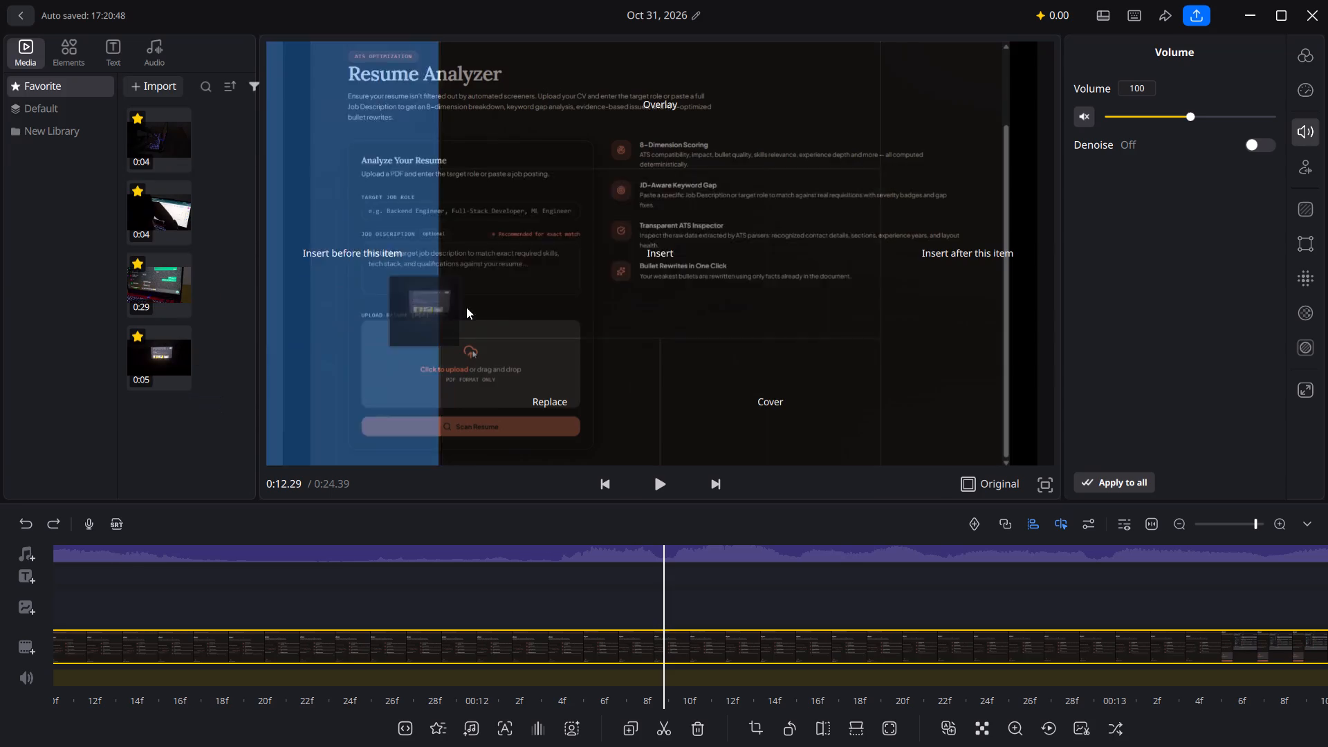
drag(466, 307, 896, 261)
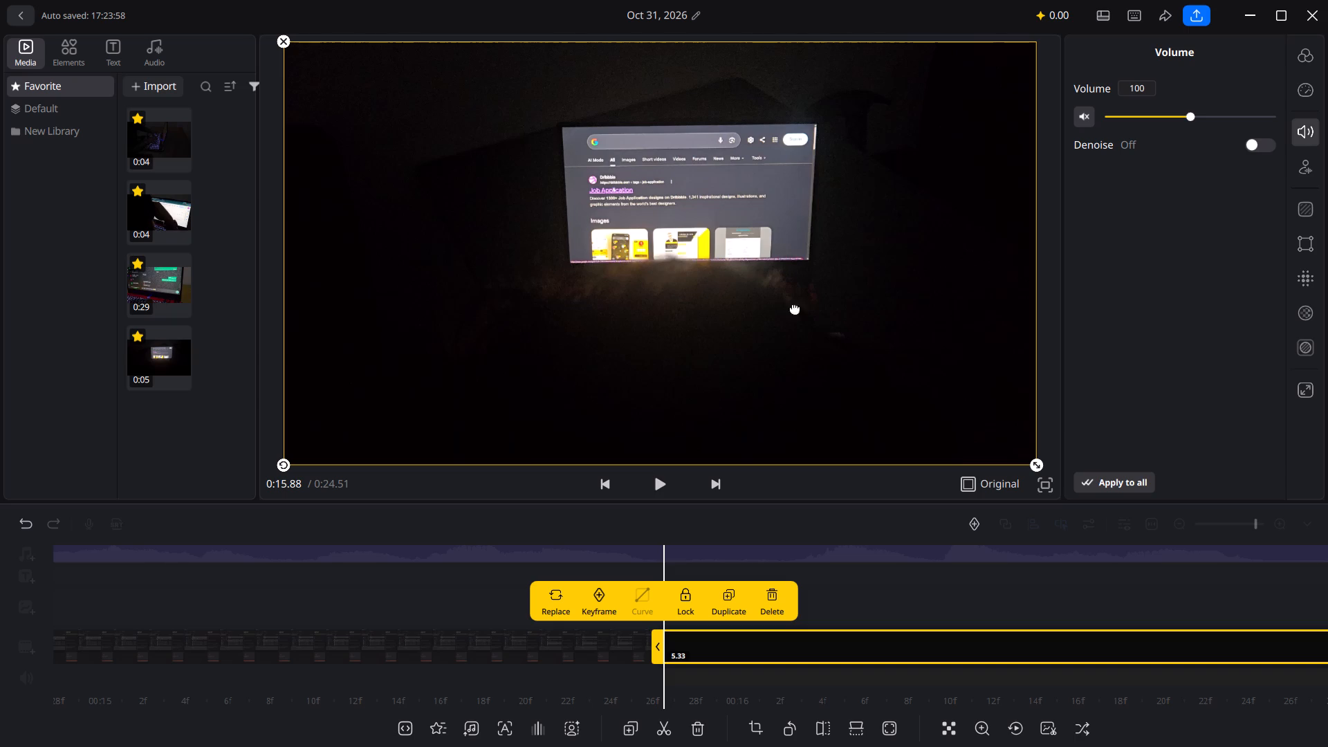
Play the video from its beginning to check how the new job application clip fits the voice audio and surrounding footage.
scroll(504, 504, right, 2)
scroll(469, 570, right, 12)
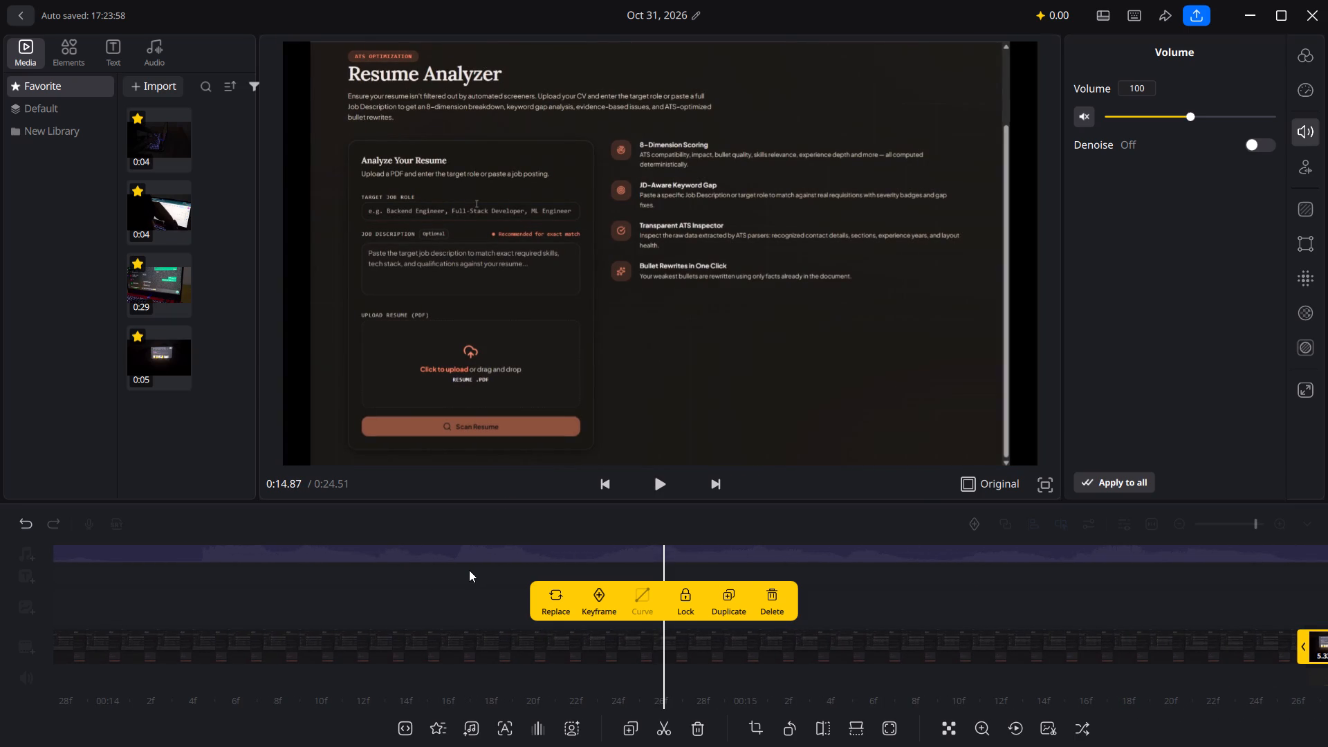
scroll(469, 570, right, 20)
scroll(469, 570, right, 2)
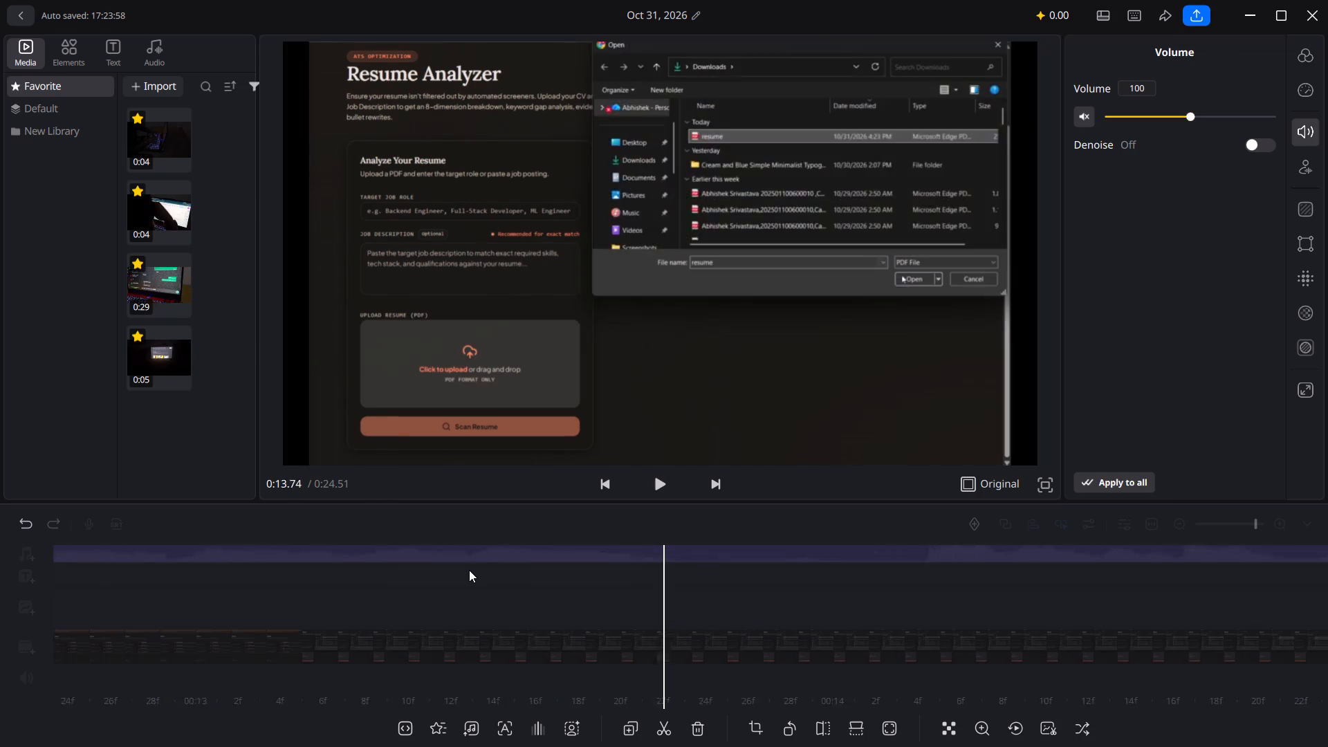
scroll(469, 570, right, 16)
scroll(469, 570, right, 12)
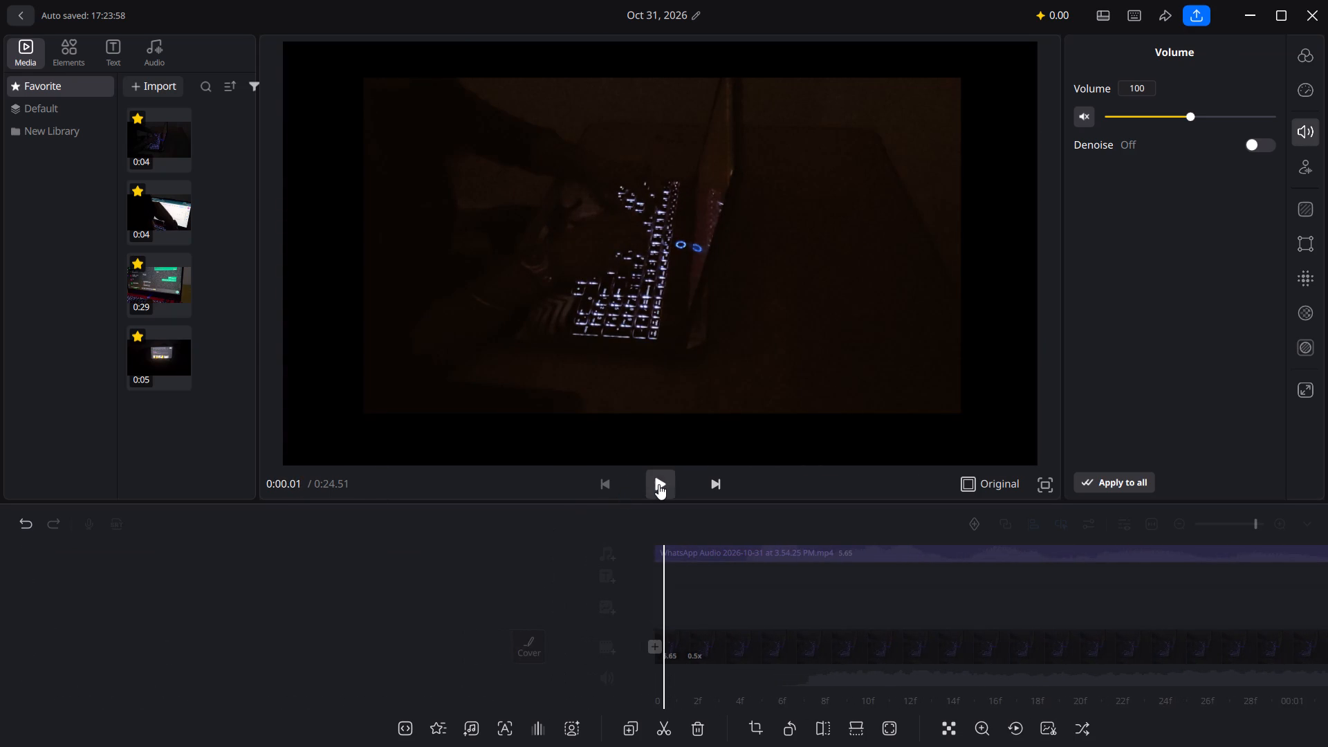
click(658, 484)
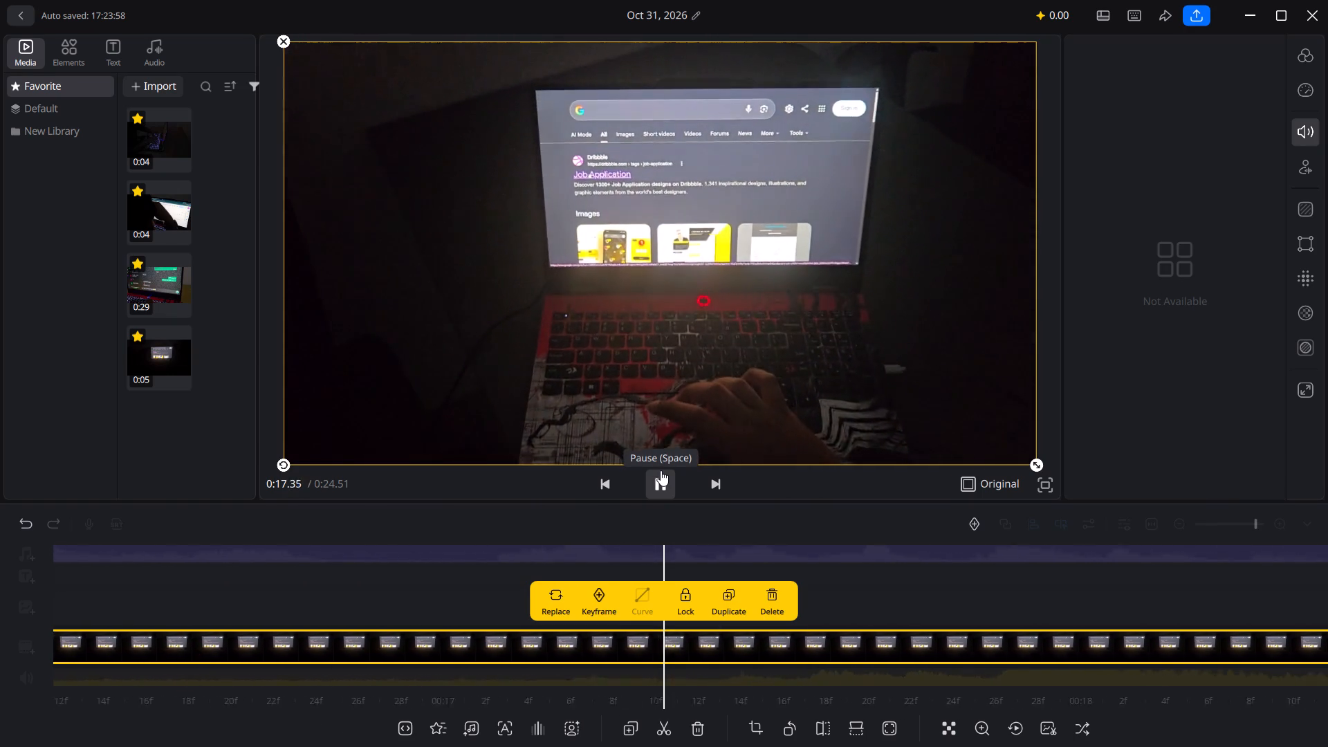
click(661, 470)
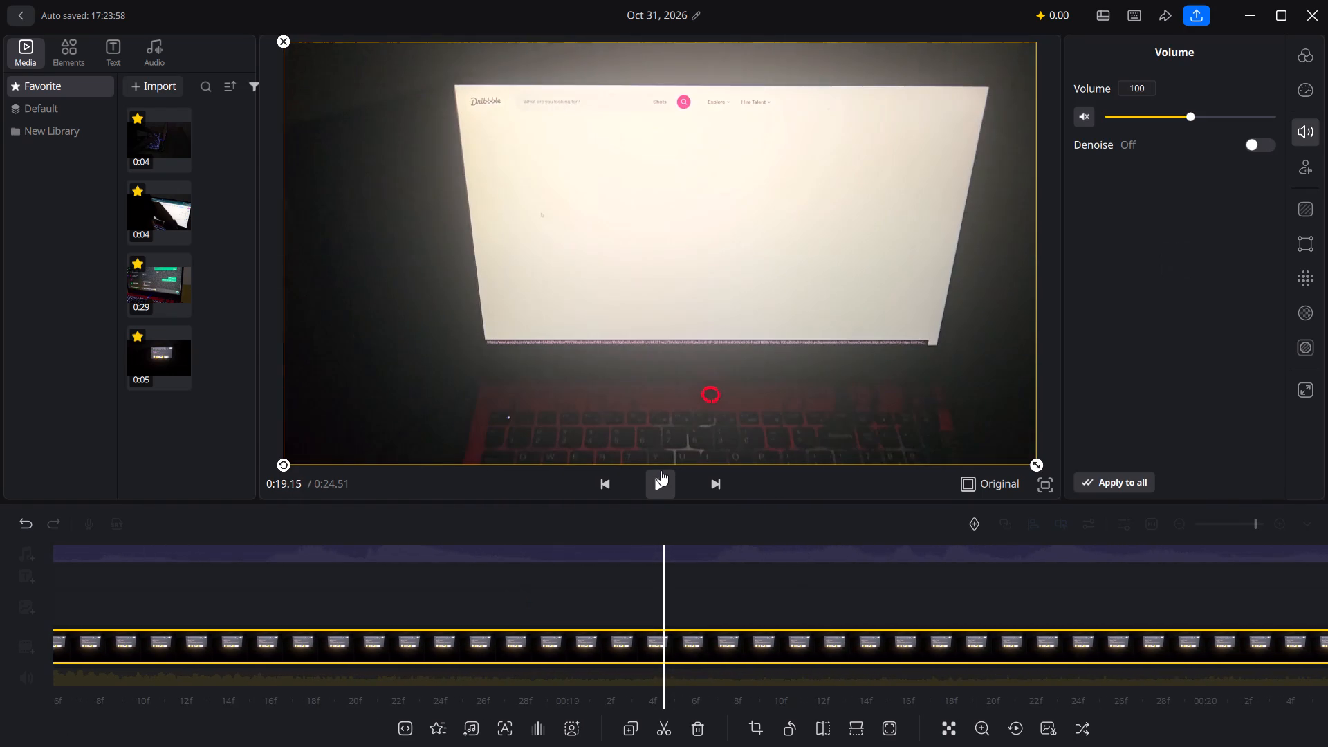
click(661, 470)
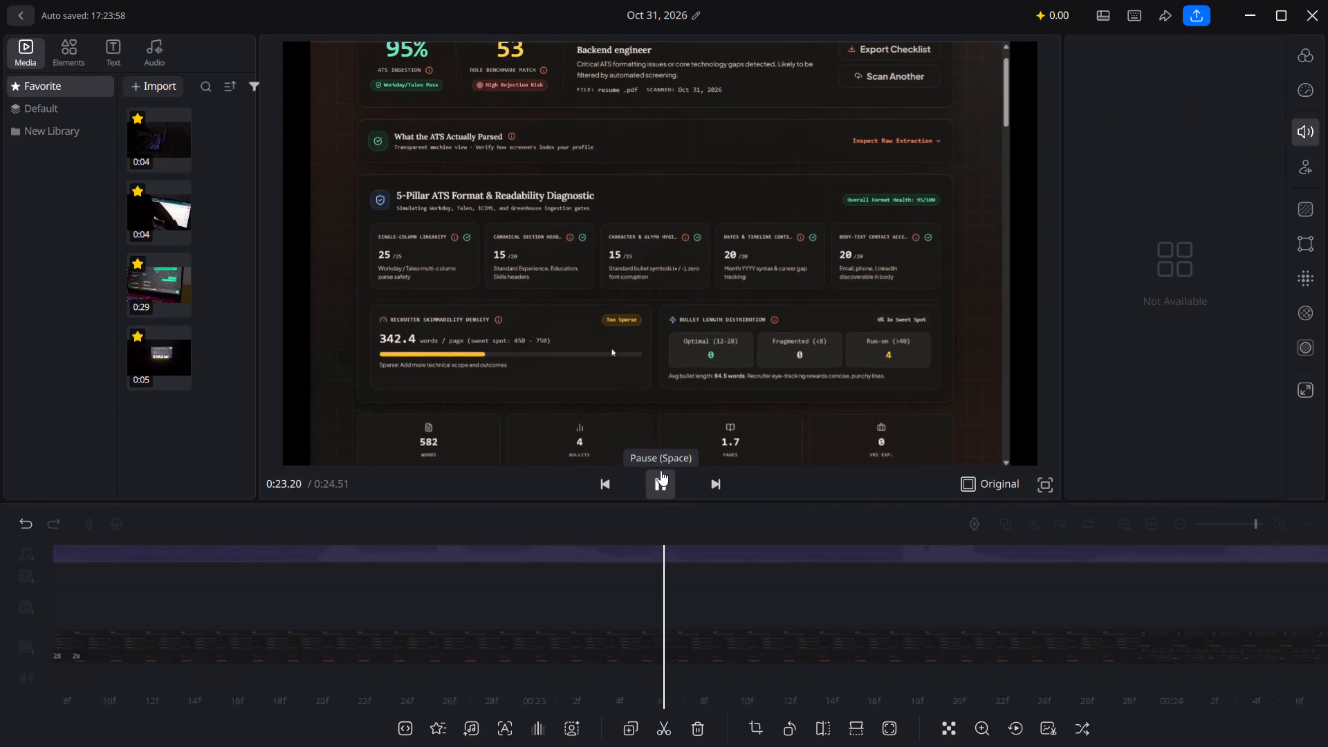
click(655, 488)
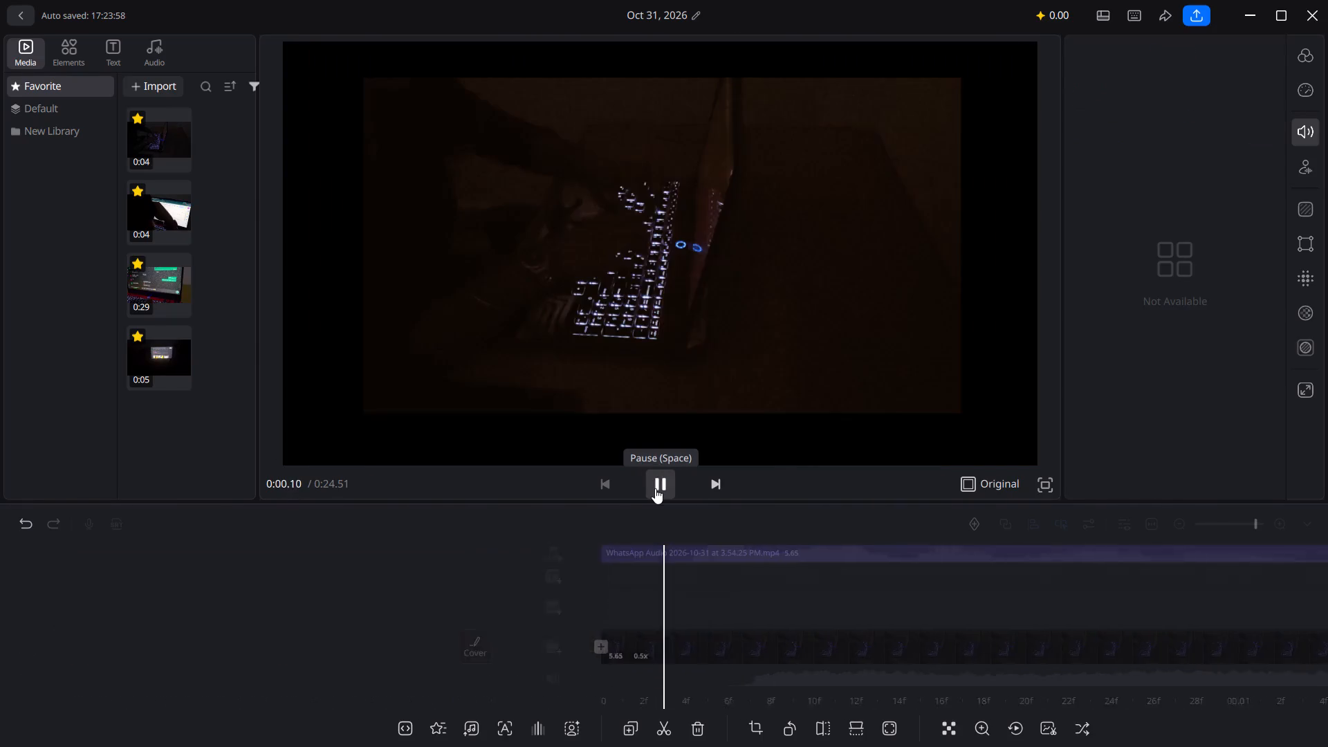
click(655, 488)
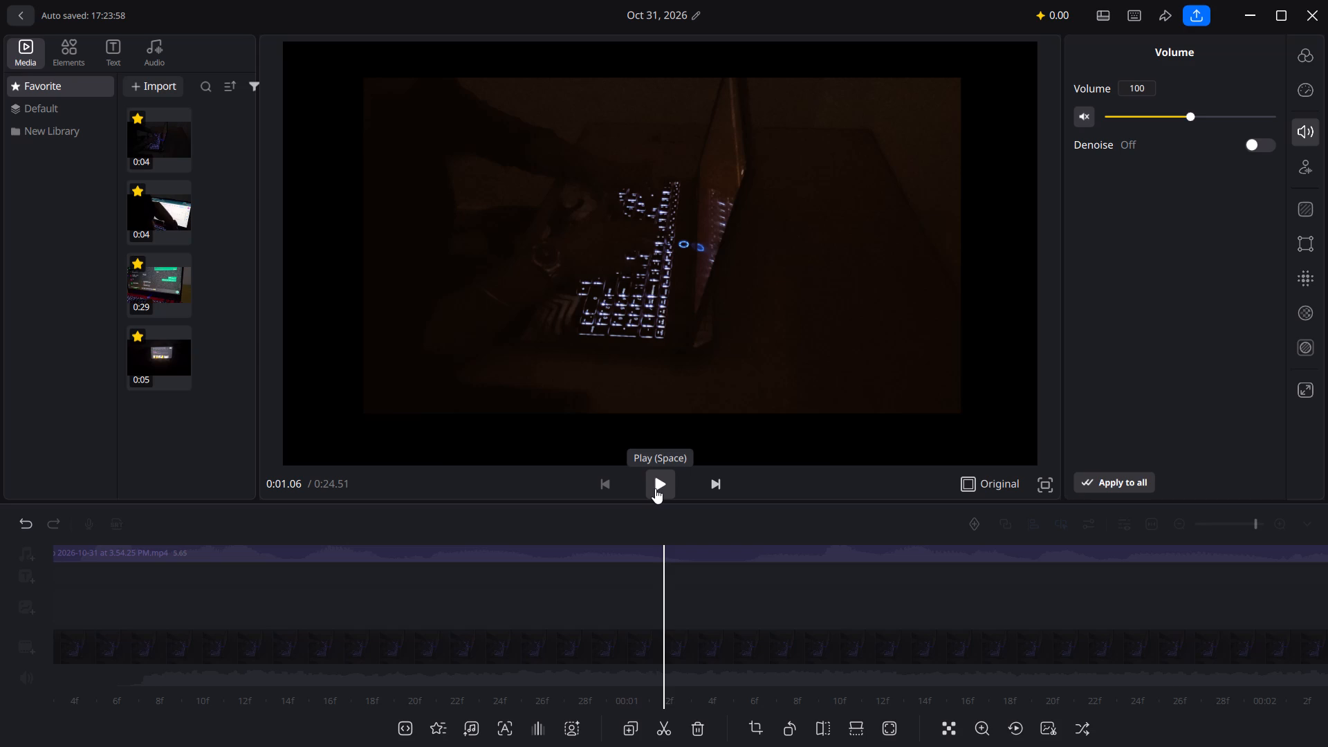
scroll(518, 609, right, 20)
scroll(518, 609, right, 4)
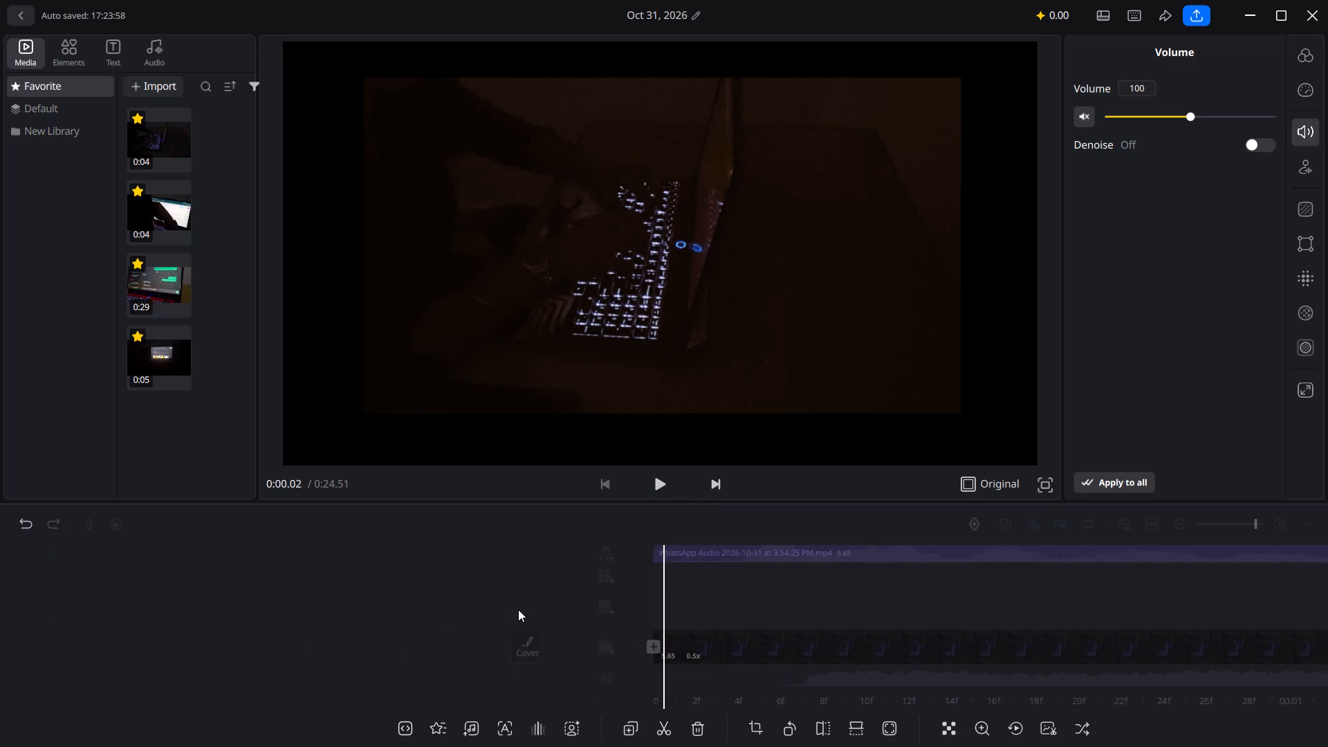
click(652, 482)
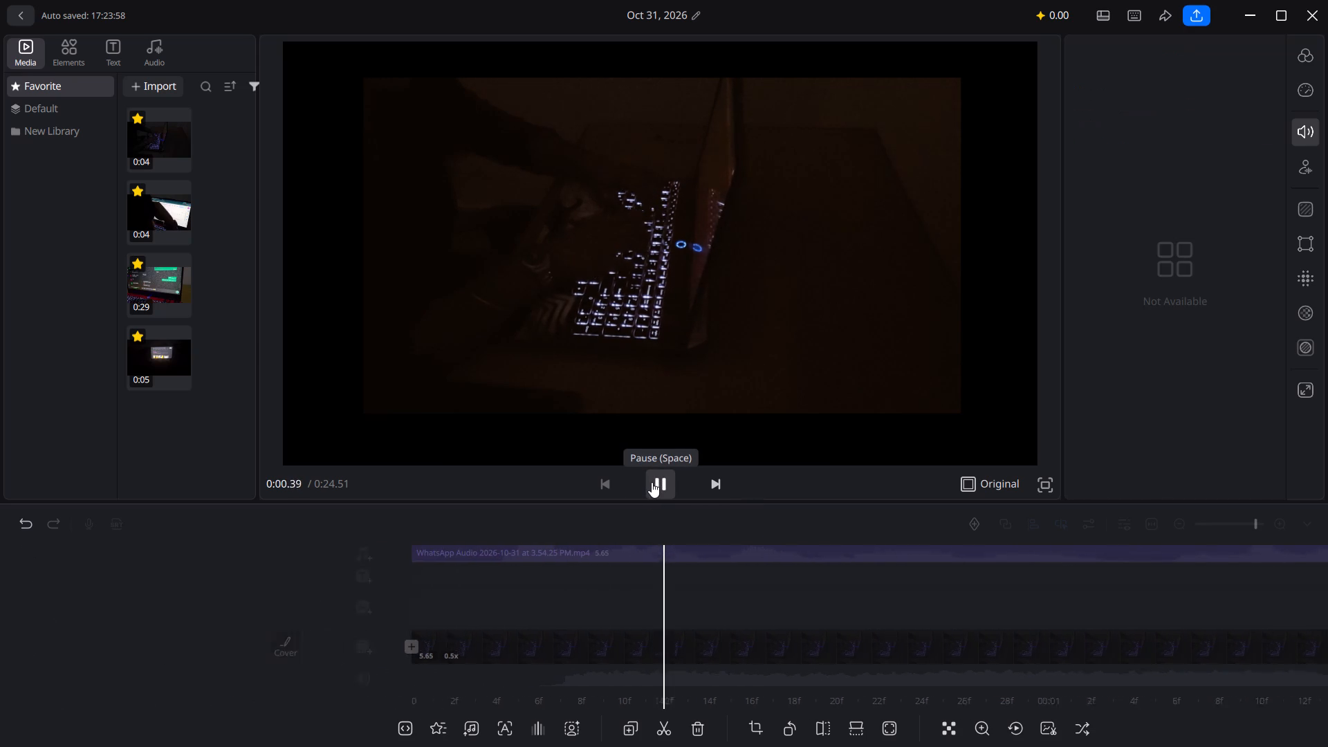
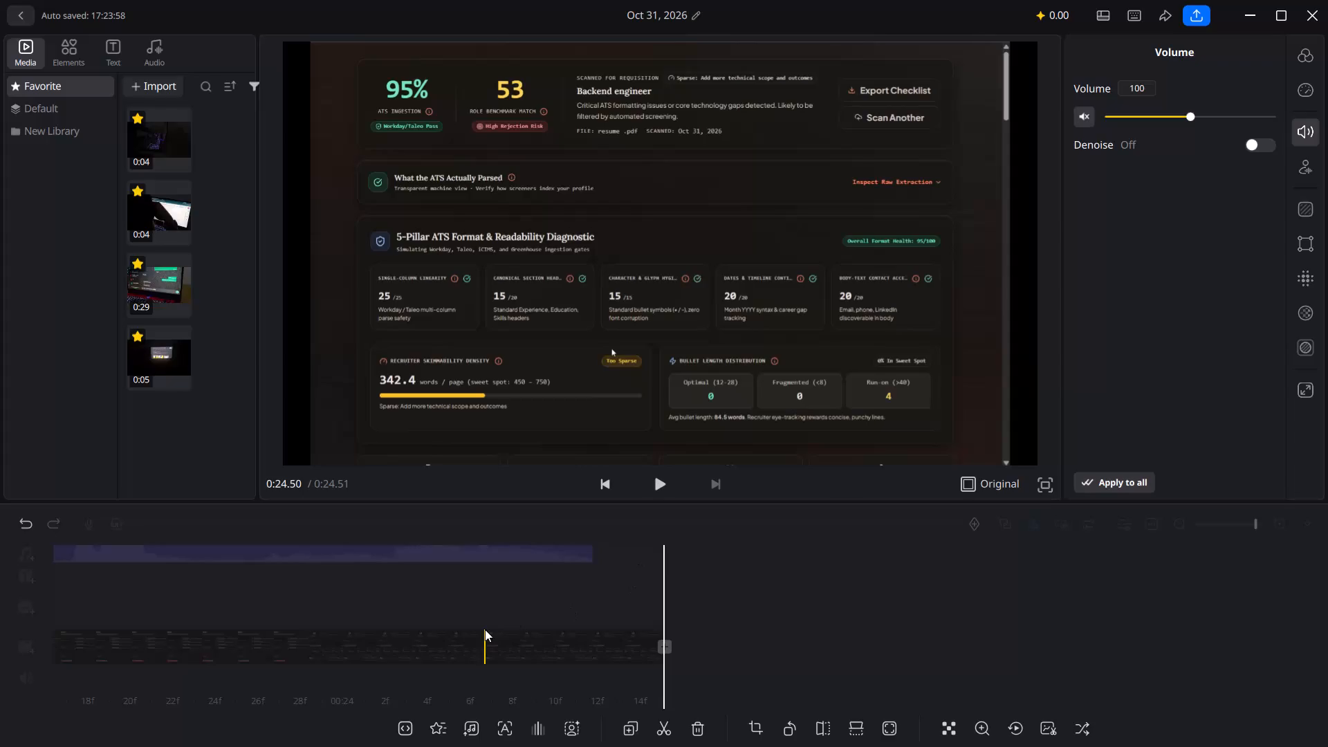
Select the final 2x resume scan clip on the main track and bring the playhead back to around its start.
click(485, 629)
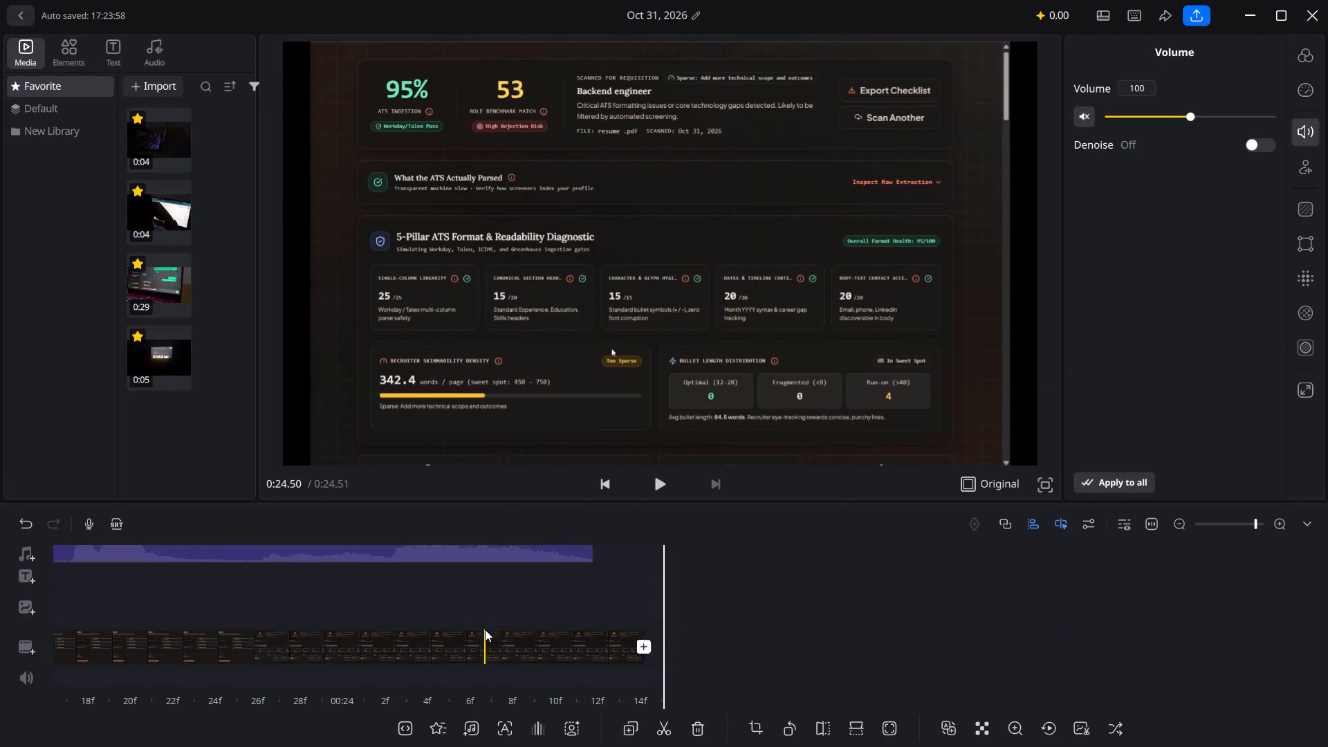
double_click(515, 645)
scroll(592, 649, right, 15)
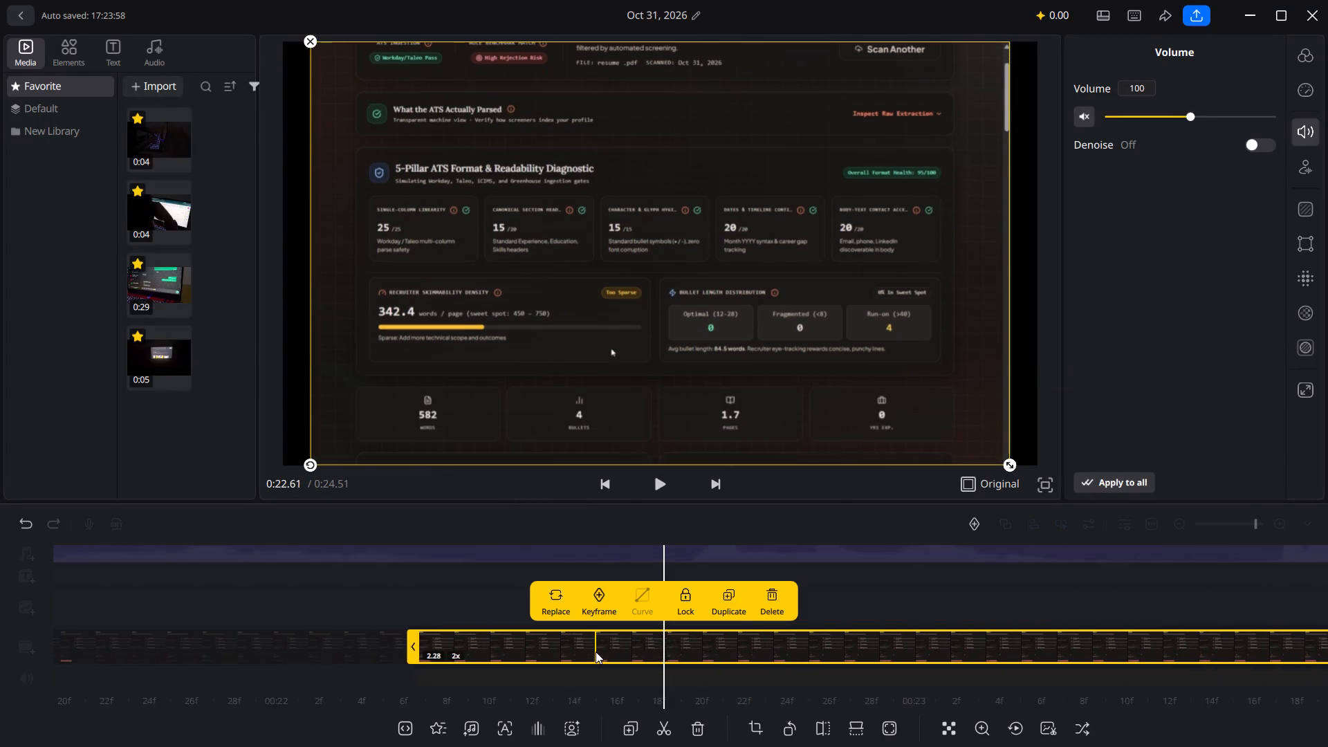
scroll(596, 652, right, 6)
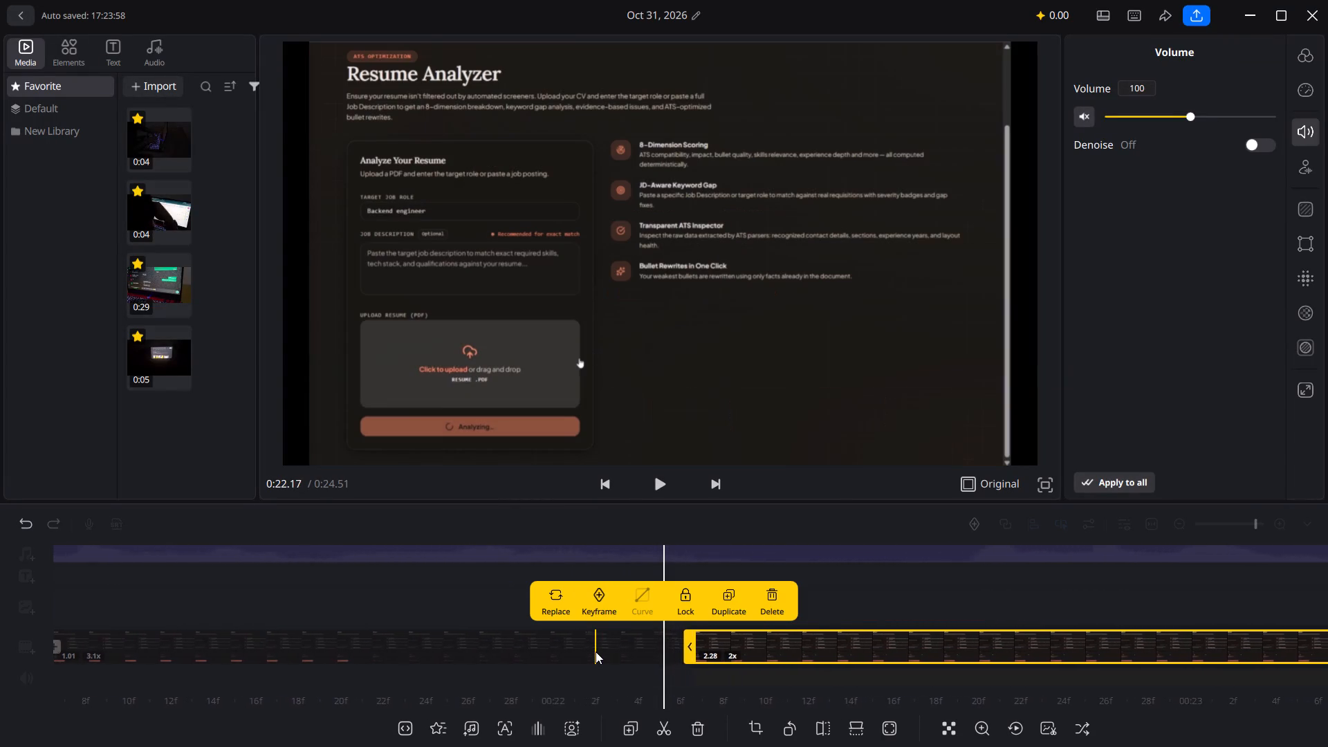
Delete the 3.1x Resume Analyzer clip between the job application clip and the final 2x resume scan clip on the main track.
scroll(596, 652, right, 2)
click(596, 652)
double_click(596, 652)
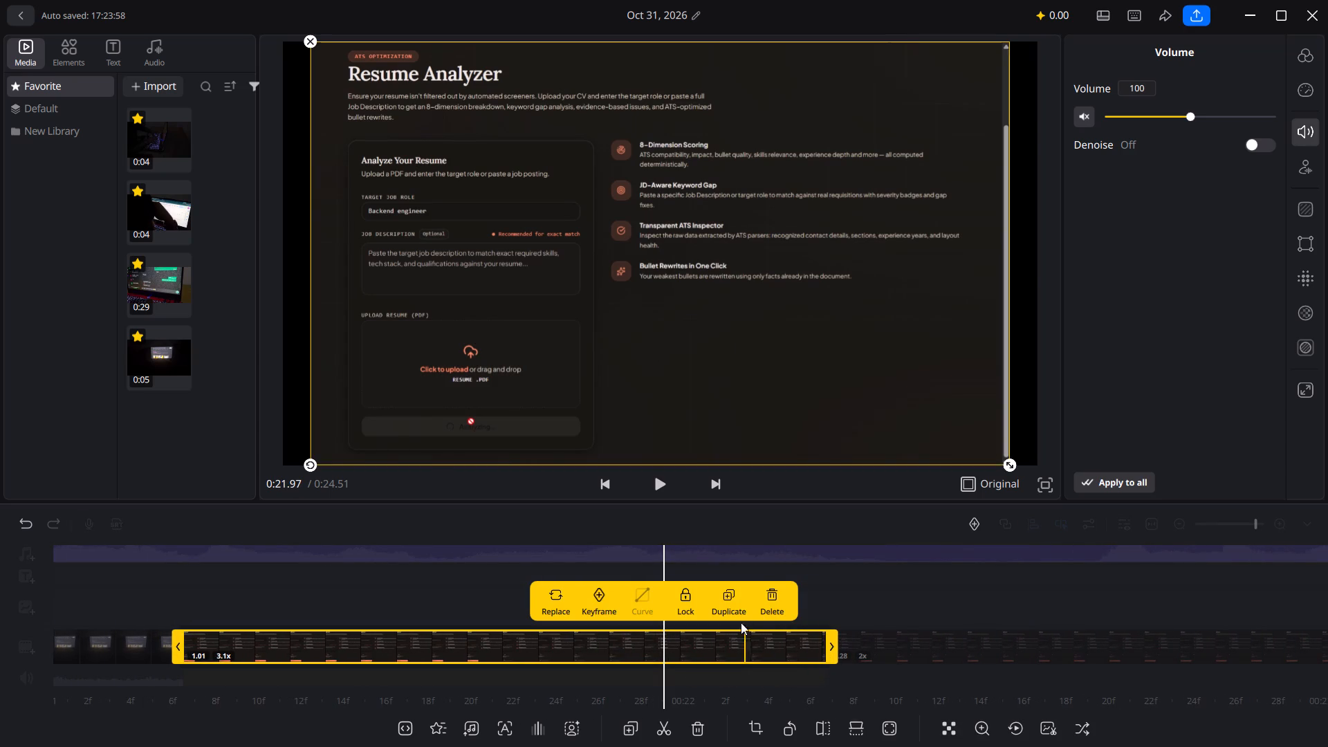
click(762, 598)
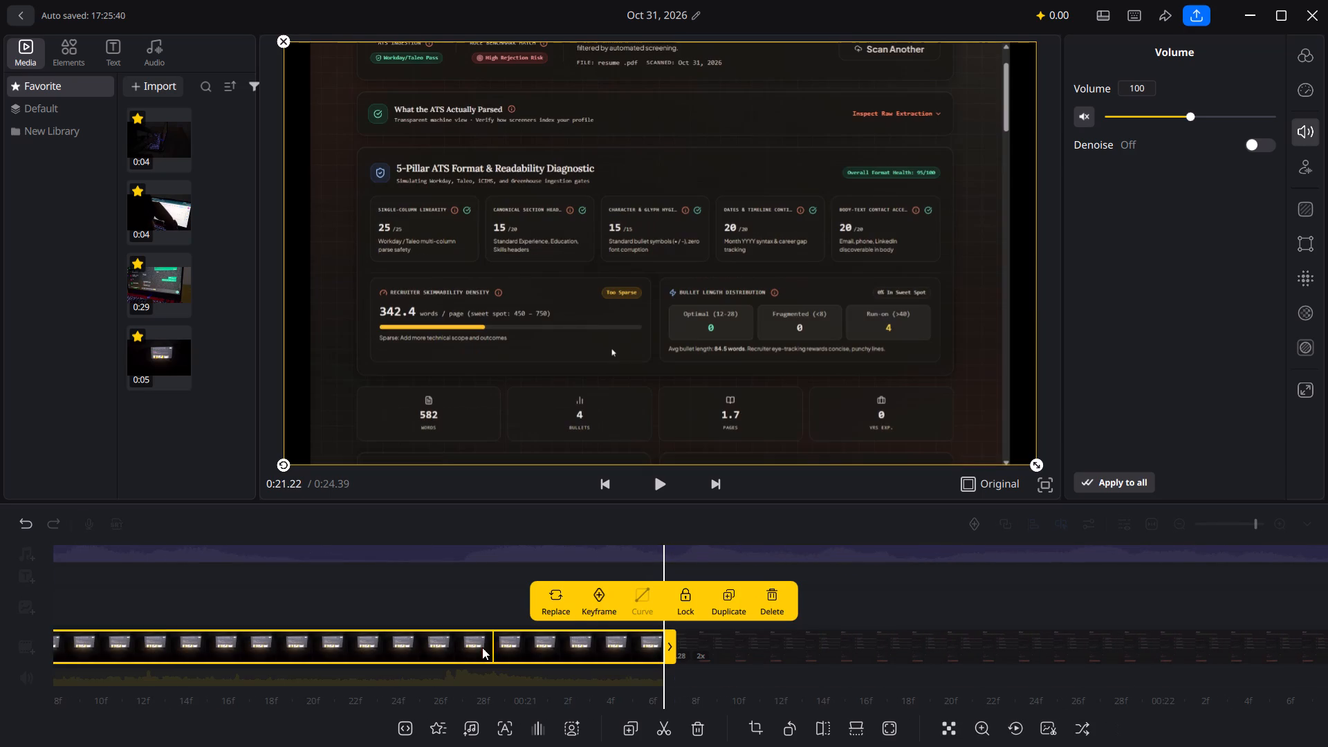
Return to the beginning of the video and play it to check the edit without the 3.1x clip.
scroll(482, 647, right, 14)
scroll(482, 647, right, 10)
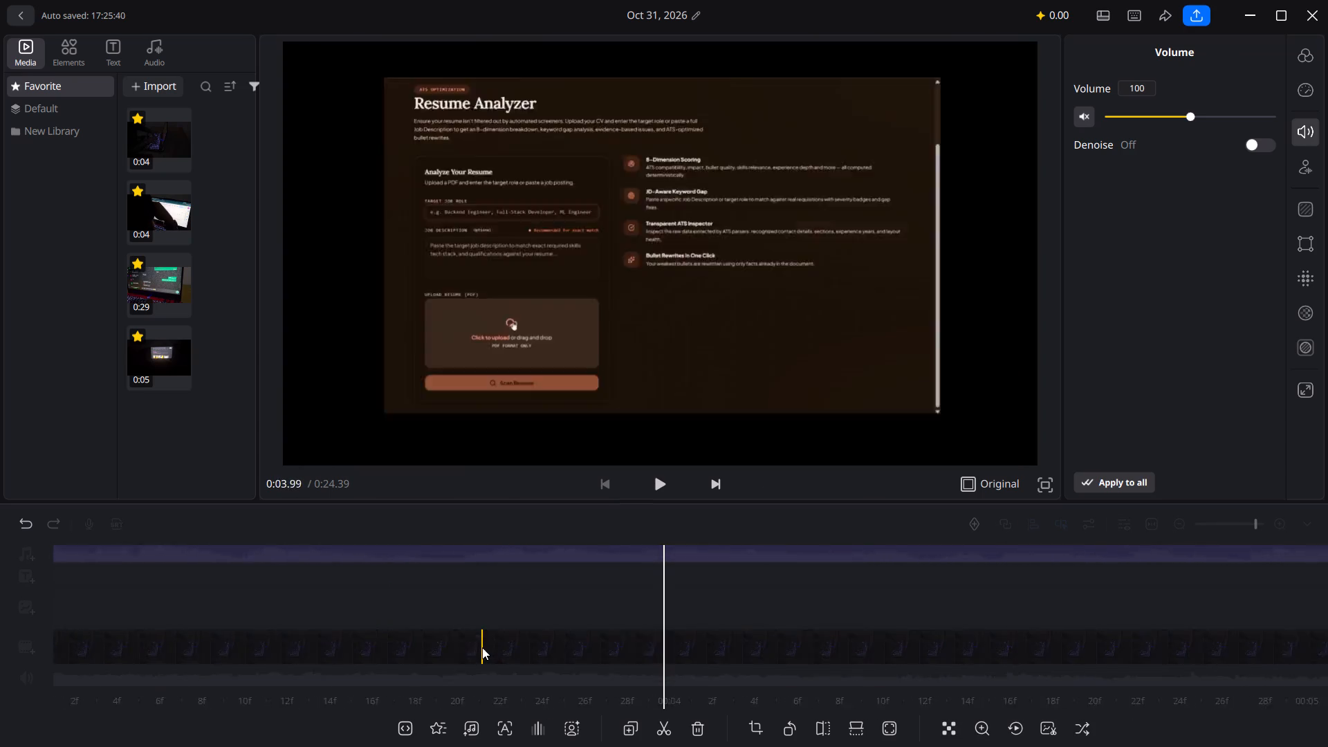
scroll(482, 647, right, 20)
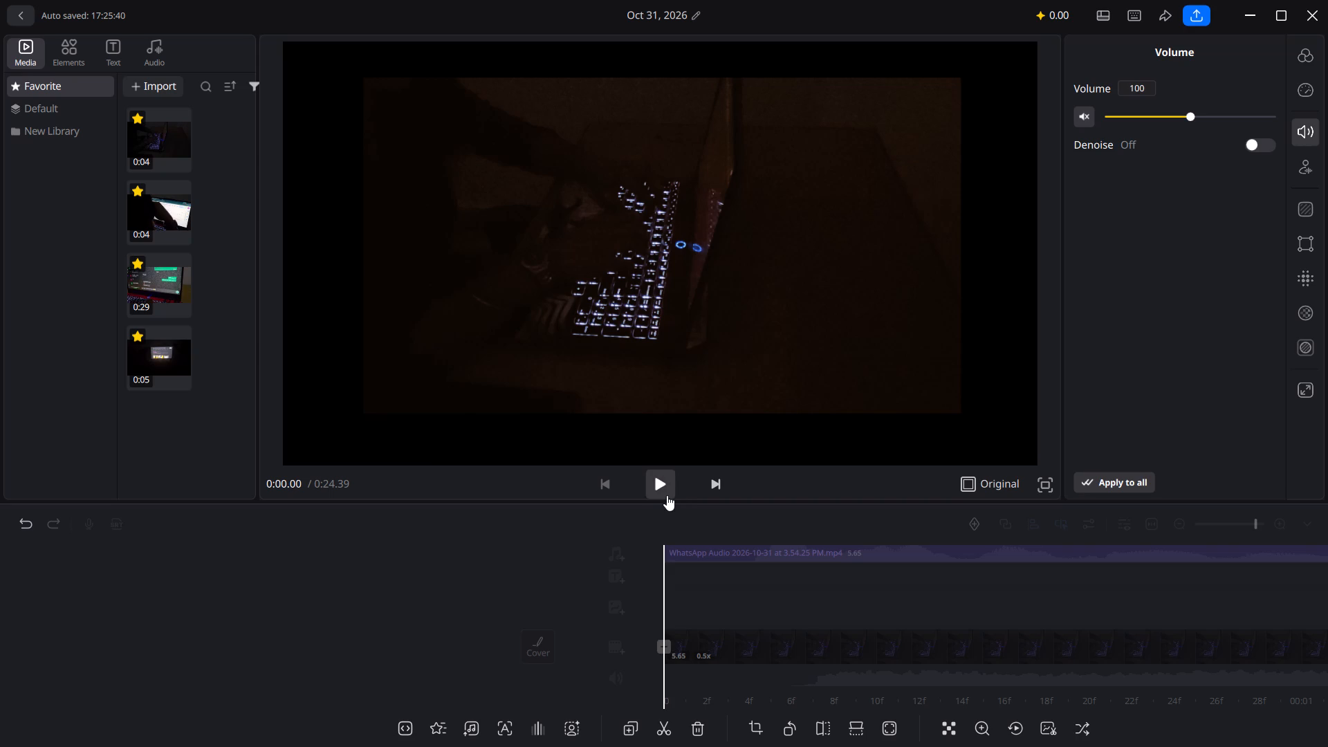
click(667, 495)
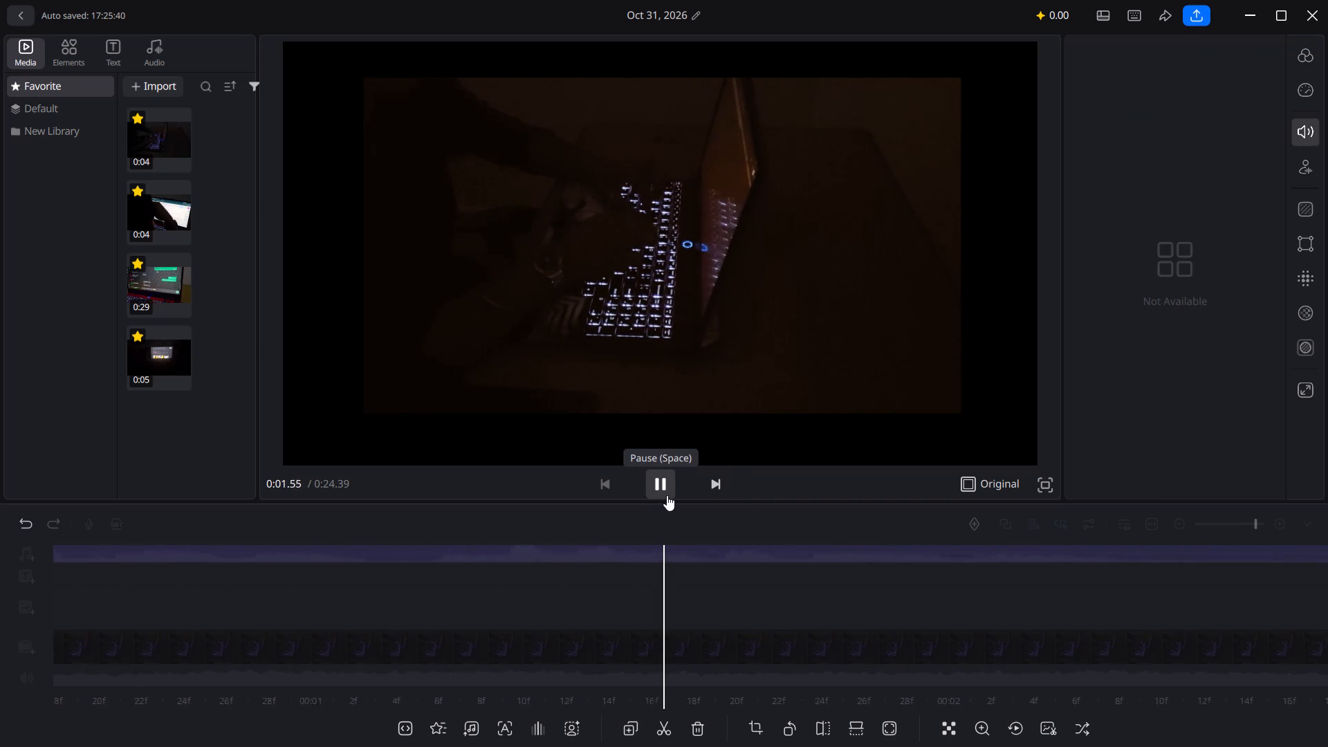
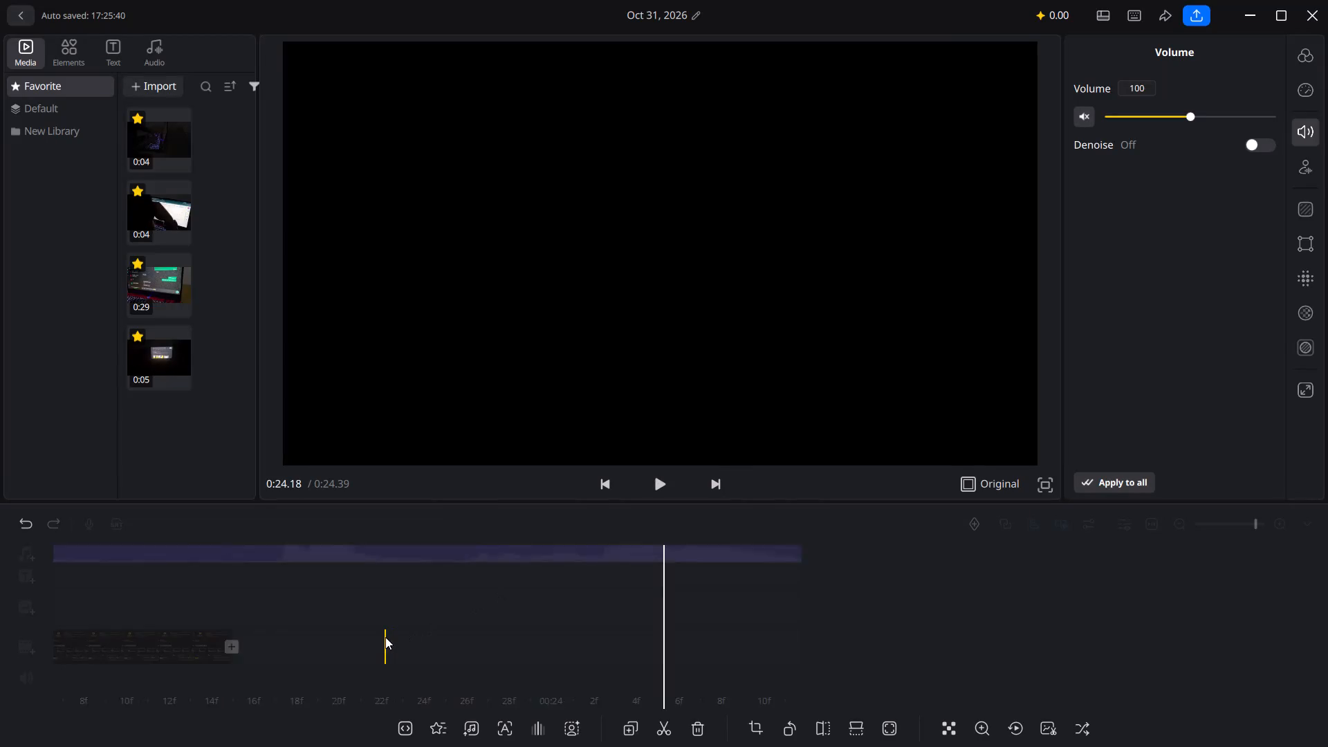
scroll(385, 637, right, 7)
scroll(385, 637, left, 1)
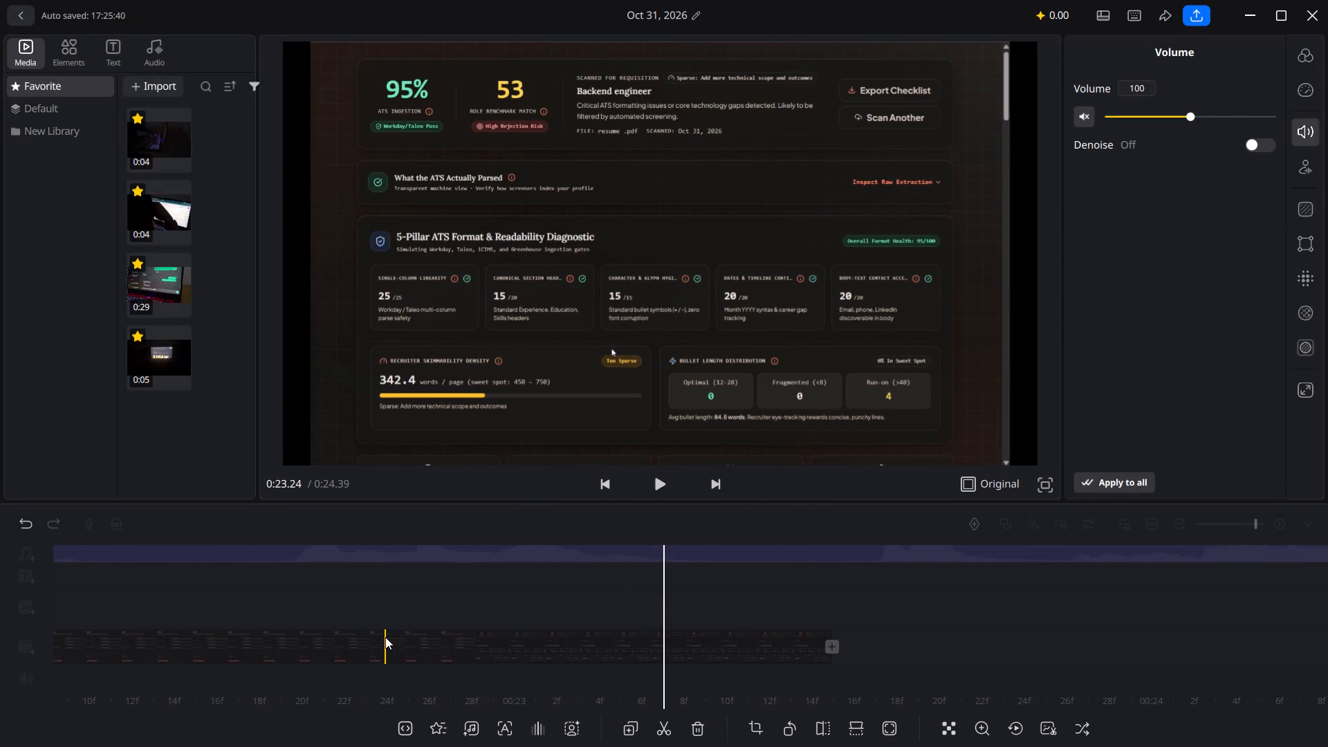
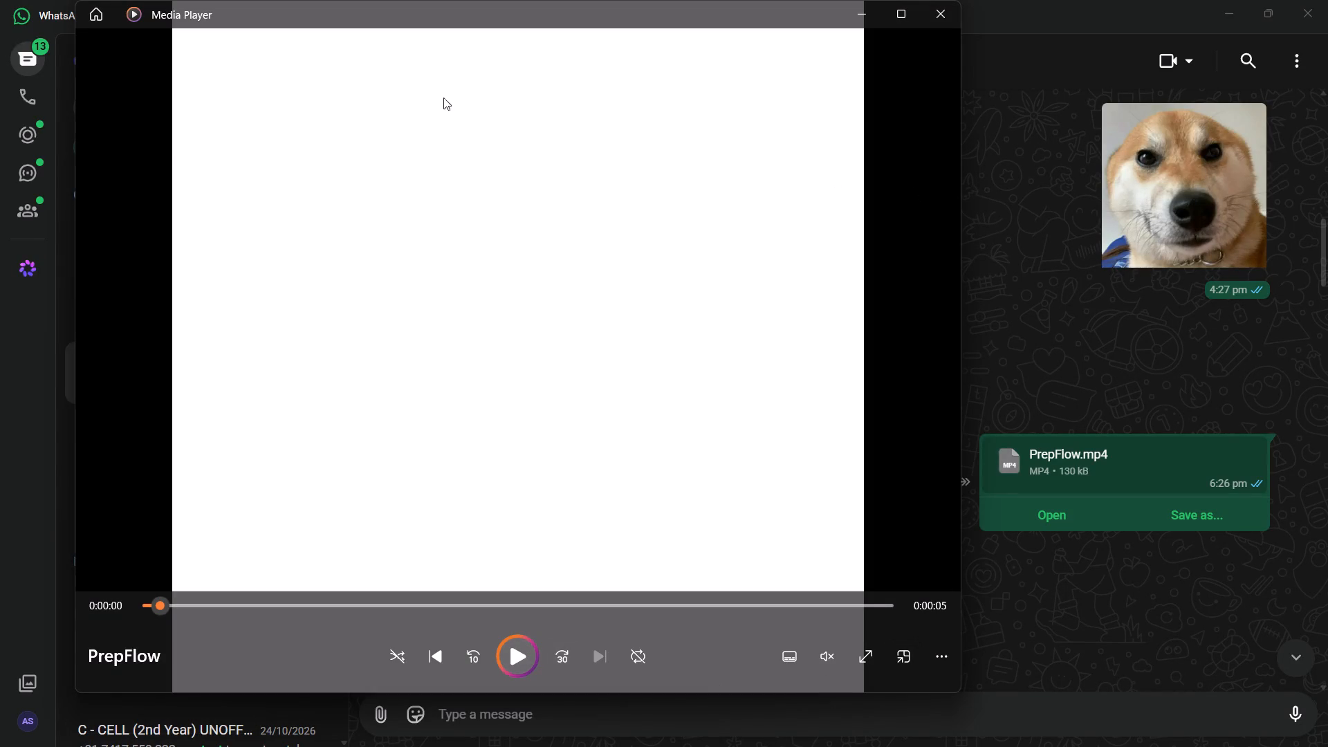
Open the additional options for the PrepFlow video in the media player.
click(934, 659)
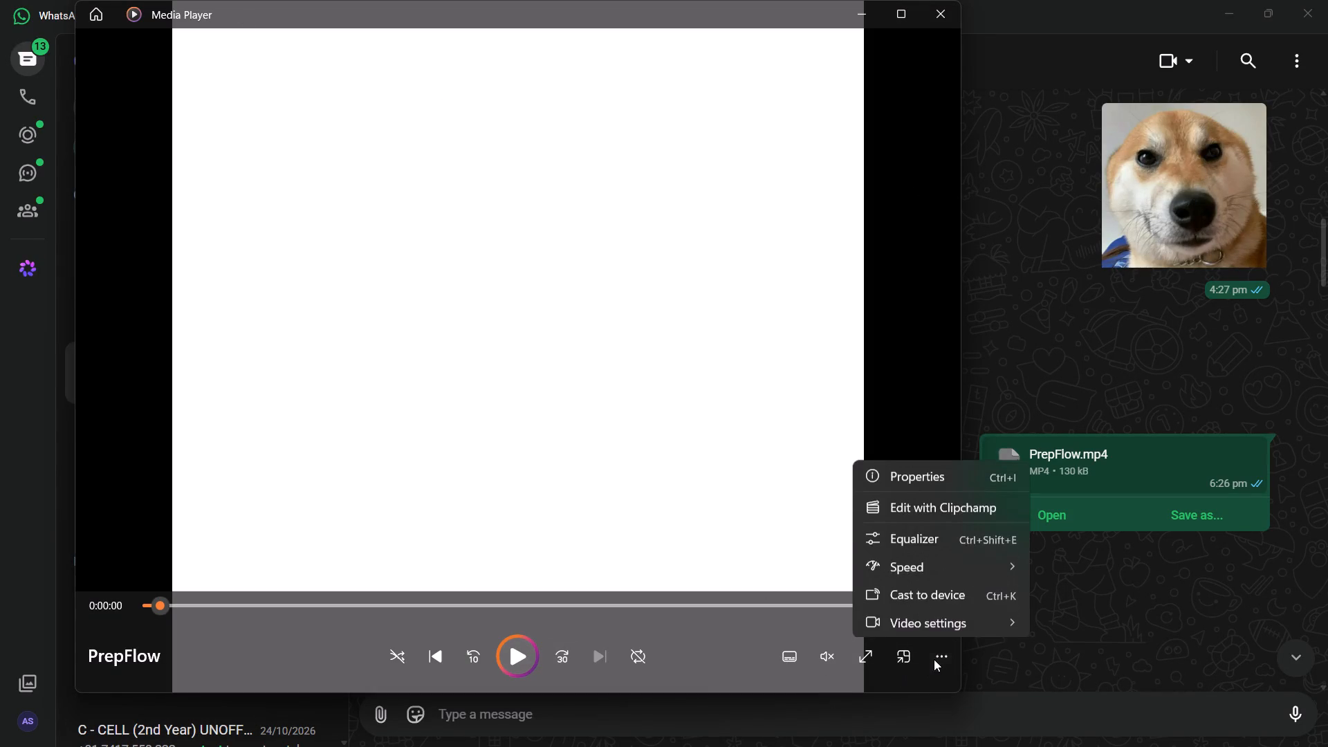
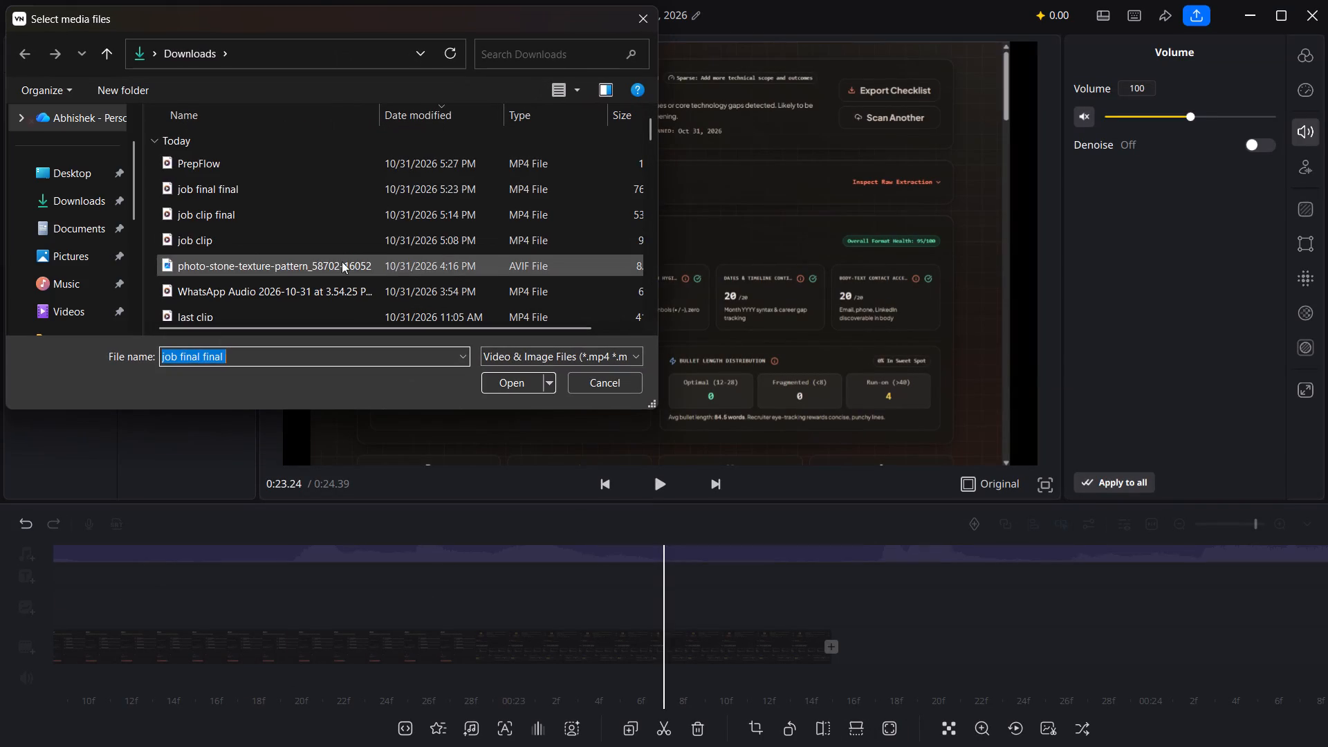
double_click(233, 163)
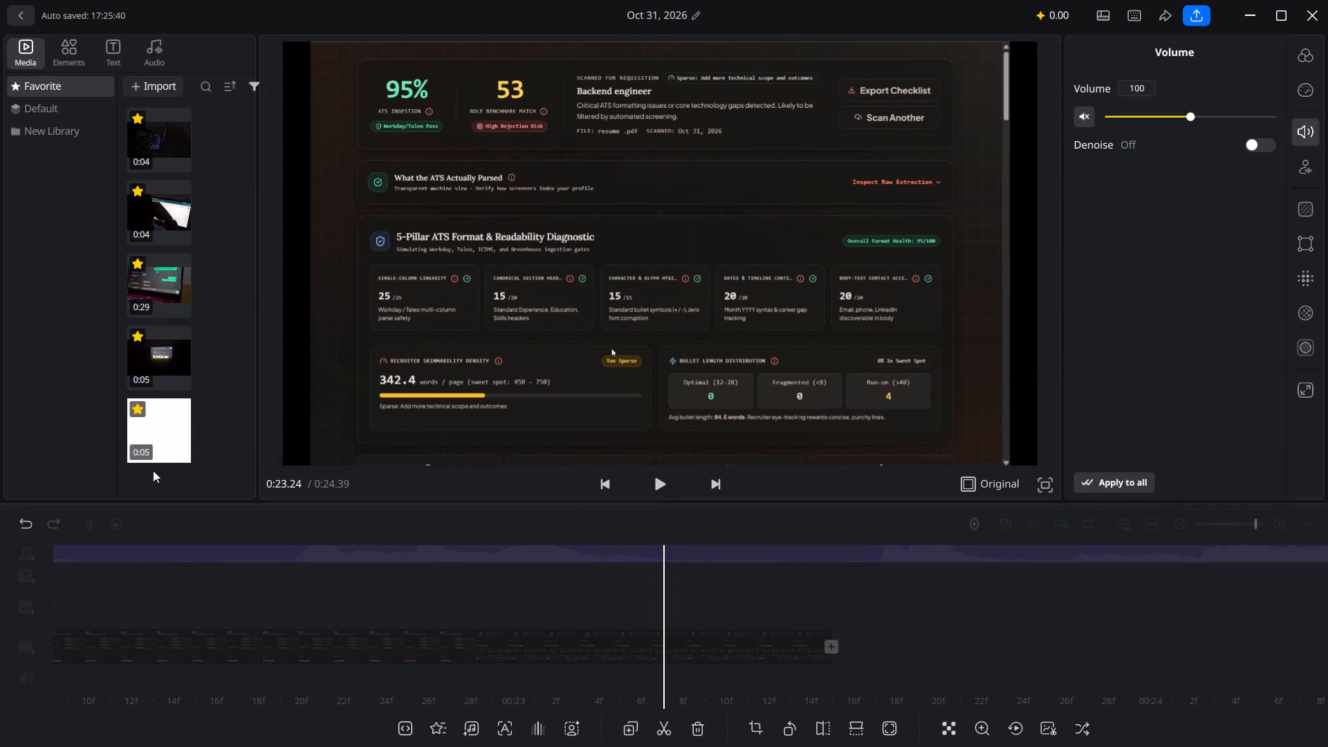
Add the new 0:05 PrepFlow clip at the end of the main track, directly after the final resume scan clip.
click(176, 407)
click(896, 638)
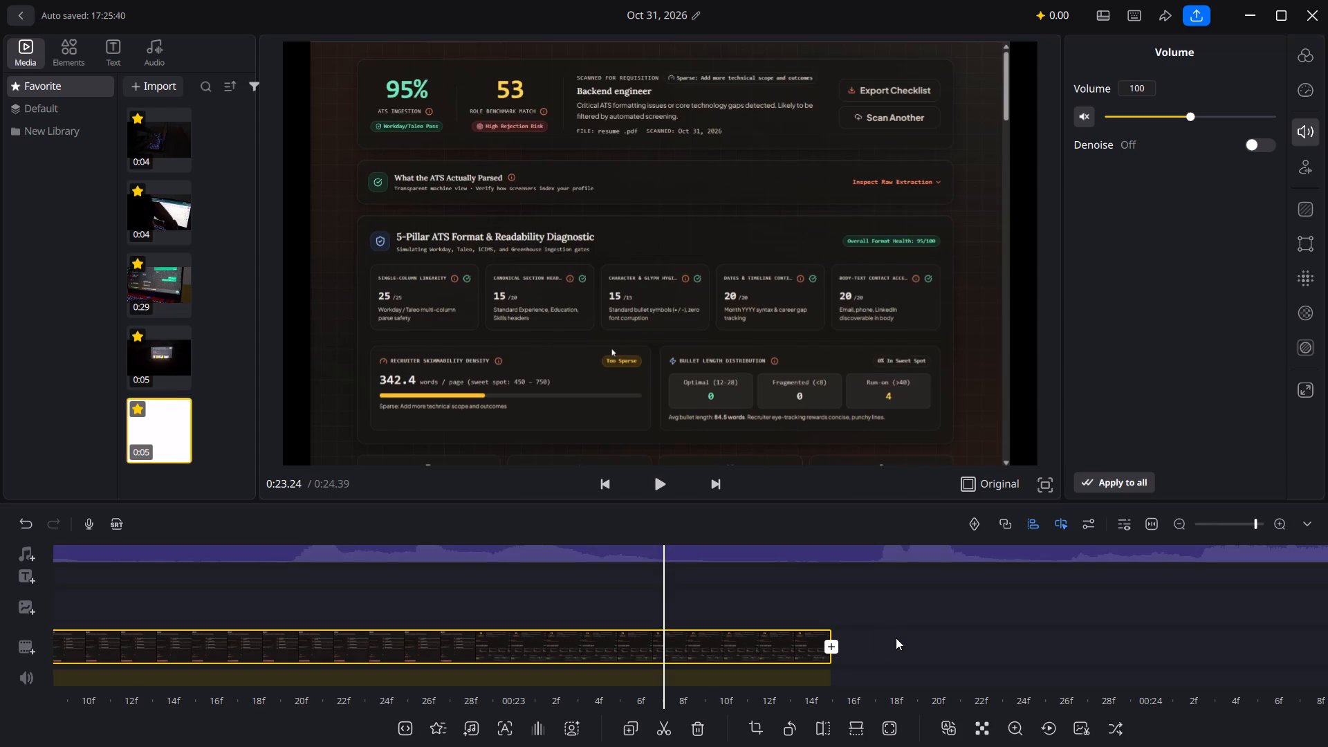
scroll(808, 649, left, 8)
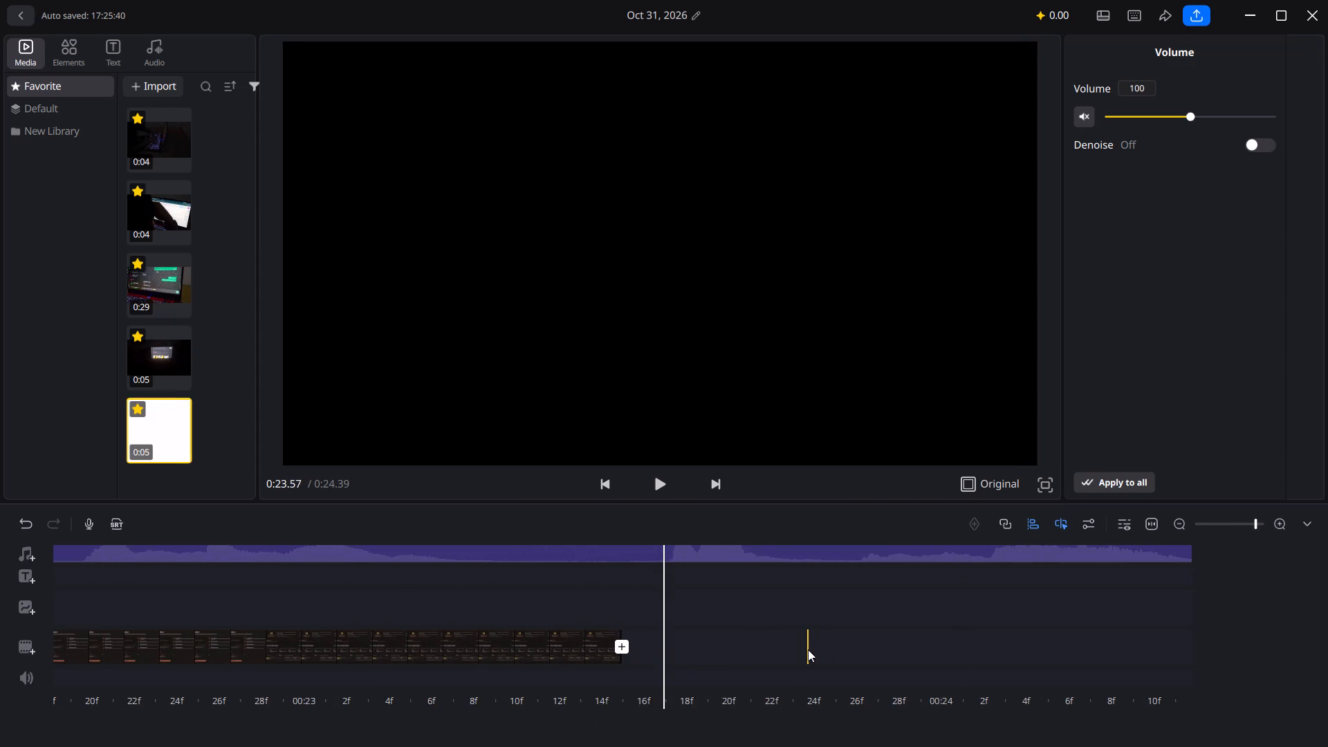
scroll(808, 649, right, 1)
click(640, 640)
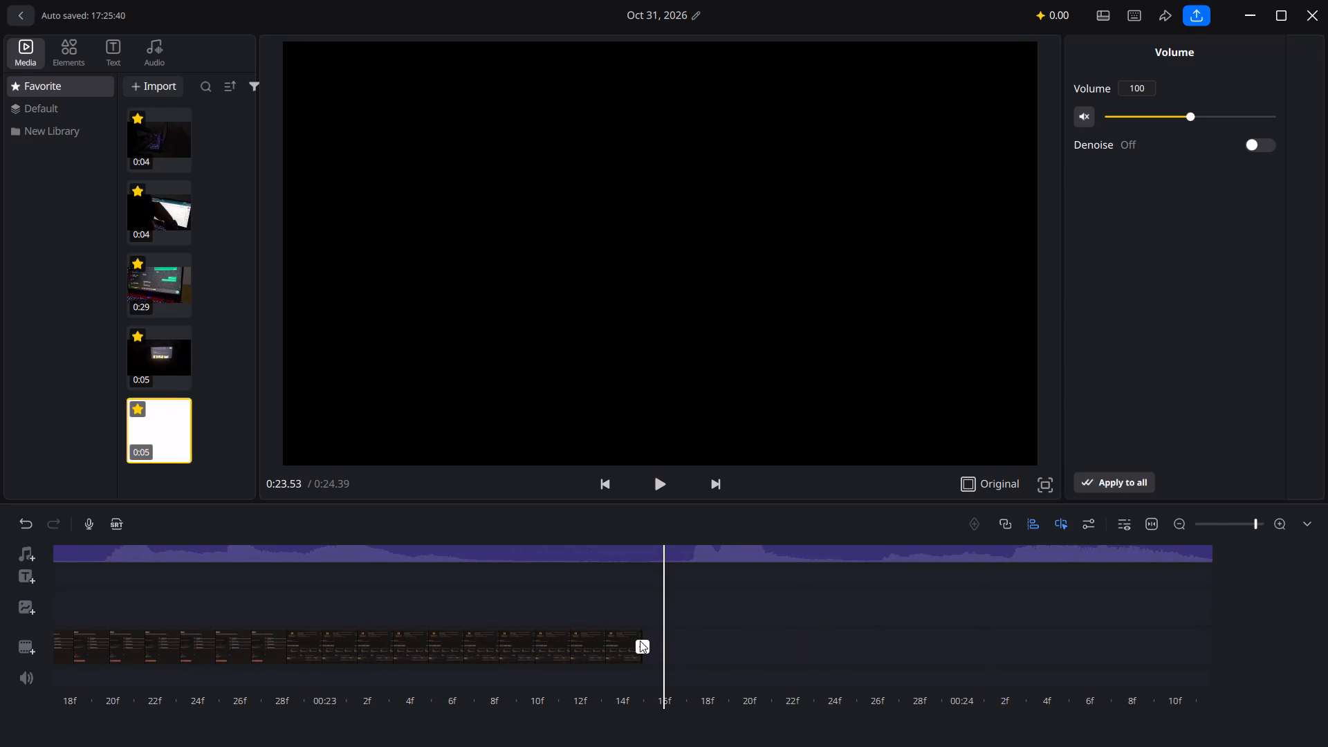
click(642, 645)
Append the white five-second PrepFlow logo clip to the end of the main video track and preview it.
drag(172, 442, 697, 646)
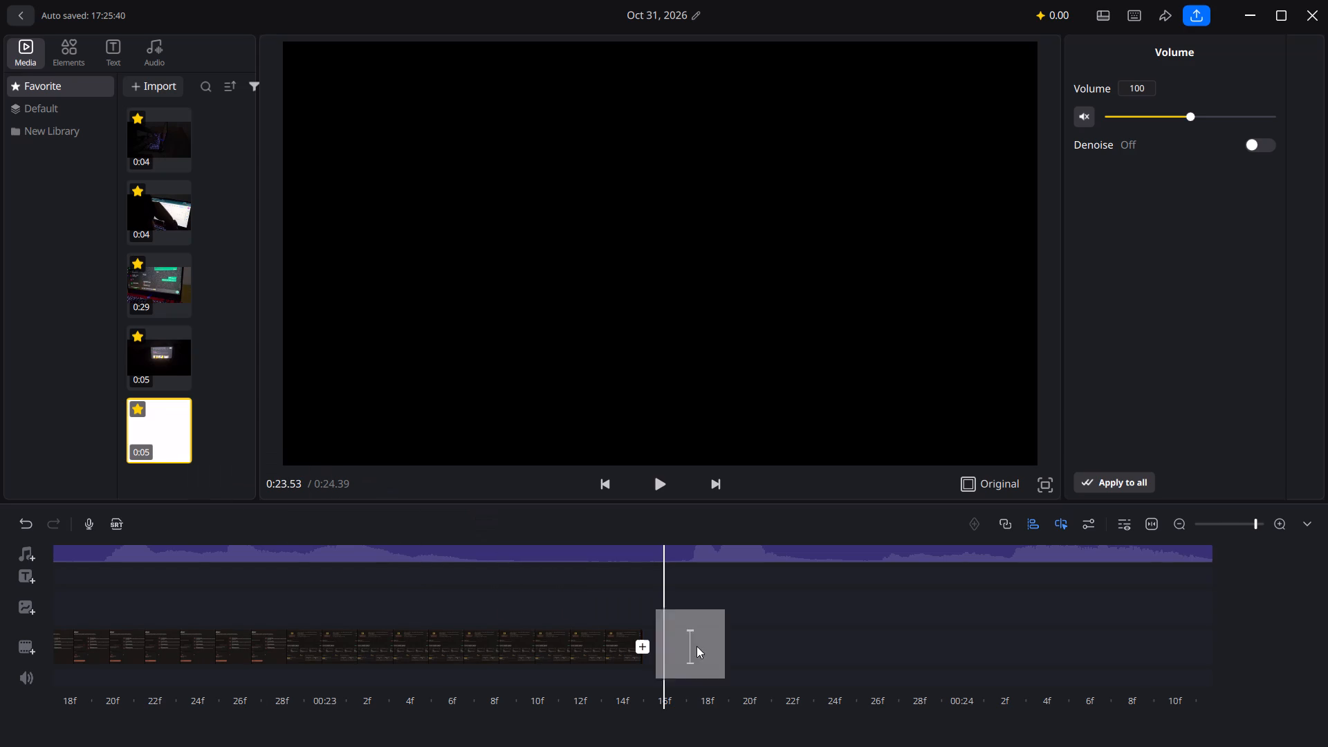
drag(697, 646, 744, 643)
scroll(750, 644, left, 1)
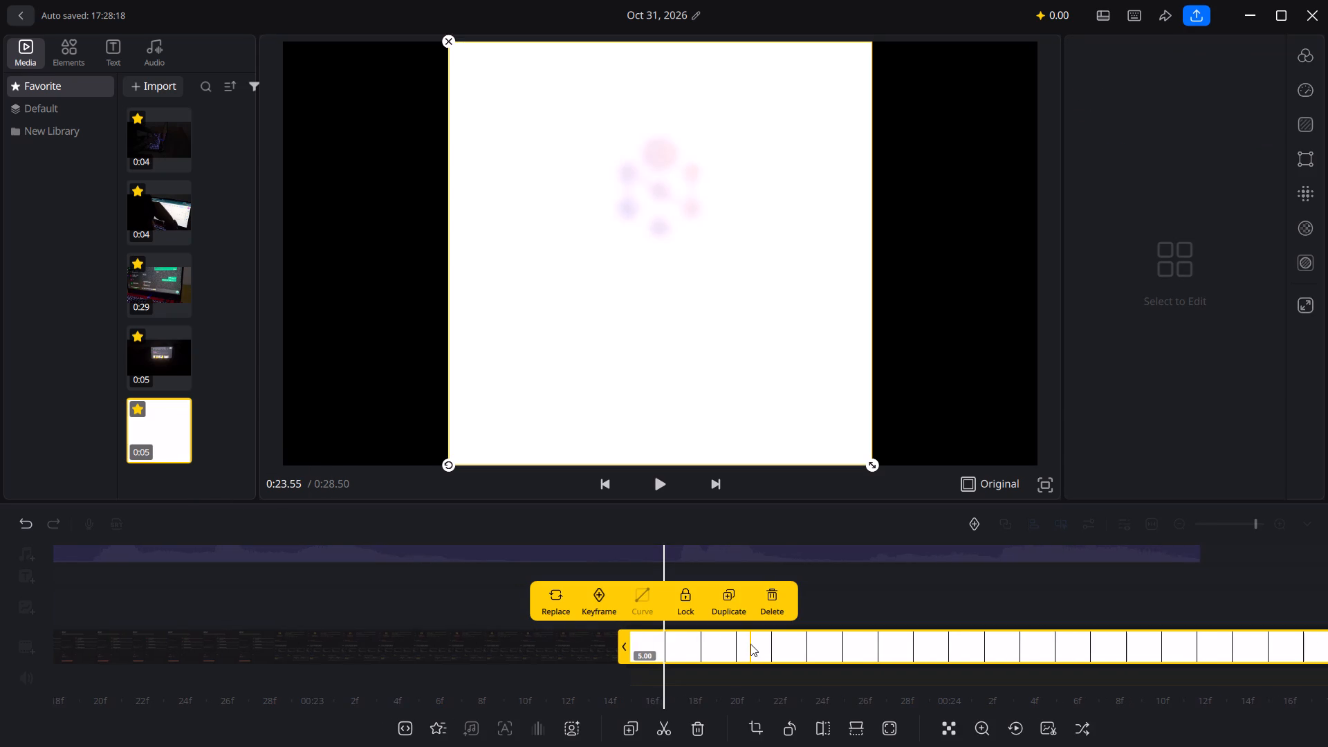
scroll(795, 661, right, 7)
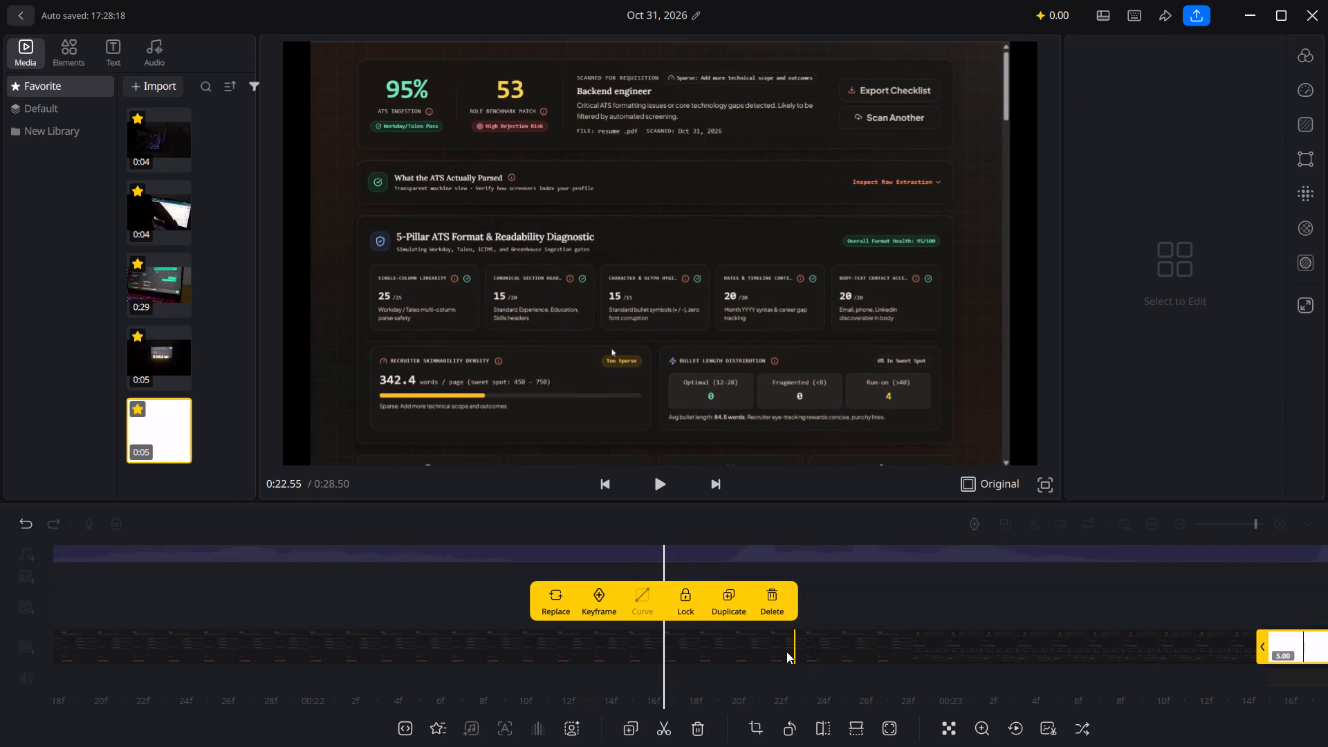
click(664, 481)
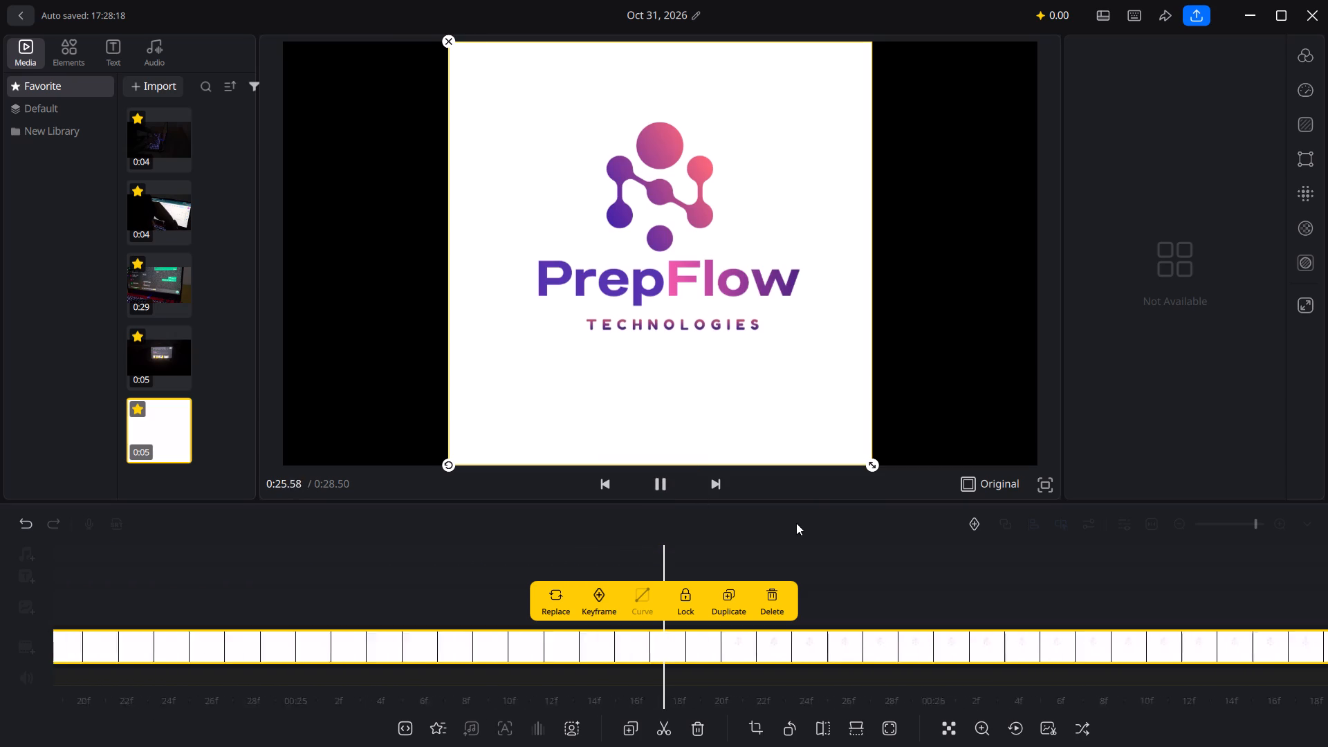
Trim the end of the PrepFlow logo clip to about 0.9 s, matching the end of the voice audio.
scroll(657, 658, right, 16)
scroll(657, 658, left, 9)
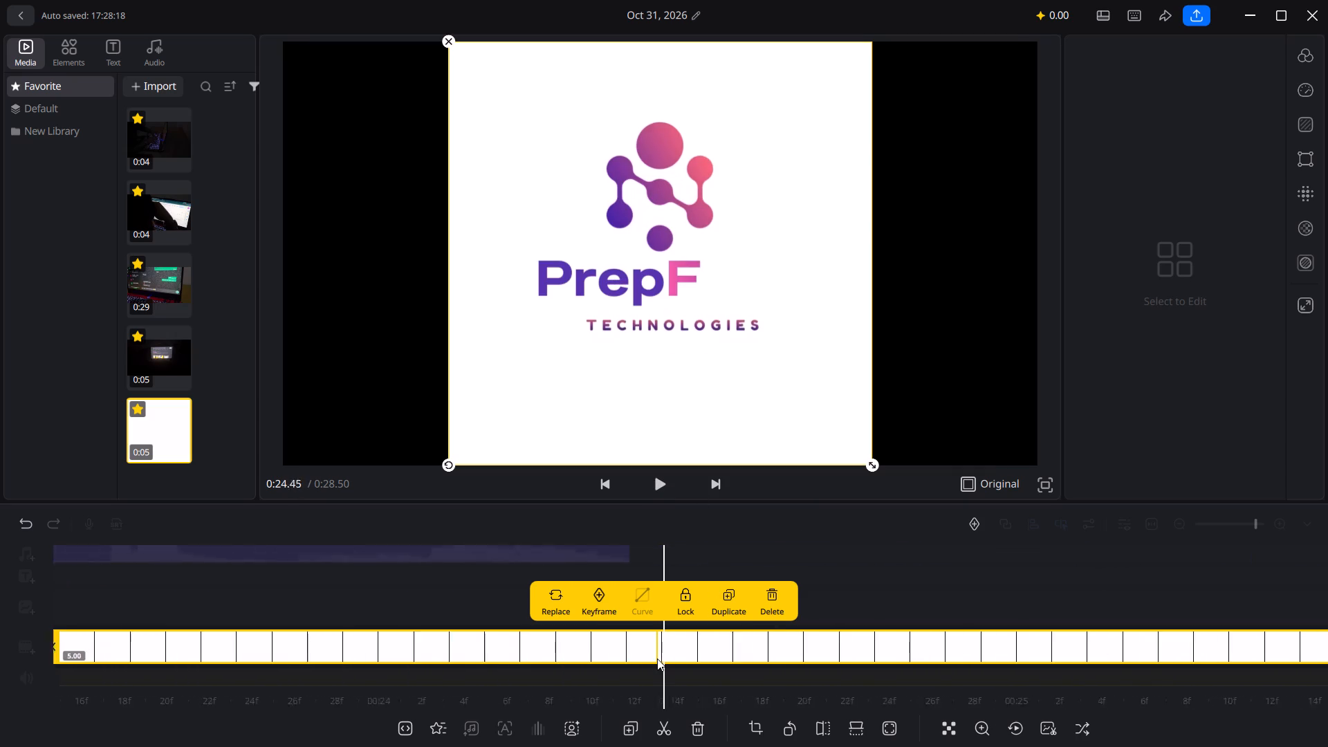
scroll(657, 658, left, 9)
scroll(408, 645, left, 8)
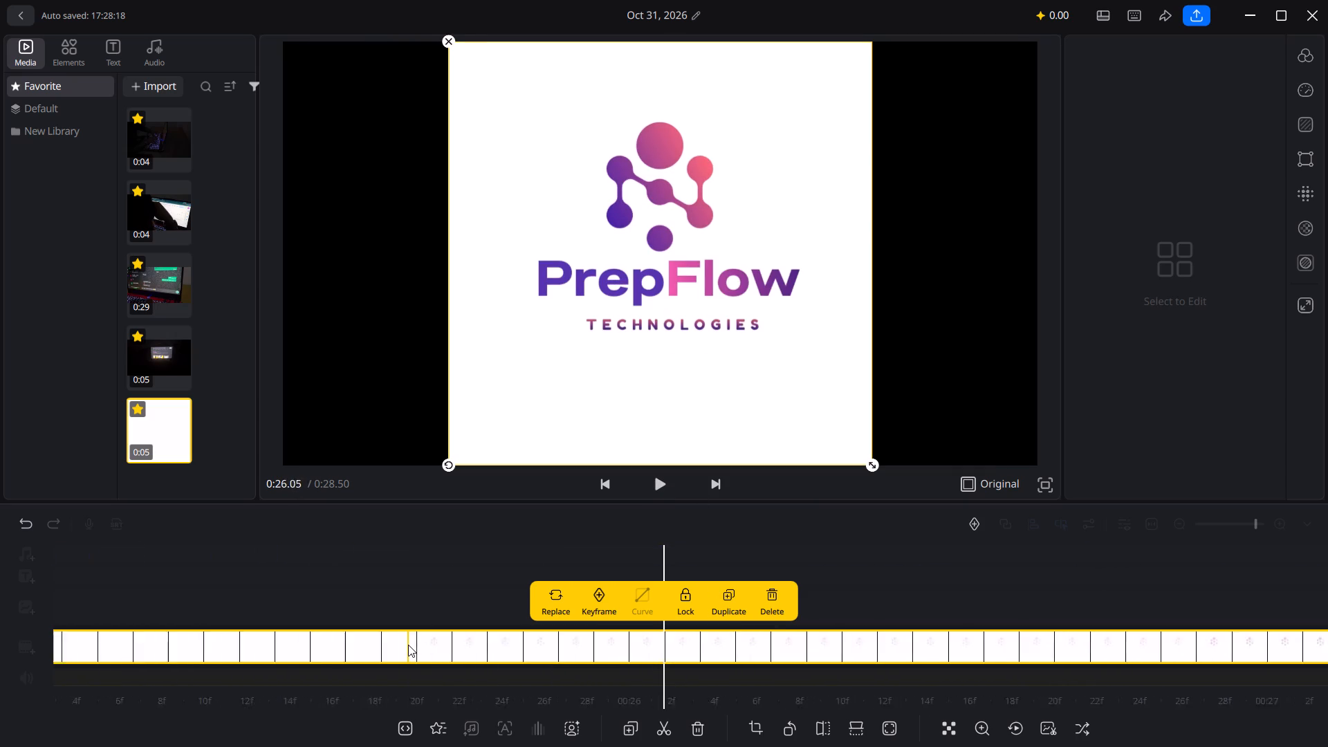
scroll(408, 645, left, 3)
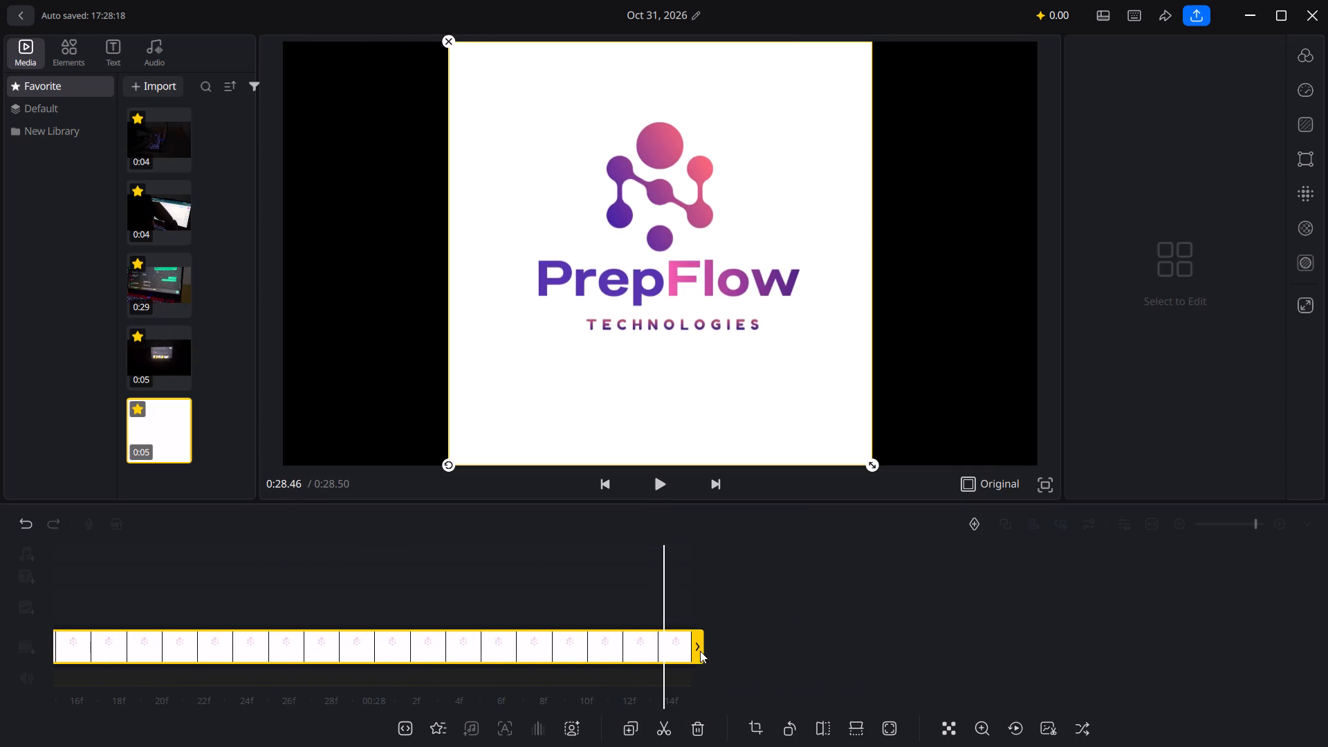
click(697, 647)
drag(692, 638, 17, 645)
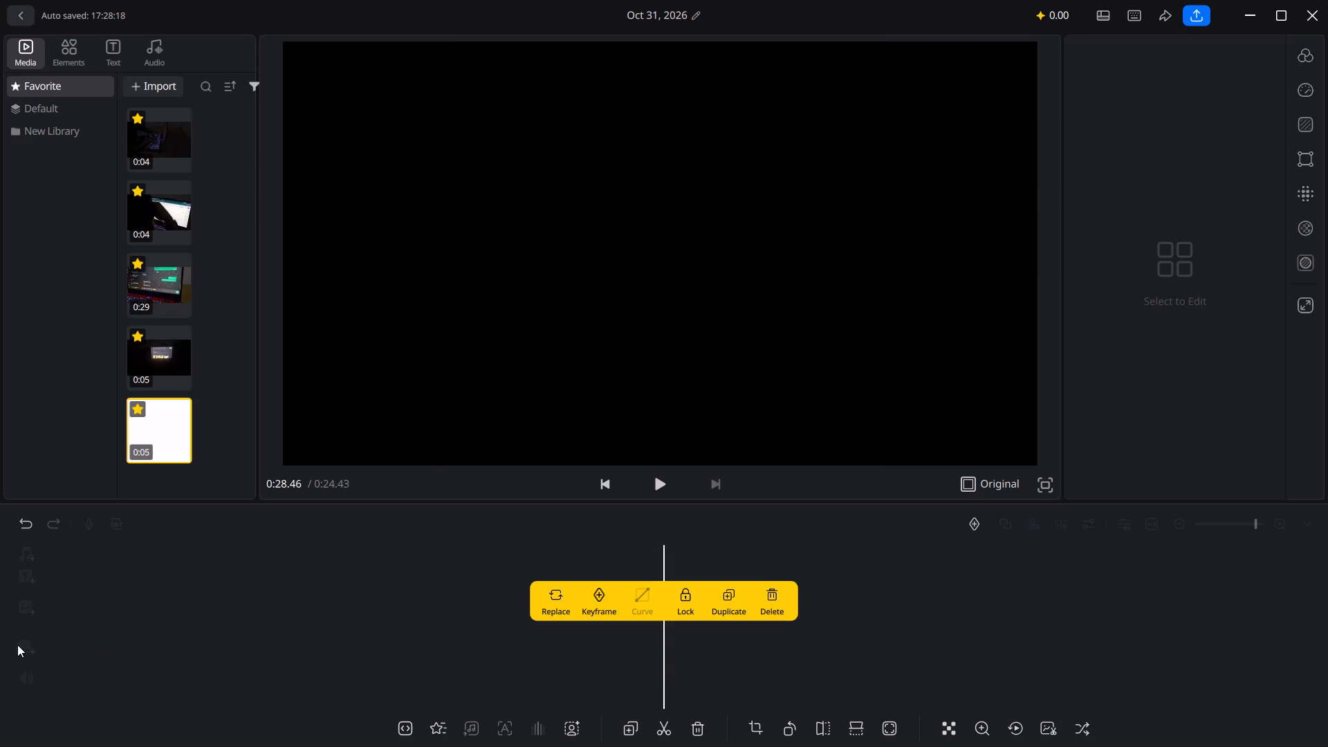
drag(17, 645, 1017, 670)
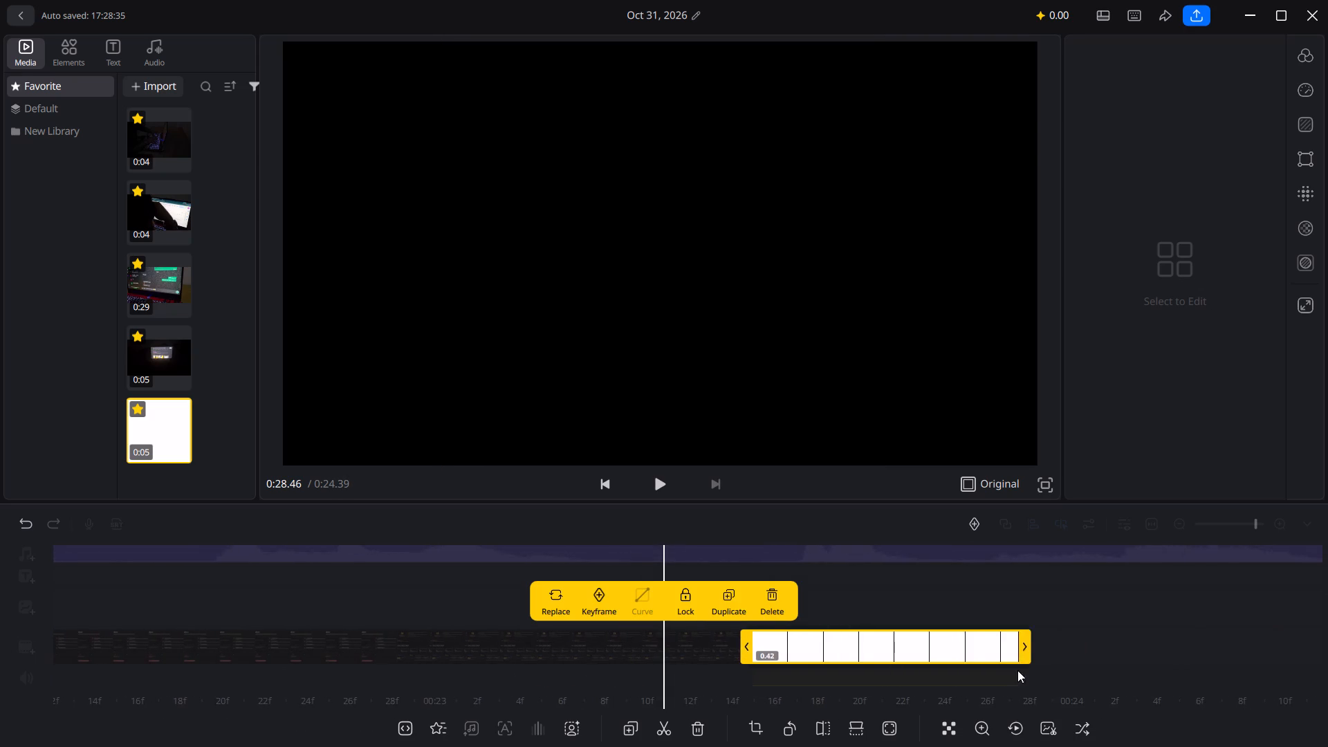
drag(1017, 670, 1223, 685)
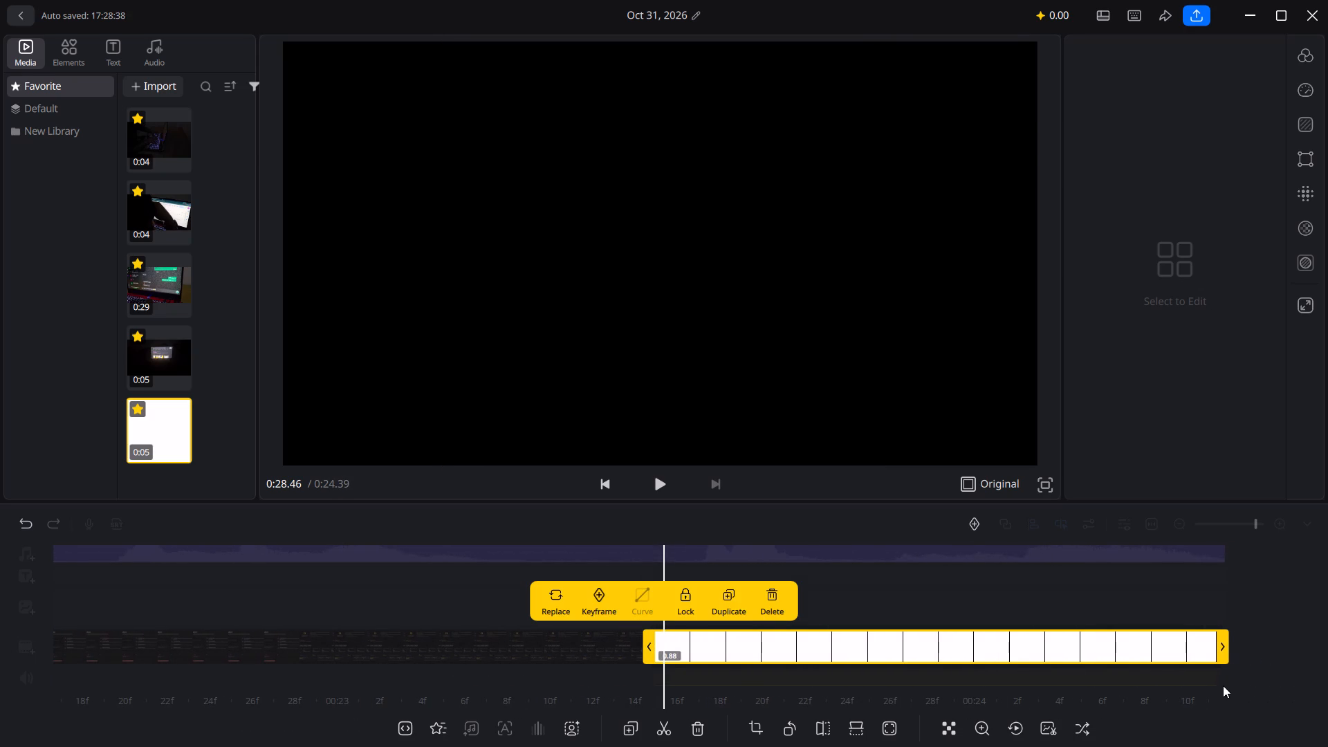
drag(1223, 685, 1228, 686)
click(676, 641)
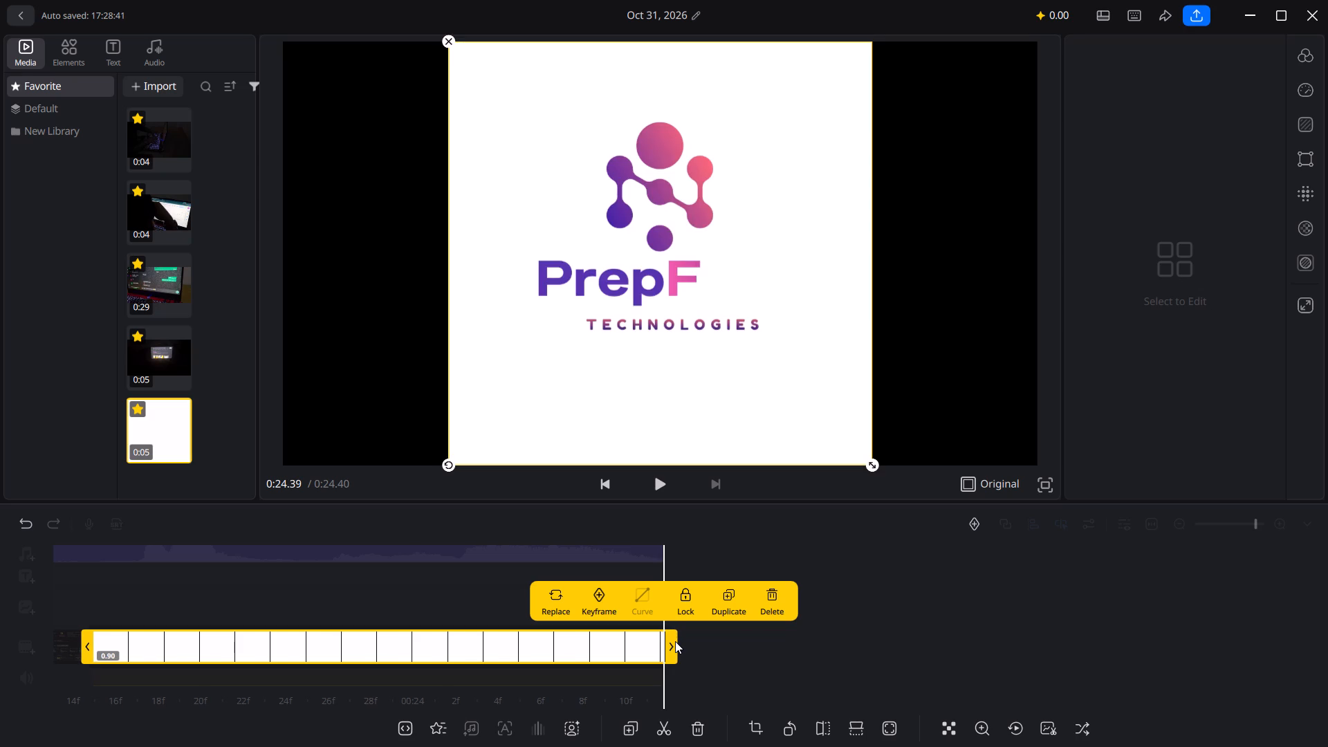
click(675, 641)
Go back to the start of the timeline to review the whole edit against the voice audio.
scroll(518, 634, right, 7)
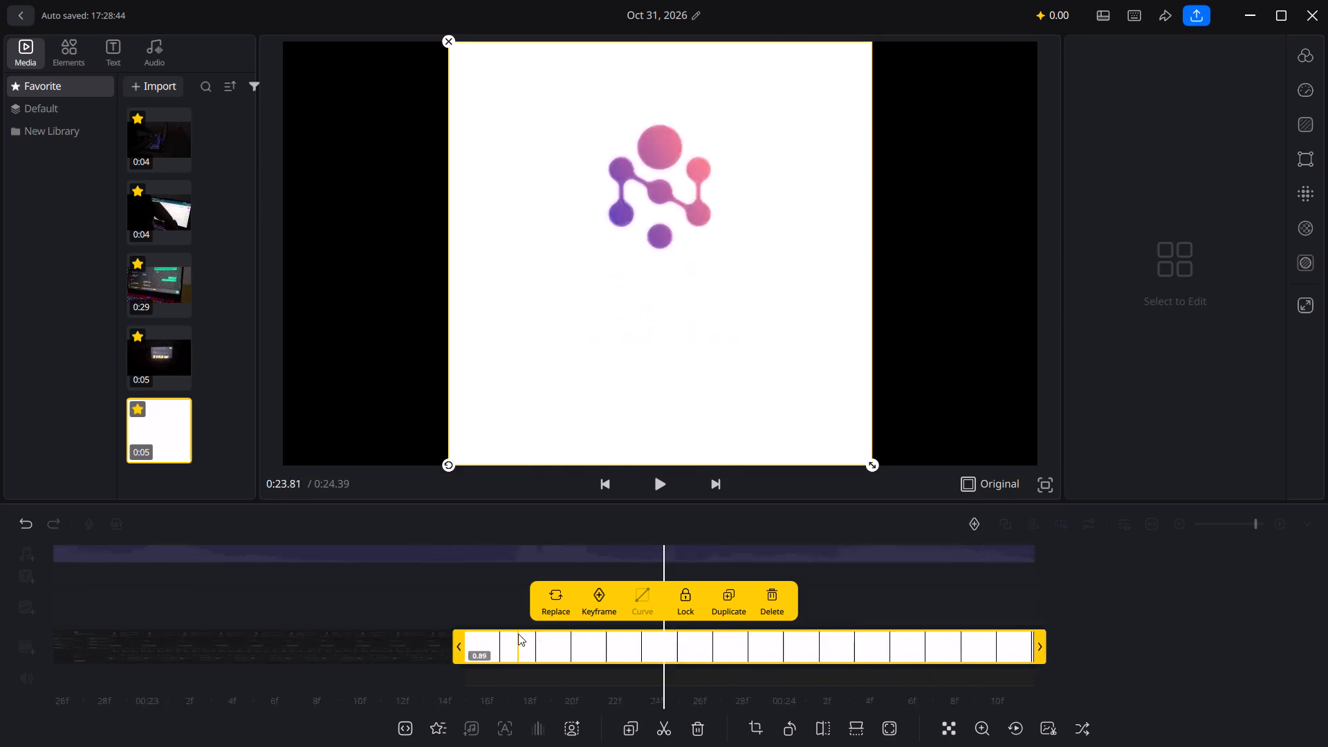
scroll(518, 634, right, 13)
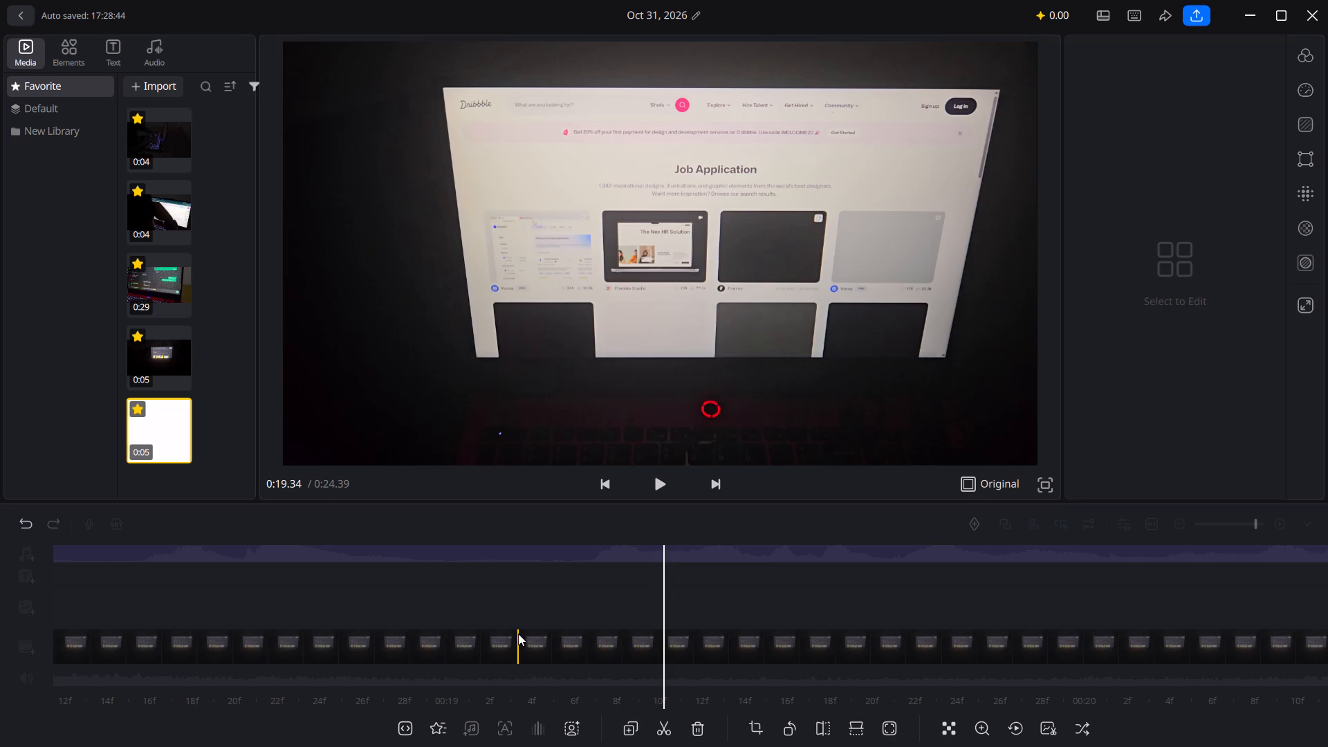
scroll(518, 634, right, 11)
scroll(518, 634, right, 20)
scroll(518, 634, right, 18)
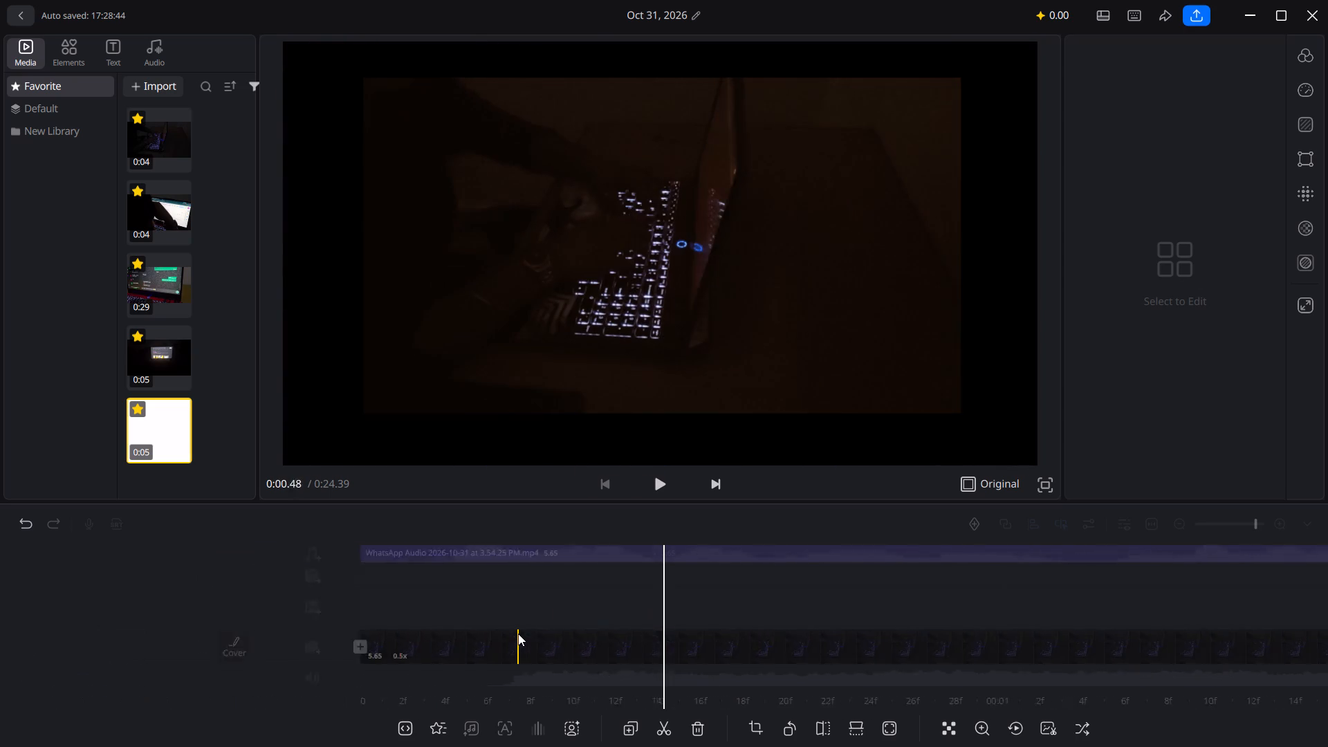
scroll(518, 634, right, 14)
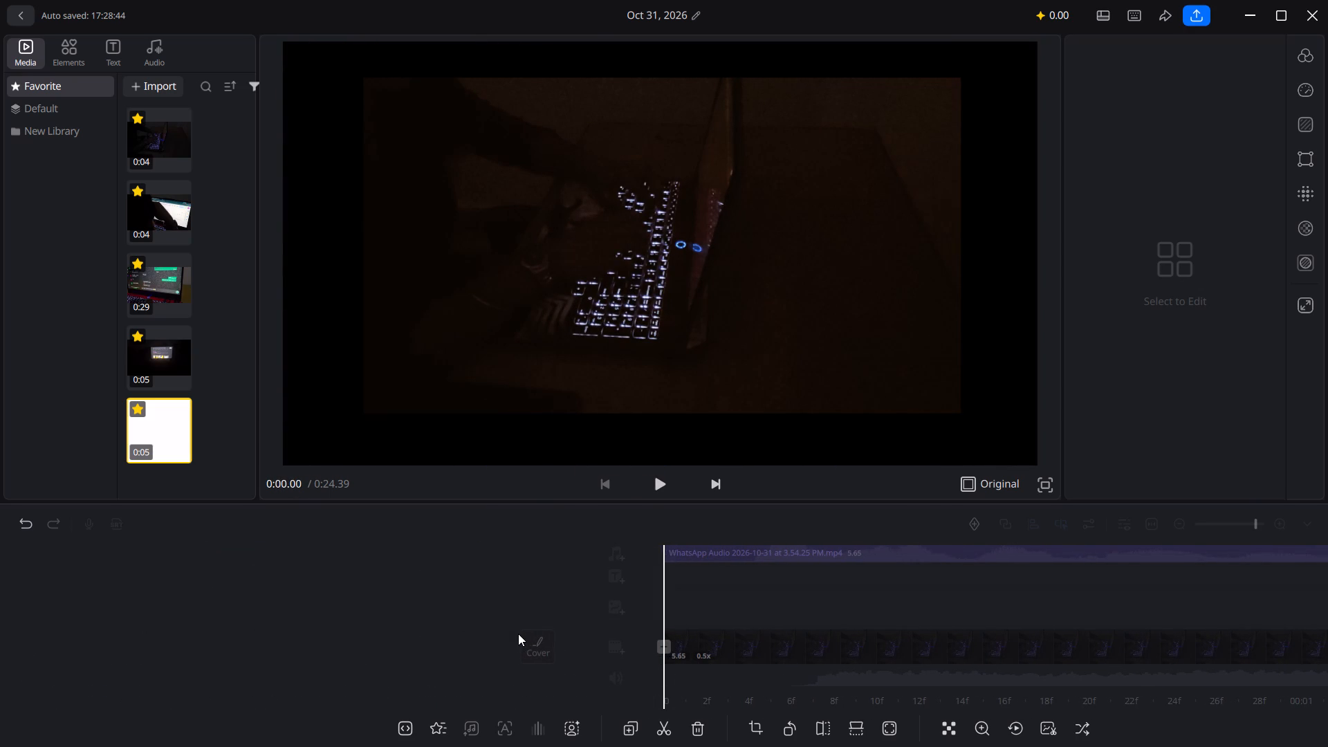
Play the whole edit from start to end to review the clips against the voice audio.
click(658, 490)
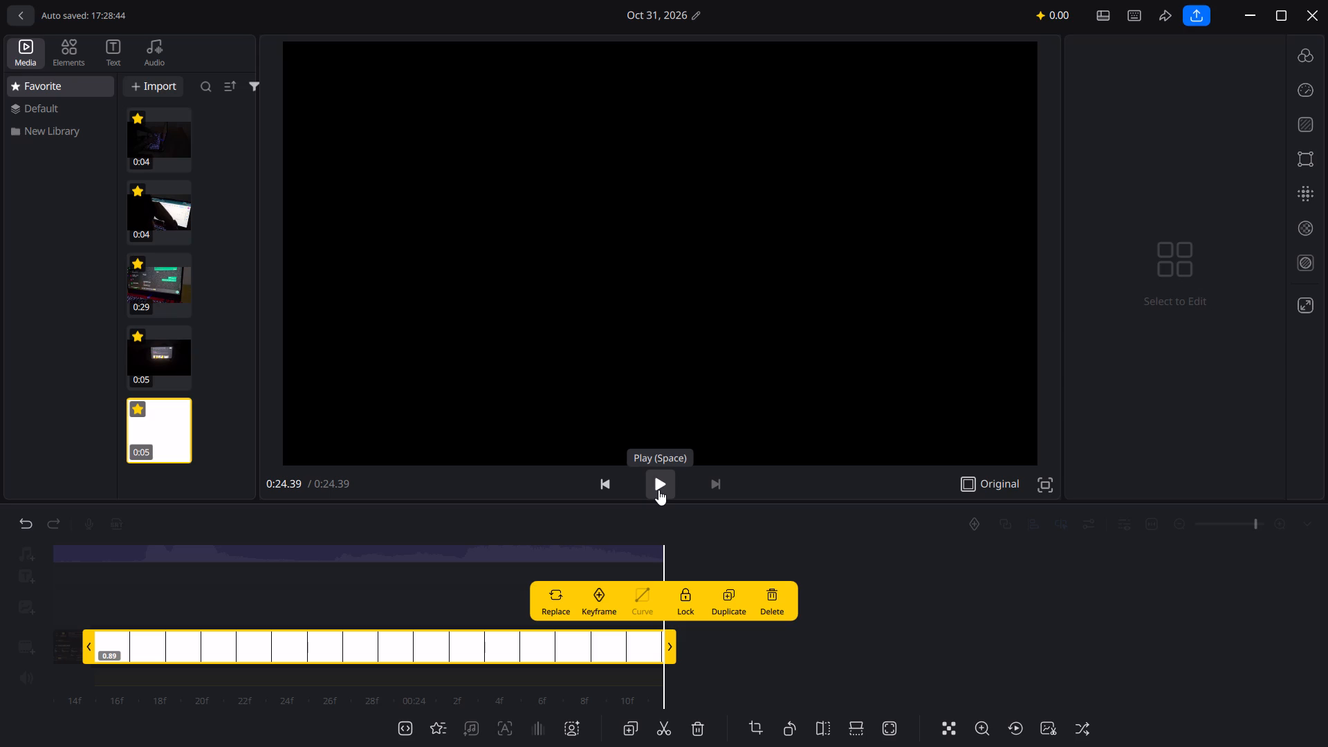
Extend the end of the PrepFlow logo clip slightly past the voice audio, to about 0.95 s.
click(672, 646)
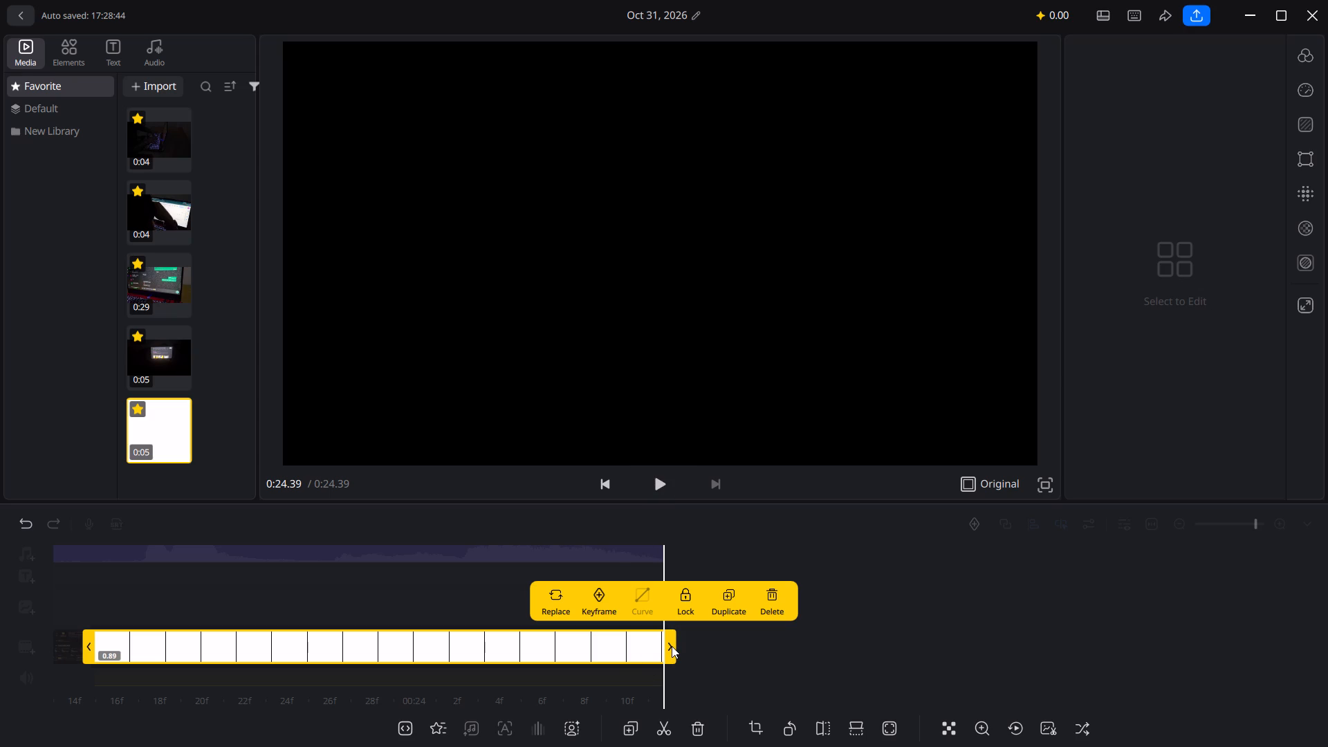
drag(672, 646, 712, 647)
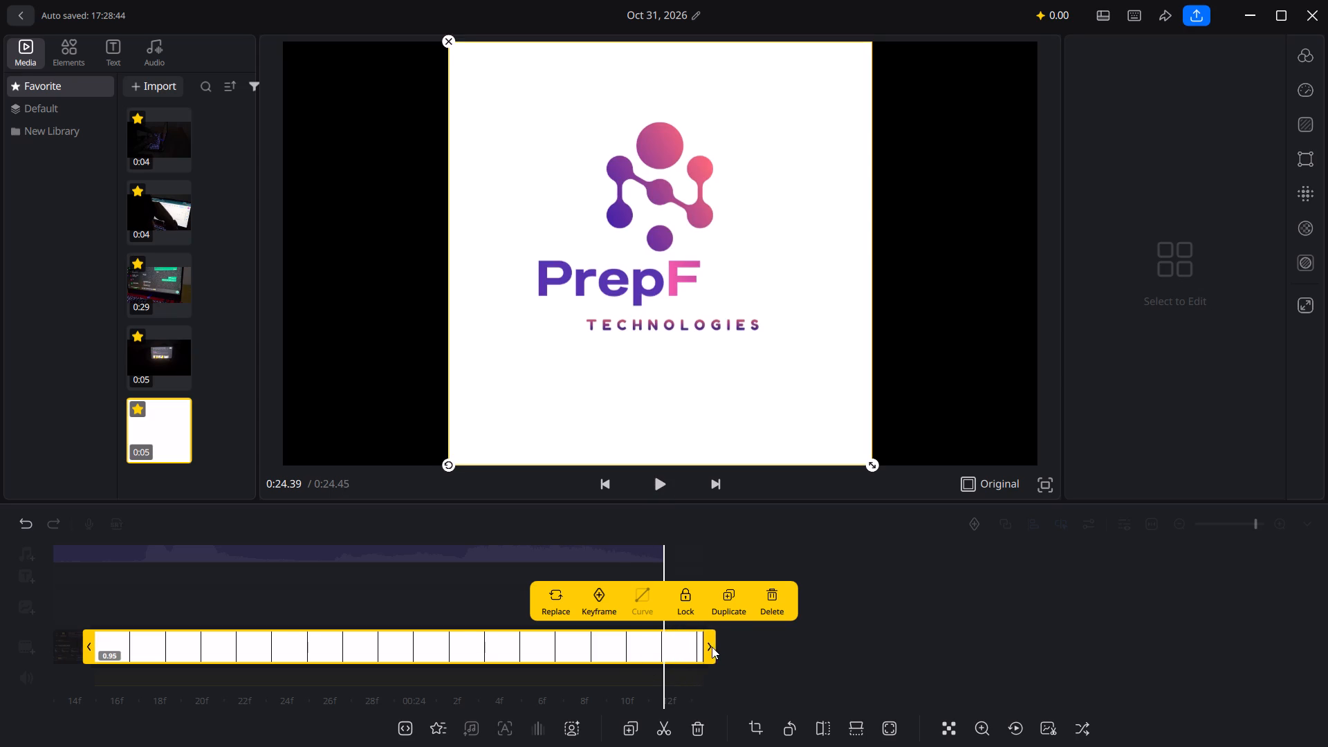
Extend the end of the PrepFlow logo clip to a duration of about 1.27 s so its wordmark animation completes.
drag(712, 647, 732, 649)
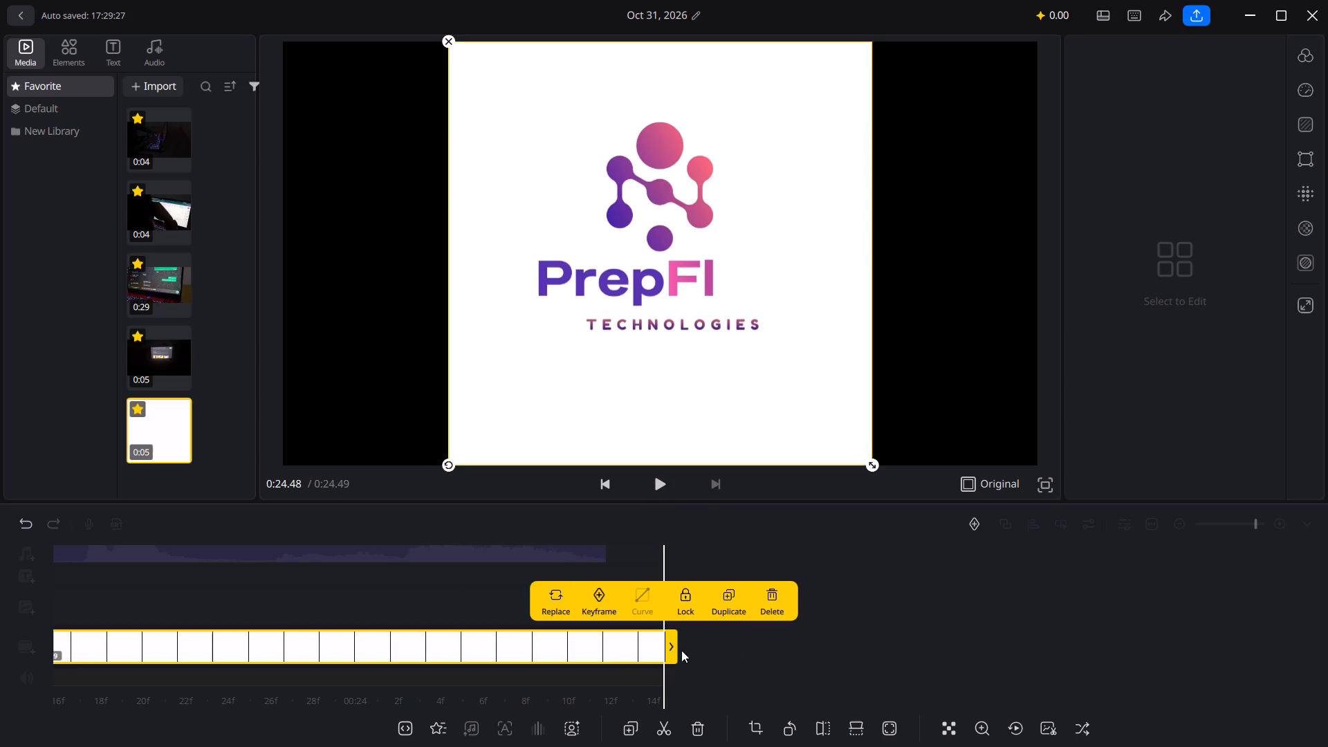
drag(669, 645, 750, 647)
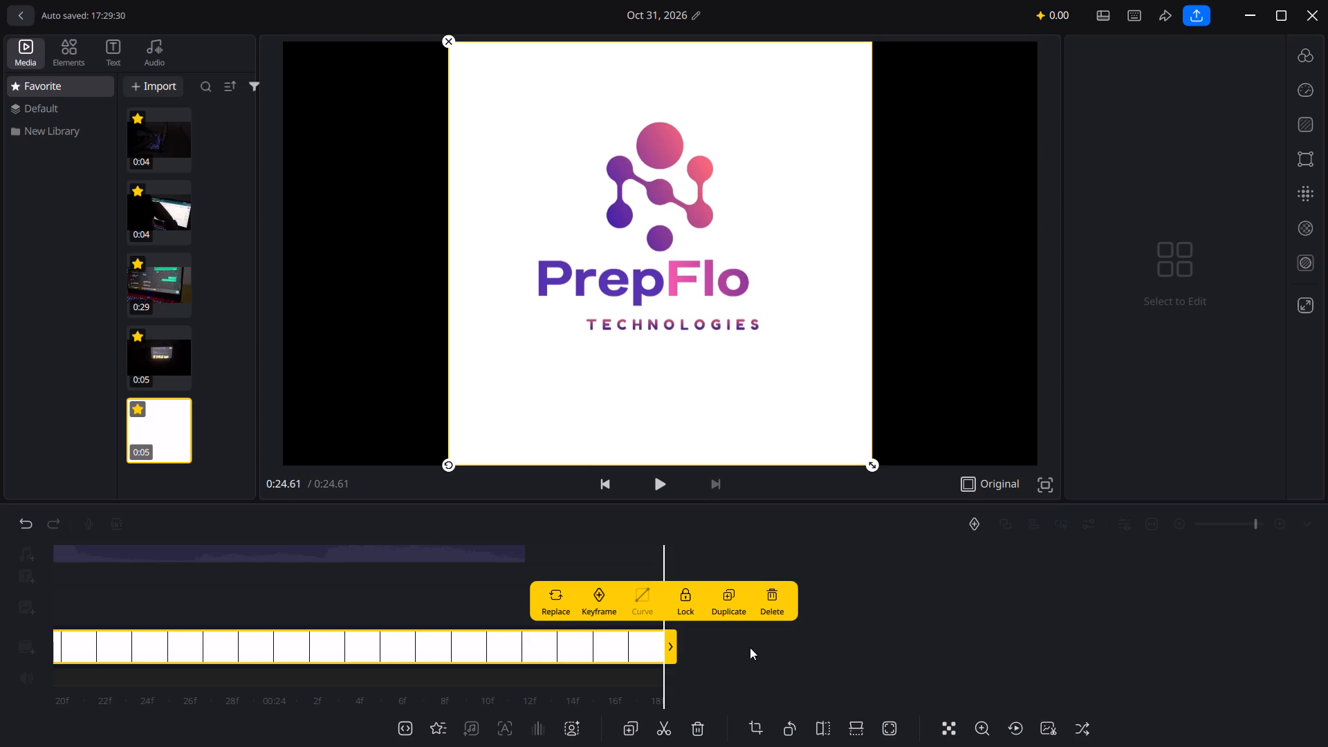
drag(676, 642, 750, 648)
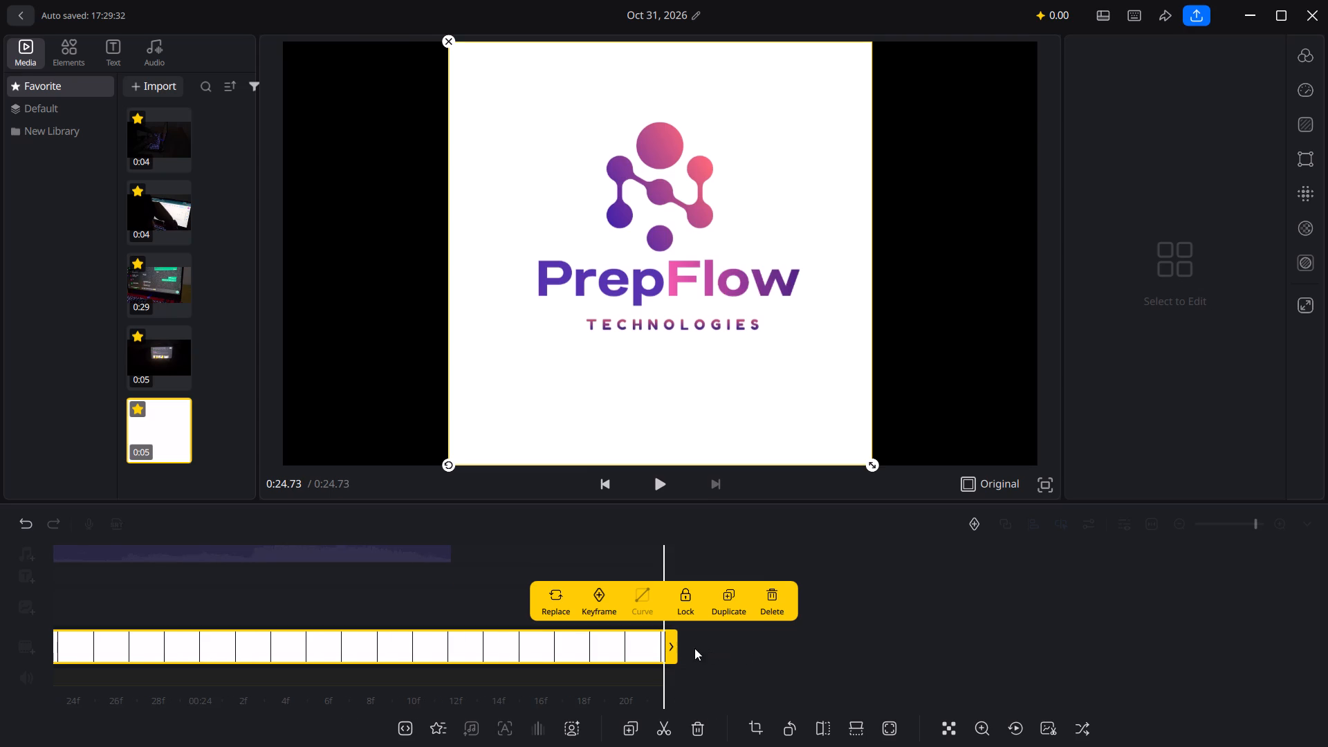
drag(670, 647, 694, 647)
Set the PrepFlow logo clip's regular speed to 1.4x so it ends with the voice audio.
scroll(504, 645, right, 1)
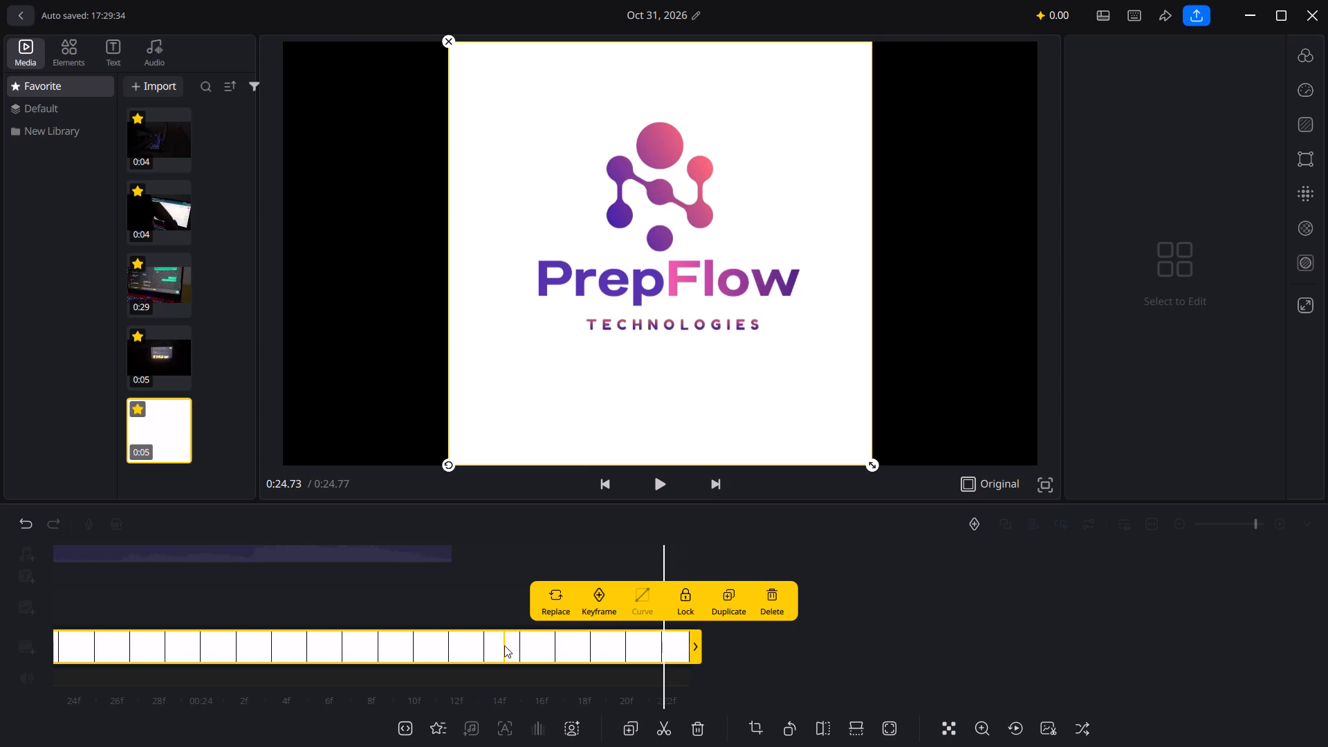
scroll(504, 645, right, 1)
click(504, 645)
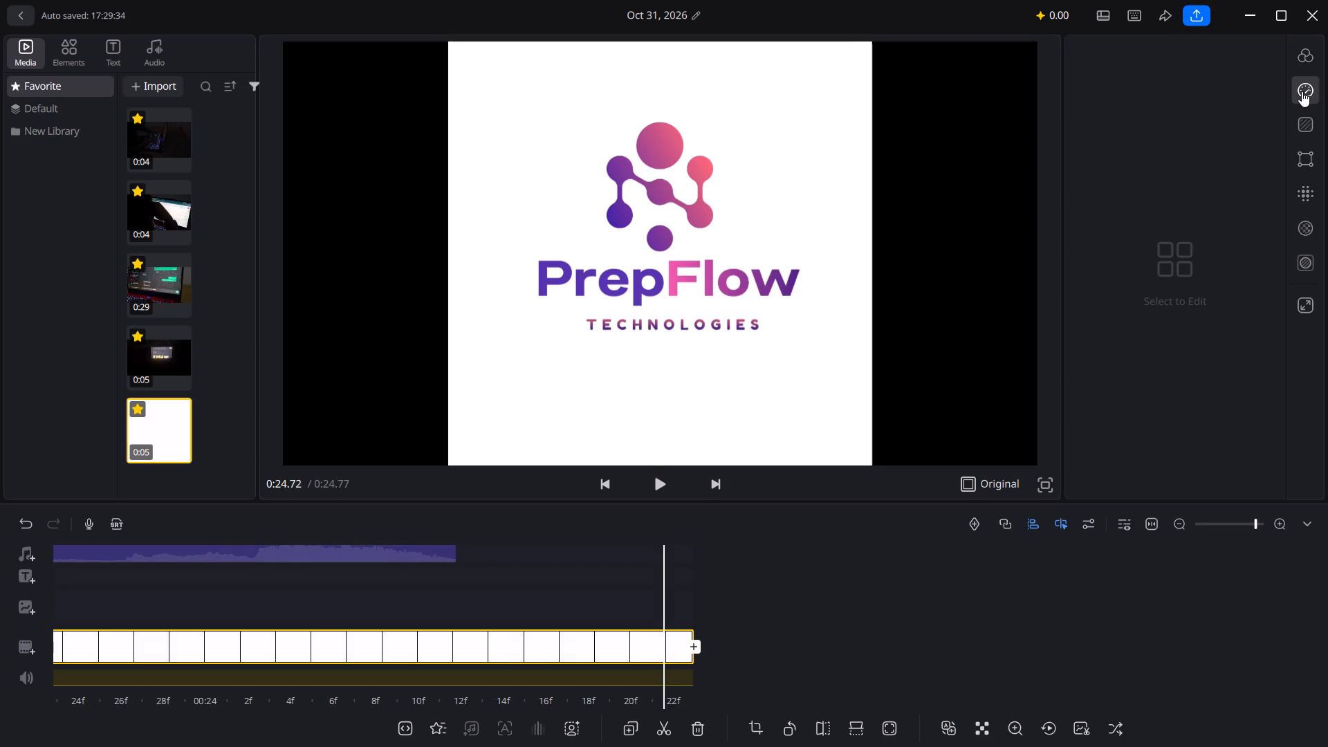
click(1302, 91)
click(1255, 53)
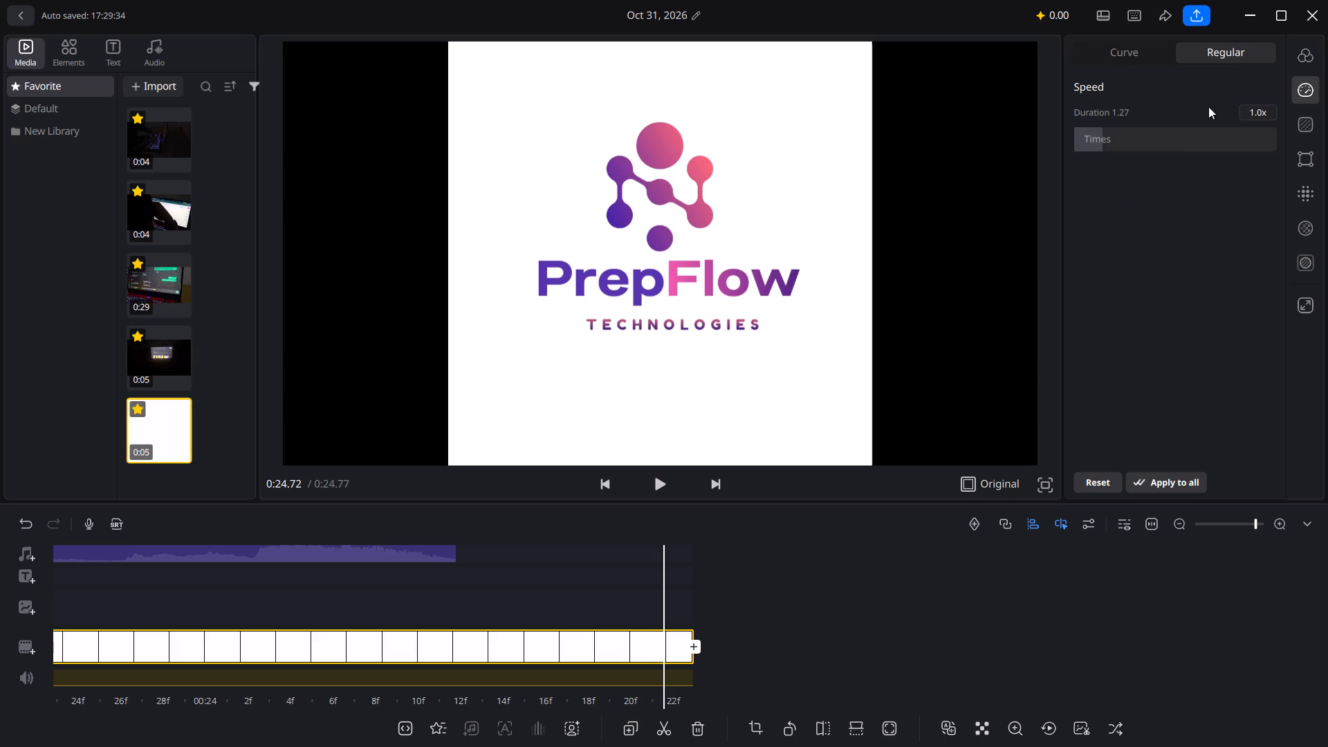
drag(1100, 140, 1102, 144)
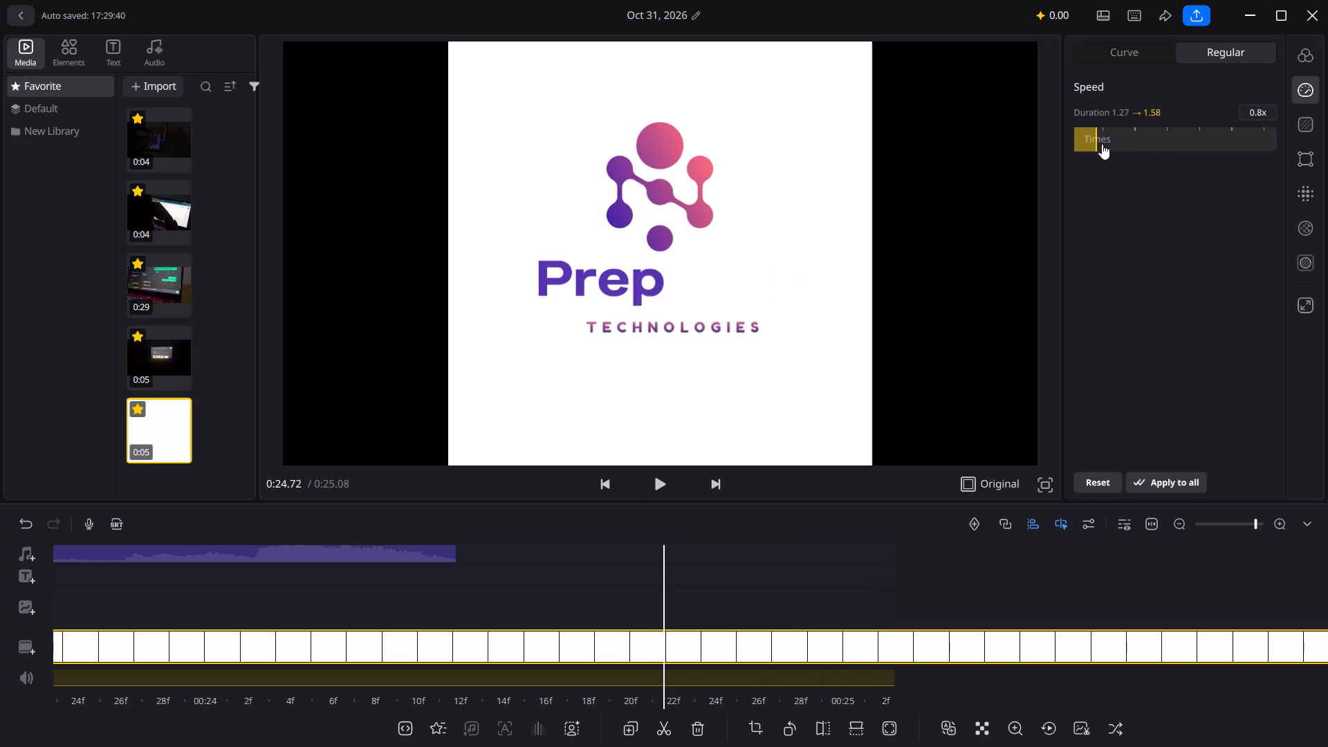
drag(1102, 144, 1098, 147)
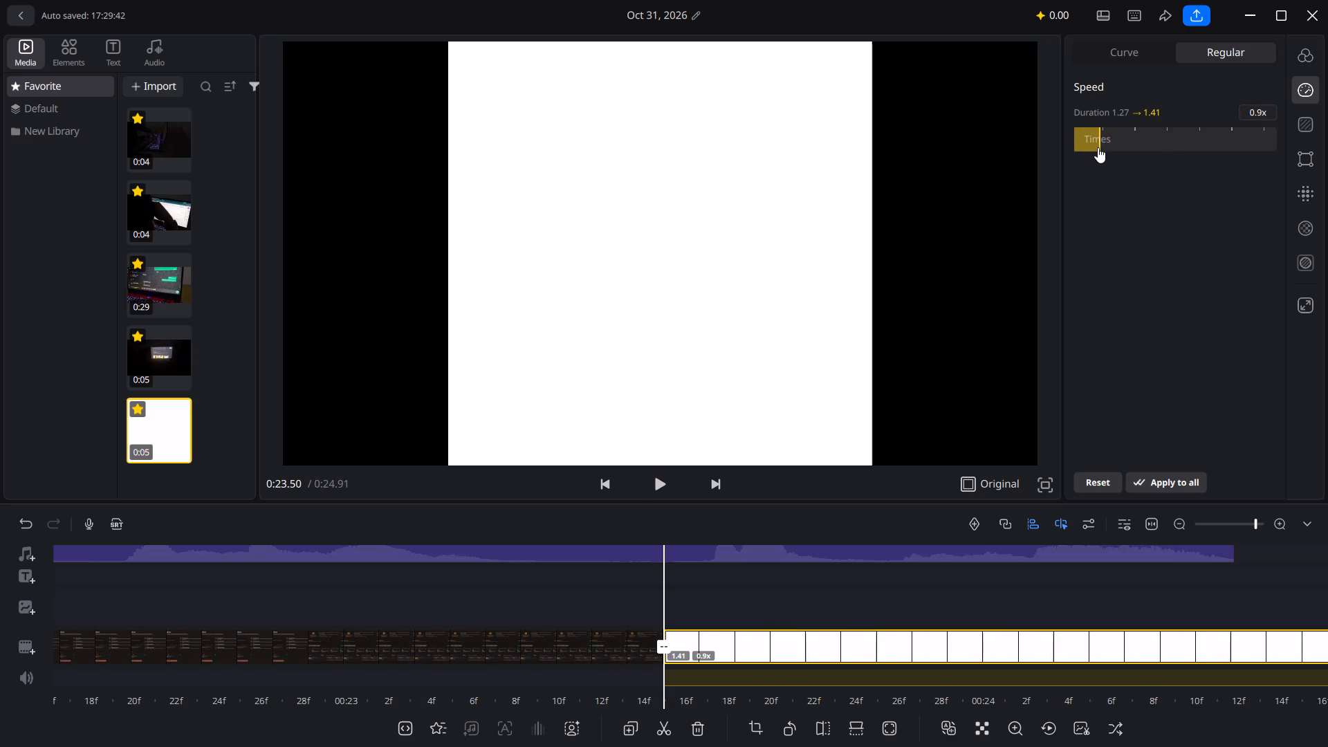
drag(1098, 147, 1089, 150)
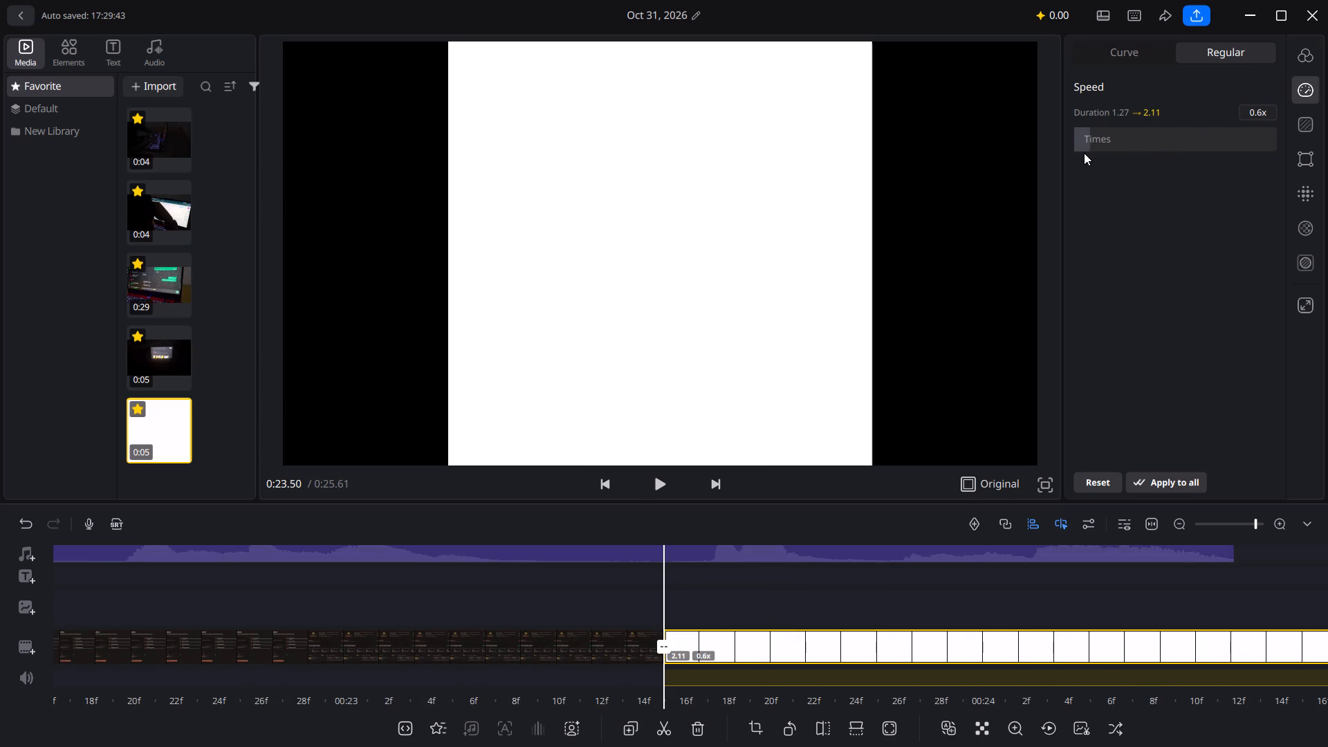
click(1087, 145)
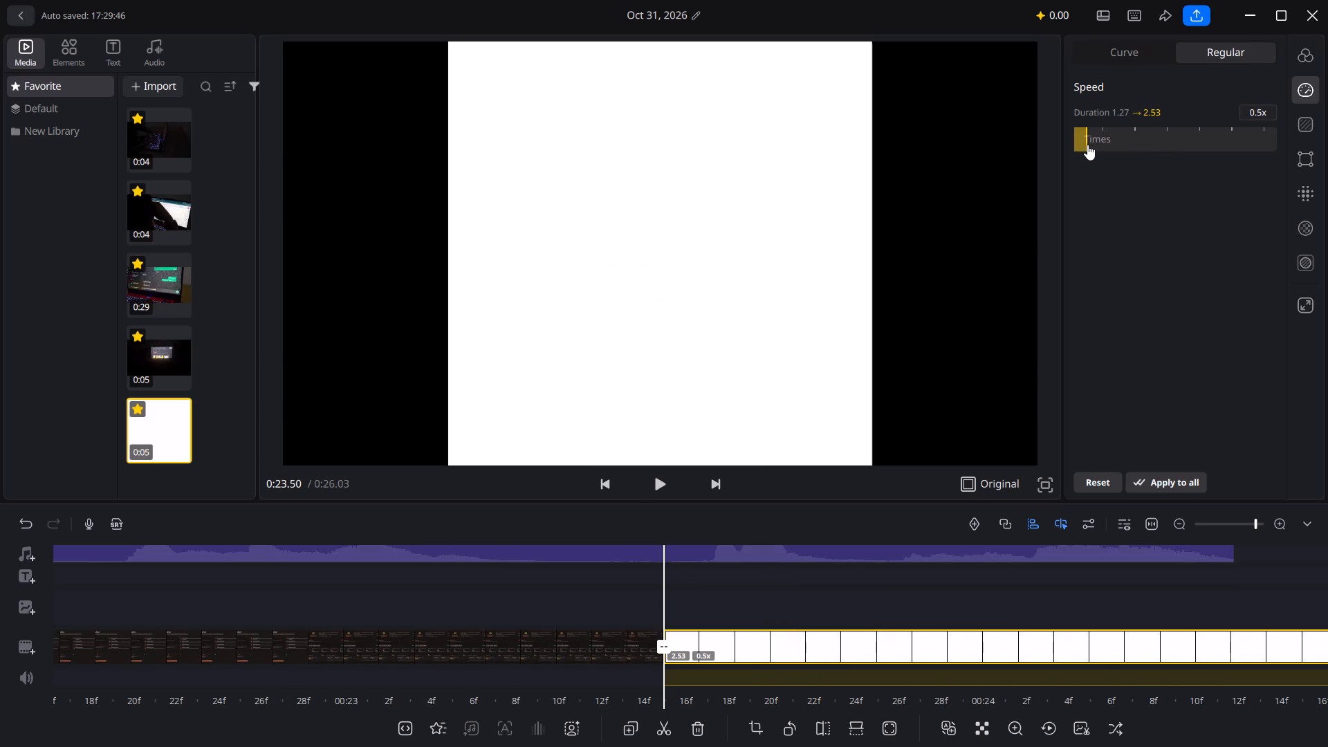
click(1094, 145)
click(1103, 145)
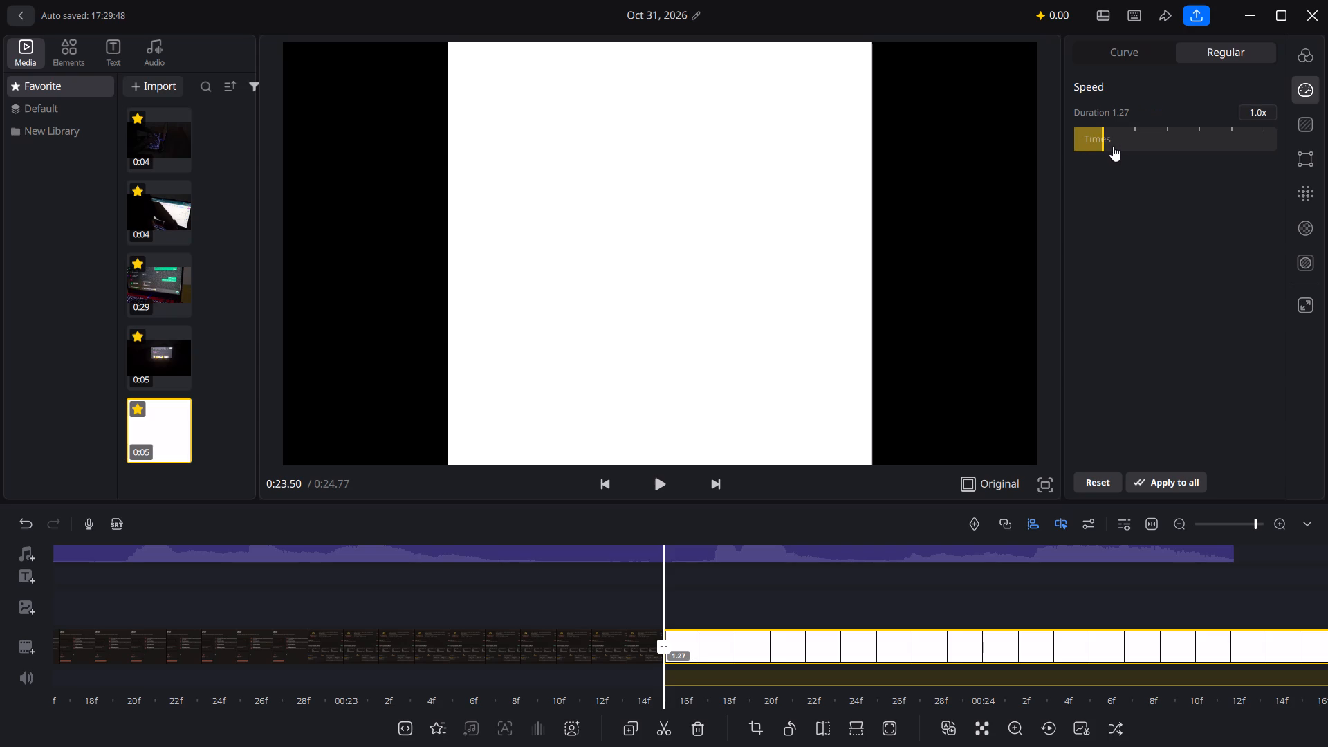
click(1113, 146)
drag(1113, 145, 1126, 149)
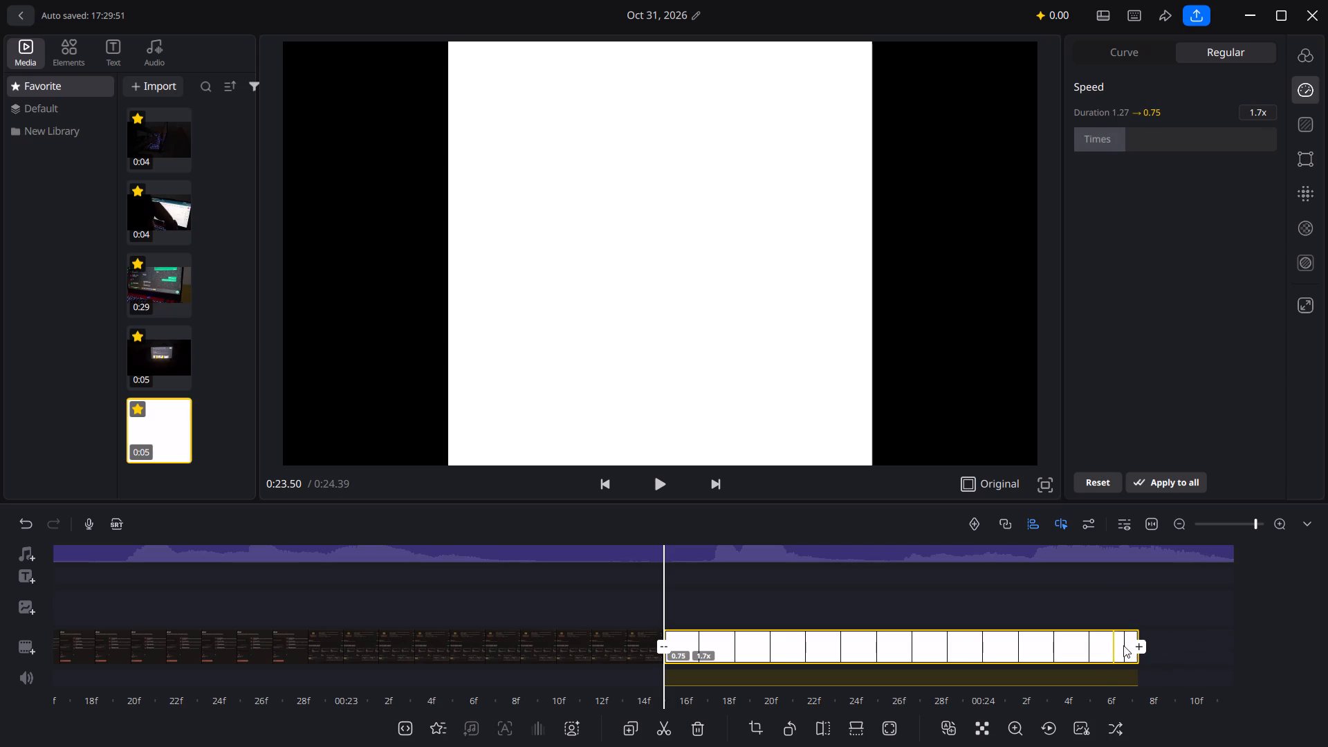
click(1122, 150)
click(1122, 150)
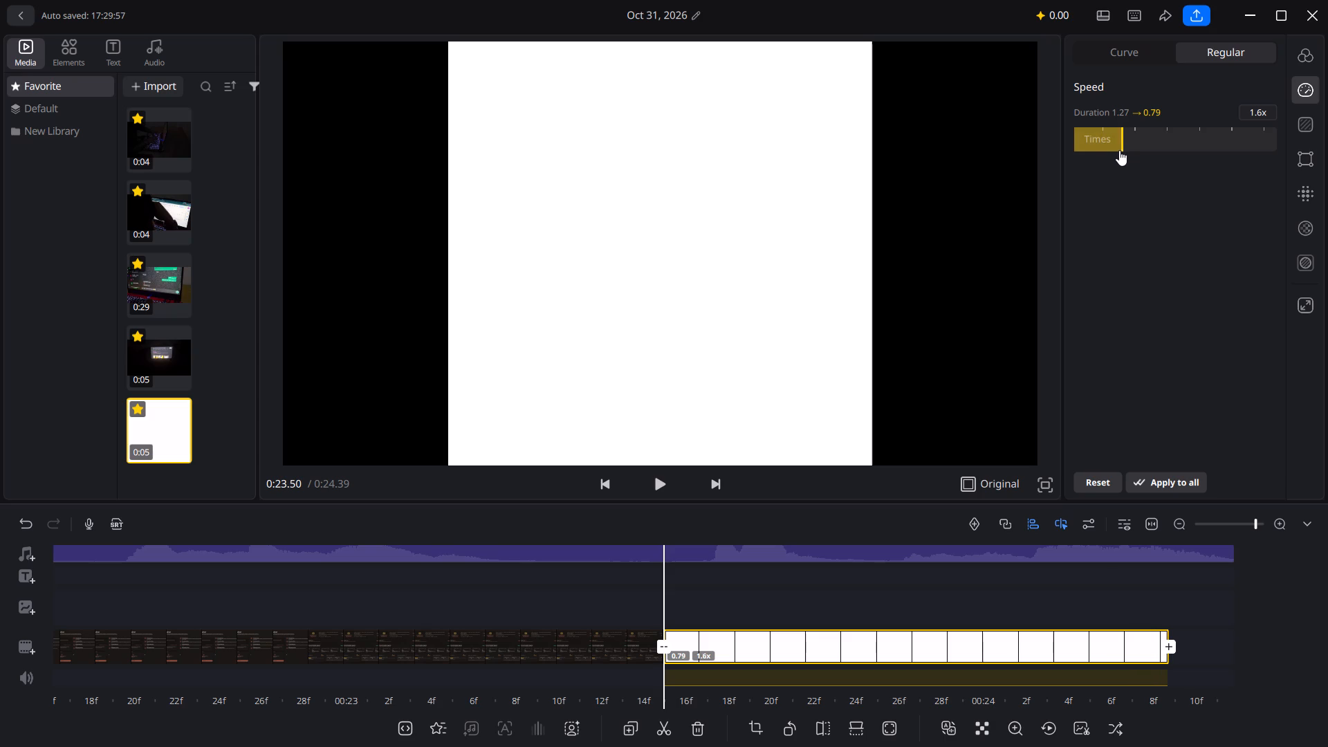
click(1116, 150)
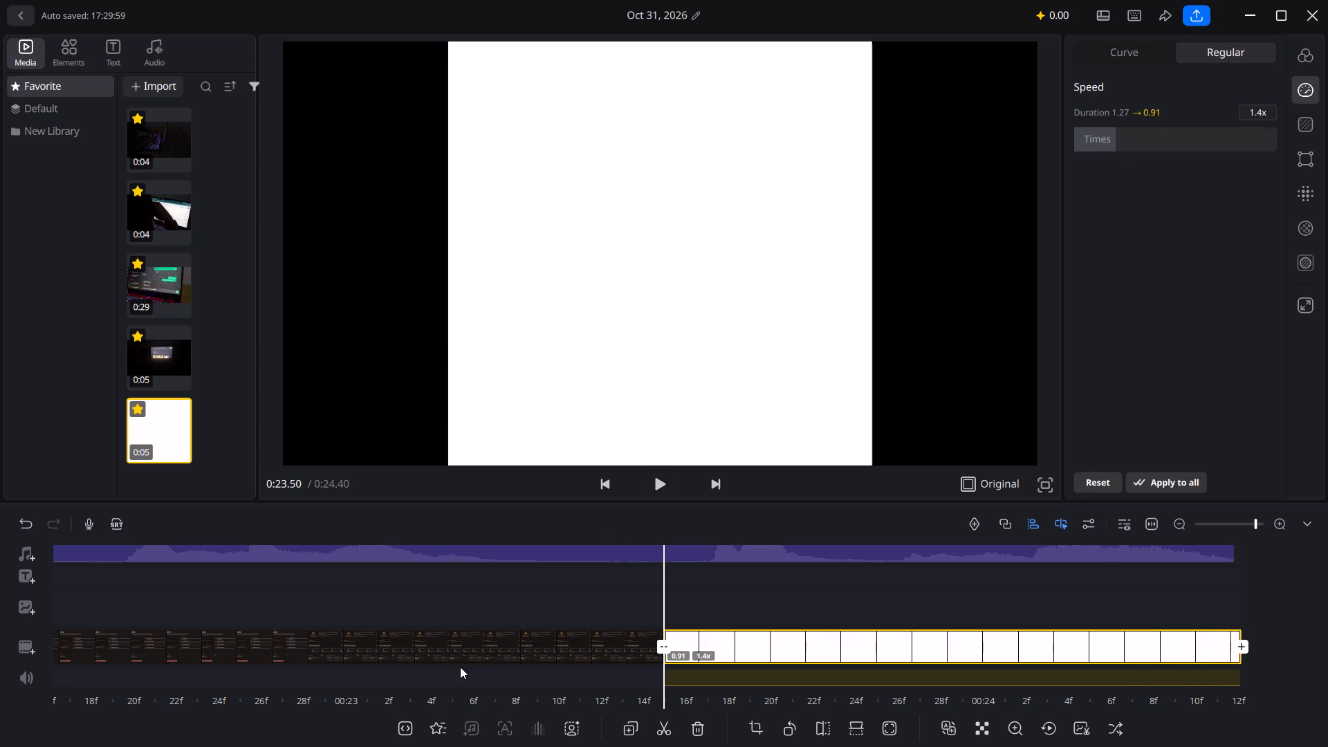
Play back the ending with the PrepFlow logo clip and the opening laptop clip to check both against the voice audio.
scroll(460, 667, right, 9)
scroll(460, 667, right, 20)
scroll(460, 667, right, 6)
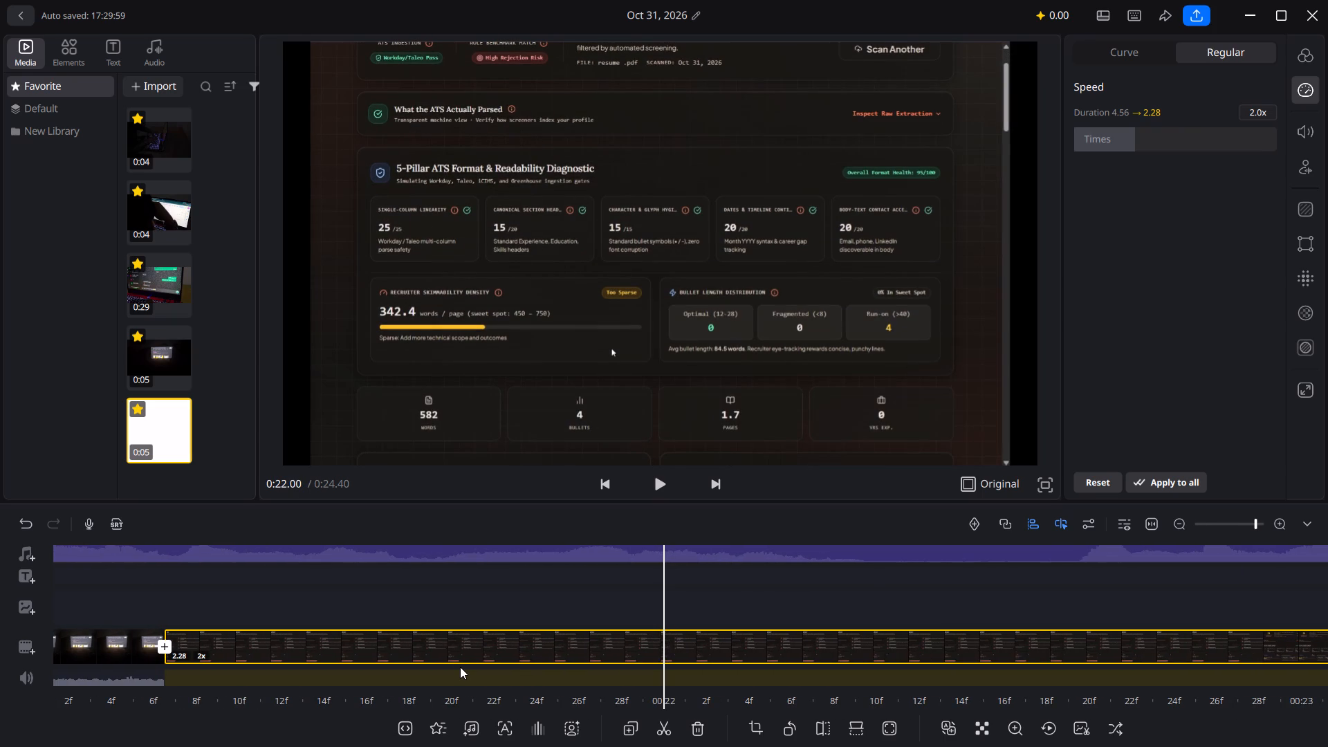
click(656, 481)
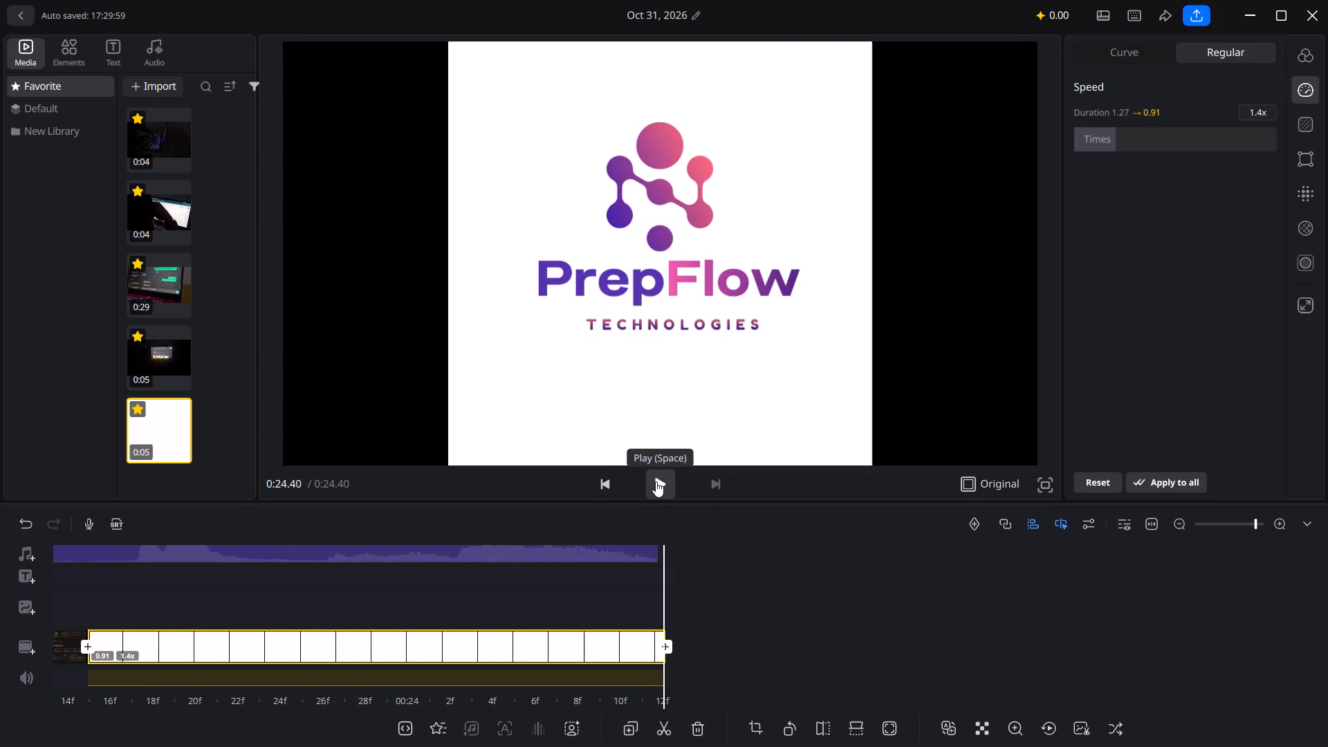
scroll(425, 666, right, 6)
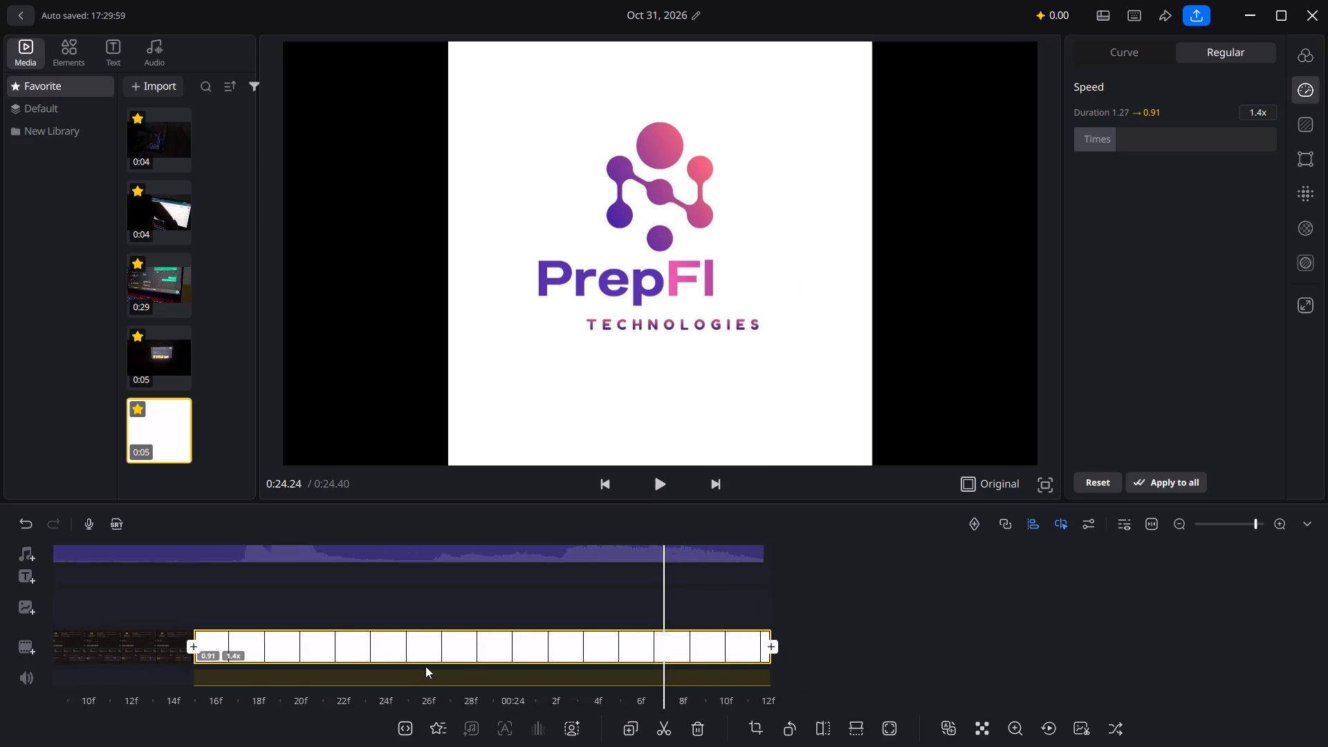
scroll(425, 666, right, 2)
scroll(425, 666, right, 20)
scroll(425, 666, right, 20)
scroll(425, 666, right, 8)
scroll(425, 666, right, 14)
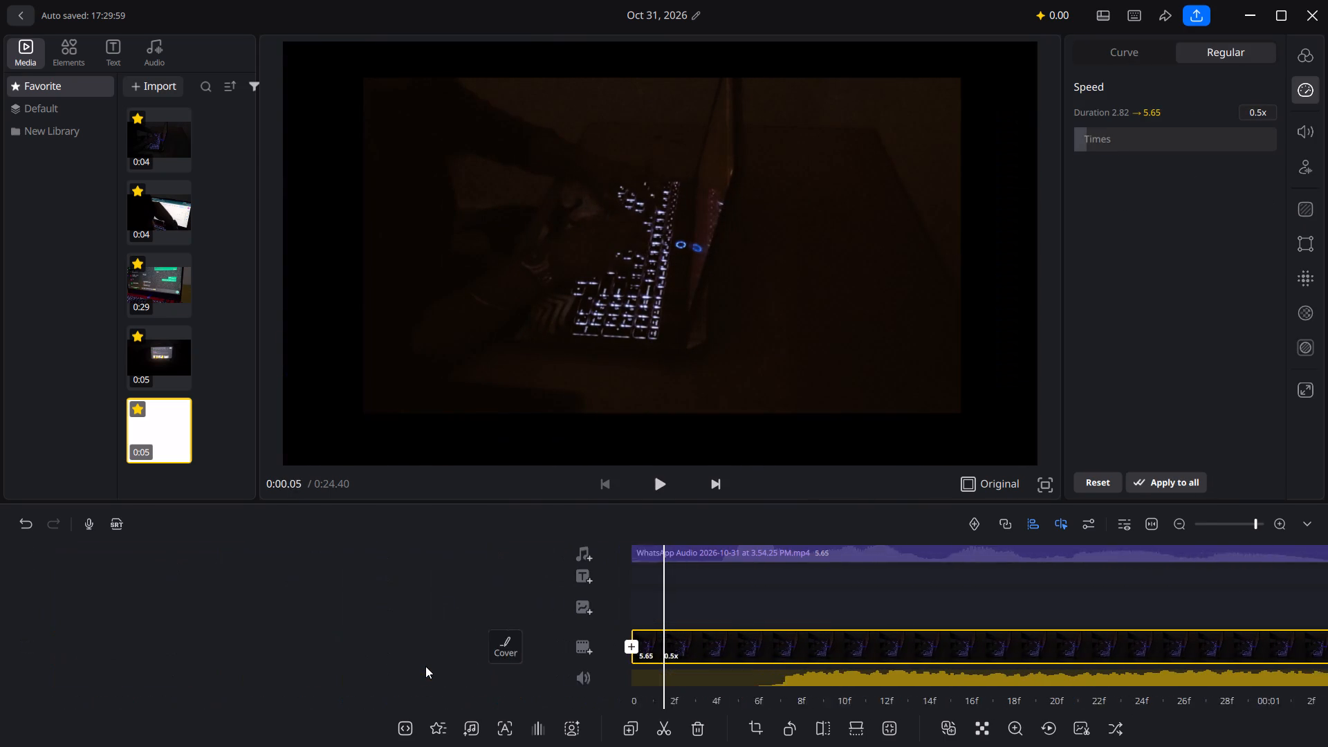
click(651, 484)
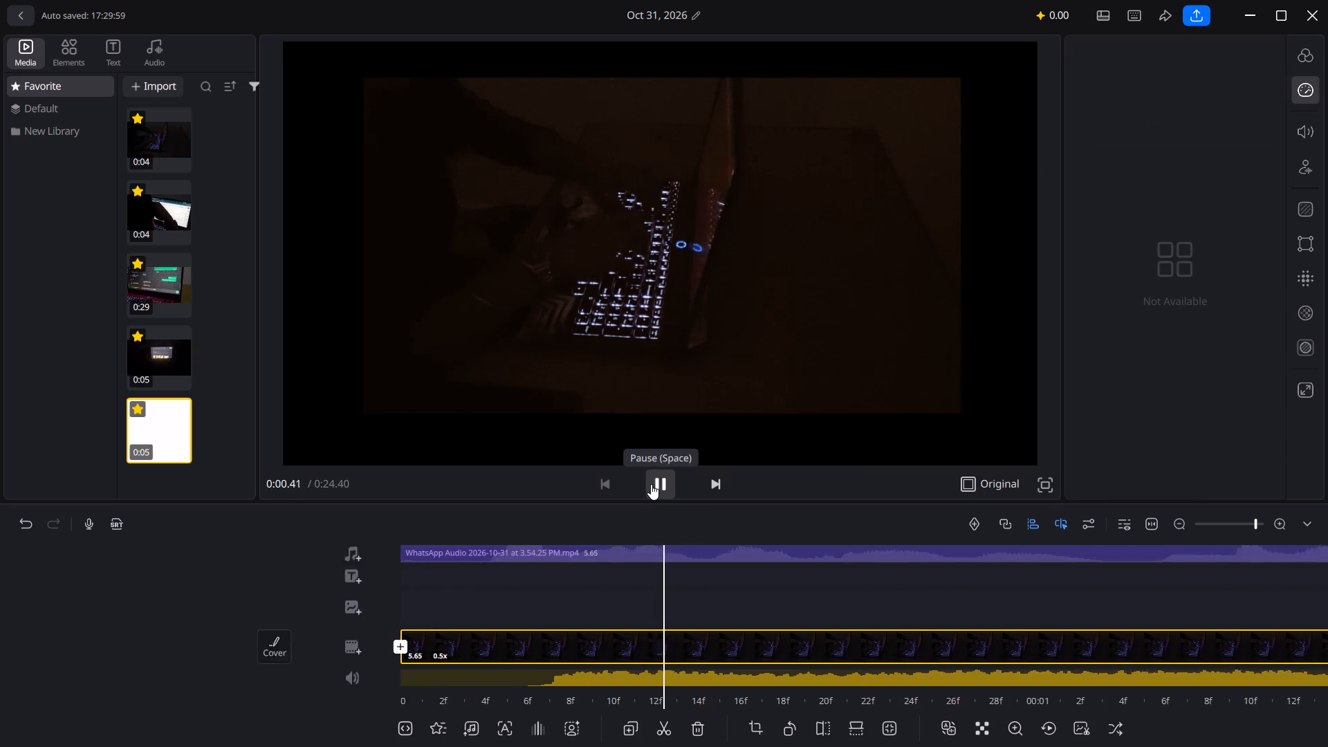
click(651, 484)
click(651, 484)
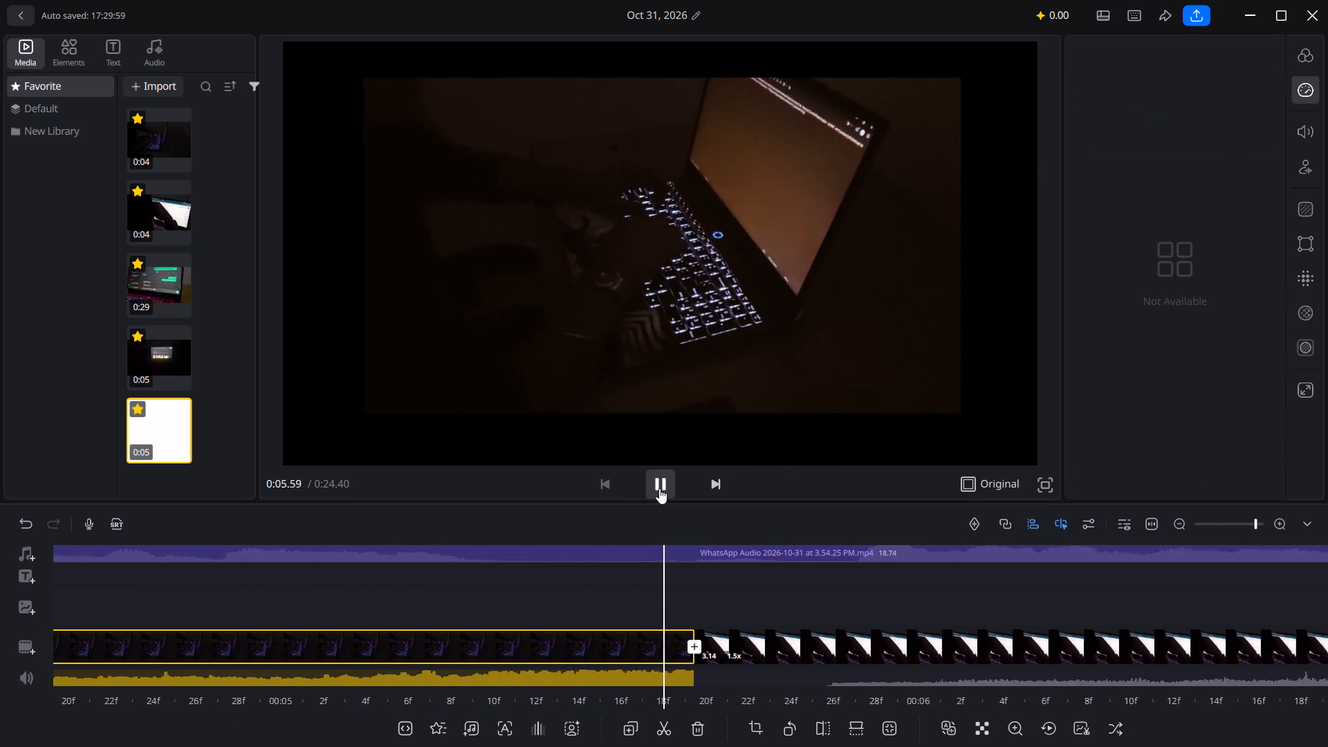
click(659, 488)
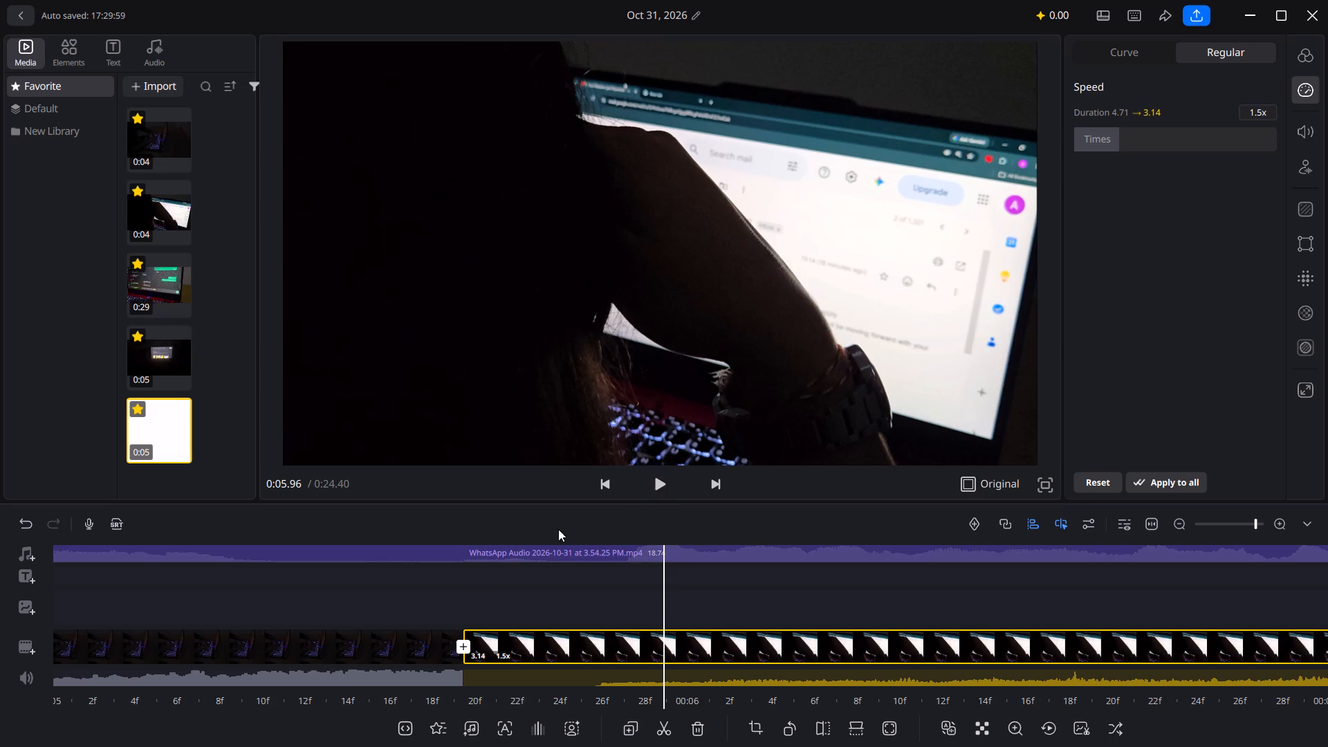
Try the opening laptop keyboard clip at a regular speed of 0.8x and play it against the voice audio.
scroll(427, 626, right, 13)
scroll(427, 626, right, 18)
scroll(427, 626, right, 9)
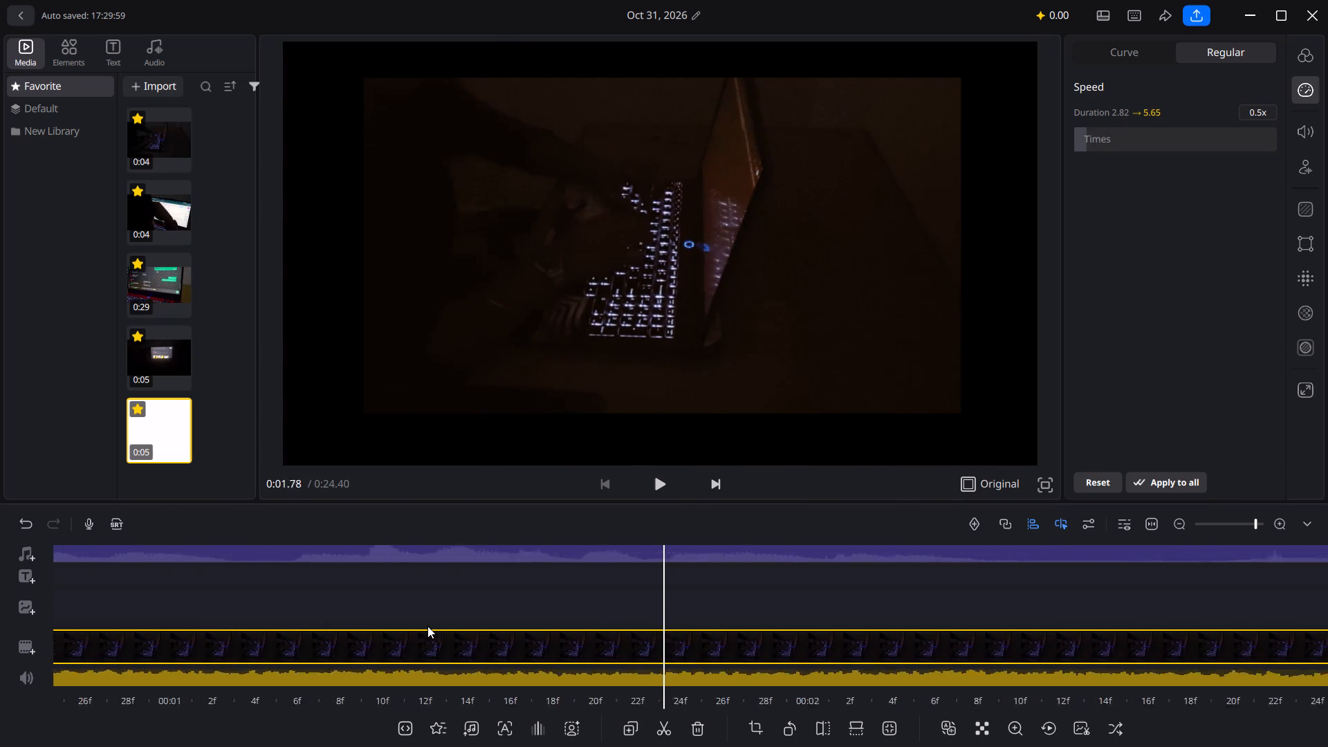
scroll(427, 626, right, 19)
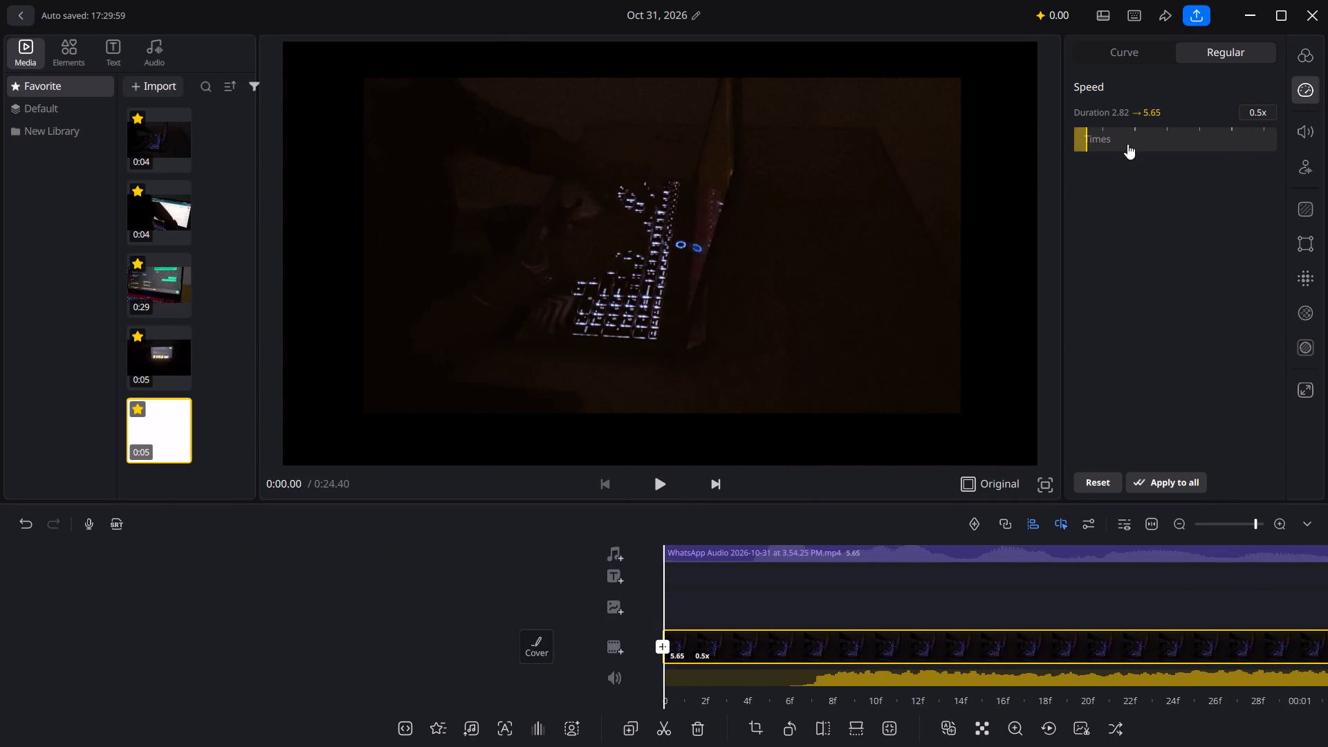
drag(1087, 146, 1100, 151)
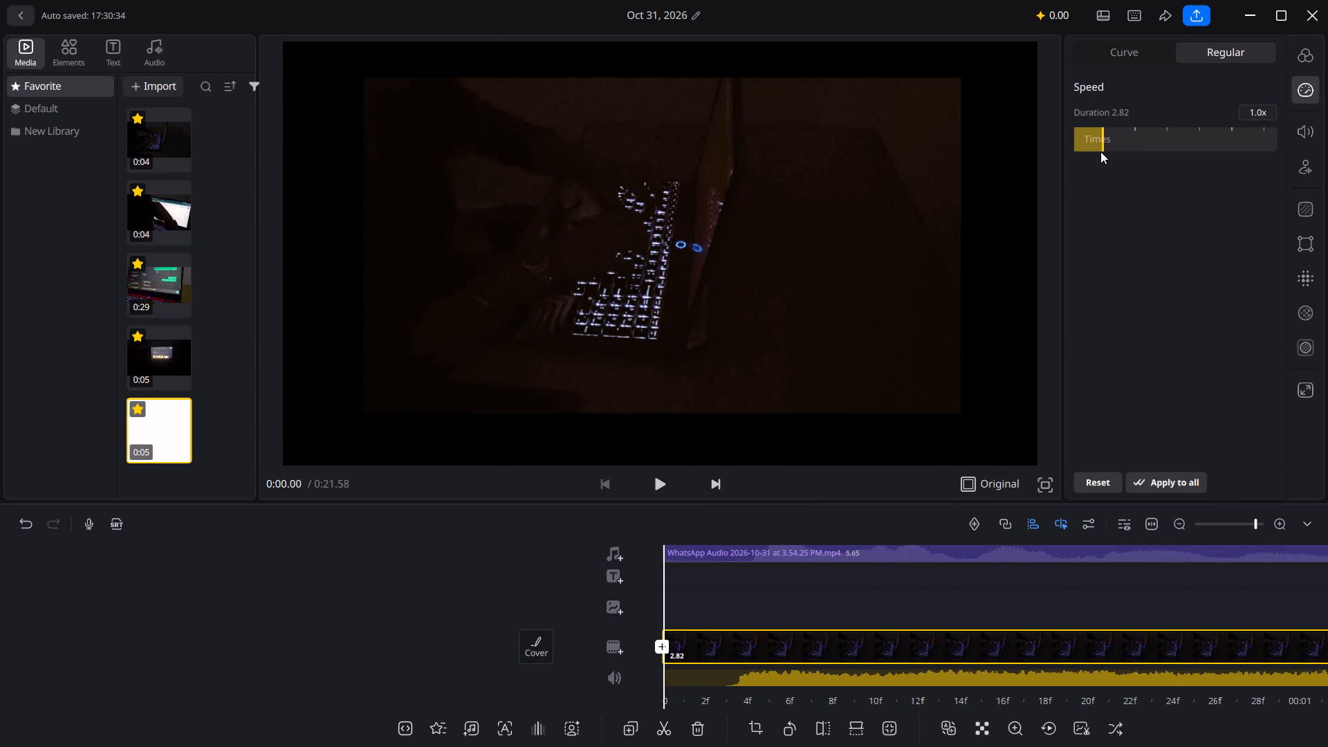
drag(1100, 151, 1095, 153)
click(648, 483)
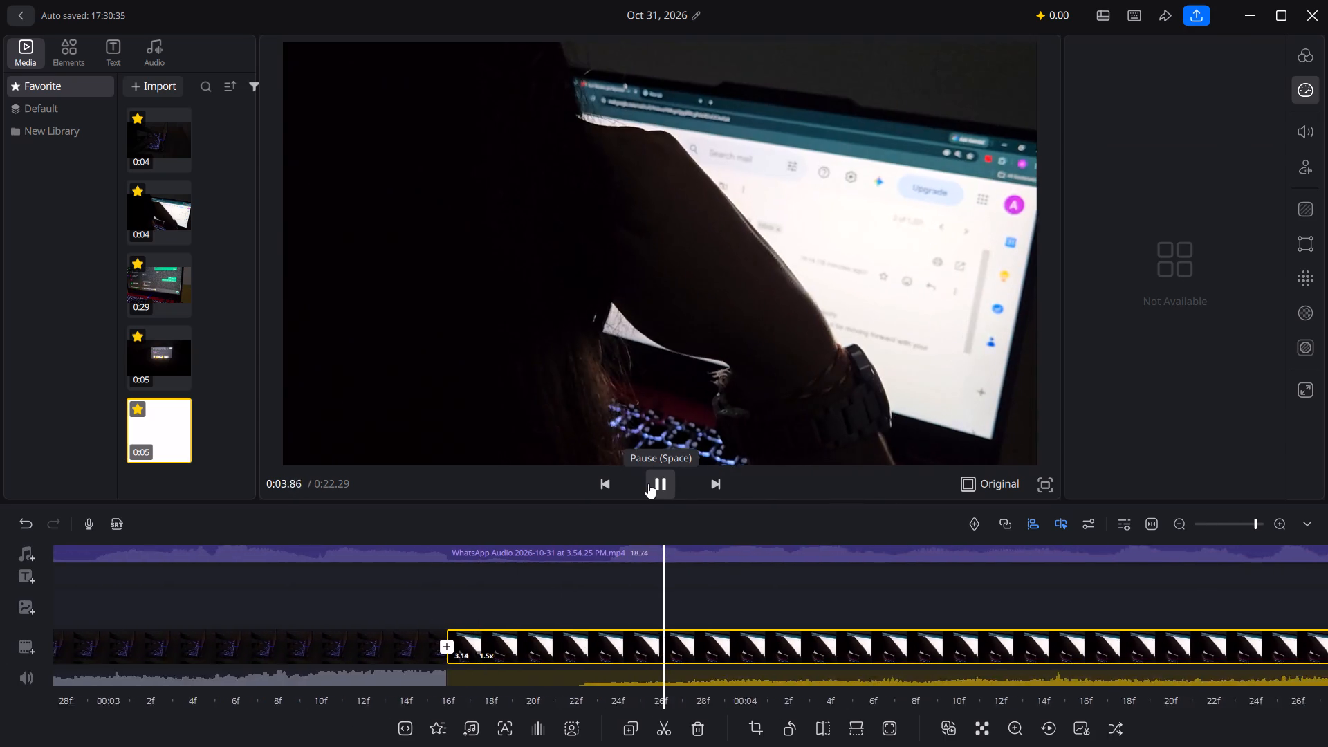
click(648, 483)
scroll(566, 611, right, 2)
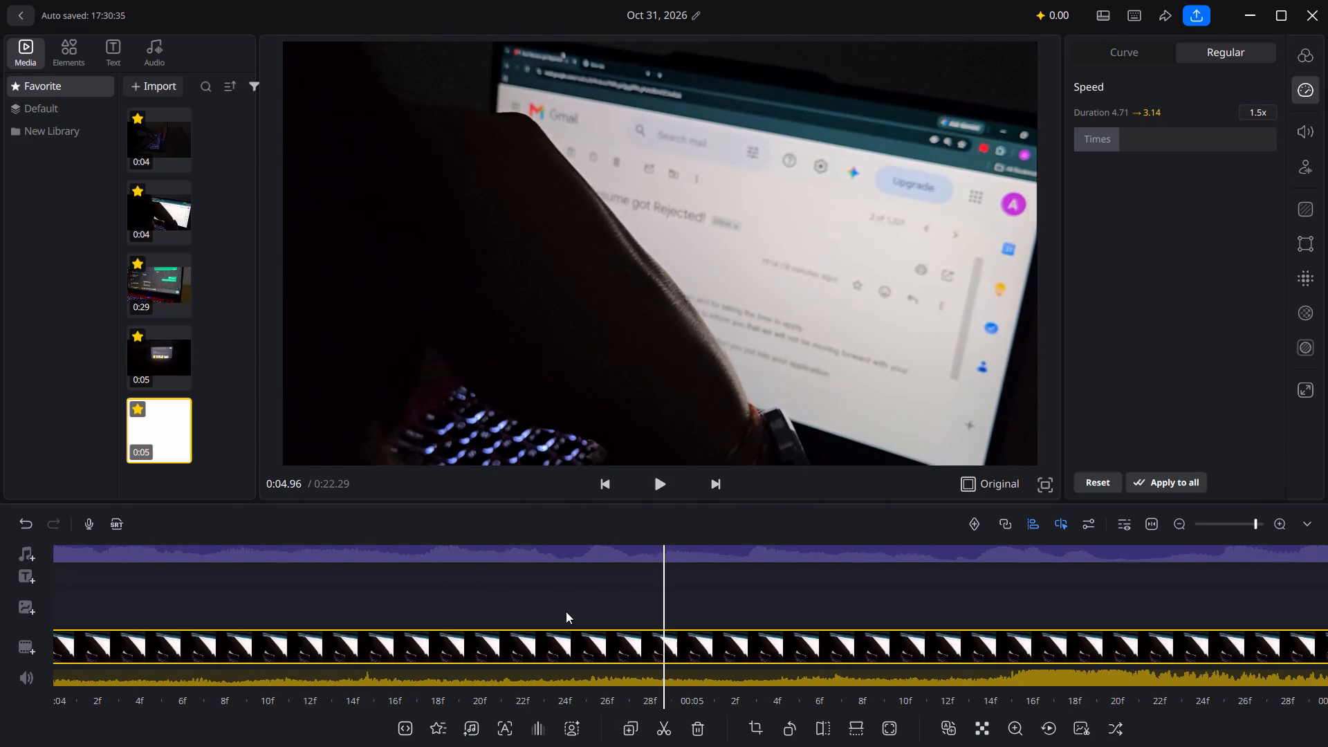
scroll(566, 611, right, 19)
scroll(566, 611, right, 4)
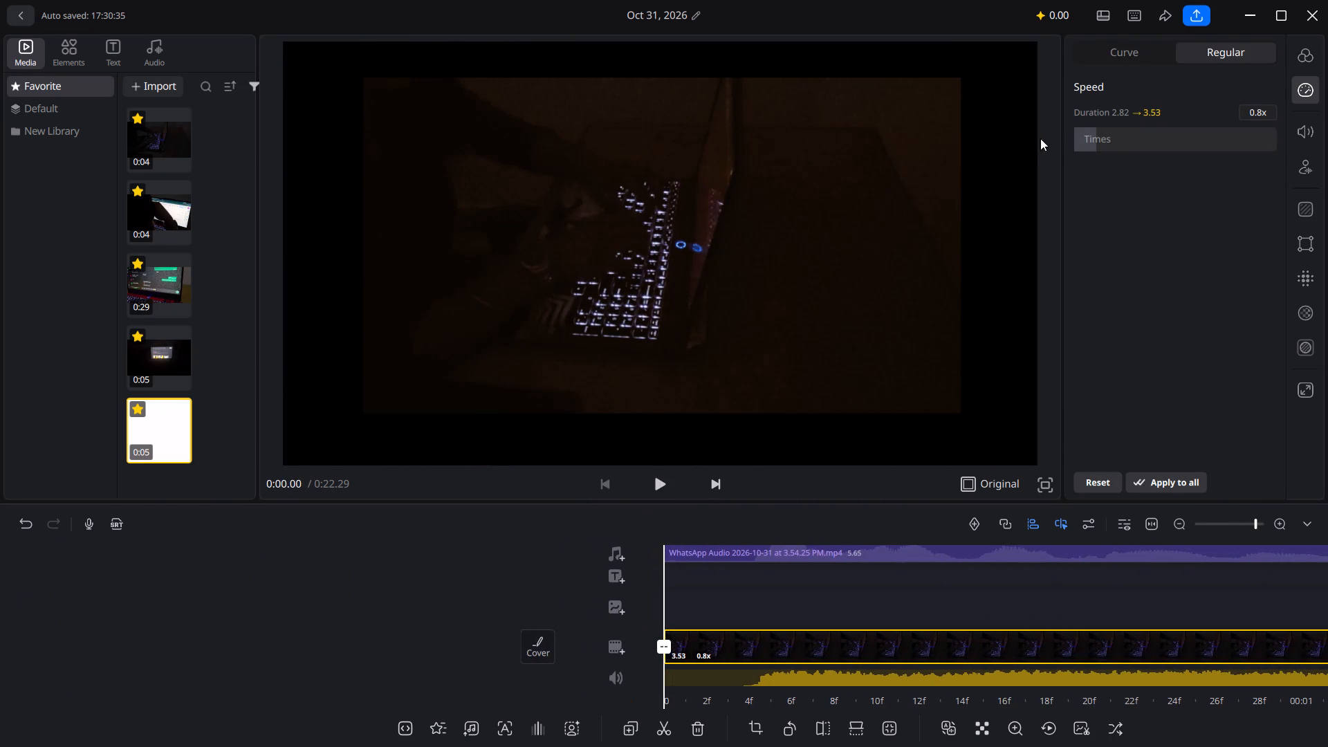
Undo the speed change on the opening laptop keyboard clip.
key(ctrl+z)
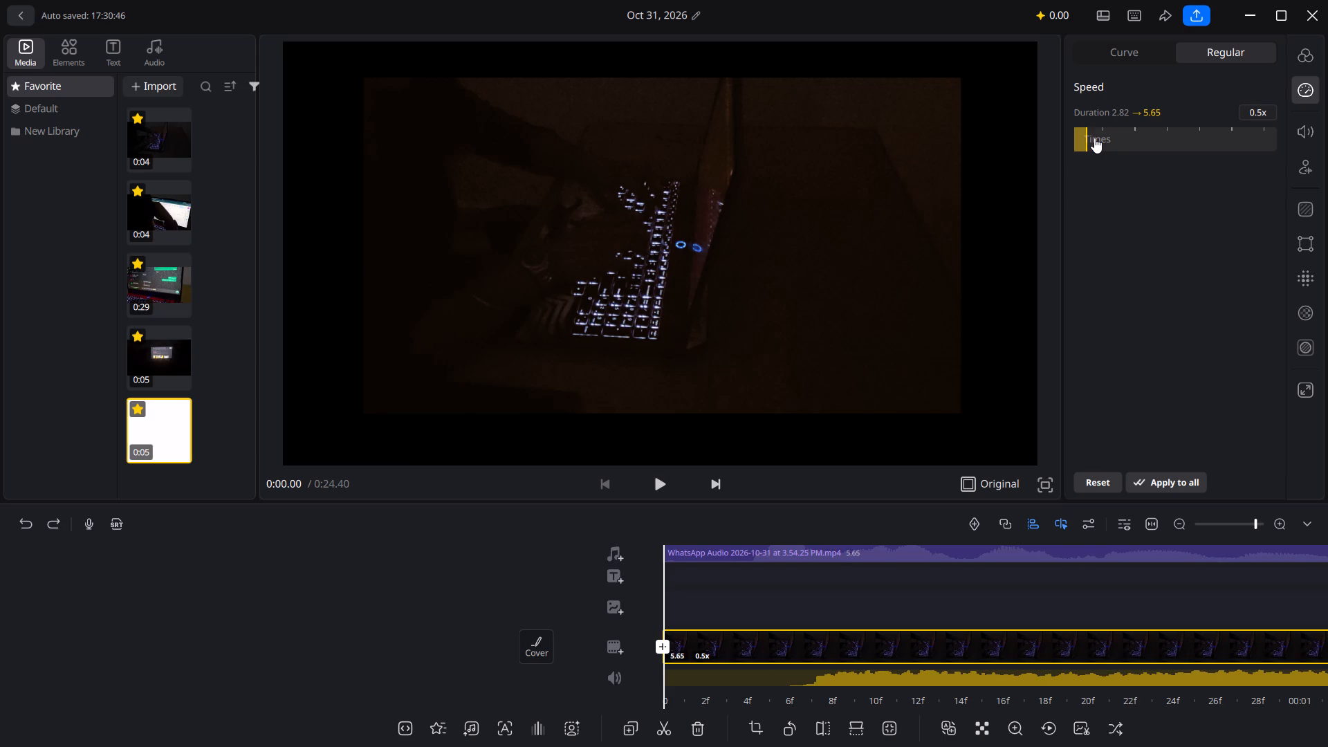
Play the edit from the start and split the Dribbble job application clip at about 0:20.38.
click(658, 483)
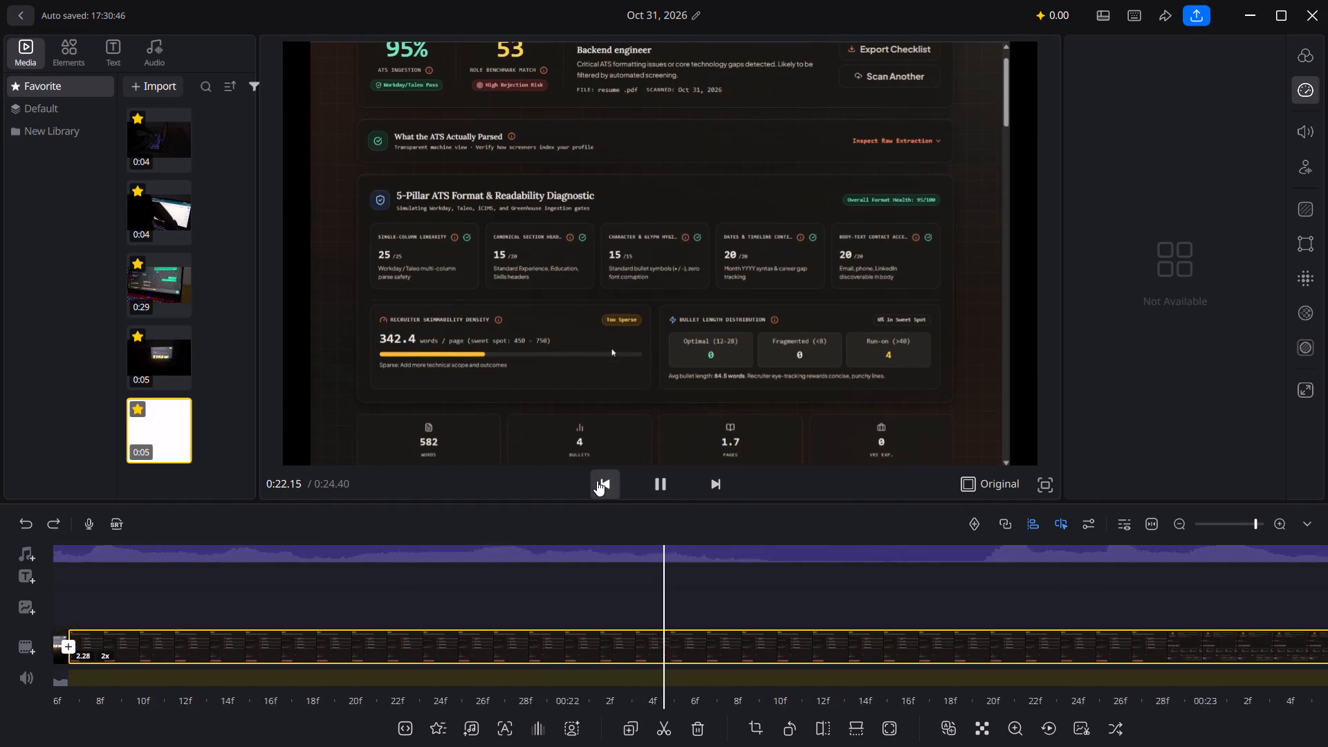
click(656, 481)
scroll(564, 608, right, 8)
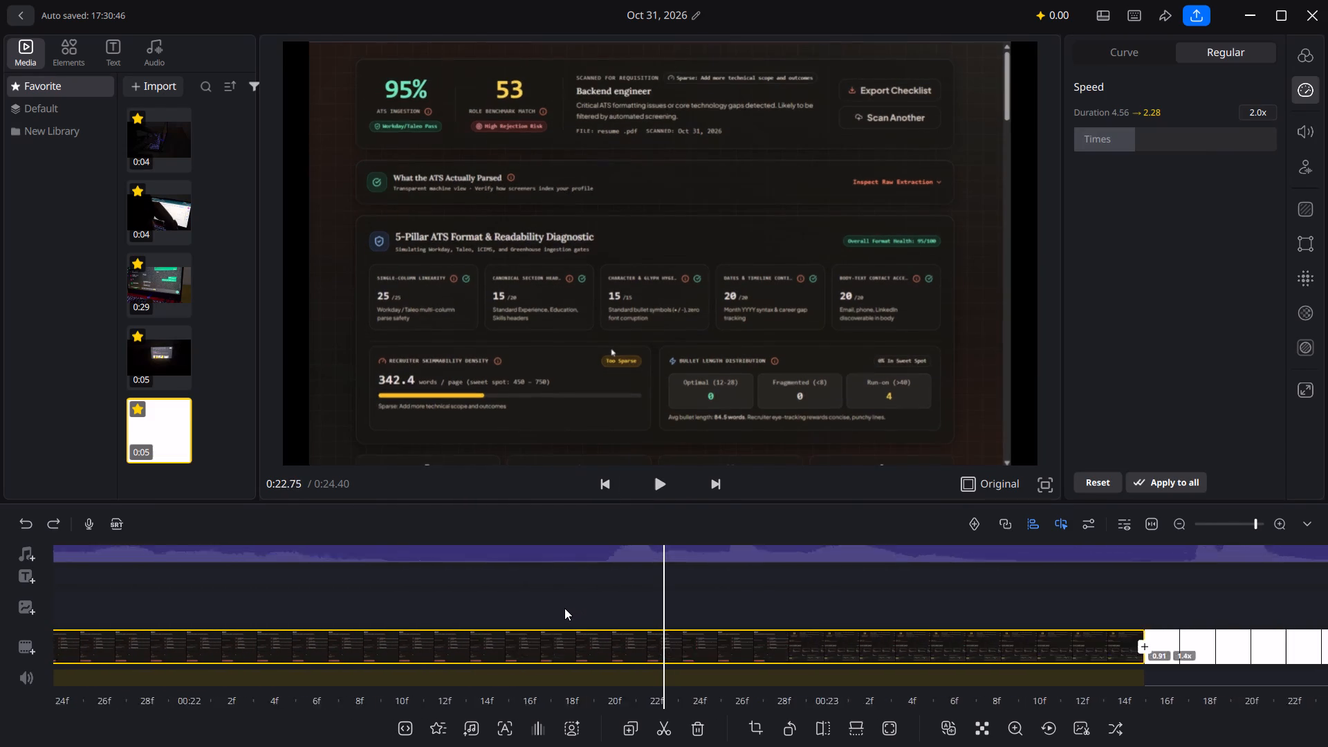
scroll(564, 608, right, 15)
scroll(564, 608, left, 2)
scroll(564, 608, right, 1)
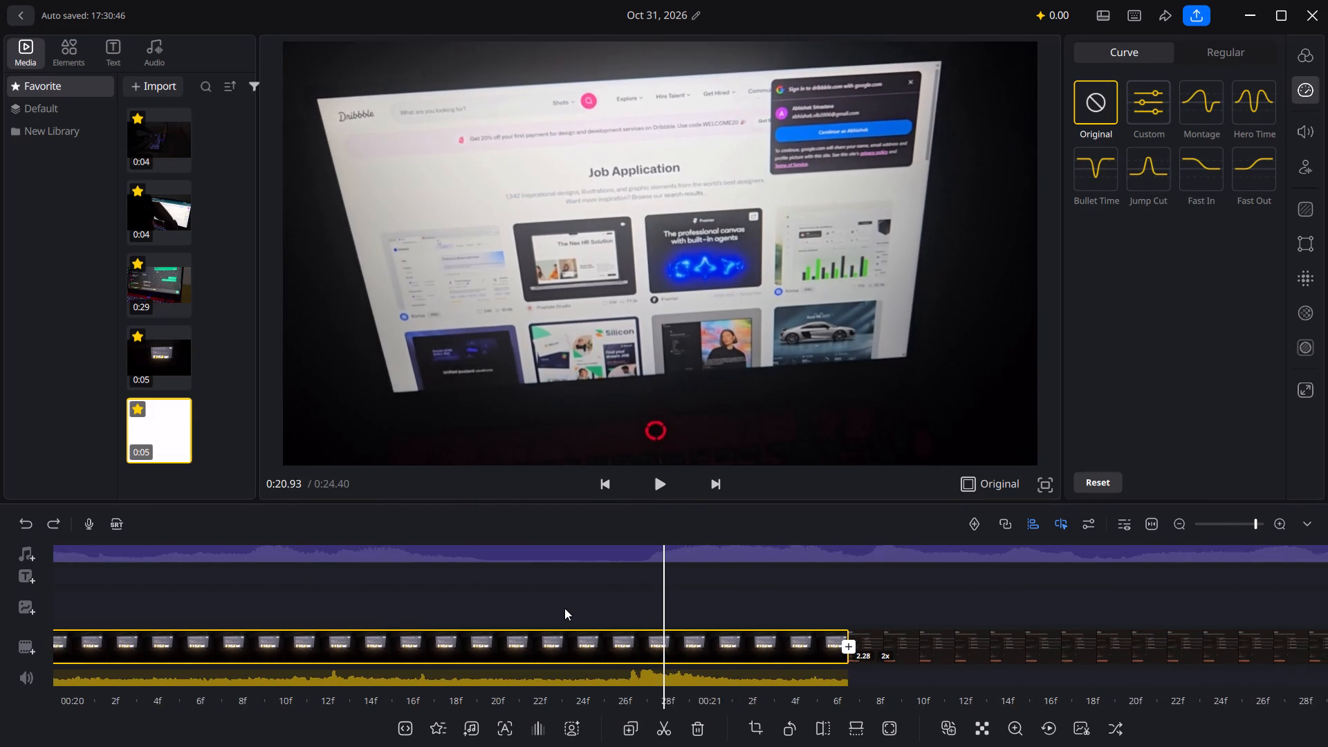
scroll(564, 608, right, 4)
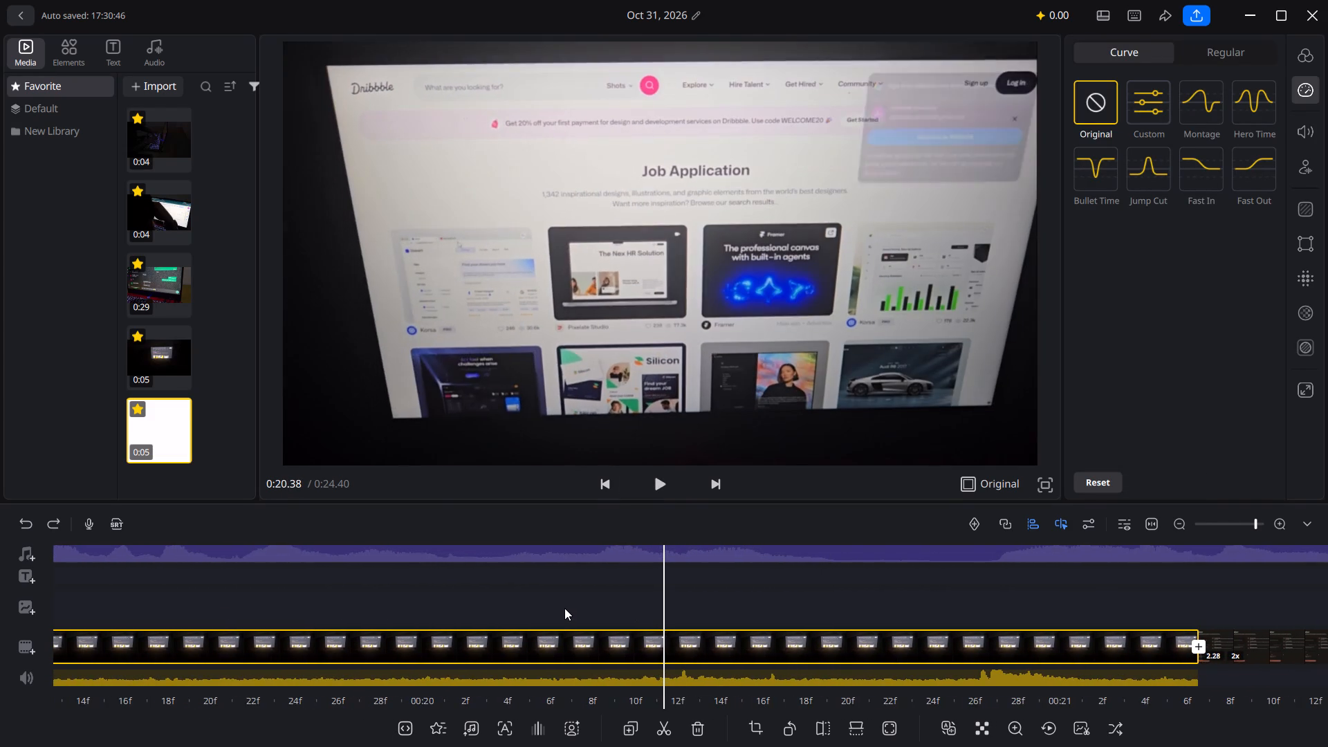
click(658, 726)
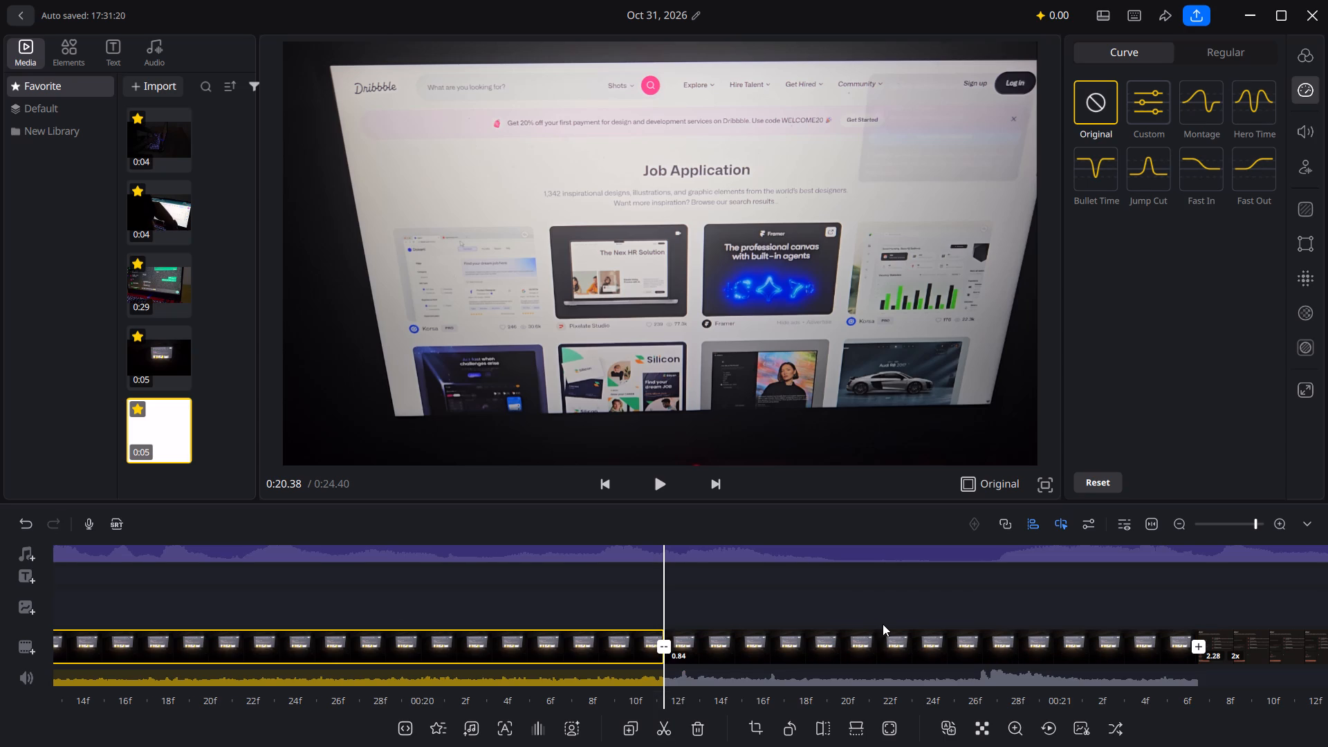
Play across the split in the Dribbble clip into the resume diagnostic clip to check the timing against the voice audio.
scroll(883, 624, left, 3)
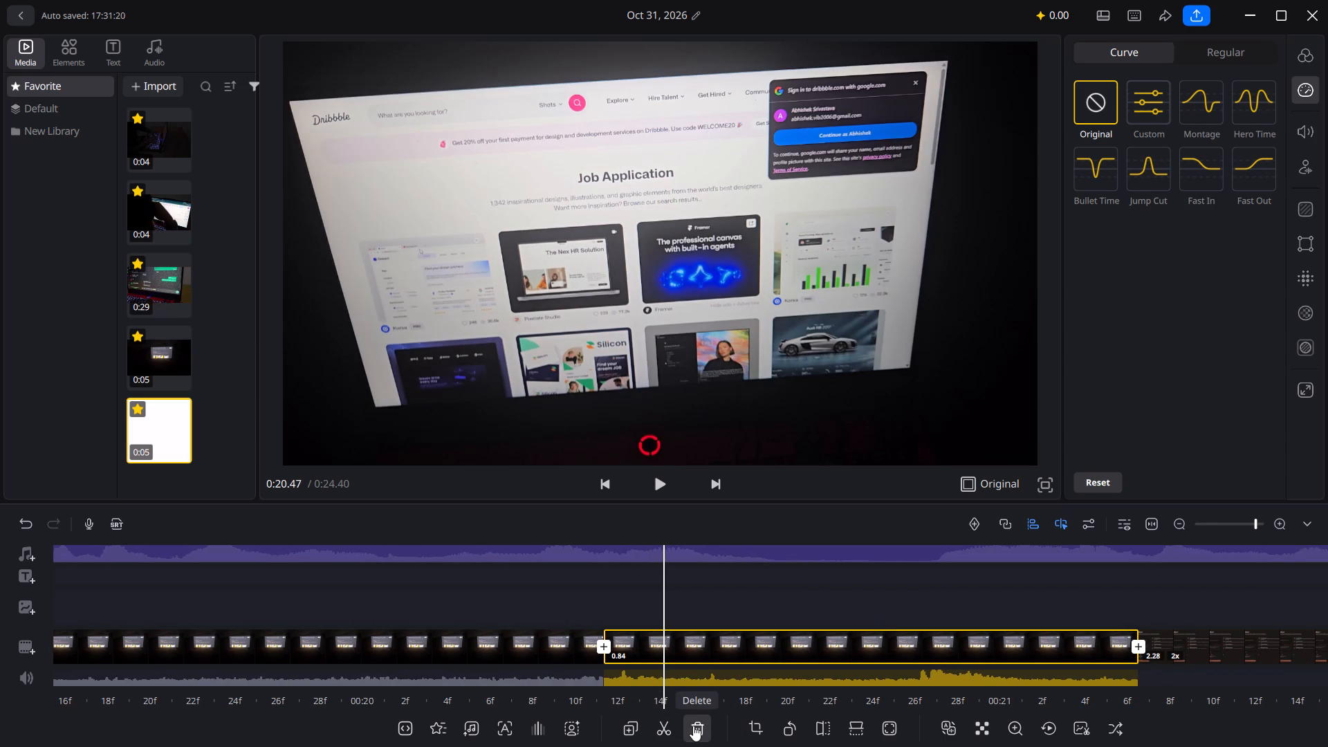
scroll(803, 589, right, 3)
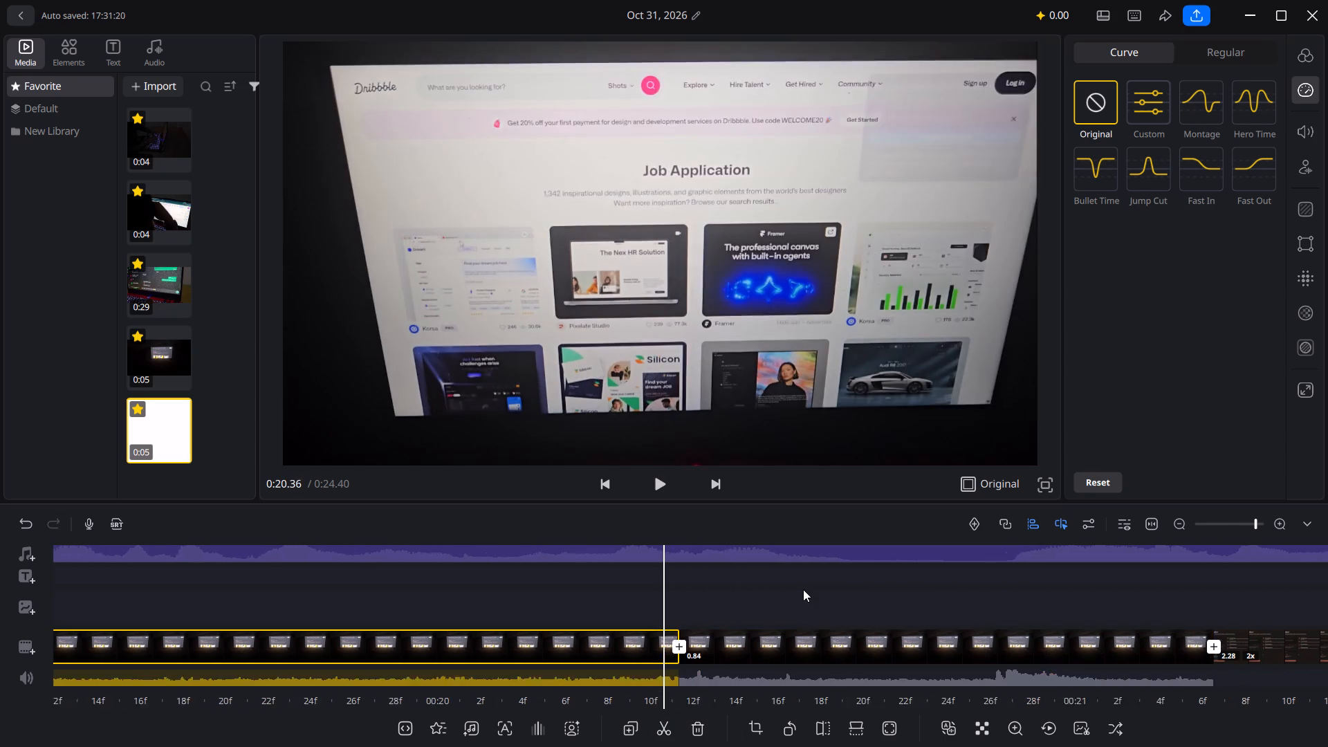
scroll(803, 589, right, 4)
click(660, 478)
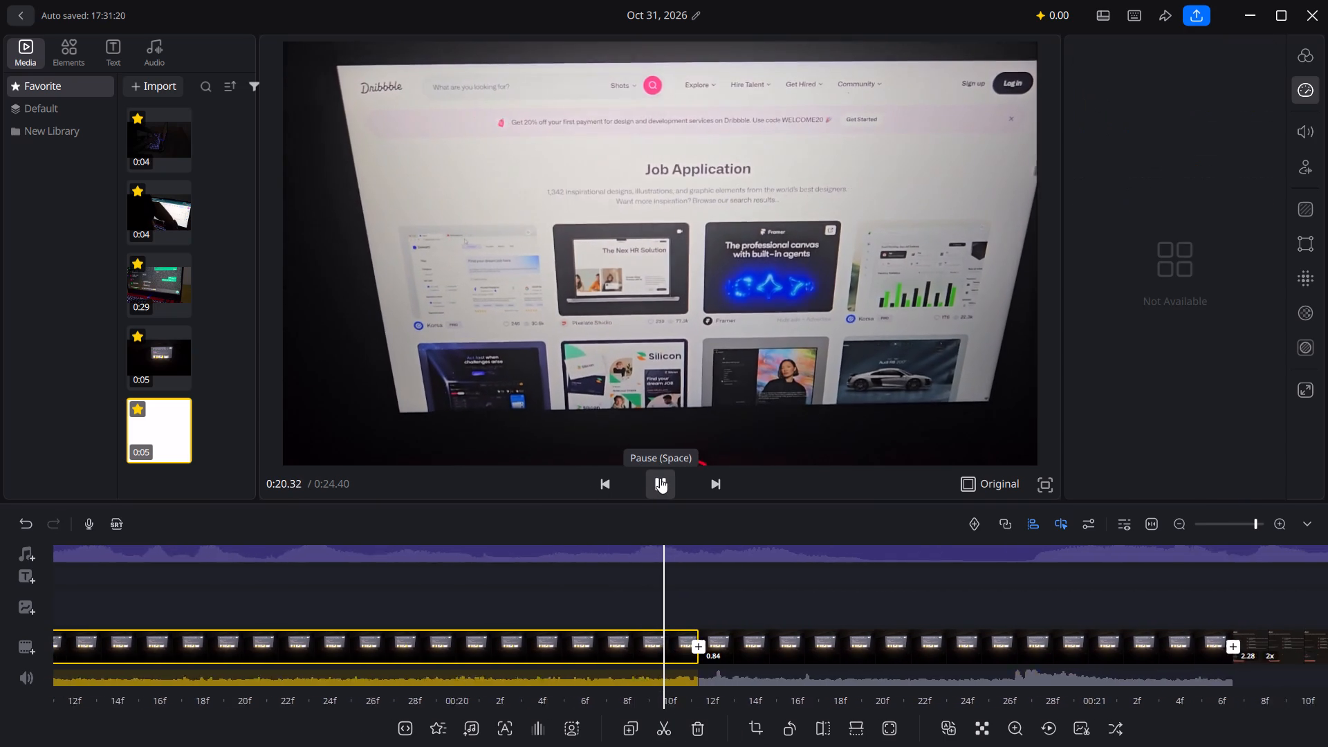
click(660, 478)
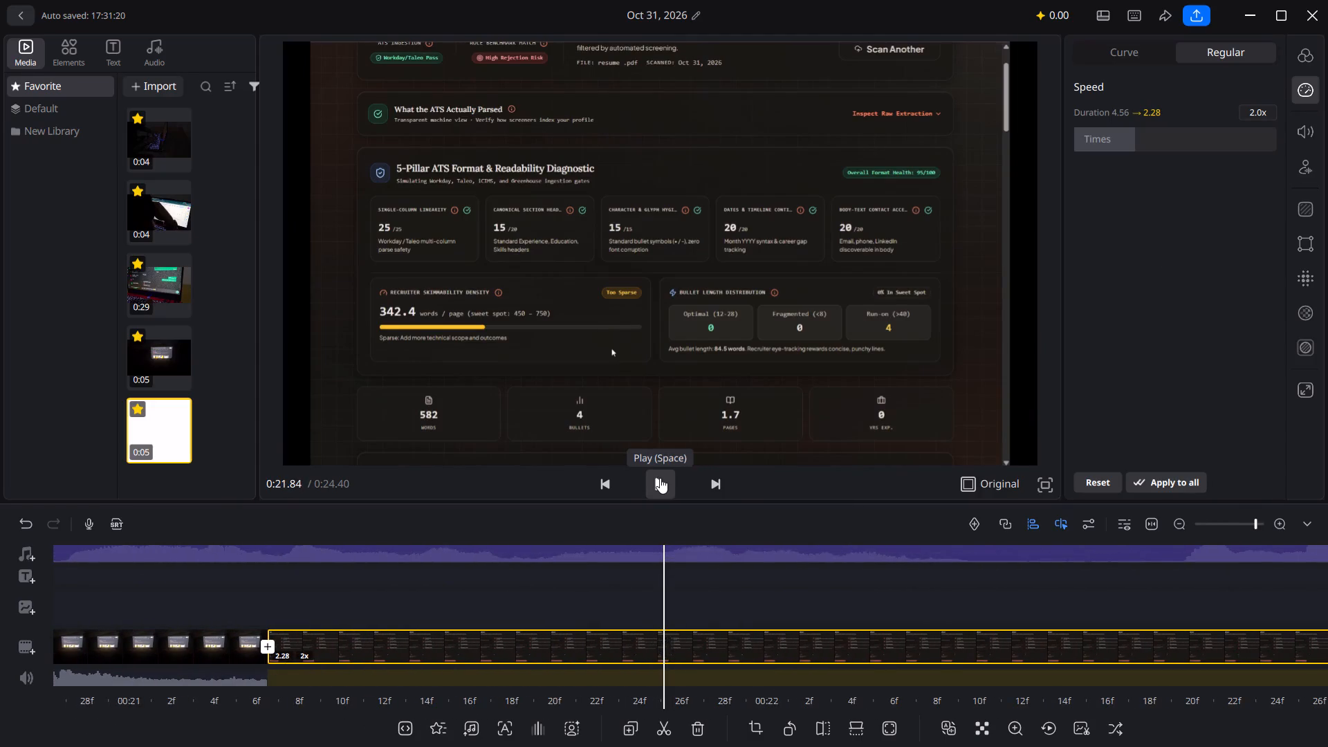
Delete the 0.84 s end piece of the Job Application footage just before the Resume Analyzer clip.
scroll(589, 584, right, 11)
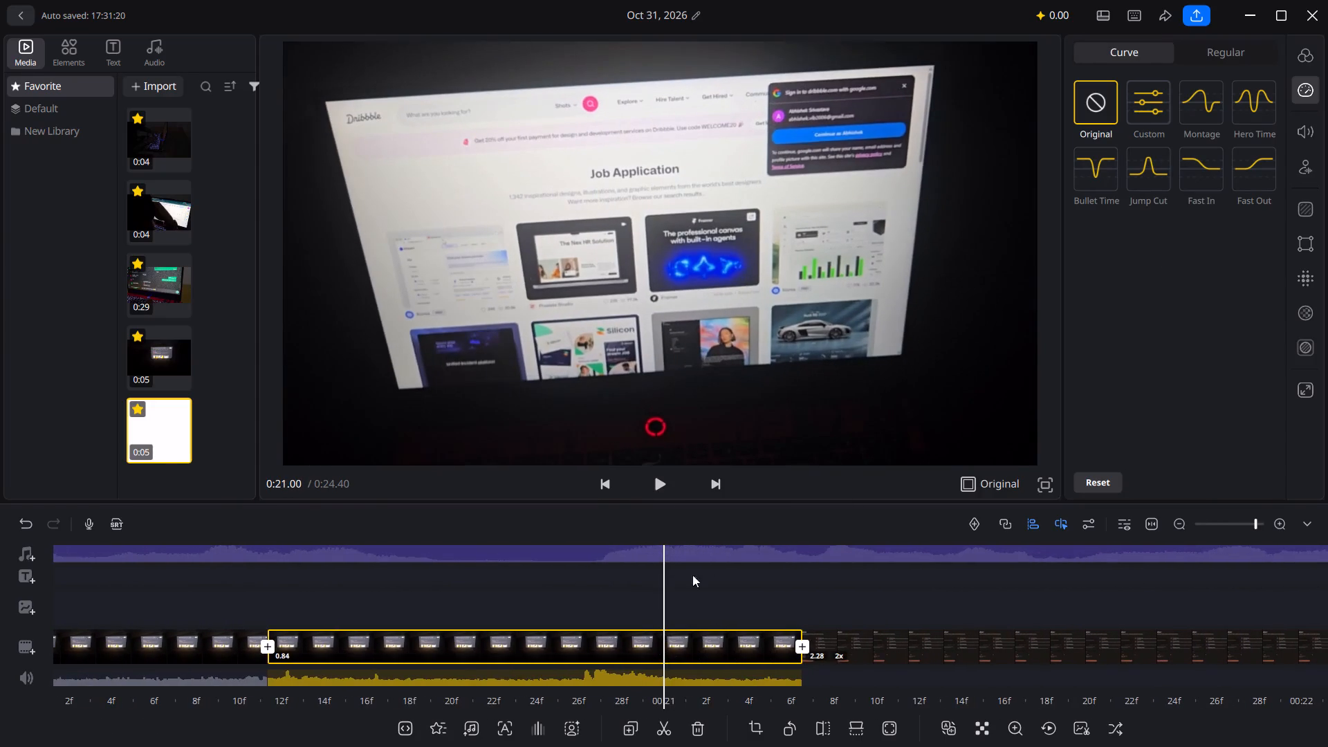
click(697, 731)
Play back the ending from the Job Application footage through the PrepFlow logo to check its timing against the voice audio.
scroll(539, 631, right, 9)
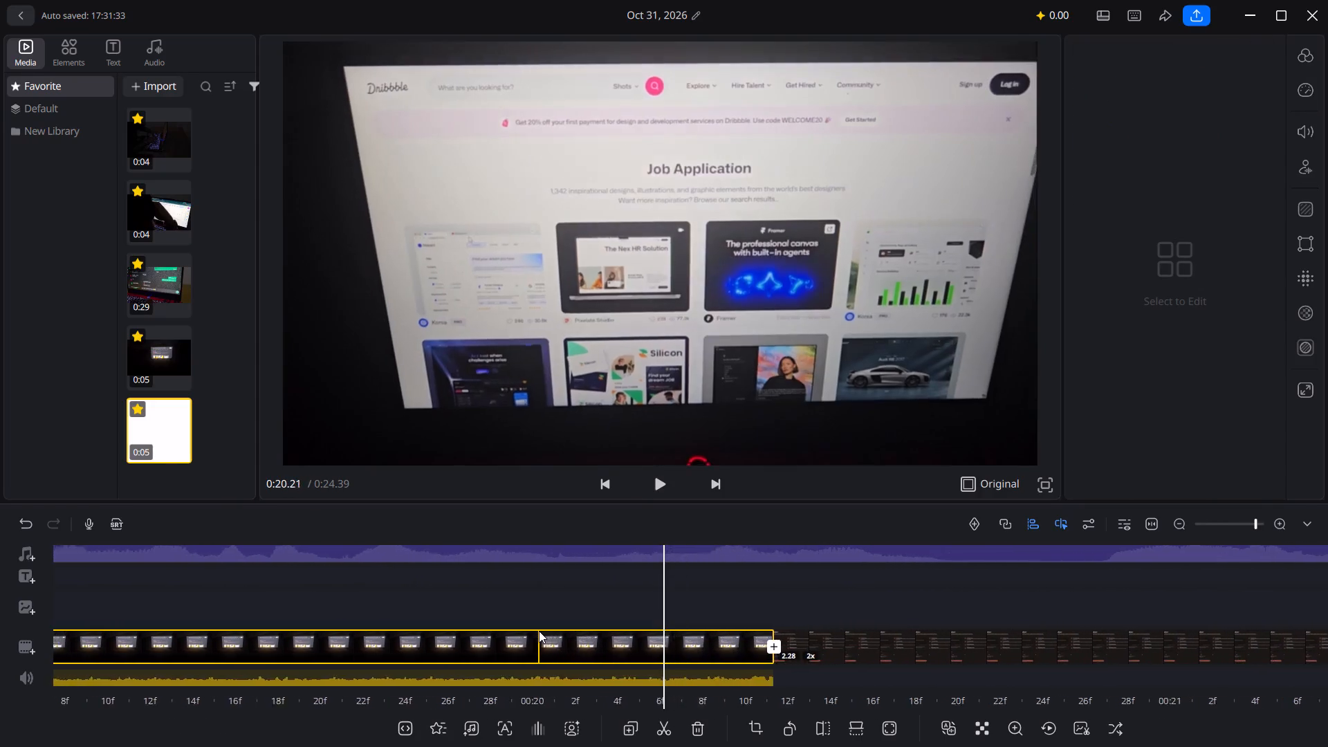
scroll(539, 631, right, 15)
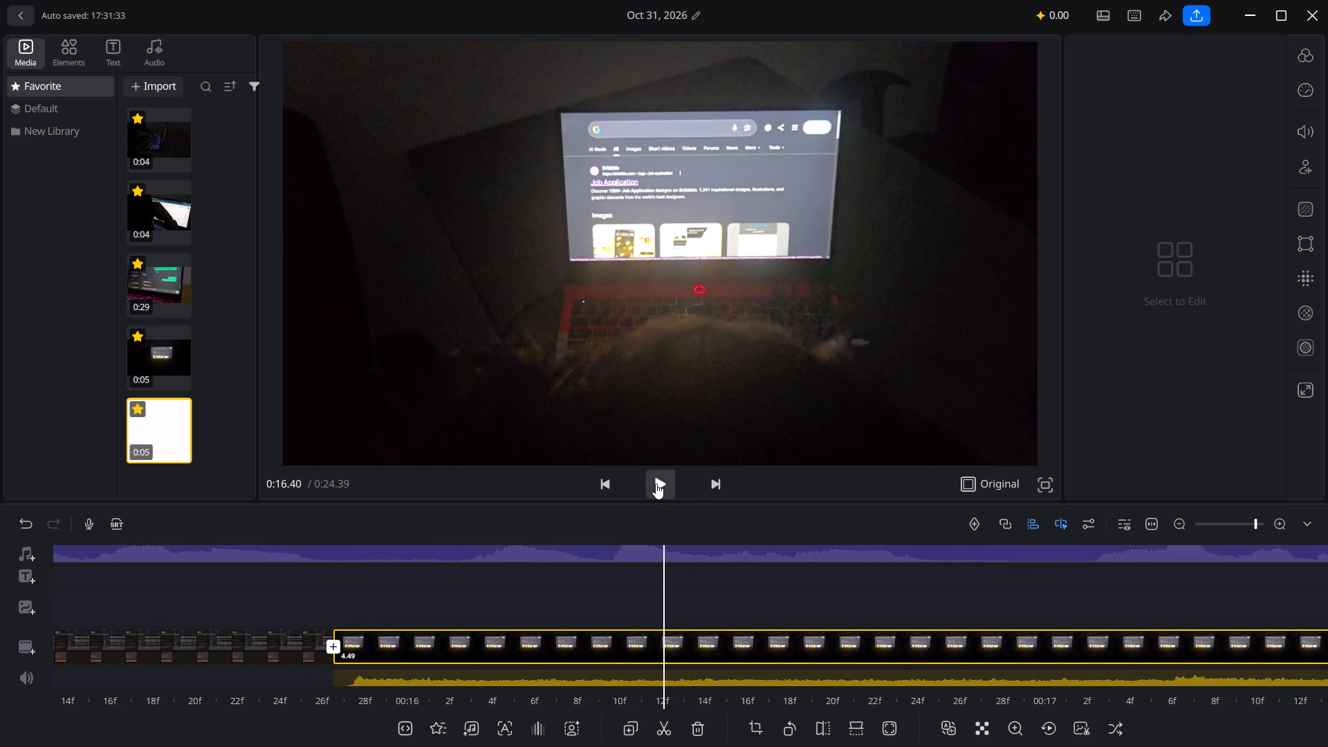
click(656, 483)
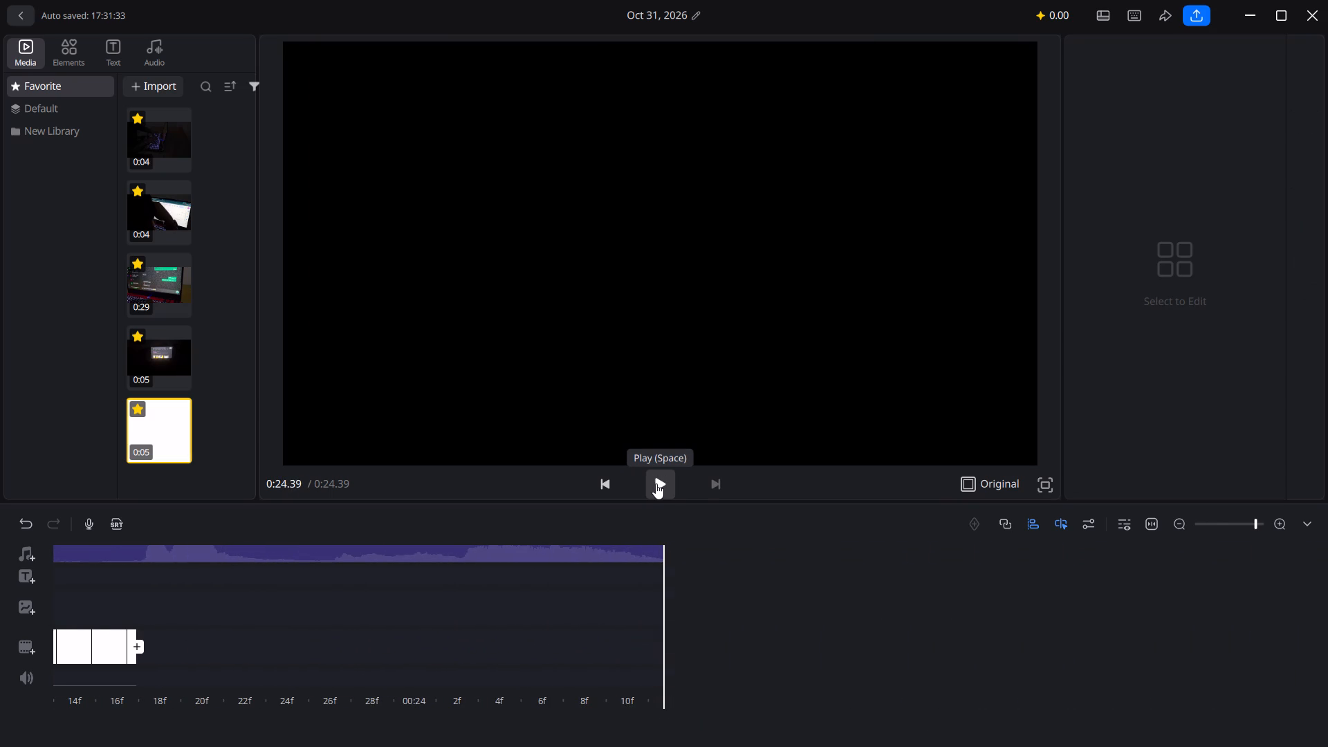
scroll(481, 575, right, 7)
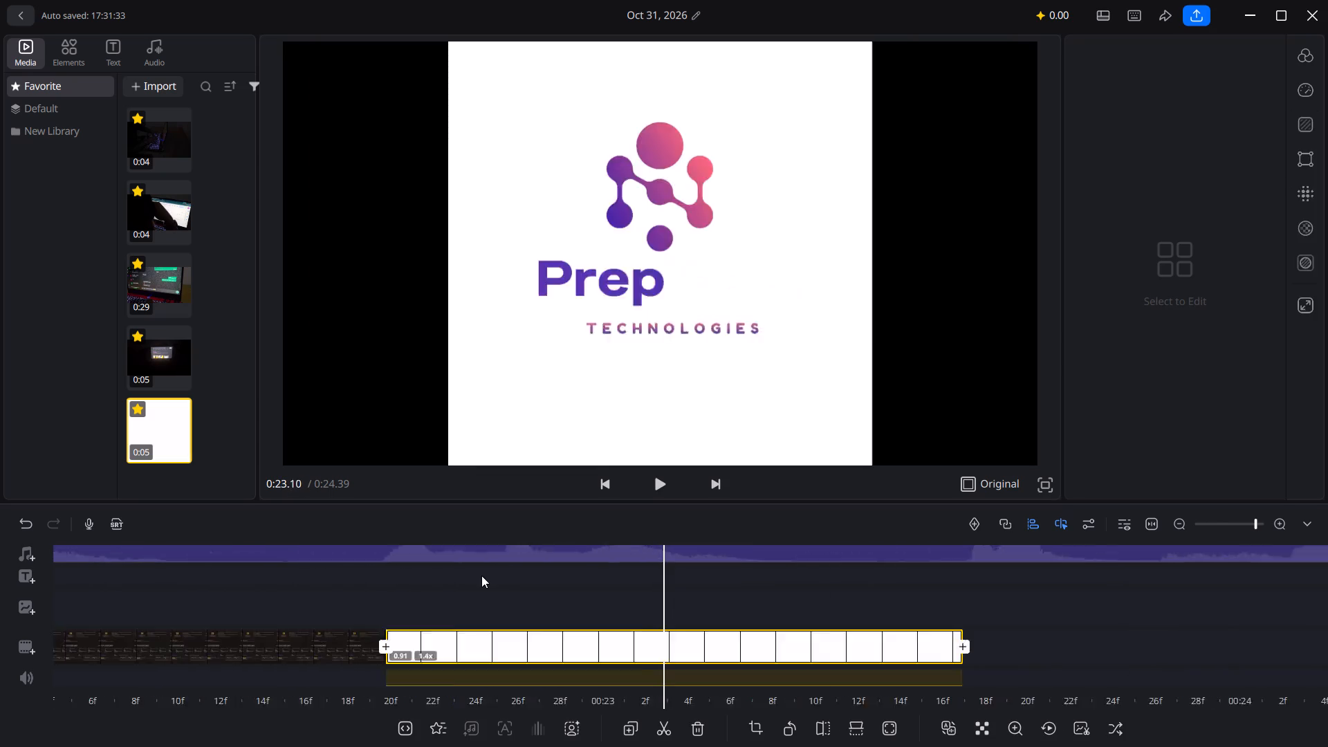
scroll(481, 575, right, 8)
scroll(614, 676, right, 7)
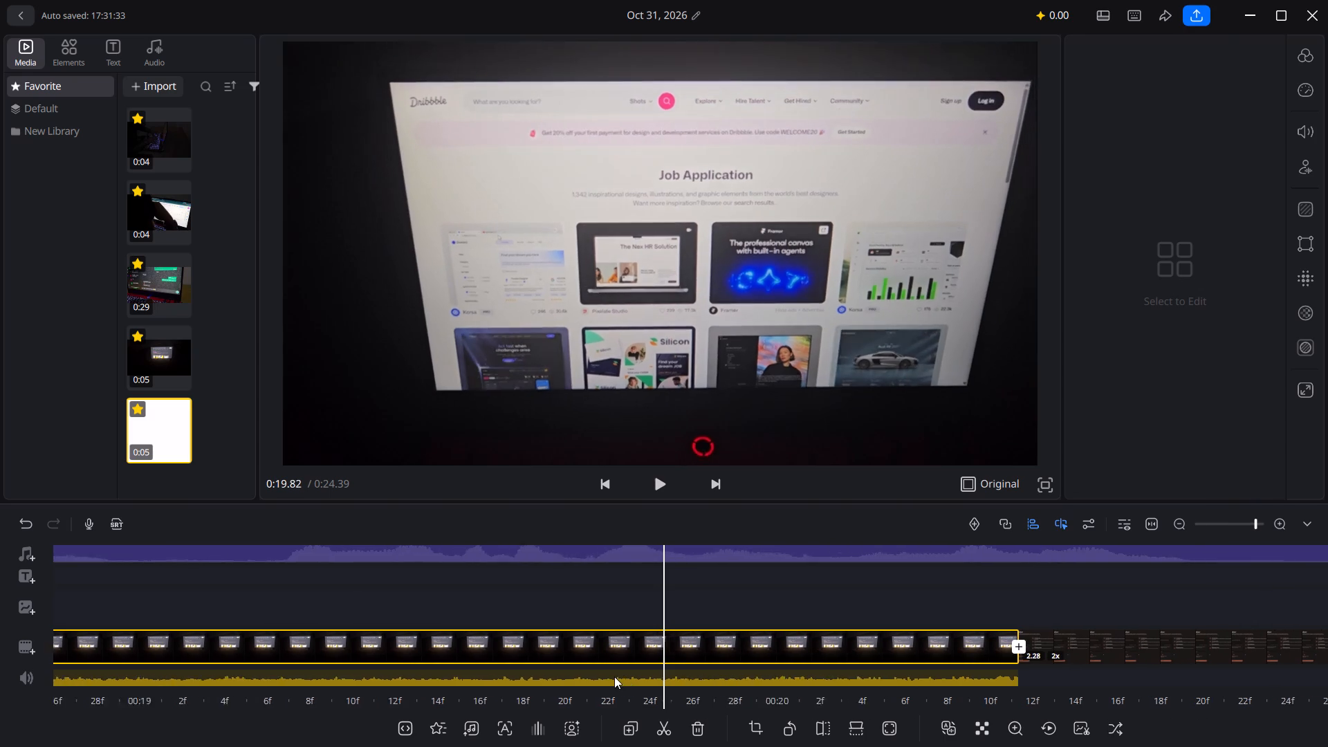
scroll(614, 676, right, 4)
click(655, 471)
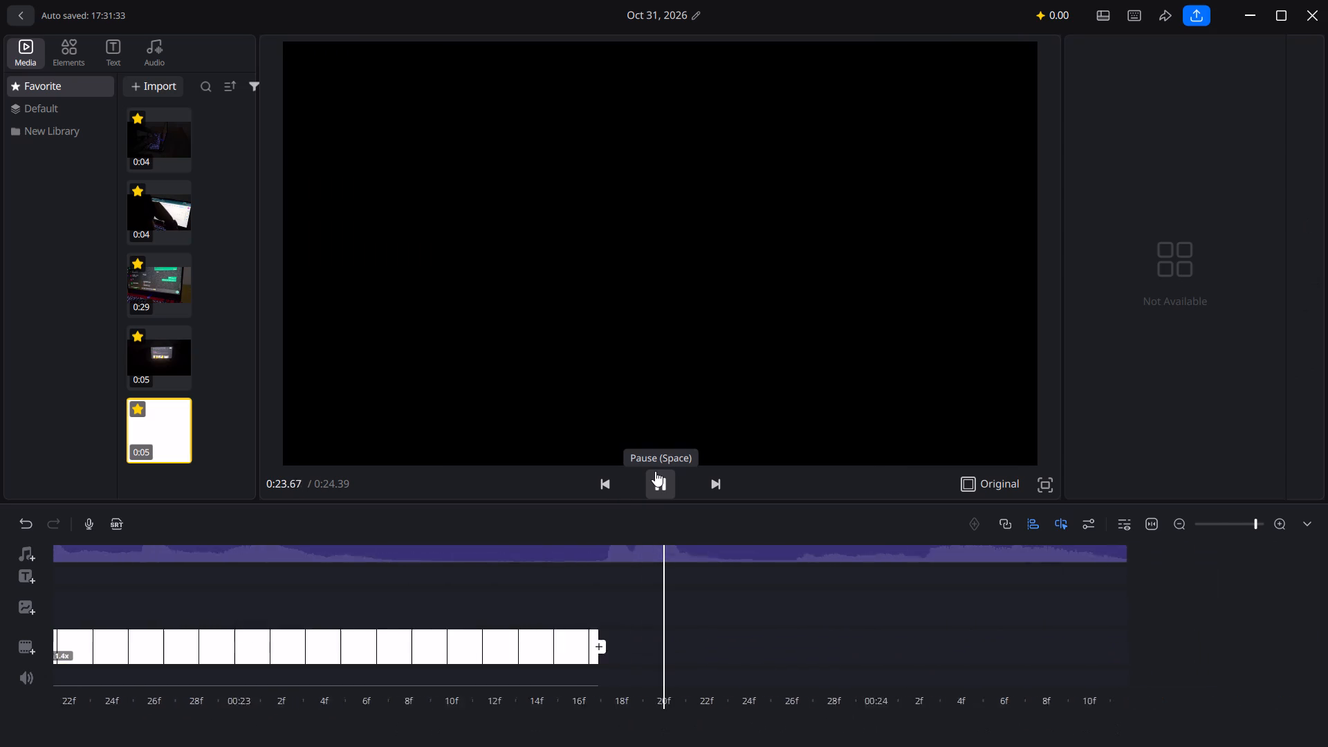
Extend the end of the PrepFlow logo clip to a duration of about 1.72 s so it reaches the end of the voice audio.
scroll(655, 471, left, 2)
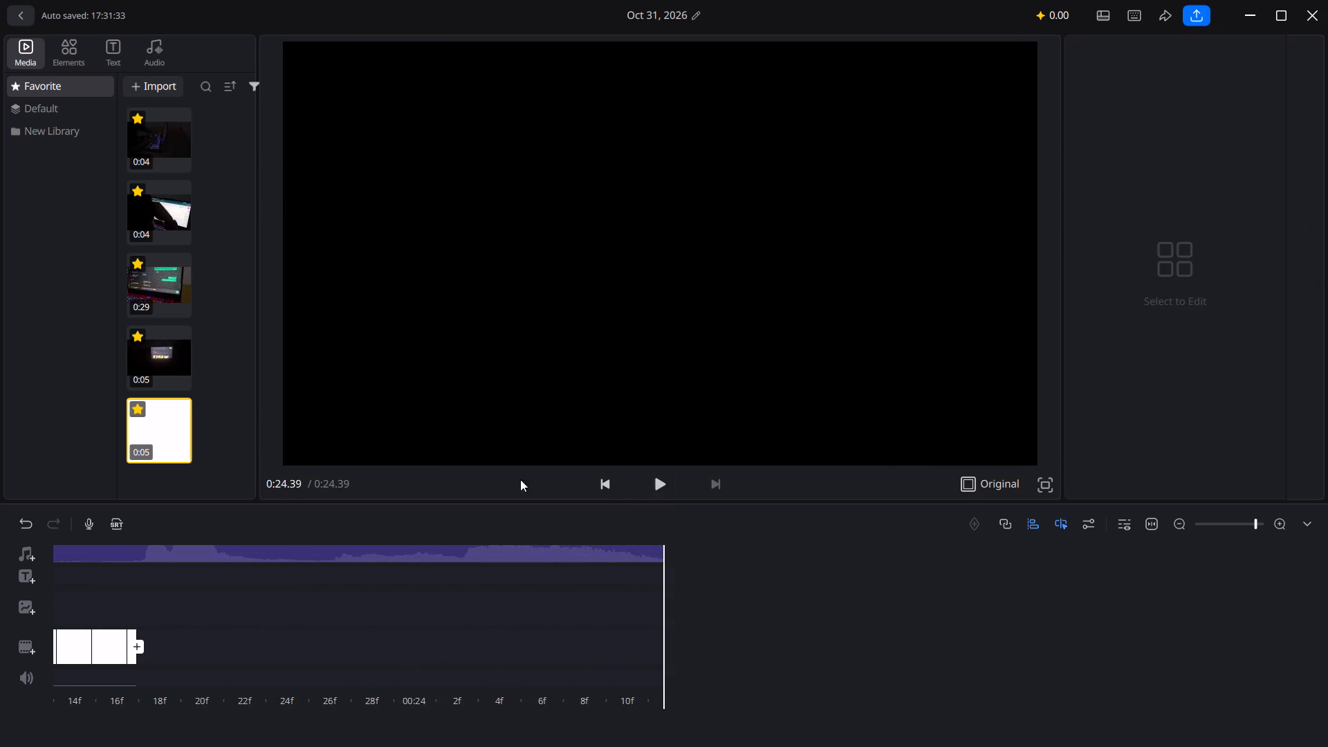
scroll(520, 479, left, 2)
click(83, 650)
double_click(117, 648)
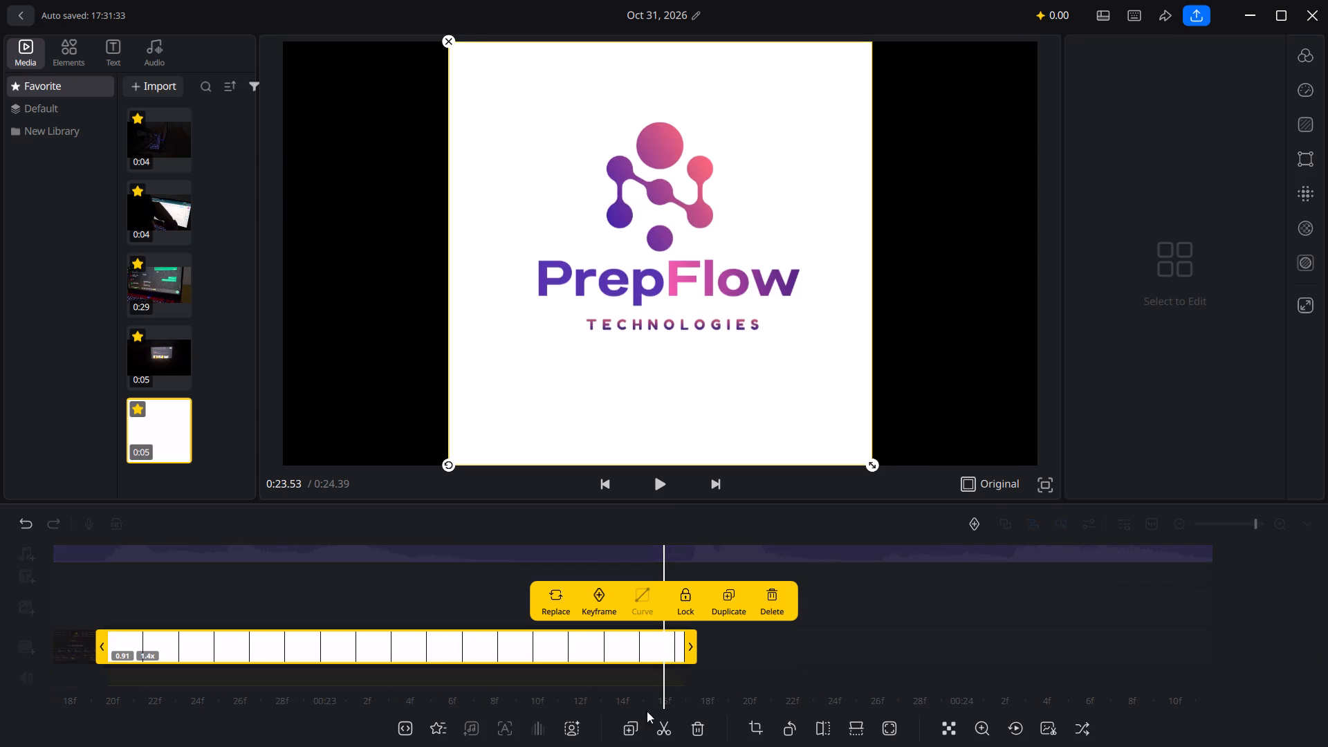
click(695, 641)
drag(695, 641, 1169, 667)
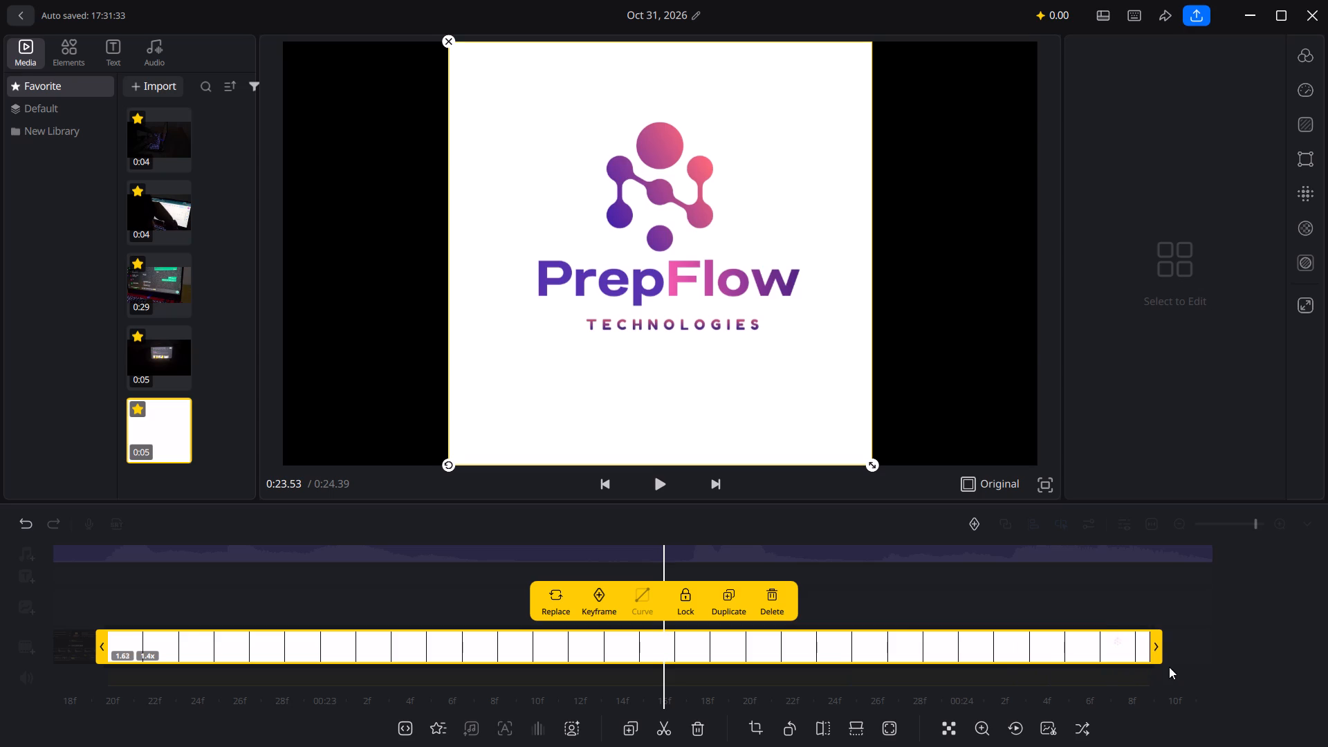
drag(1169, 667, 1212, 640)
Play back the PrepFlow logo clip to check its ending against the voice audio.
scroll(474, 615, right, 6)
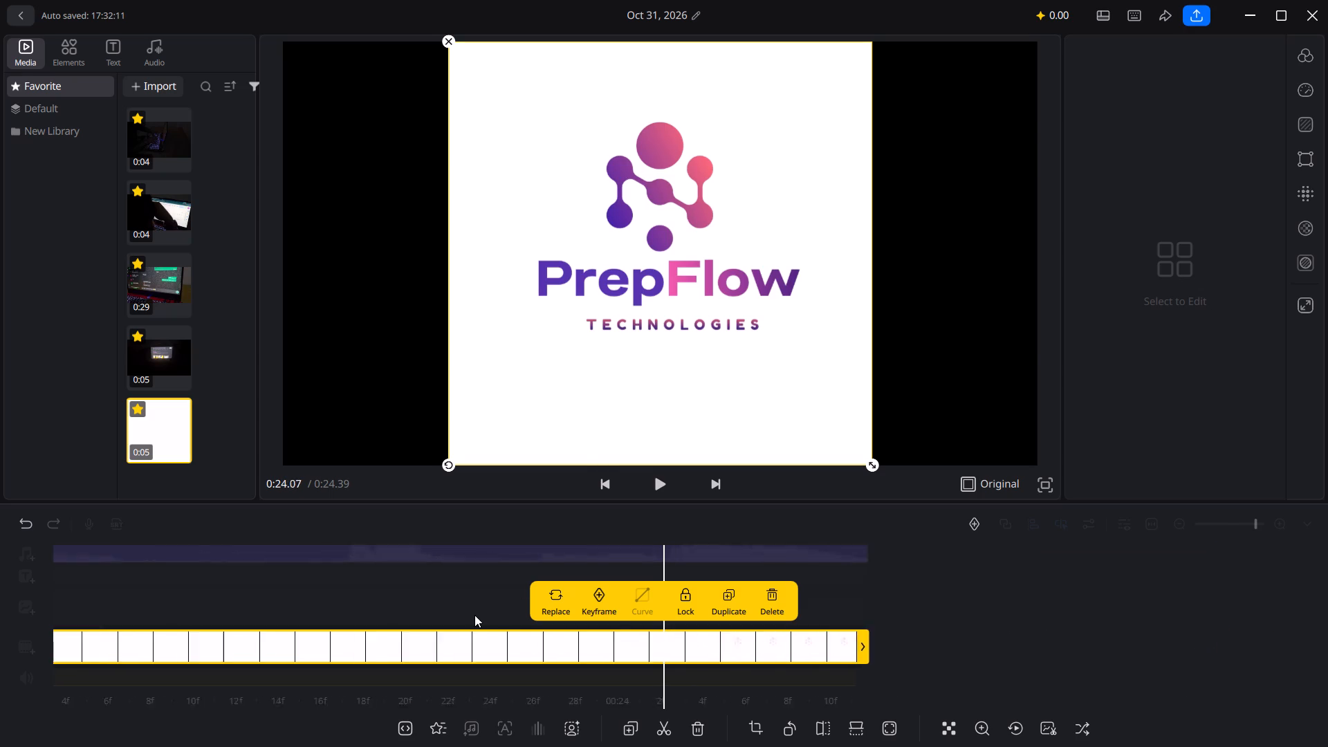
scroll(474, 615, right, 4)
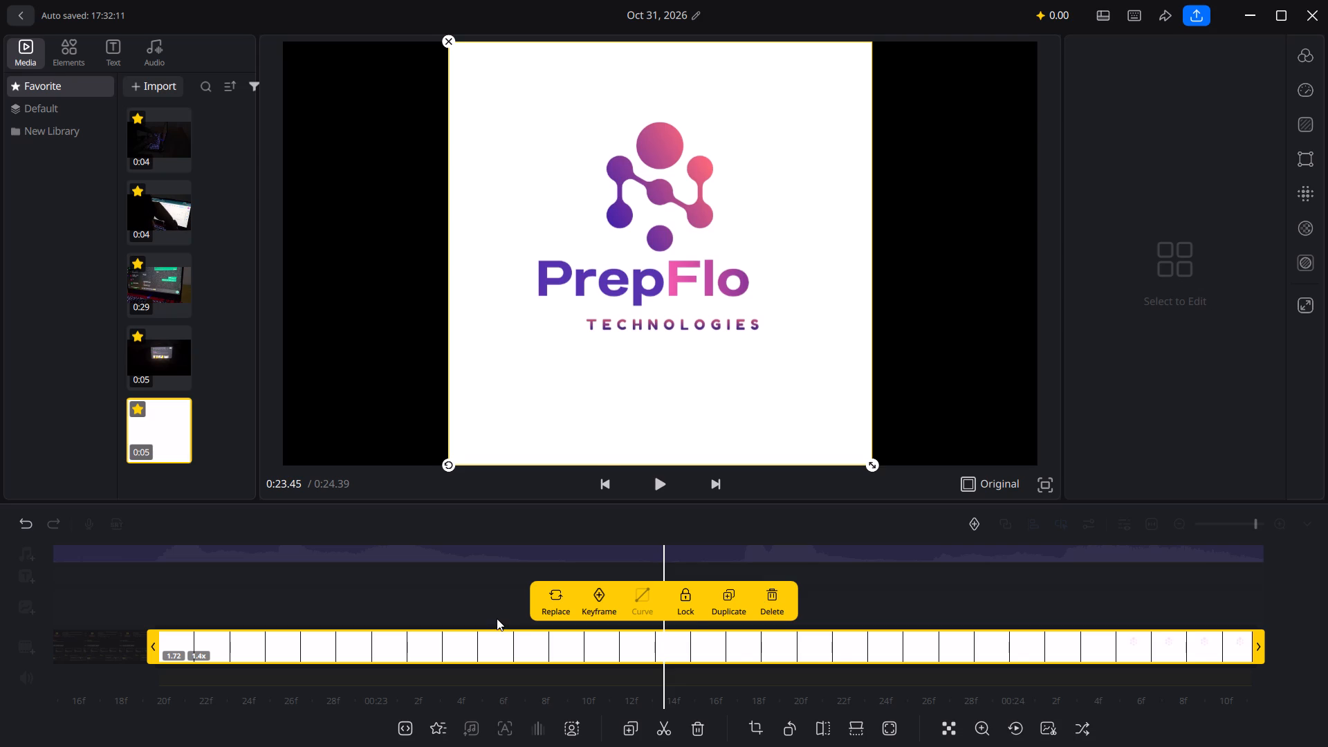
scroll(497, 618, right, 13)
click(660, 492)
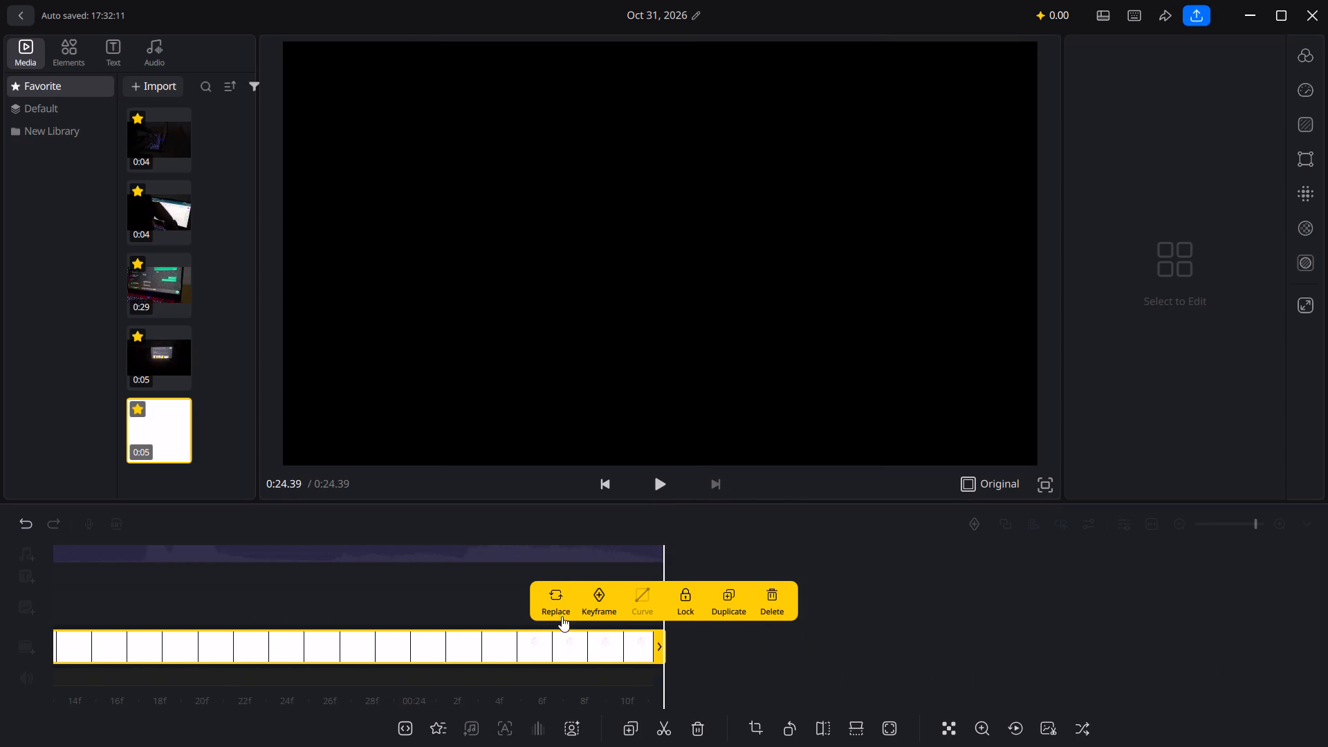
Play back the opening dark laptop footage with the first voice audio clip selected to check their timing.
scroll(506, 620, right, 19)
scroll(506, 620, right, 18)
scroll(506, 620, right, 6)
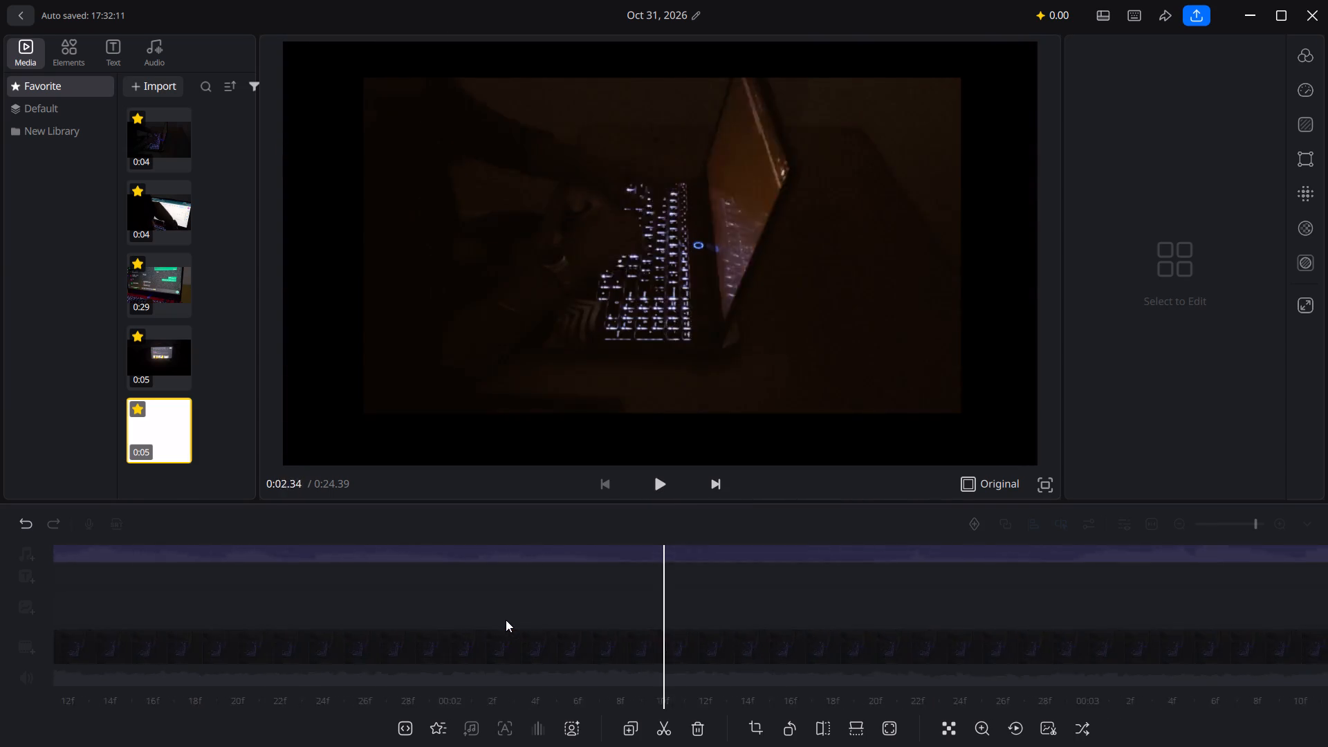
scroll(506, 620, right, 4)
scroll(725, 636, left, 8)
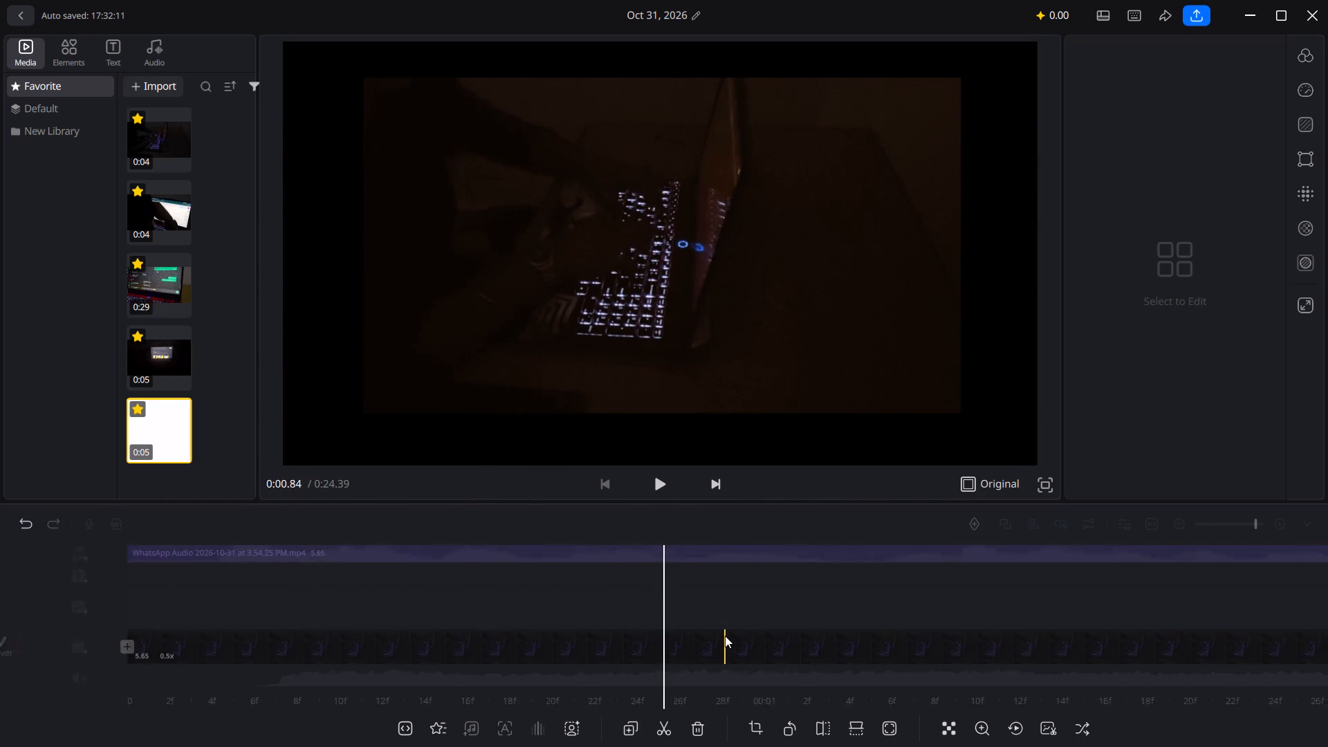
scroll(725, 636, left, 2)
click(554, 549)
double_click(554, 549)
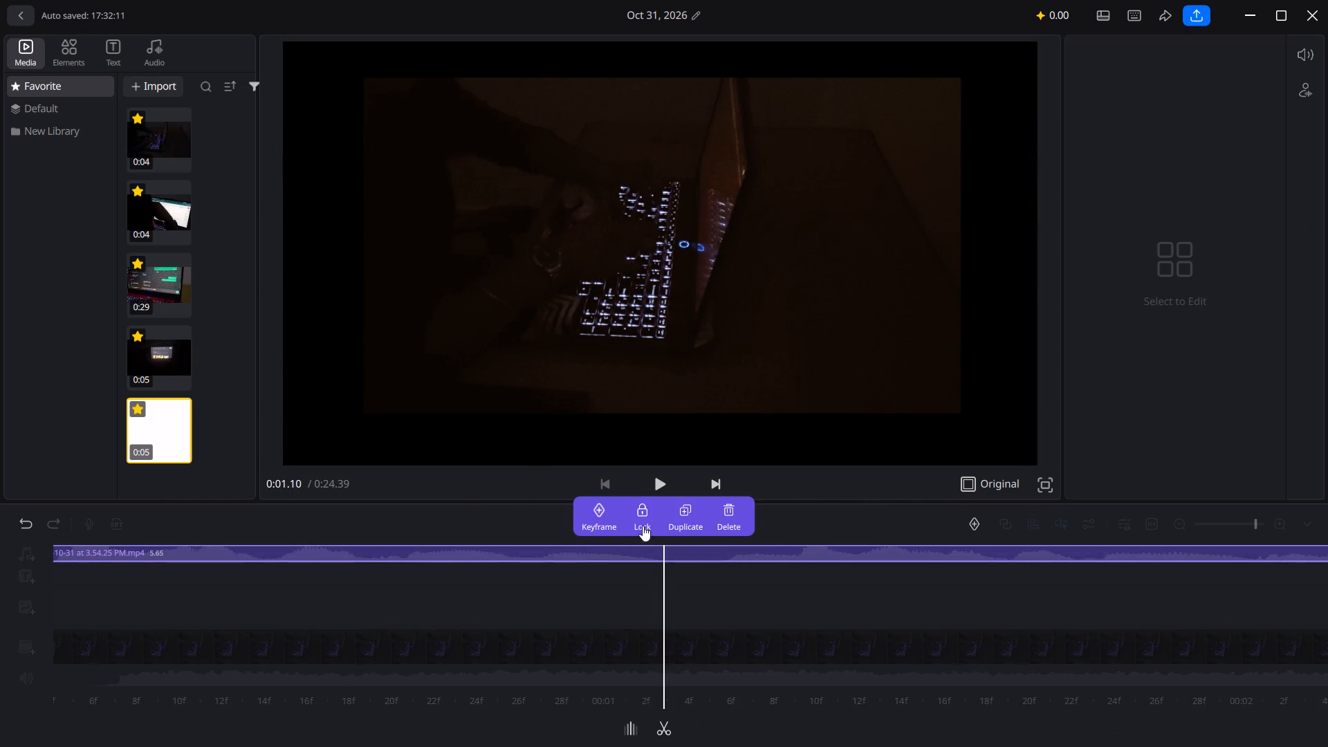
click(654, 476)
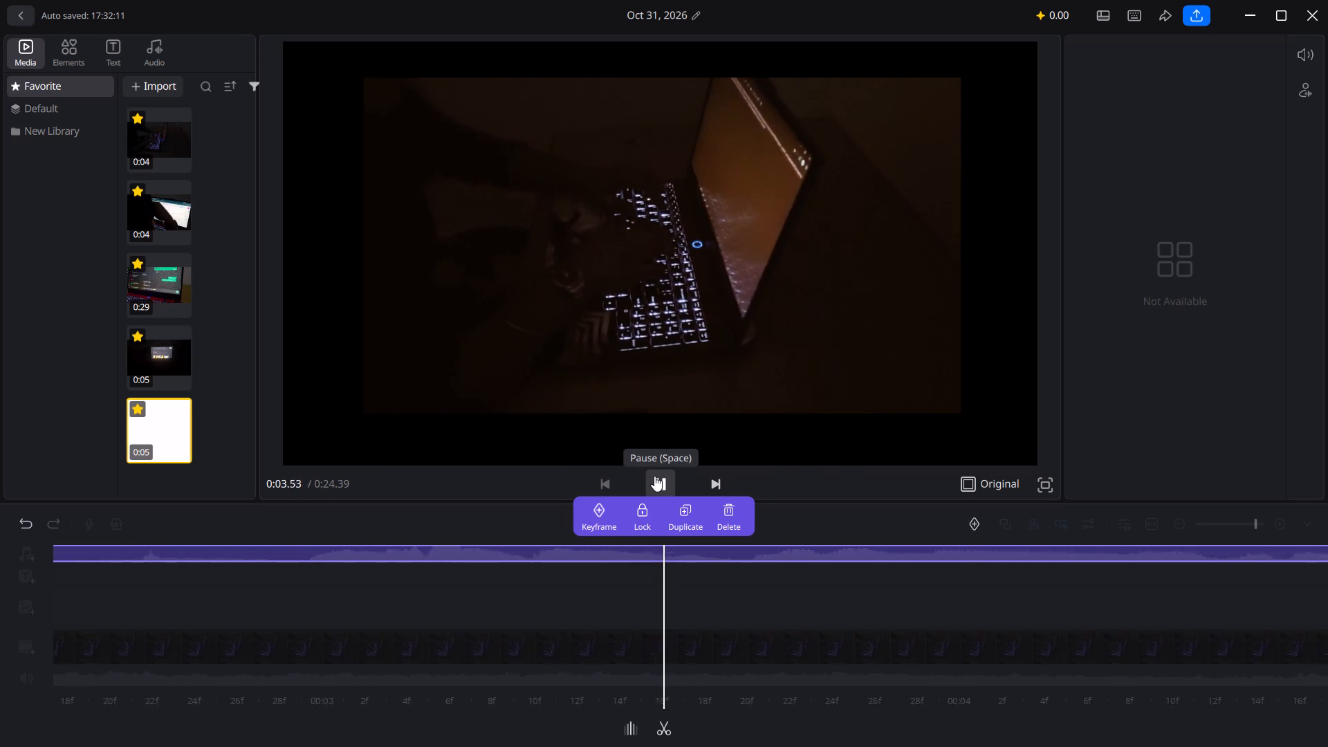
click(654, 476)
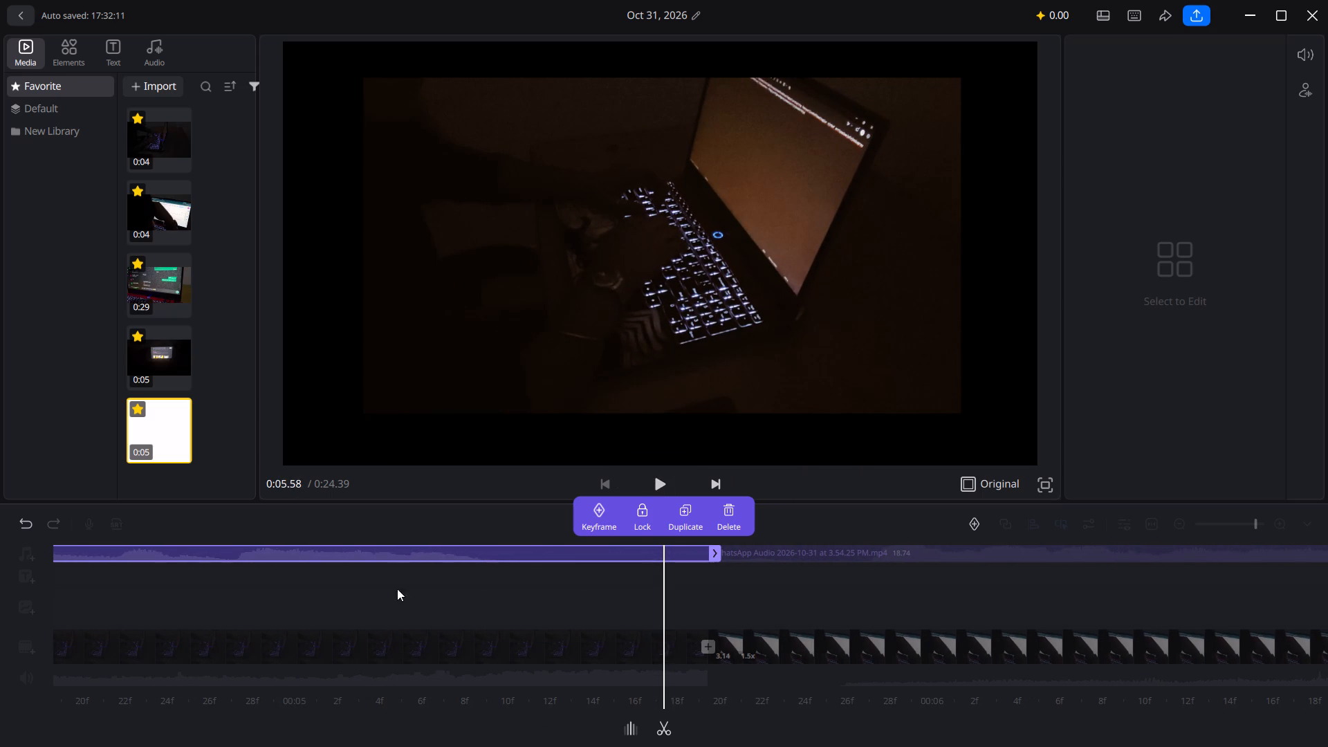
Replay the first voice audio clip from the middle of the laptop footage into the rejection email footage to examine the speech pauses.
scroll(371, 624, right, 12)
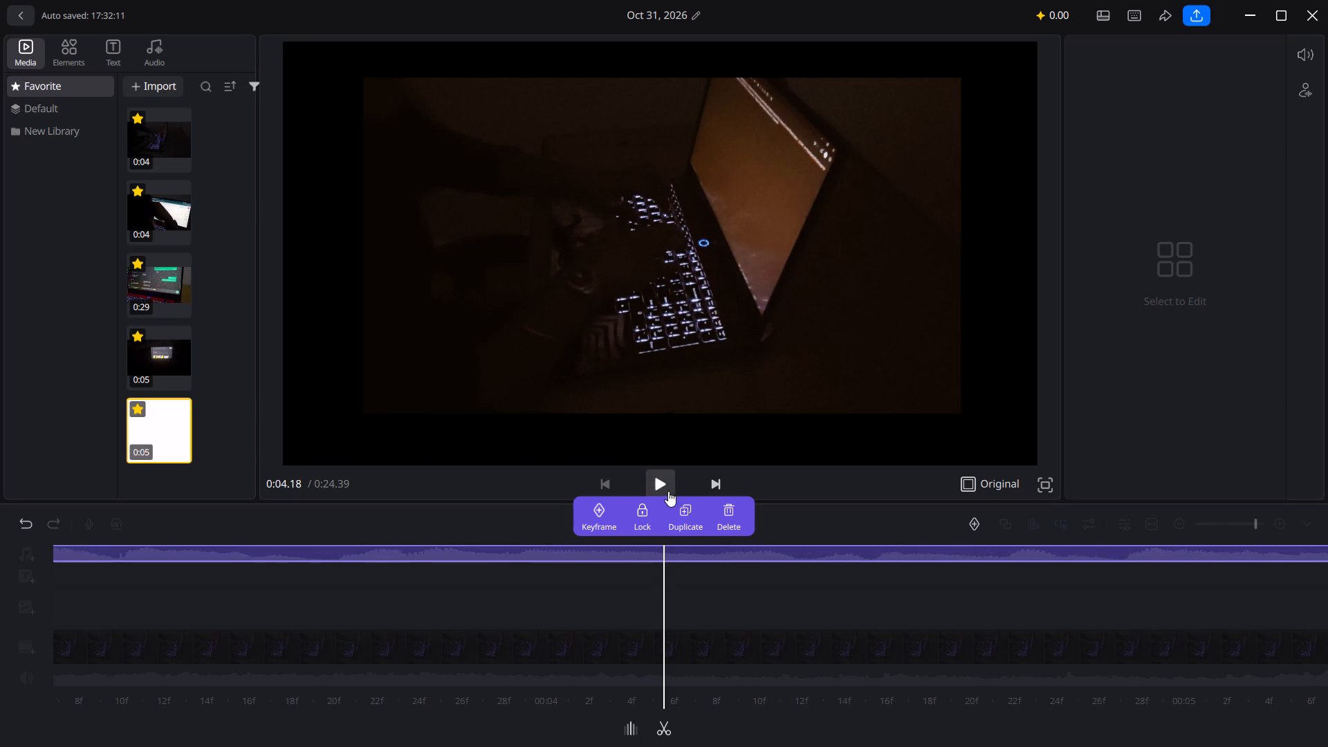
scroll(483, 662, right, 7)
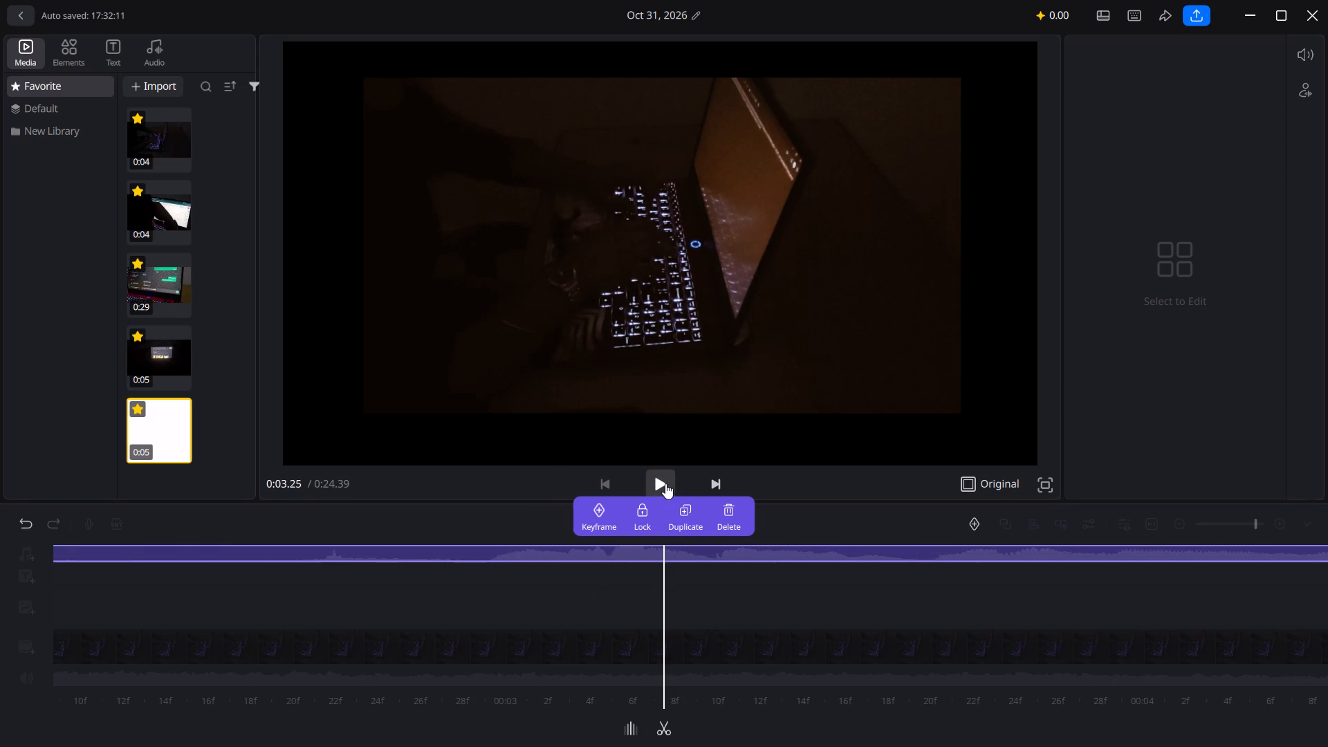
click(665, 483)
click(654, 486)
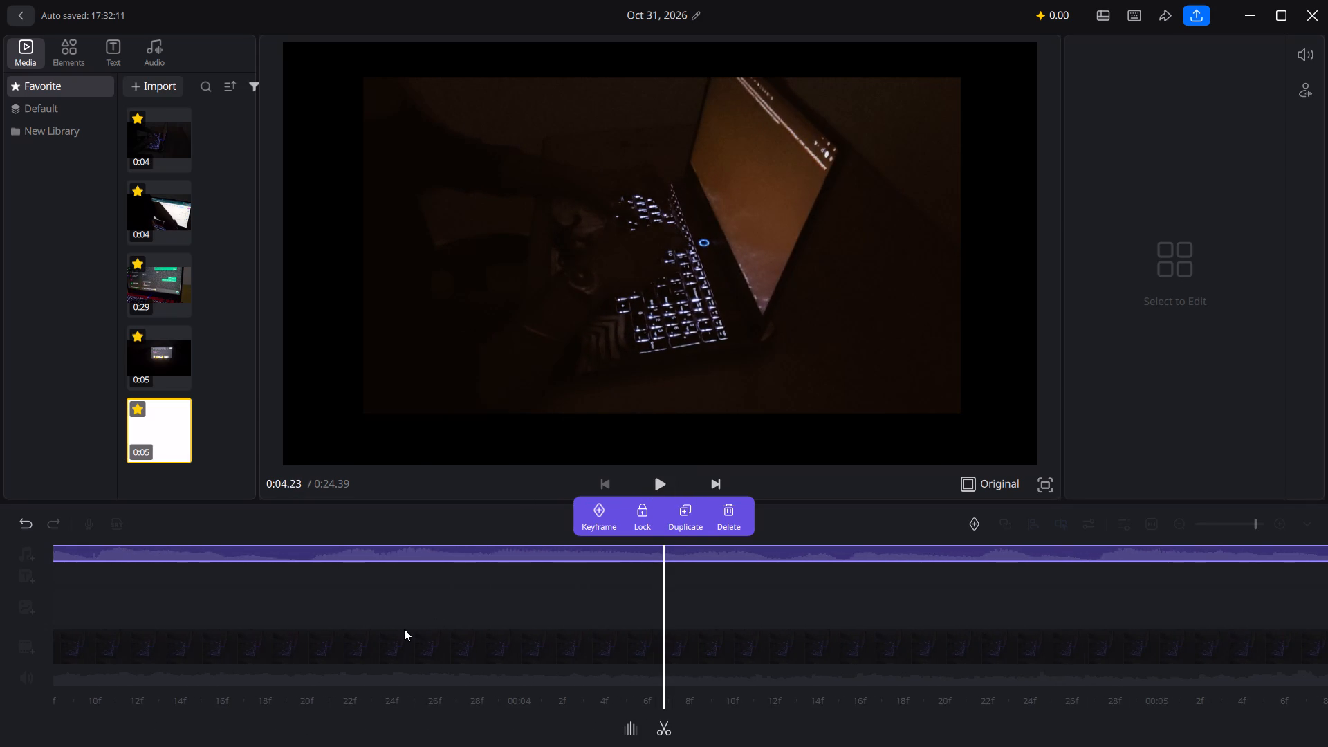
scroll(404, 629, right, 7)
scroll(539, 630, right, 5)
scroll(539, 630, left, 3)
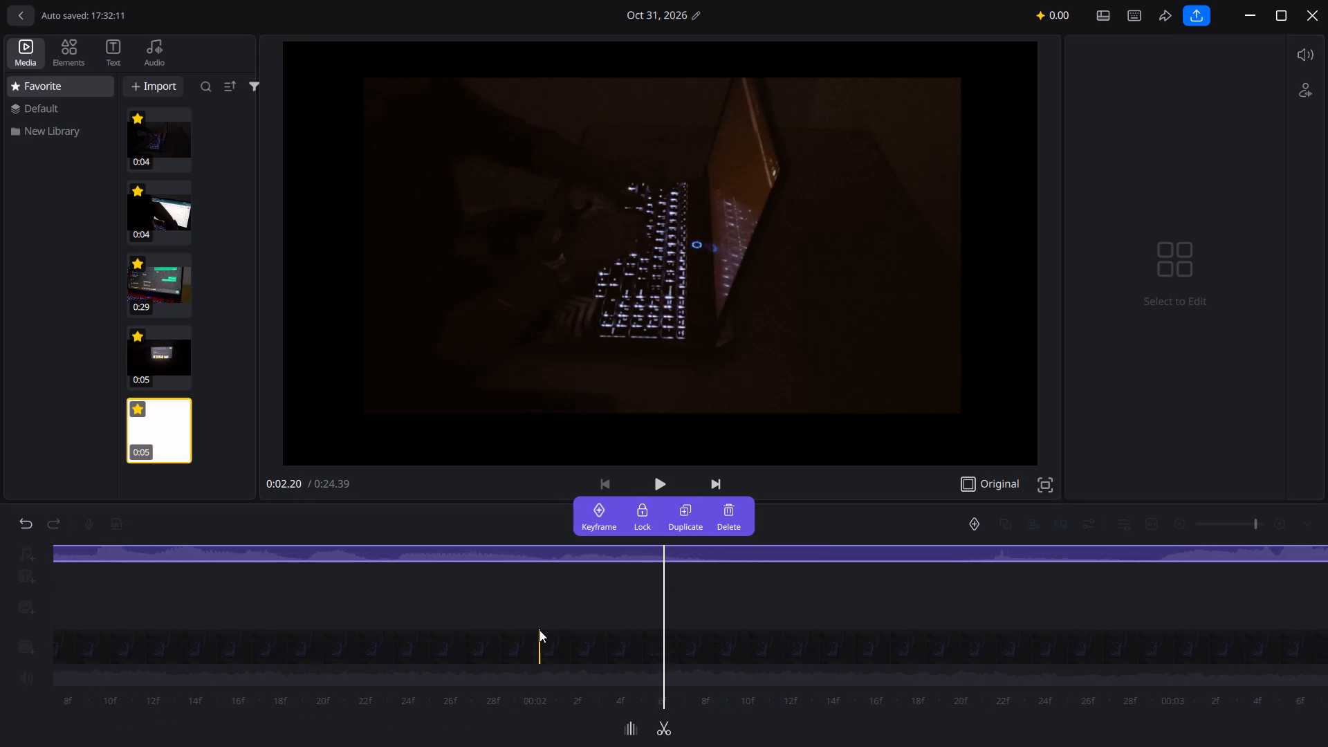
scroll(539, 630, left, 5)
click(663, 479)
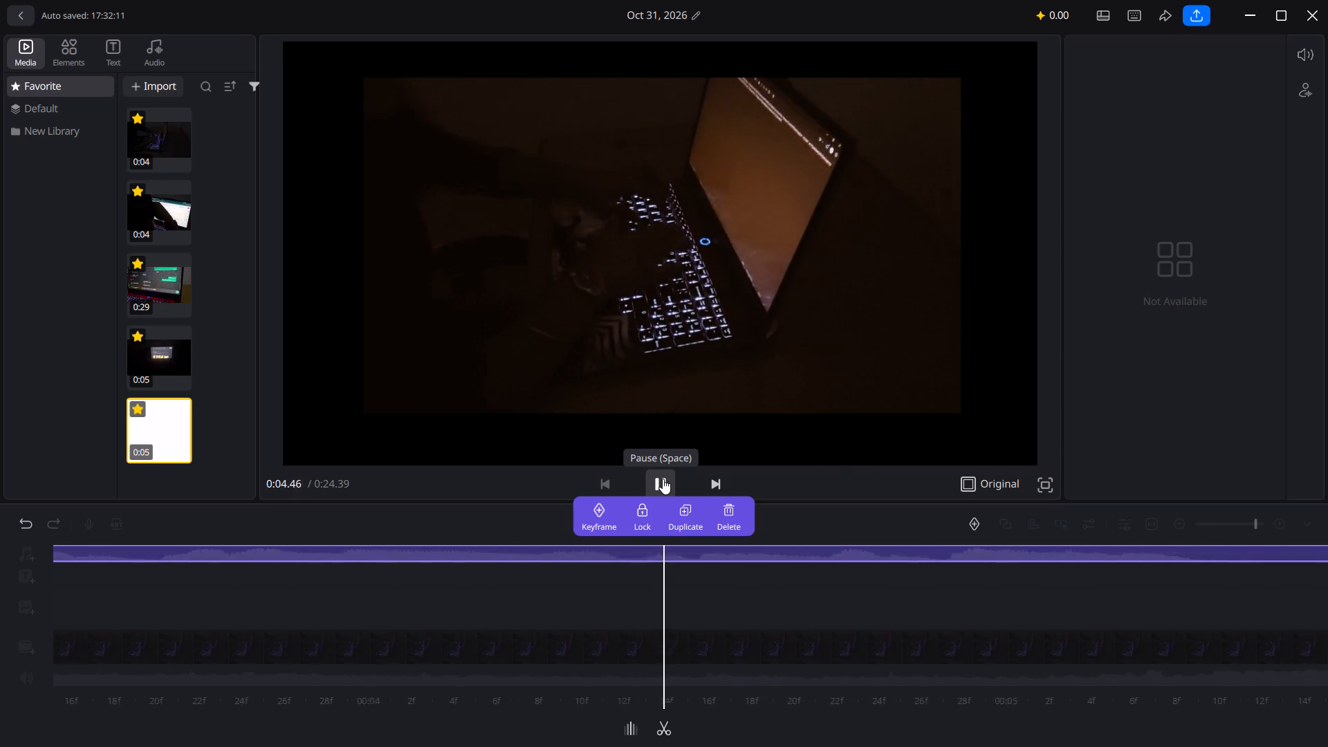
click(663, 479)
click(663, 479)
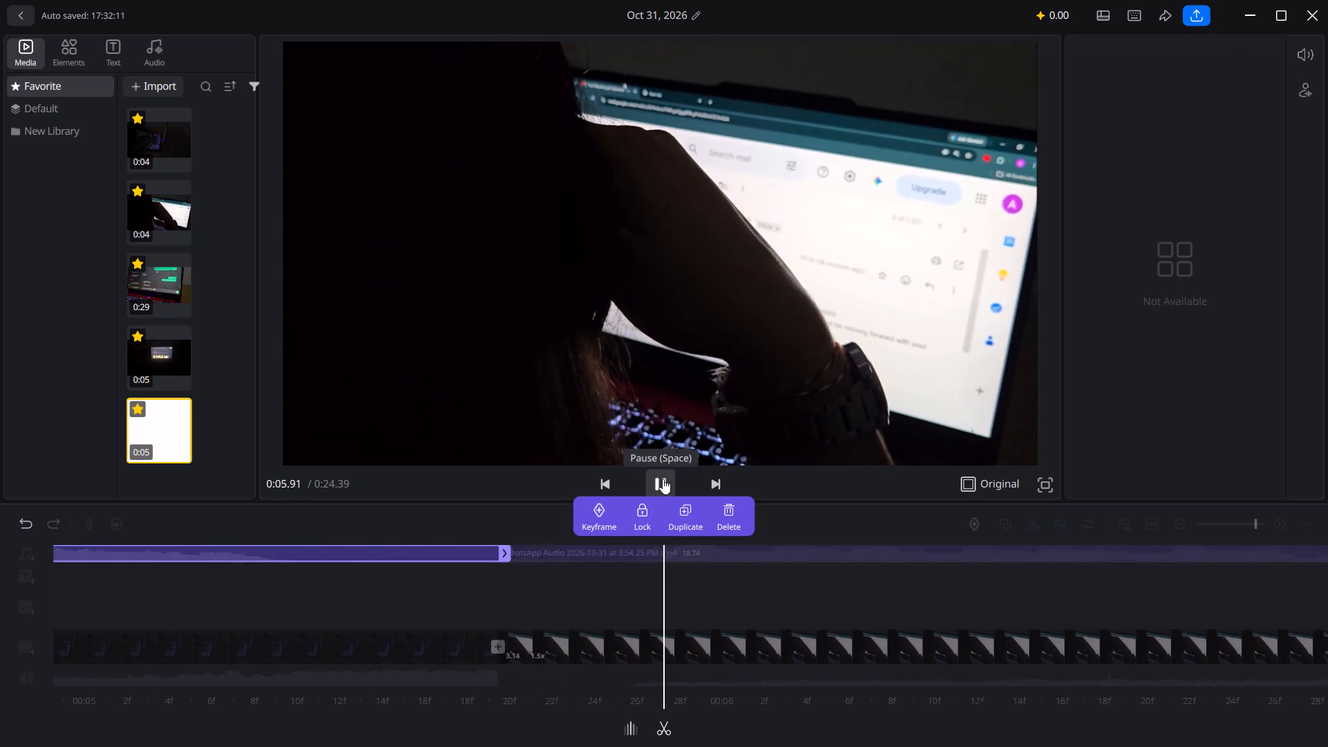
click(663, 479)
click(663, 479)
click(663, 479)
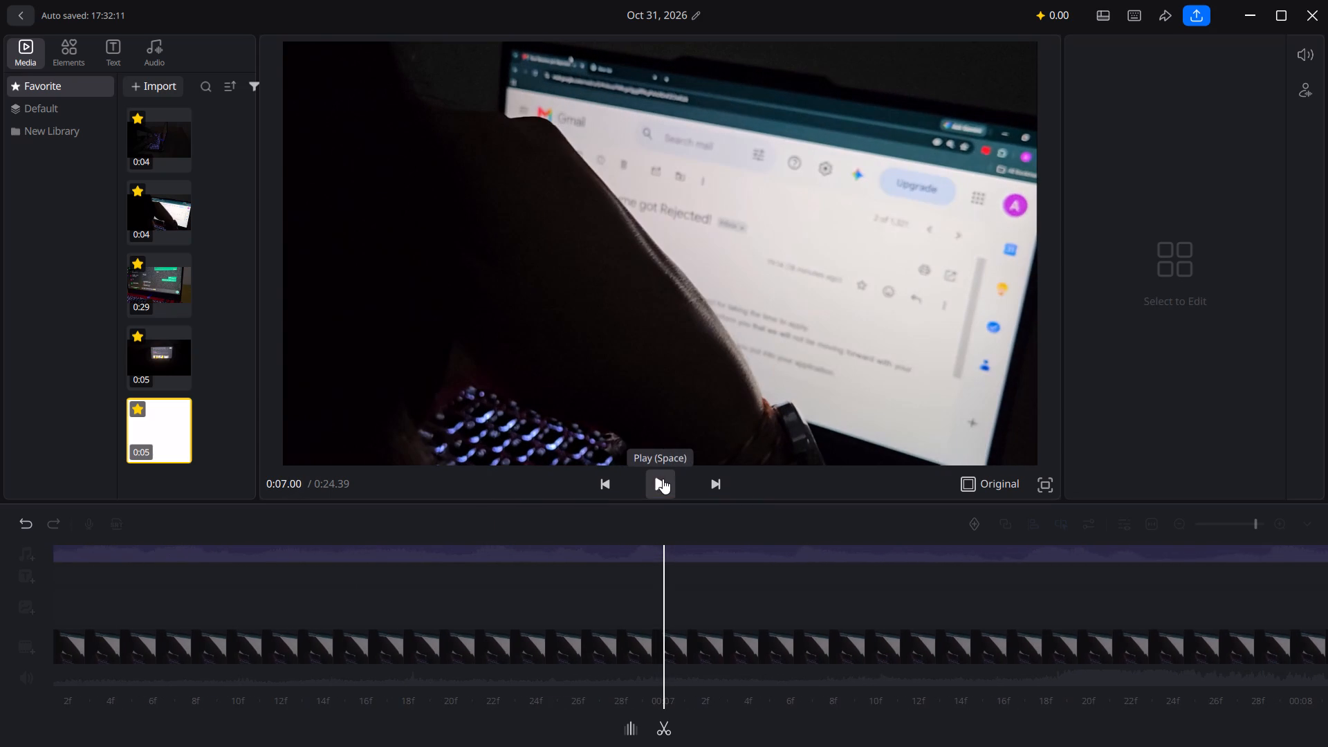
Split the first voice audio clip at 0:02.54, in the quiet gap over the opening laptop footage.
scroll(389, 661, right, 20)
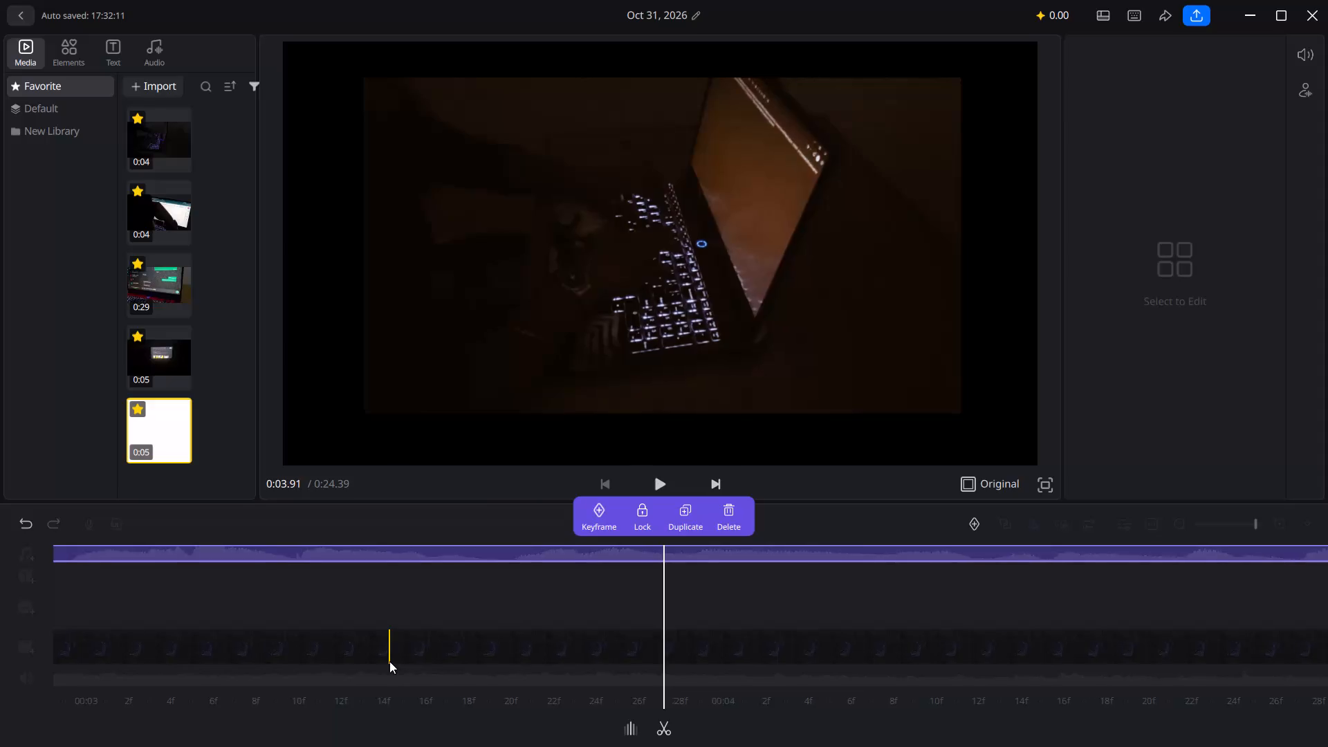
scroll(389, 661, right, 3)
scroll(389, 661, right, 20)
scroll(389, 661, right, 20)
scroll(389, 661, right, 20)
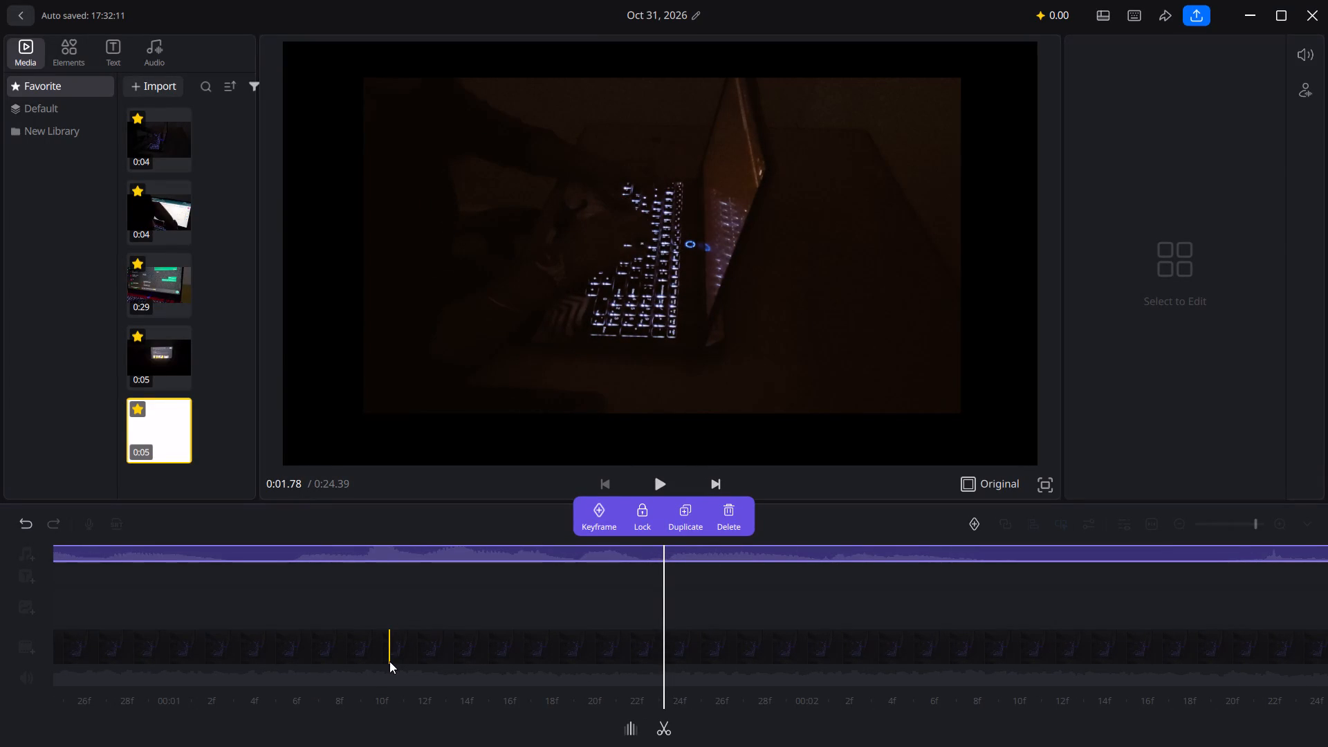
scroll(389, 661, right, 14)
click(661, 472)
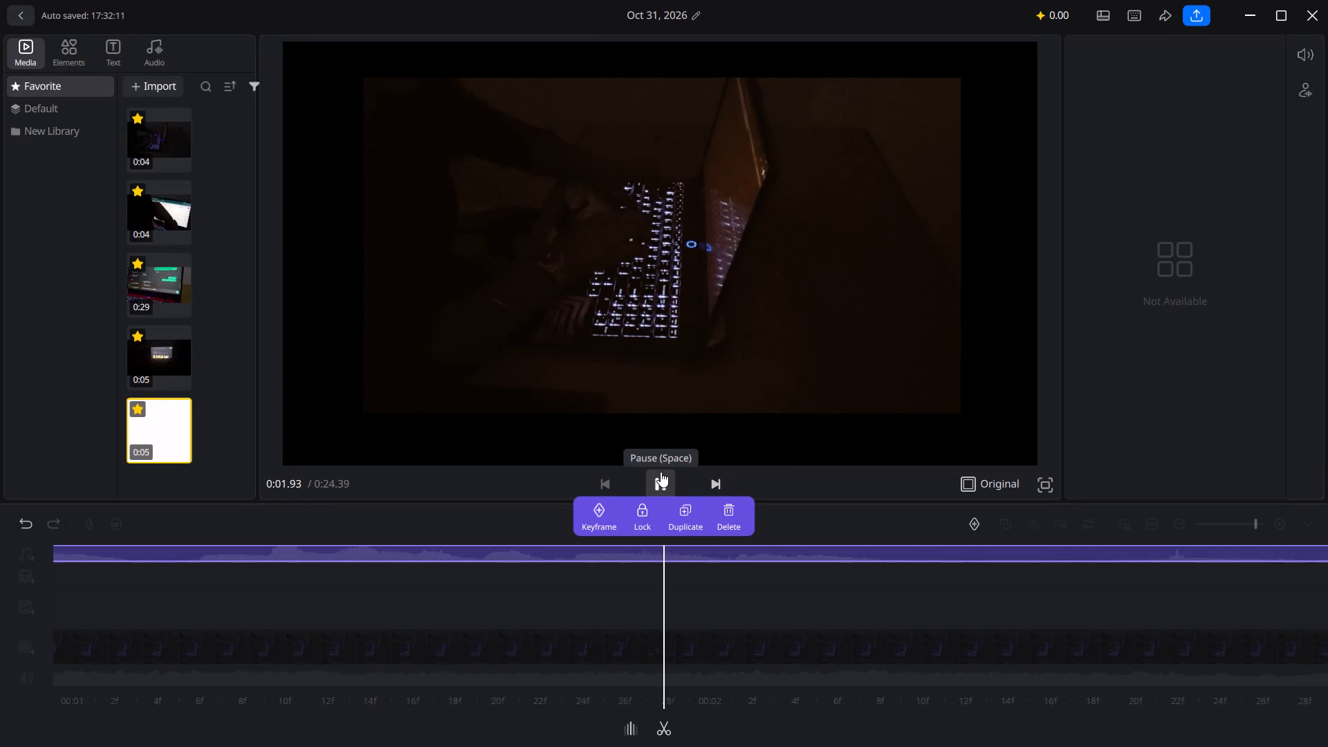
click(661, 472)
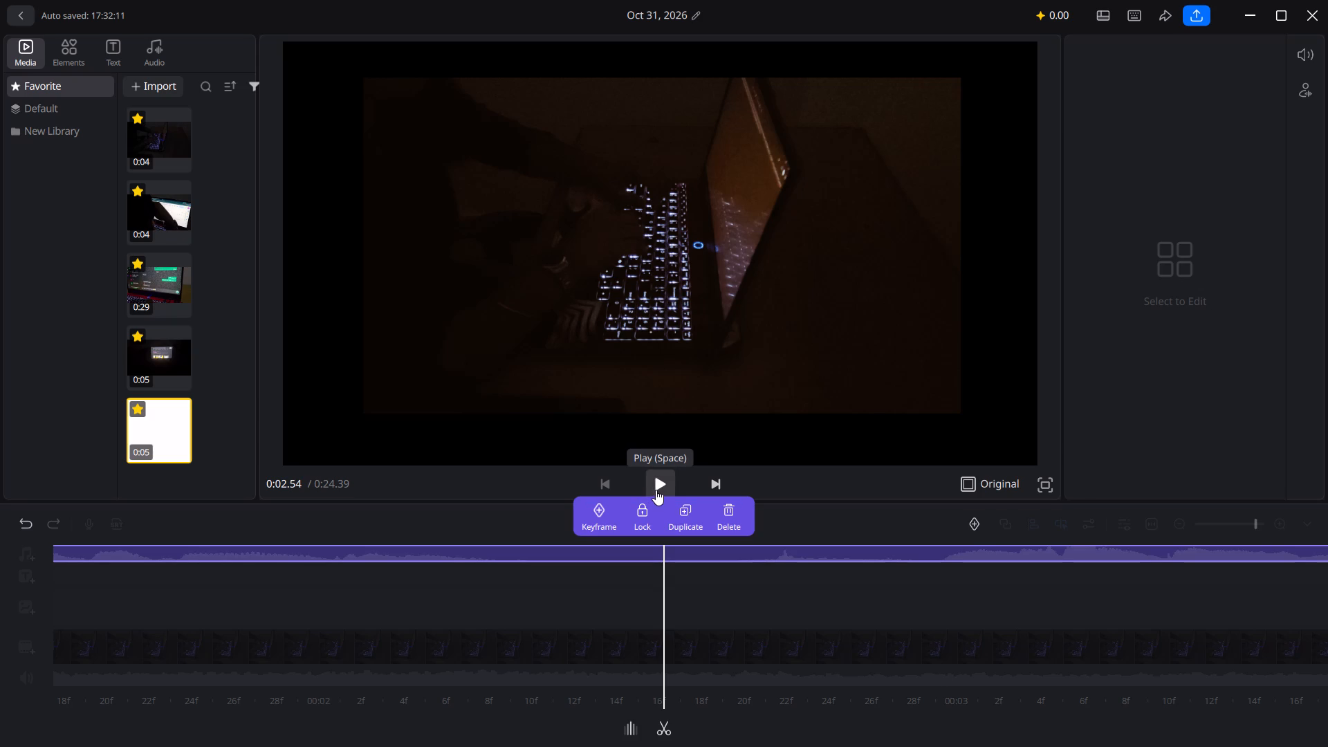
click(656, 490)
click(656, 490)
scroll(500, 572, right, 2)
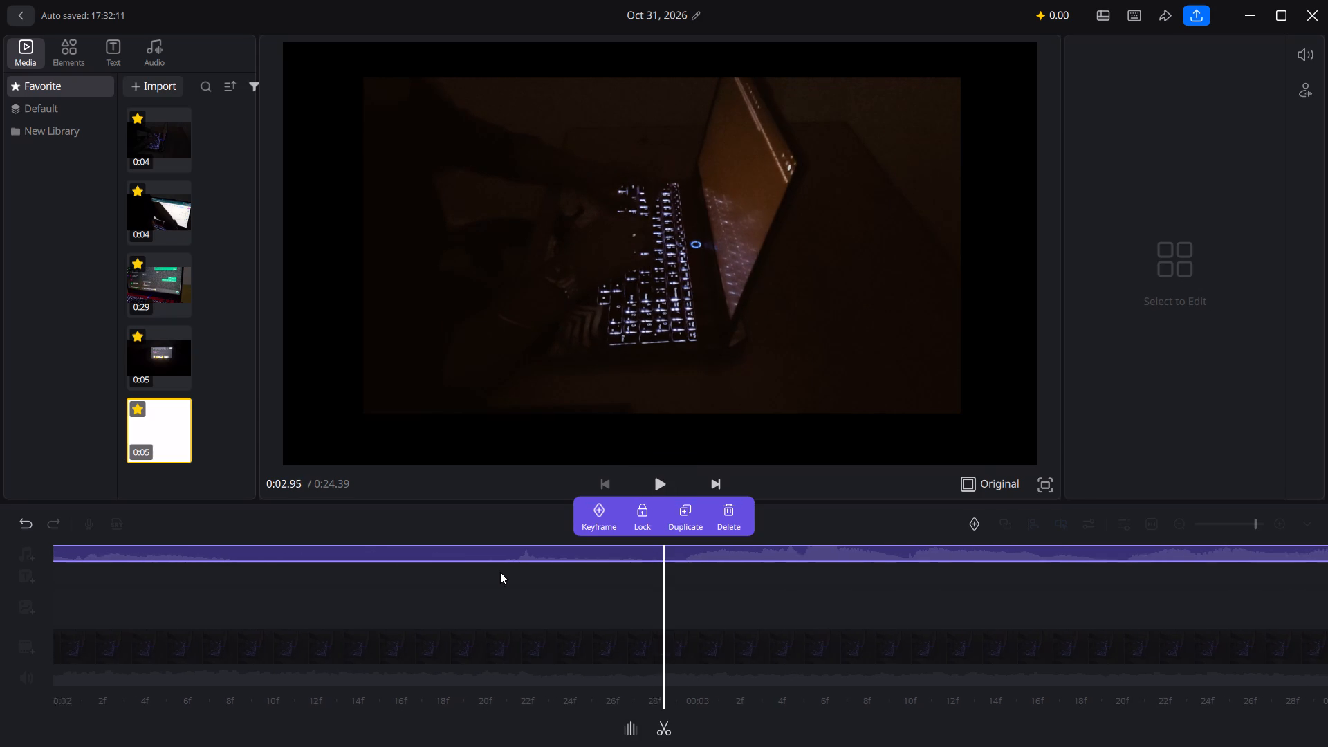
scroll(500, 572, right, 5)
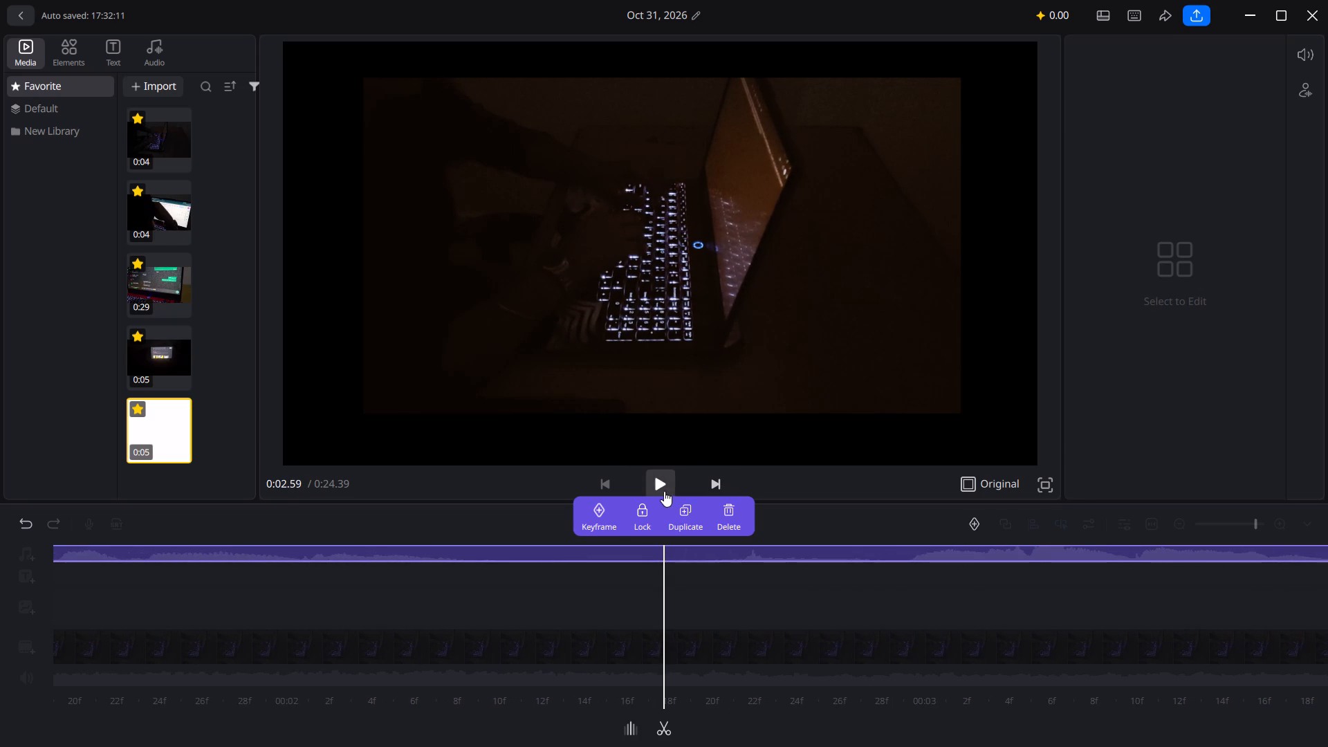
scroll(528, 617, right, 2)
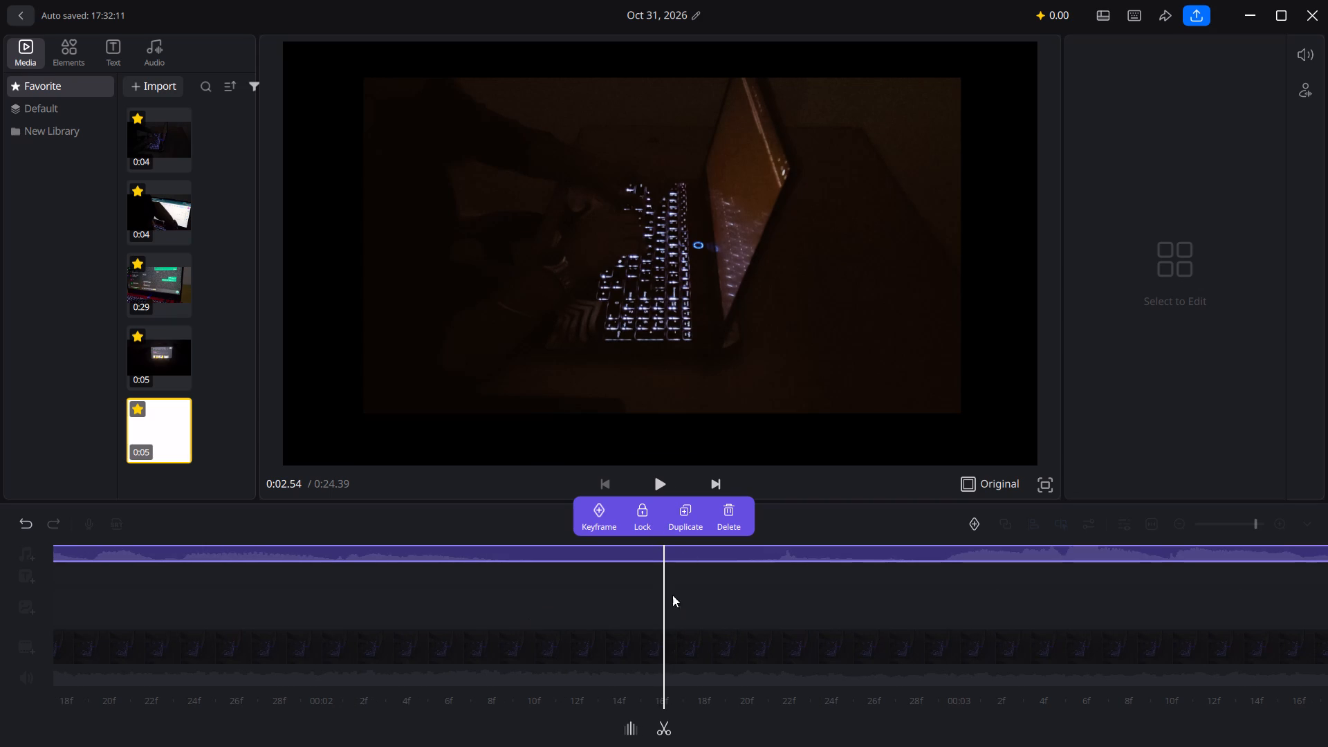
click(666, 722)
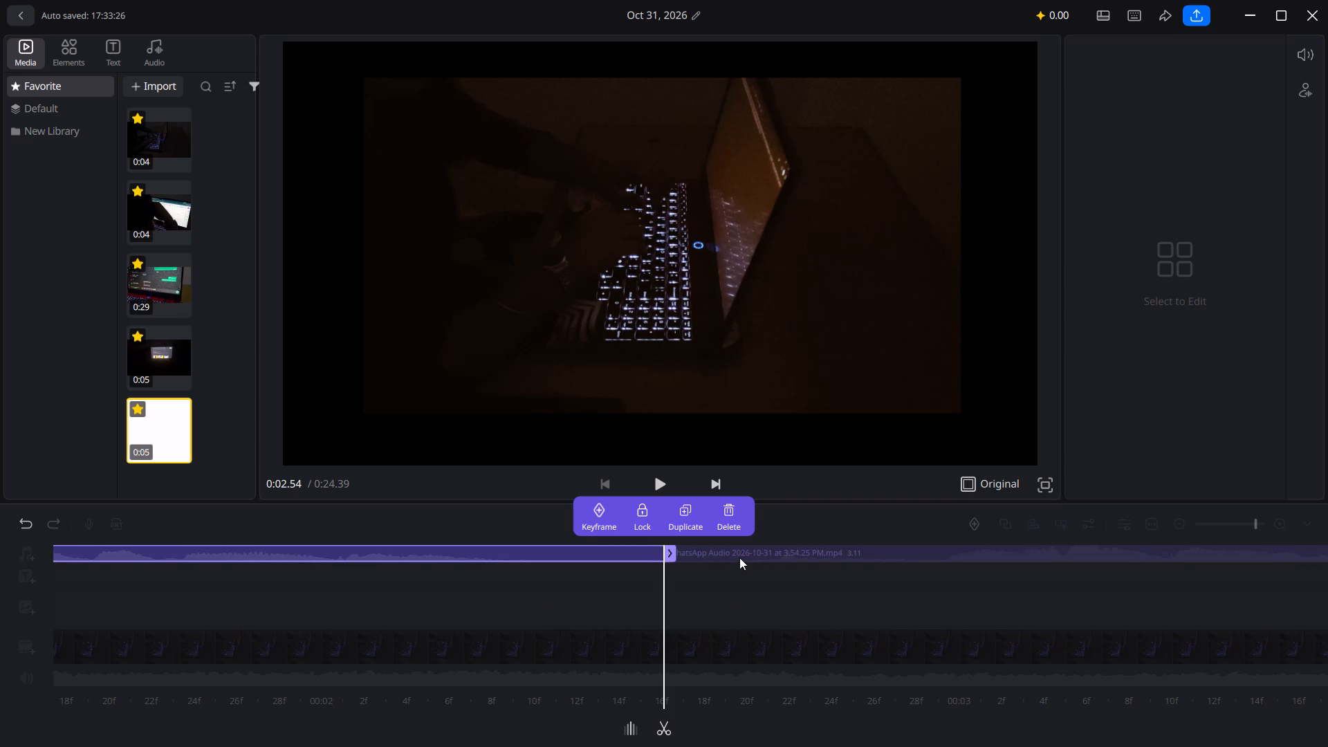
Review and delete the 3.11 s WhatsApp audio segment between the 2.54 s split and the cut to the email footage.
click(739, 557)
scroll(740, 562, left, 5)
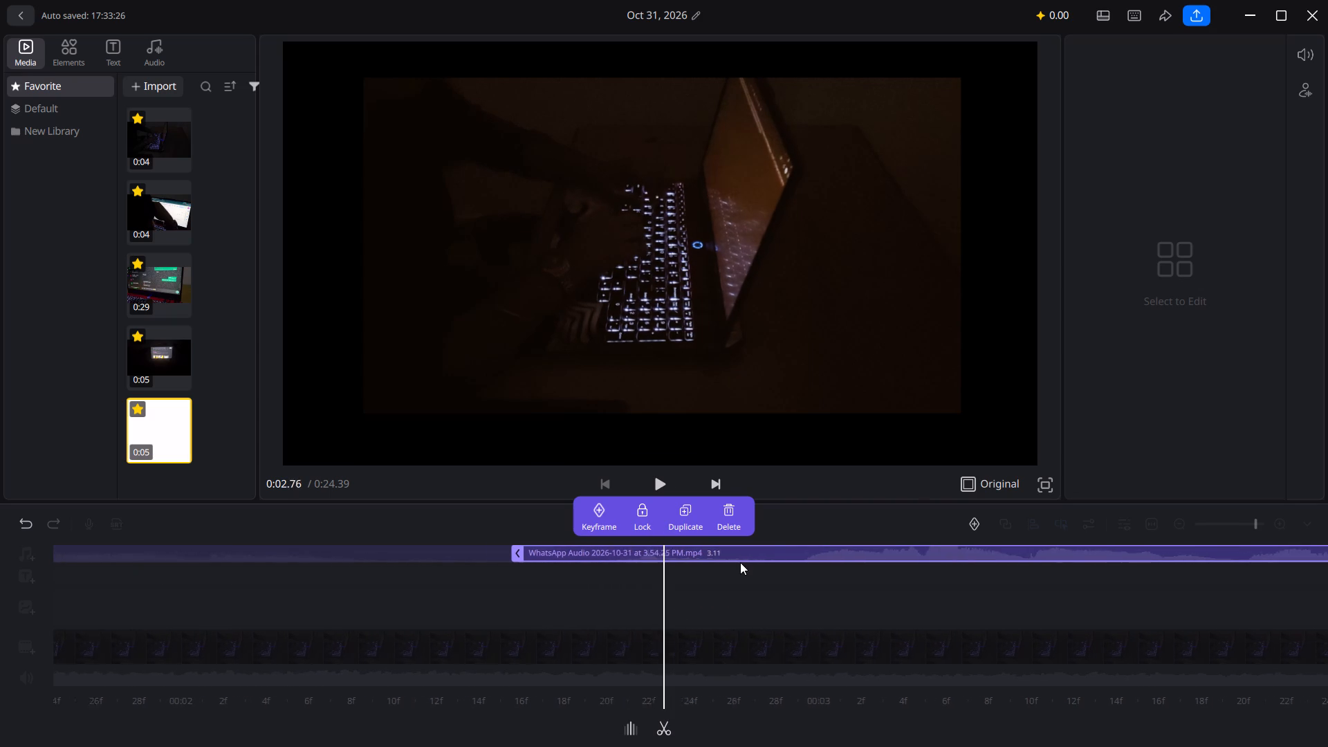
scroll(740, 562, left, 9)
scroll(797, 549, left, 4)
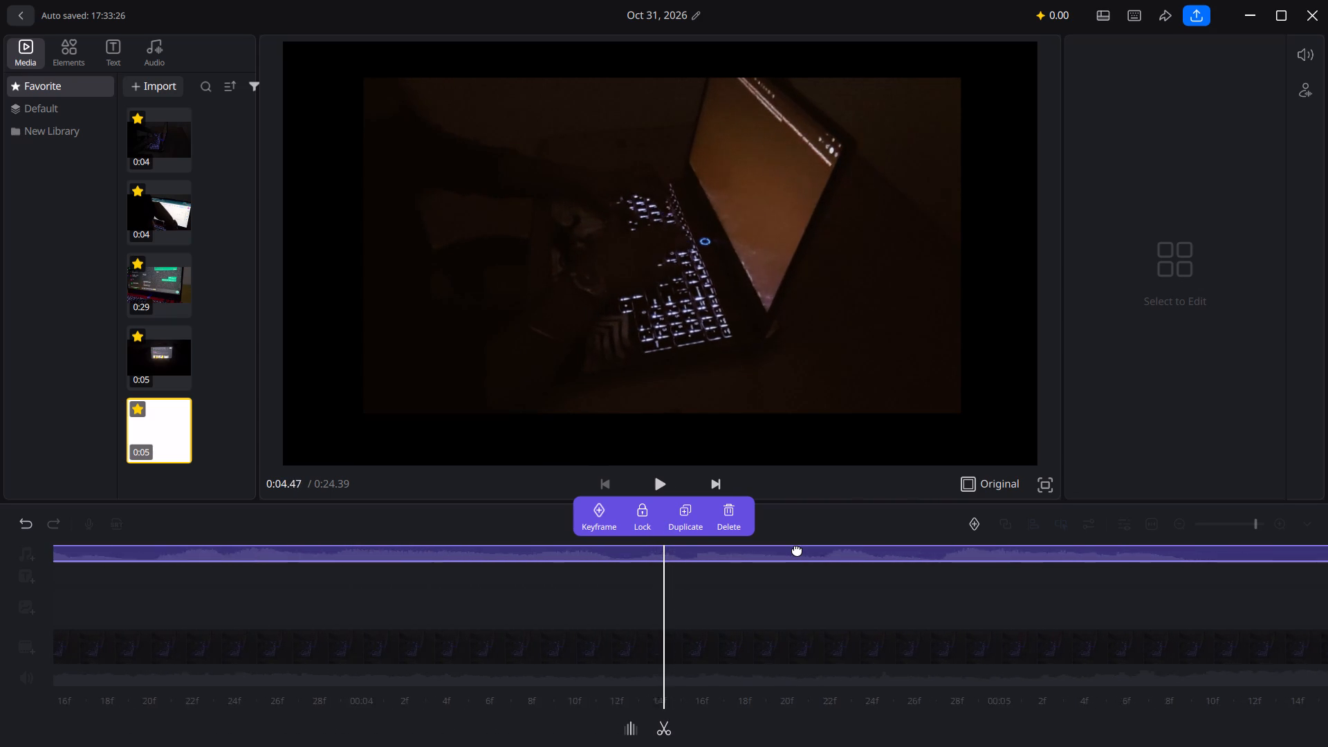
scroll(797, 549, left, 4)
click(786, 549)
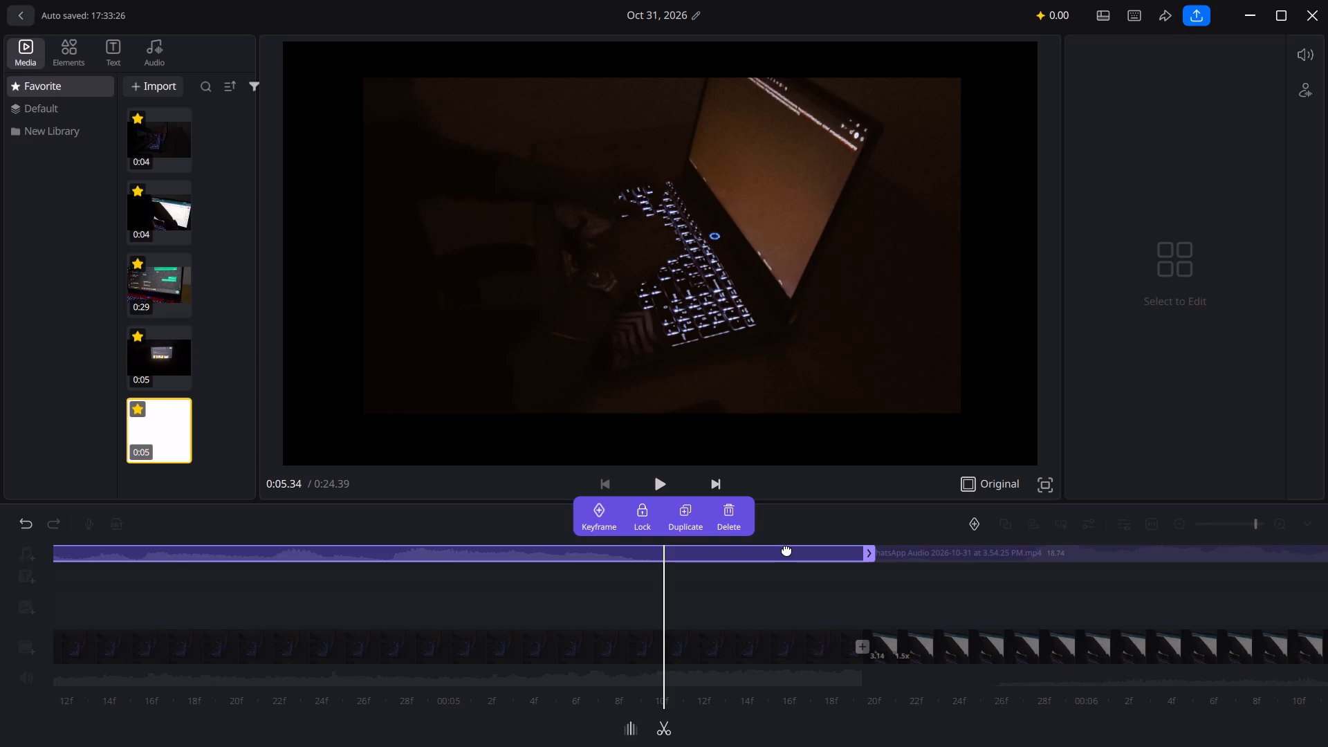
click(660, 484)
click(660, 484)
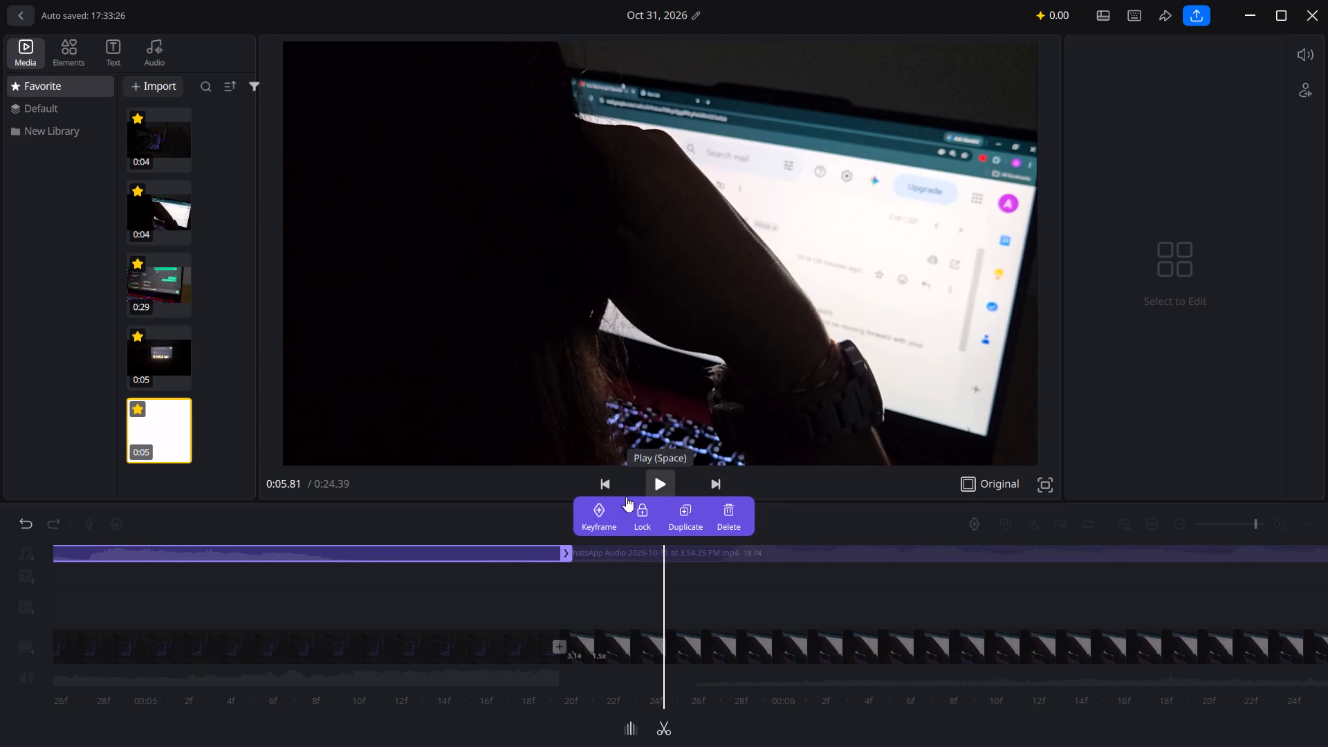
click(534, 559)
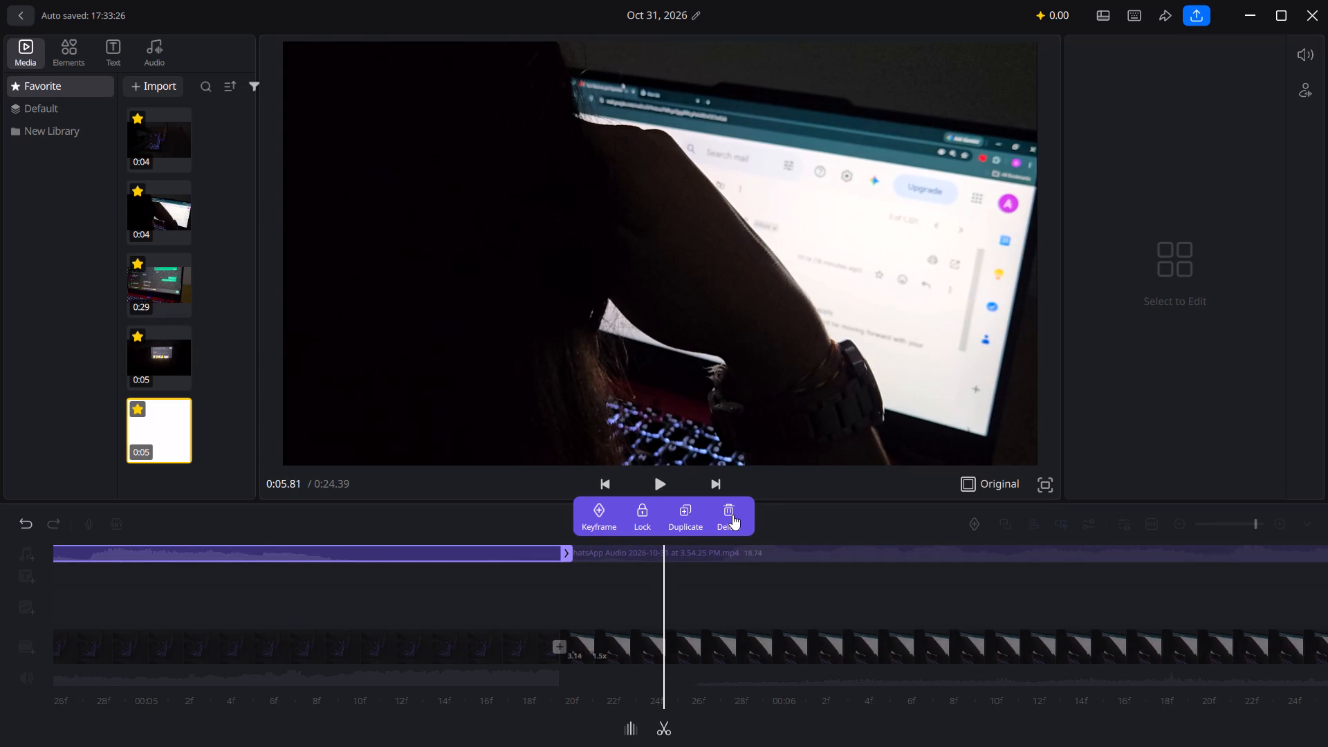
click(732, 515)
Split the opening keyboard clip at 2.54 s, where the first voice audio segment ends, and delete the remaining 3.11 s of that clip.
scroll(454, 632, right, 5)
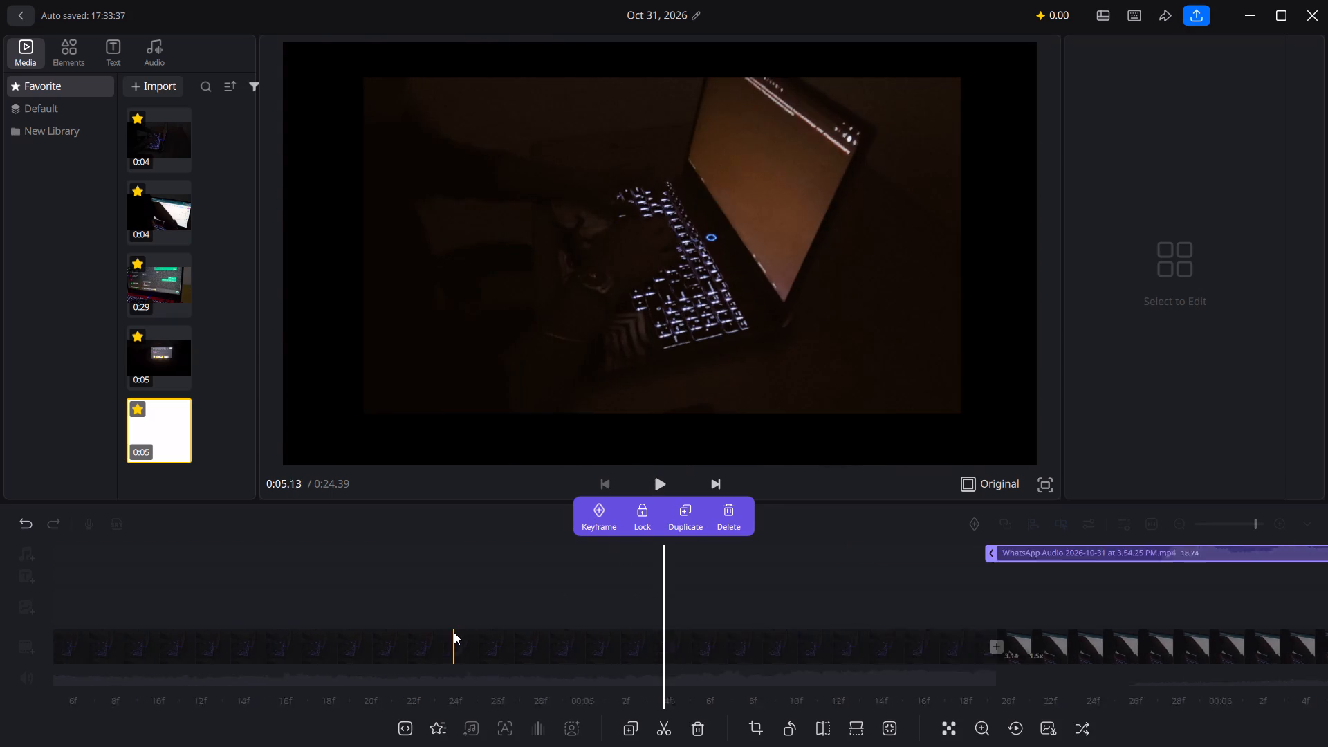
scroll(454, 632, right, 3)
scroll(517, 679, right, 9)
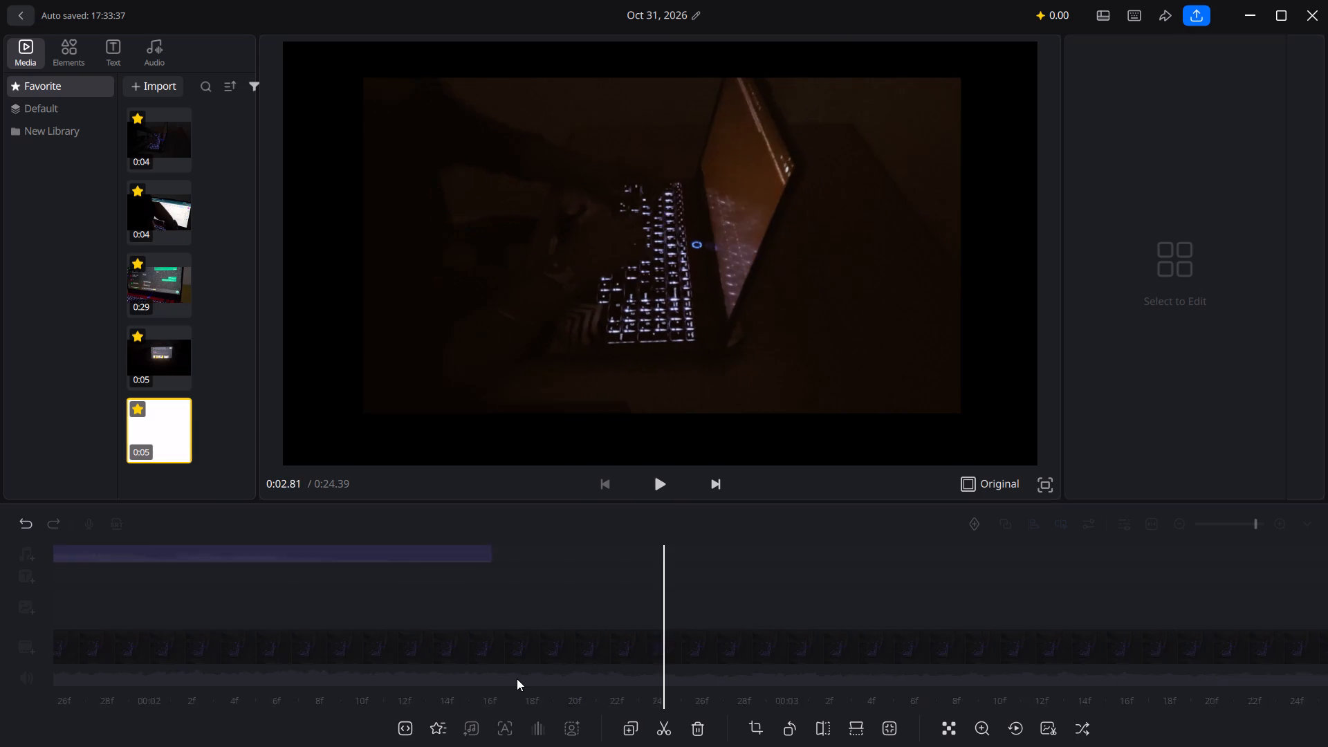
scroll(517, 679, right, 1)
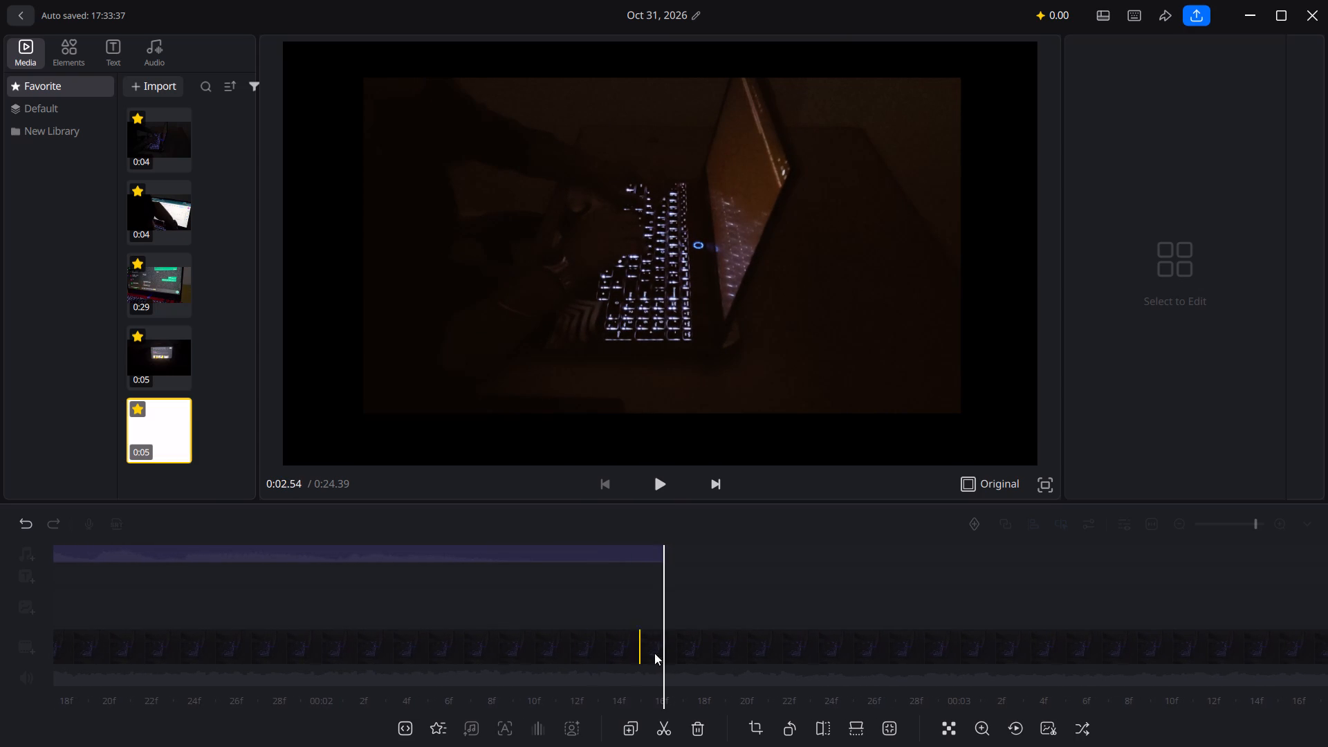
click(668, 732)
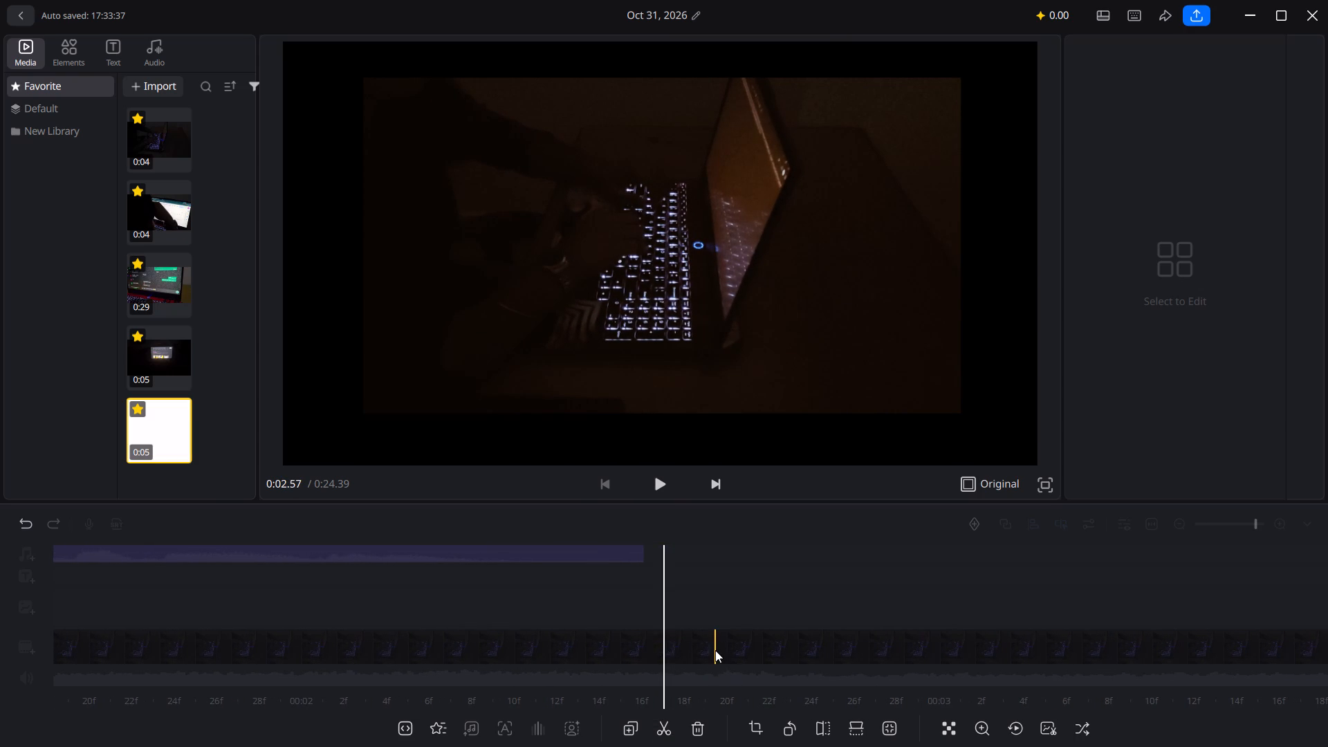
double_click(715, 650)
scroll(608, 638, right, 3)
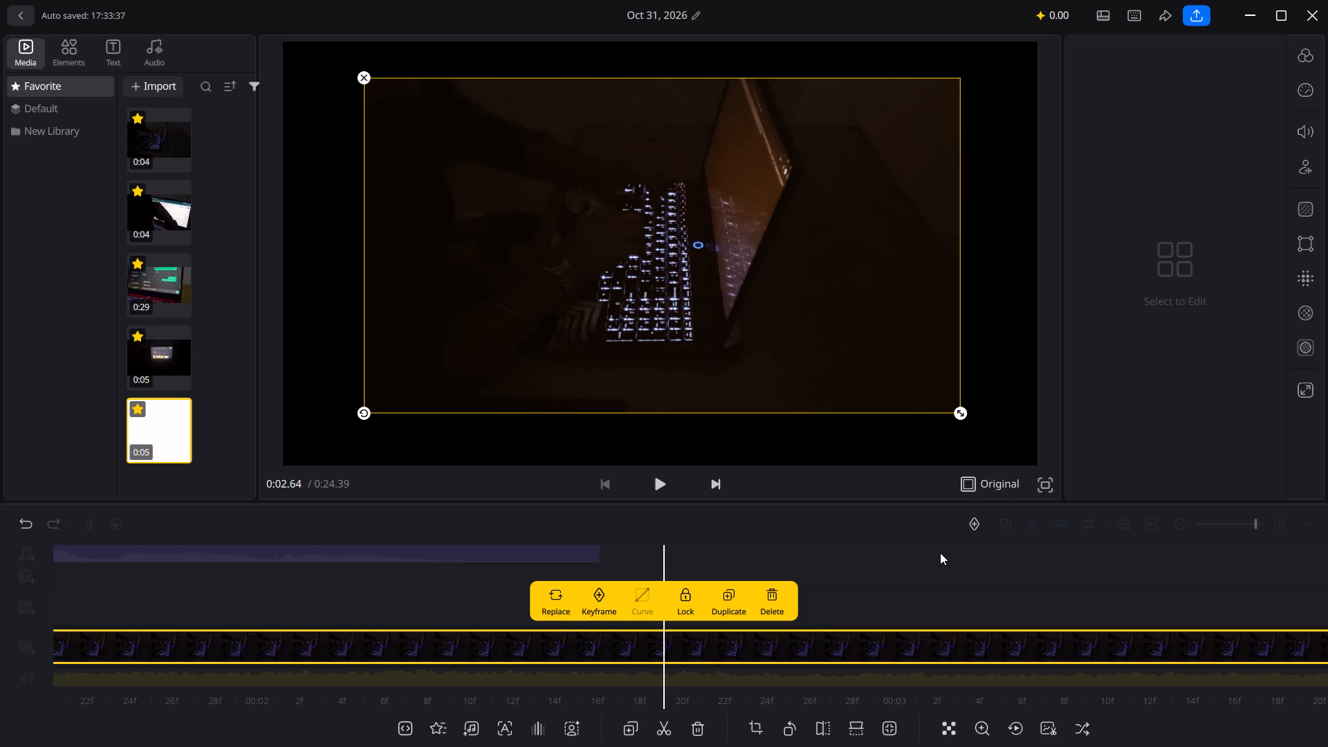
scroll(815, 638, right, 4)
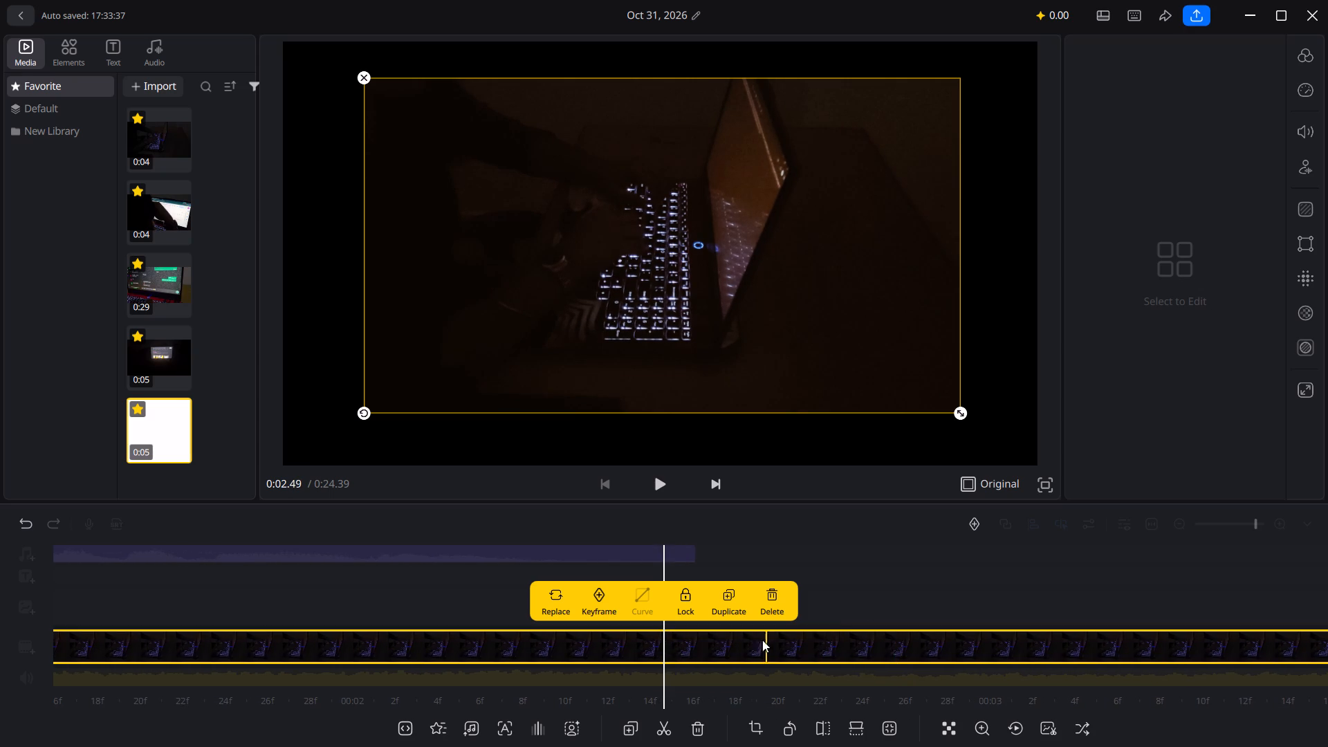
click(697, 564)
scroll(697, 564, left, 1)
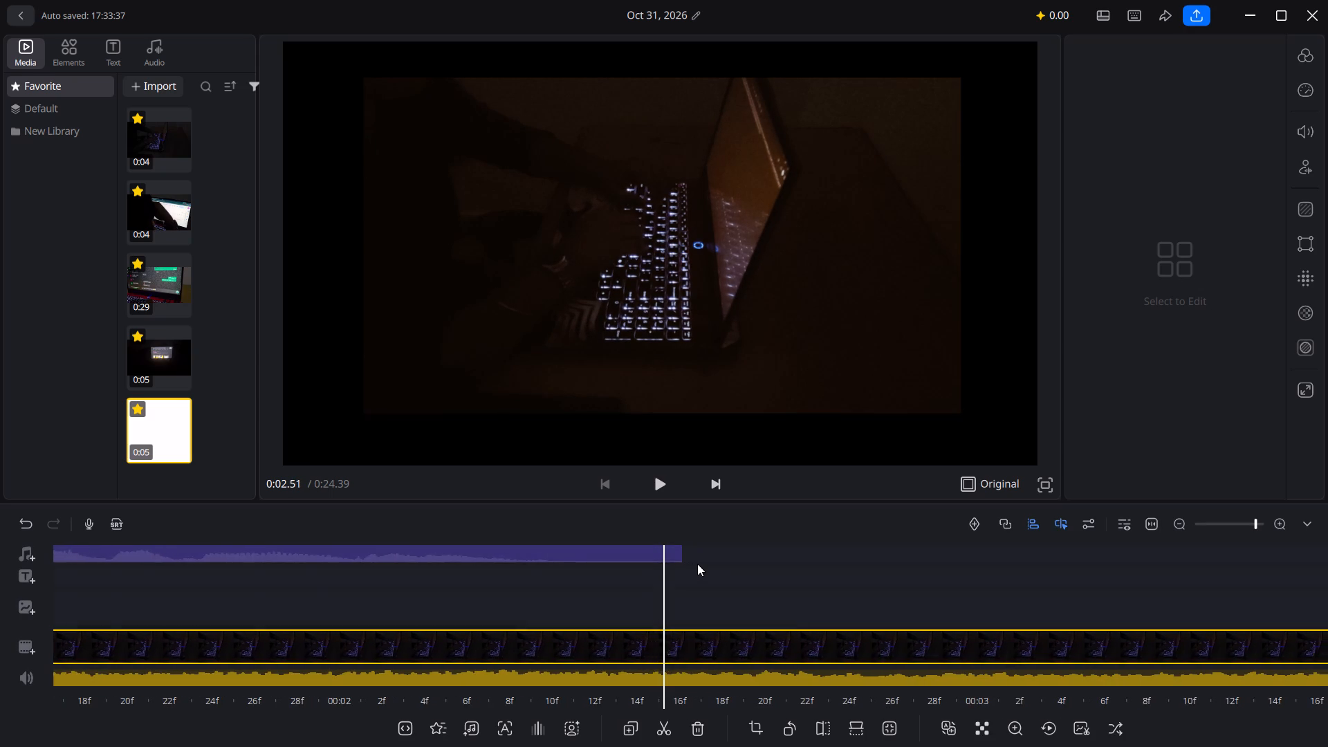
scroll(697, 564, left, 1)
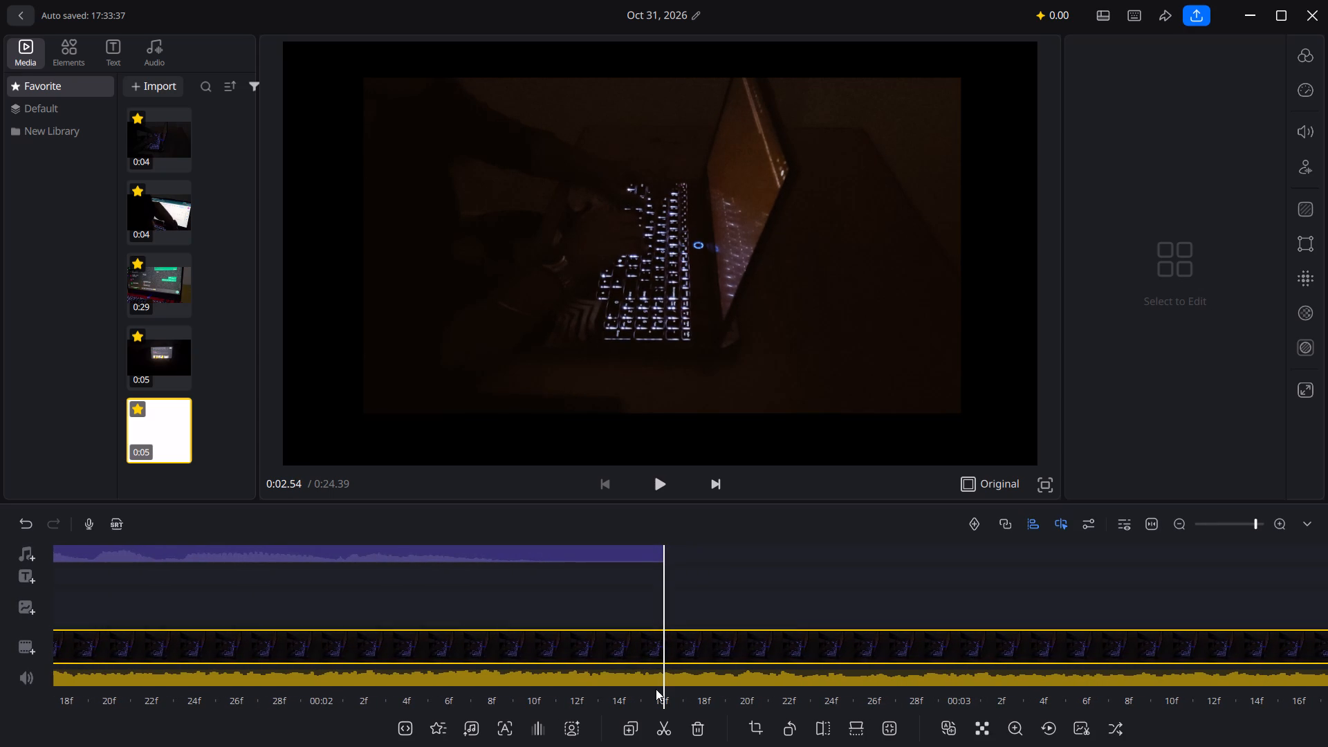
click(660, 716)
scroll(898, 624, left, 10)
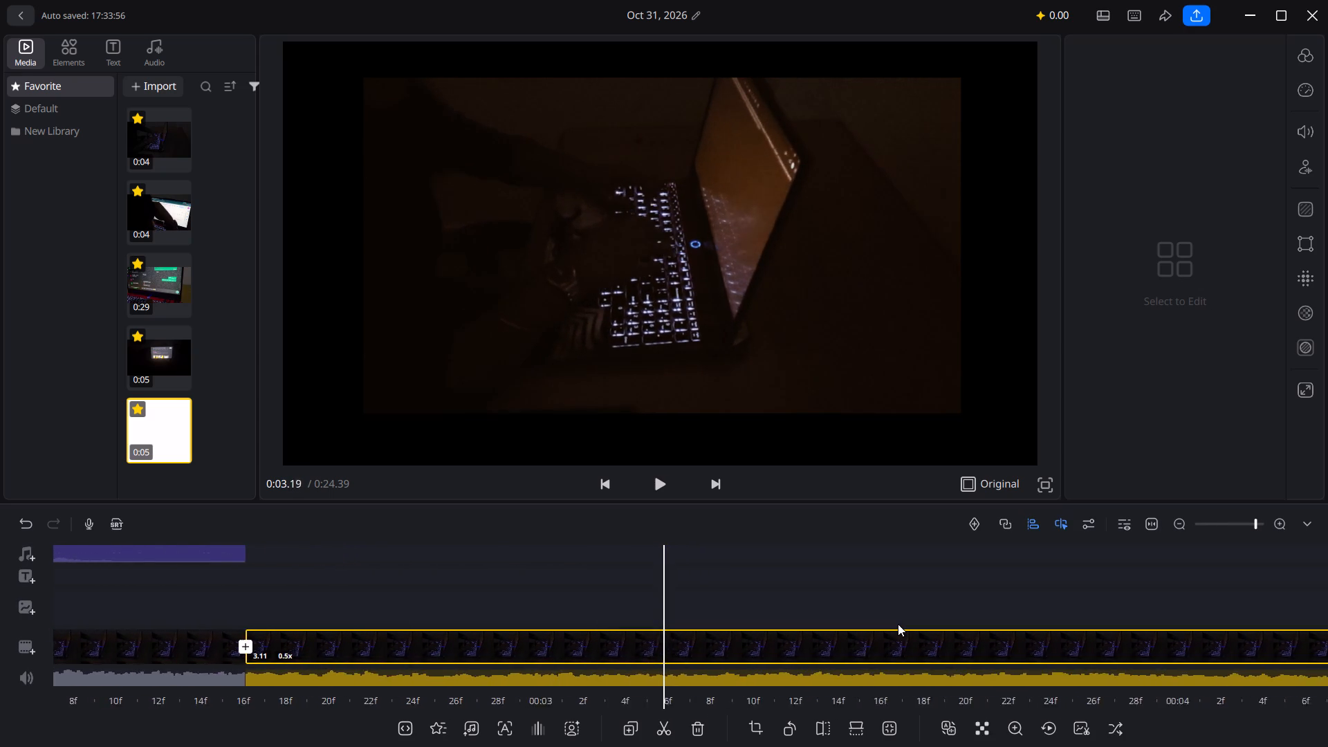
Delete the 3.11 s keyboard clip segment between the 2.54 s split and the start of the email footage.
scroll(898, 624, left, 11)
scroll(654, 634, right, 6)
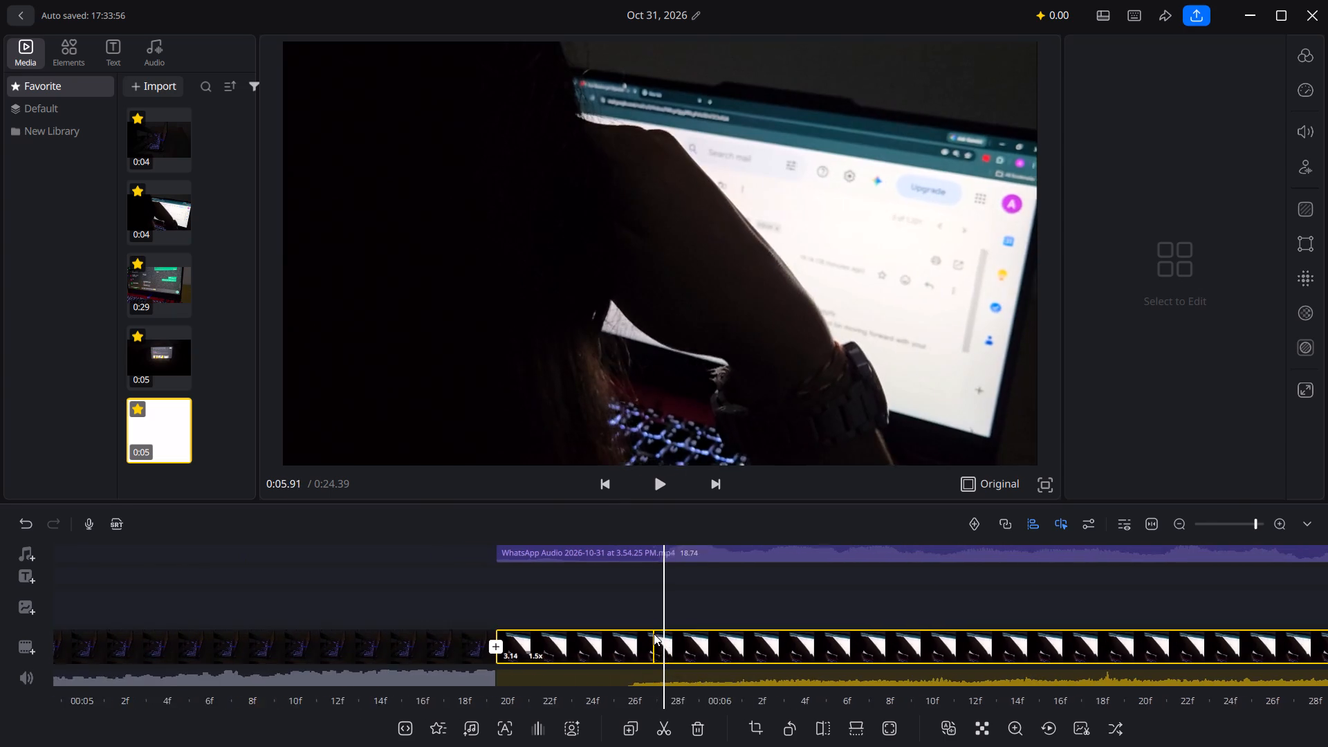
scroll(654, 634, right, 7)
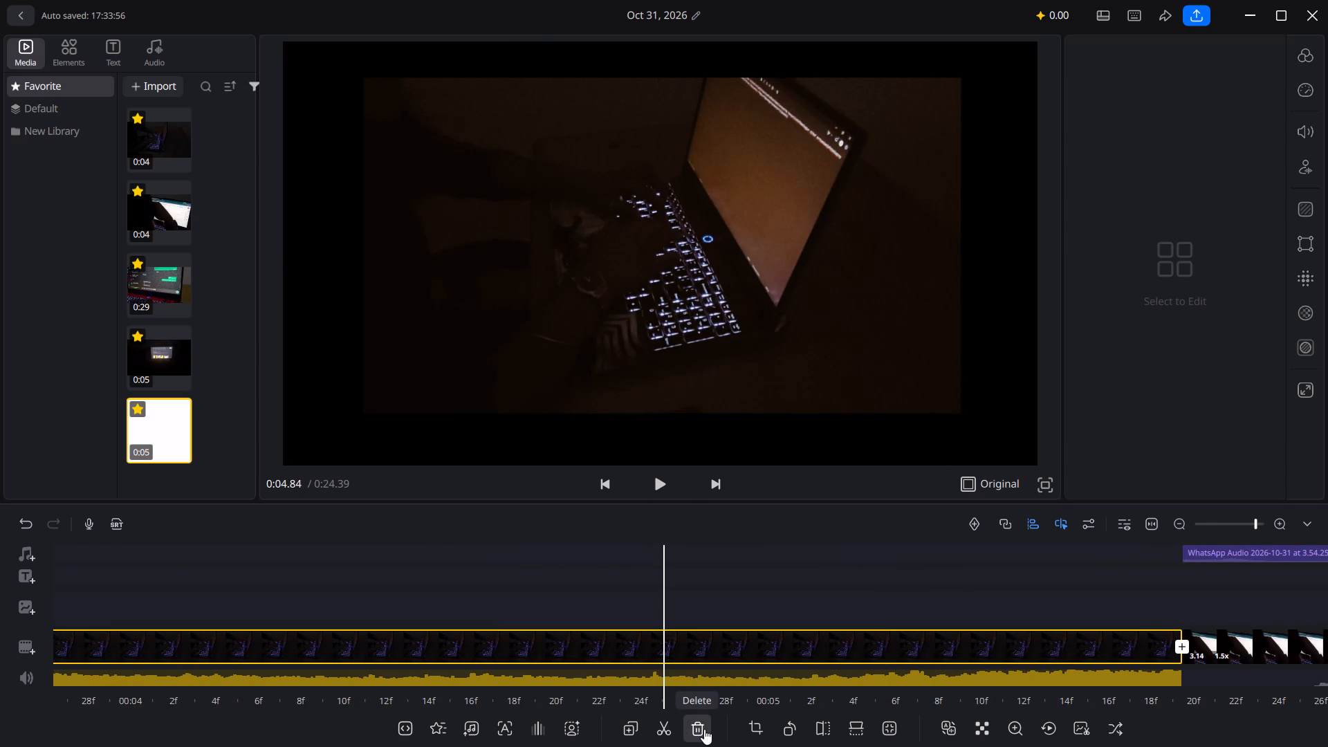
click(704, 729)
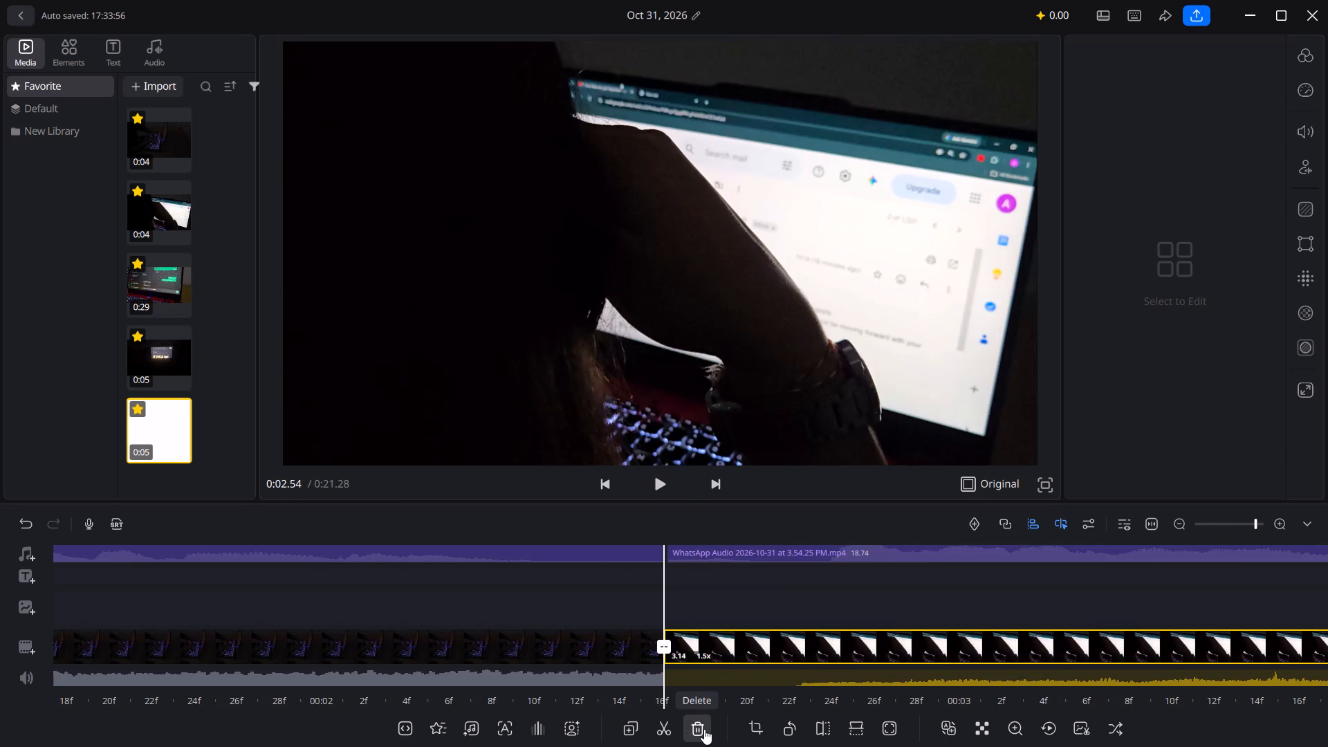
Play back the whole video from the start to check the clips against the voice audio.
scroll(549, 628, right, 15)
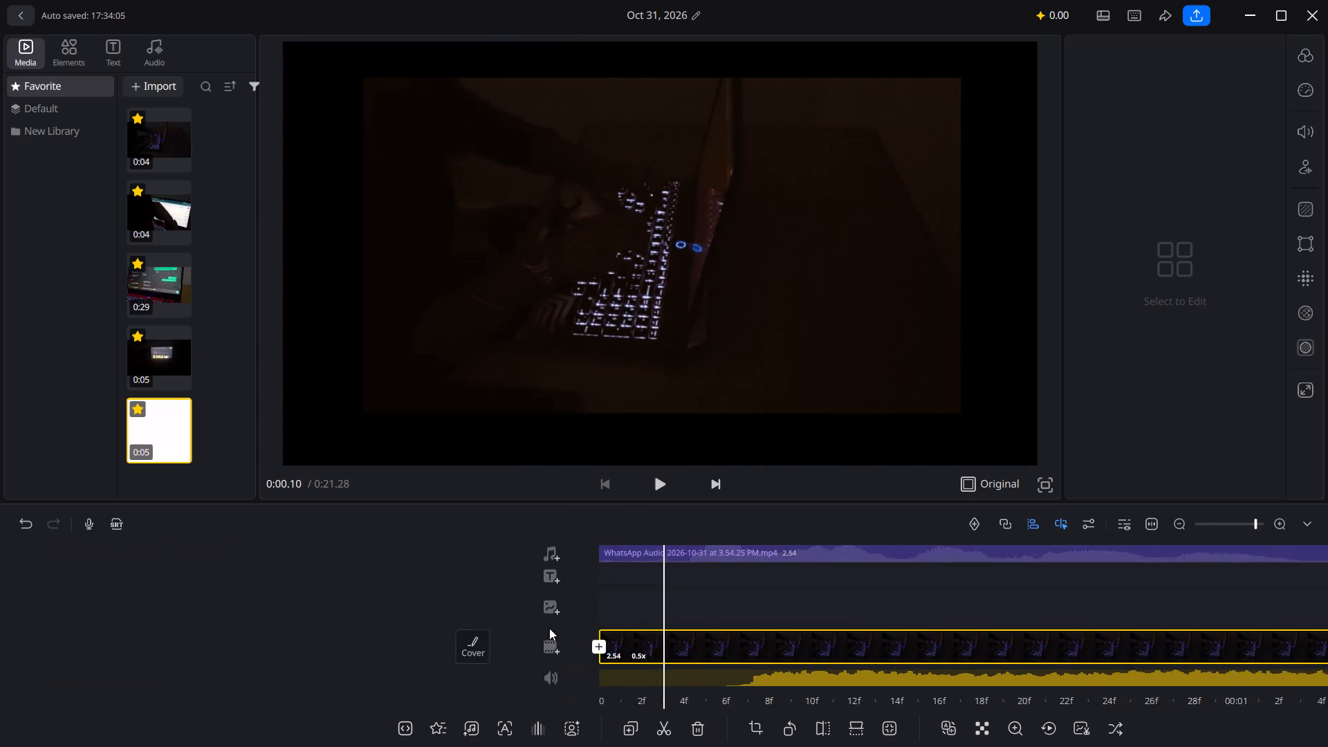
scroll(549, 628, right, 4)
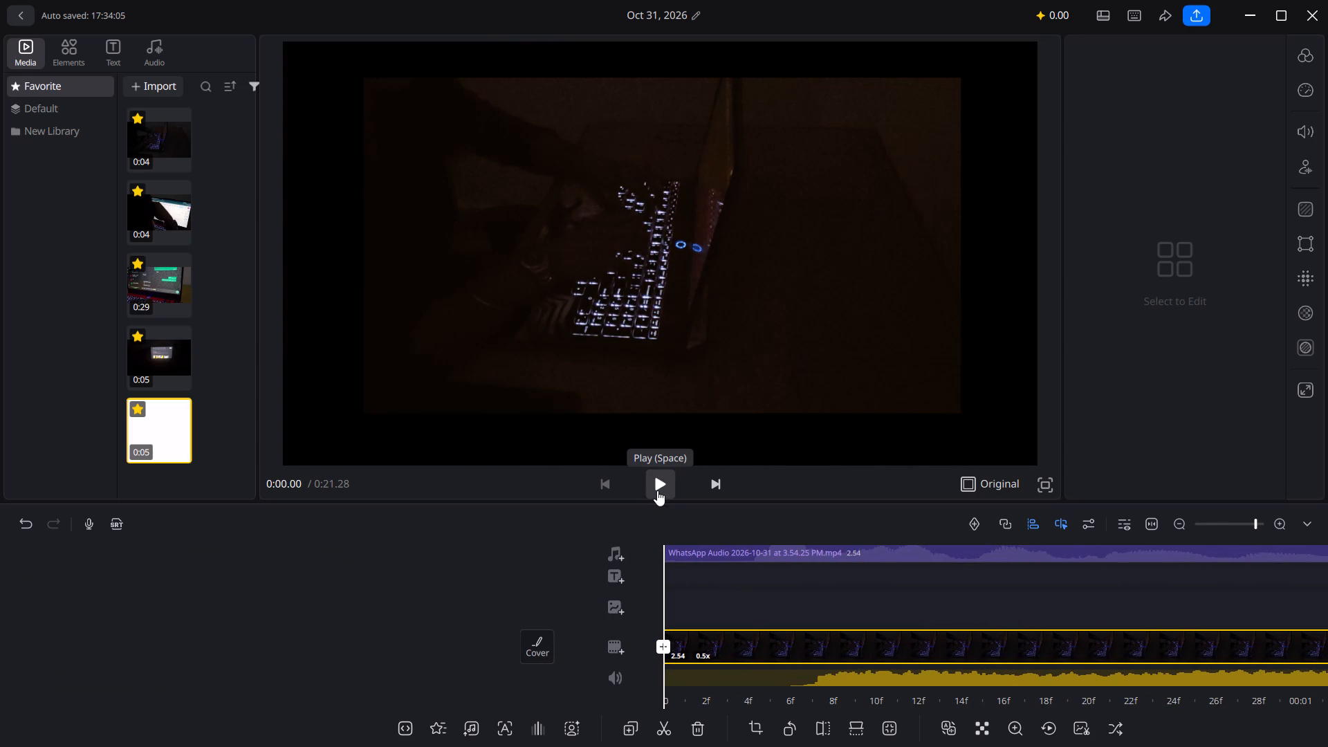
click(657, 490)
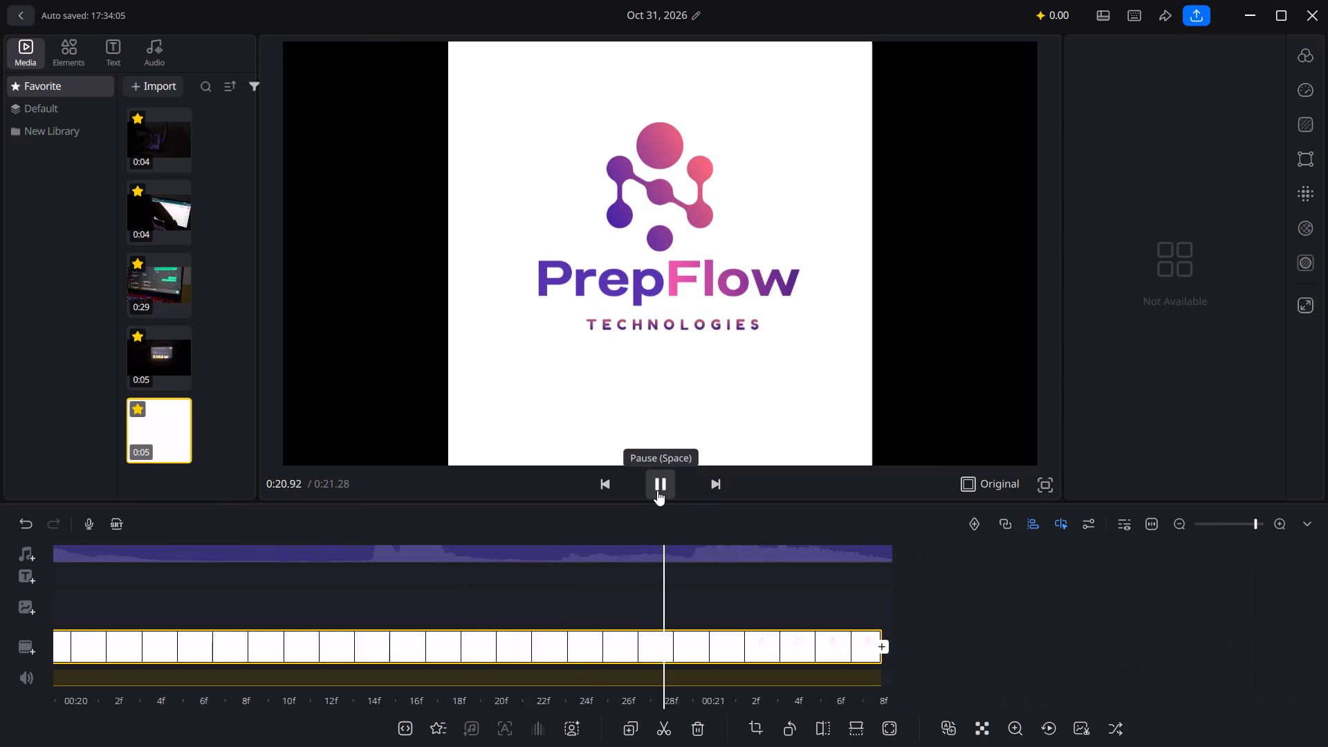
Return to the start of the timeline and play the whole video through to the PrepFlow logo.
scroll(281, 696, right, 20)
scroll(281, 696, right, 15)
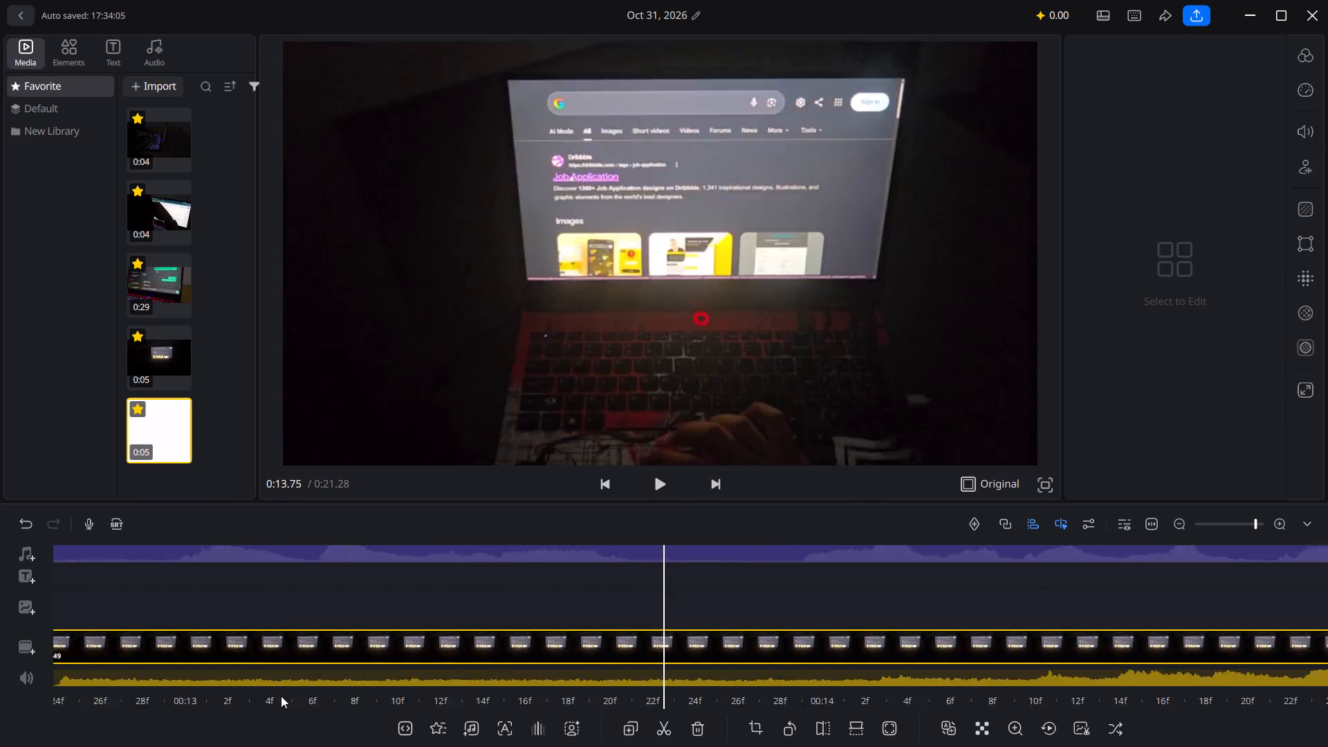
scroll(281, 696, right, 18)
scroll(281, 696, right, 5)
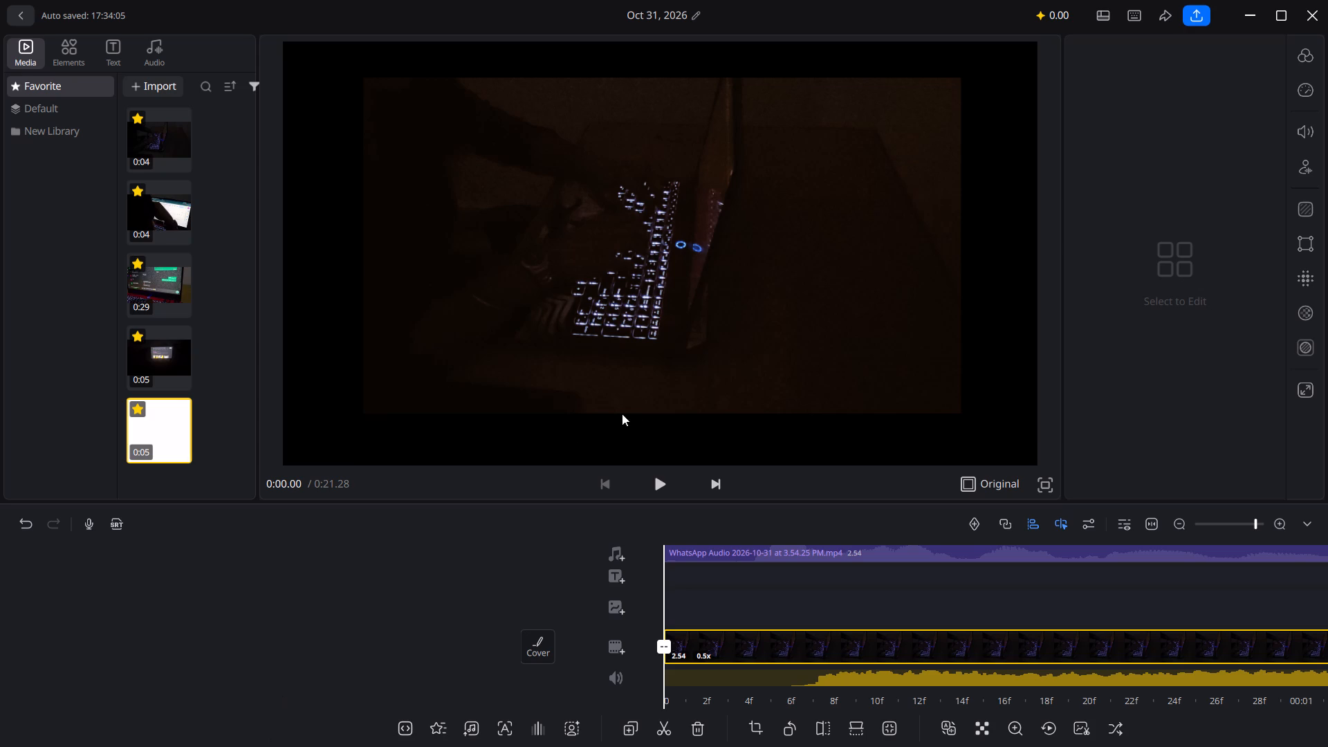
click(657, 471)
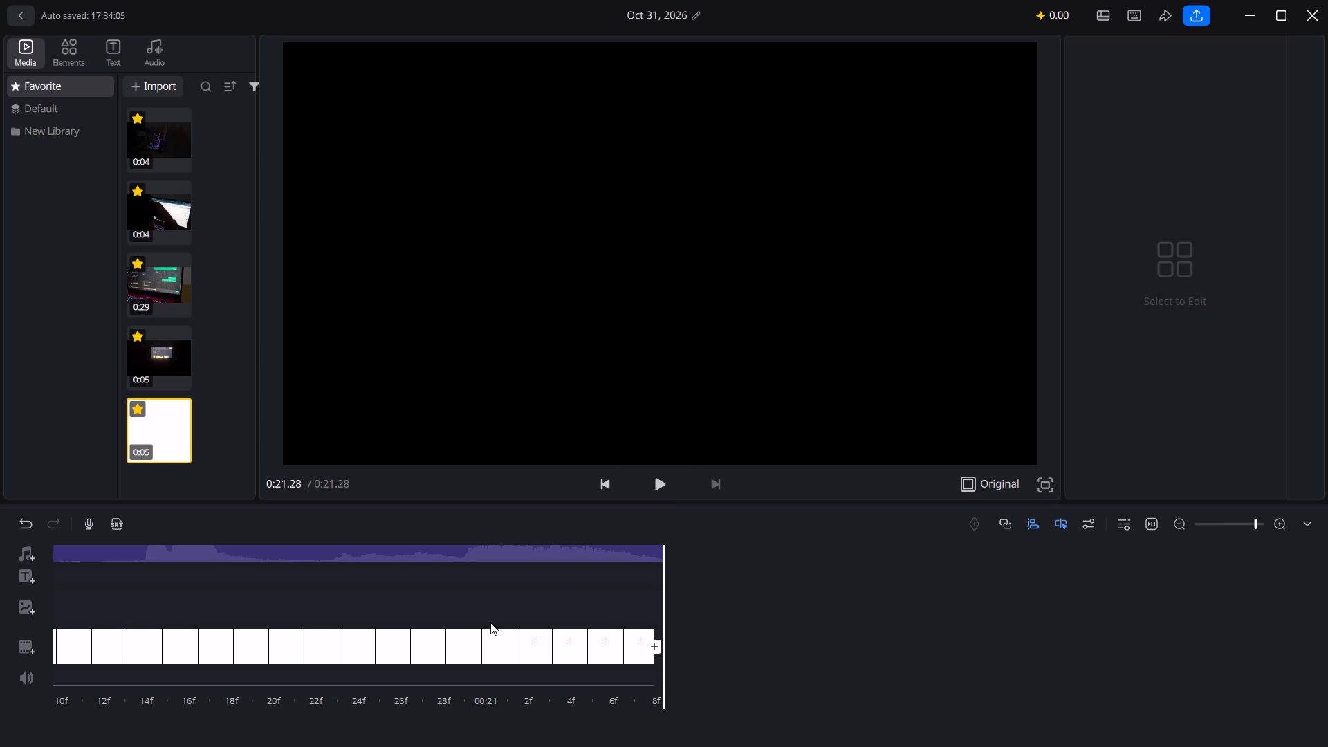
Scrub back and forth through the opening keyboard clip and its cut to the email footage to examine the shortened intro.
scroll(490, 622, right, 20)
scroll(490, 622, right, 10)
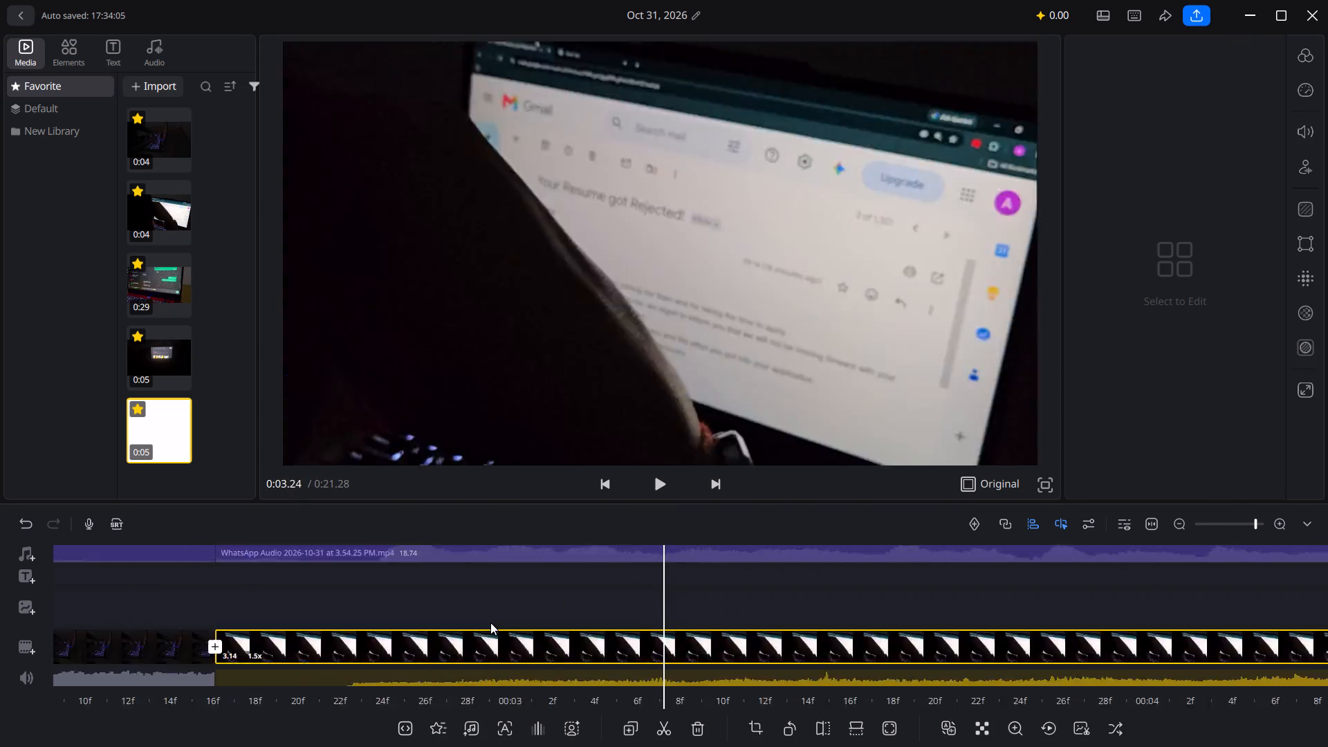
scroll(490, 622, right, 9)
scroll(802, 640, left, 8)
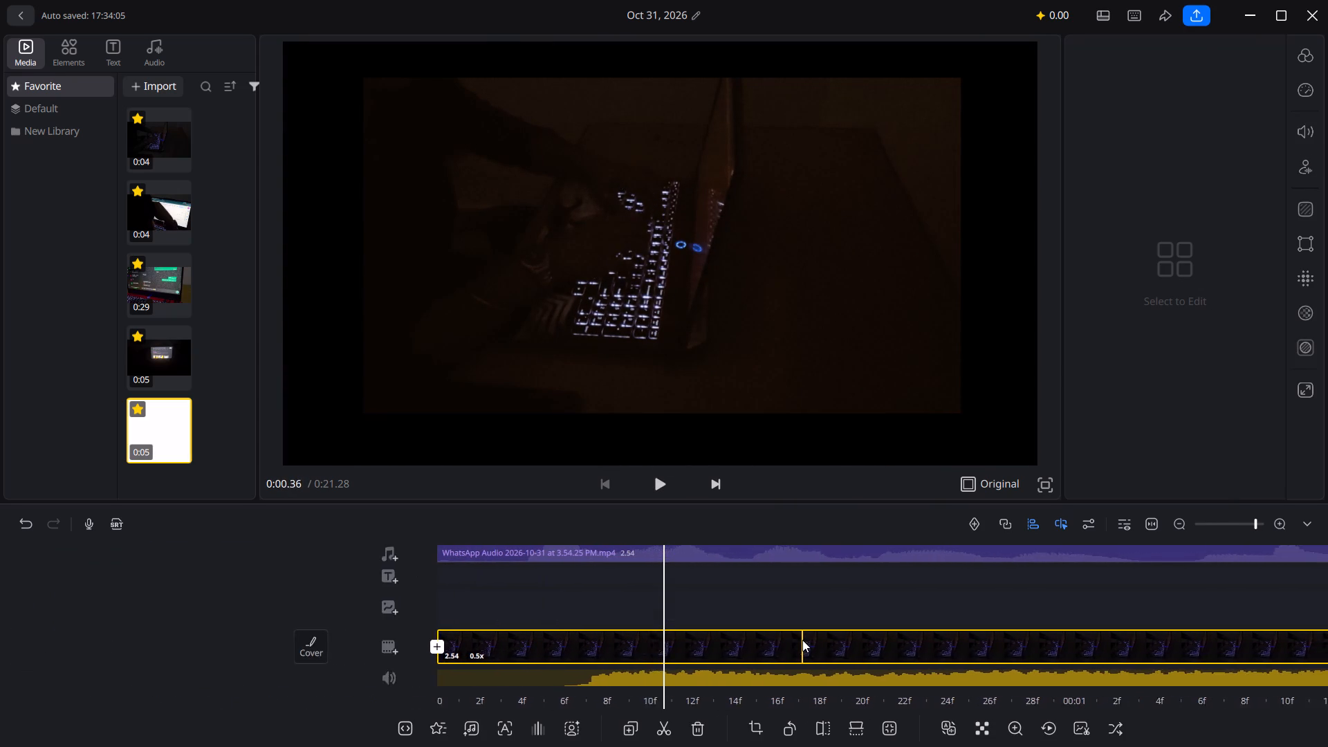
scroll(802, 640, left, 10)
scroll(802, 640, right, 5)
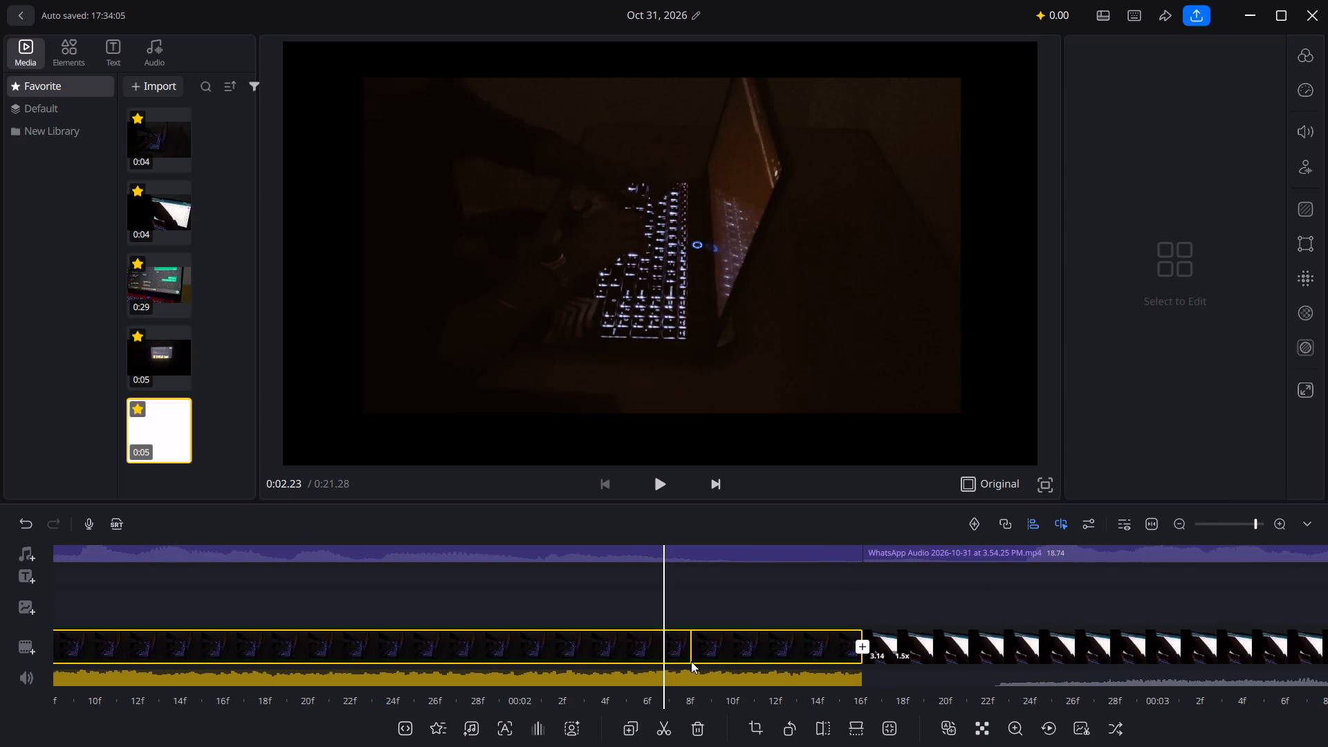
scroll(782, 629, right, 18)
scroll(782, 629, left, 2)
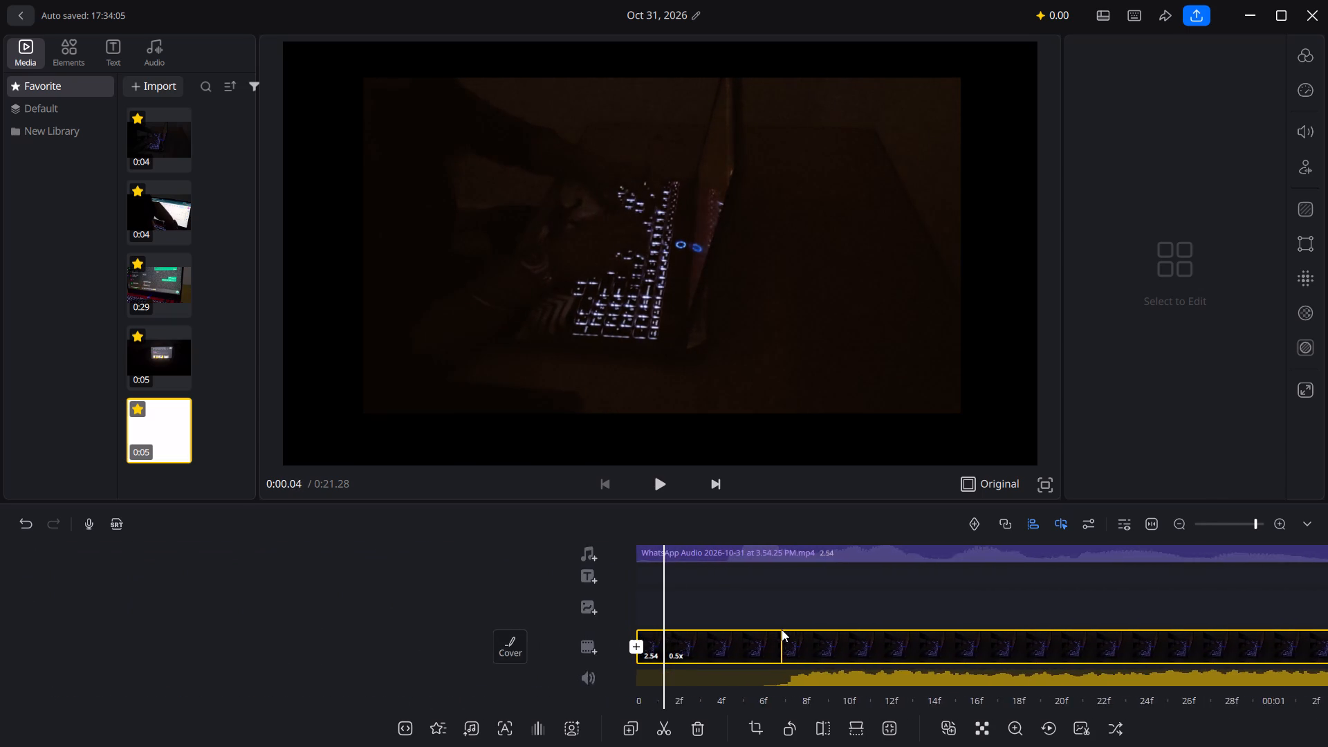
scroll(782, 629, left, 6)
scroll(782, 629, right, 8)
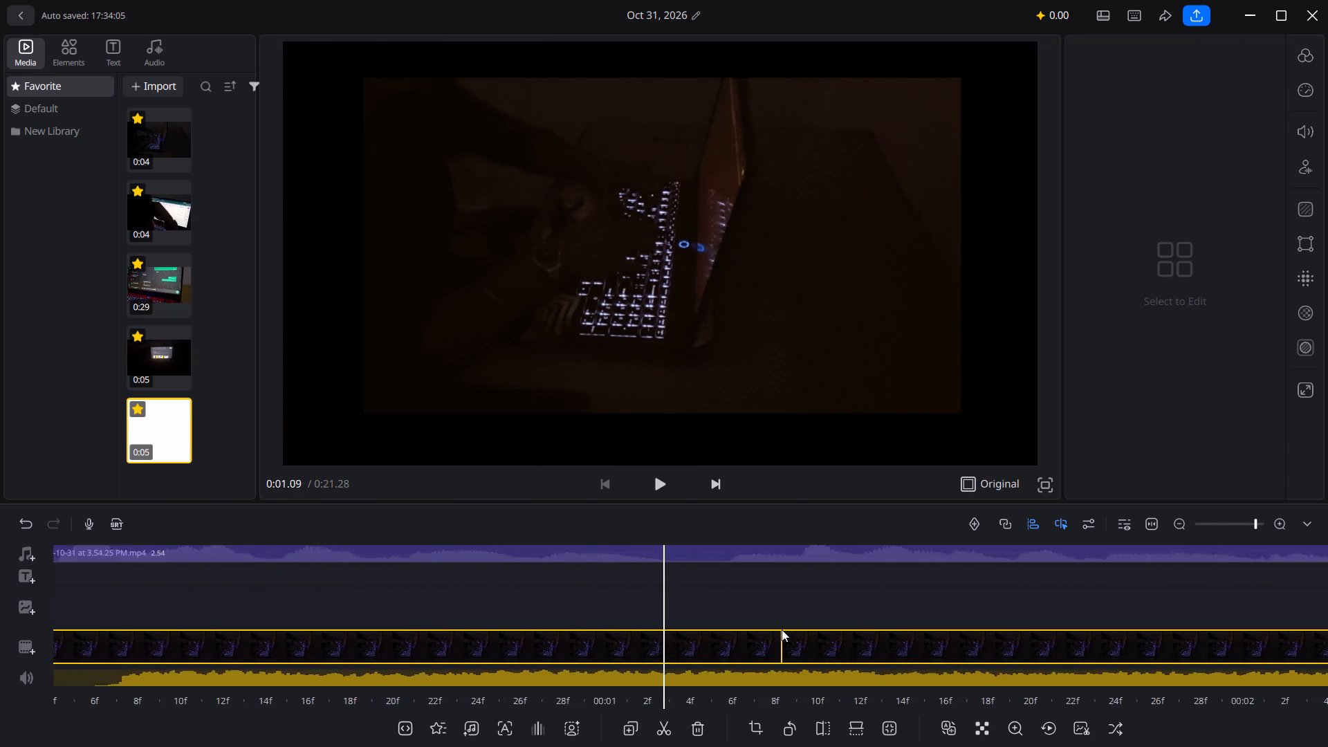
scroll(782, 629, right, 3)
scroll(661, 643, right, 11)
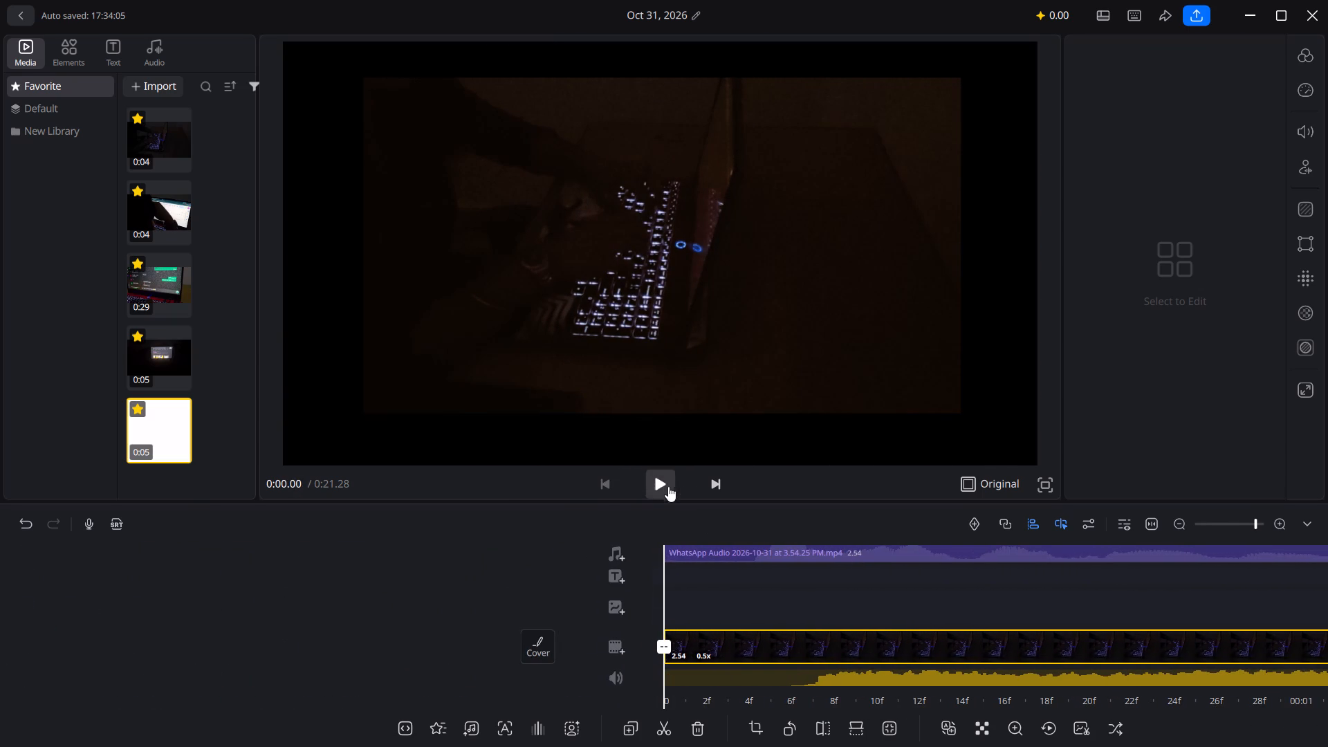
Replay the opening from 0:00 to check the voice audio across the cut from keyboard to email footage.
click(663, 488)
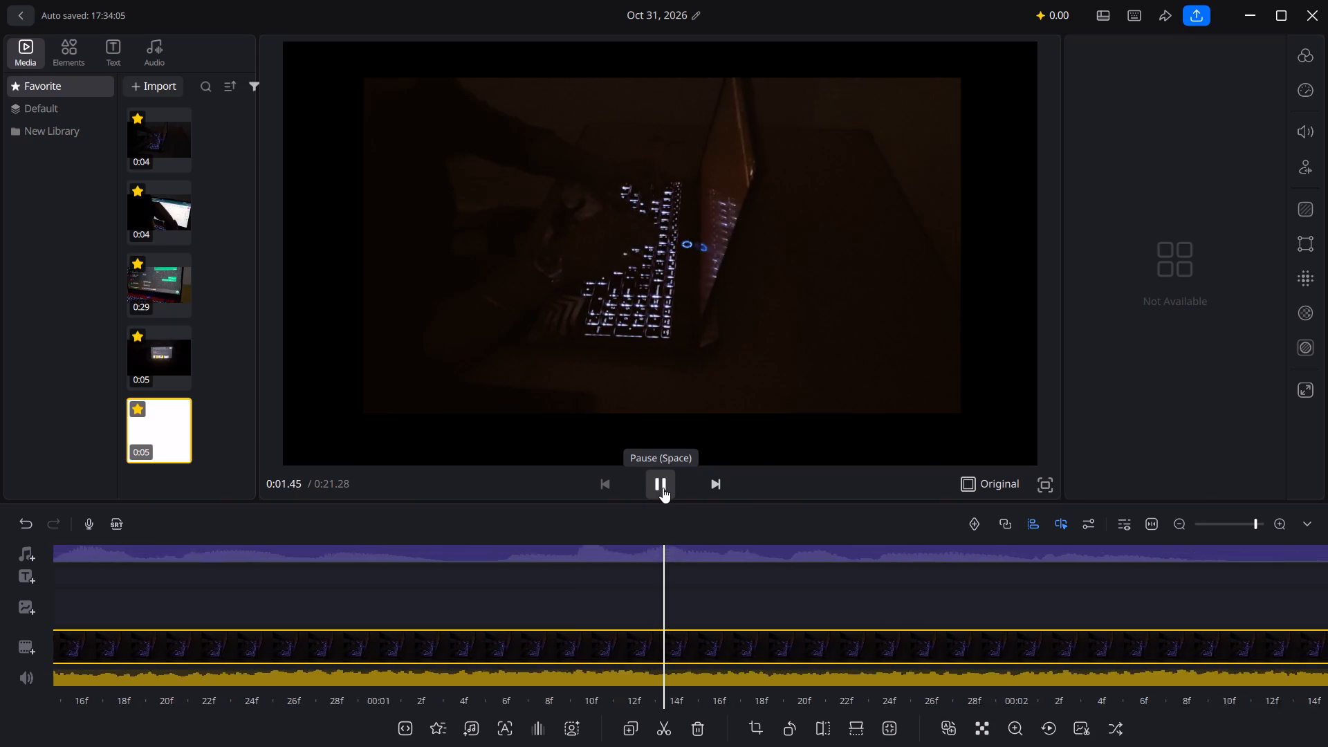
scroll(351, 582, right, 2)
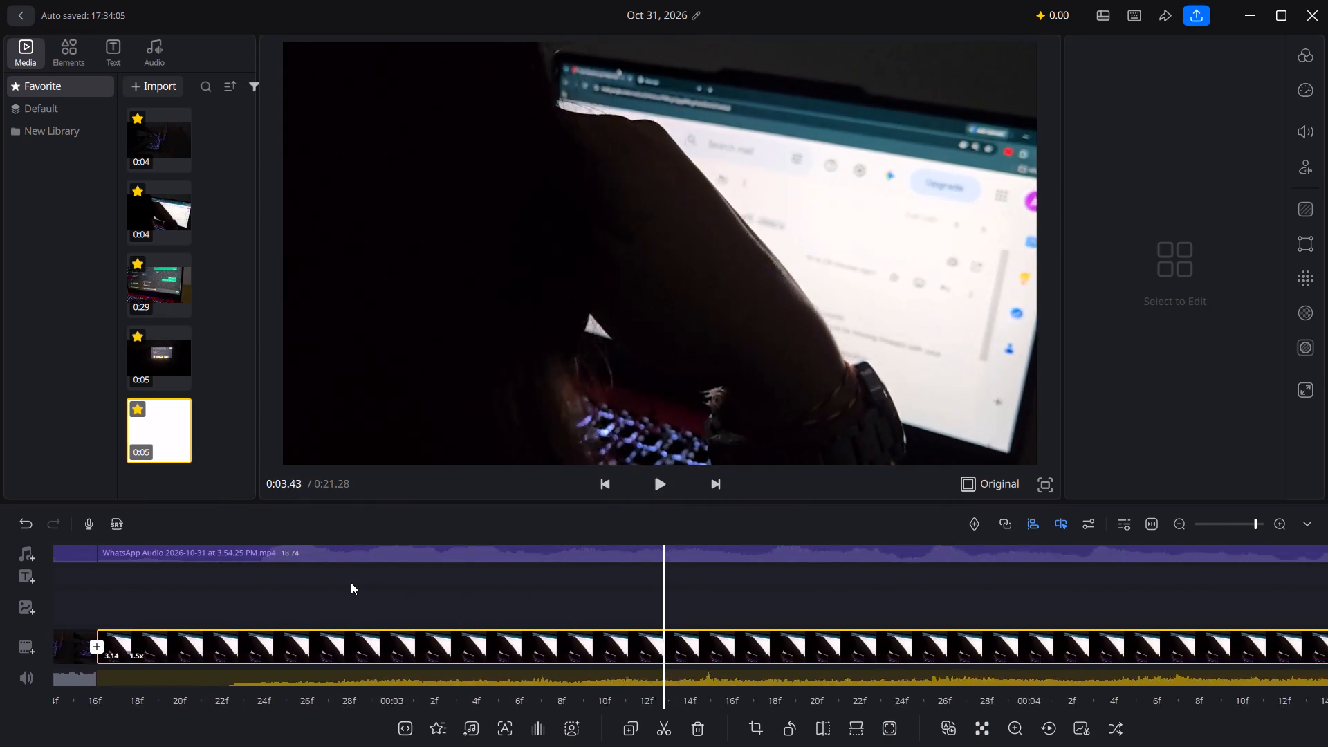
scroll(351, 582, right, 19)
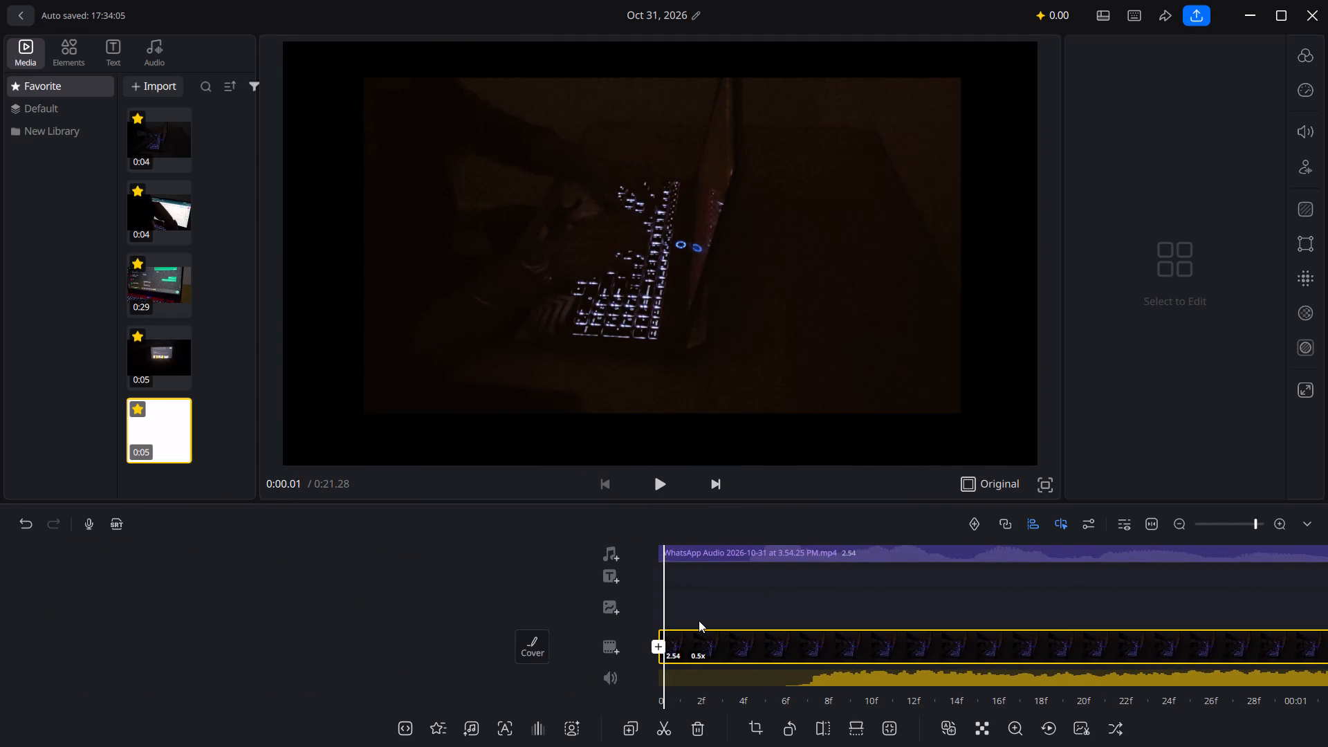
scroll(781, 652, right, 3)
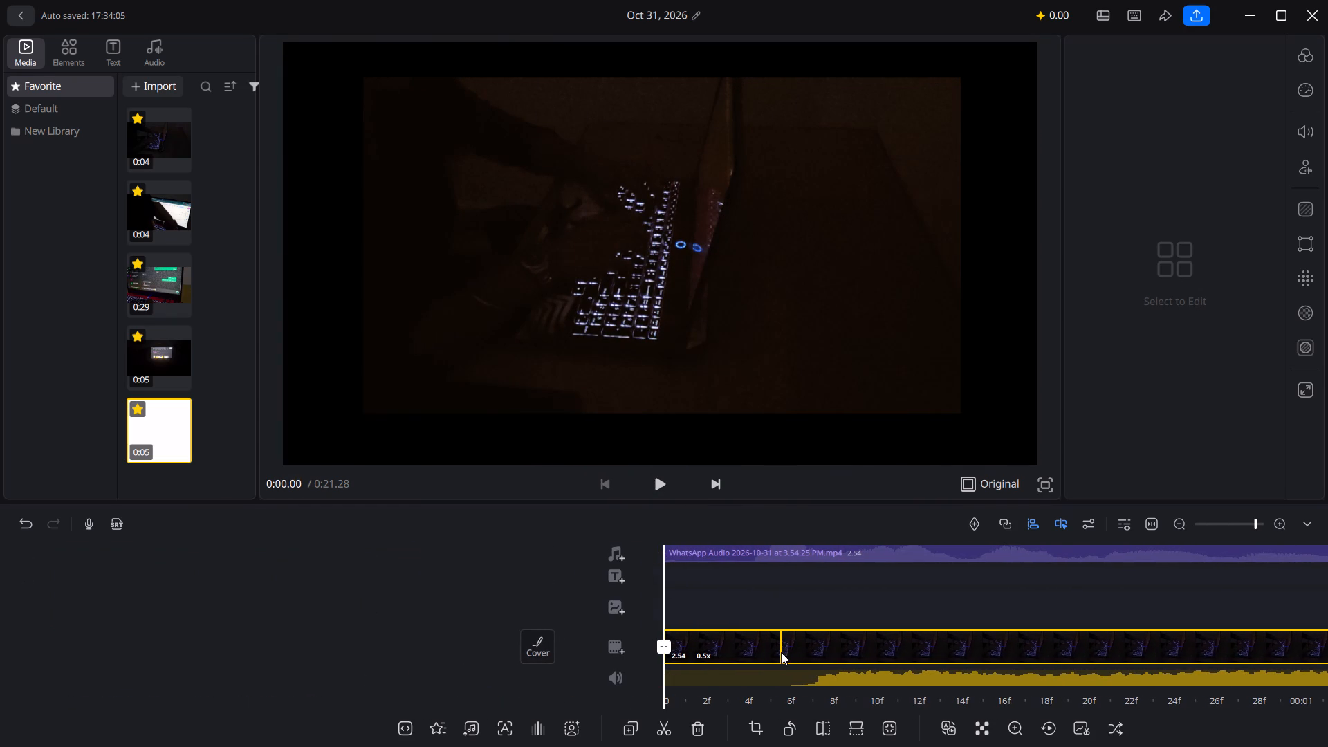
click(656, 479)
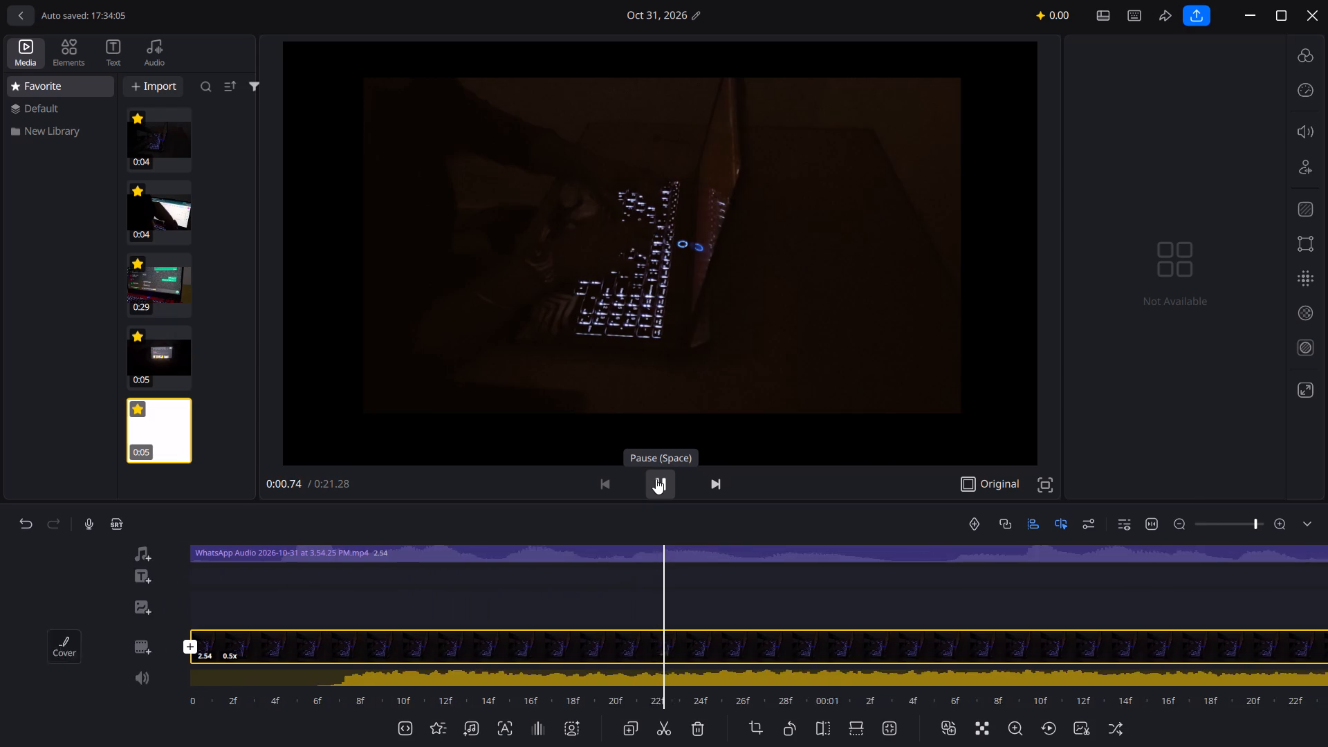
click(656, 479)
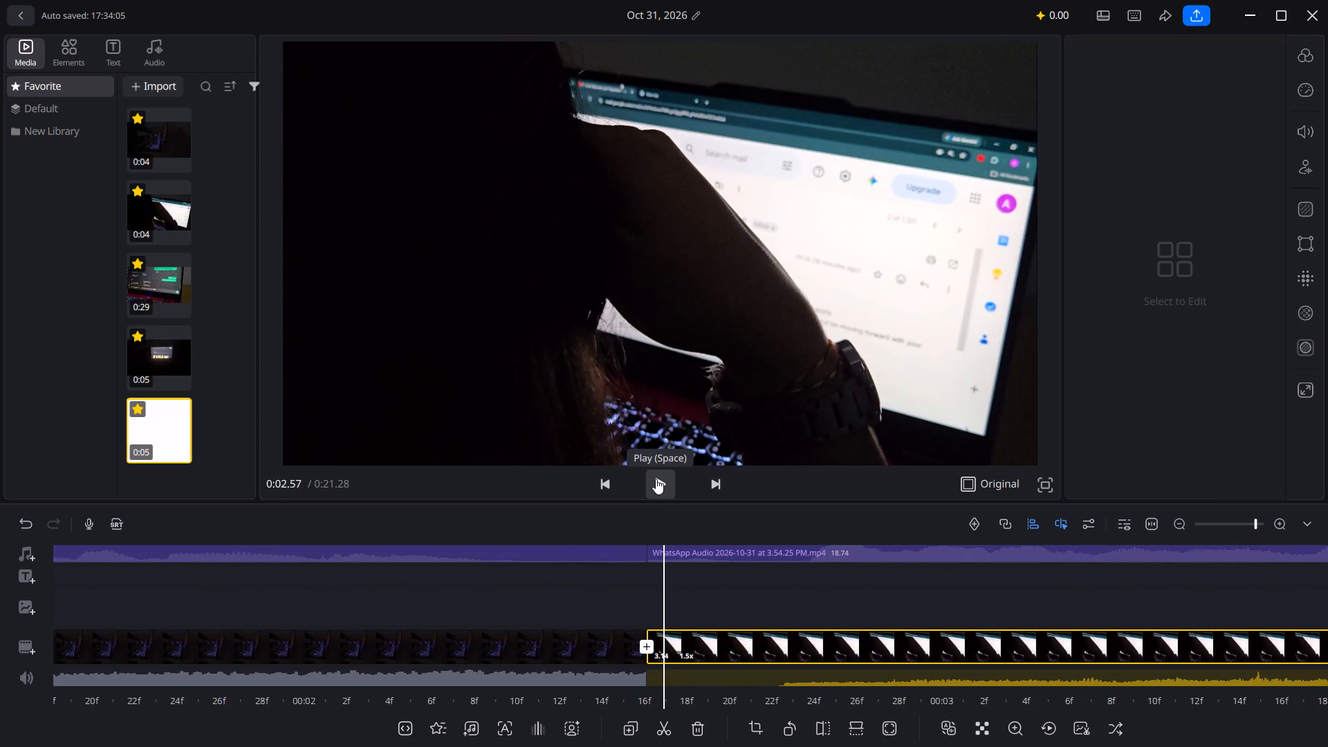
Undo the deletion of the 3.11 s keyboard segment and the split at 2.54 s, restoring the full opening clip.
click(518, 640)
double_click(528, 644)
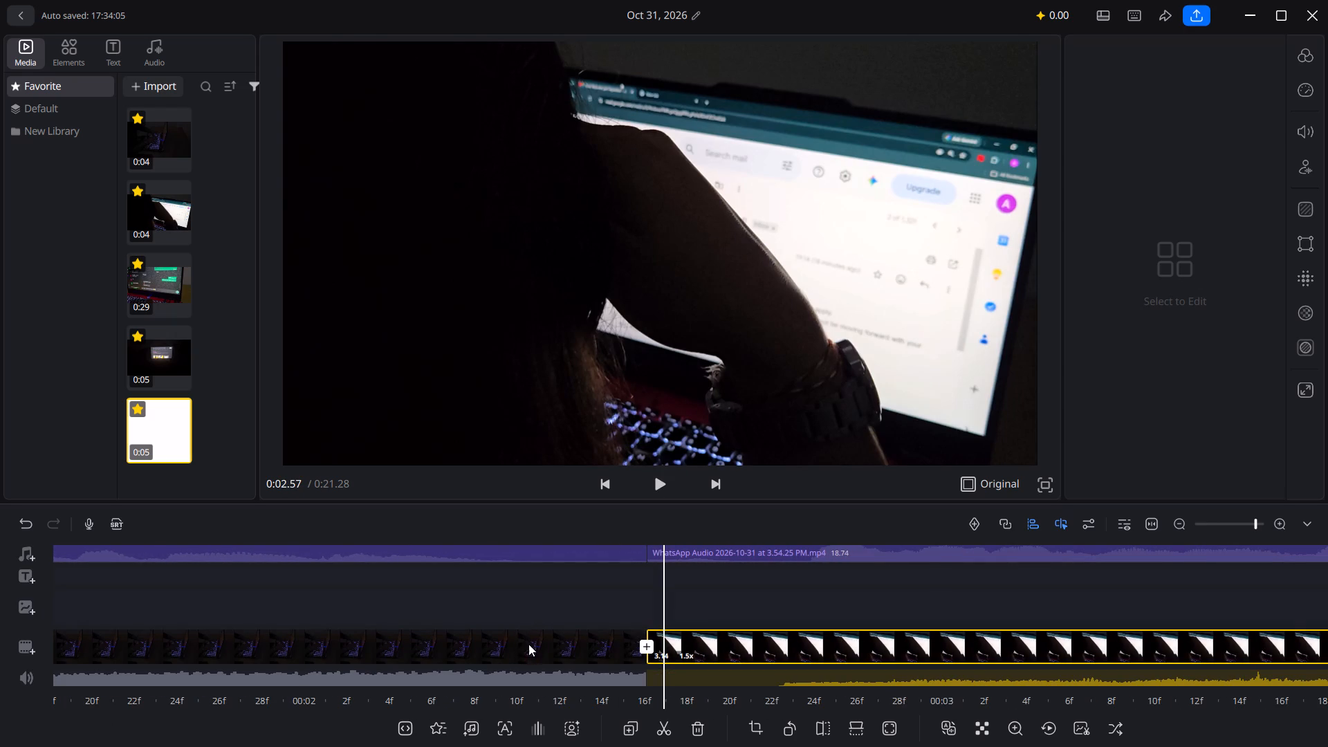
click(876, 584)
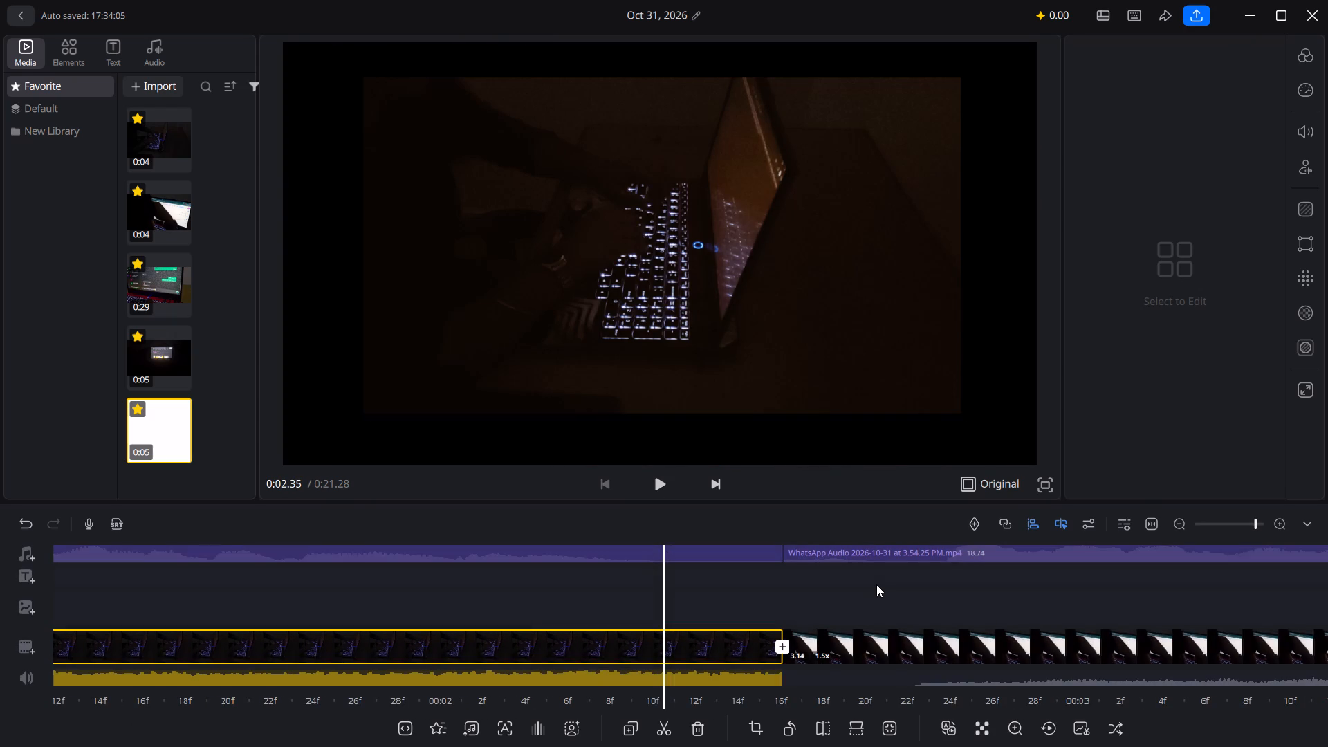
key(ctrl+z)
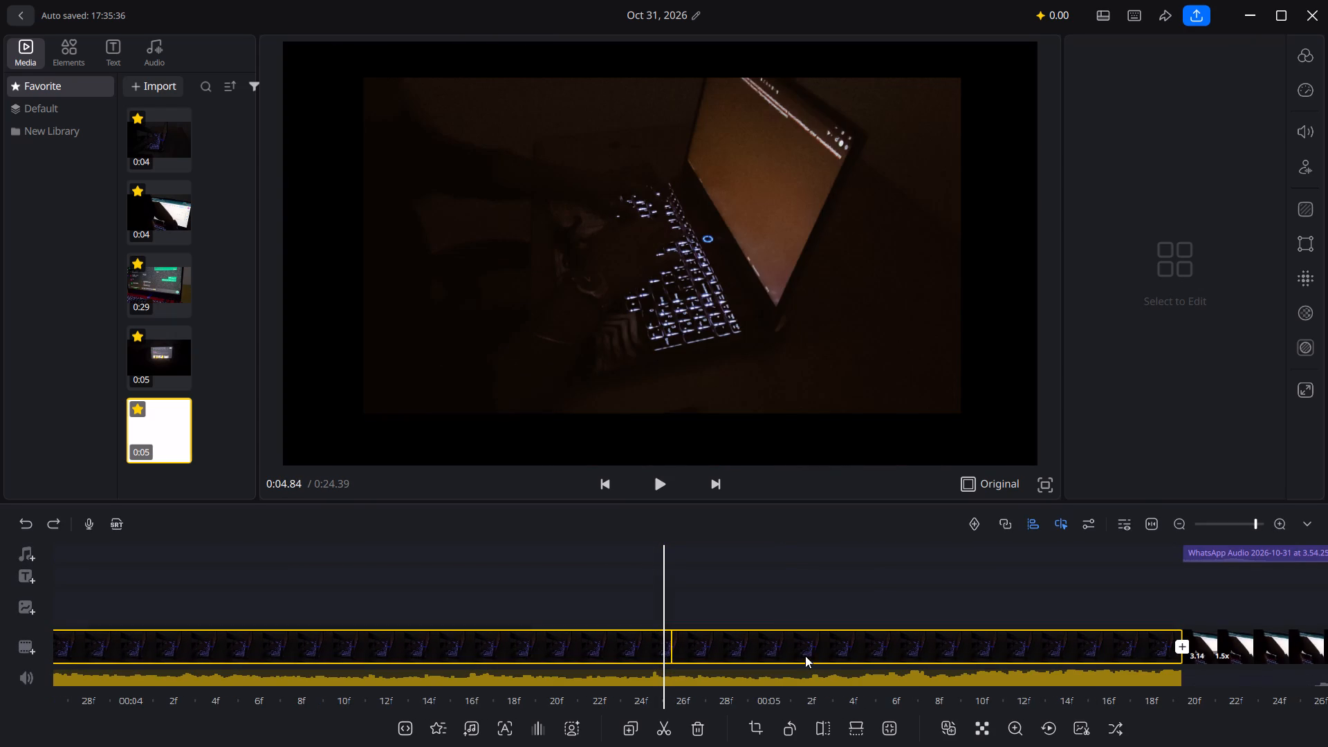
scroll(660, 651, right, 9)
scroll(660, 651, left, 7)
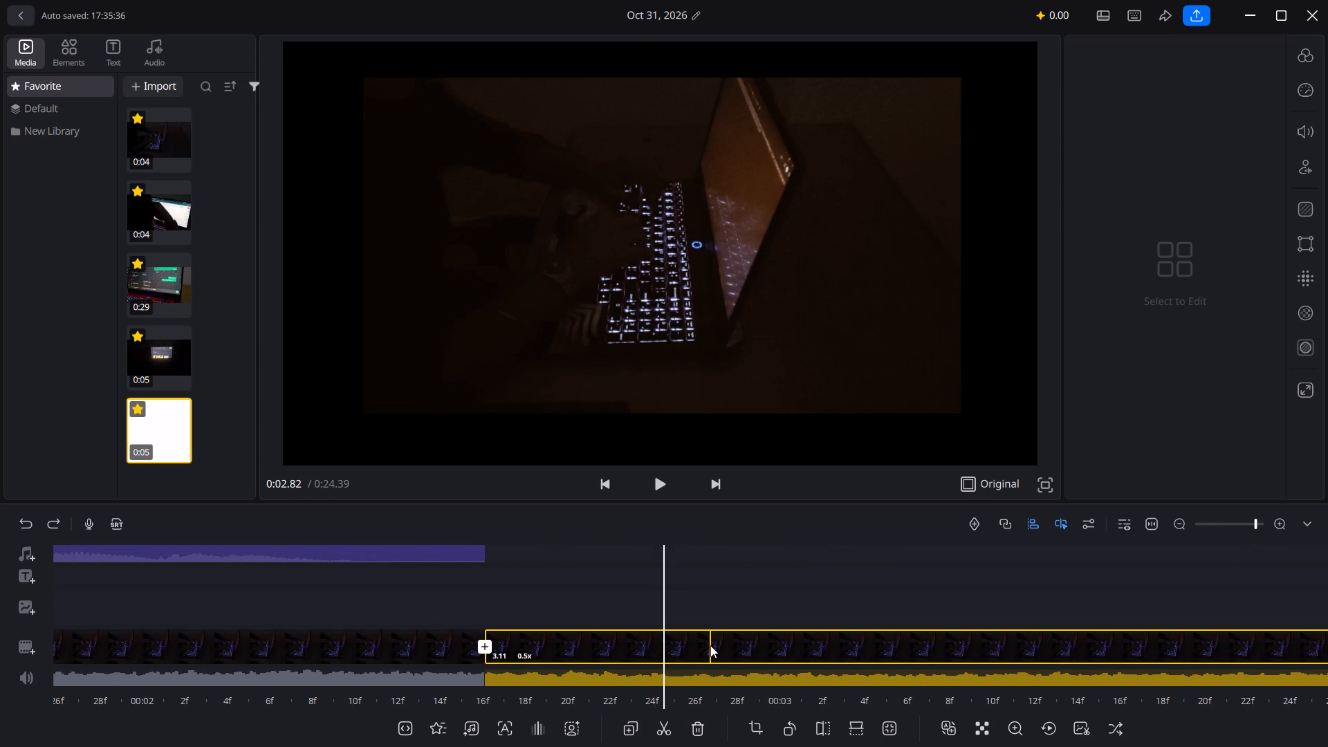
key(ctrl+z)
Set the opening keyboard clip's regular speed to 1.0x, trying 1.2x for comparison.
scroll(651, 649, left, 6)
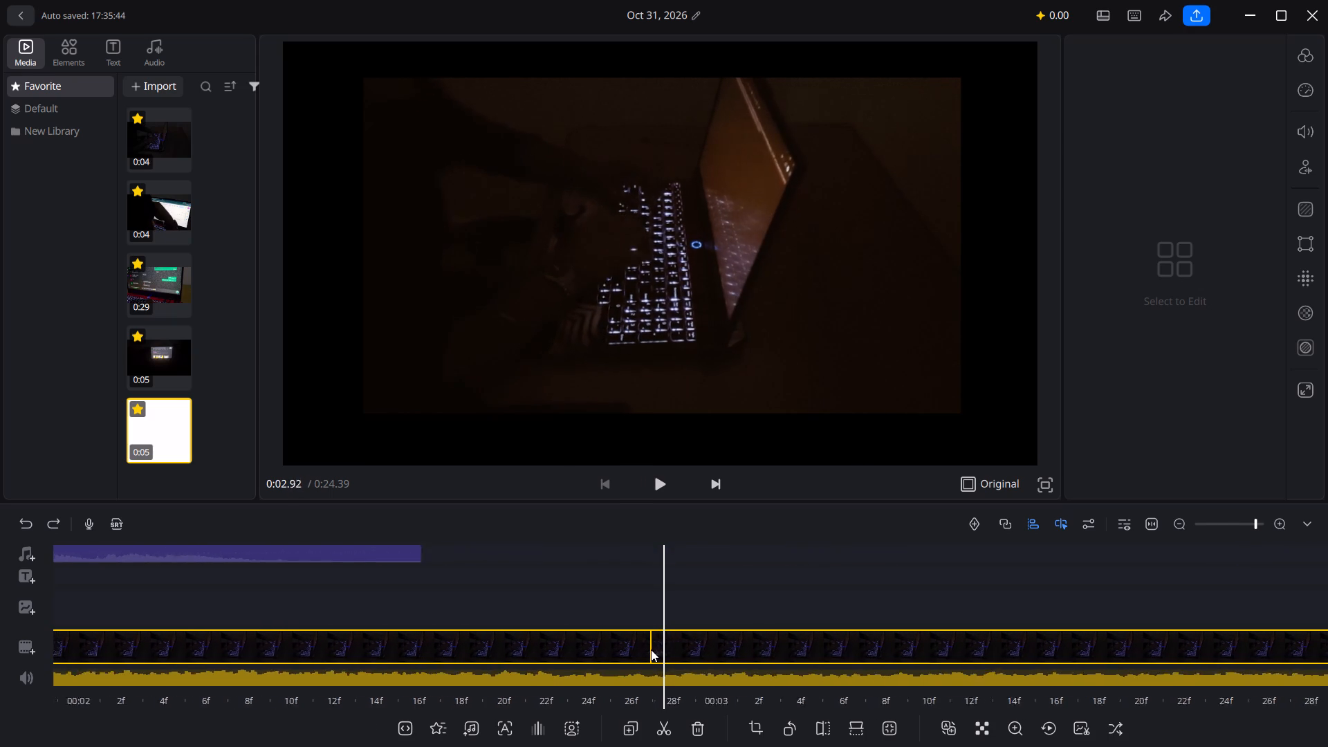
scroll(651, 649, right, 4)
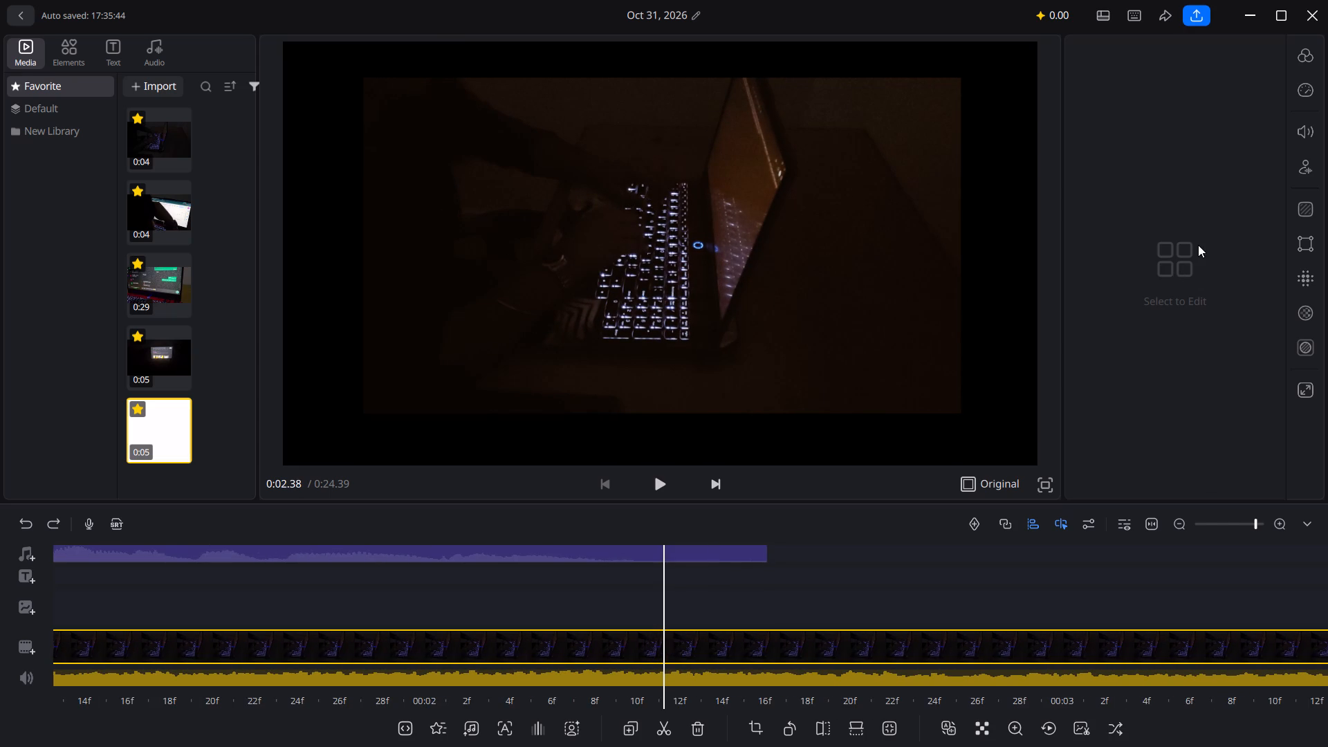
click(1307, 91)
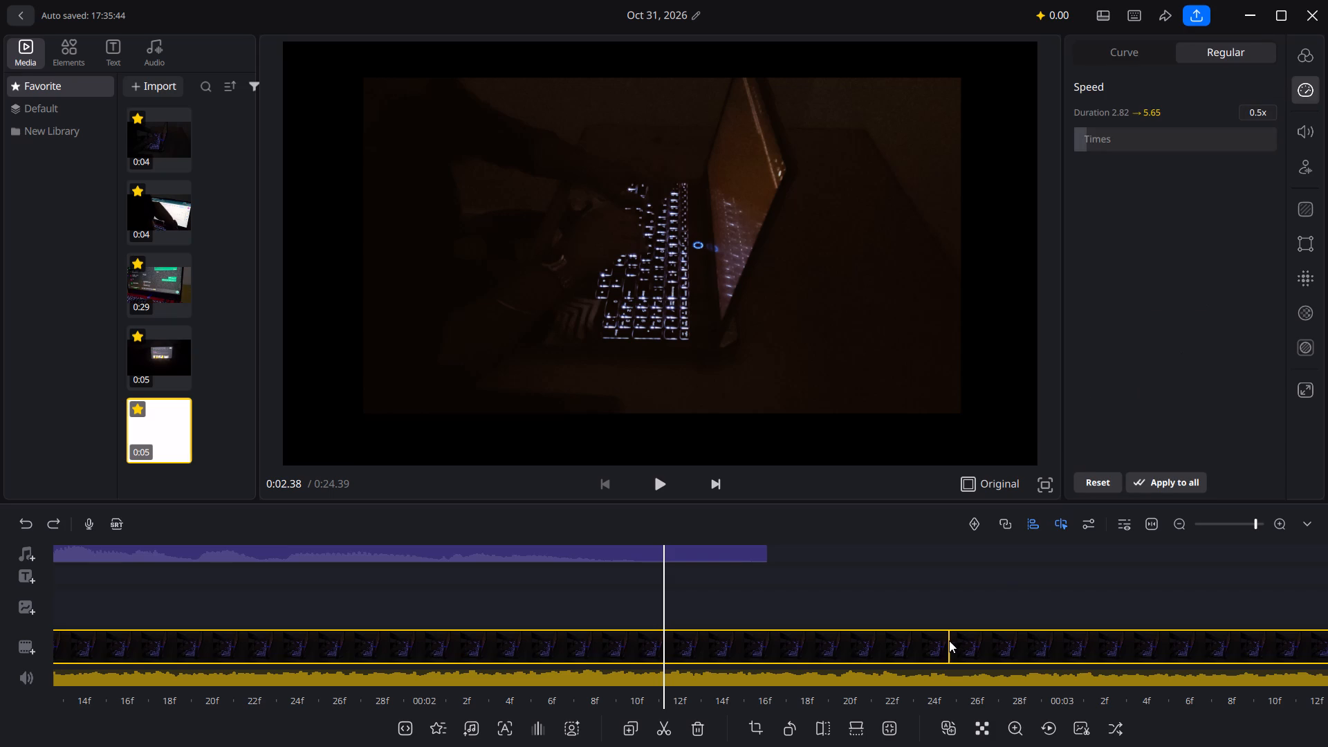
click(1103, 149)
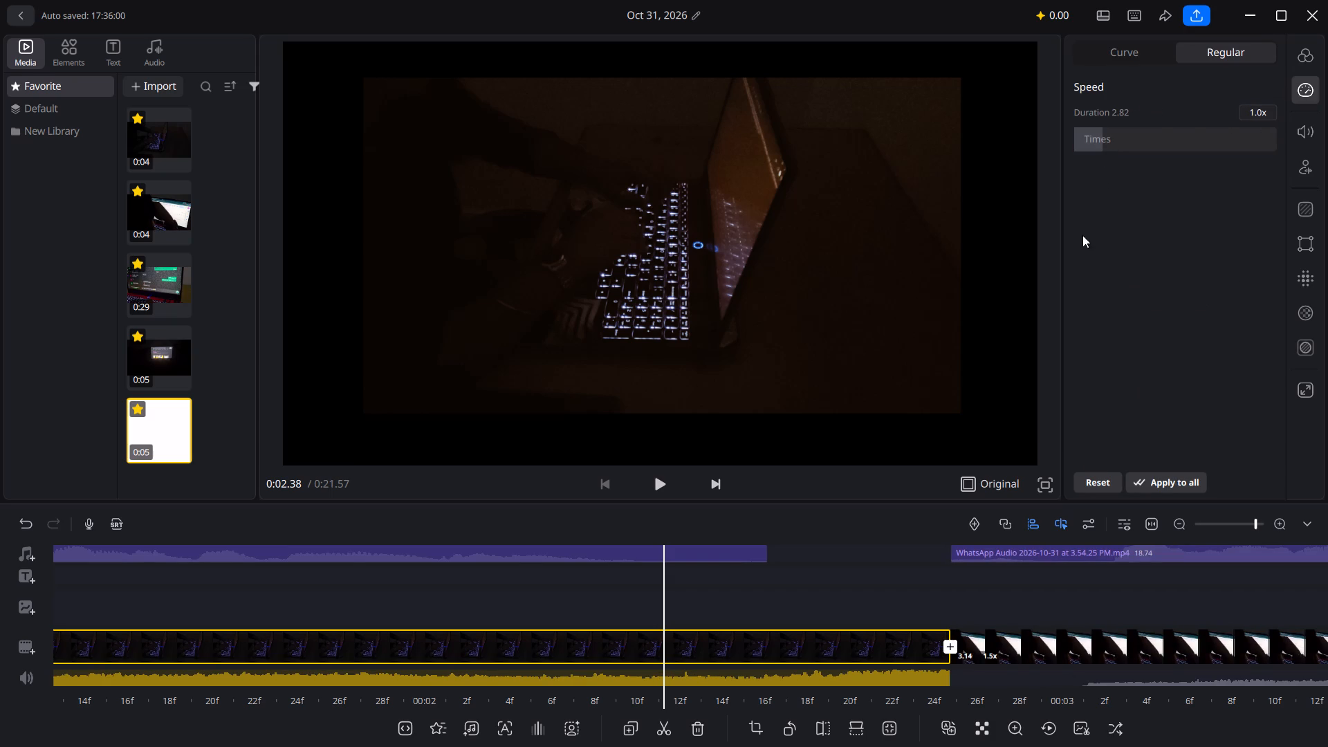
click(1108, 149)
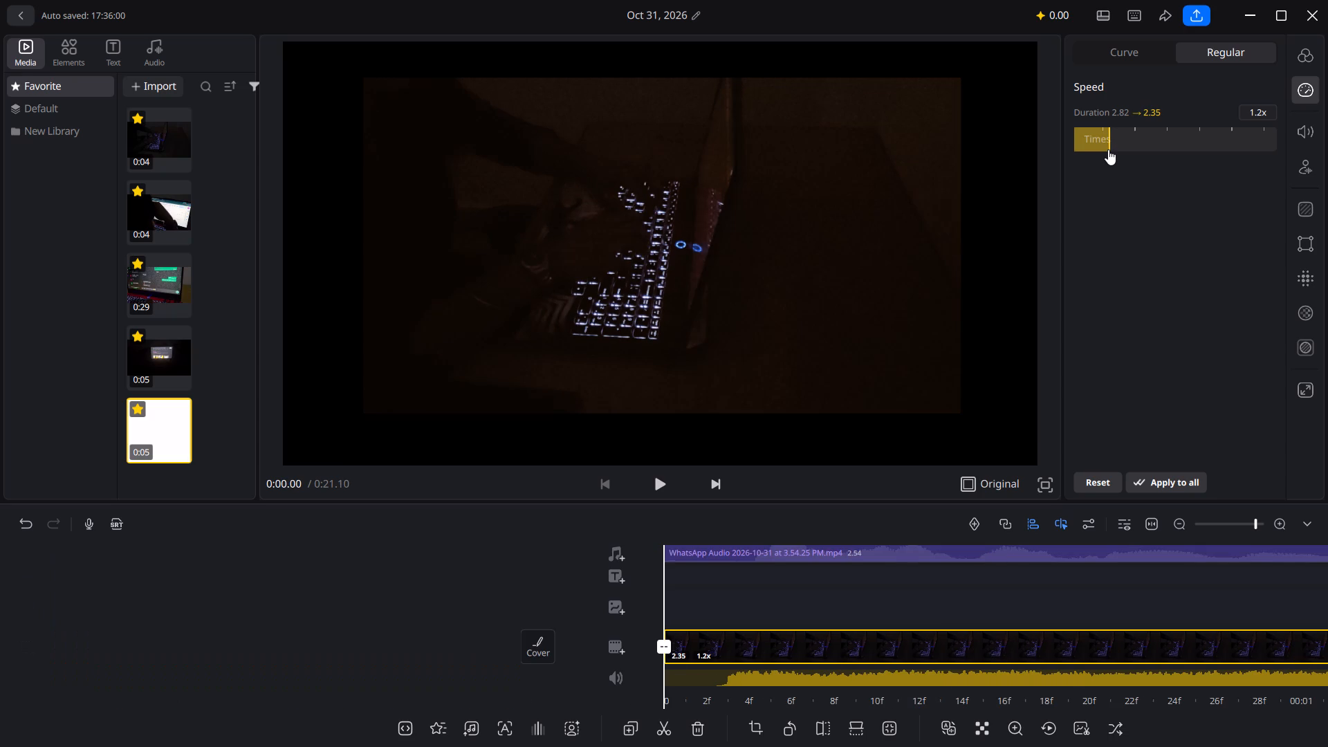
drag(1109, 149, 1103, 149)
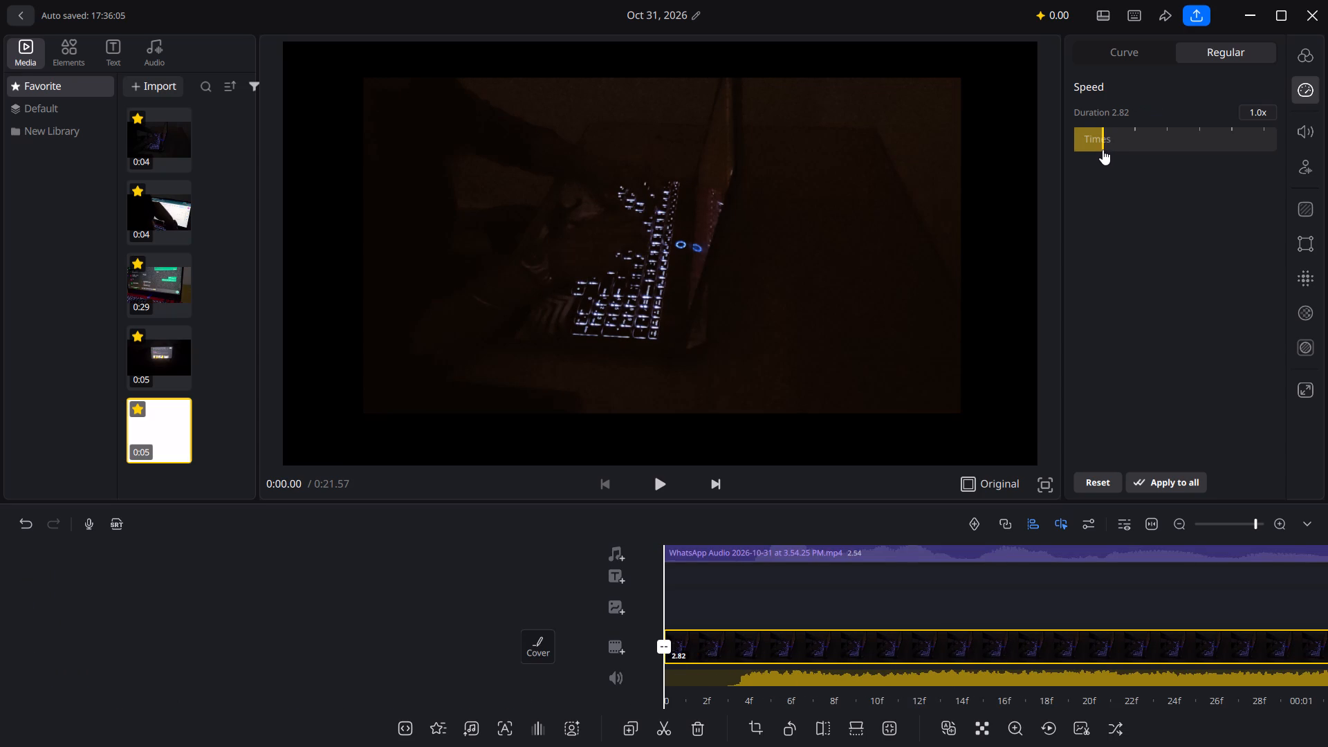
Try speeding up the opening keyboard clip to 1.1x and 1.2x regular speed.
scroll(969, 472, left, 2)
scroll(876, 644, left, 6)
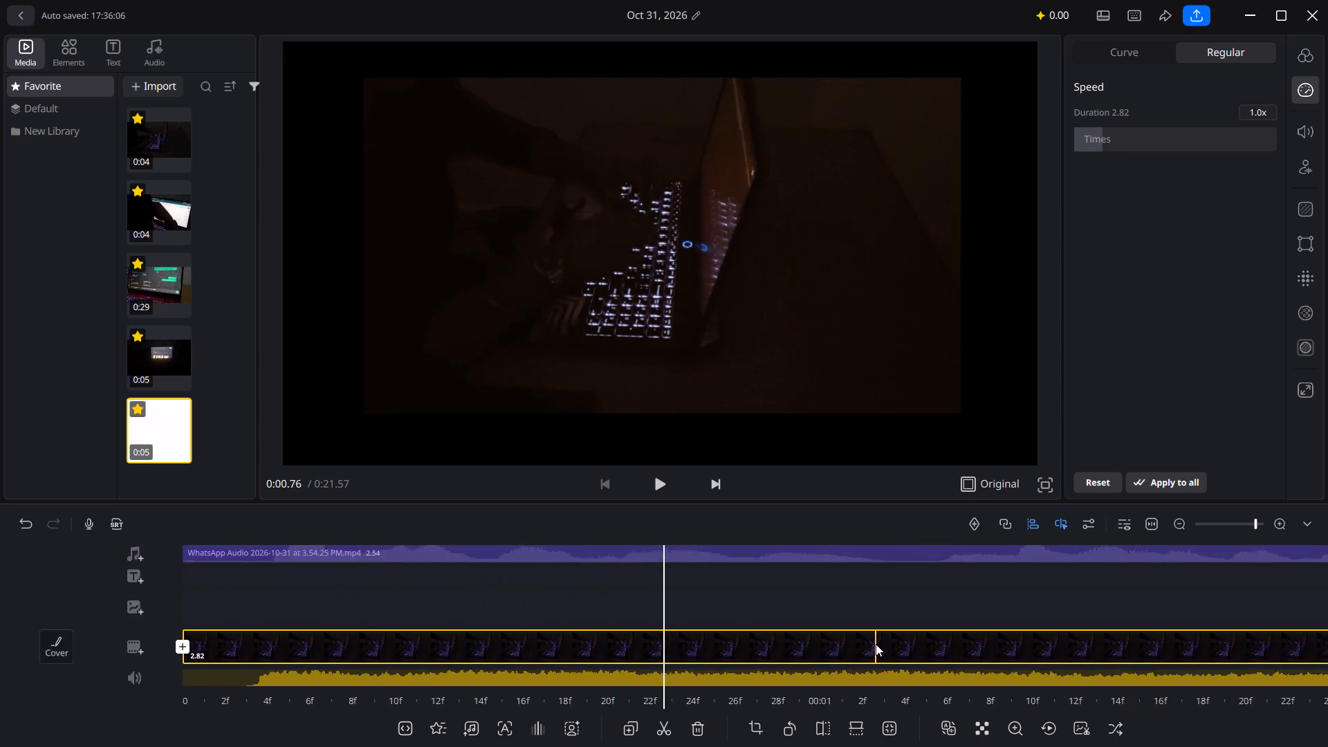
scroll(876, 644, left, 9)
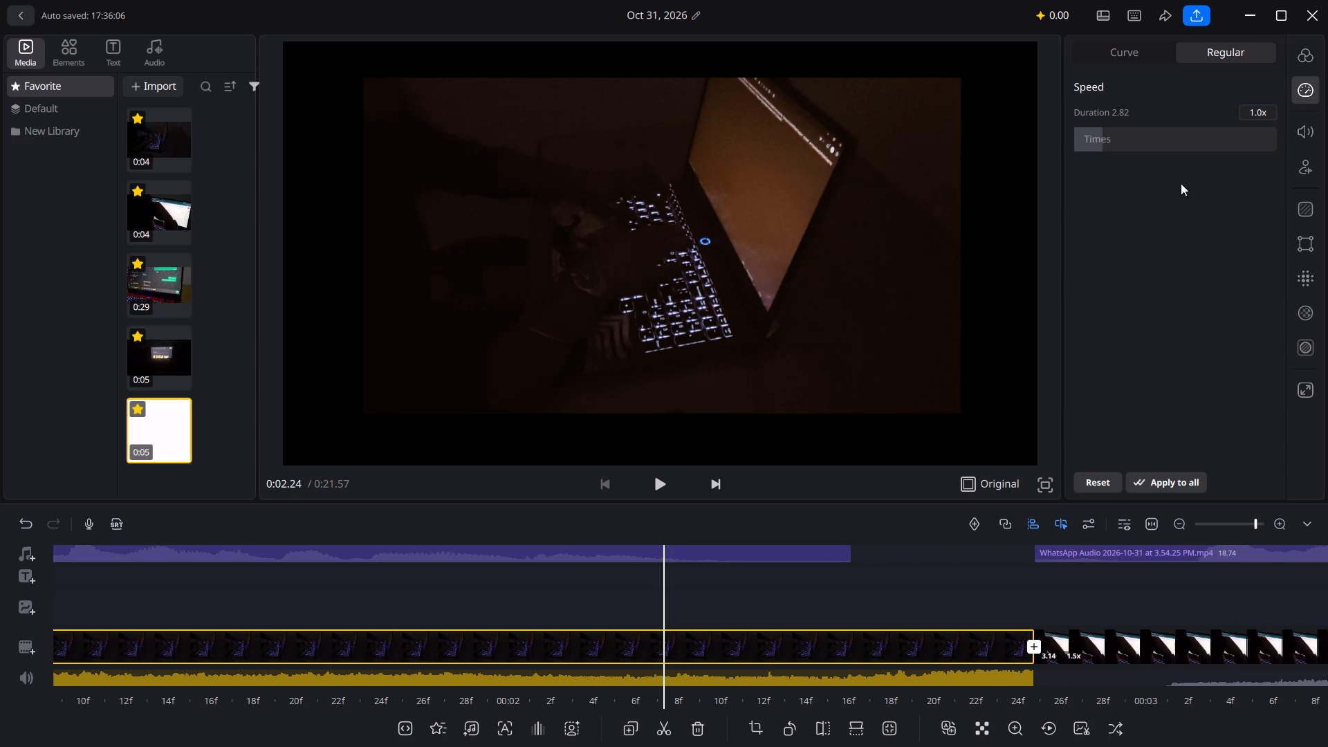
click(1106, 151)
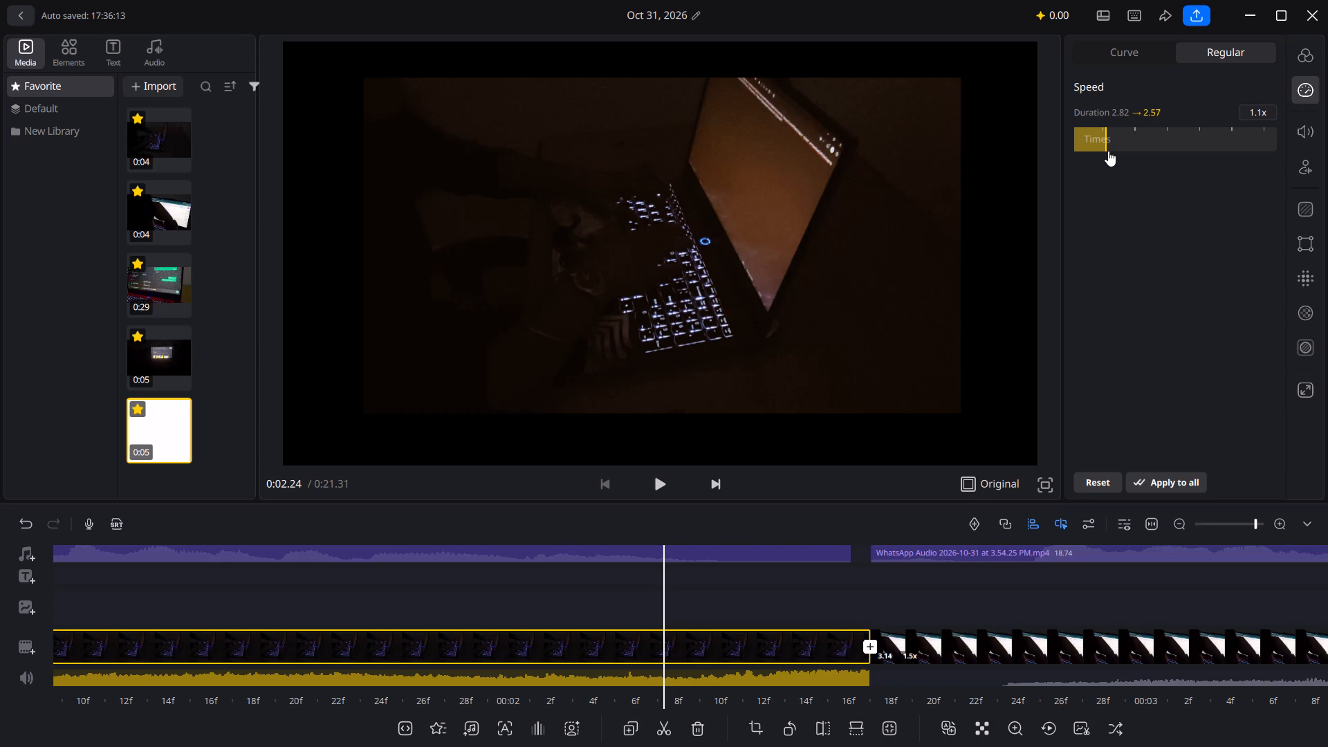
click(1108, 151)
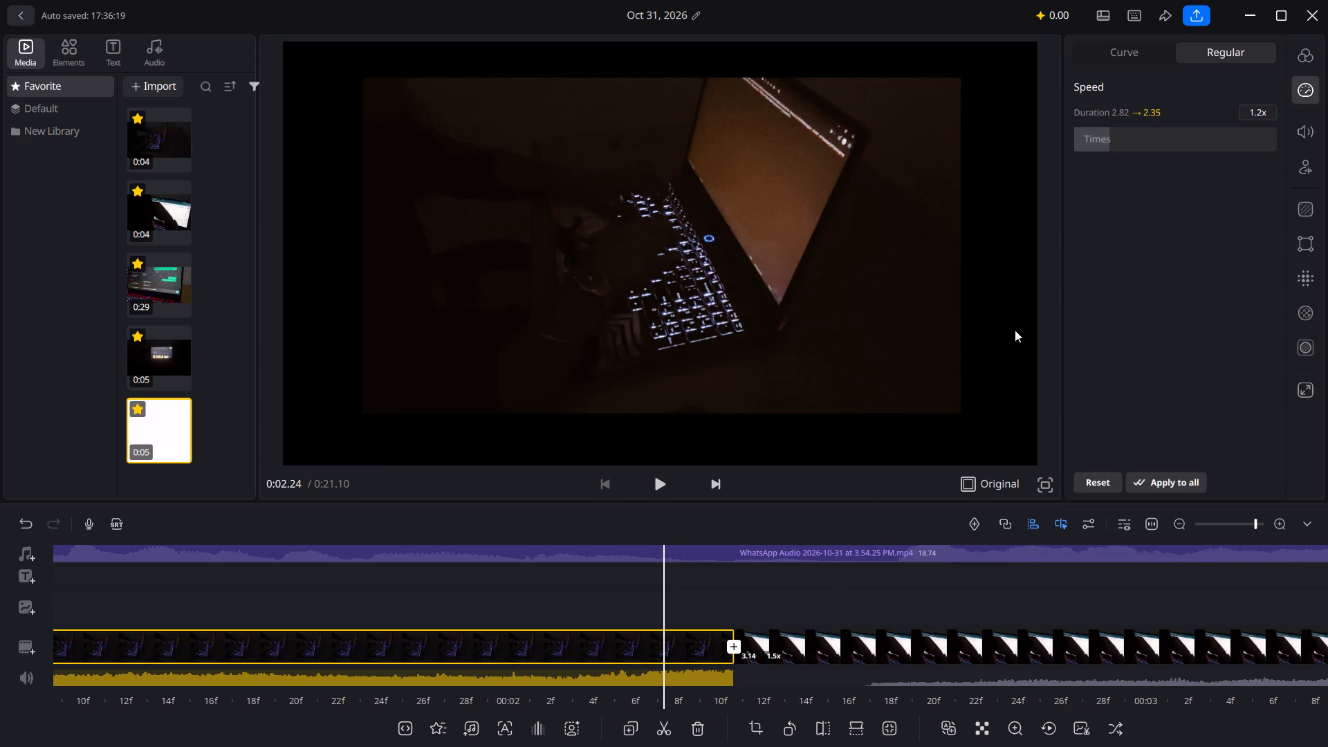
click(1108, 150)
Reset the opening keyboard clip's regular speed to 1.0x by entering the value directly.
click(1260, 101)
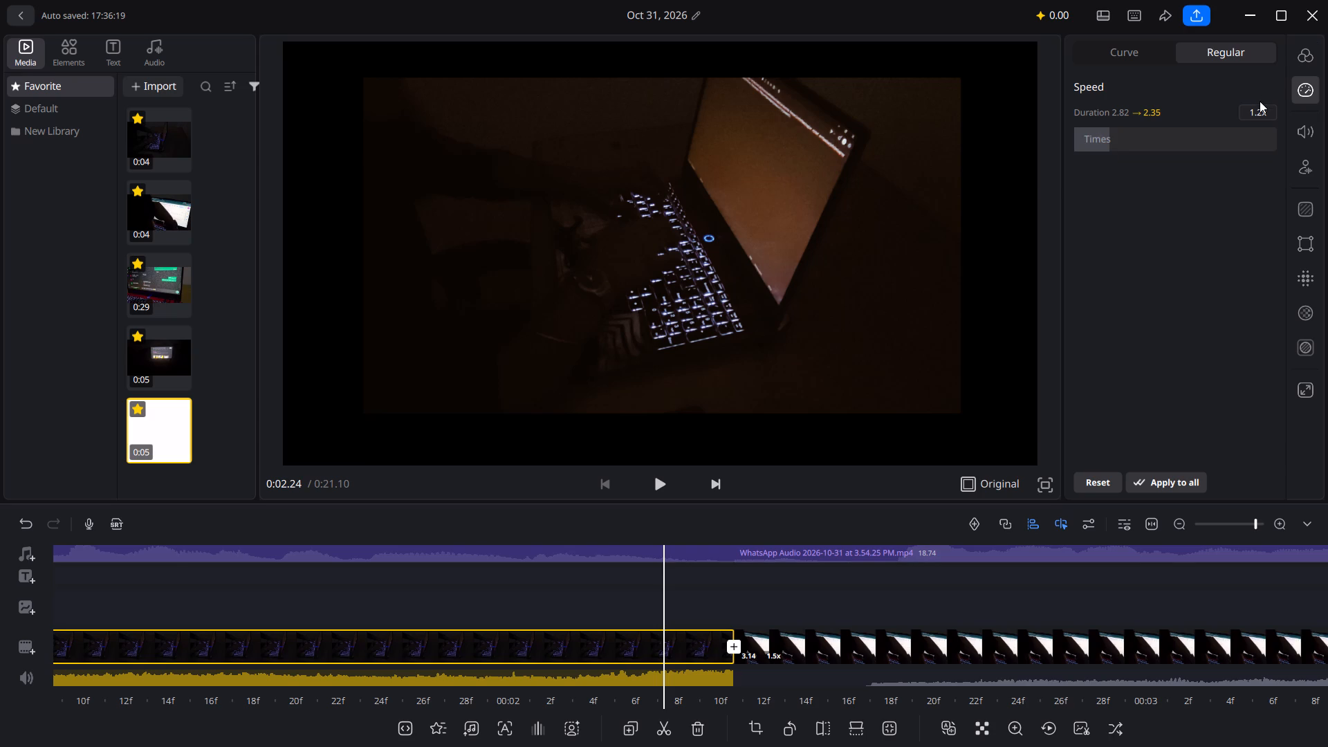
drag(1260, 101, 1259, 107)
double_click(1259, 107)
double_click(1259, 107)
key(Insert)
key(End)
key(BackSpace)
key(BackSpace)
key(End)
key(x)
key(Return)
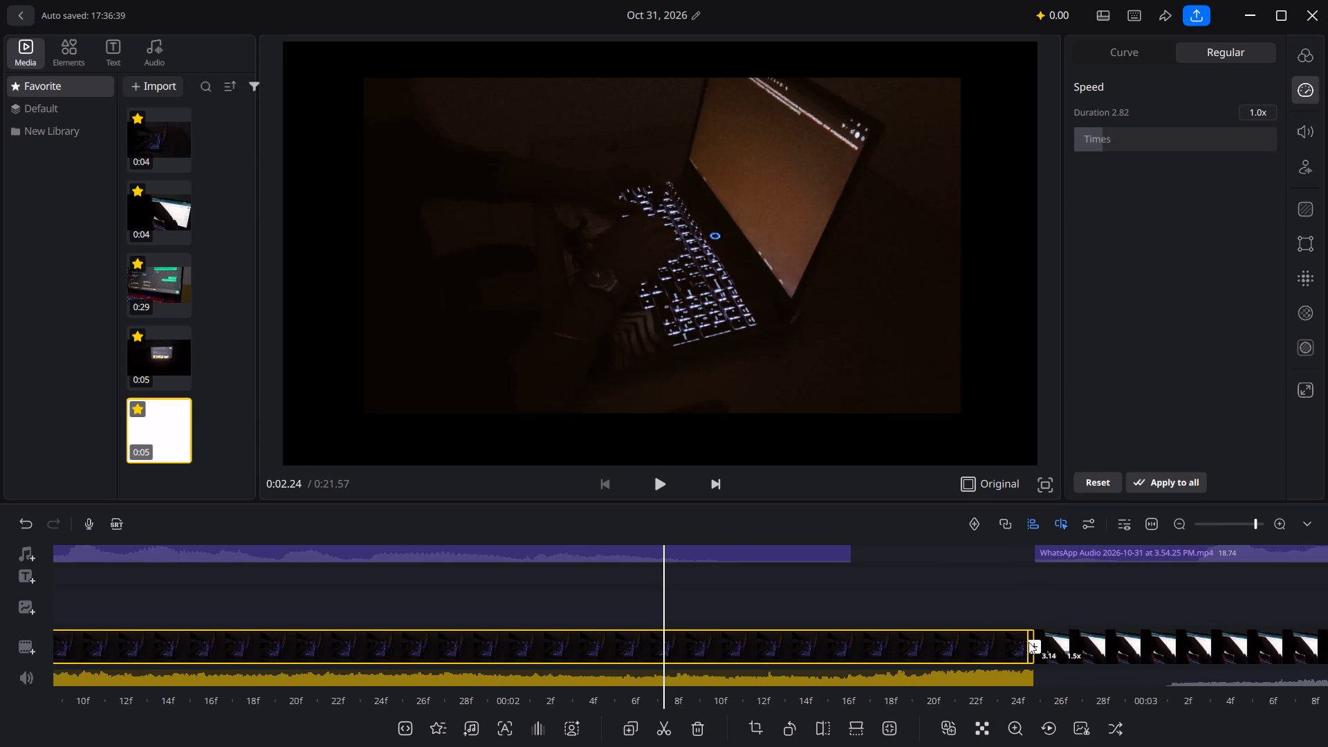
Scrub around the cut between the keyboard and email footage to examine the gap in the voice audio, with regular speed settings open.
scroll(800, 652, right, 6)
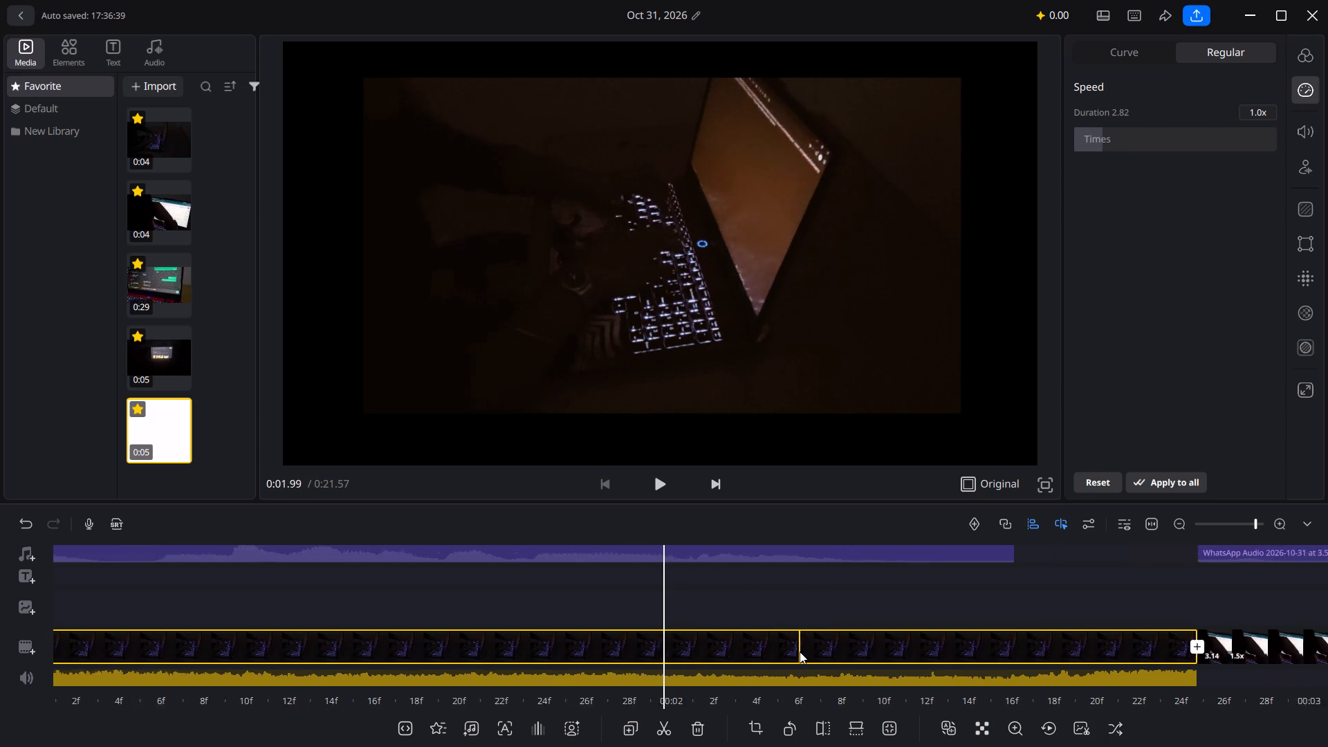
scroll(800, 652, right, 5)
scroll(800, 652, left, 3)
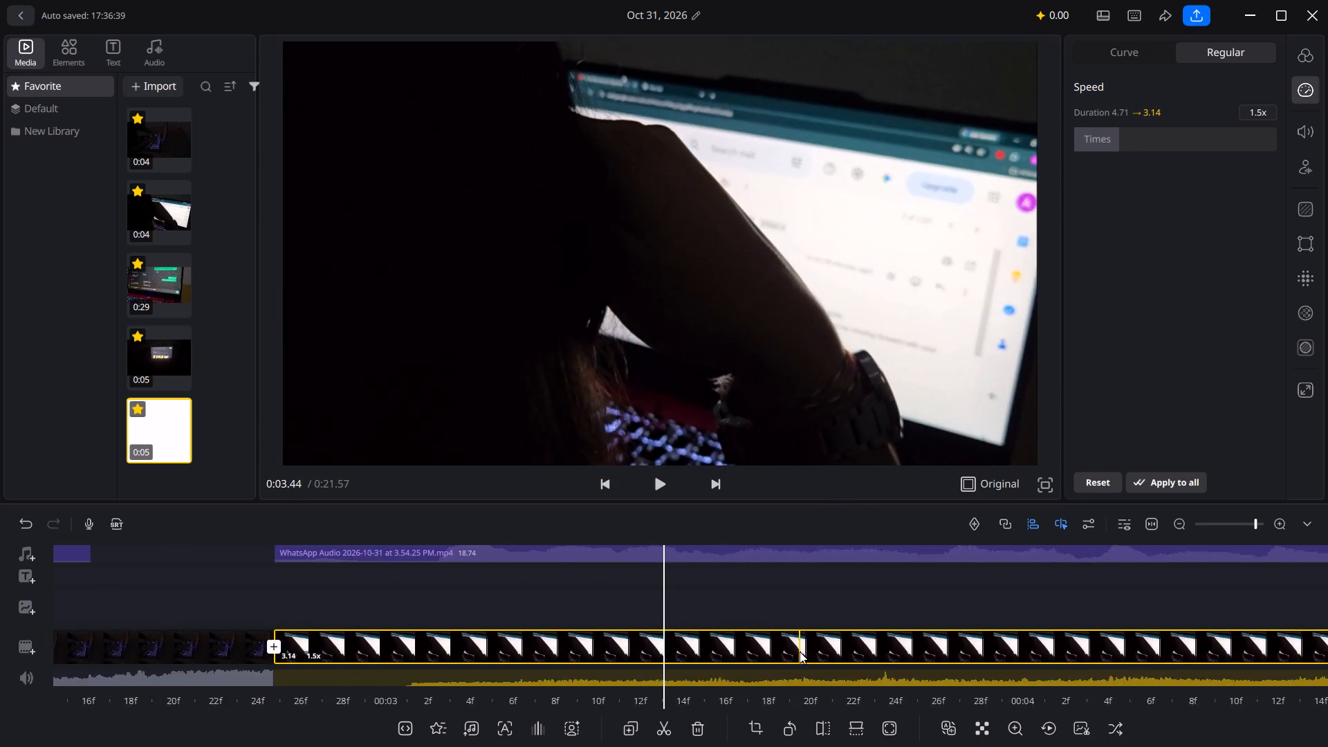
scroll(800, 652, right, 9)
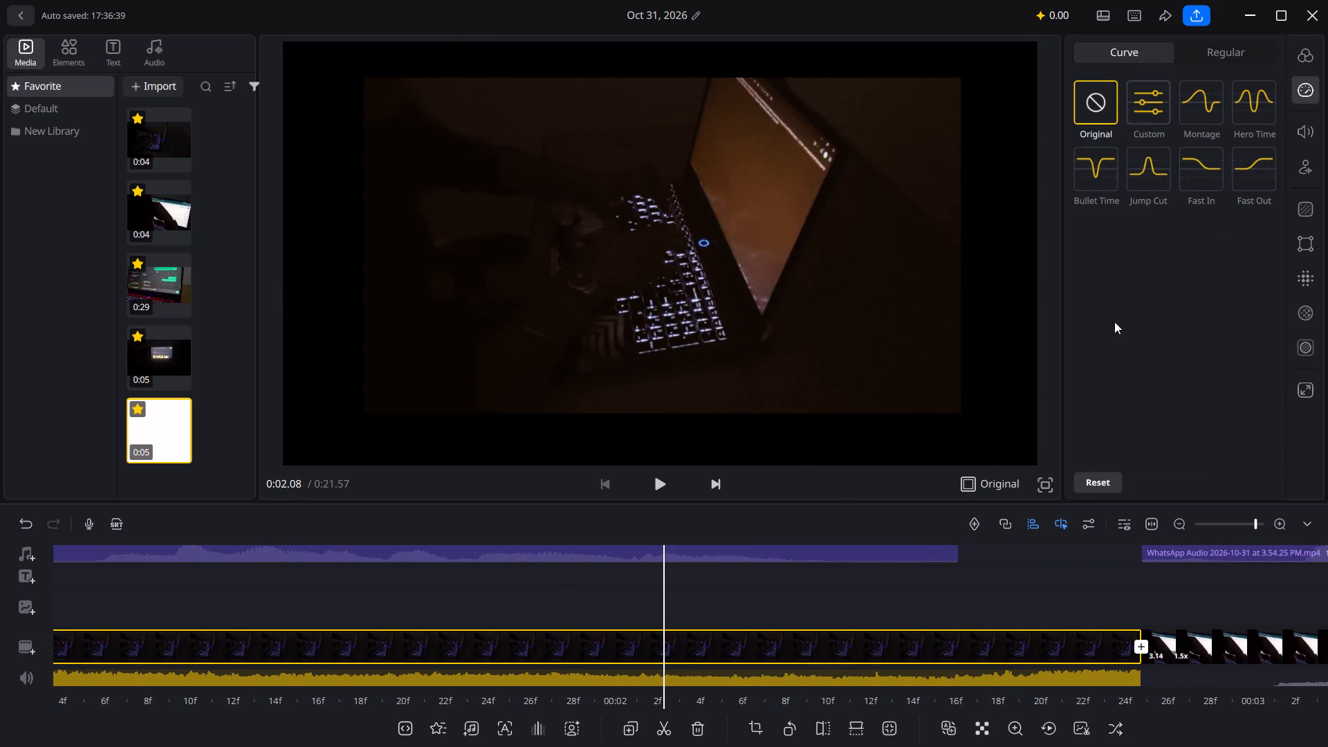
click(1227, 56)
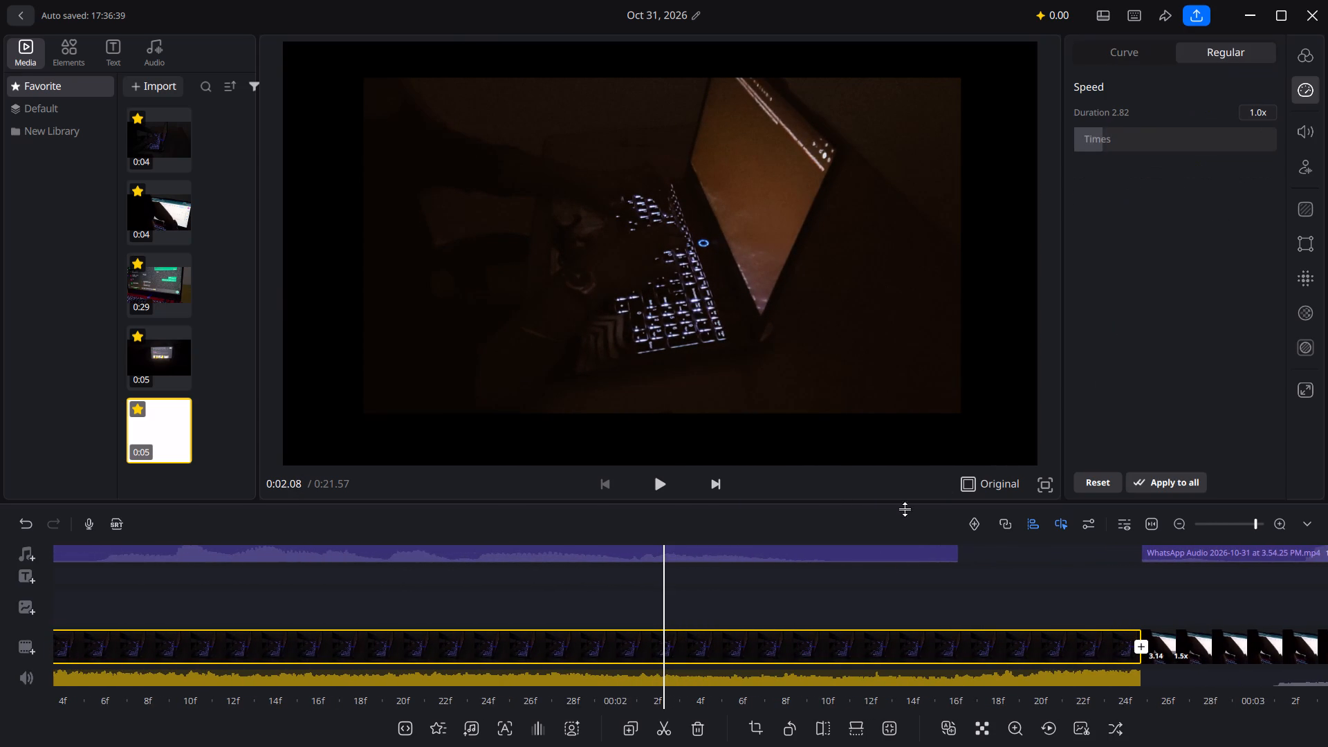
Play and scrub from the opening keyboard clip into the email footage to examine the voice audio around the cut.
scroll(990, 652, left, 10)
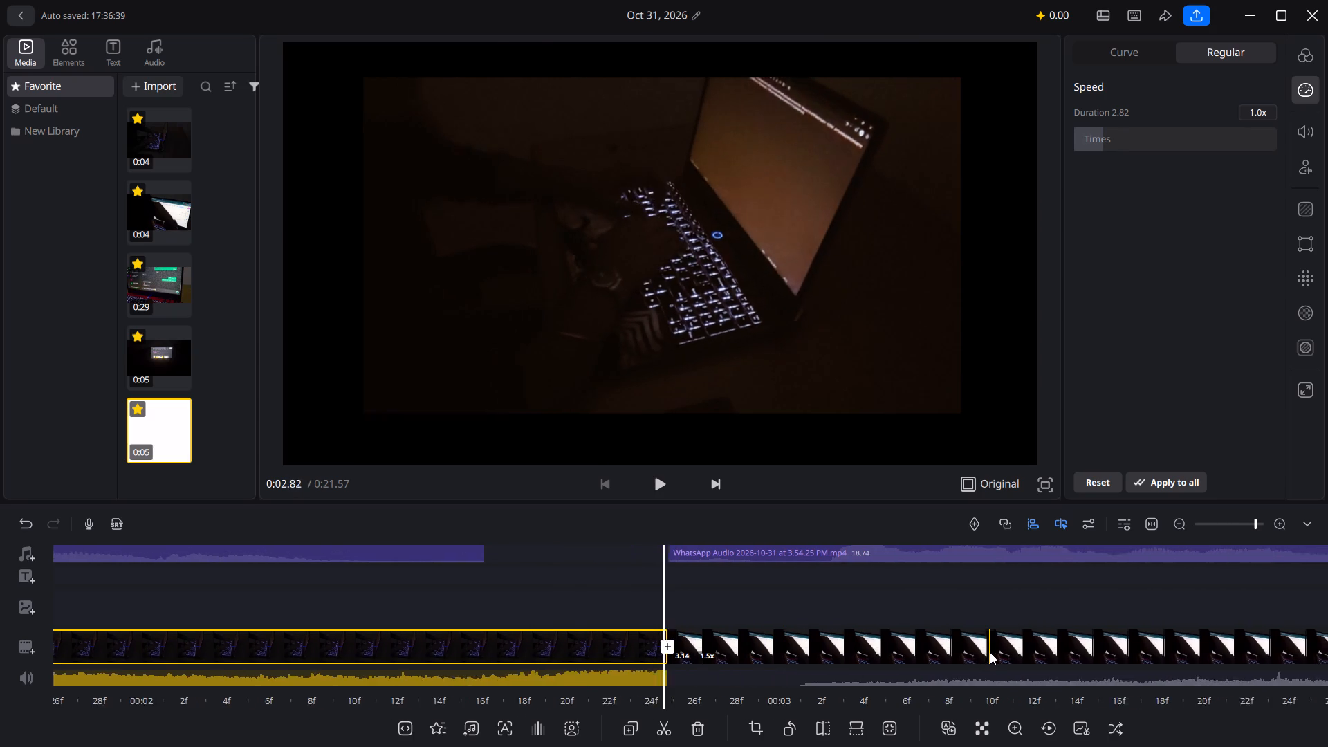
scroll(990, 652, left, 2)
scroll(990, 652, right, 10)
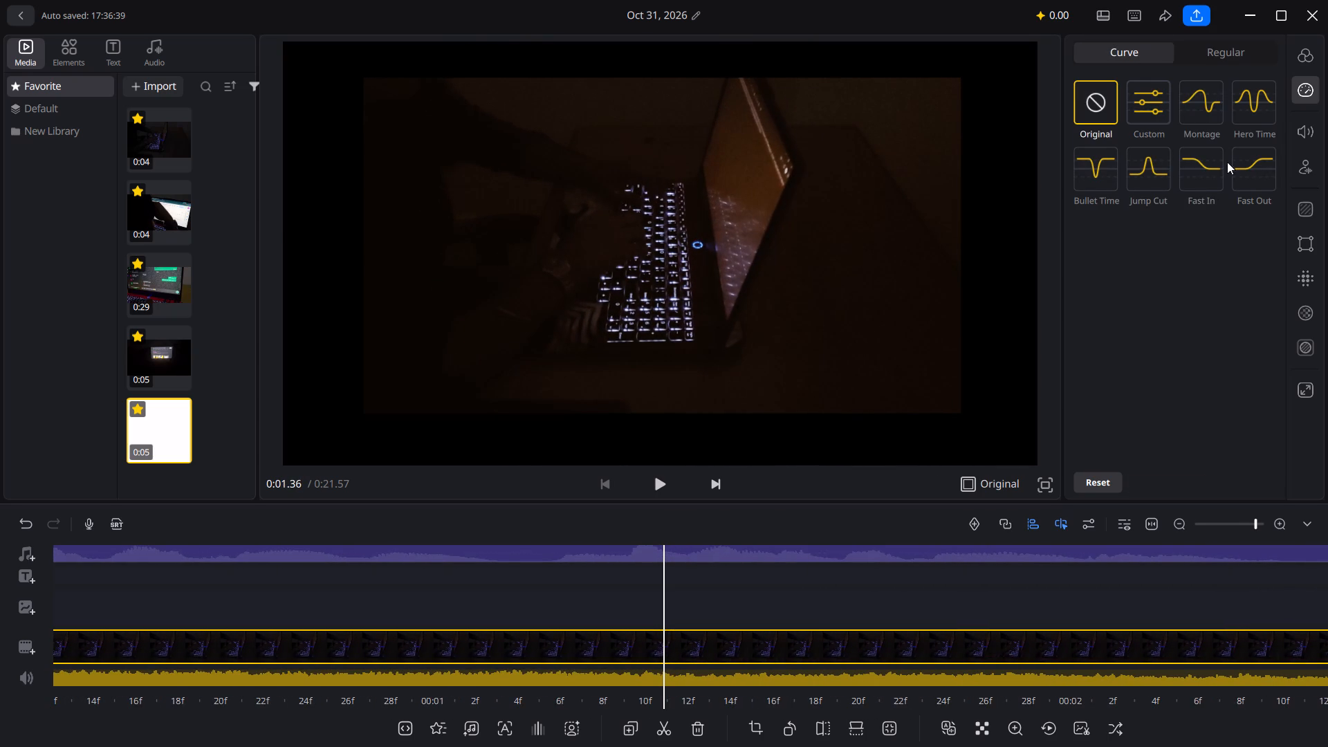
scroll(800, 627, right, 12)
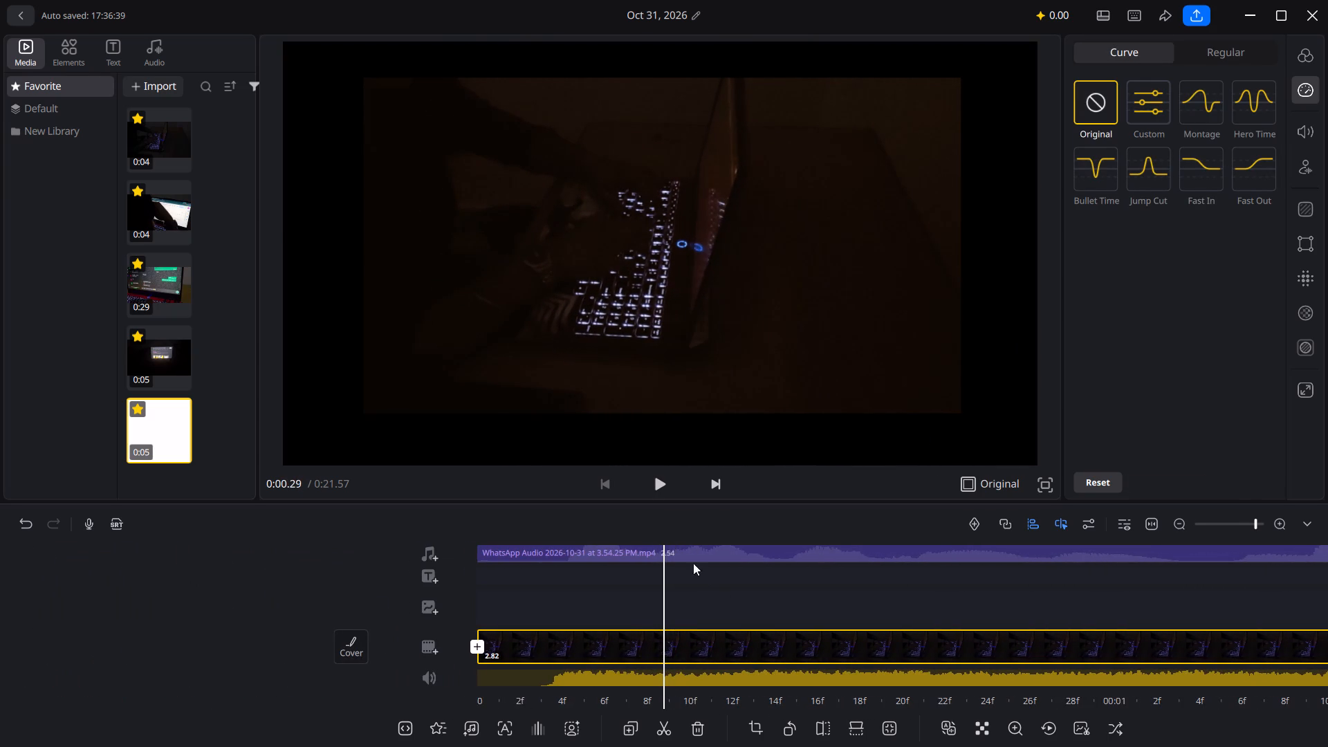
click(665, 469)
click(664, 472)
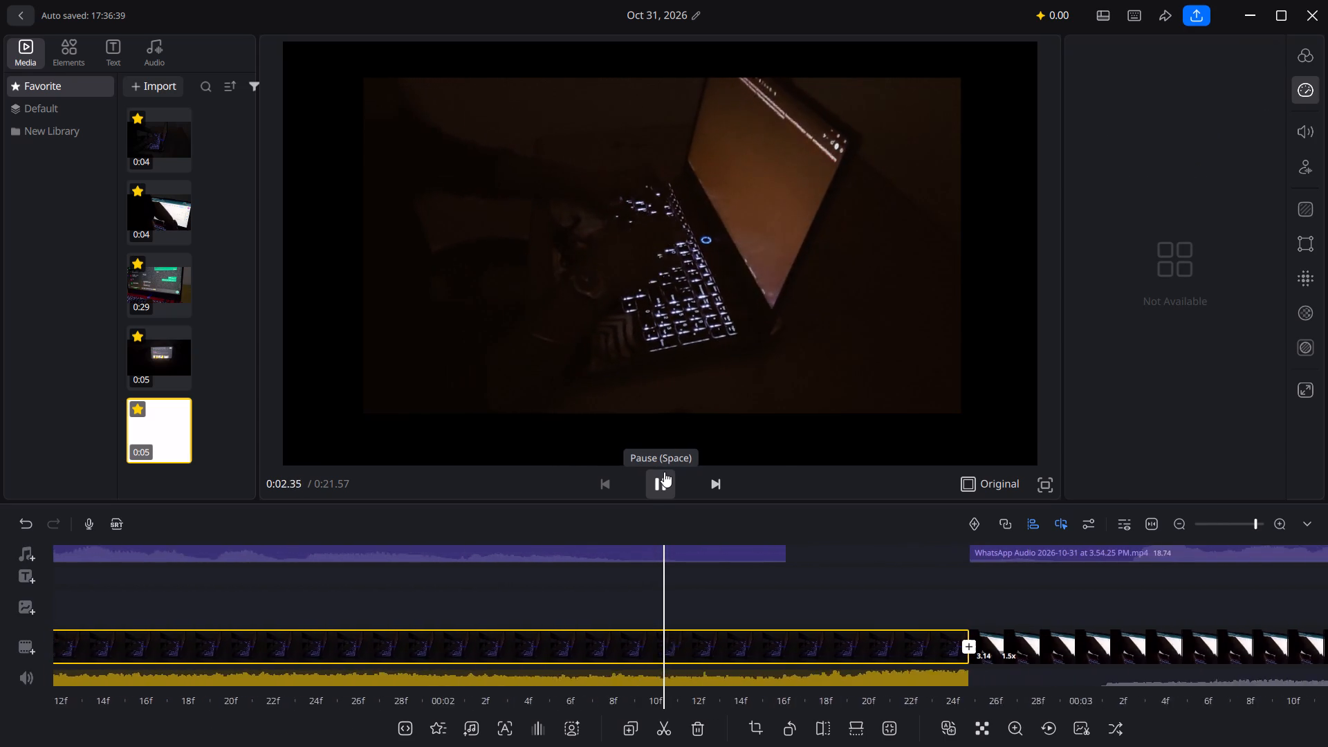
scroll(664, 472, right, 4)
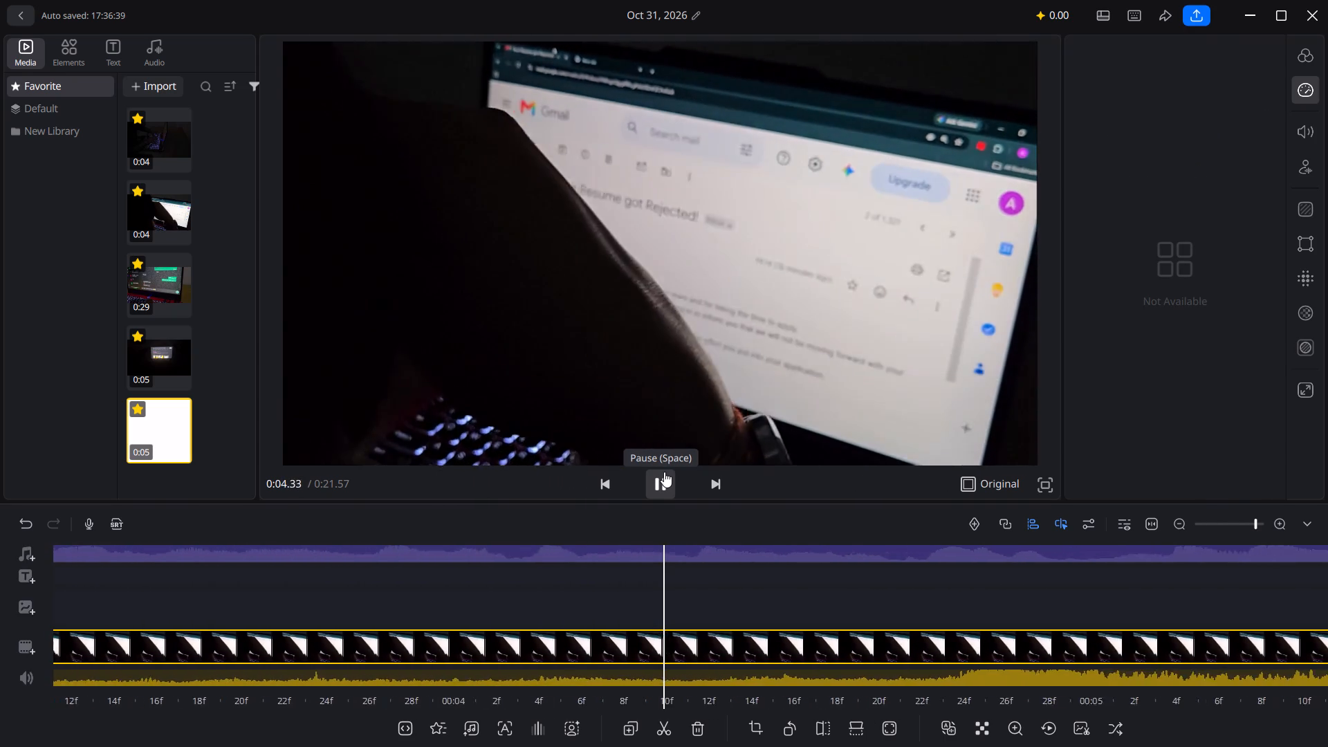
scroll(528, 611, right, 19)
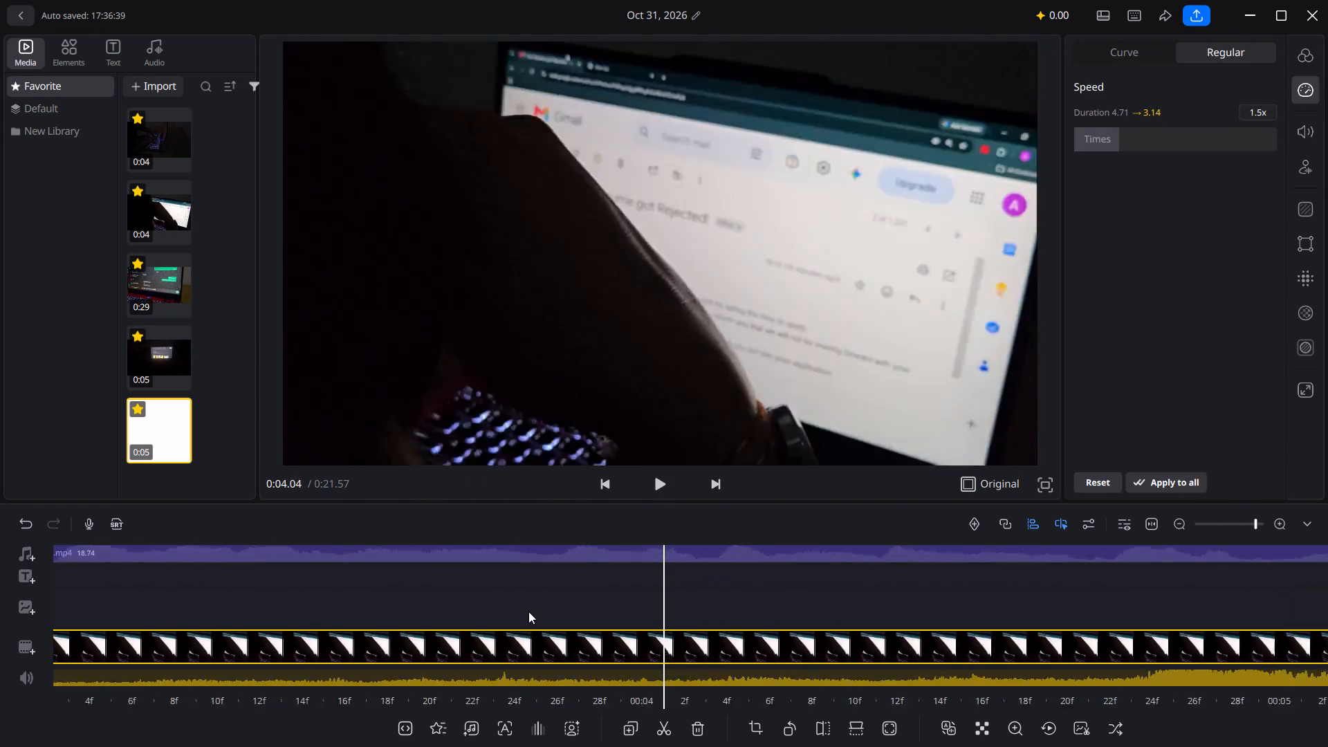
scroll(528, 611, right, 18)
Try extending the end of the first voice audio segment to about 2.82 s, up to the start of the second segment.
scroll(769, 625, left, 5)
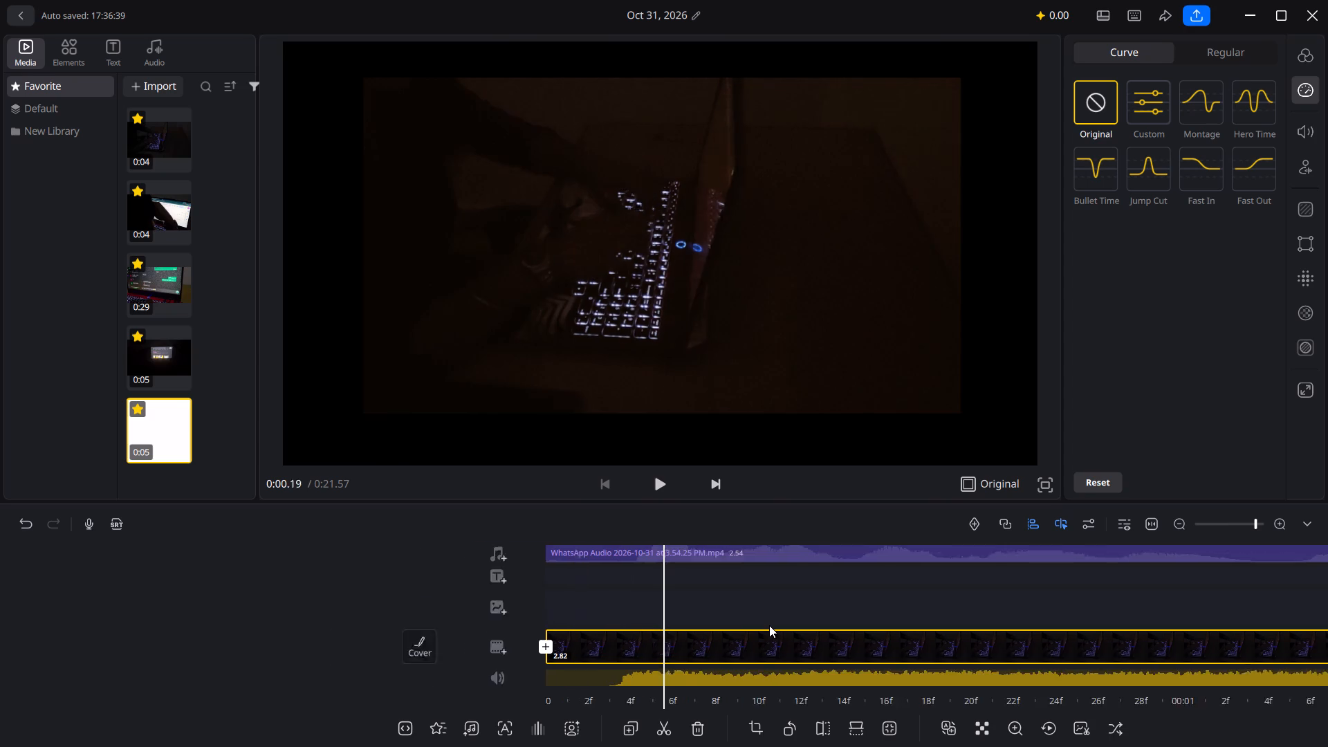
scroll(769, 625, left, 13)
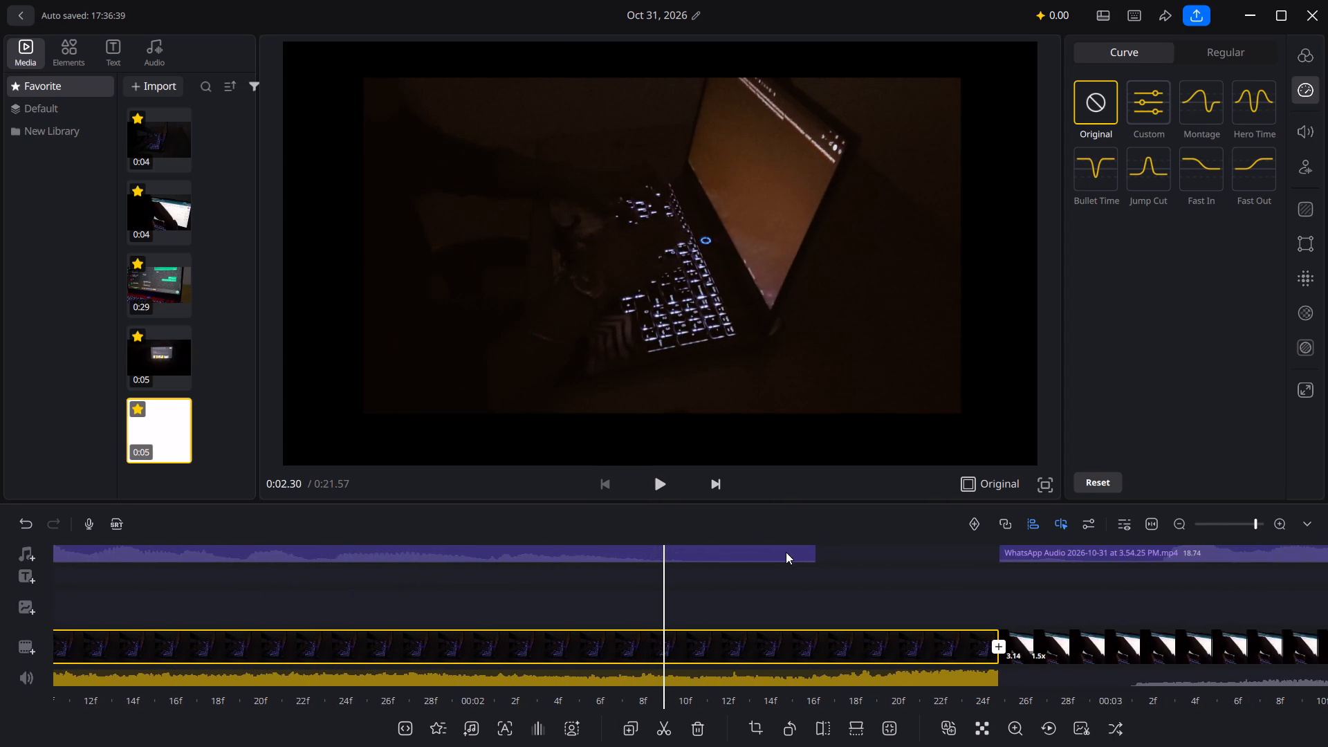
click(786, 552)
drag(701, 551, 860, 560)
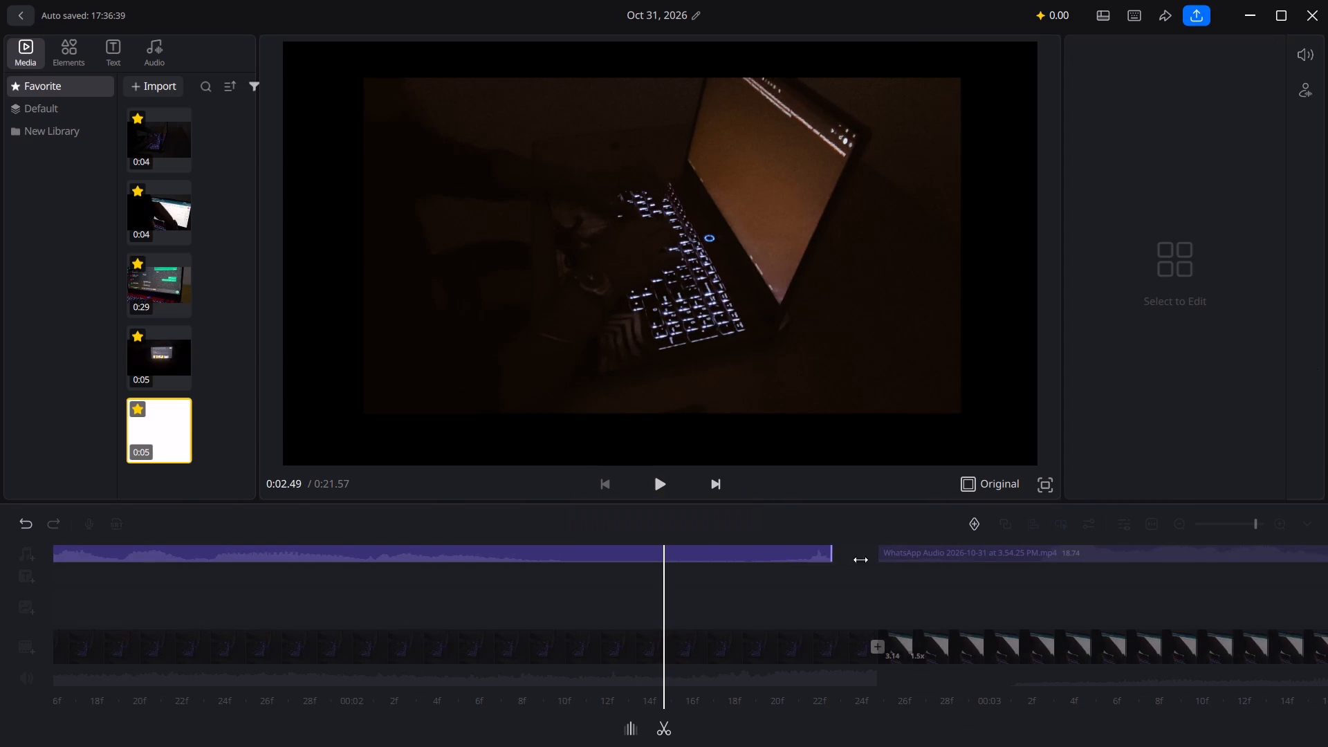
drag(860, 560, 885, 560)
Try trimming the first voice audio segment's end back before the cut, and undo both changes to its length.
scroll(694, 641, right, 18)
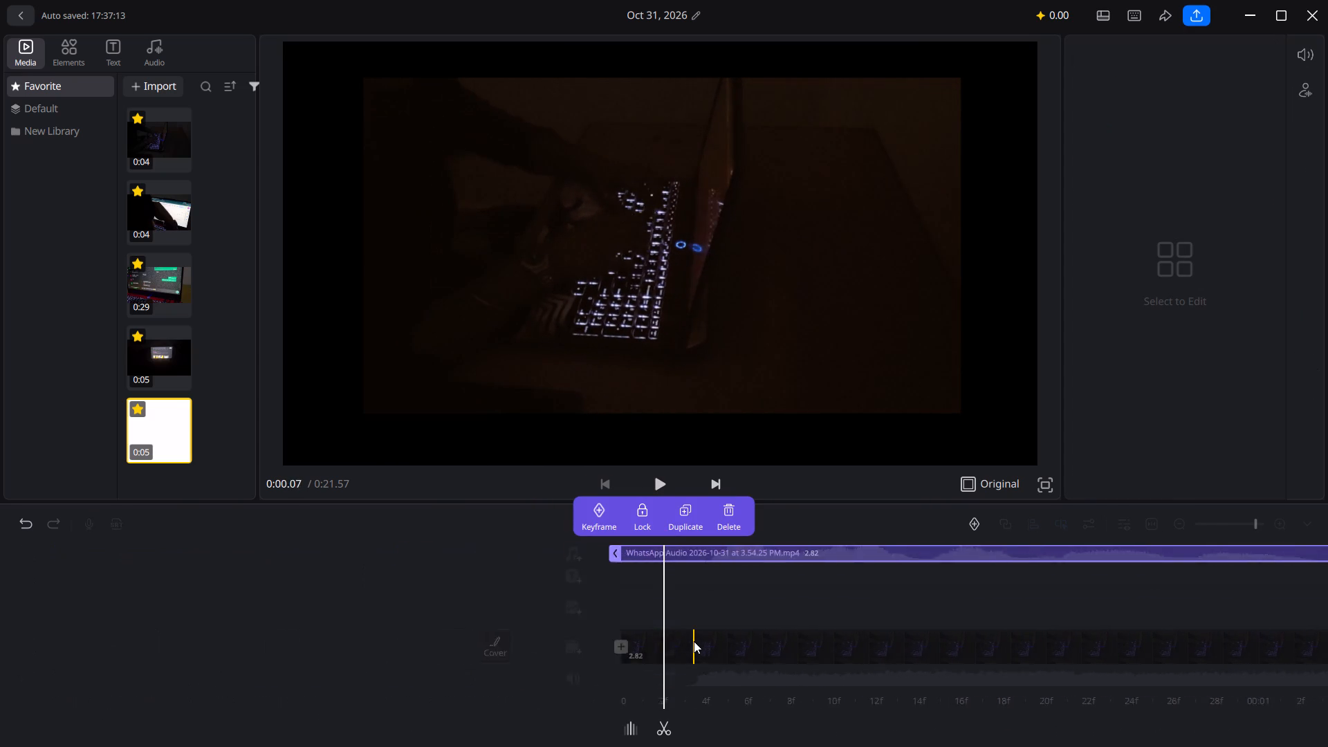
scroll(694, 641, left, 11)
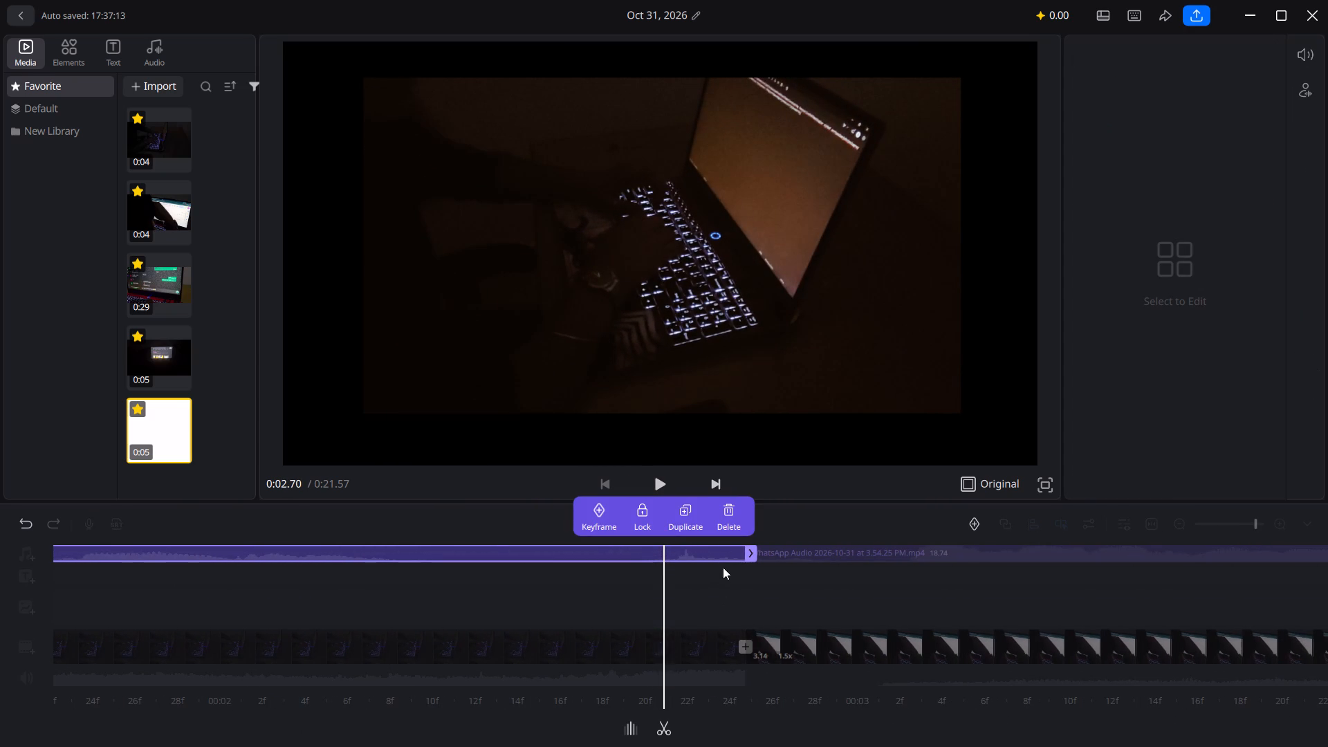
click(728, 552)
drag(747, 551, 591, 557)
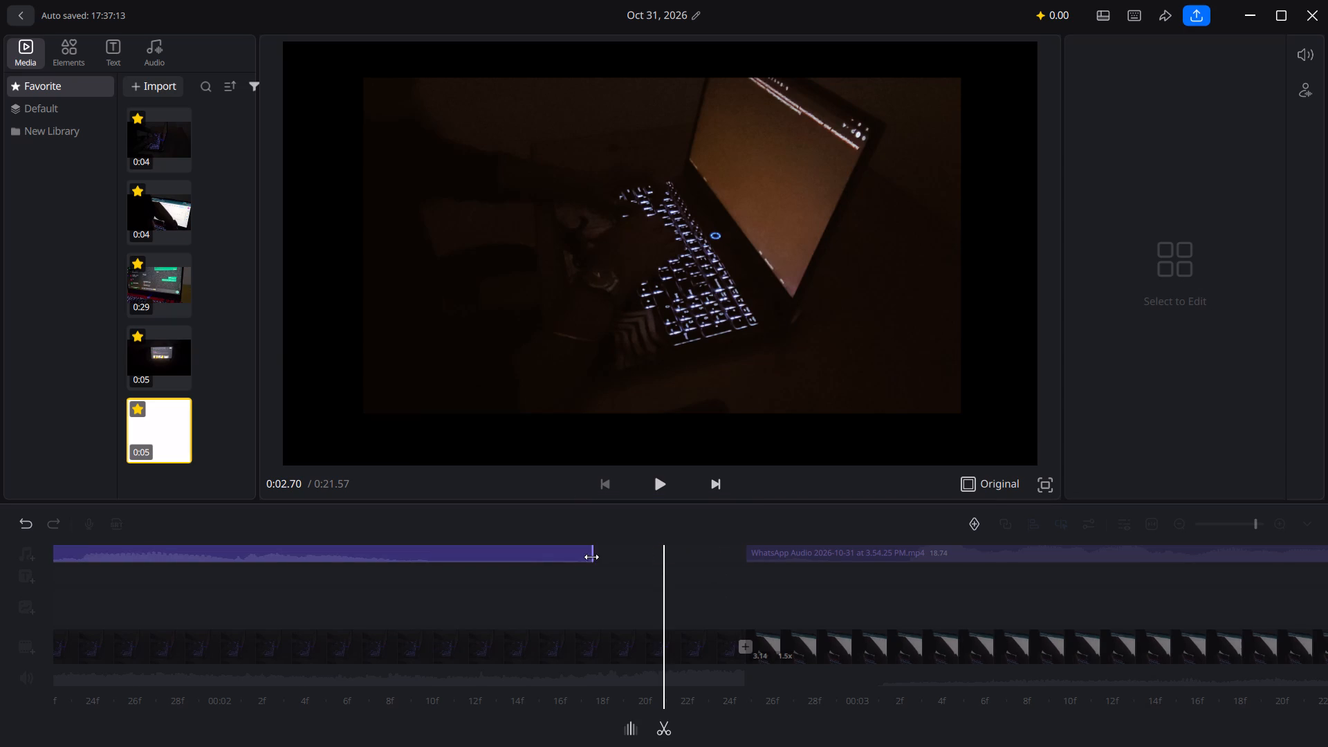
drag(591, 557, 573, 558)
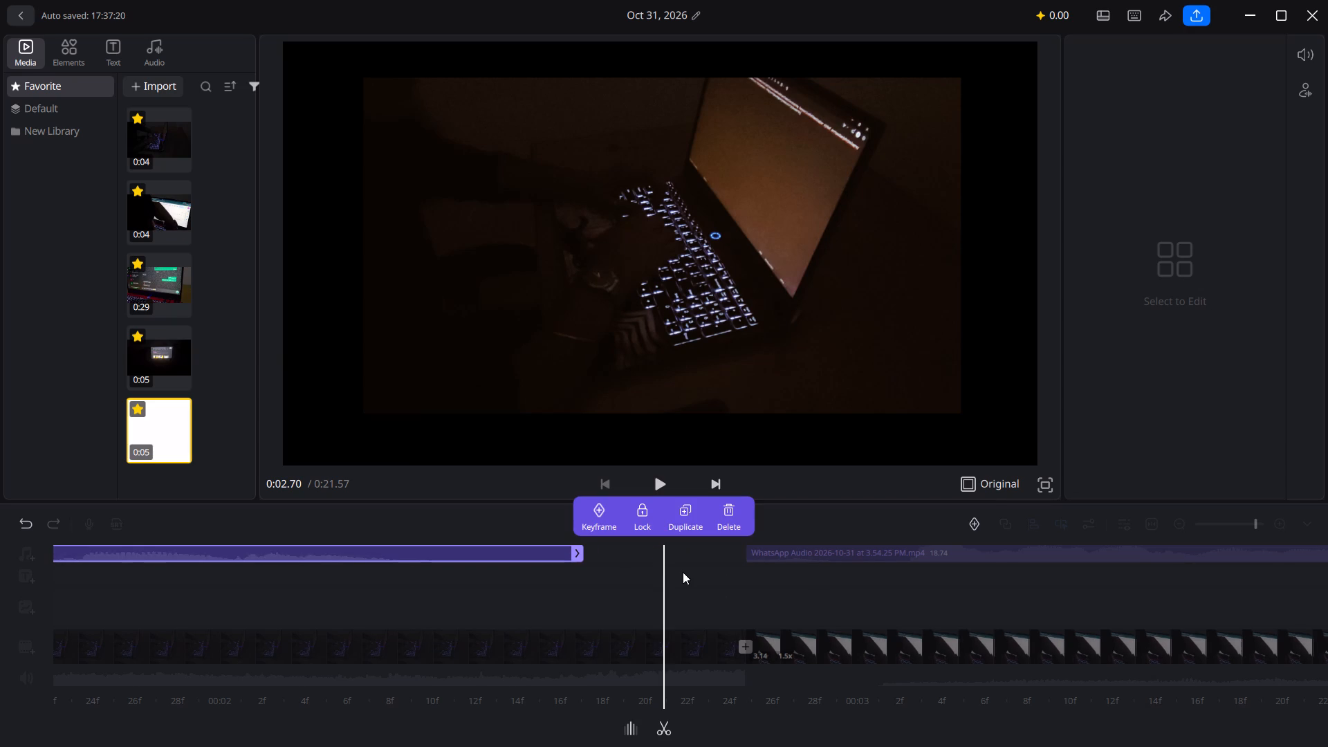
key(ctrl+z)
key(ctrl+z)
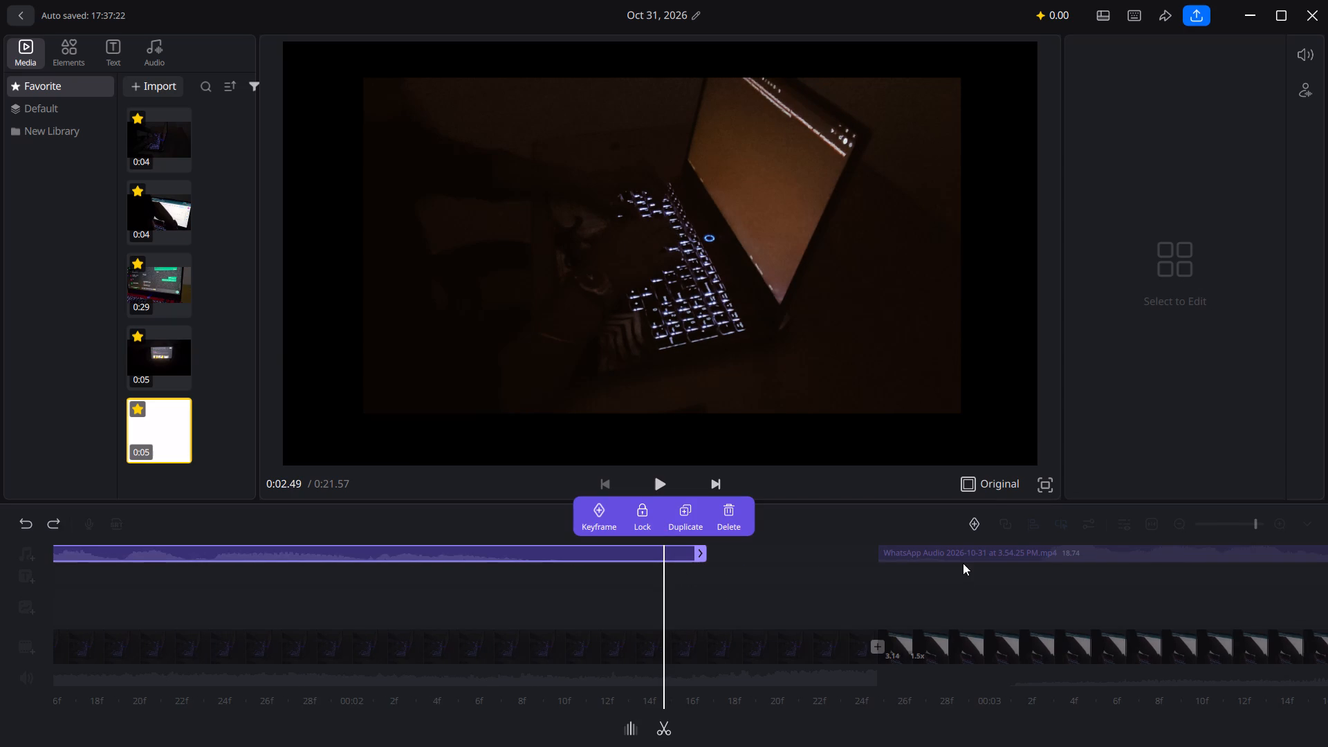
Extend the second voice audio segment's start earlier, to a length of about 19.03 s, and play the opening transition.
click(945, 548)
drag(591, 549, 407, 555)
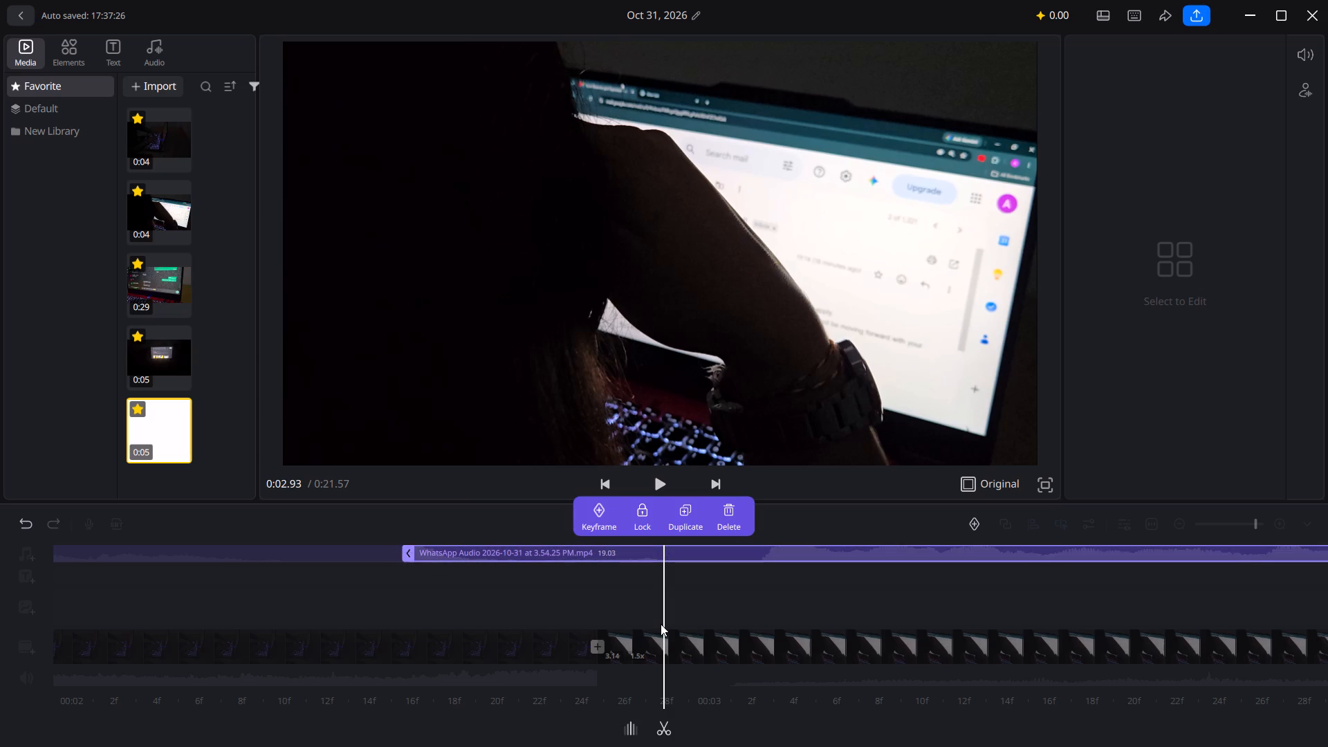
scroll(661, 624, right, 20)
scroll(661, 624, right, 4)
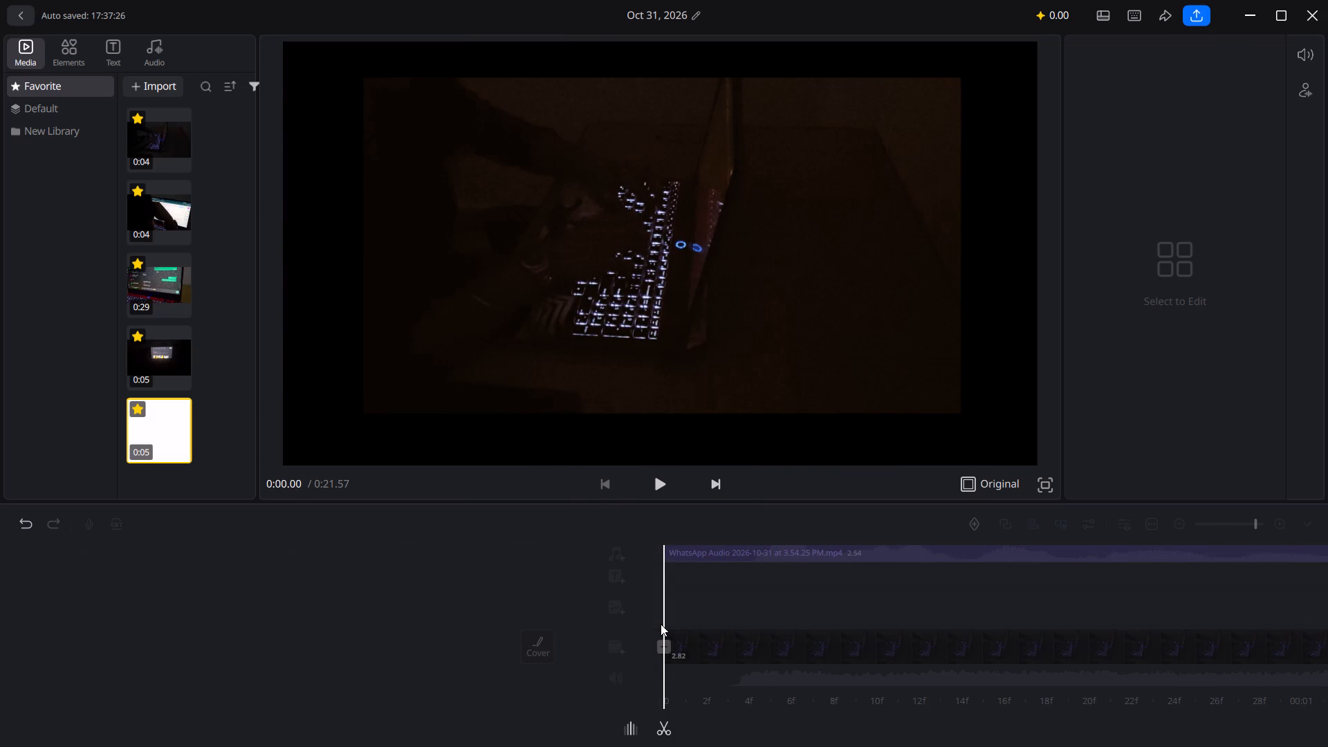
click(654, 488)
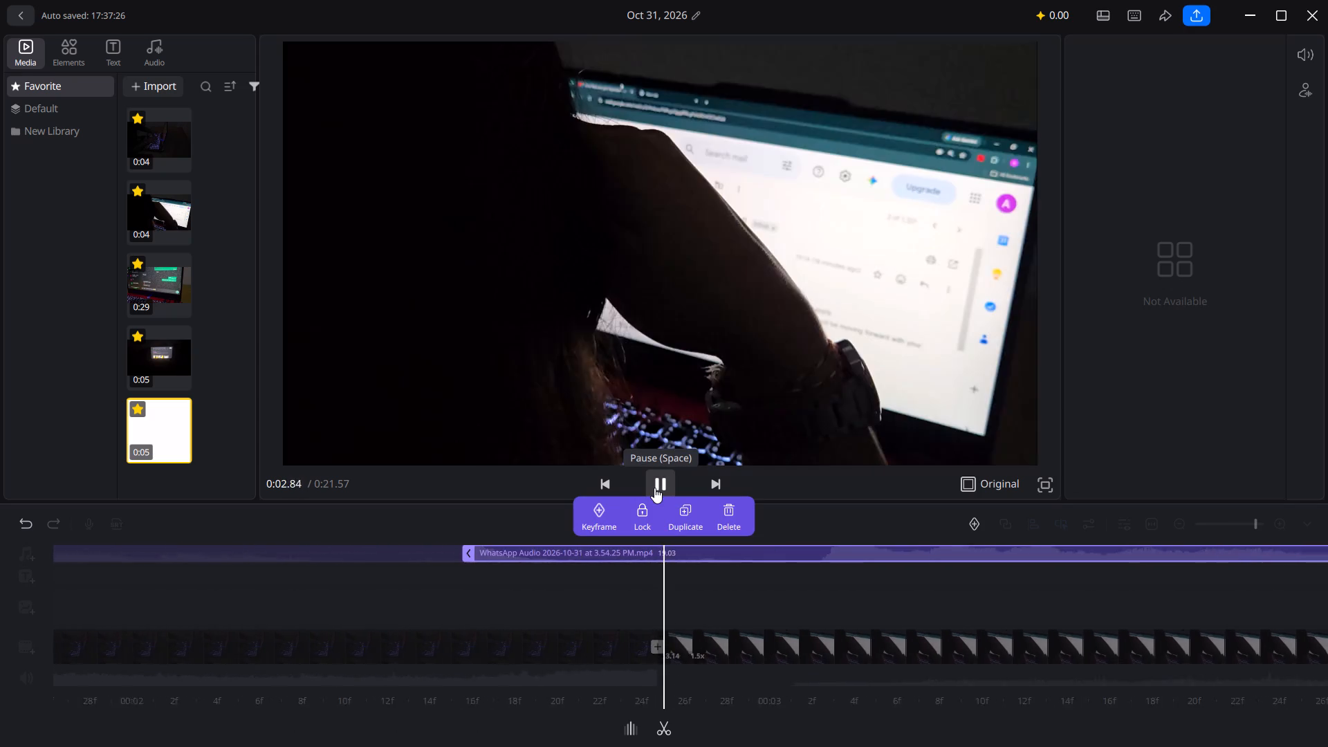
click(654, 488)
scroll(411, 728, right, 4)
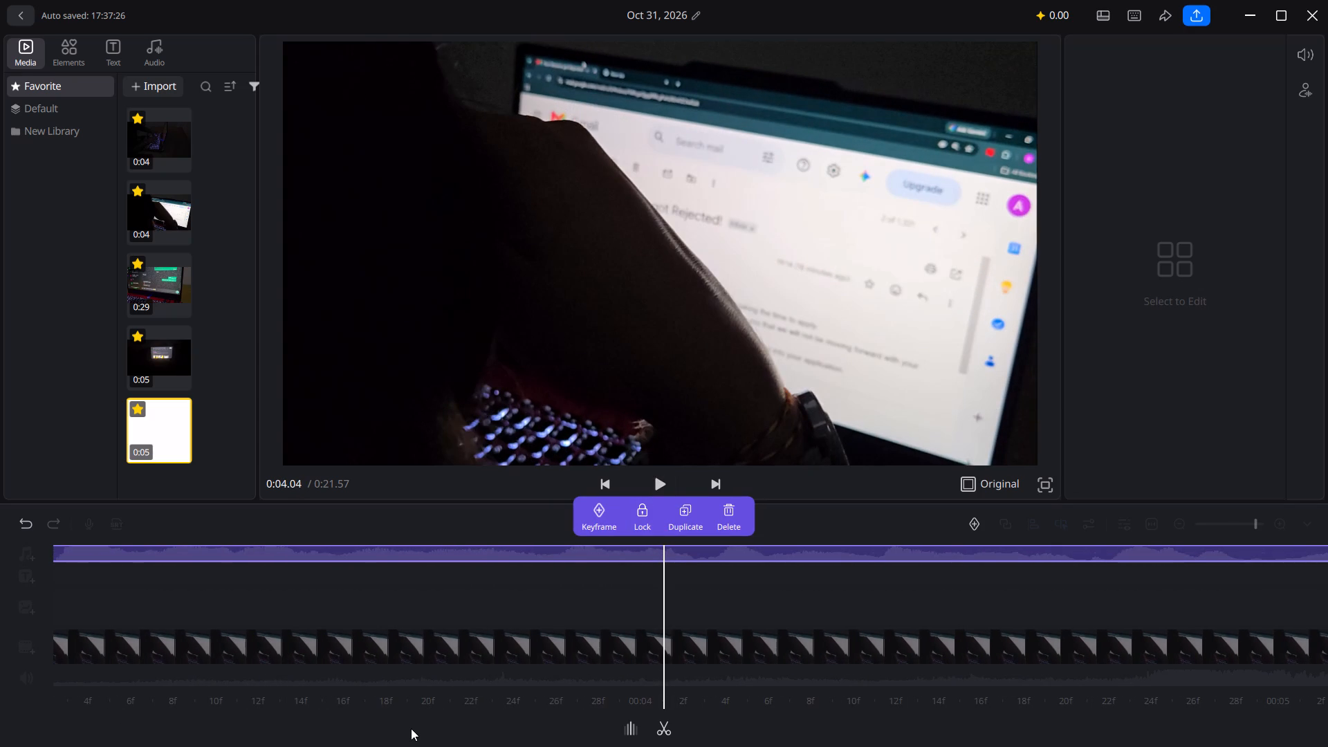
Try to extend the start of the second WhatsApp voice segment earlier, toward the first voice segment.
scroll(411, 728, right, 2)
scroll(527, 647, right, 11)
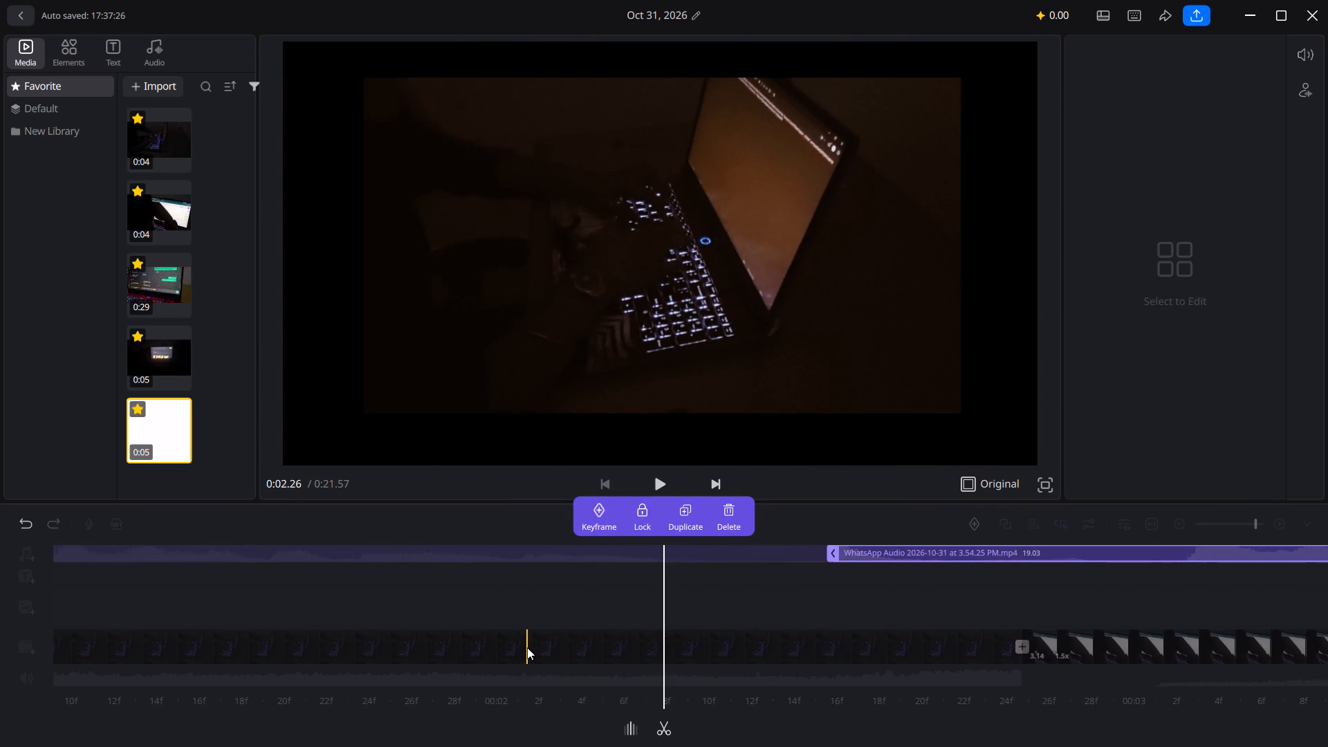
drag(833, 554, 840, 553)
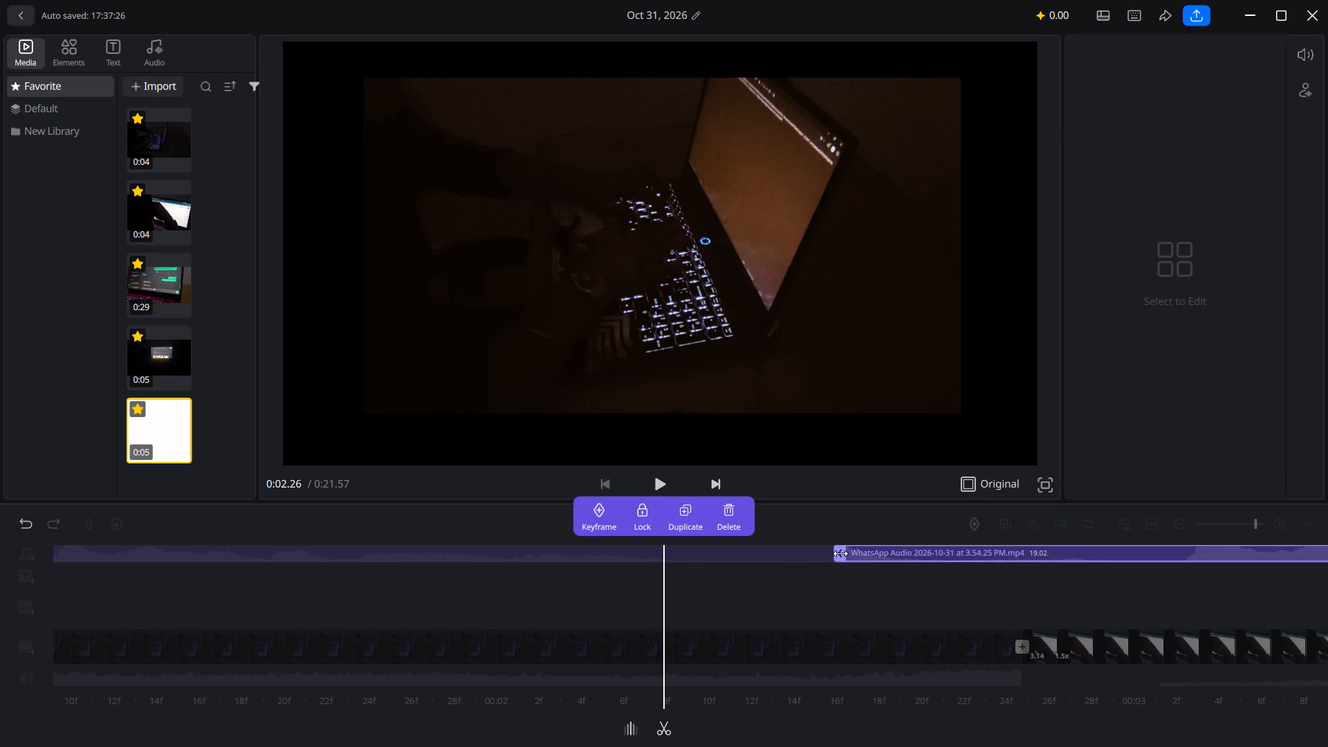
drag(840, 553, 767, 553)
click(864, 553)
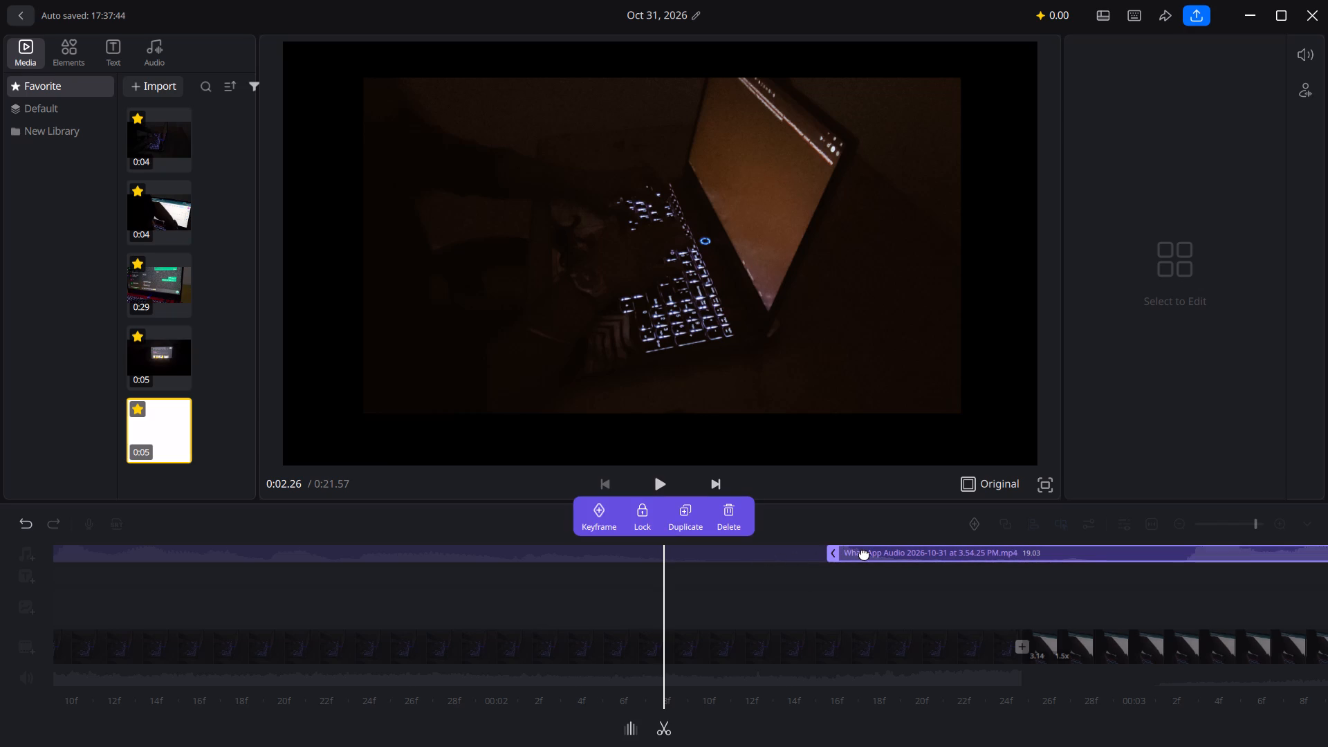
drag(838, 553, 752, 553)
Trim the first WhatsApp voice segment to 2.40 s and extend the second segment's start back to meet it.
click(752, 553)
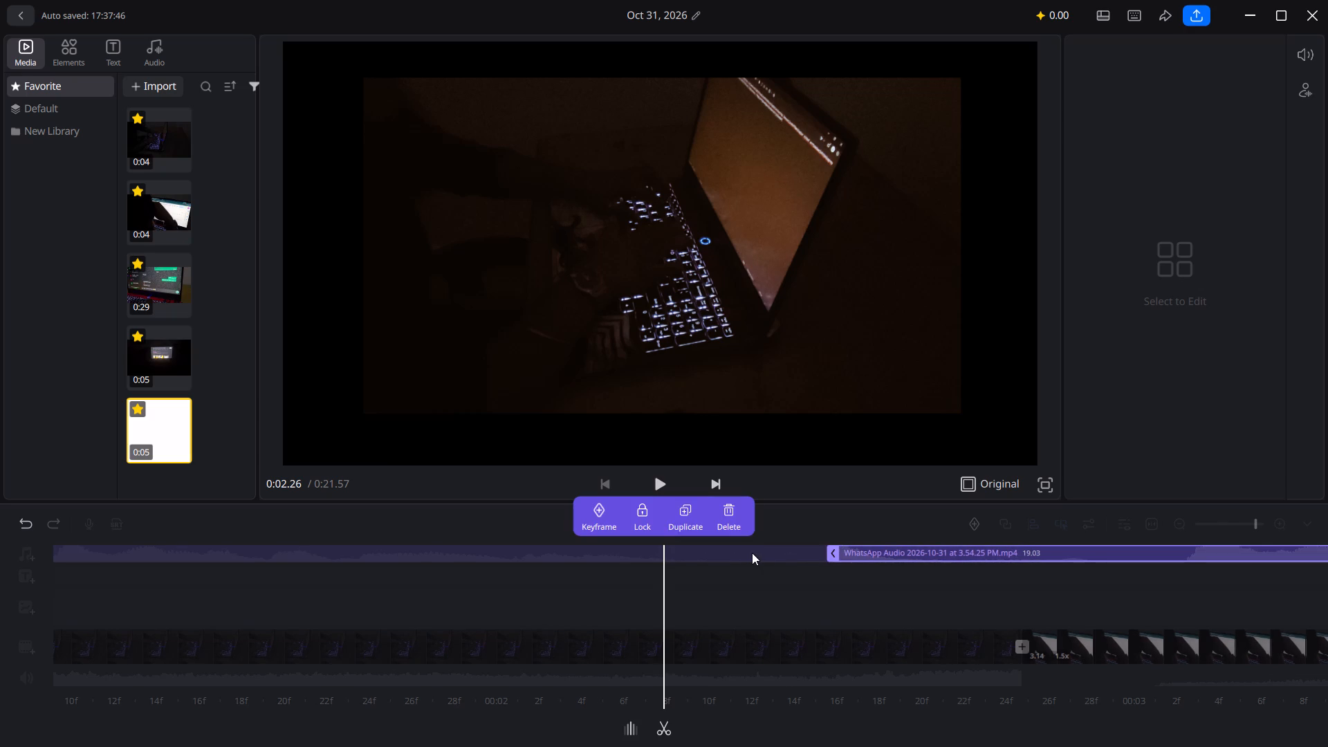
click(752, 553)
drag(763, 552, 697, 553)
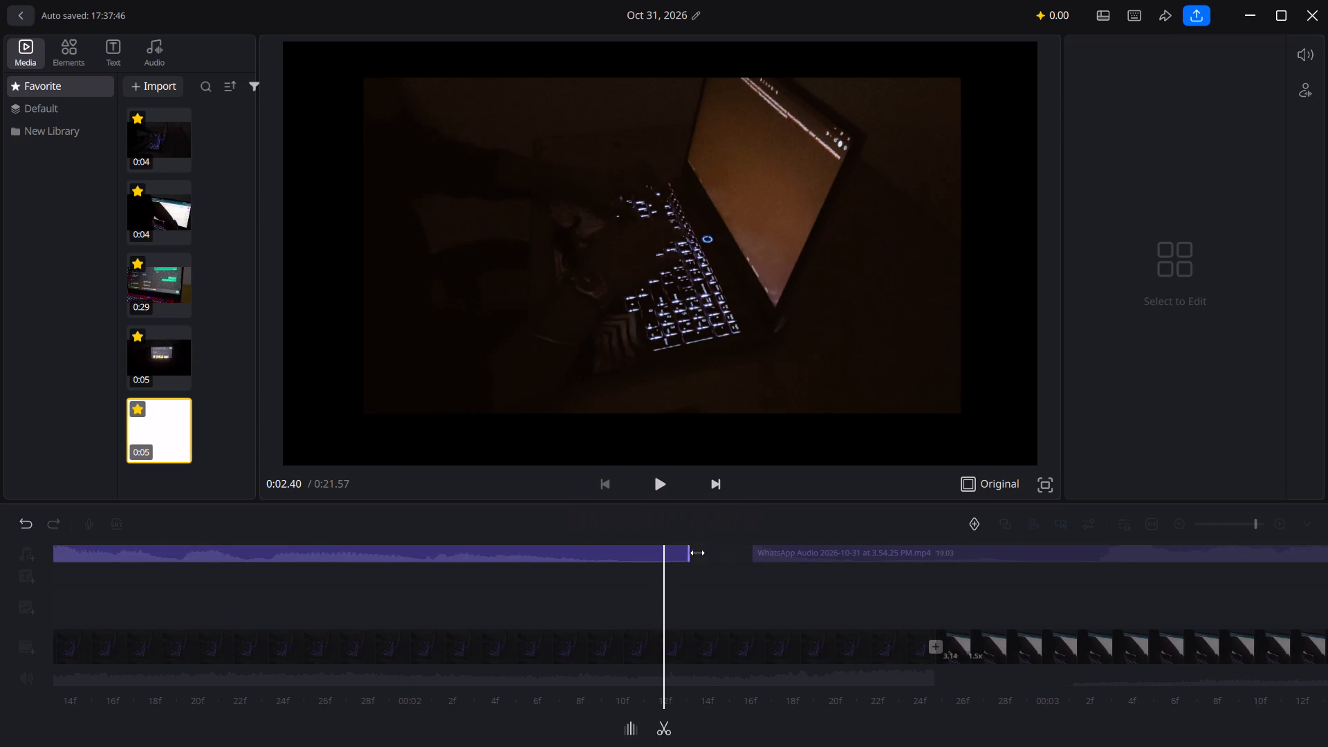
drag(697, 553, 674, 553)
click(767, 555)
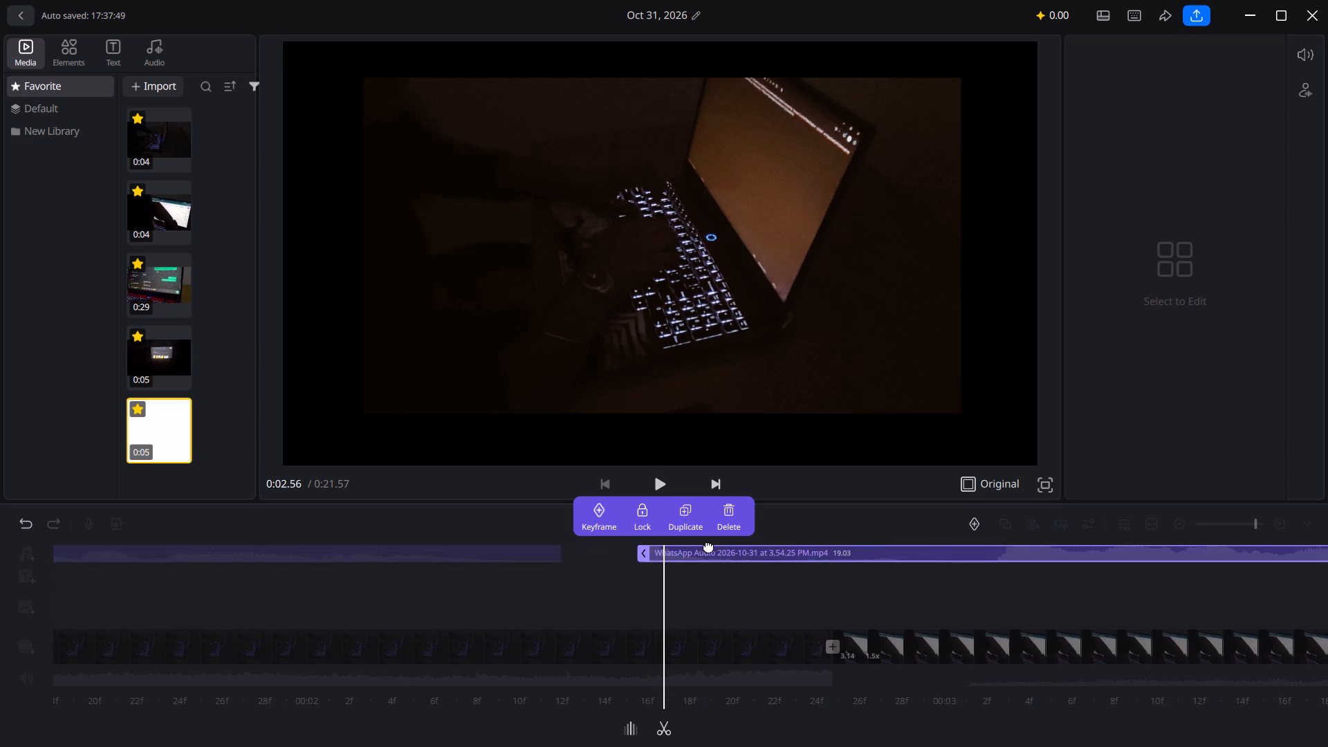
drag(646, 550, 562, 553)
Play the video from the beginning to check the adjusted voice audio against the footage.
scroll(454, 614, right, 17)
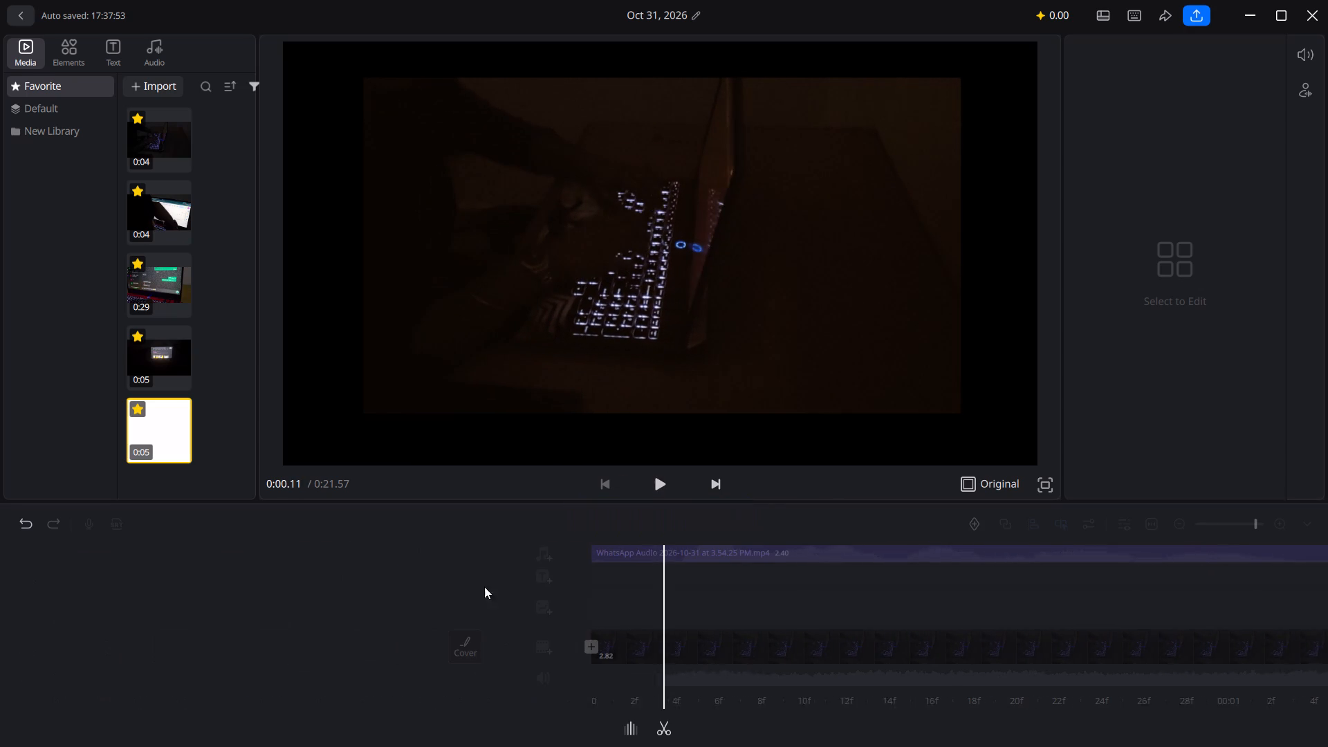
click(645, 492)
click(647, 491)
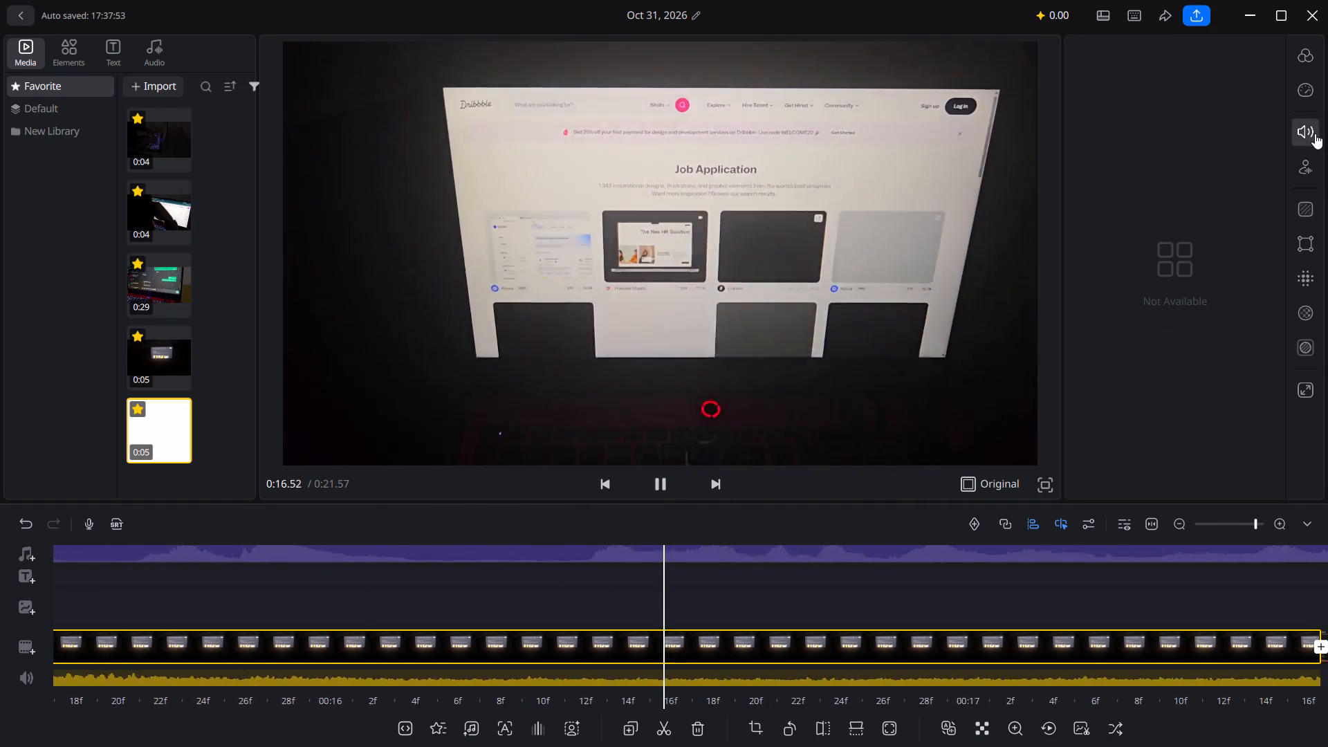
Return to the opening keyboard clip and open its volume settings.
click(1315, 133)
click(1318, 136)
double_click(1318, 136)
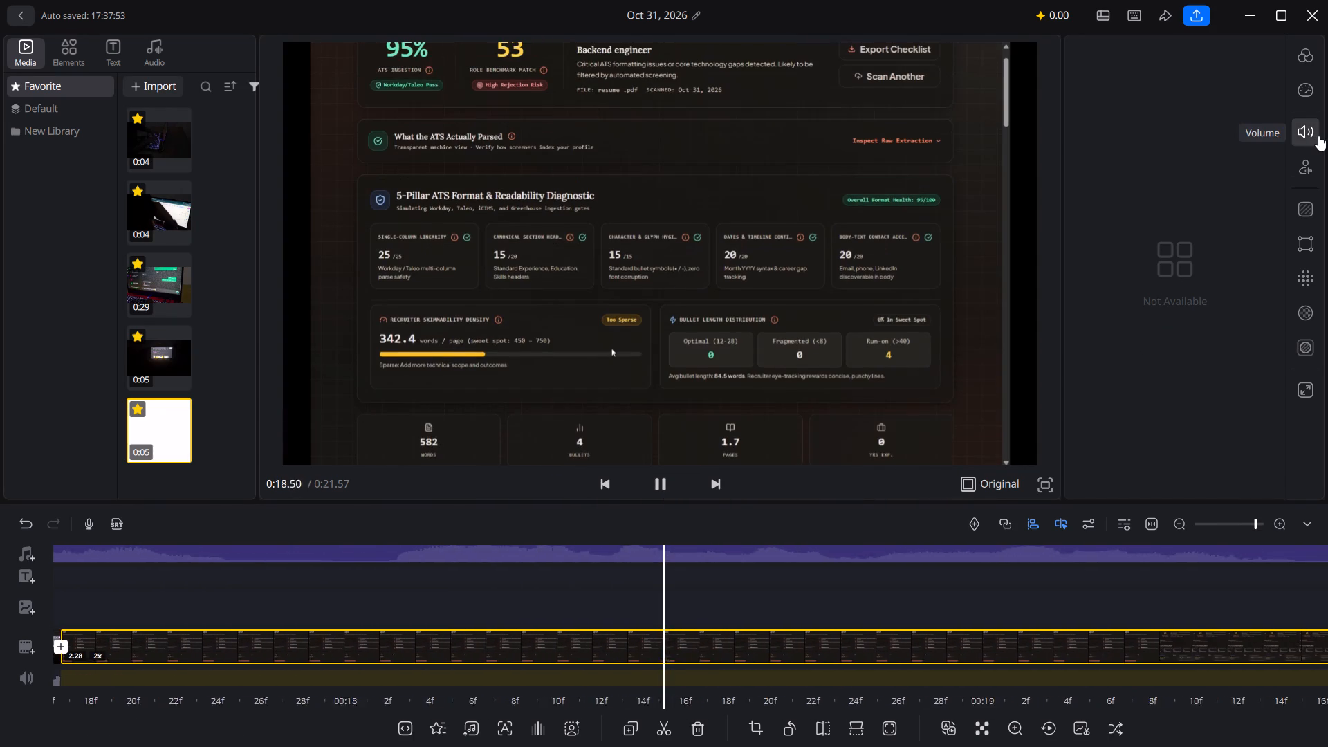
double_click(1302, 136)
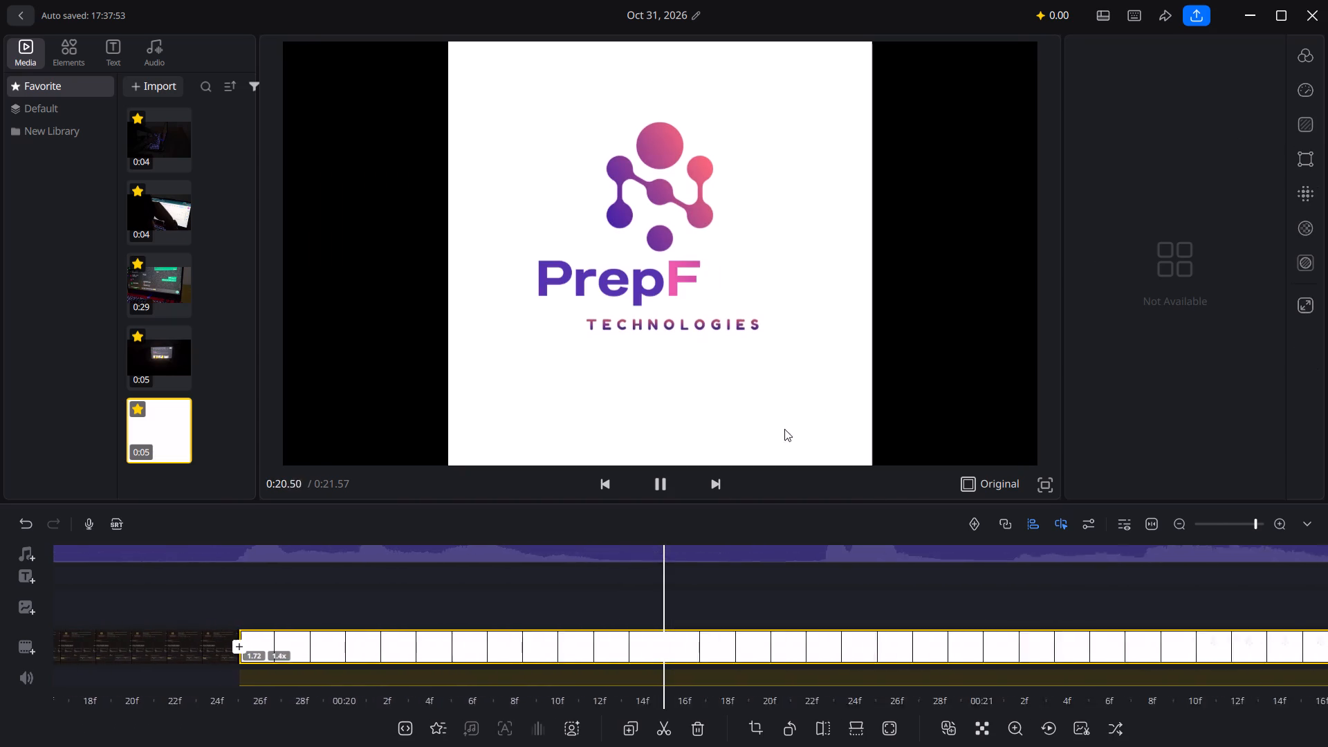
scroll(602, 640, right, 19)
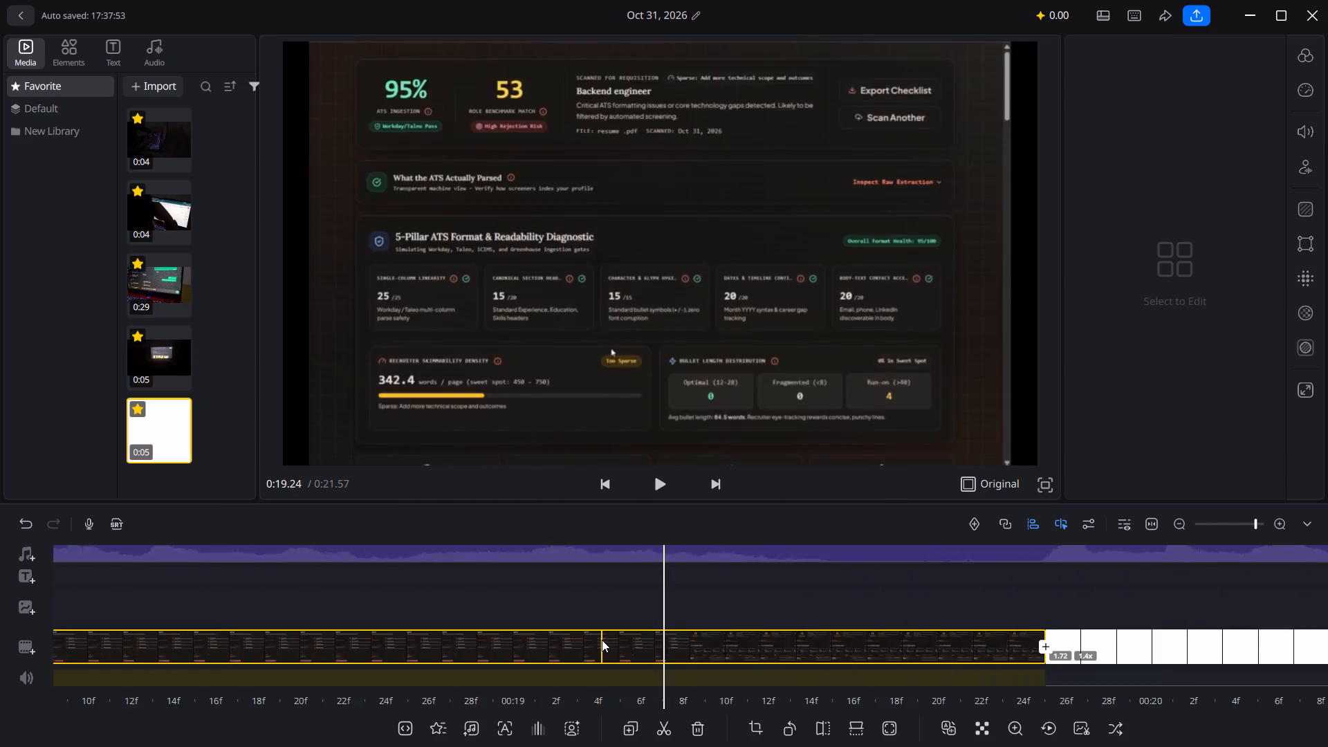
scroll(602, 640, right, 12)
scroll(1327, 517, right, 6)
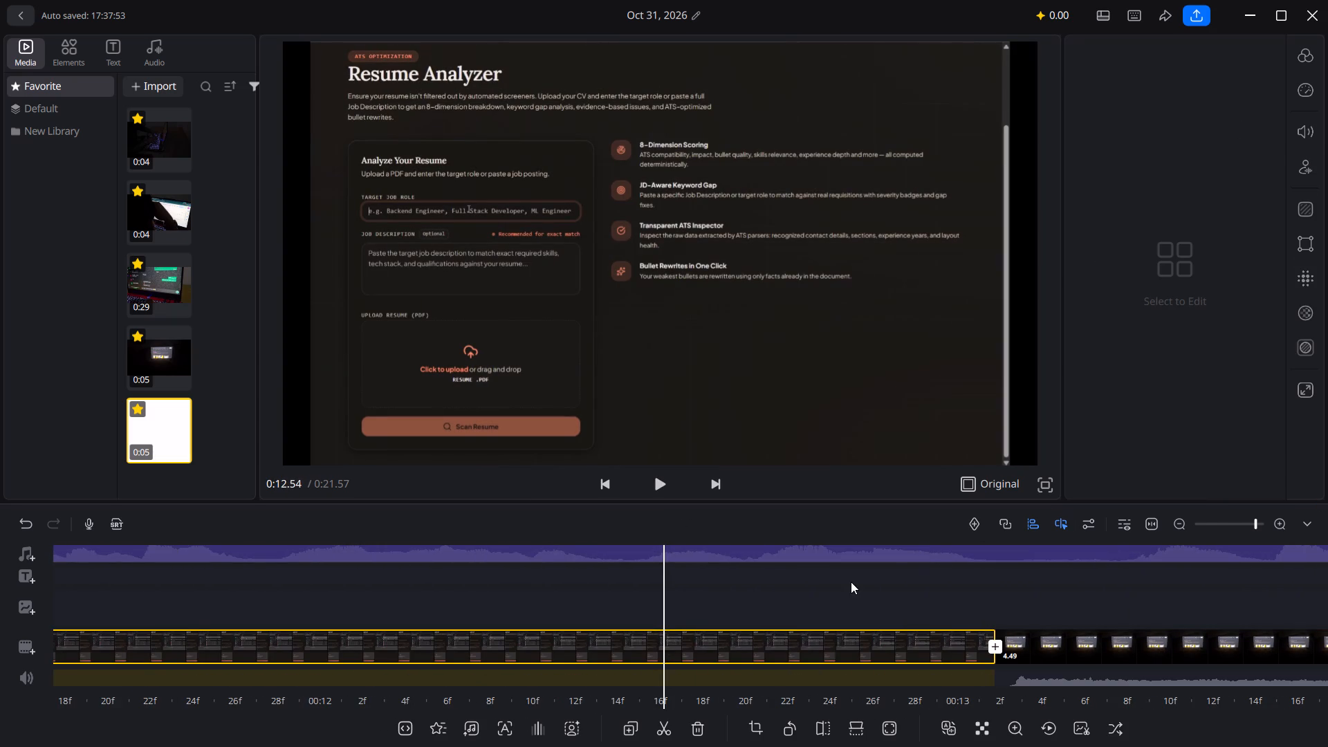
scroll(520, 641, right, 8)
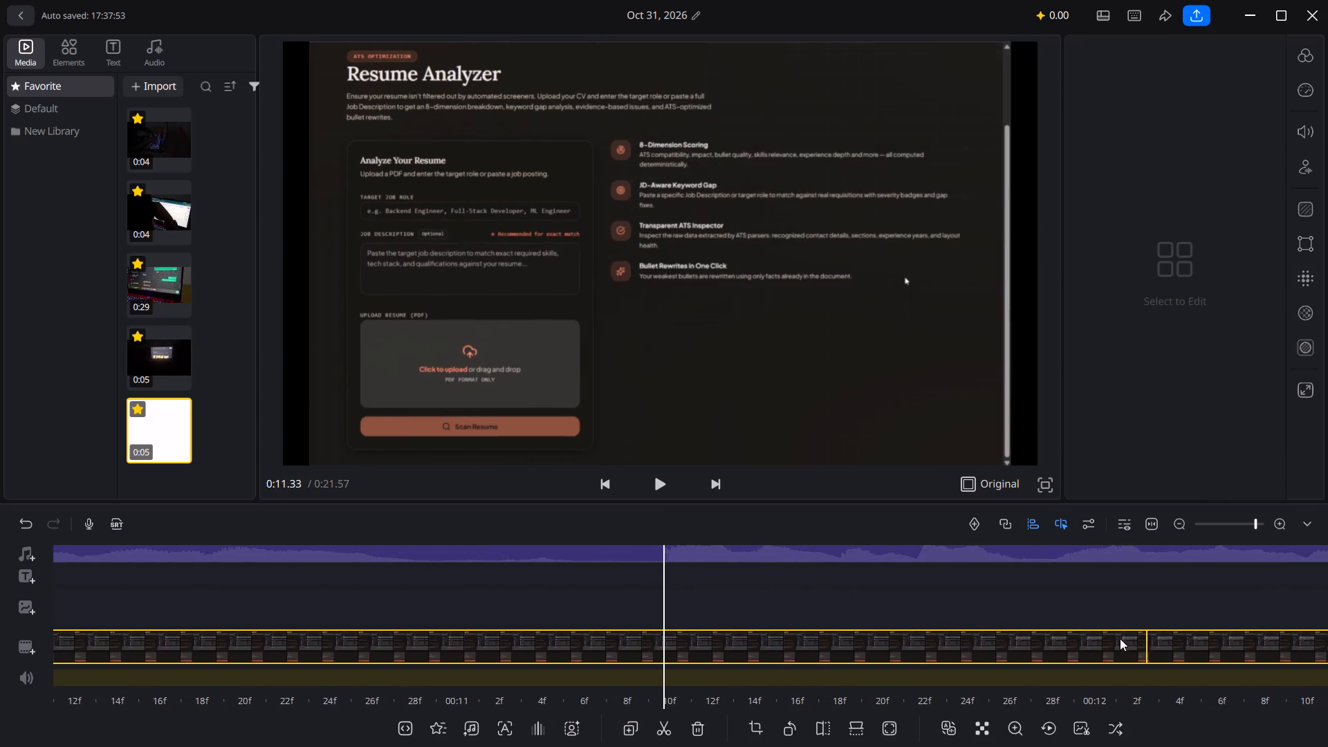
scroll(855, 683, right, 14)
scroll(652, 654, right, 7)
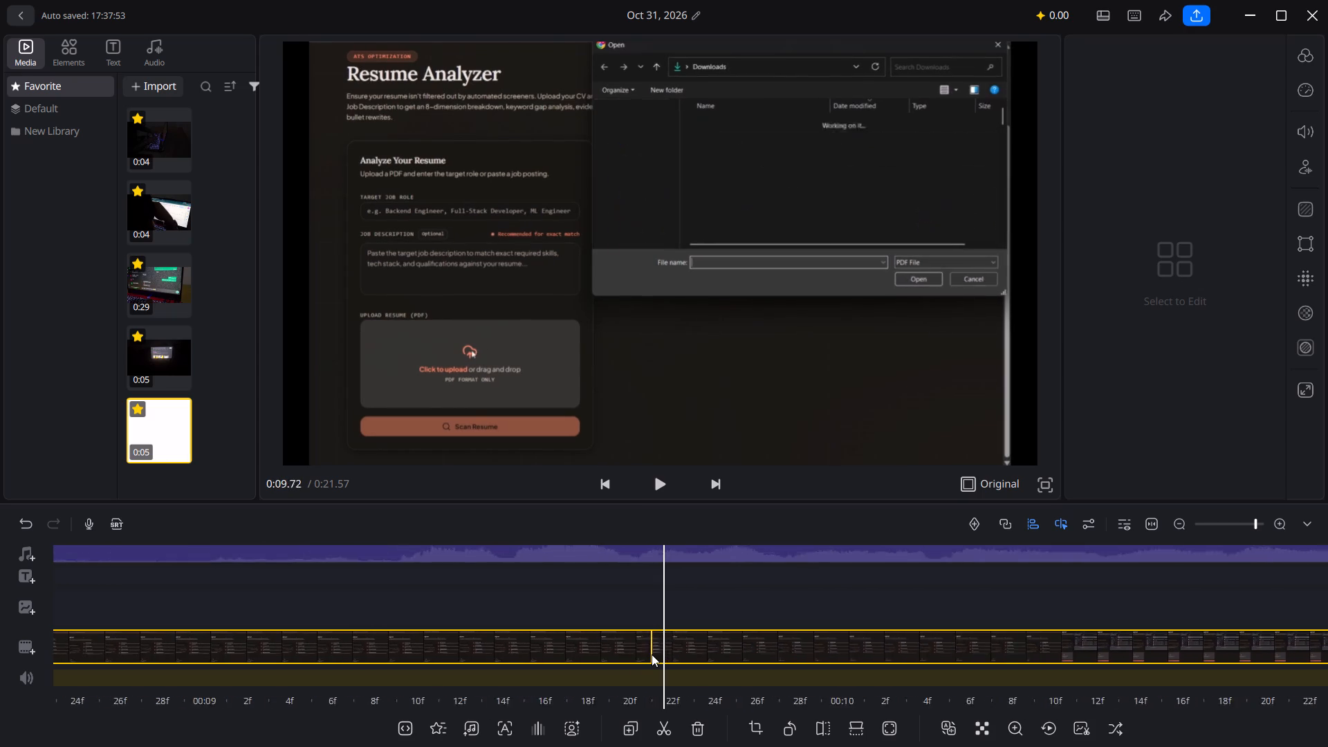
scroll(652, 654, right, 18)
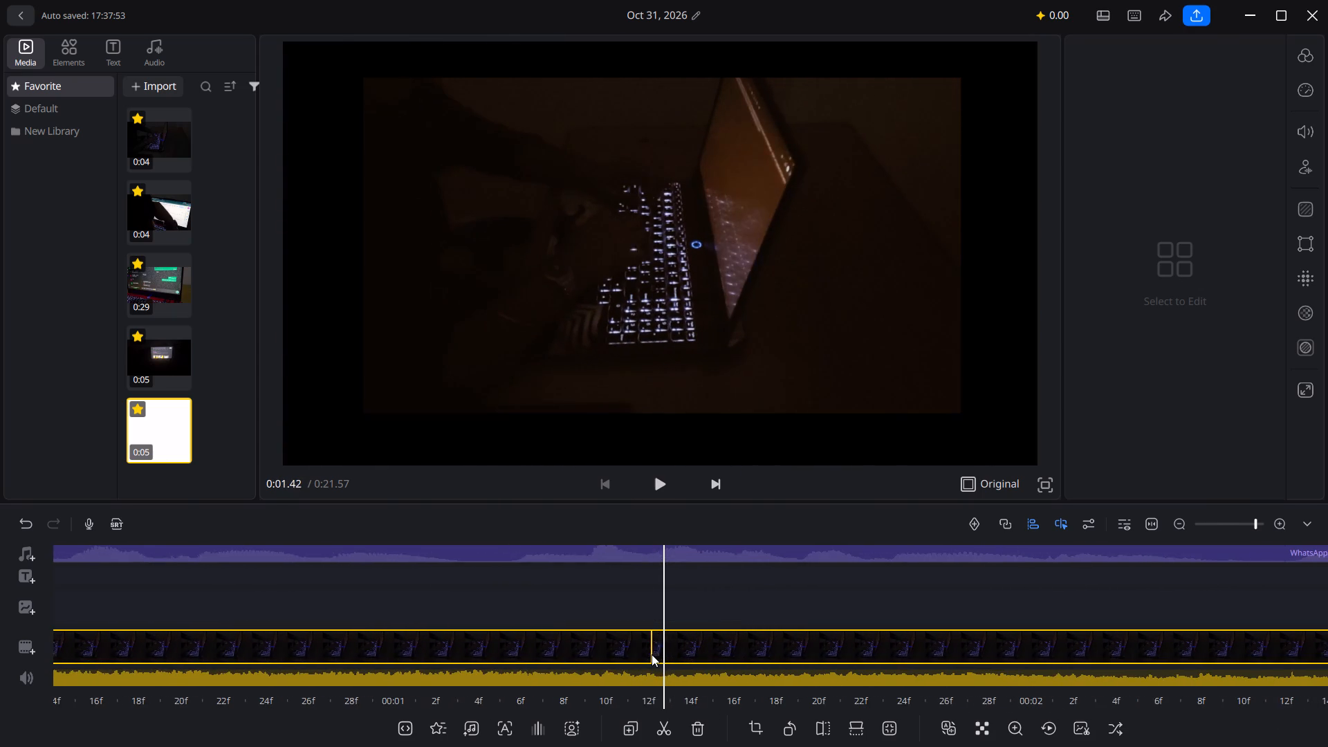
click(1313, 128)
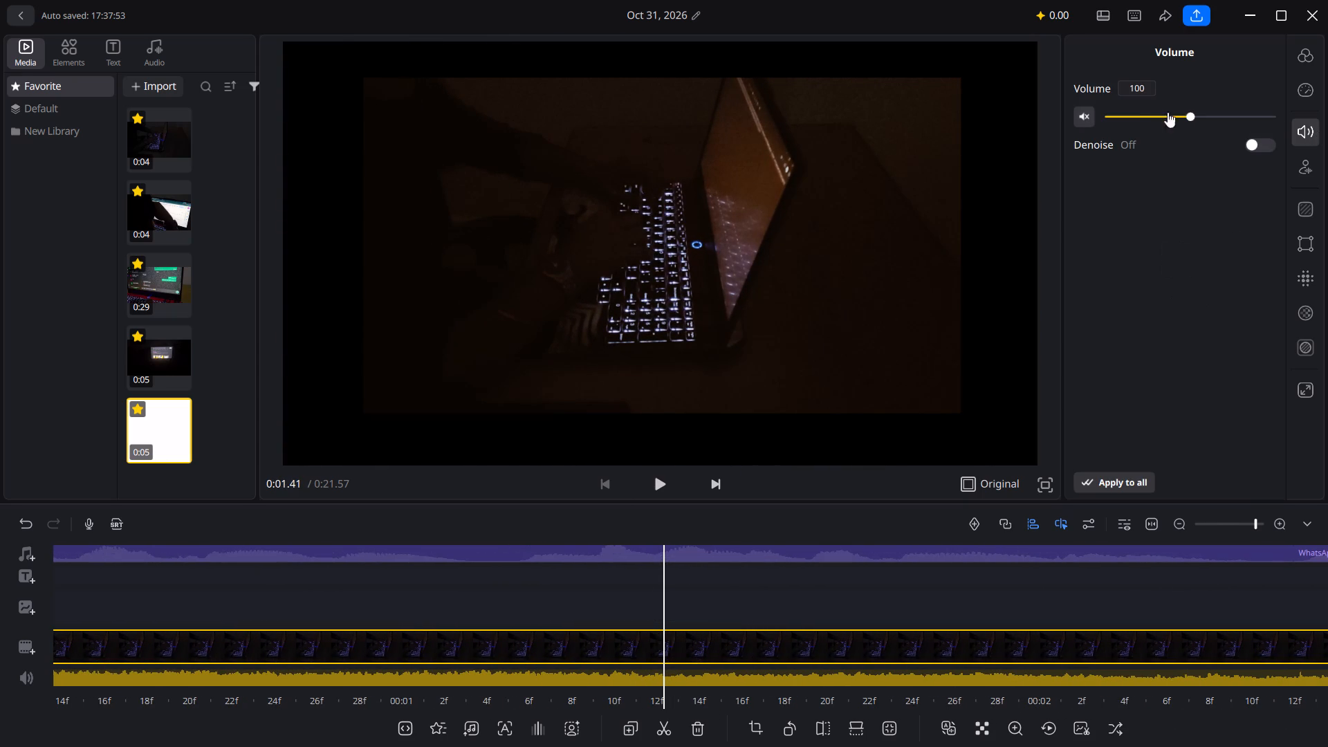
Set the opening keyboard clip's volume to 0 and turn on its denoise at Medium.
drag(1181, 110, 1104, 116)
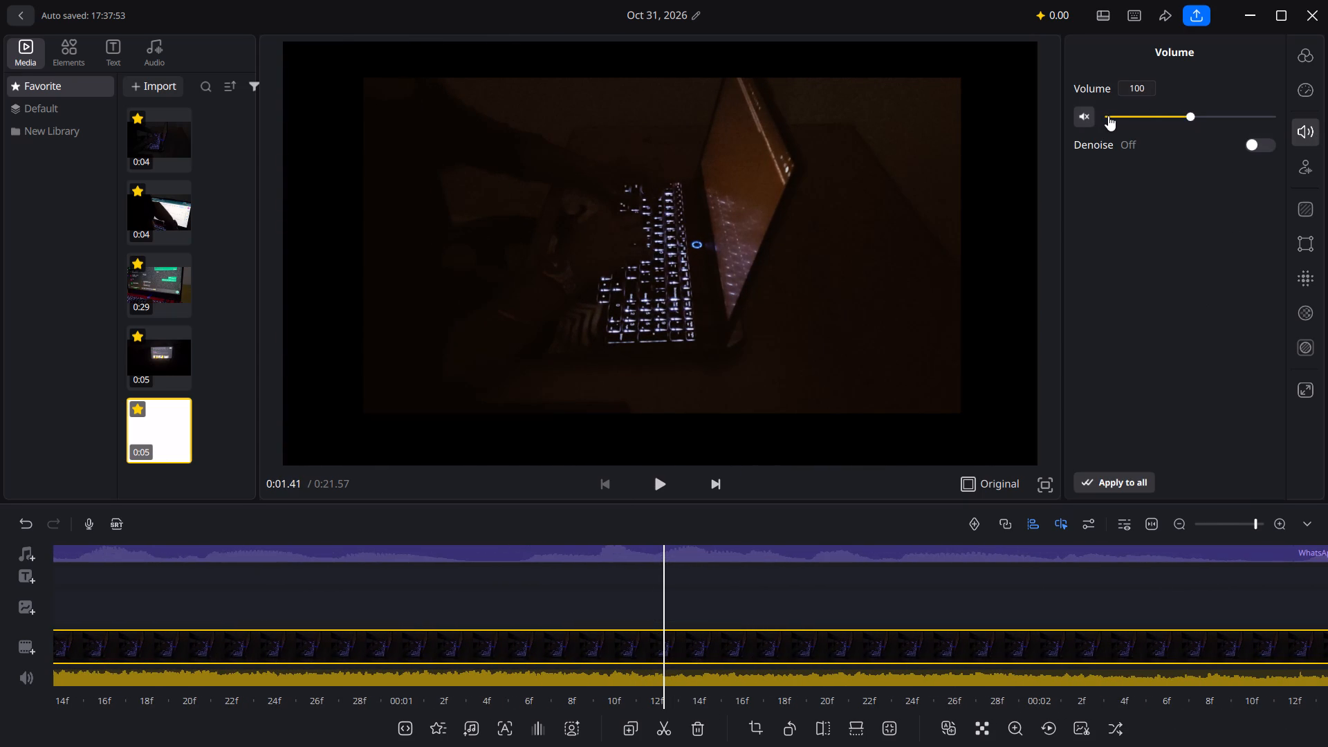
double_click(1110, 116)
drag(1105, 116, 1090, 116)
click(1260, 149)
Play the opening footage, then turn on Medium denoise for the Gmail rejection email clip.
scroll(651, 616, right, 8)
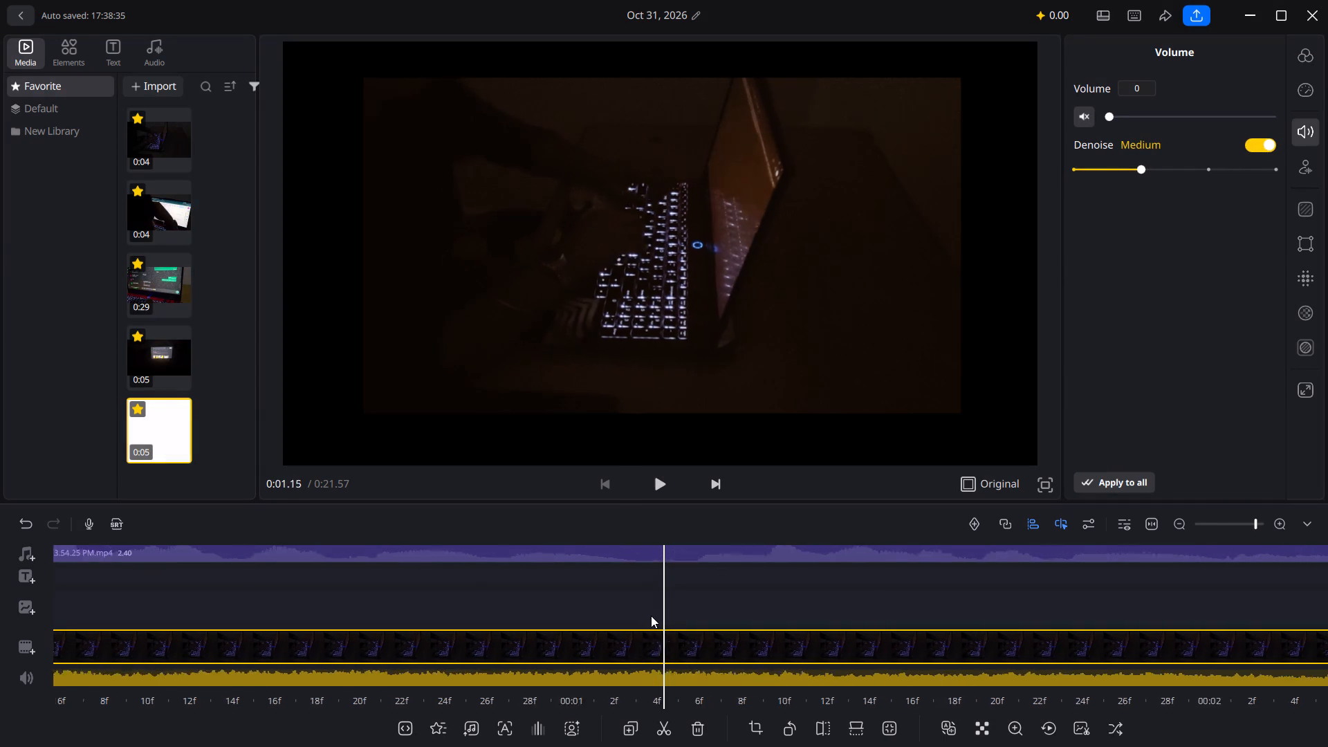
scroll(651, 616, right, 2)
click(660, 498)
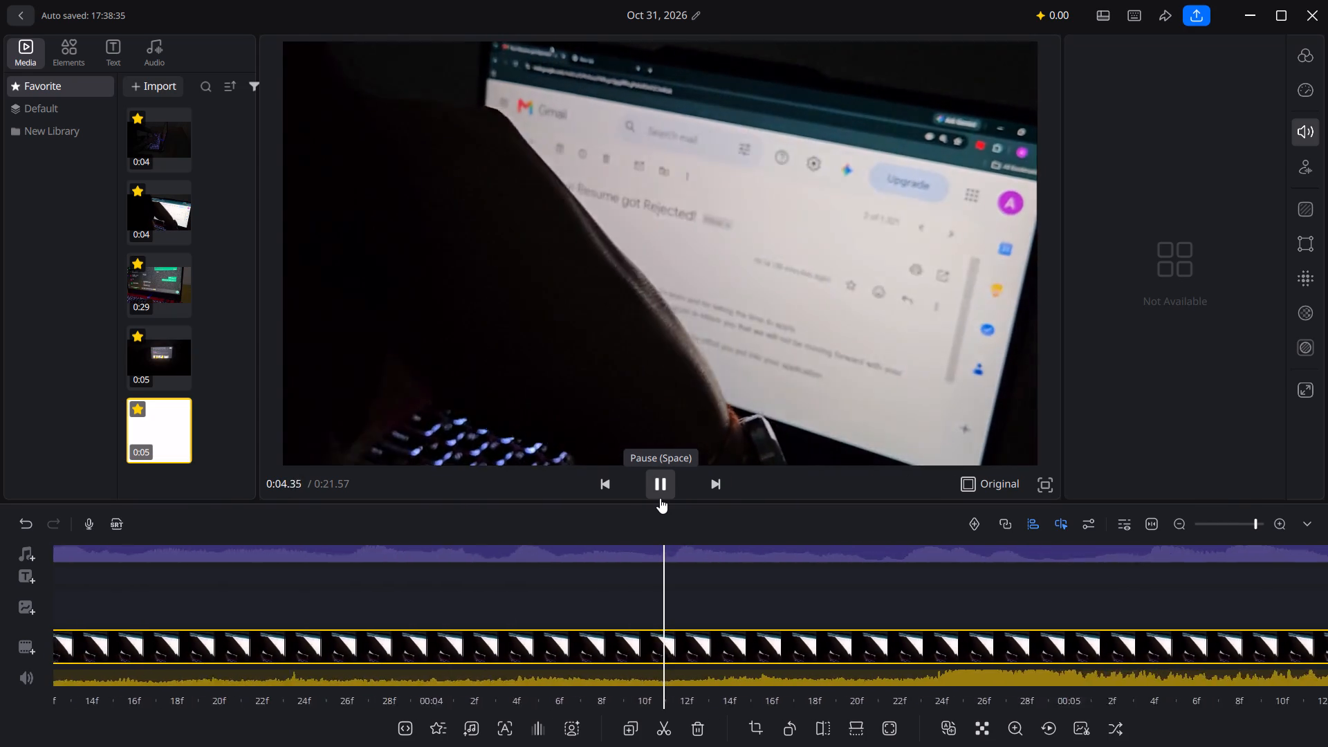
click(660, 498)
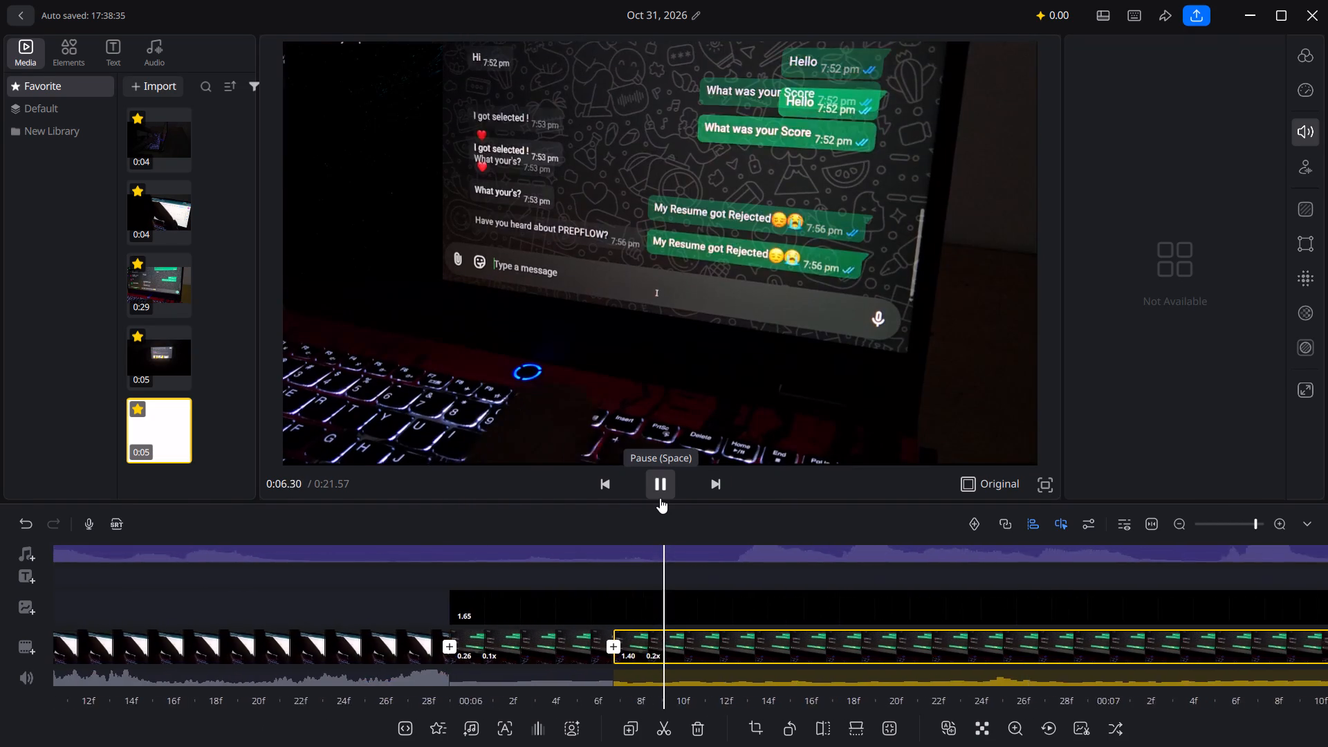
click(232, 638)
double_click(232, 638)
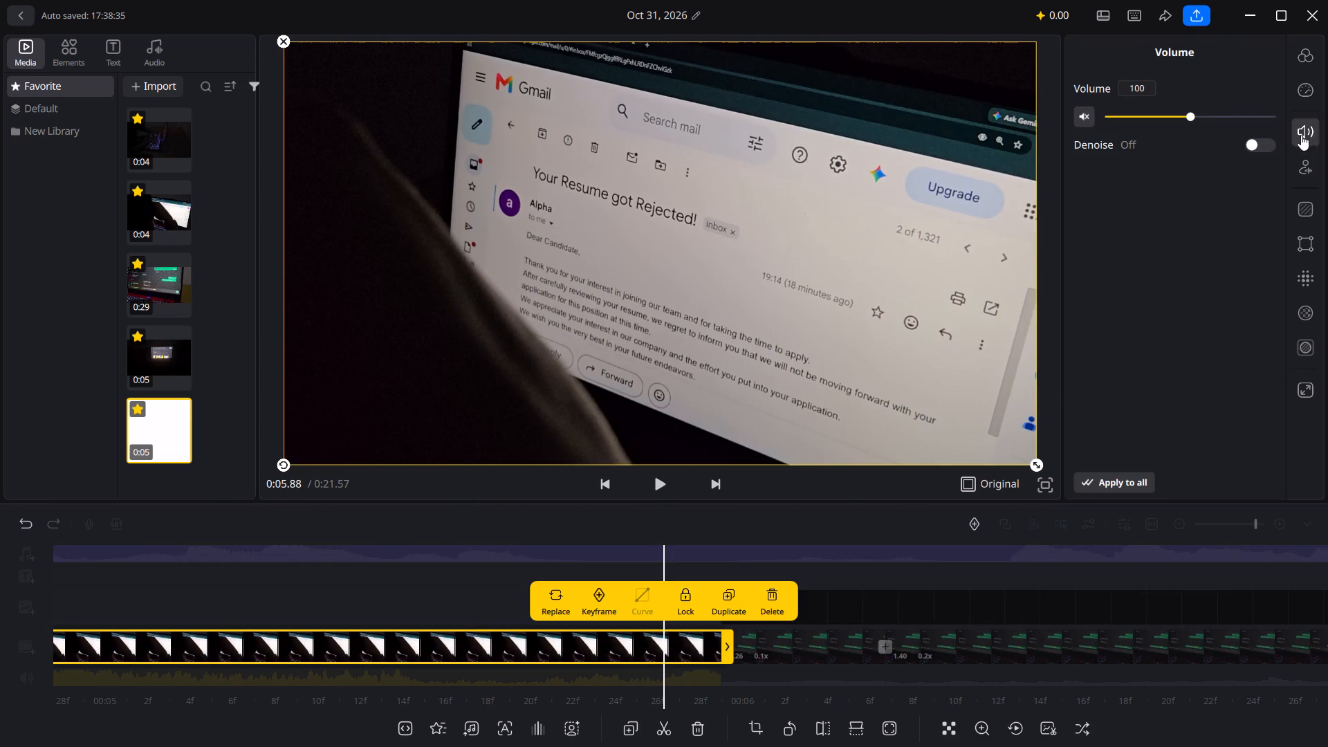
click(1265, 144)
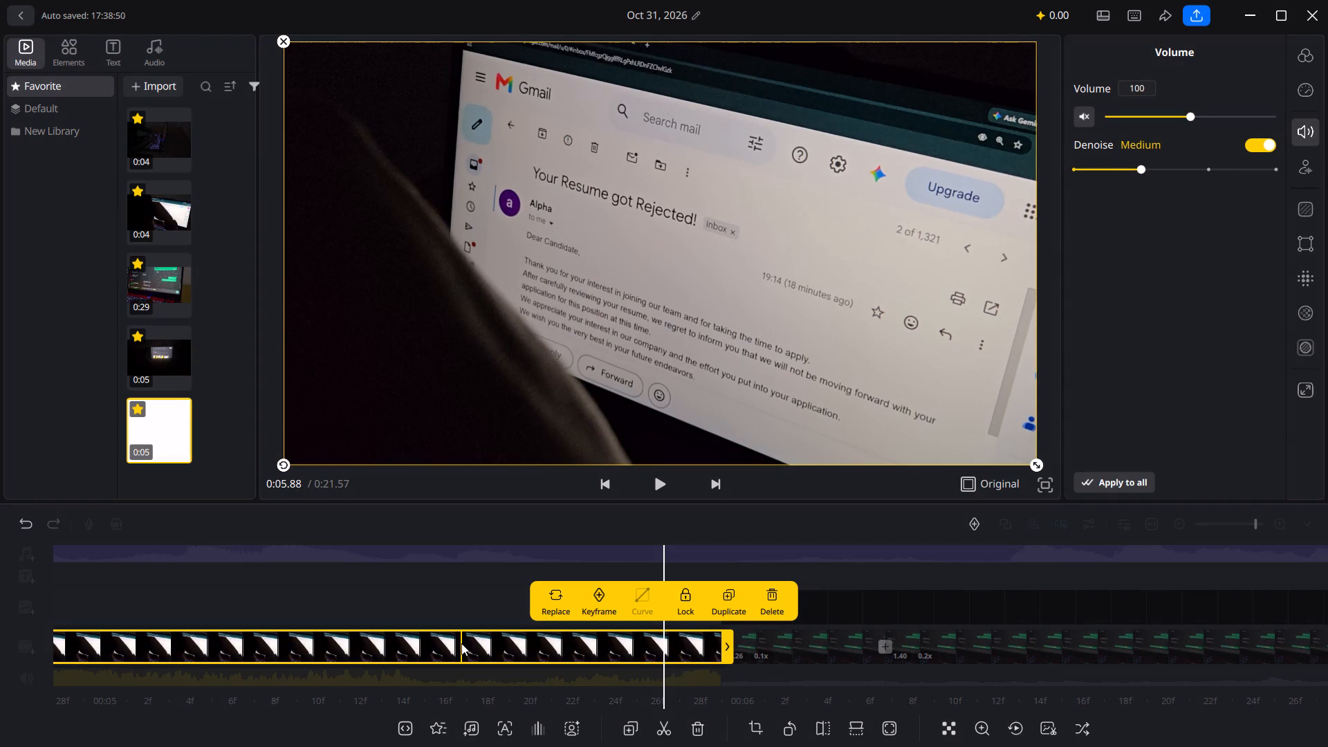
Turn on Medium denoise for the 1.40 s WhatsApp chat clip running at 0.2x speed.
scroll(461, 643, right, 12)
click(653, 488)
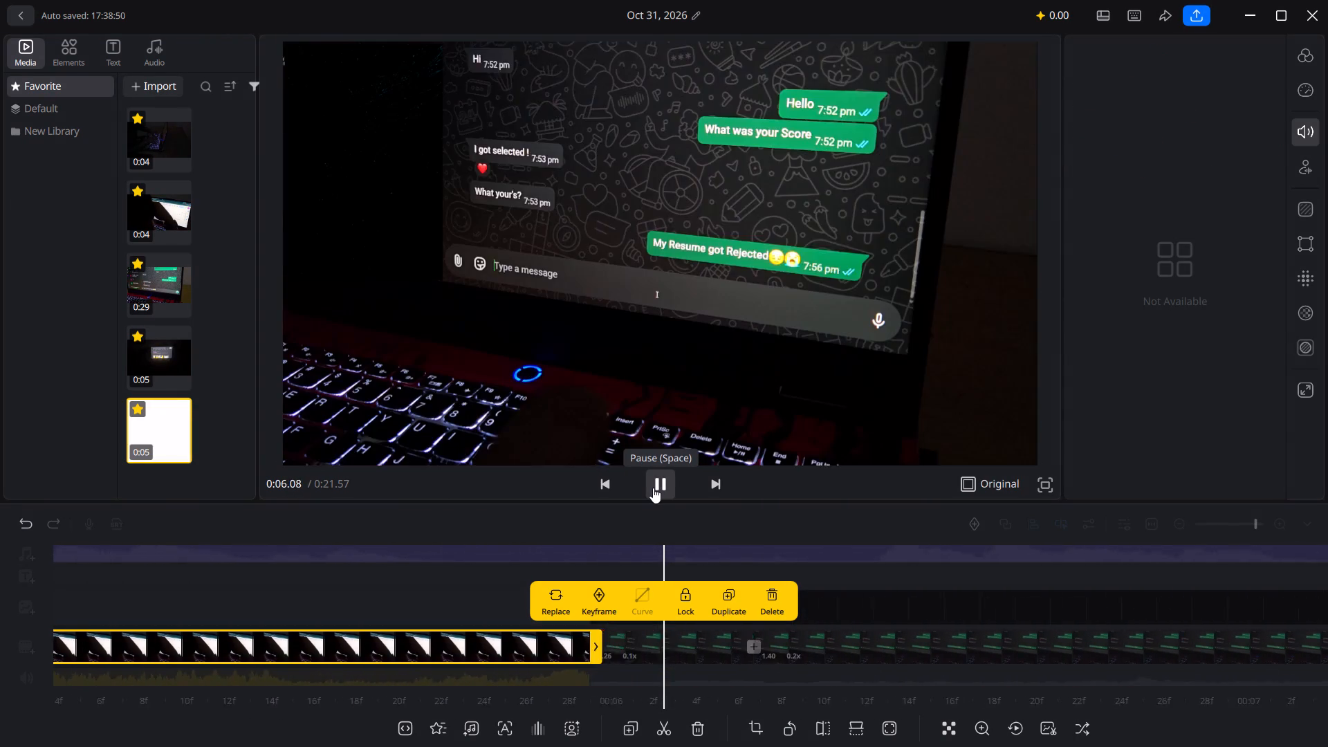
click(653, 488)
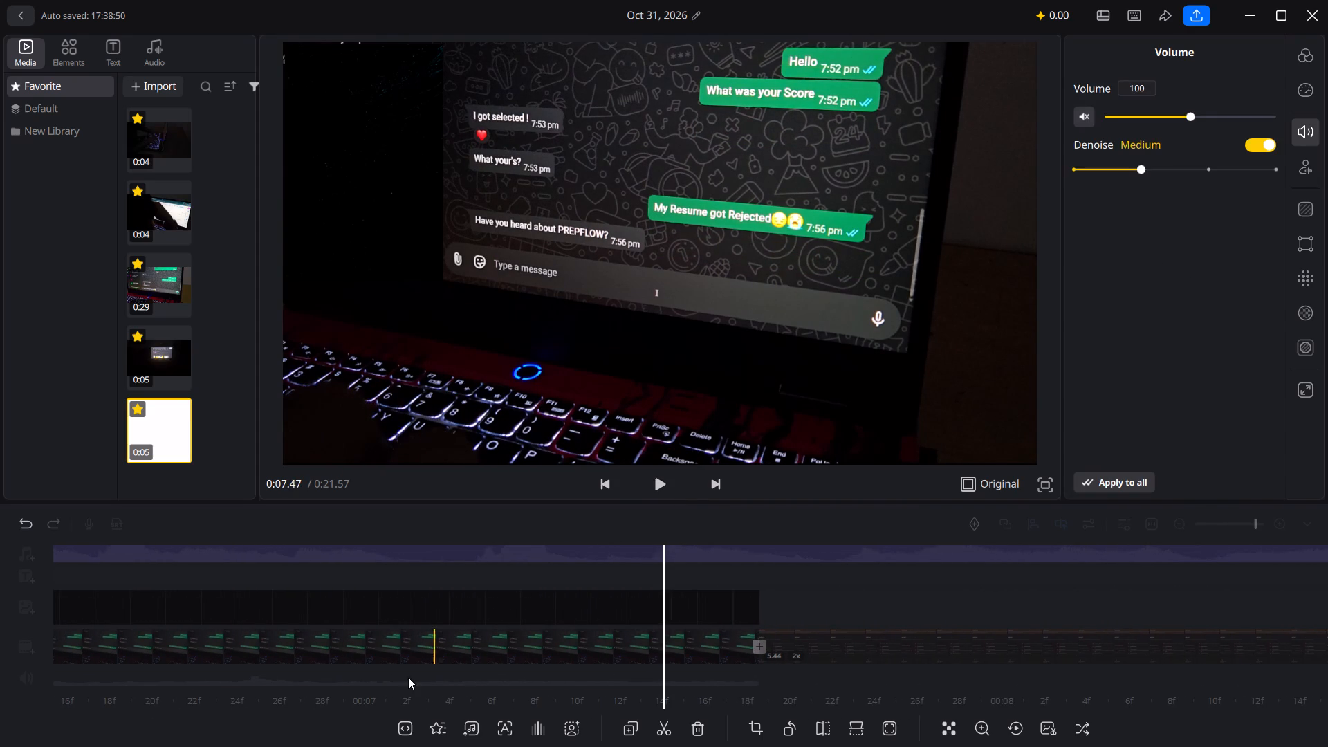
double_click(462, 652)
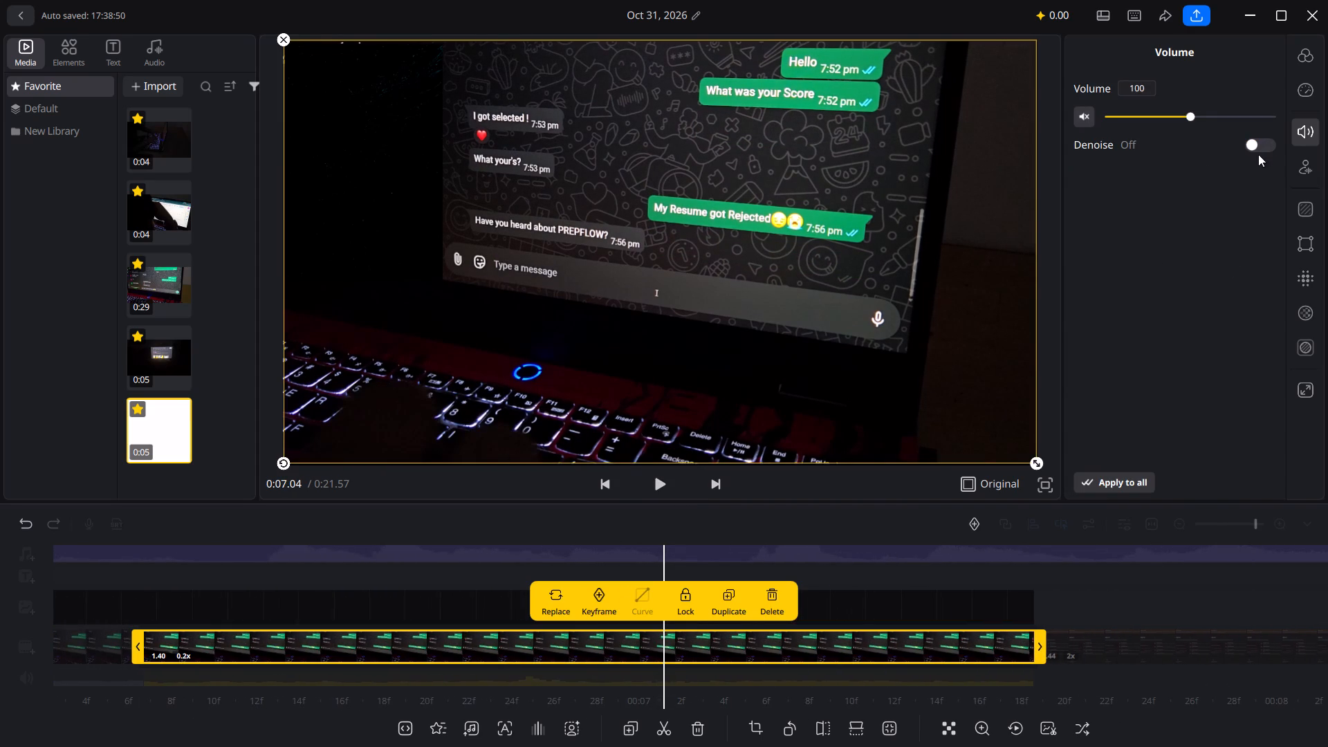
click(1258, 145)
Turn on Medium denoise for the short 0.26 s WhatsApp chat clip right after the Gmail clip.
scroll(256, 625, down, 2)
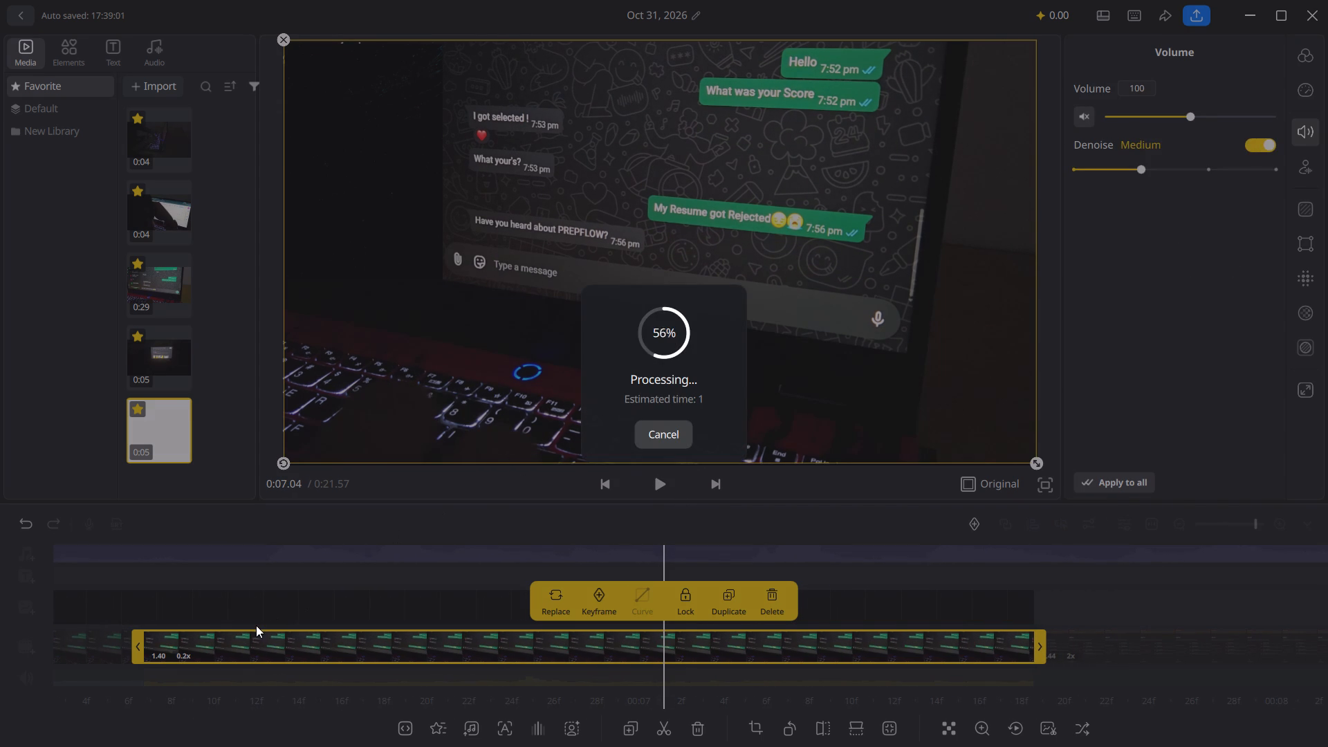
scroll(347, 642, right, 5)
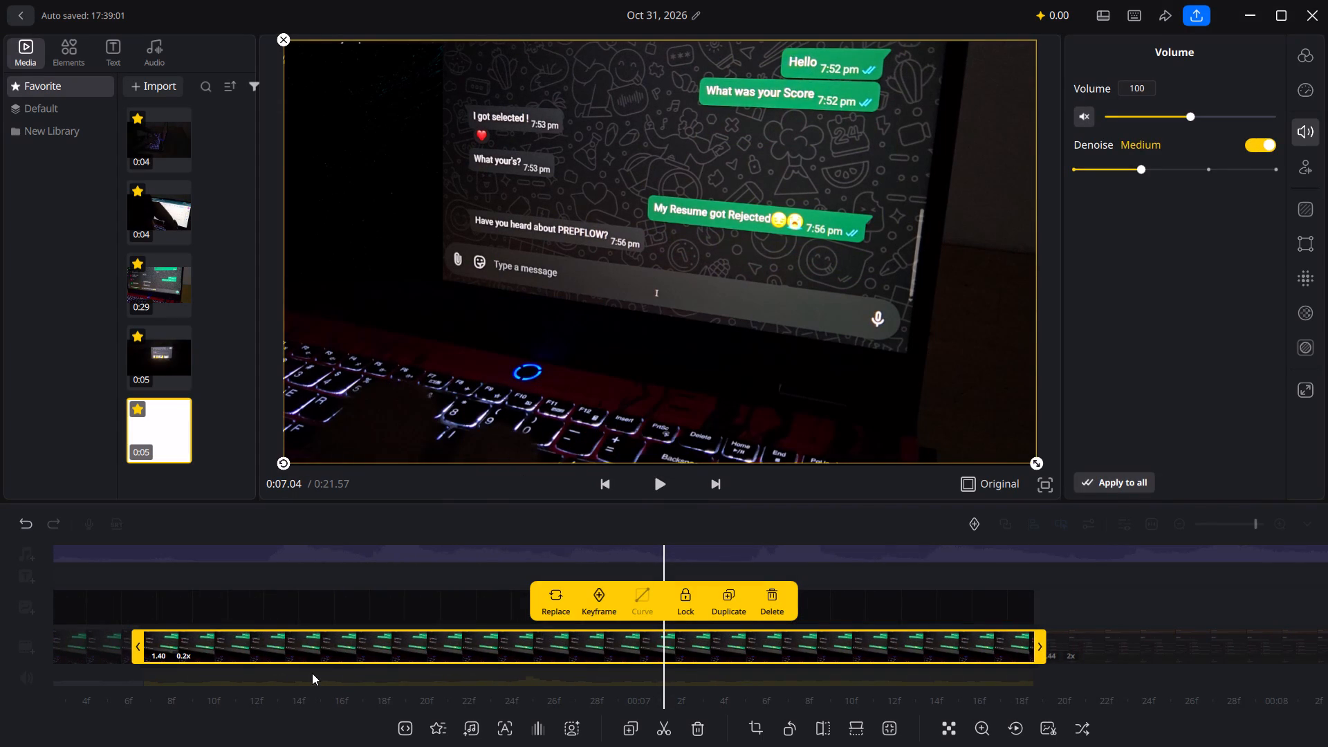
scroll(312, 673, right, 5)
double_click(351, 653)
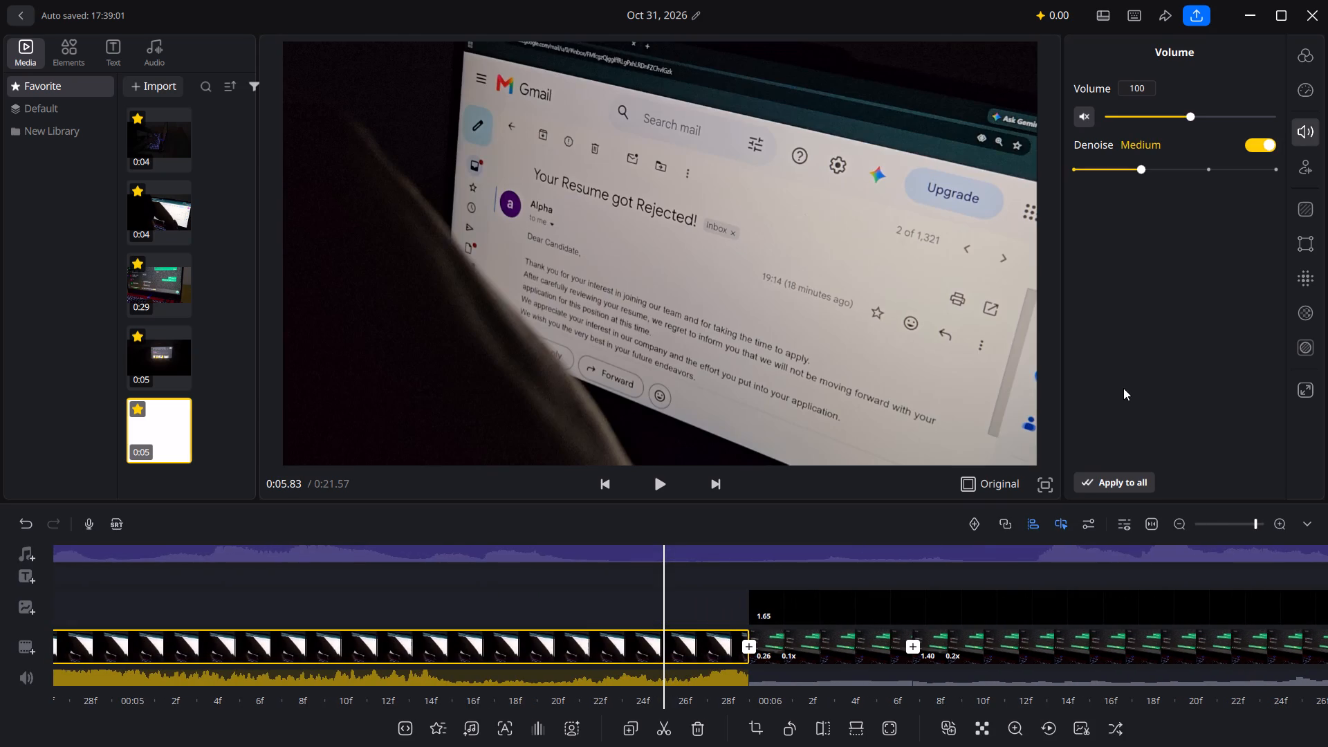
click(848, 638)
double_click(848, 638)
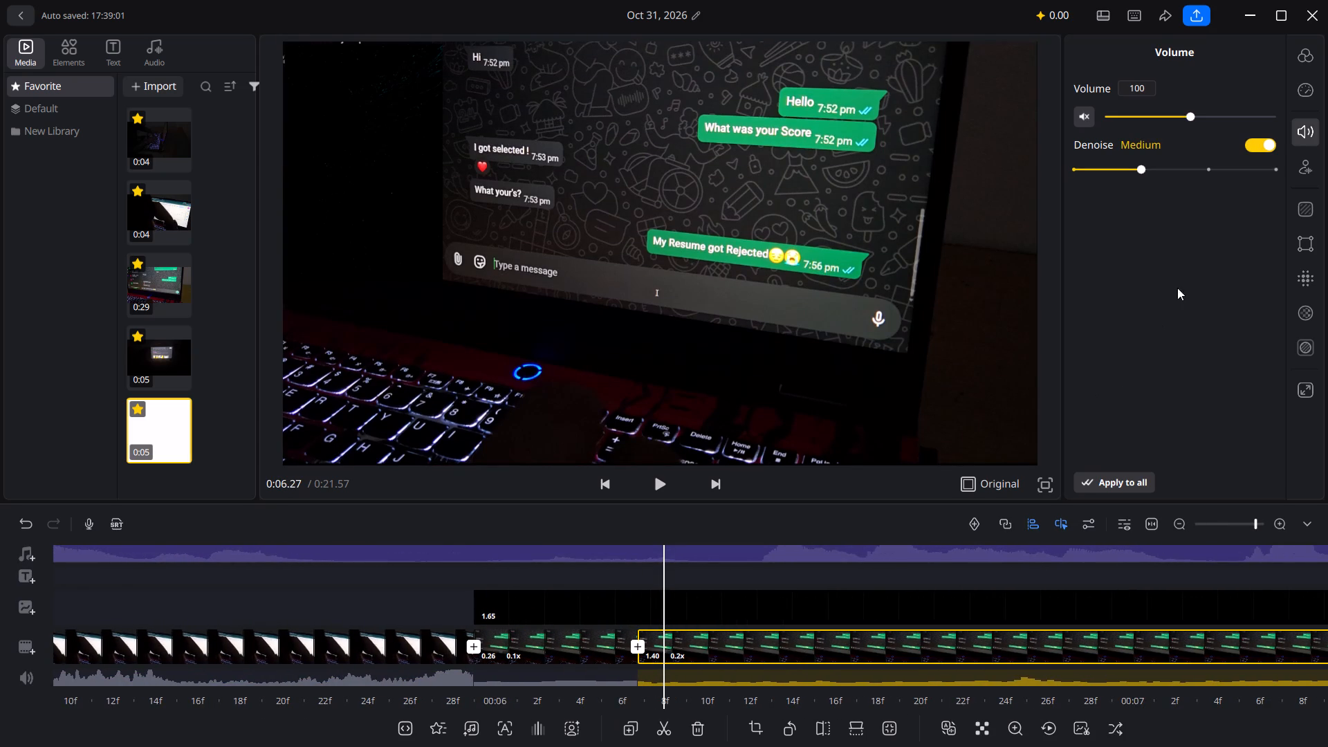
double_click(556, 654)
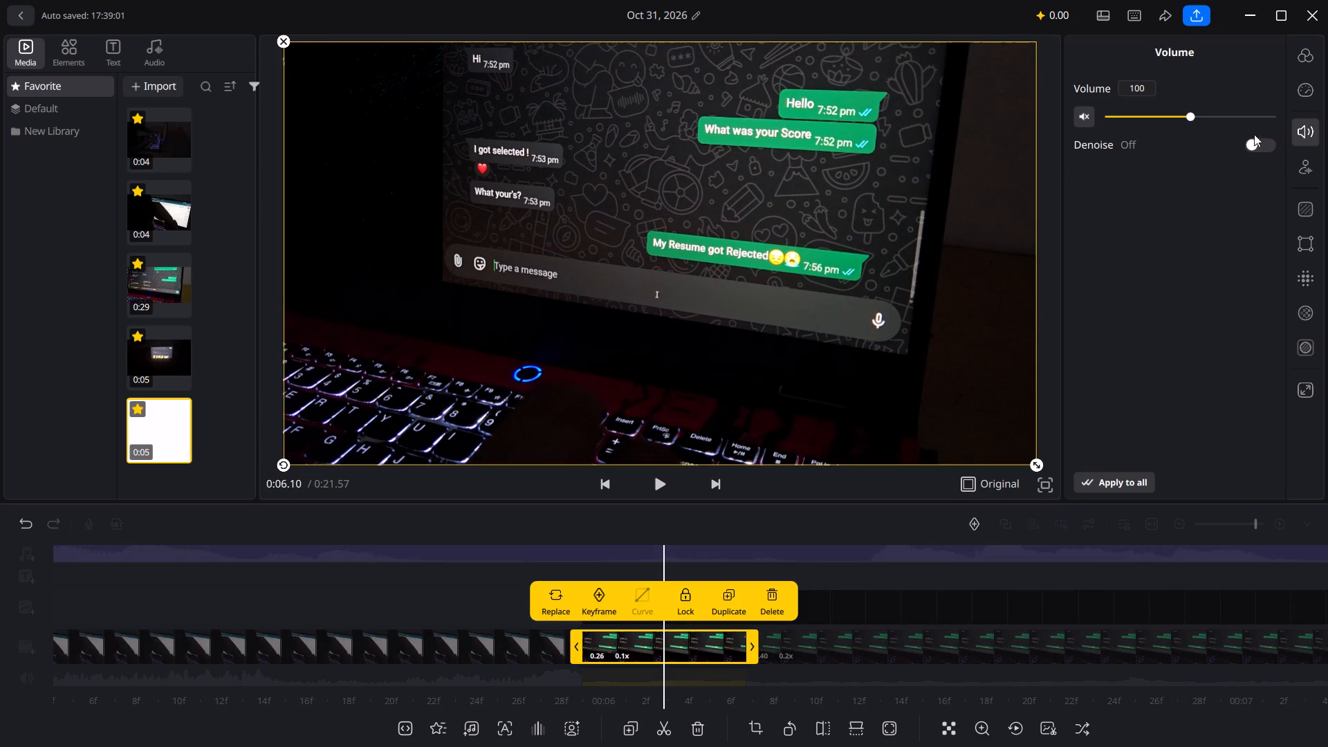
click(1264, 138)
click(1259, 143)
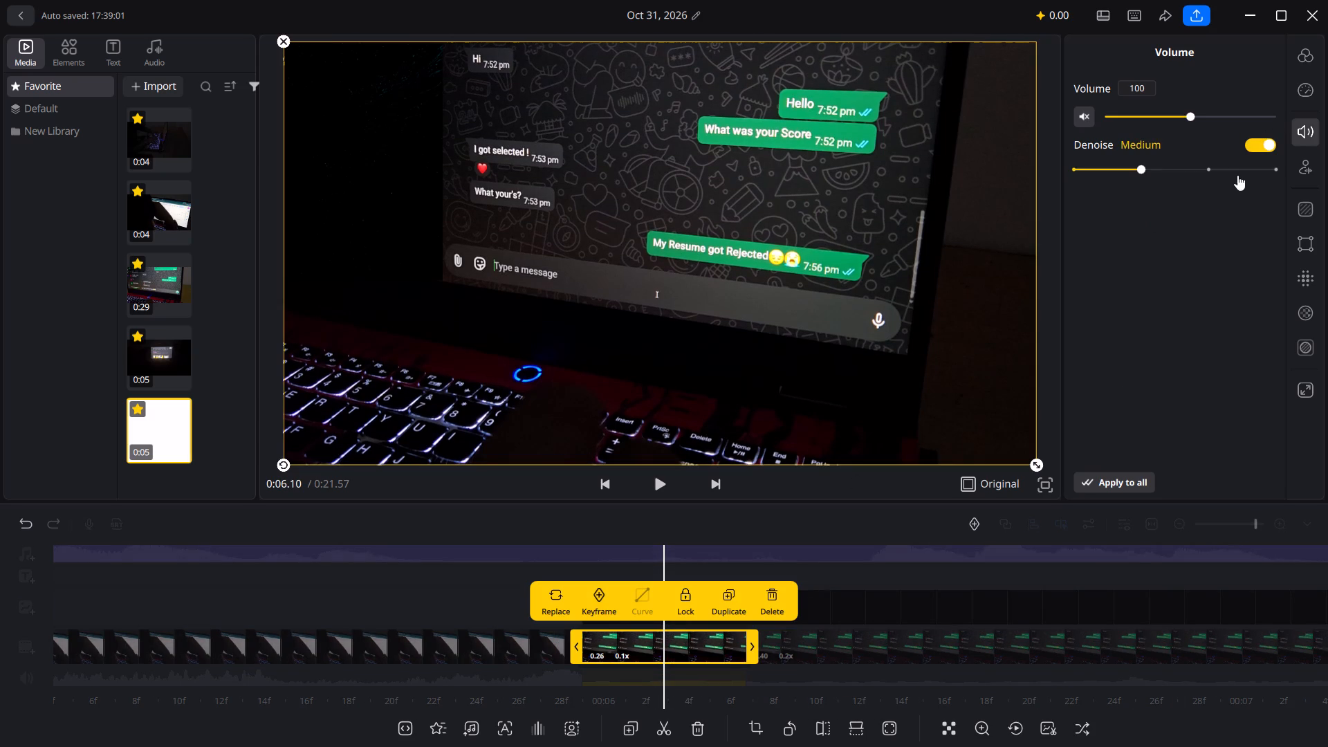
Turn on Medium denoise for the laptop clip showing the Job Application search results, around 15 s.
scroll(858, 642, left, 7)
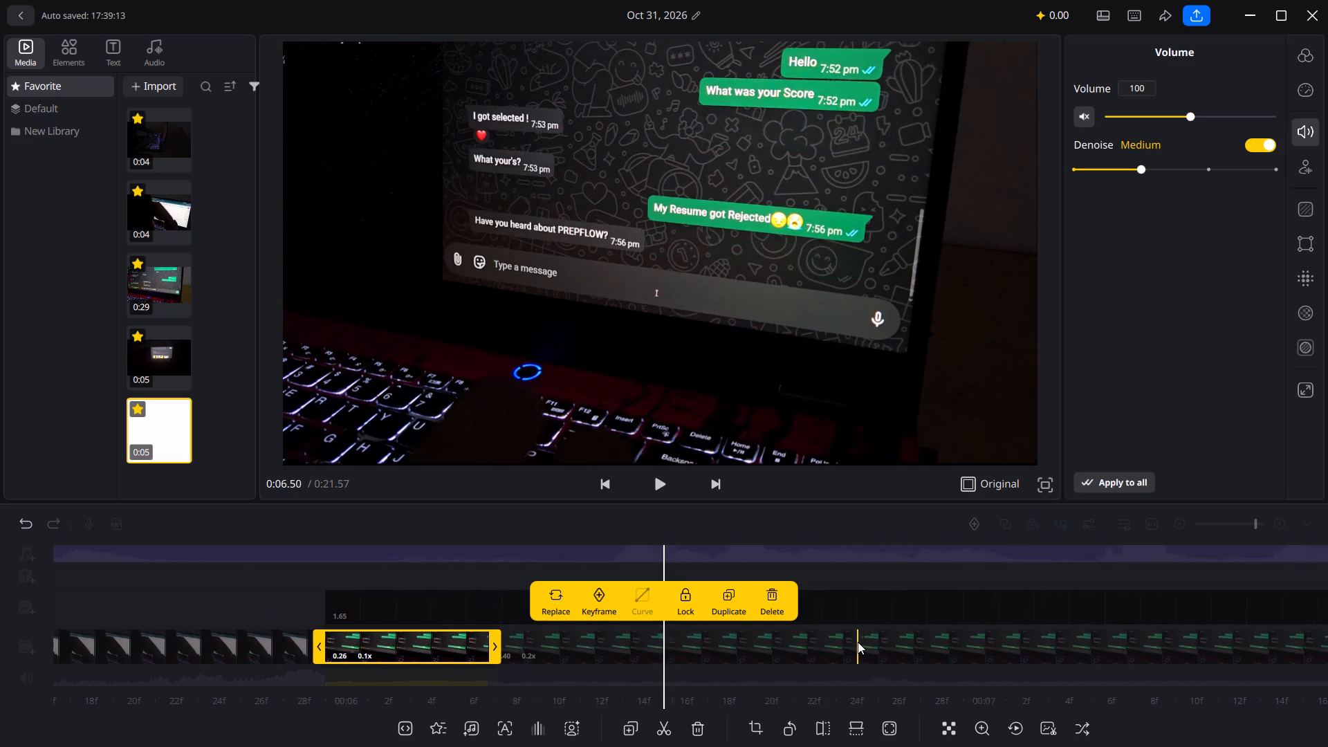
scroll(858, 642, left, 14)
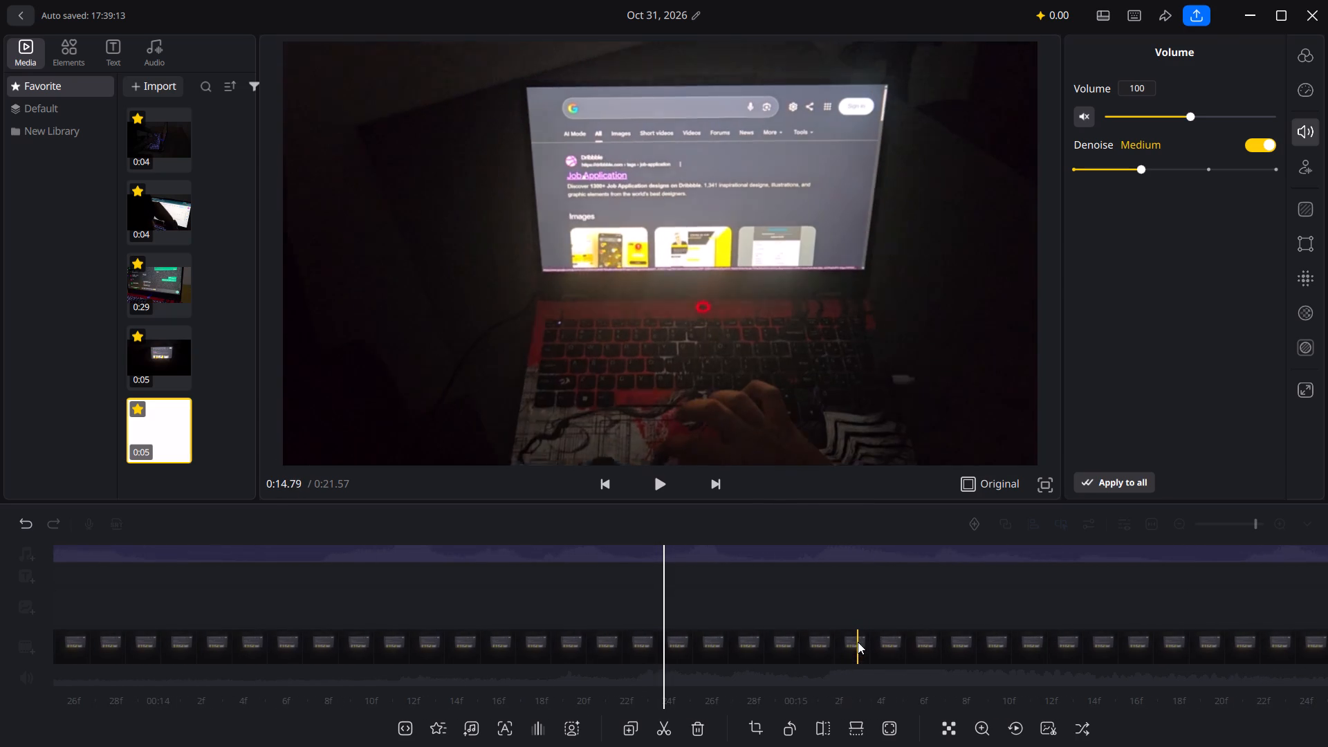
double_click(797, 645)
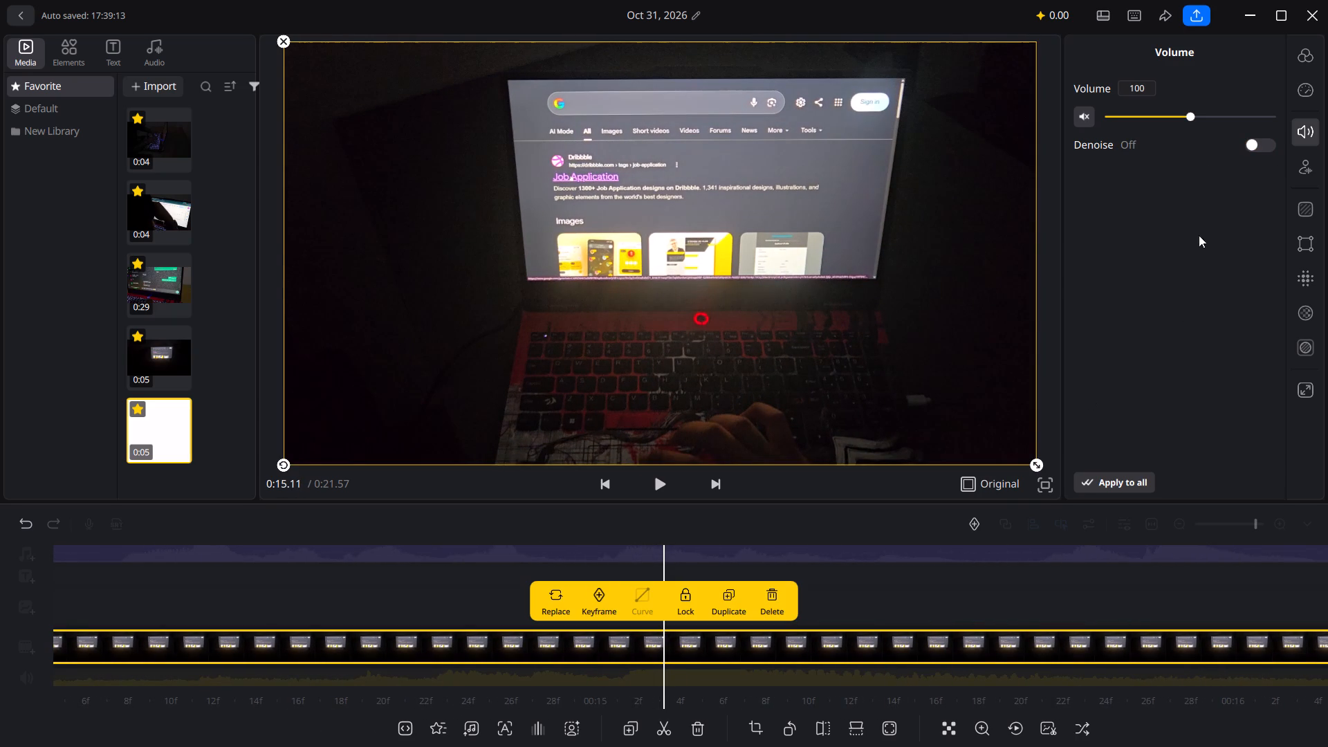
click(1255, 145)
Play the video through to its end to check the clips' sound against the voice audio.
scroll(567, 634, right, 3)
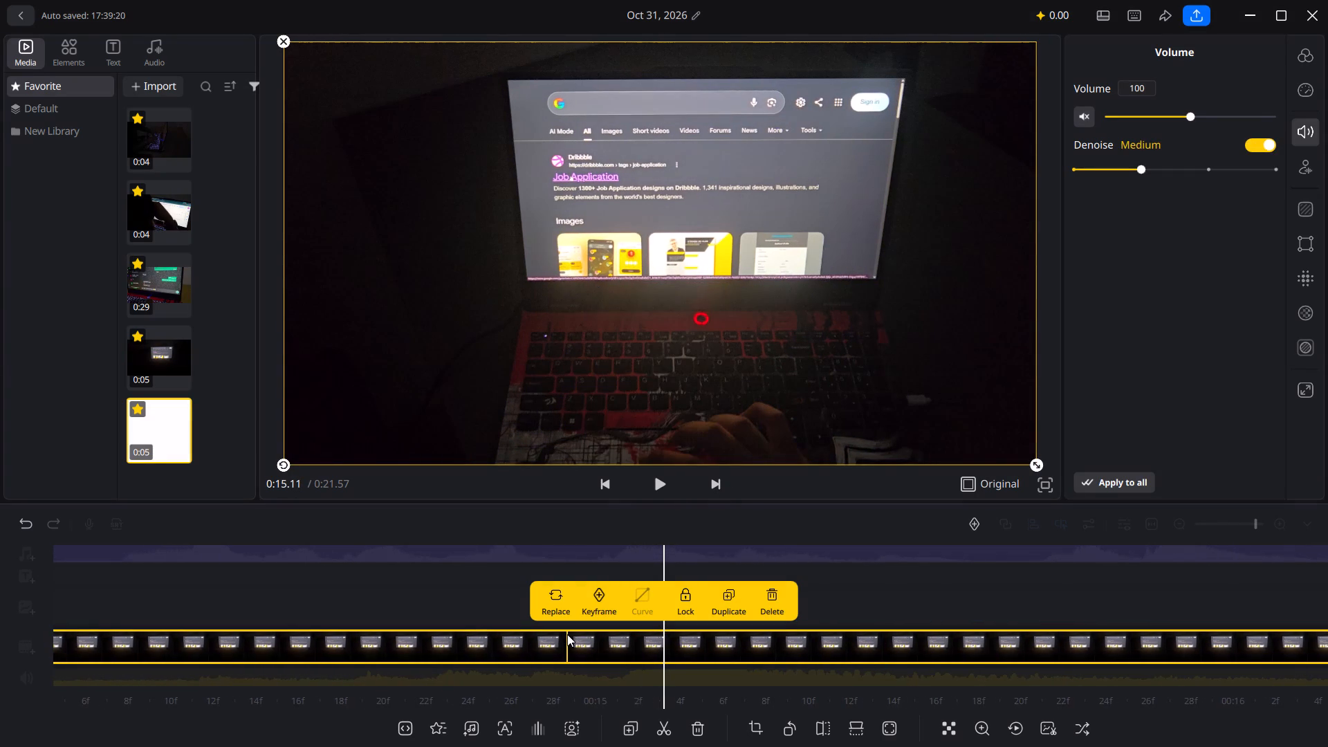
scroll(567, 634, right, 17)
scroll(567, 634, left, 12)
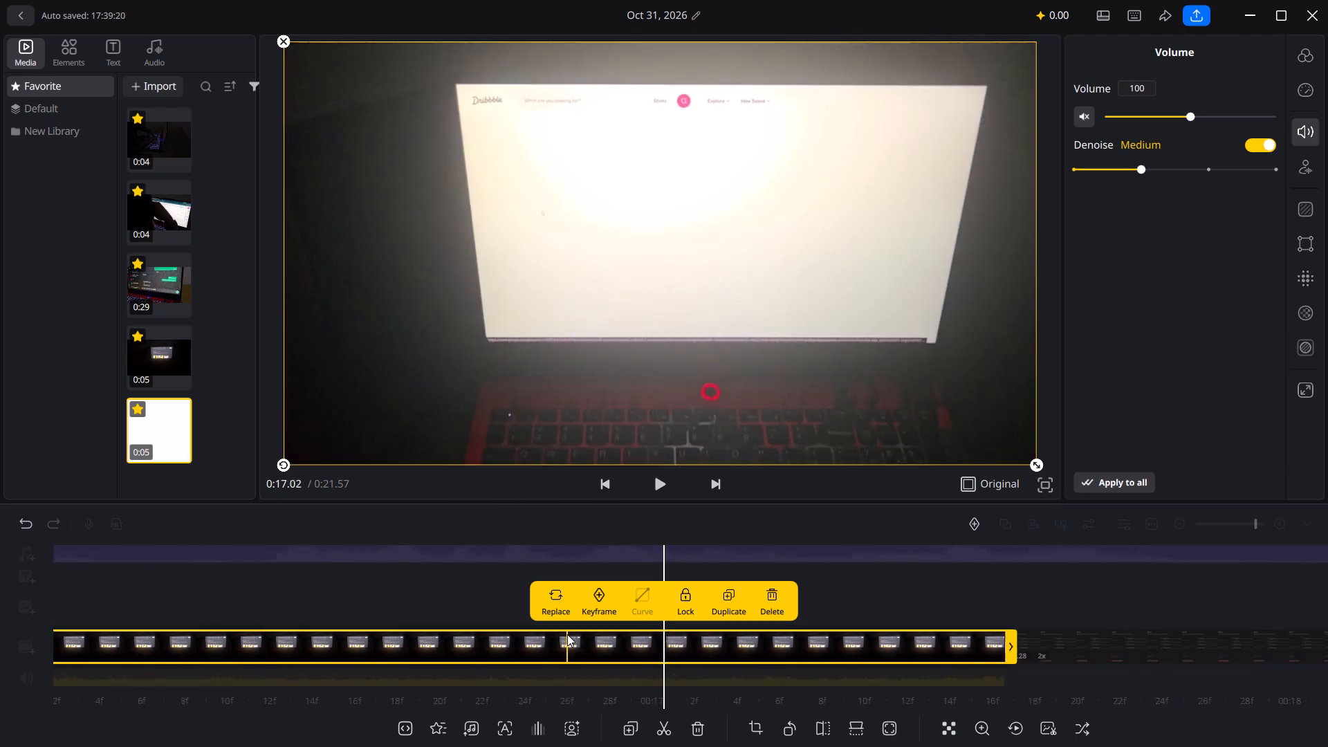
scroll(567, 634, left, 8)
scroll(567, 634, right, 1)
scroll(567, 634, left, 4)
scroll(567, 634, right, 10)
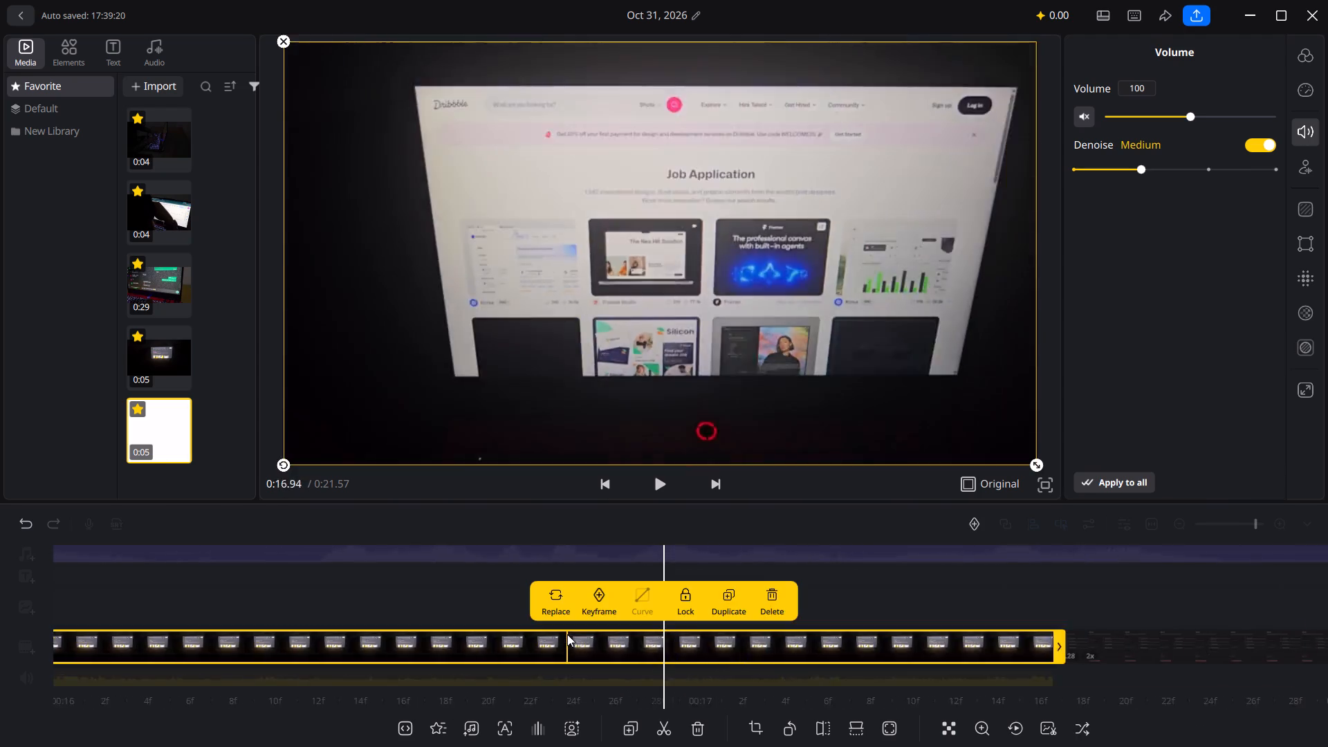
scroll(567, 634, right, 18)
click(673, 492)
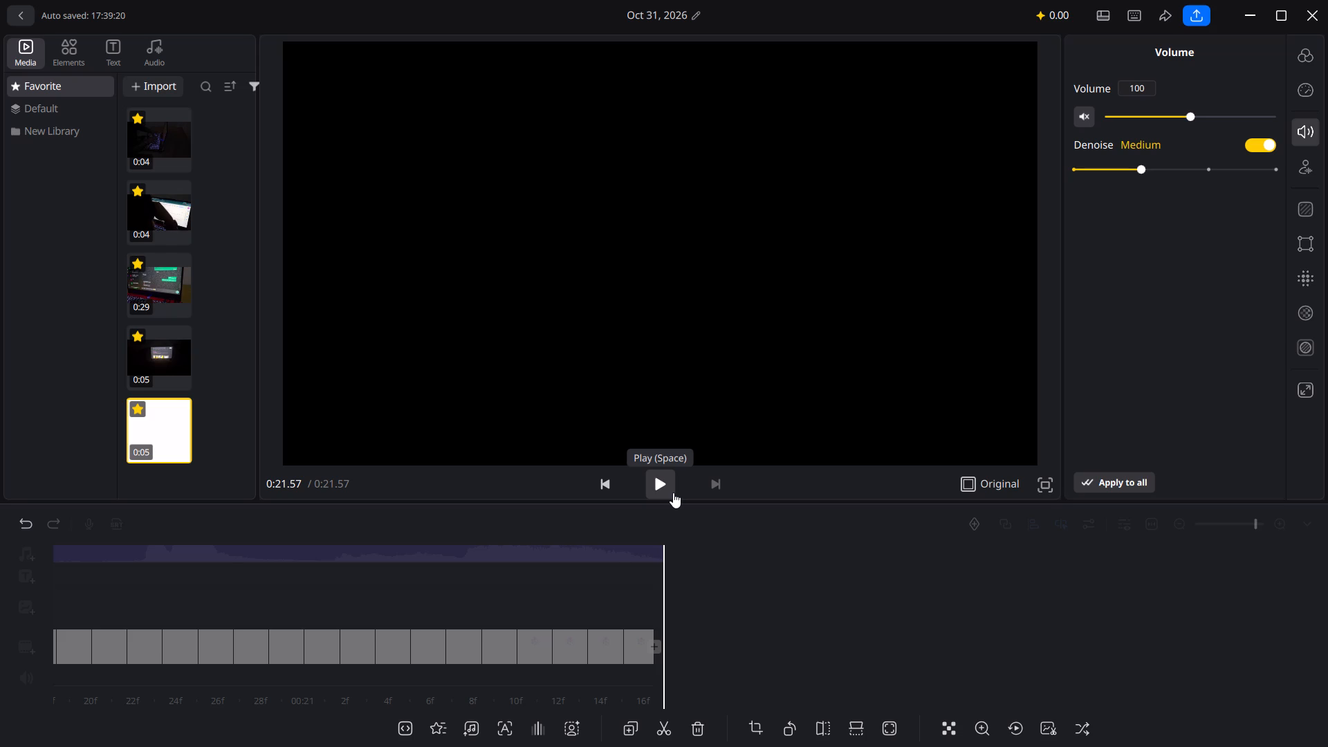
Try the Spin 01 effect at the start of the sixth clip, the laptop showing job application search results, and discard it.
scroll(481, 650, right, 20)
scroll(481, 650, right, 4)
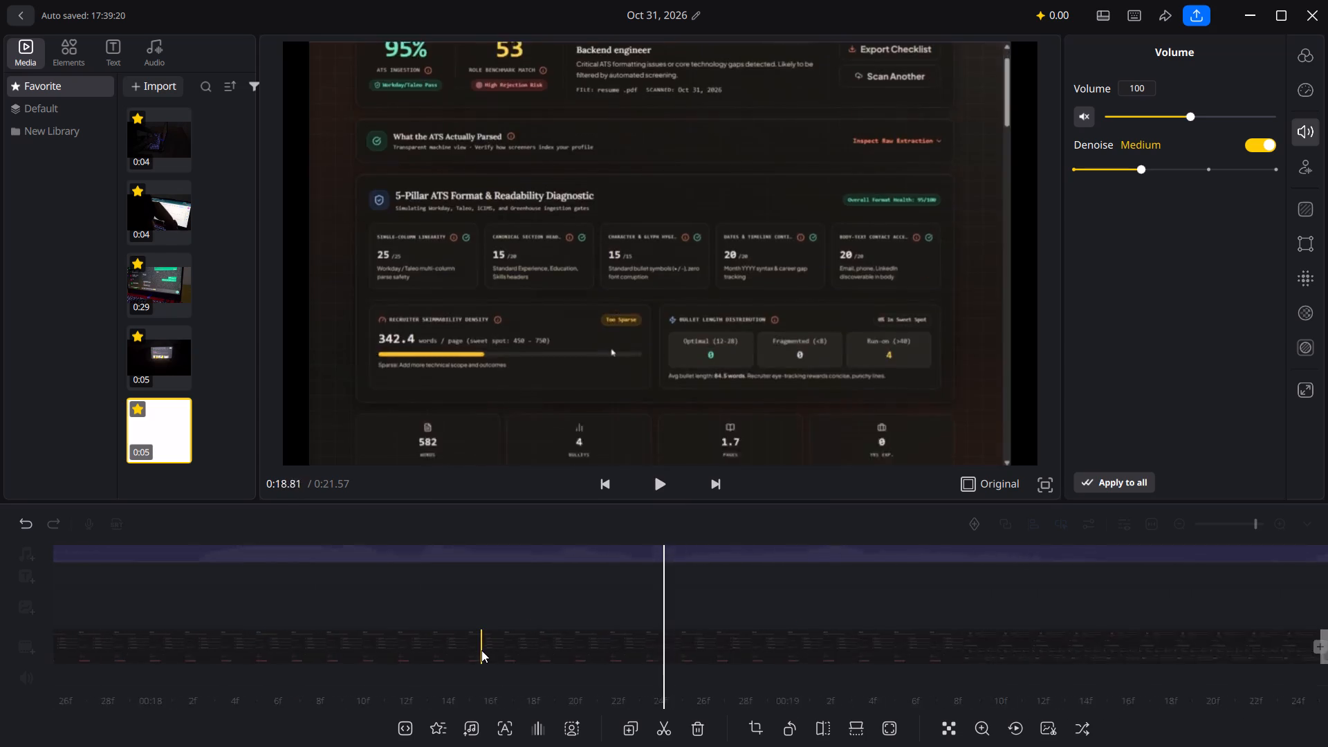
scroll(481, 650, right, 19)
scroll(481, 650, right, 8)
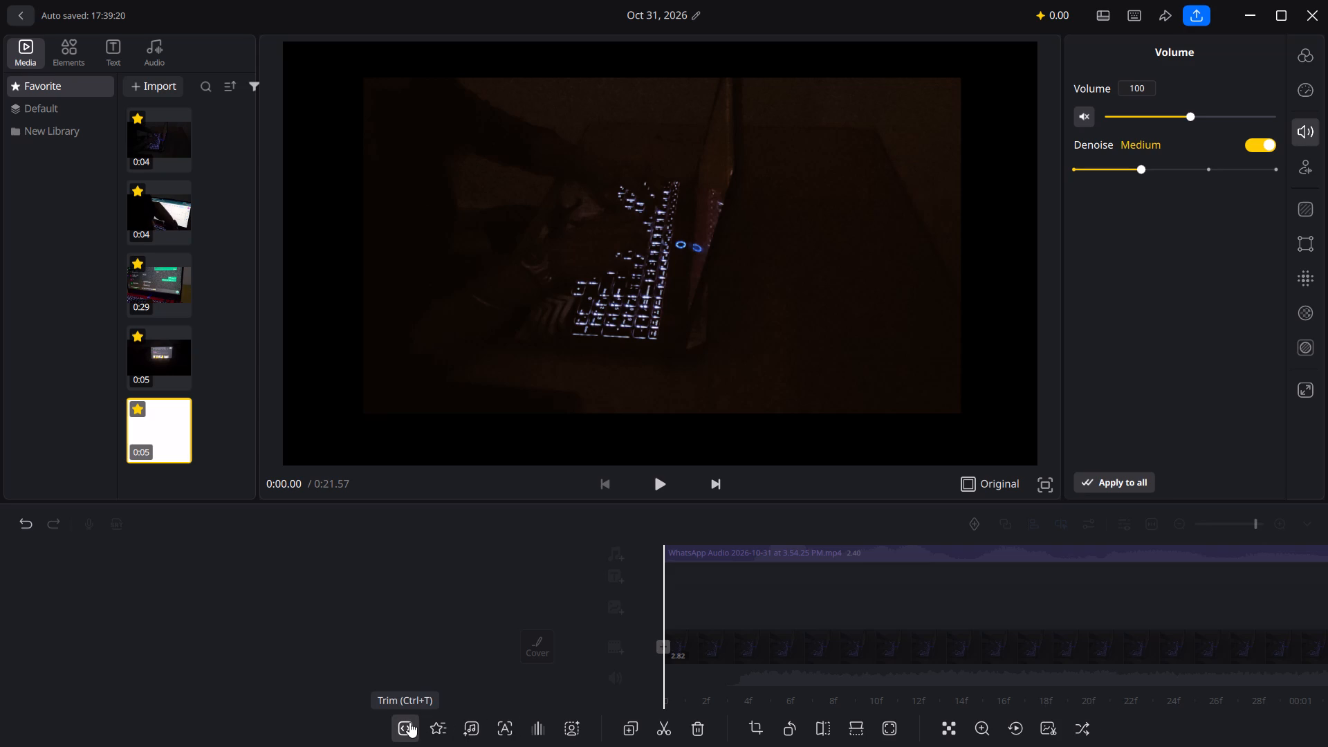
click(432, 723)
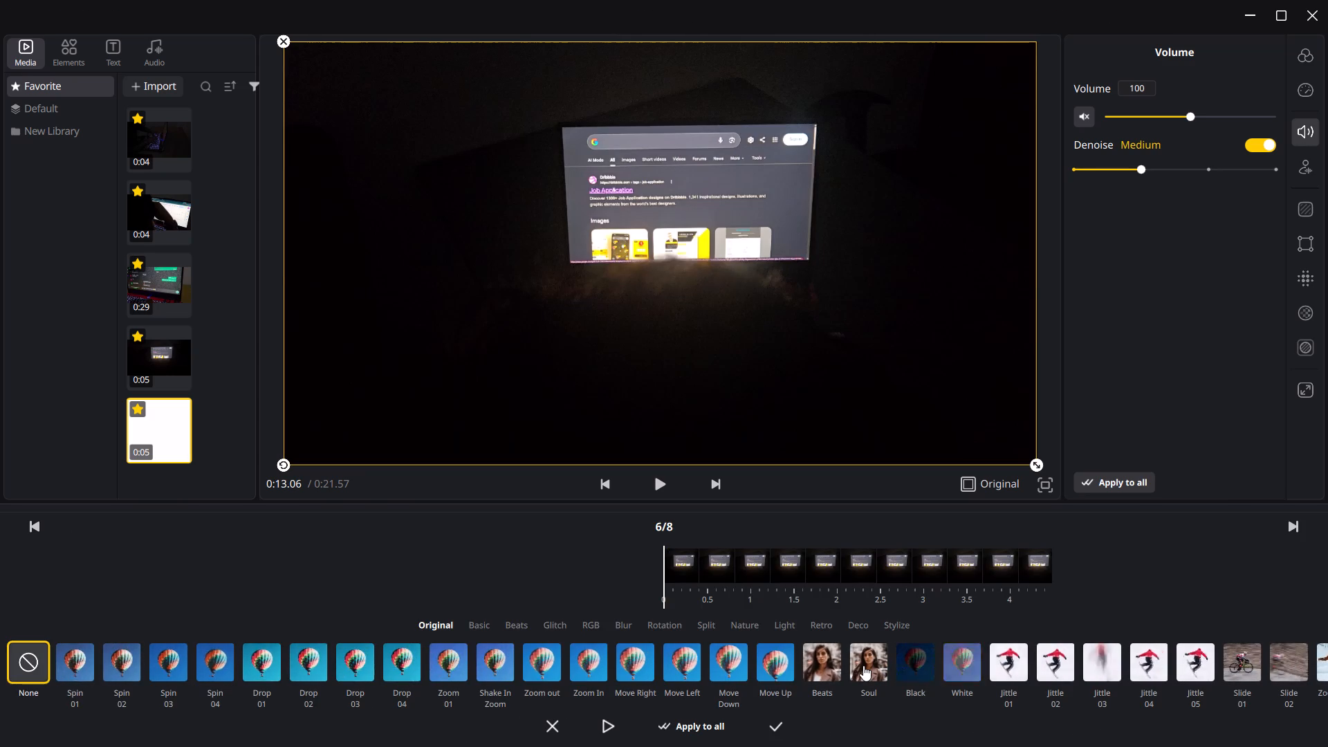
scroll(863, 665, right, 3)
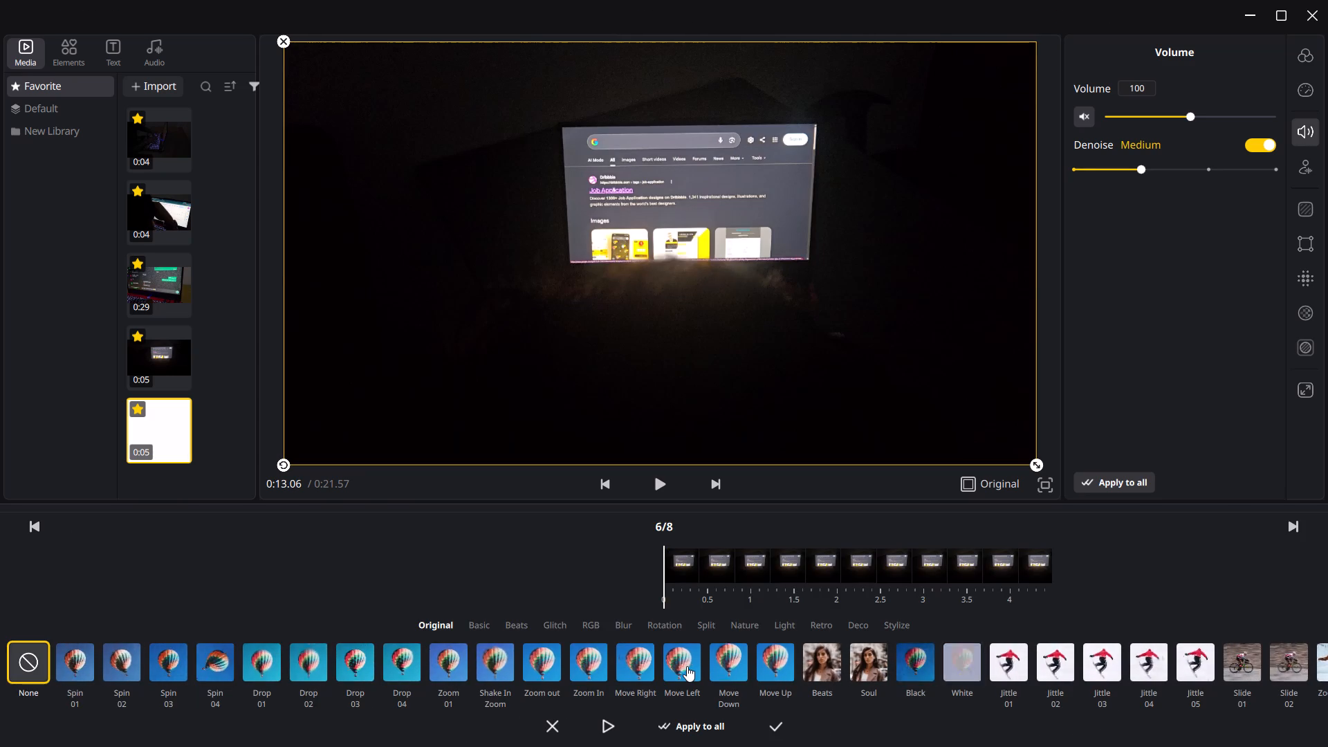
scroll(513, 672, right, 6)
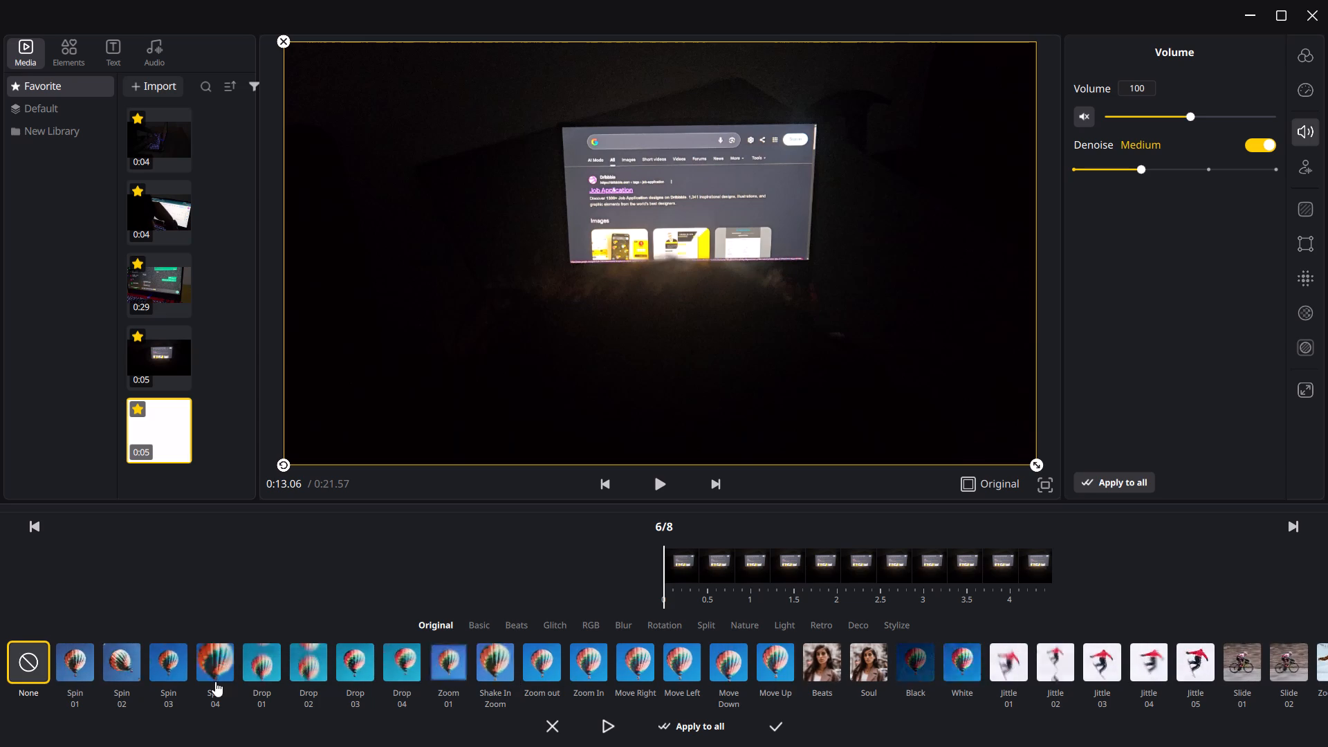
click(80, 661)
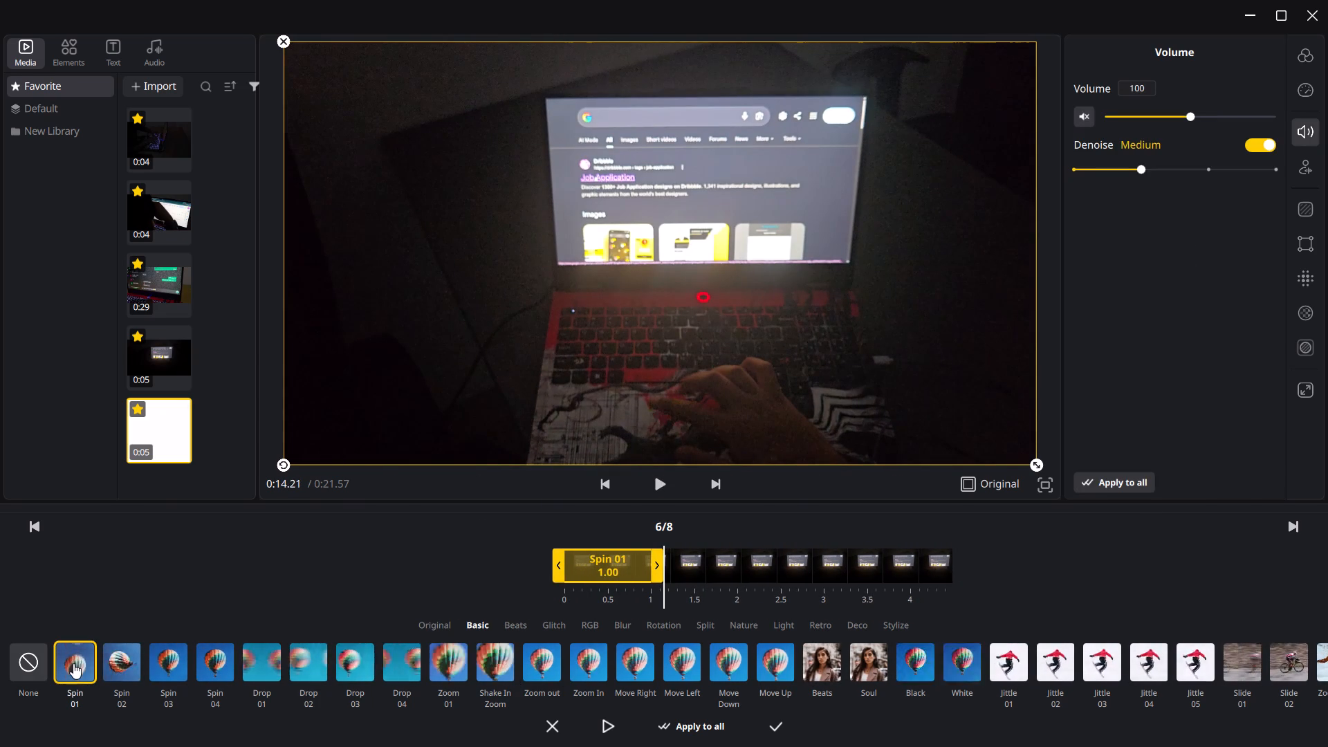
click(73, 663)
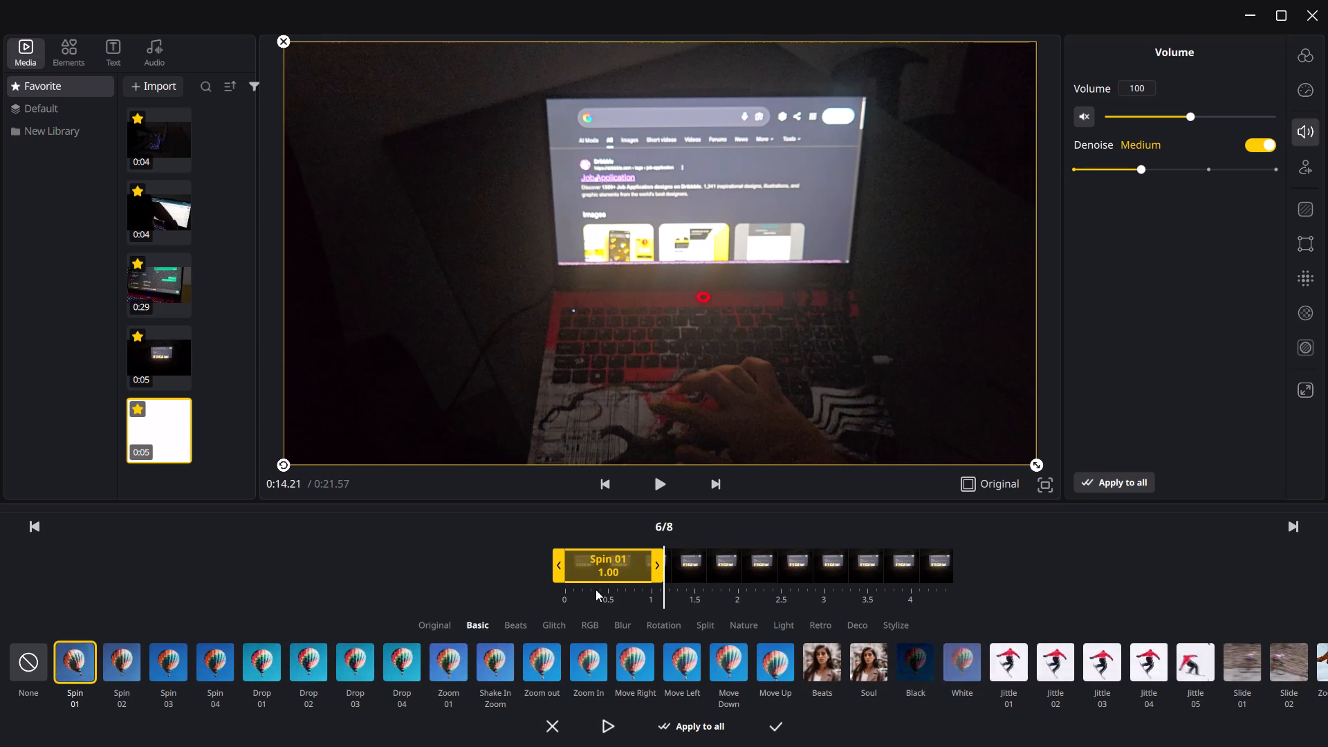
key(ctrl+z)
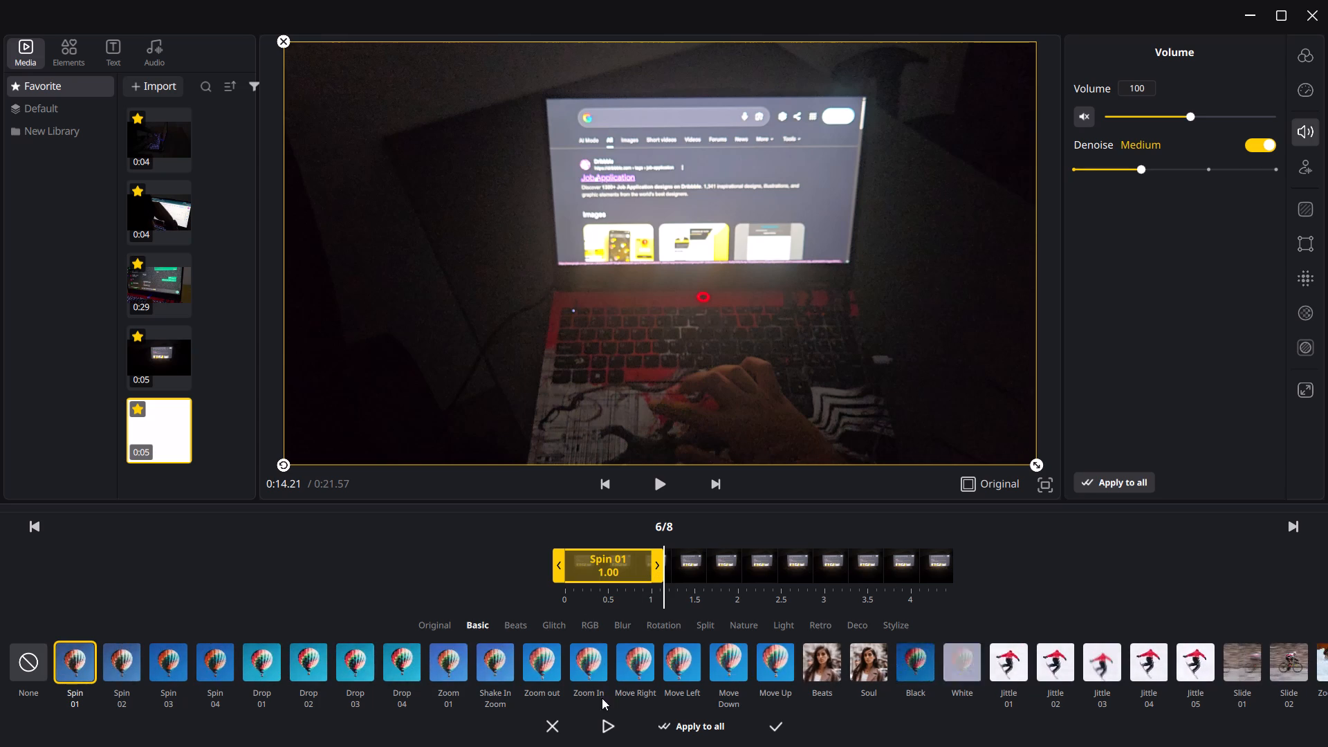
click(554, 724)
Return to the opening keyboard clip and select it near its end, just before the cut to the second clip.
scroll(710, 658, right, 4)
scroll(710, 658, right, 18)
scroll(710, 658, right, 3)
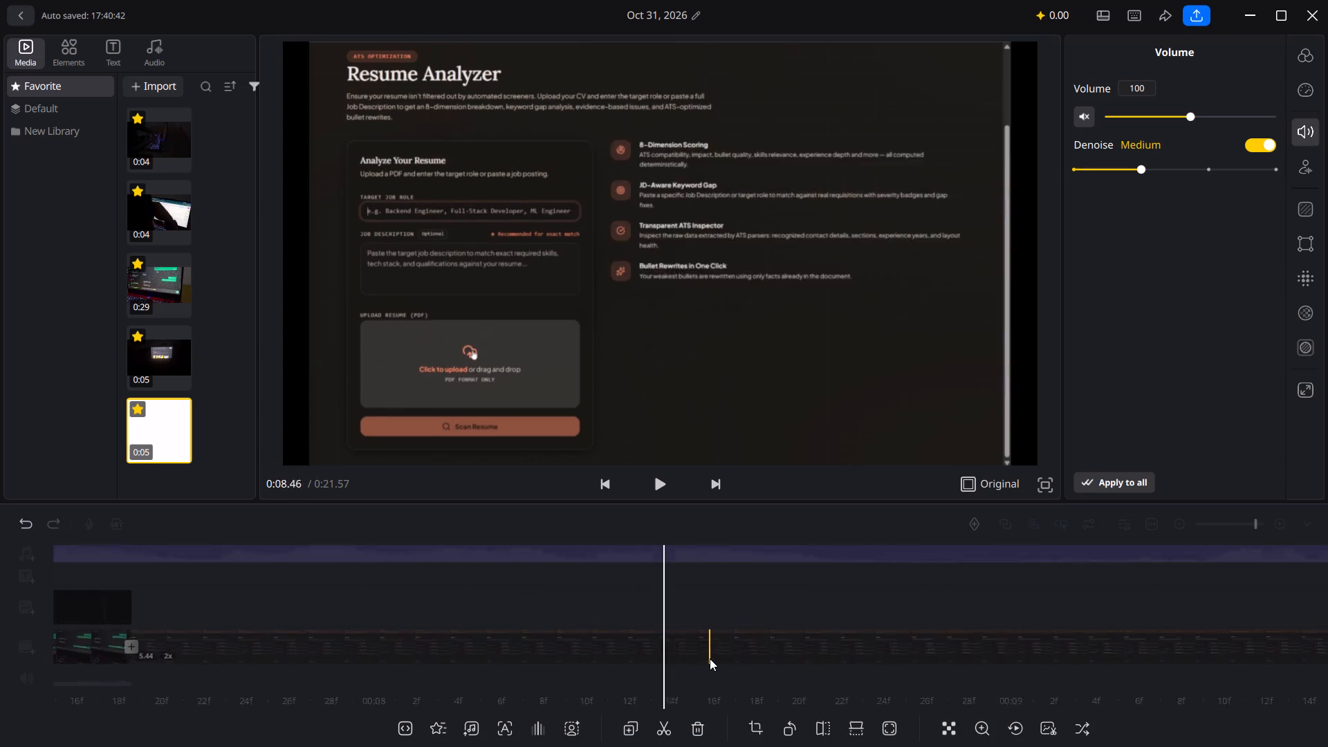
scroll(710, 658, right, 9)
scroll(708, 661, left, 7)
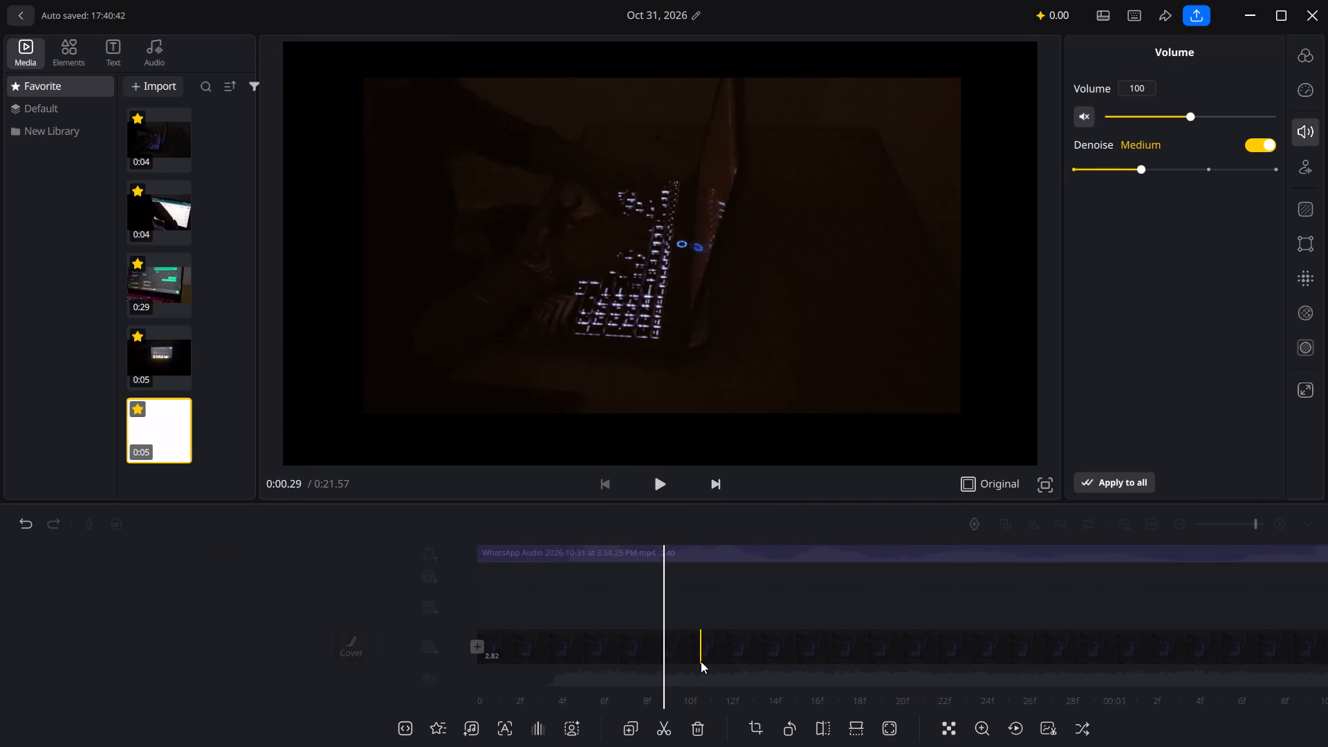
scroll(701, 661, left, 11)
scroll(701, 661, right, 1)
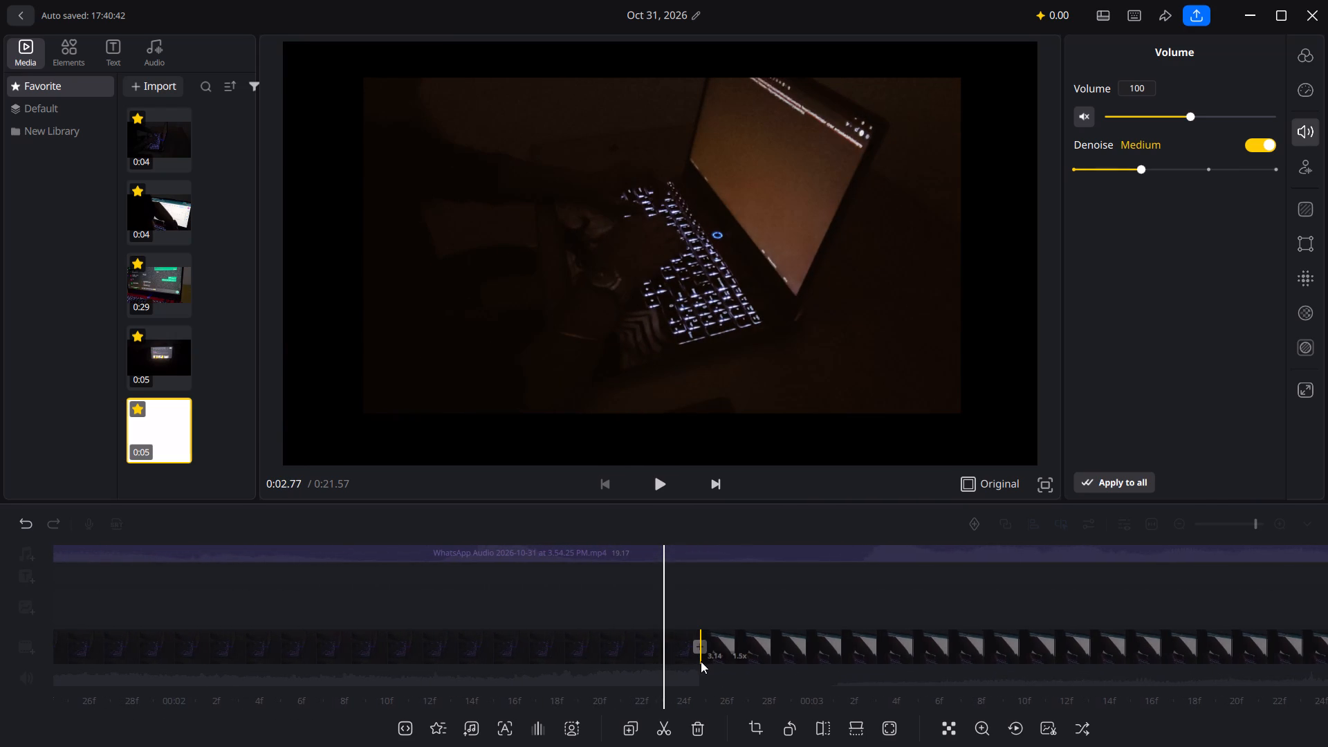
click(641, 644)
double_click(645, 645)
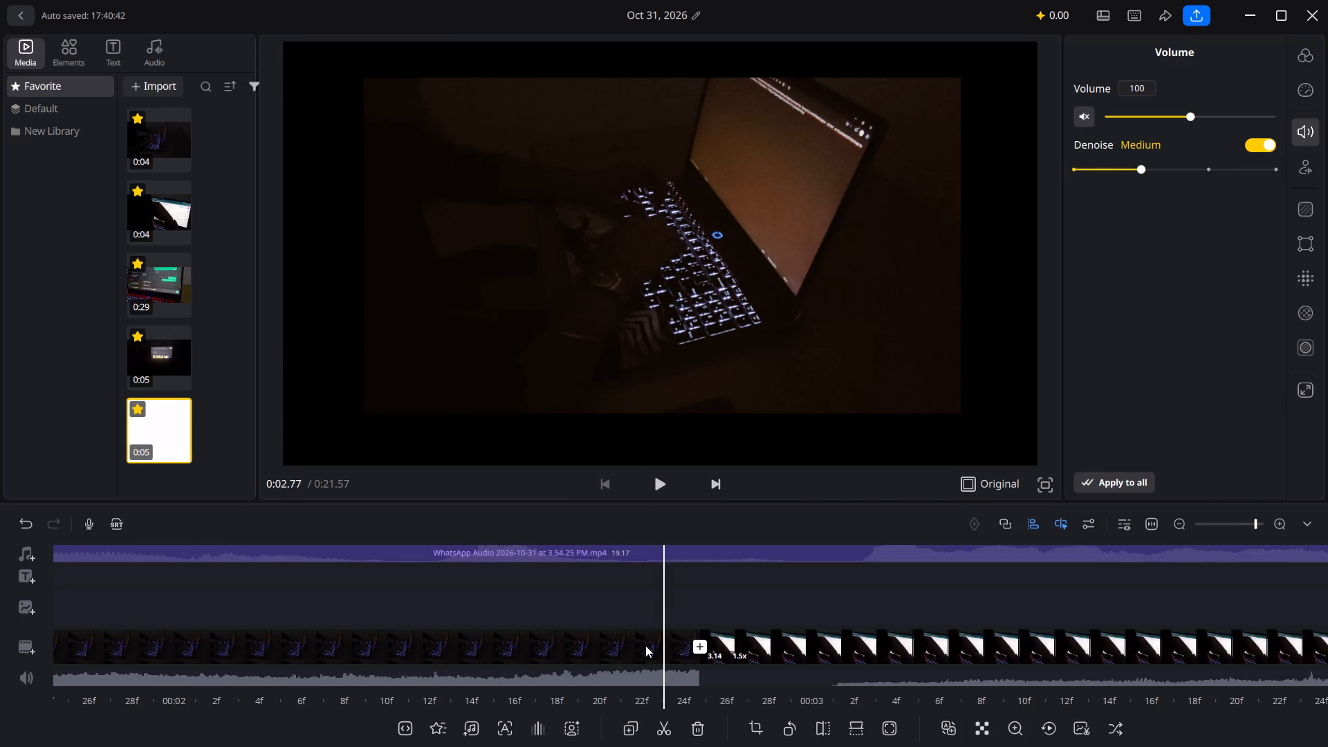
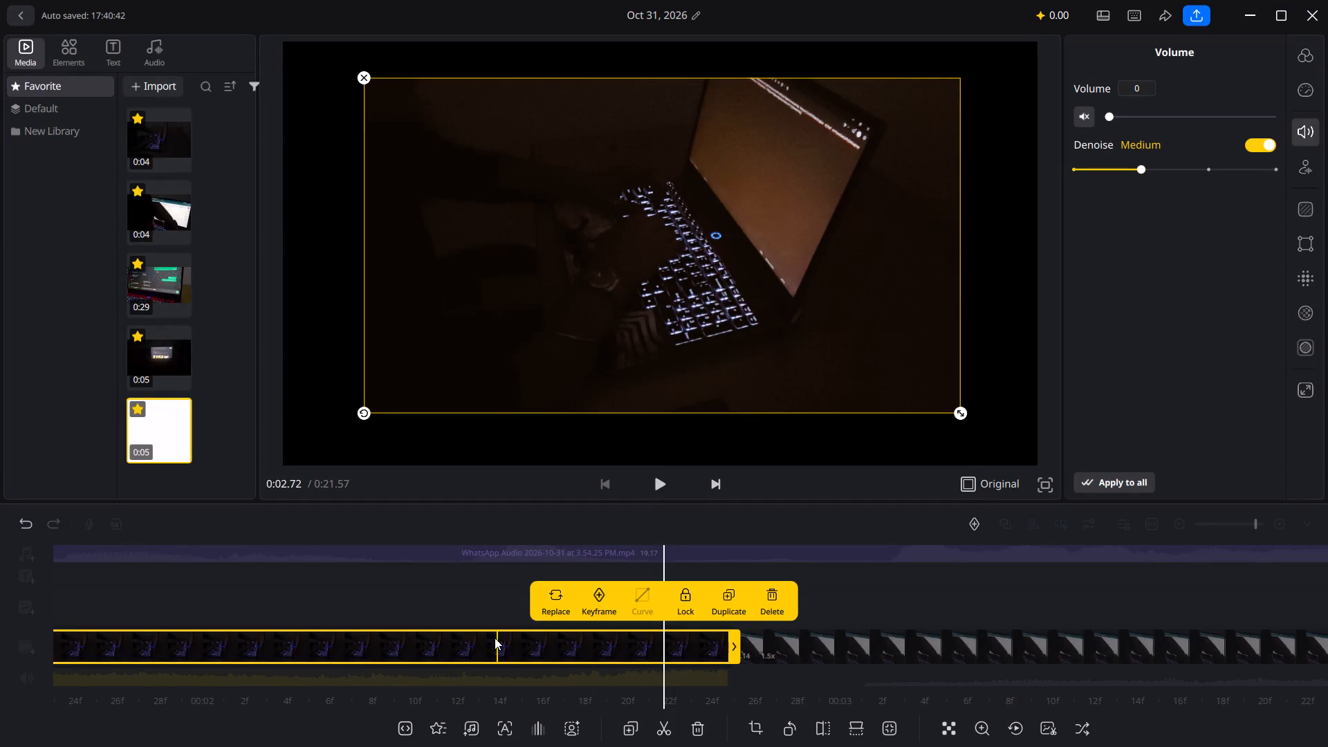
Go back to the start of the video, deselect the opening keyboard clip and undo the last edit.
scroll(495, 638, right, 12)
scroll(495, 638, right, 19)
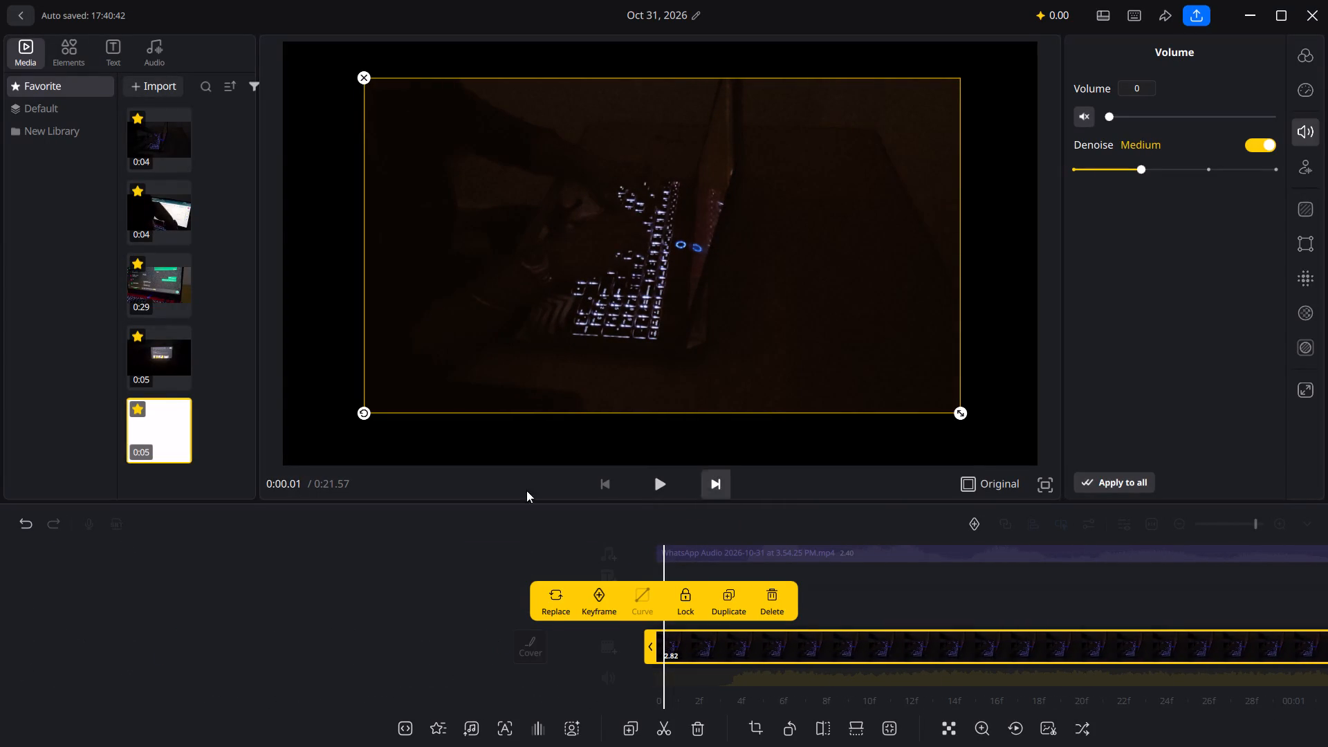
click(308, 420)
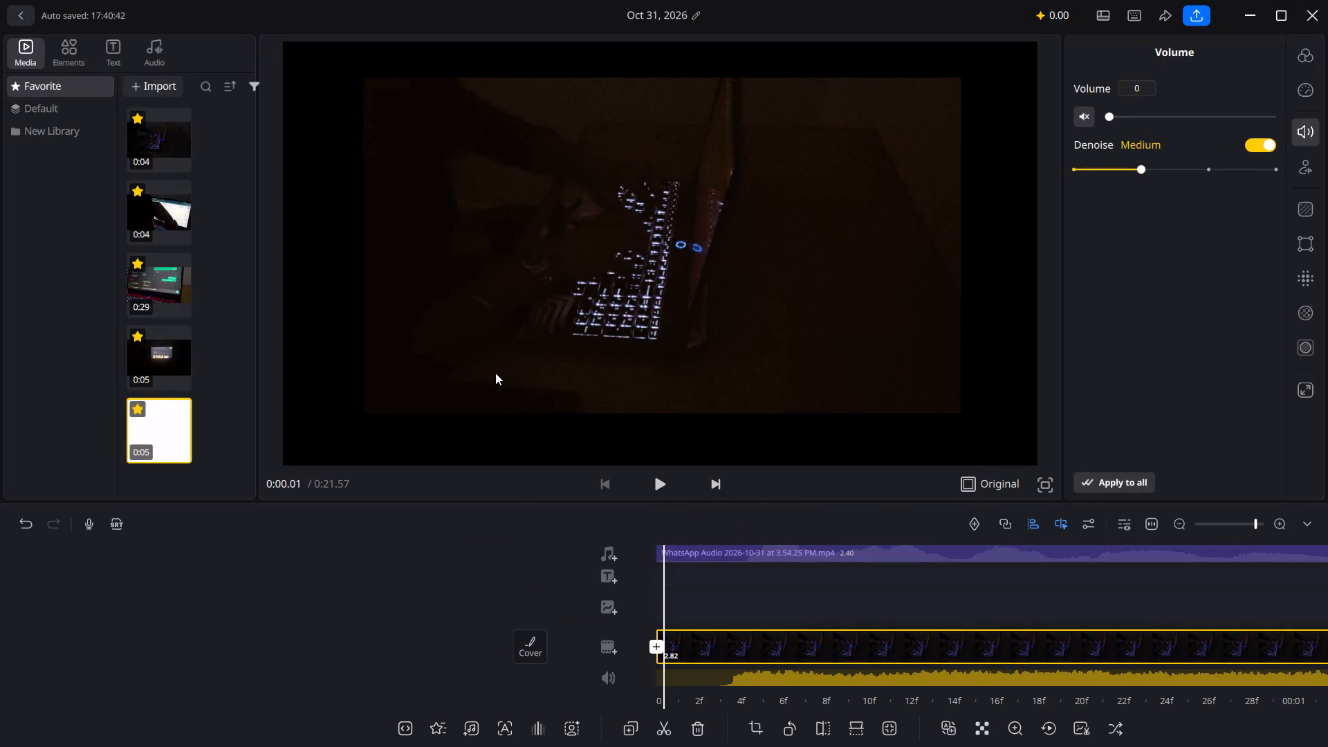
click(495, 373)
click(495, 373)
key(ctrl+z)
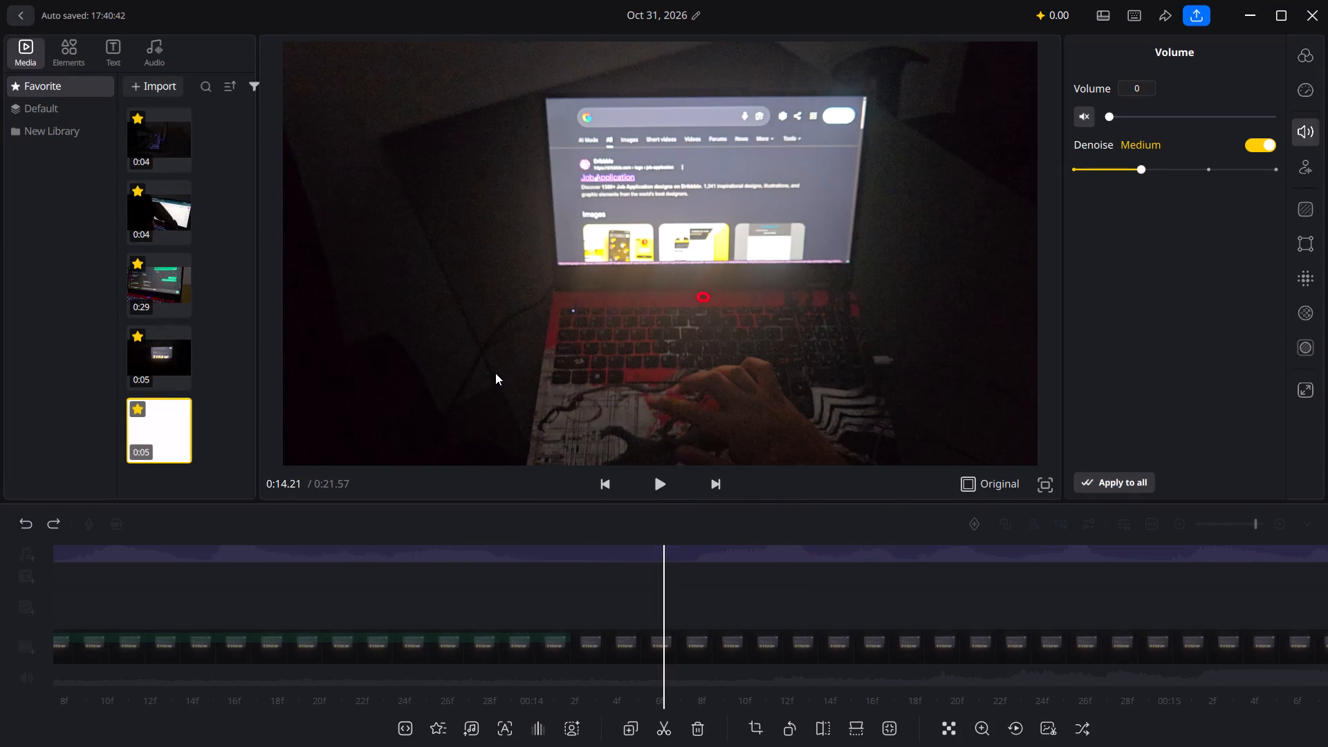
Undo the last edits, removing the effect at the start of the sixth clip, the laptop showing job application search results.
scroll(413, 591, right, 7)
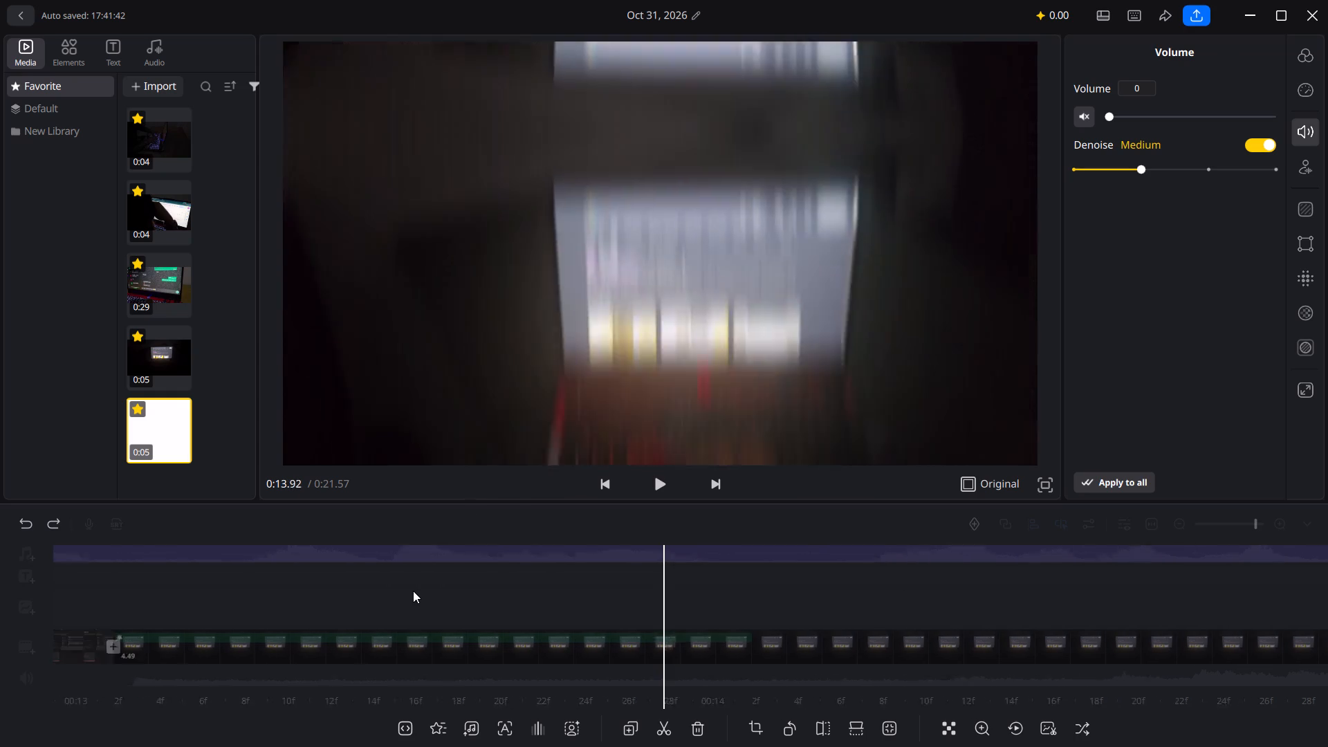
scroll(413, 591, right, 8)
scroll(413, 591, down, 1)
scroll(413, 591, right, 7)
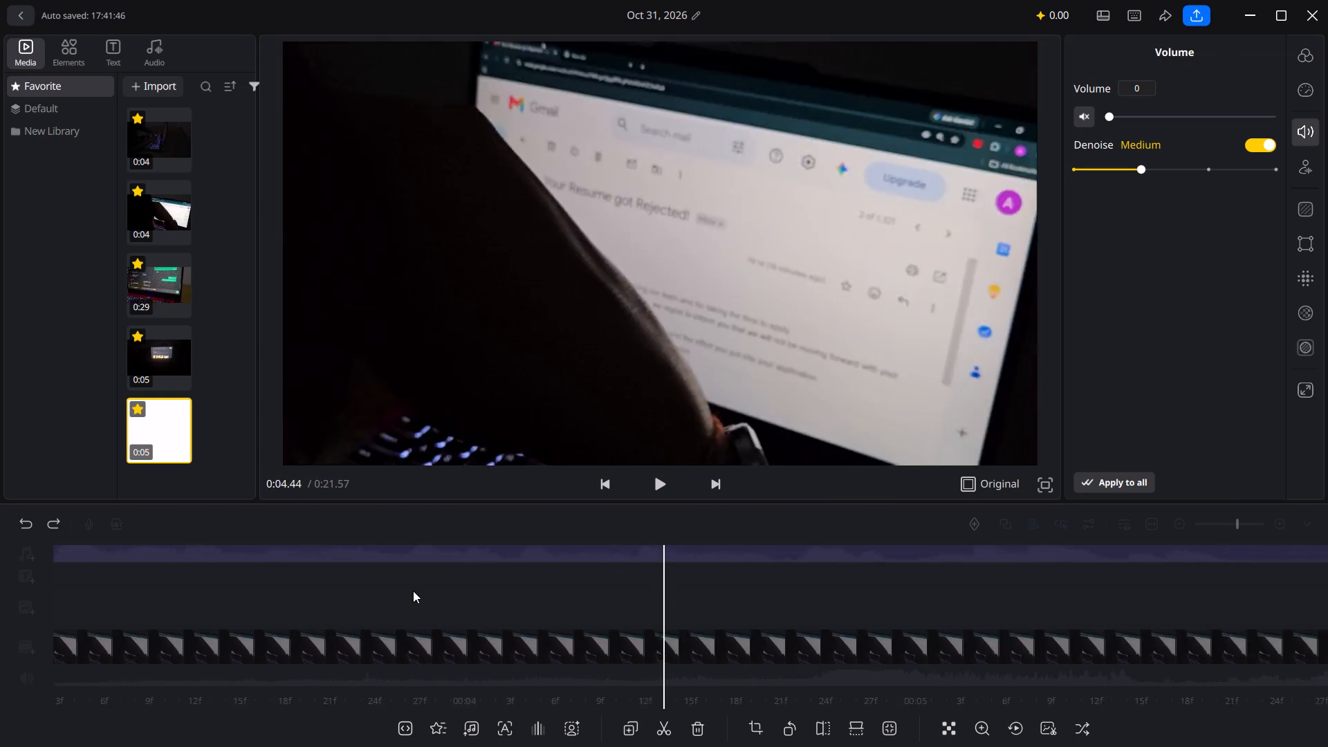
scroll(413, 591, right, 9)
key(ctrl+z)
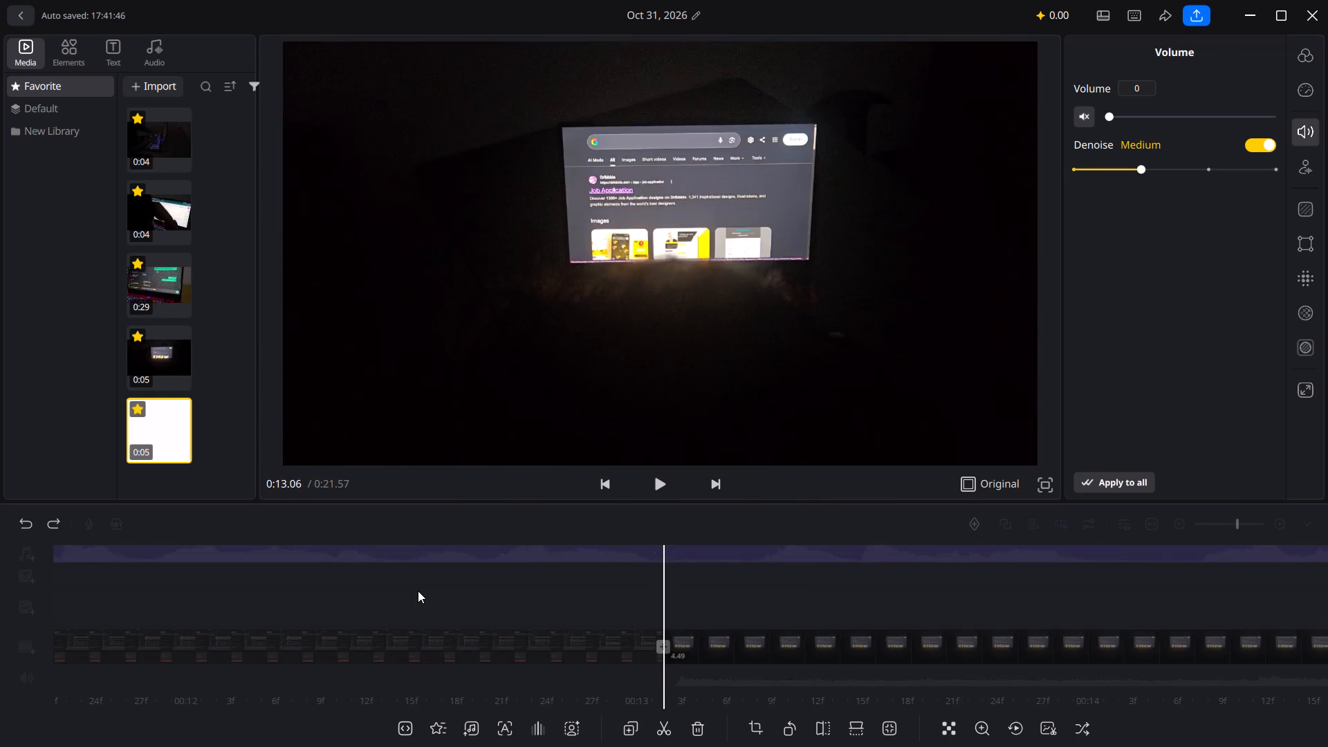
key(ctrl+z)
Return to the opening keyboard clip and undo its denoise and mute edits and the trims that closed the gap between the first two voice segments.
scroll(418, 591, right, 12)
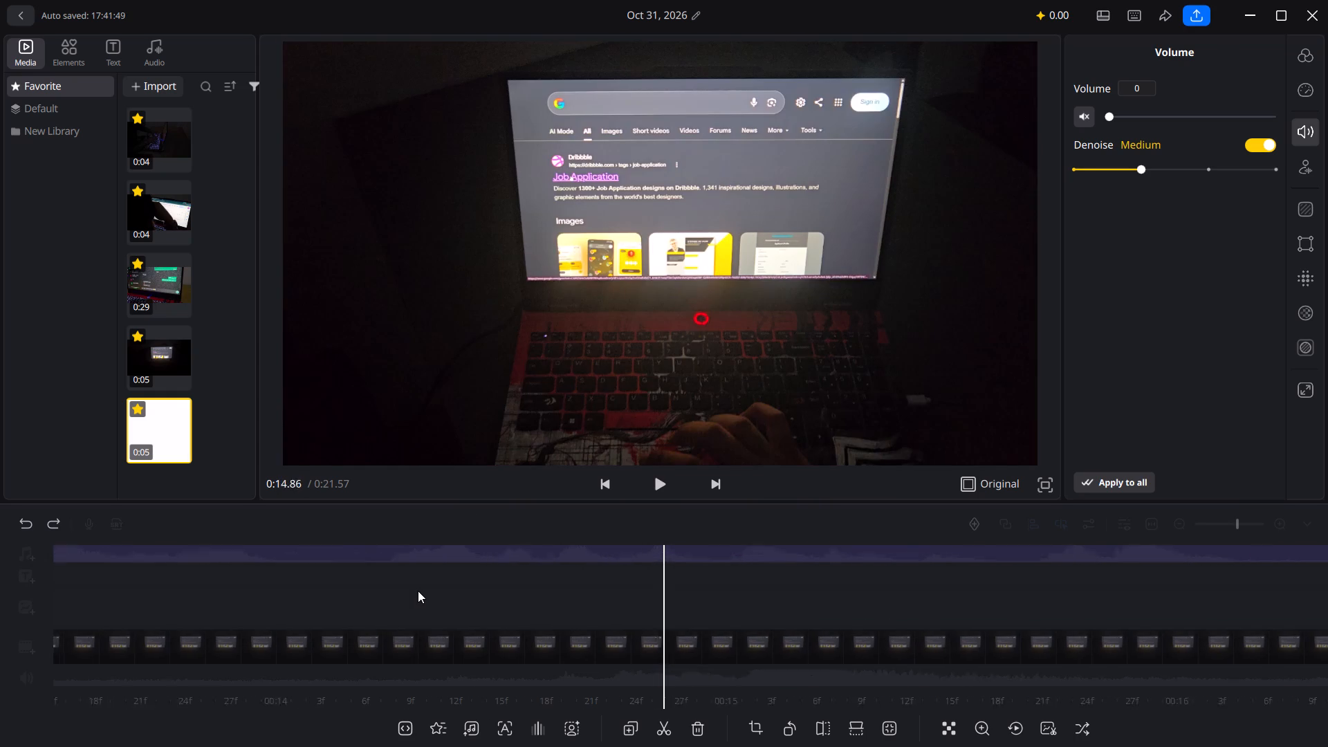
scroll(418, 591, right, 12)
scroll(418, 591, right, 20)
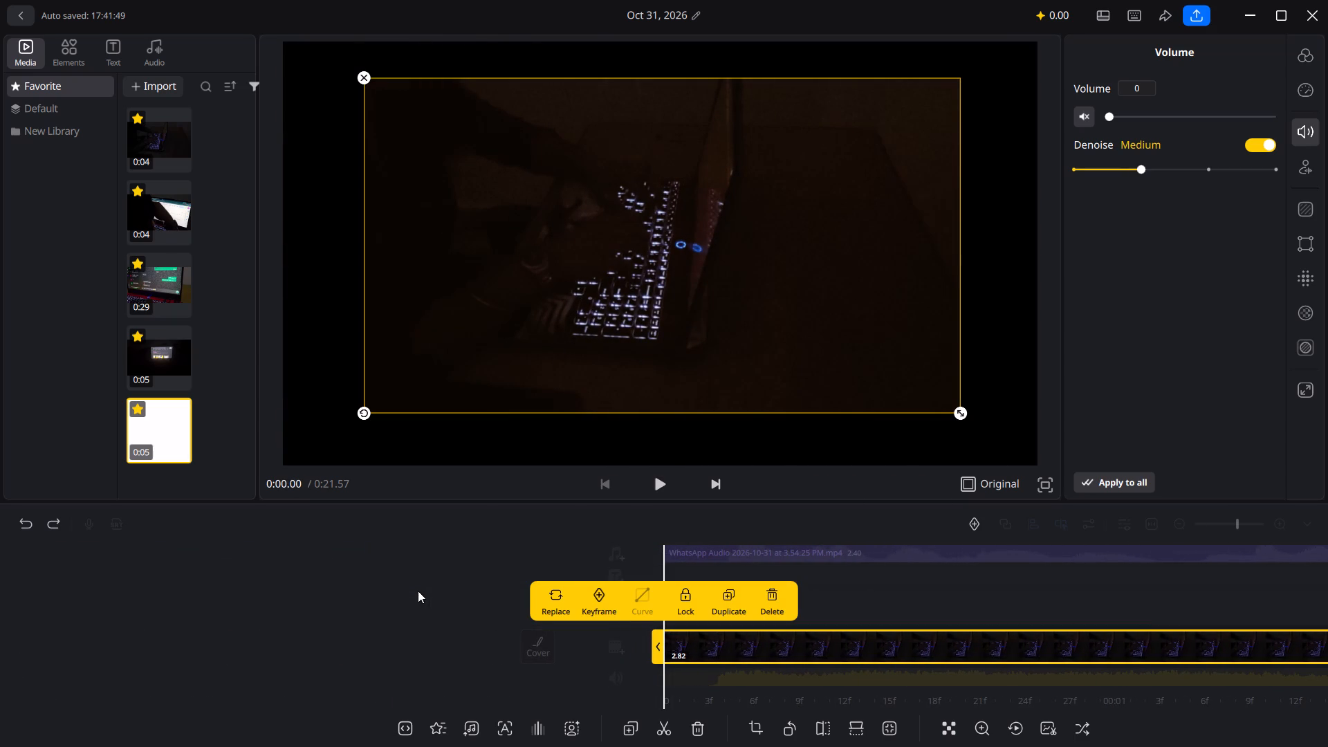
scroll(418, 591, right, 4)
click(554, 605)
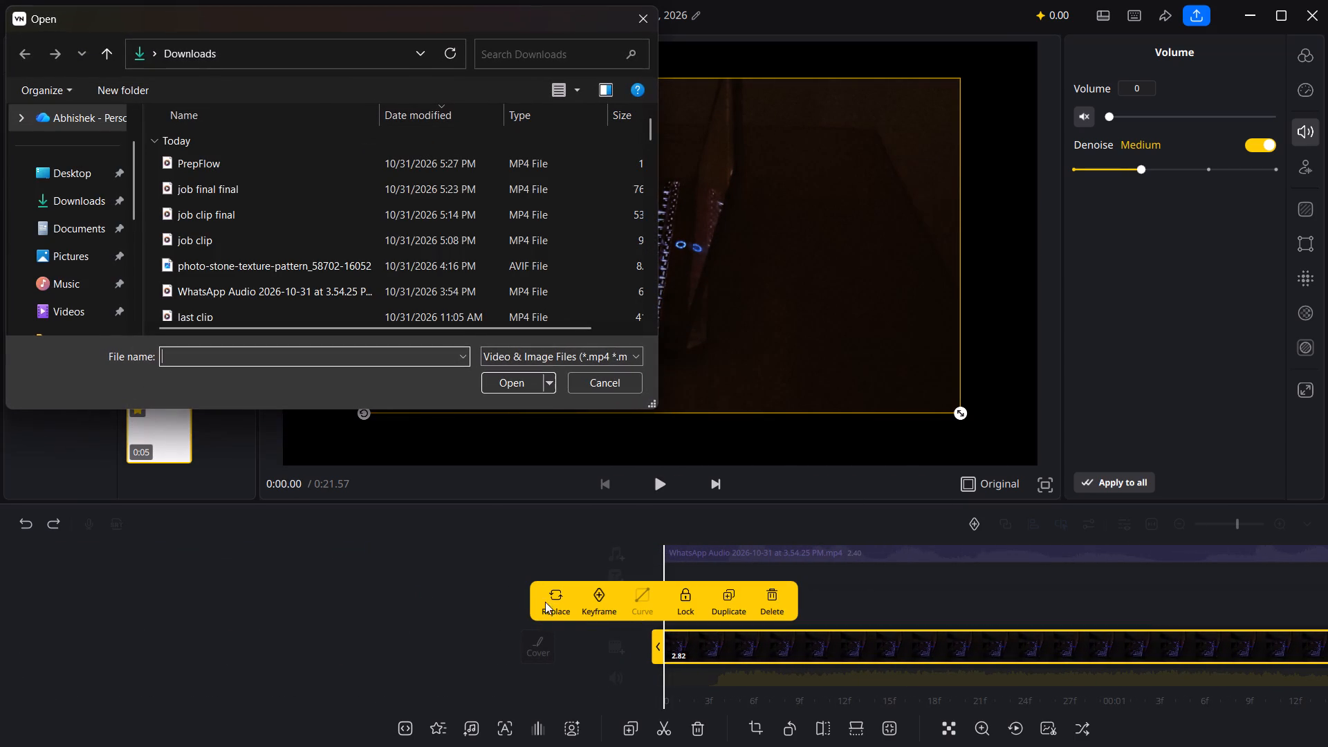
click(644, 12)
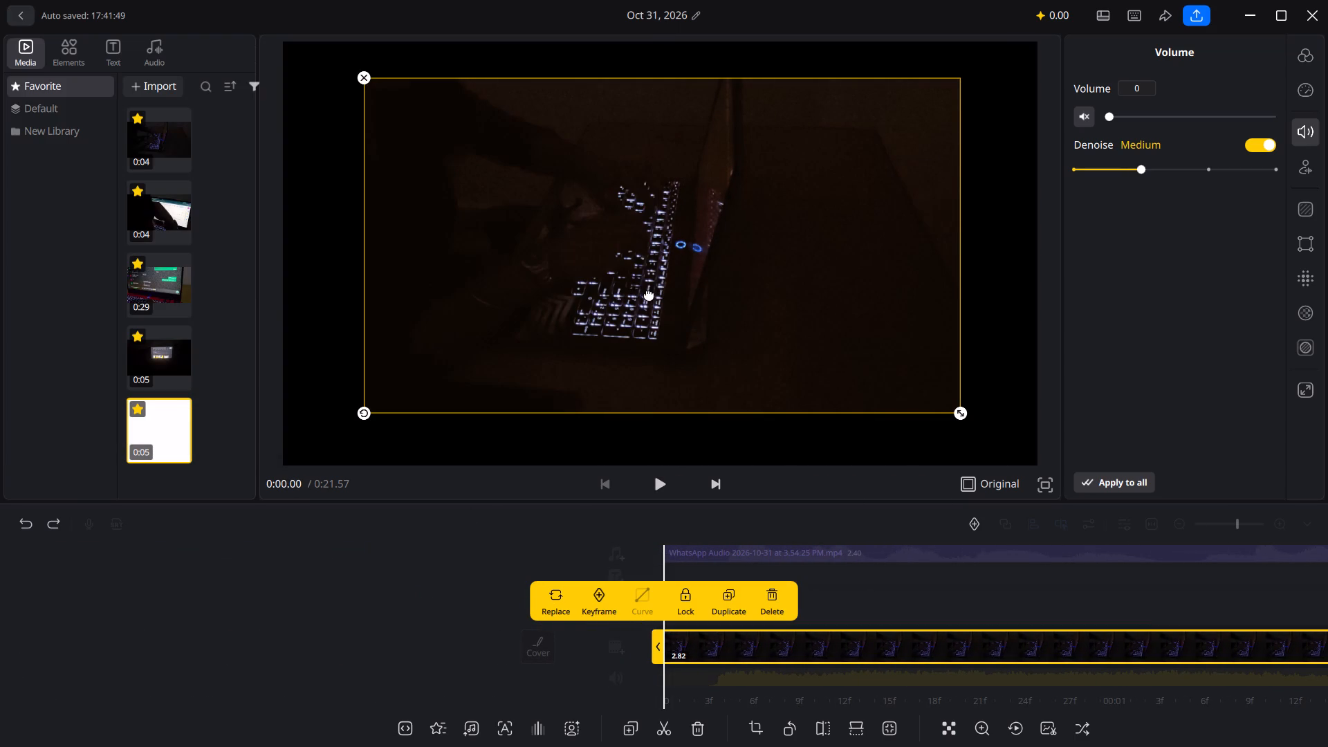
key(ctrl+z)
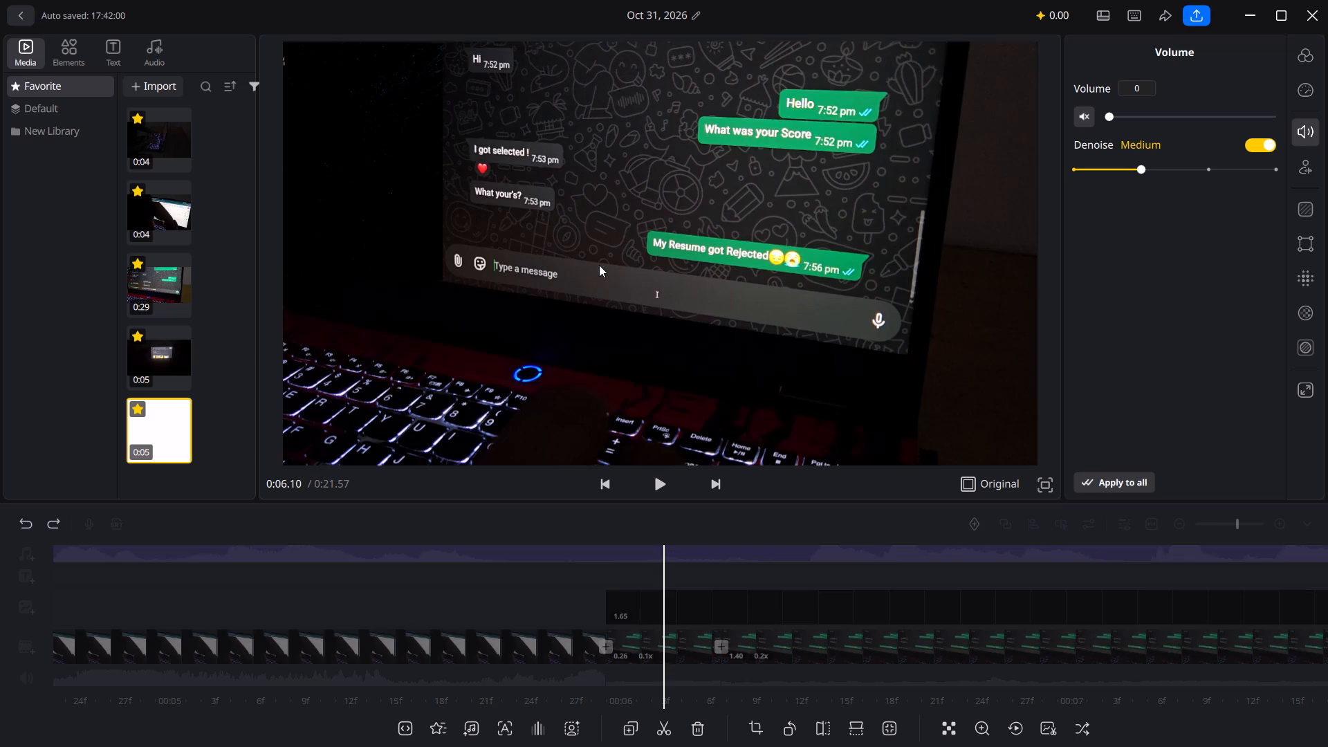
key(ctrl+z)
key(ctrl+z)
key(ctrl+z)
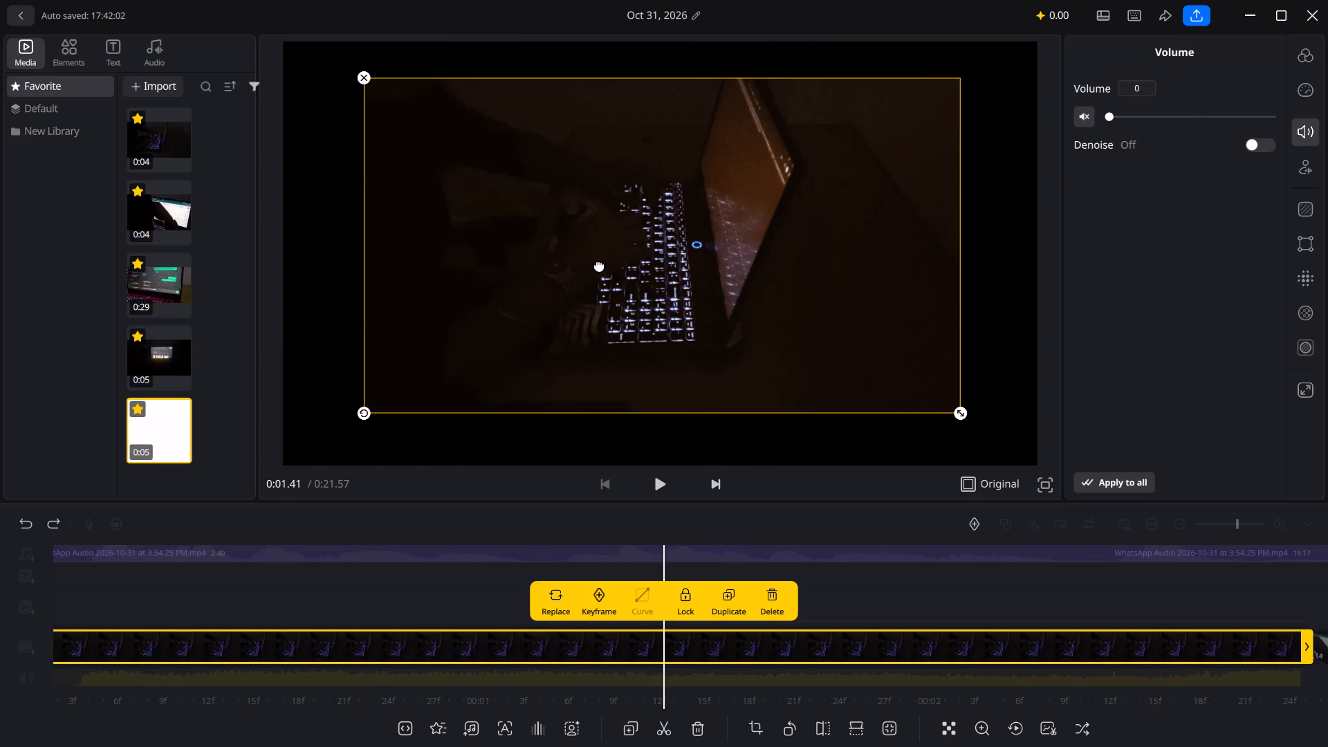
key(ctrl+z)
key(ctrl+z)
key(ctrl+z)
key(ctrl+z)
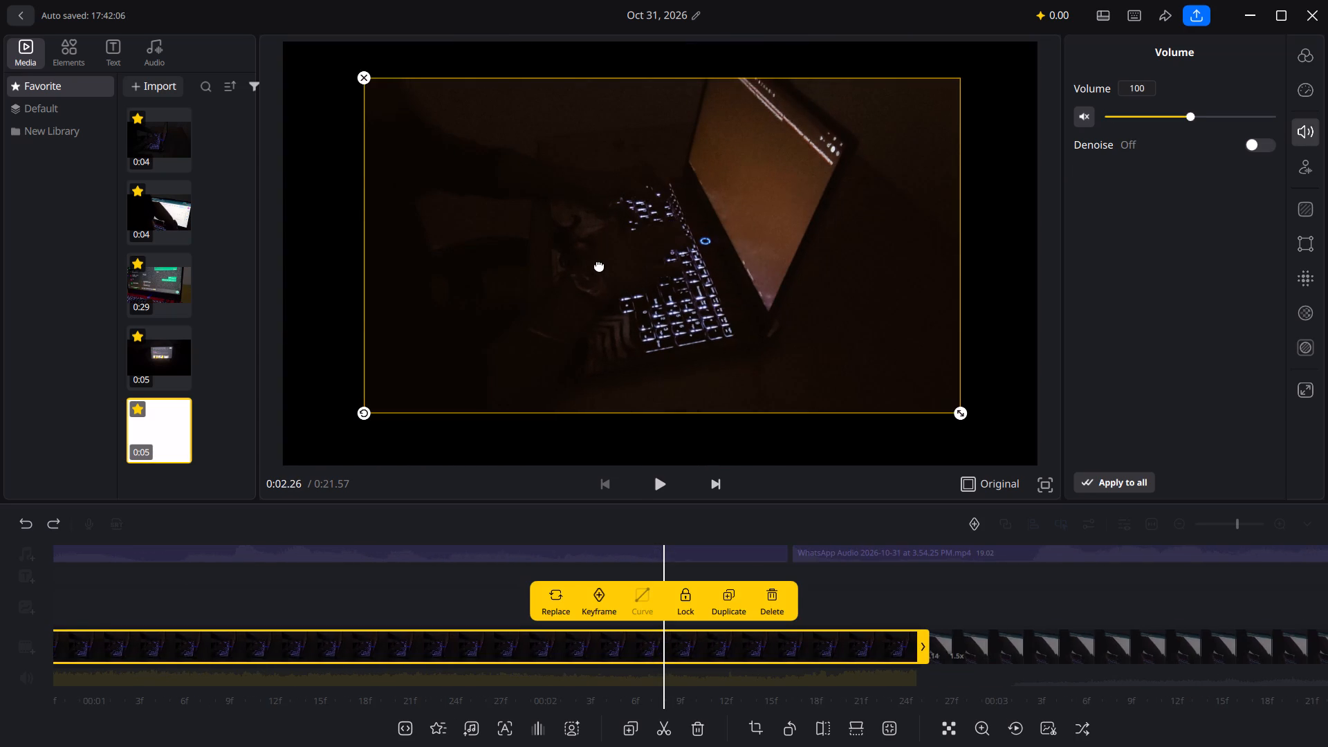
key(ctrl+z)
key(ctrl+z)
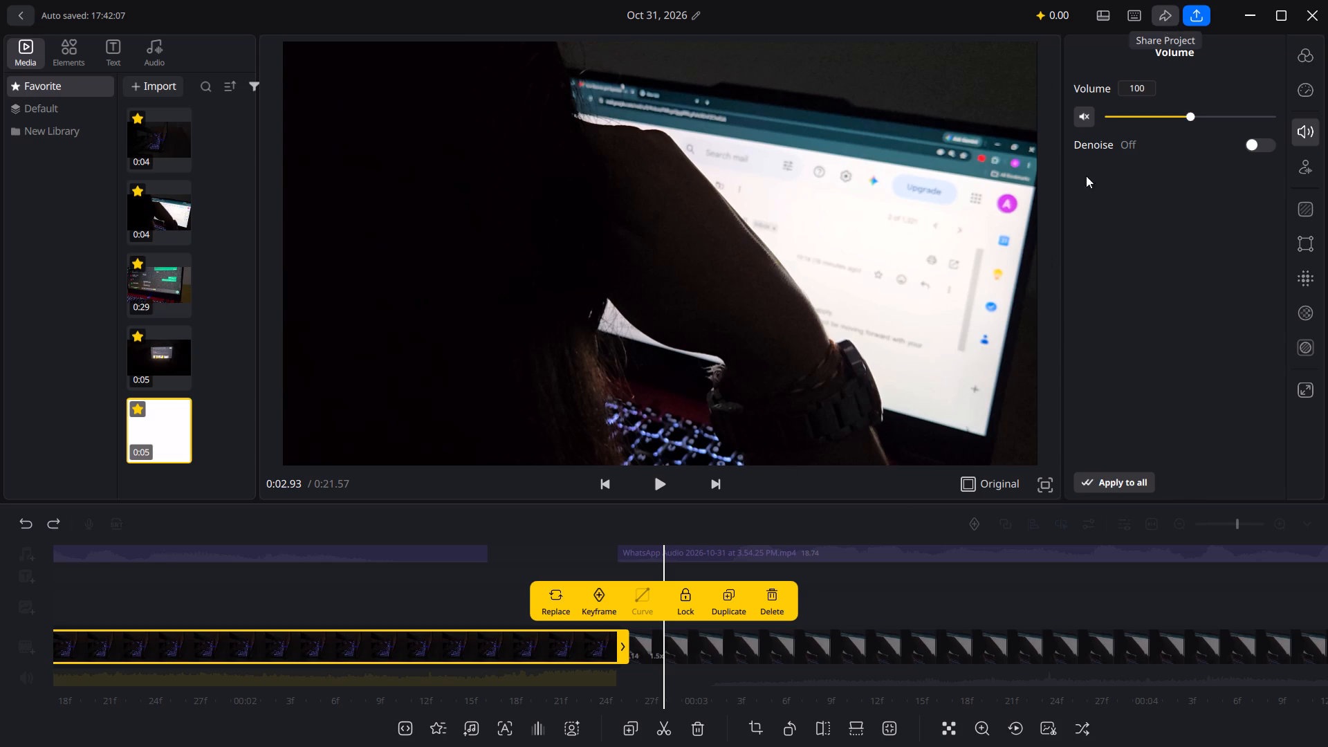
Extend the start of the second voice audio segment back to meet the first segment, making it about 19.03 s long.
click(539, 637)
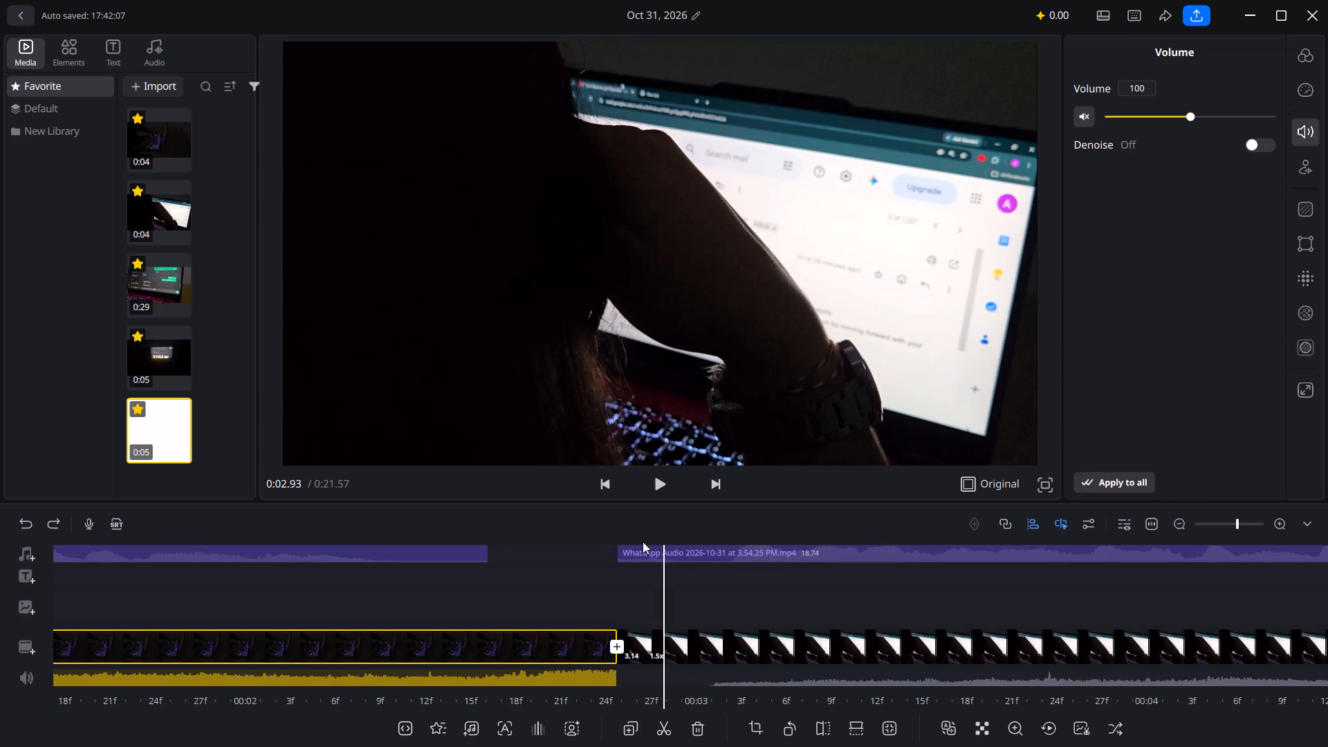
click(639, 553)
drag(638, 555, 597, 556)
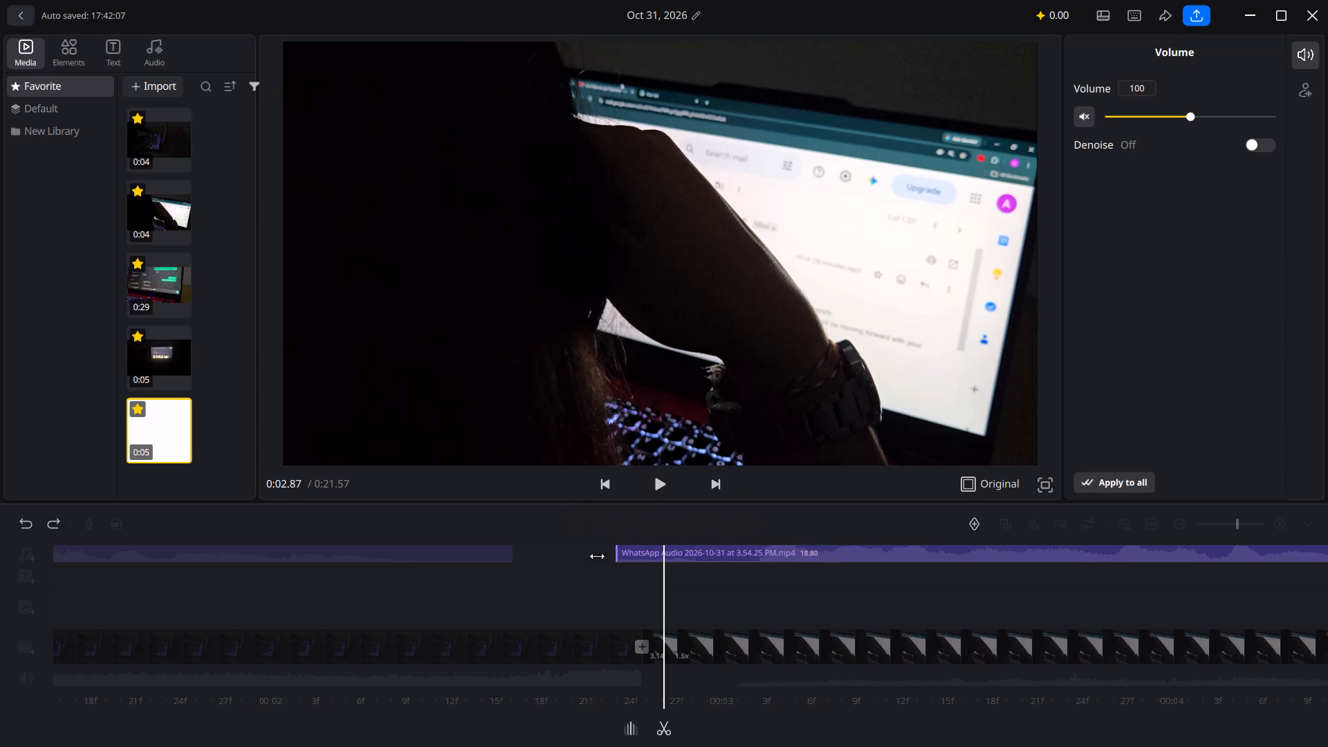
drag(597, 556, 508, 562)
Trim the first voice segment's end to about 2.3 s and extend the second segment's start back to meet it, about 19.17 s long.
click(500, 560)
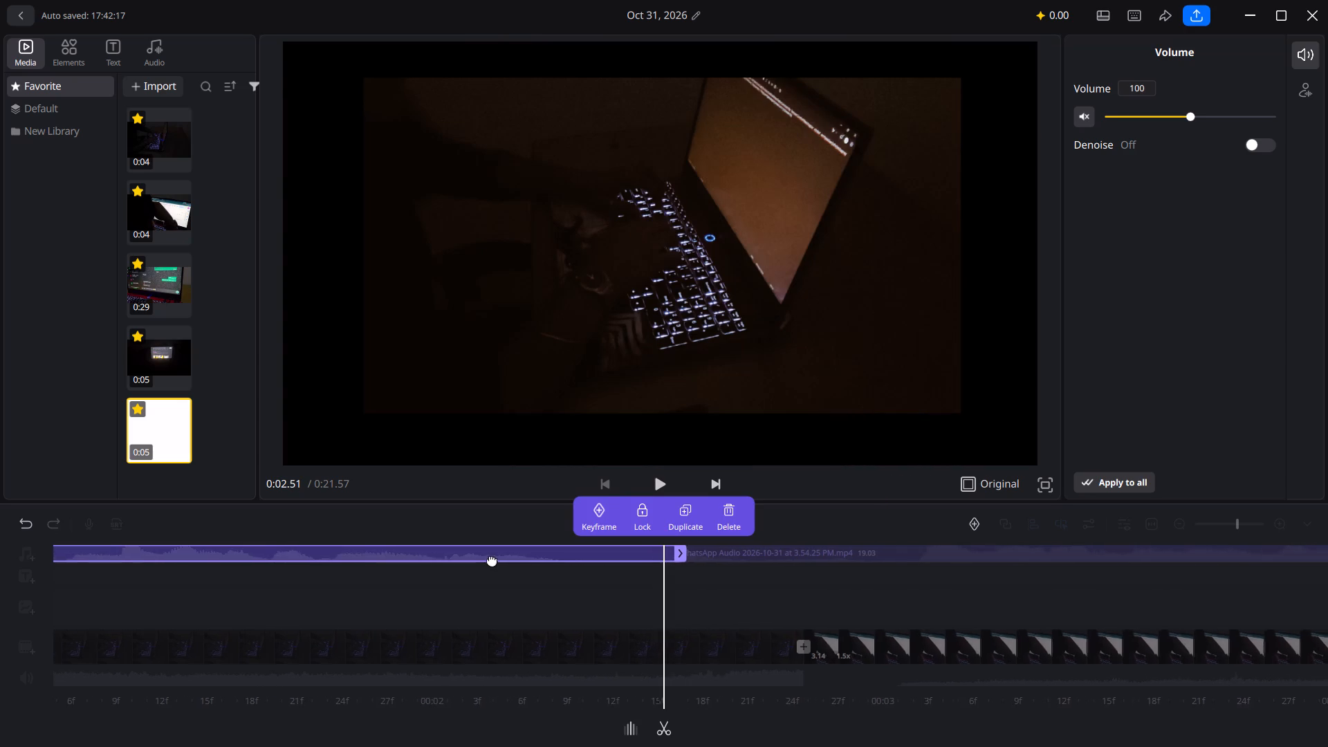
drag(686, 555, 592, 563)
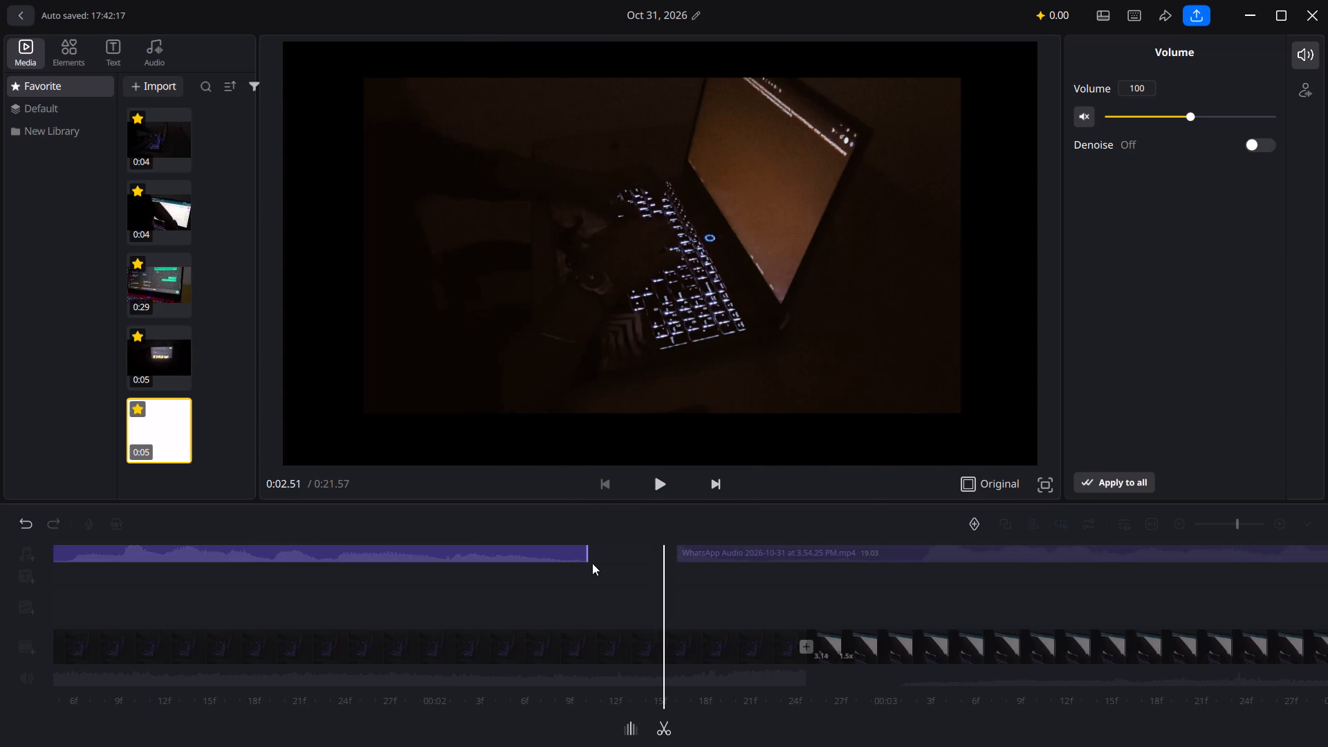
drag(592, 563, 621, 563)
click(692, 557)
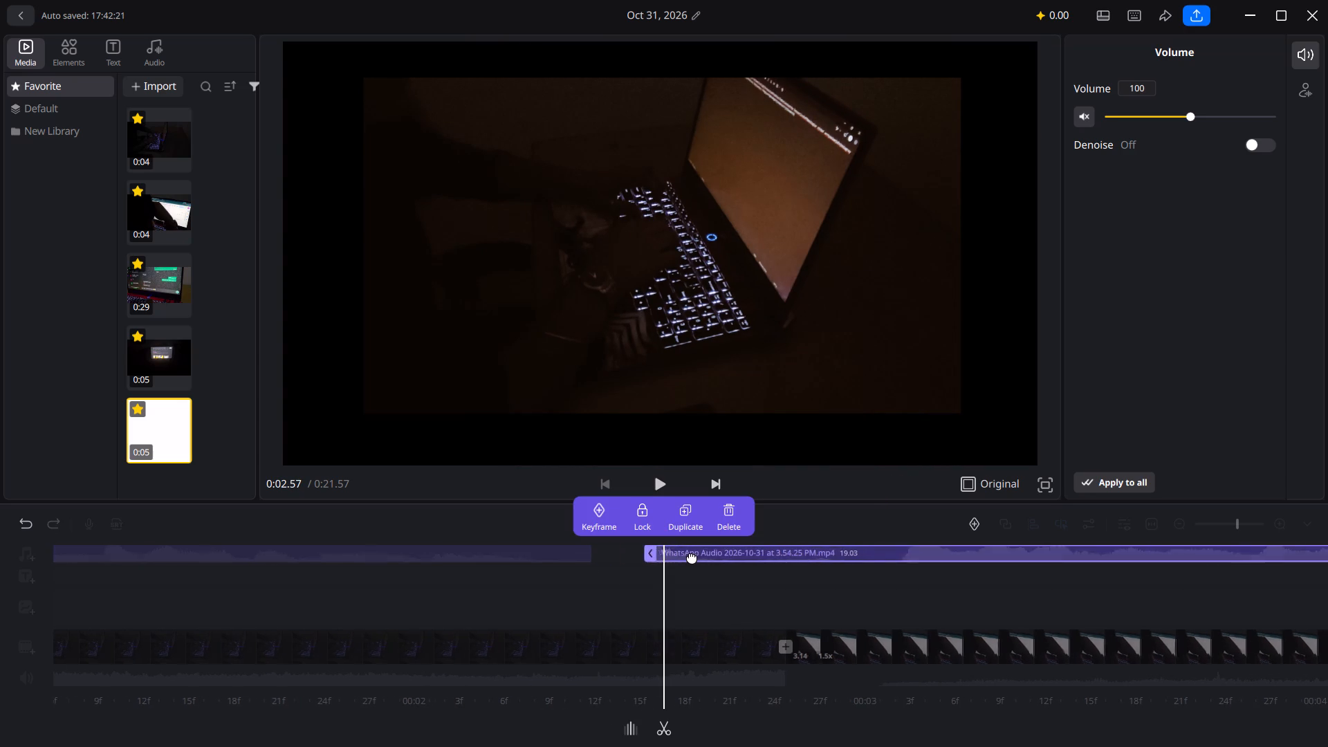
drag(643, 555, 576, 556)
Play the video from about 1.56 s to check the join between the first two voice segments.
scroll(484, 588, right, 7)
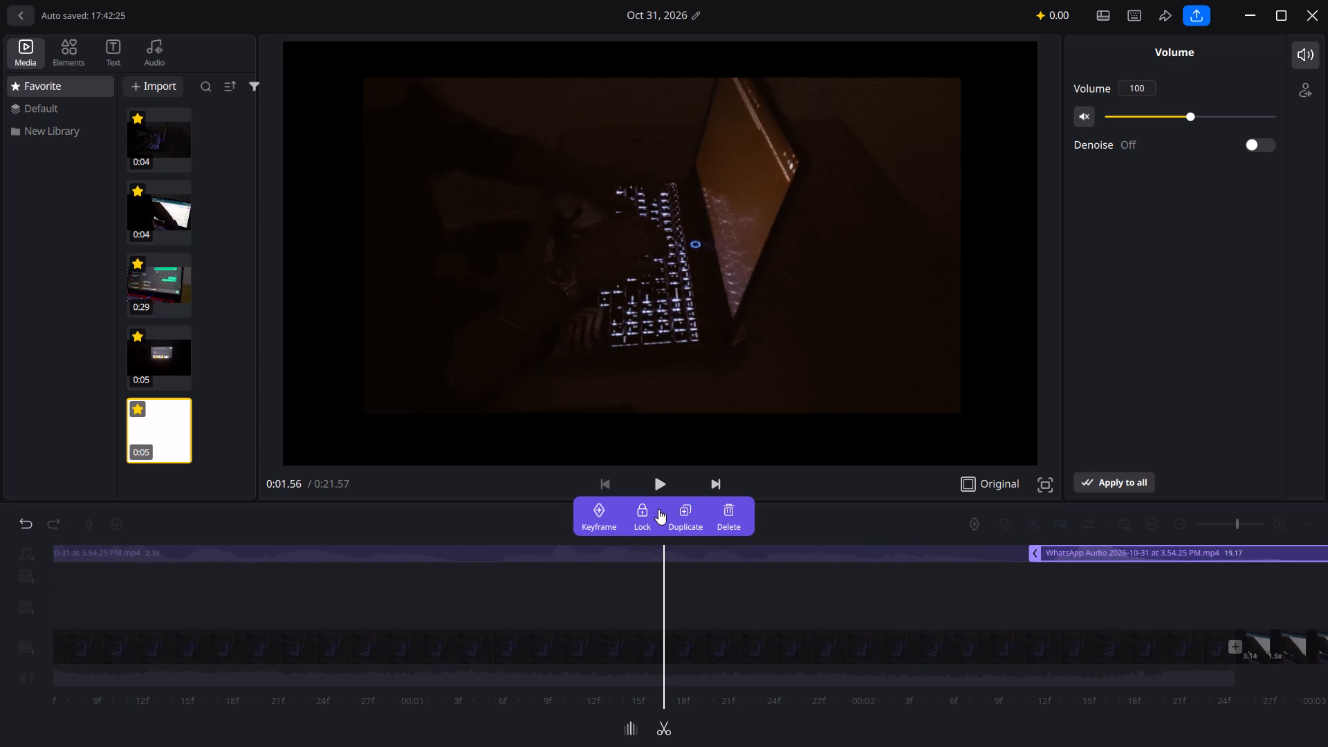
click(663, 484)
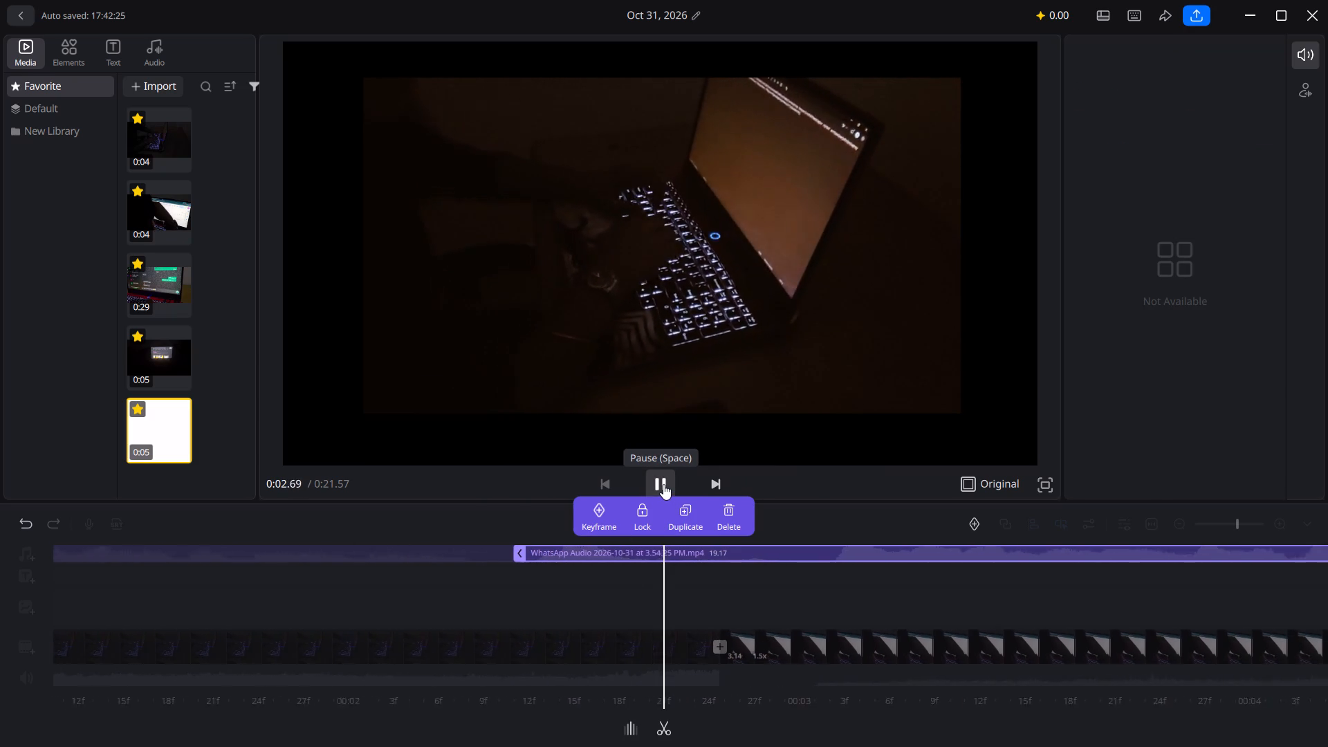
Turn on Medium denoise for the sixth clip, the laptop showing job application search results.
scroll(385, 600, right, 8)
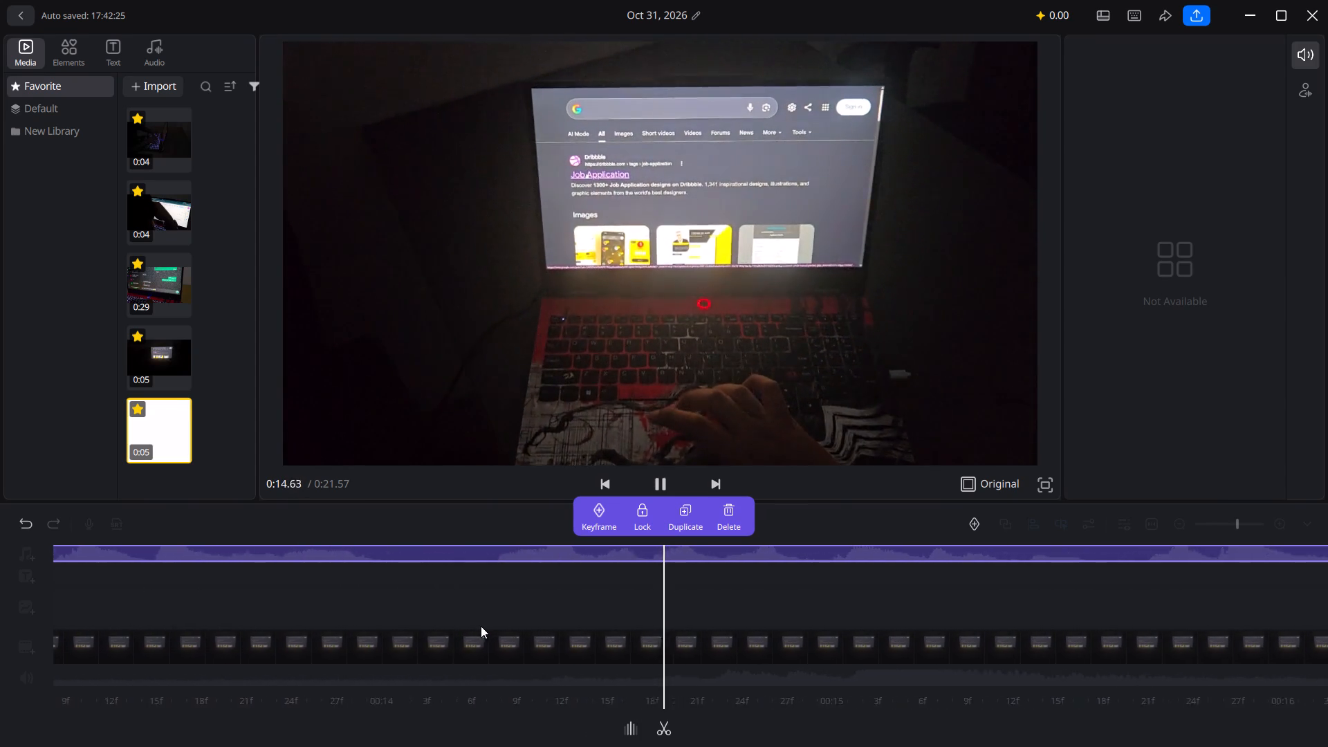
double_click(505, 643)
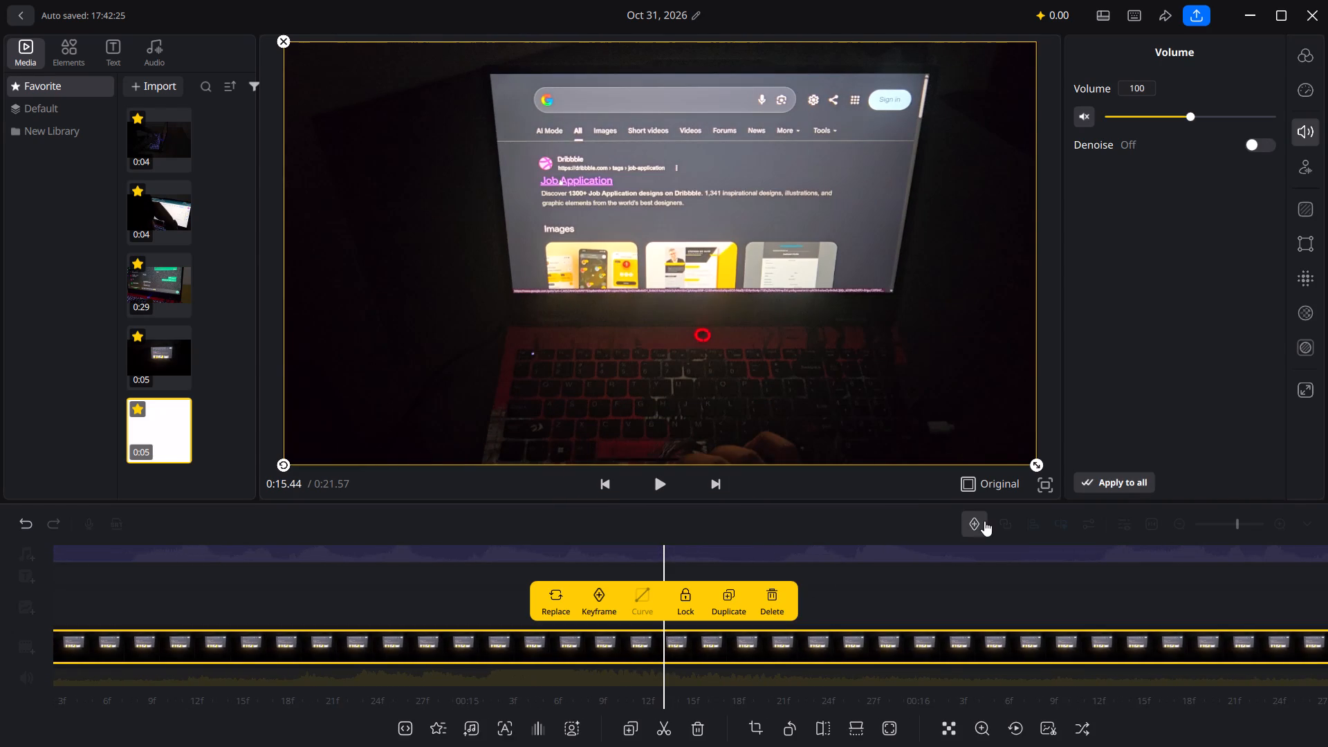
click(1252, 137)
click(1256, 140)
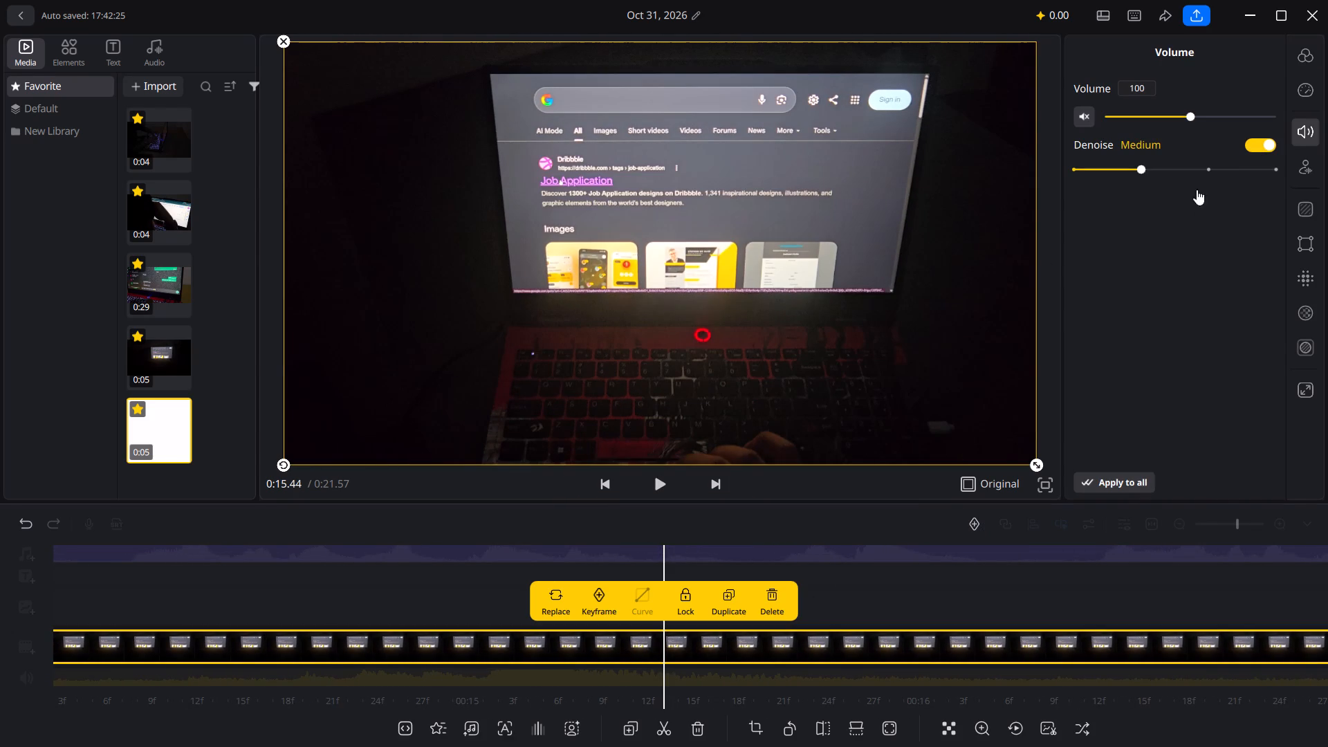
Play the video from the job application clip into the closing logo, and return to the beginning.
click(670, 481)
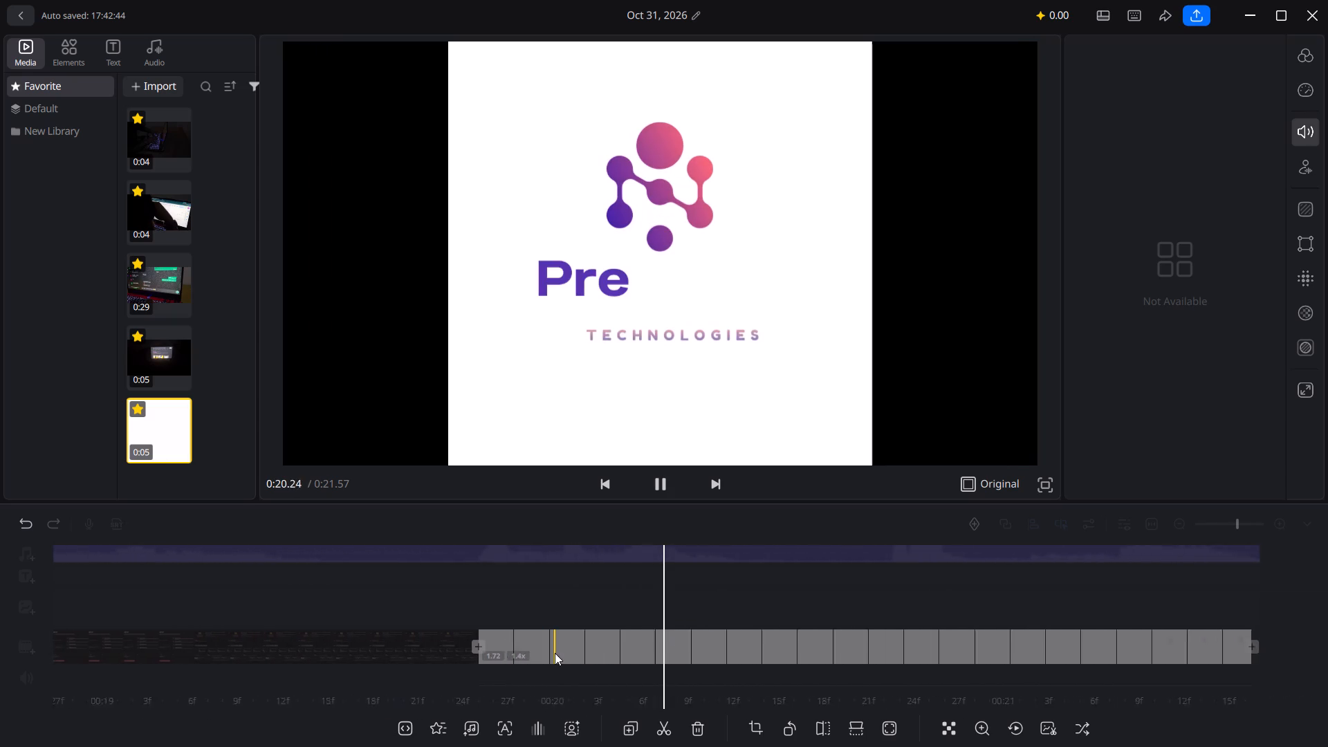
scroll(555, 653, right, 20)
scroll(555, 653, right, 1)
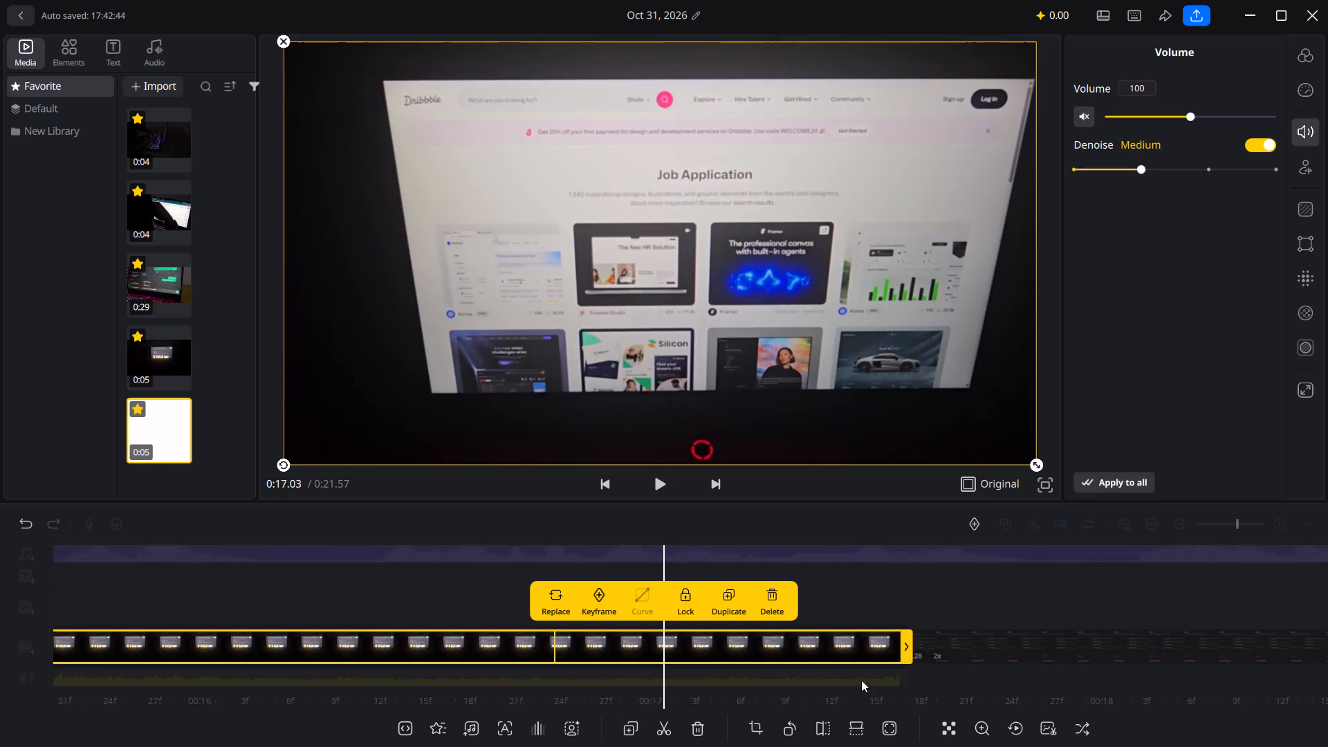
scroll(1327, 746, right, 1)
scroll(733, 632, right, 11)
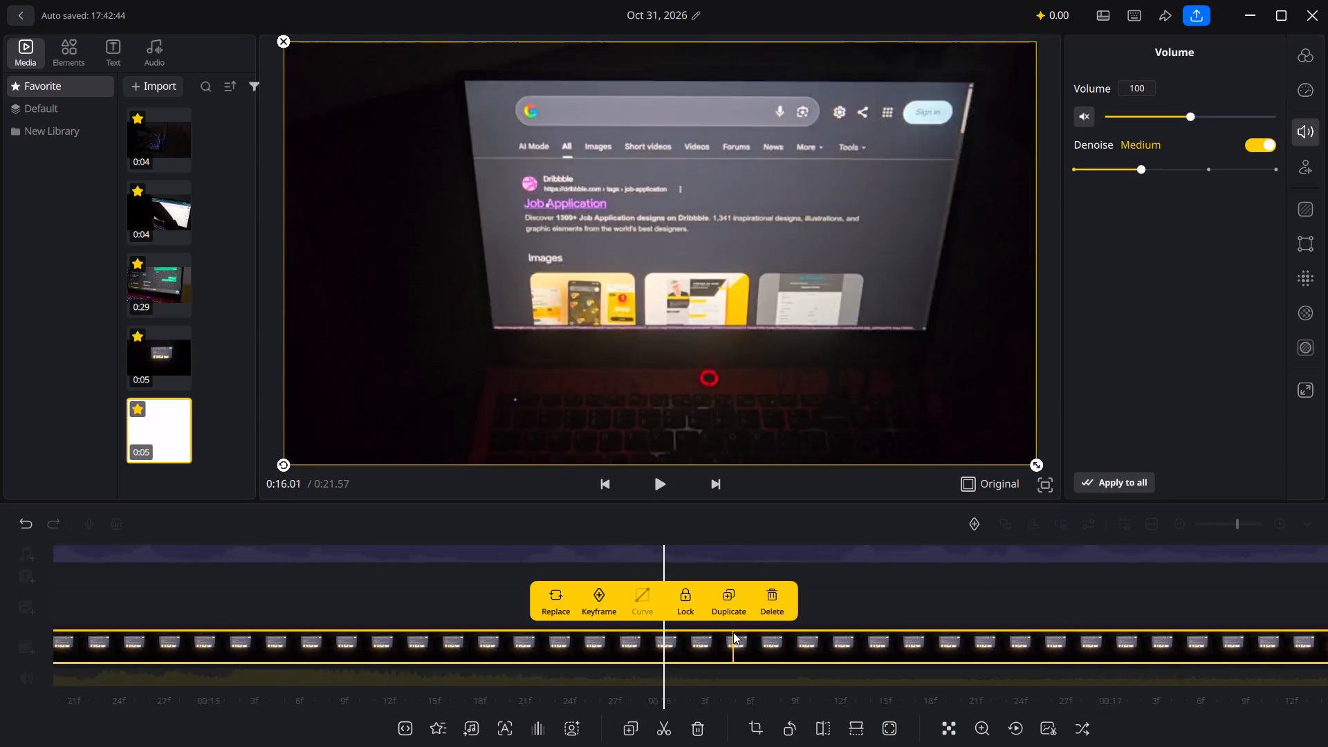
scroll(1135, 647, right, 18)
scroll(1135, 647, right, 13)
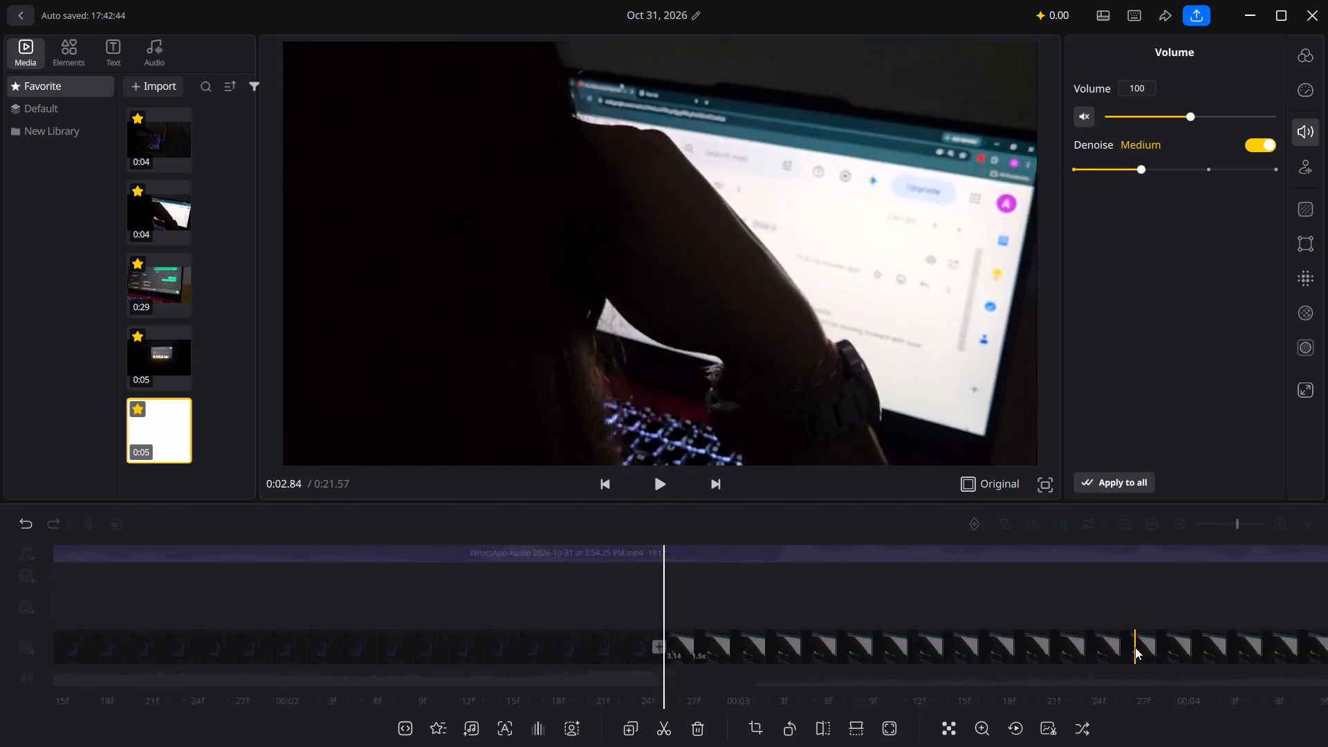
scroll(1135, 647, right, 10)
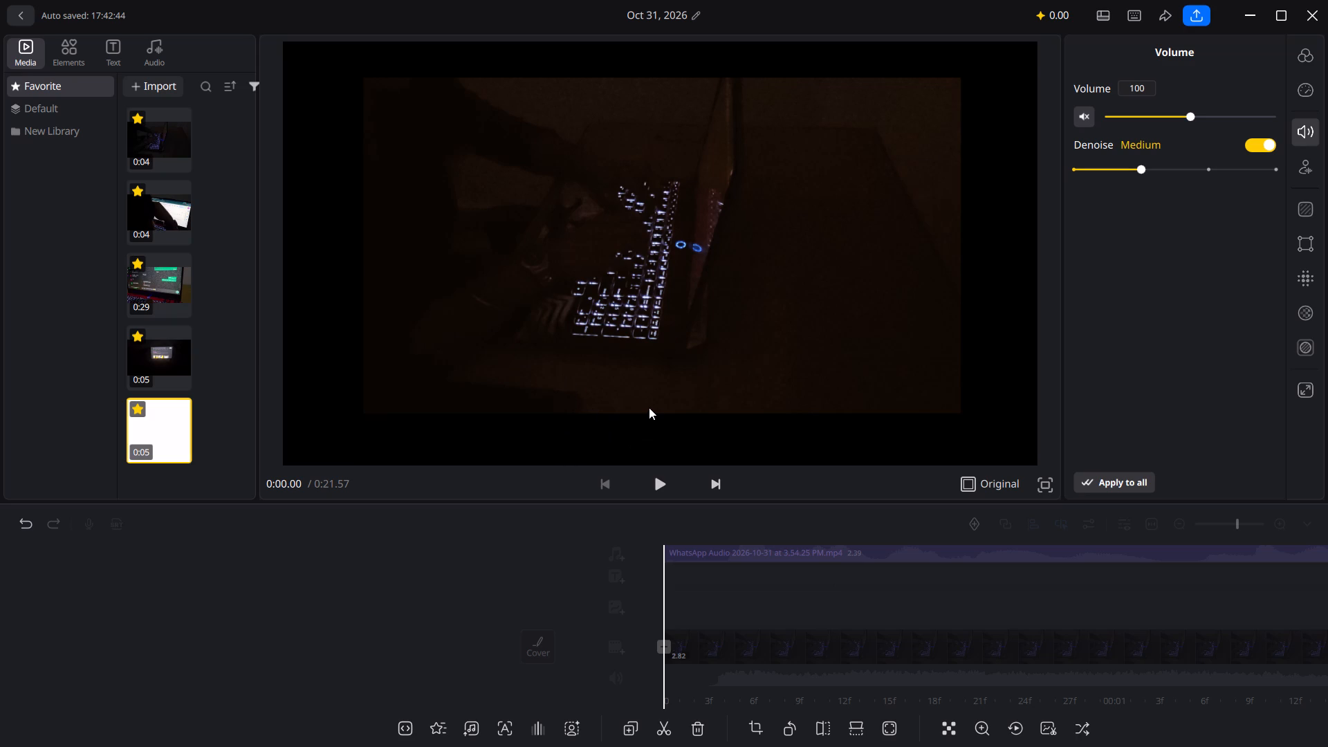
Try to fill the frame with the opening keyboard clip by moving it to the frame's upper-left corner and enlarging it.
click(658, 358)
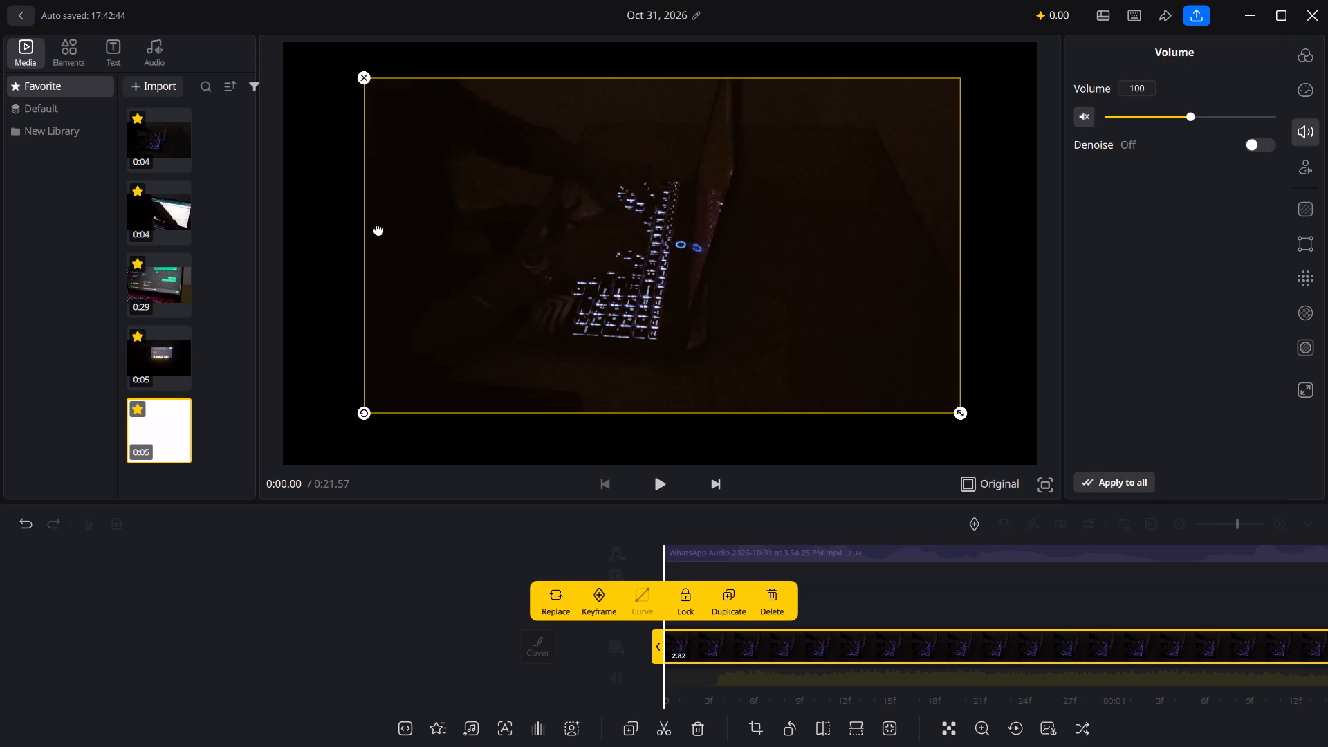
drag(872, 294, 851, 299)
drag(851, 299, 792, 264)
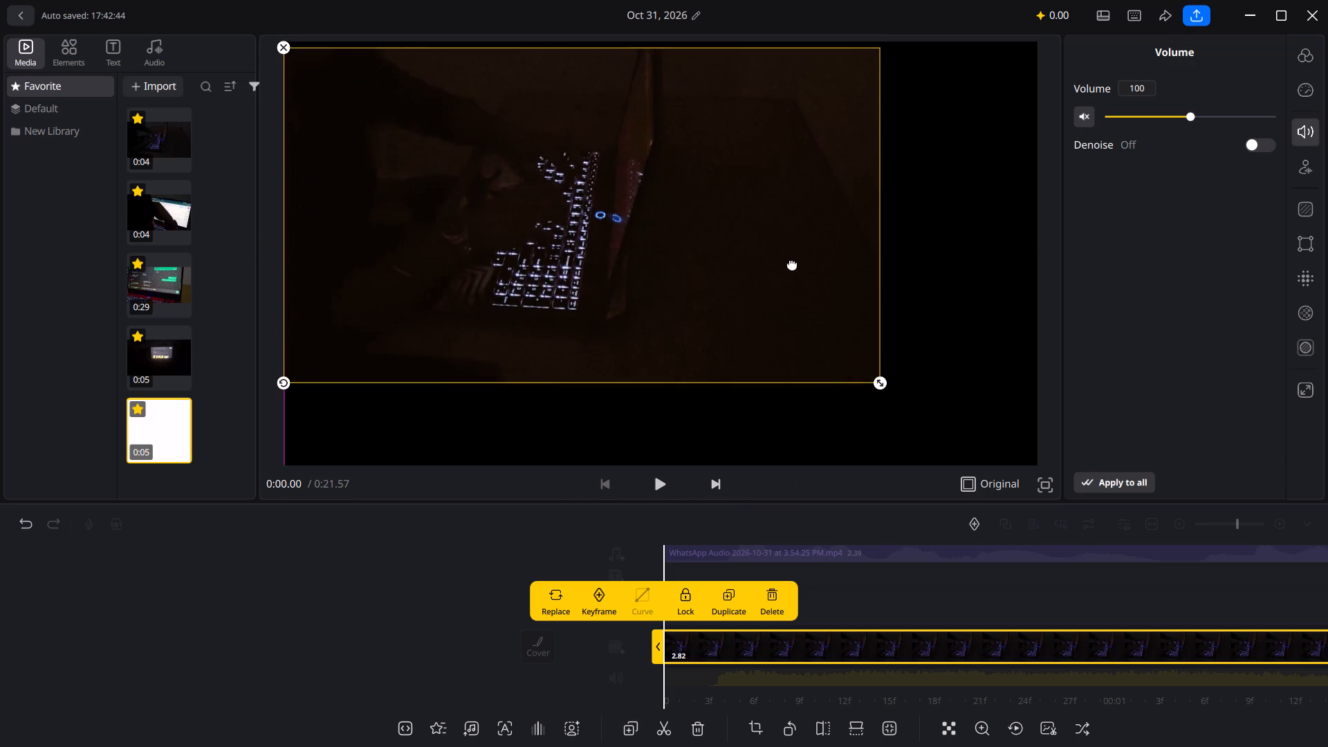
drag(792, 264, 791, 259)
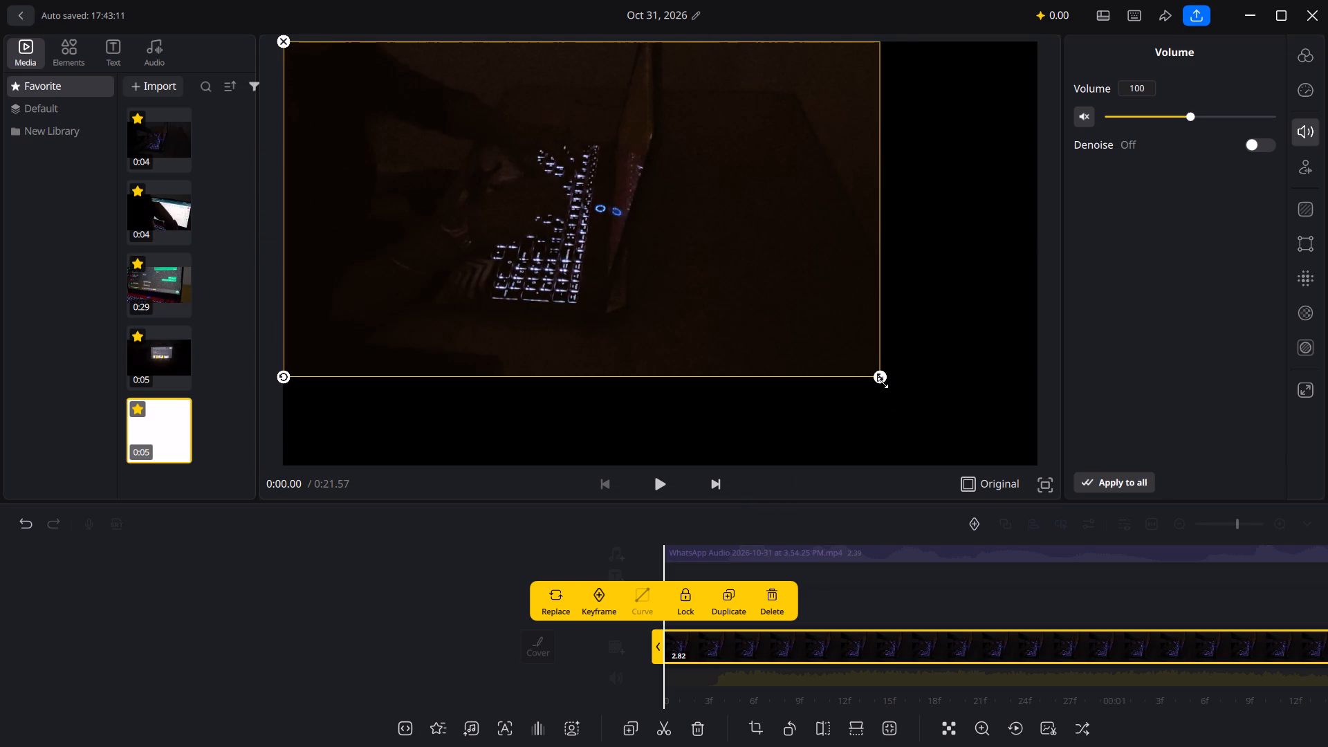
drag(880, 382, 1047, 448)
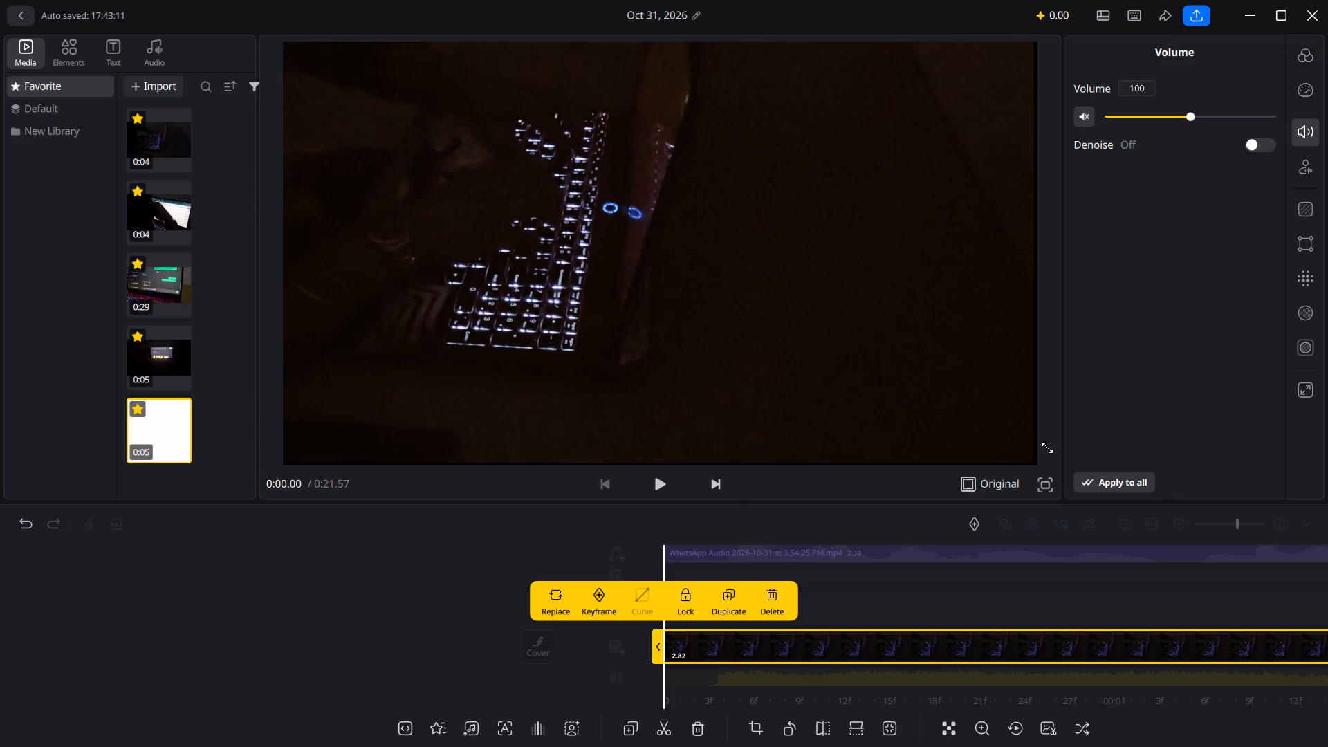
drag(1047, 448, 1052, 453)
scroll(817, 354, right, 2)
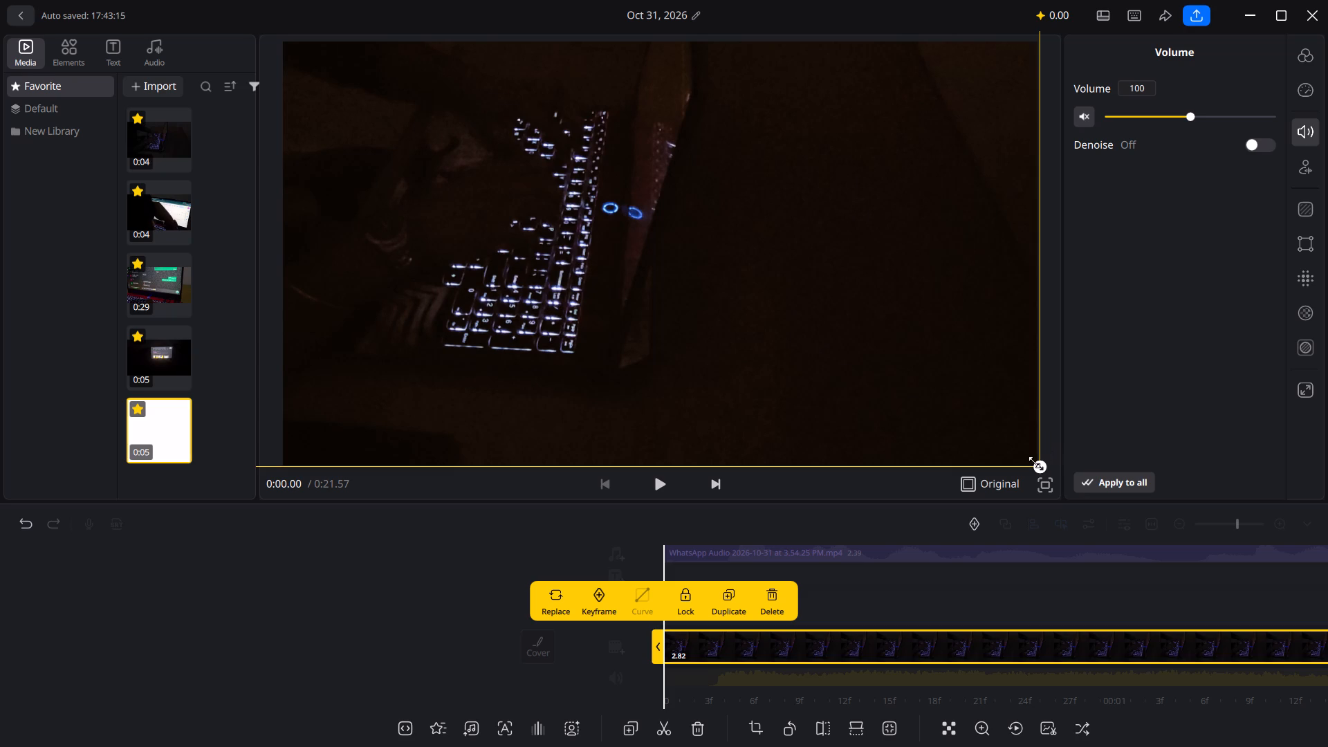
Shrink the opening keyboard clip to about four-fifths of the frame width and centre it horizontally in the frame.
drag(1040, 466, 856, 369)
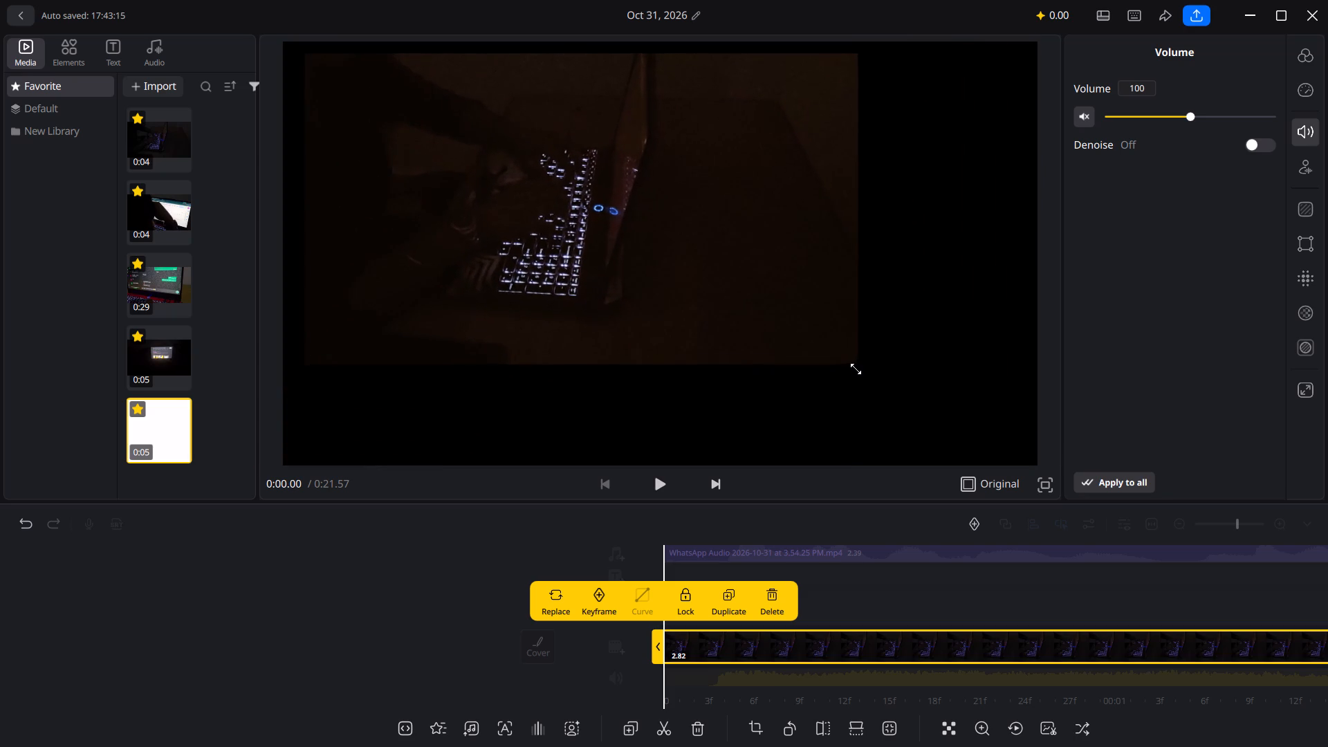
drag(856, 369, 856, 370)
click(856, 370)
drag(856, 370, 871, 380)
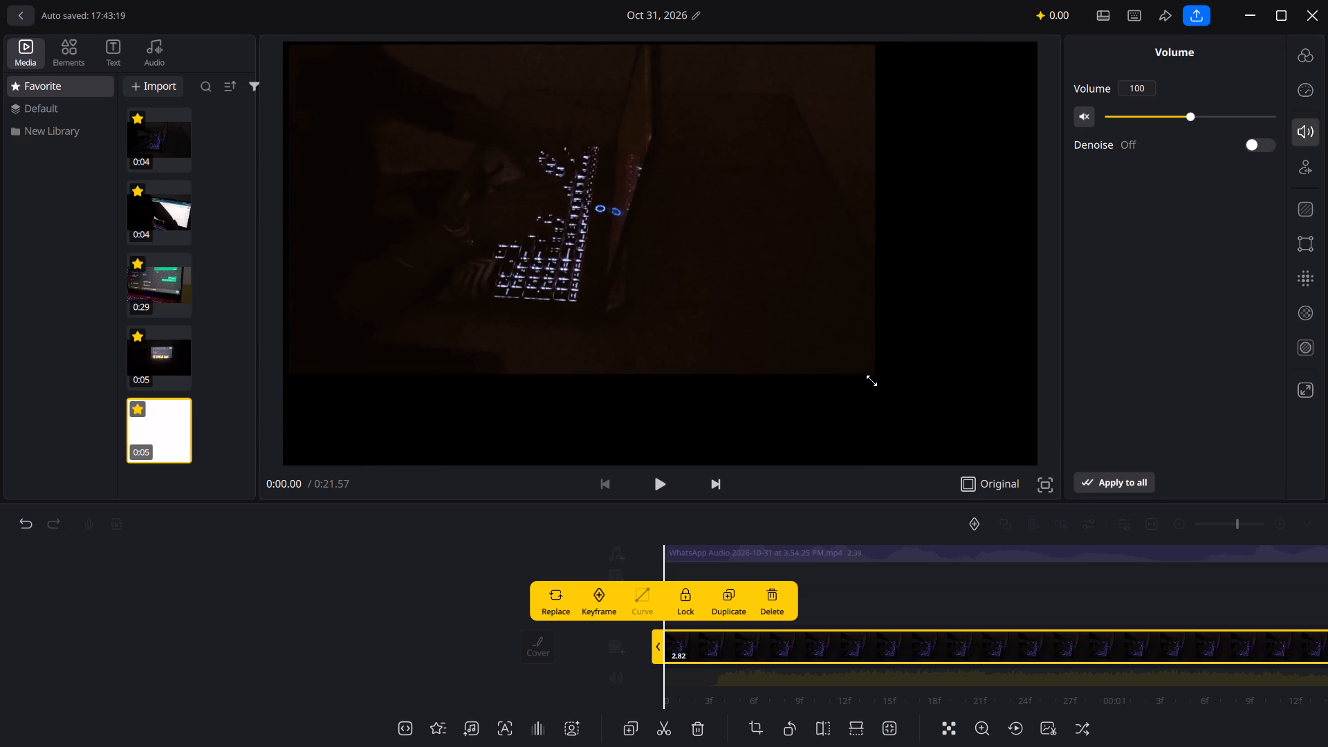
drag(871, 380, 882, 385)
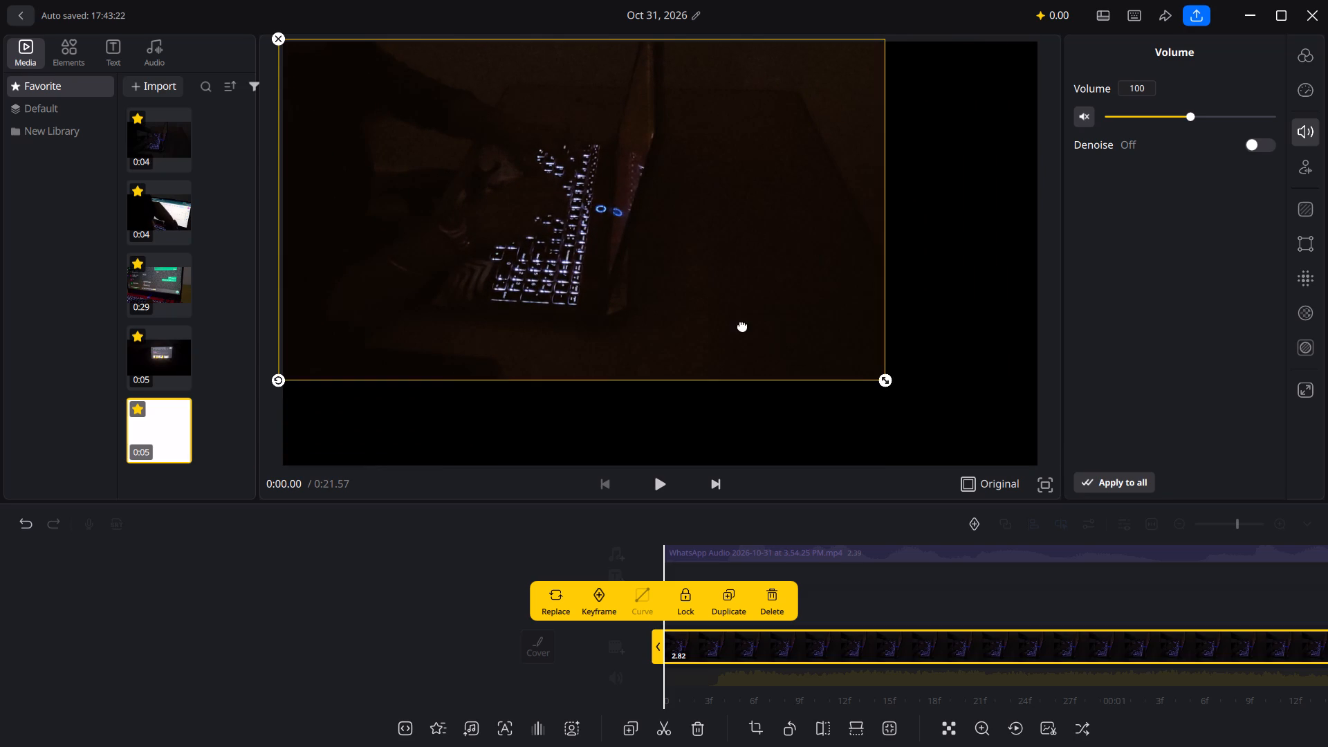
drag(742, 325, 820, 360)
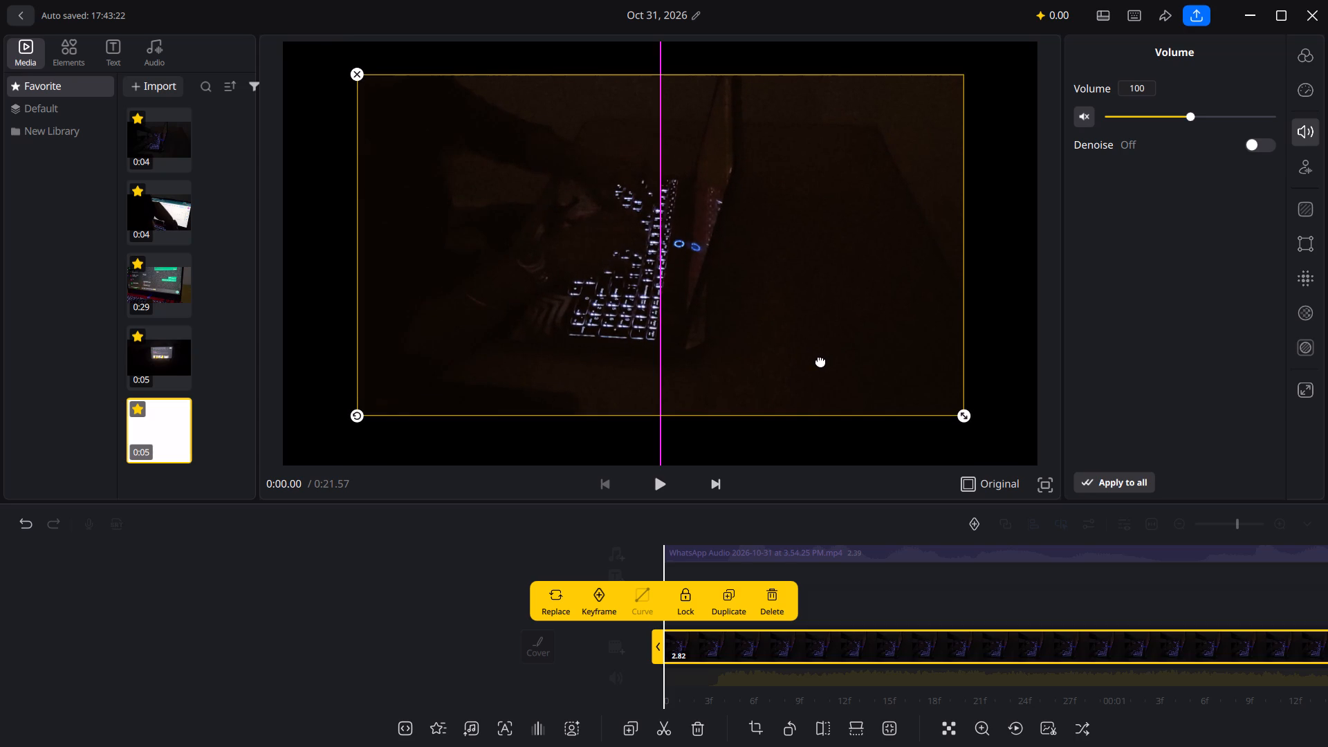
drag(820, 360, 820, 362)
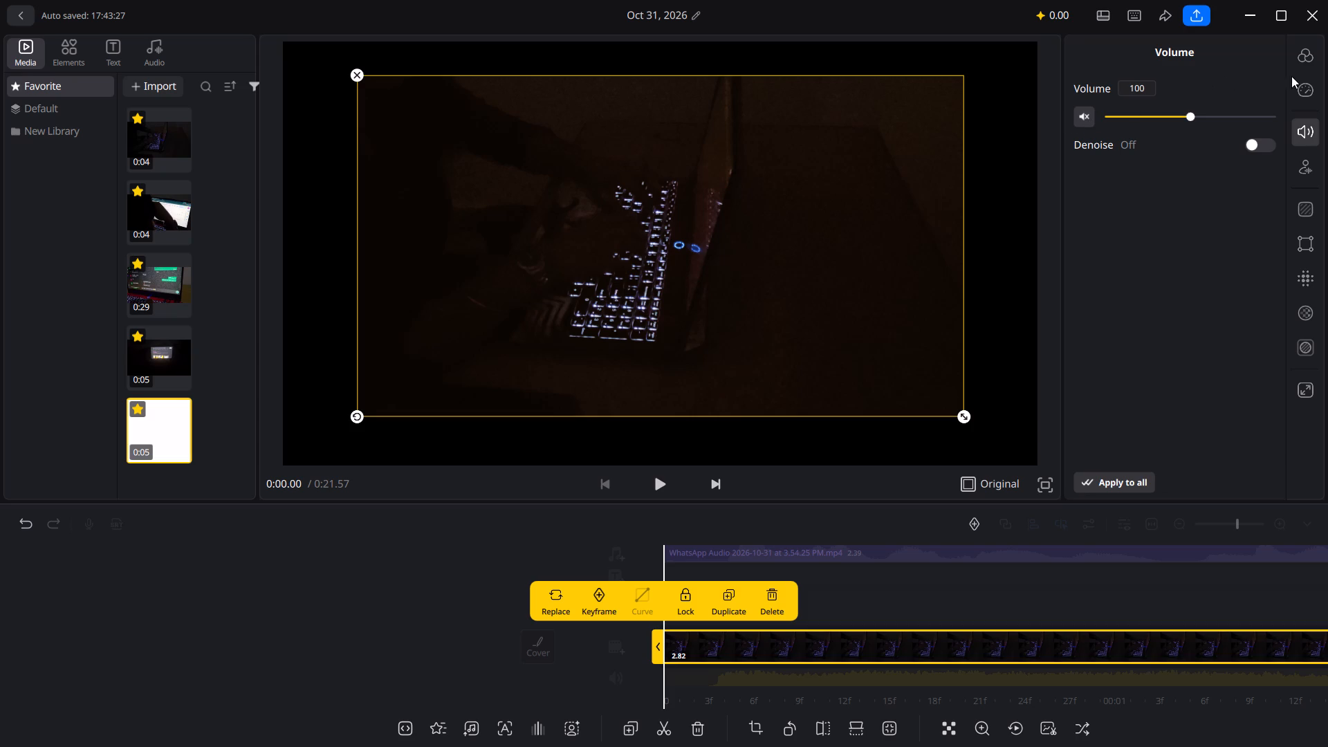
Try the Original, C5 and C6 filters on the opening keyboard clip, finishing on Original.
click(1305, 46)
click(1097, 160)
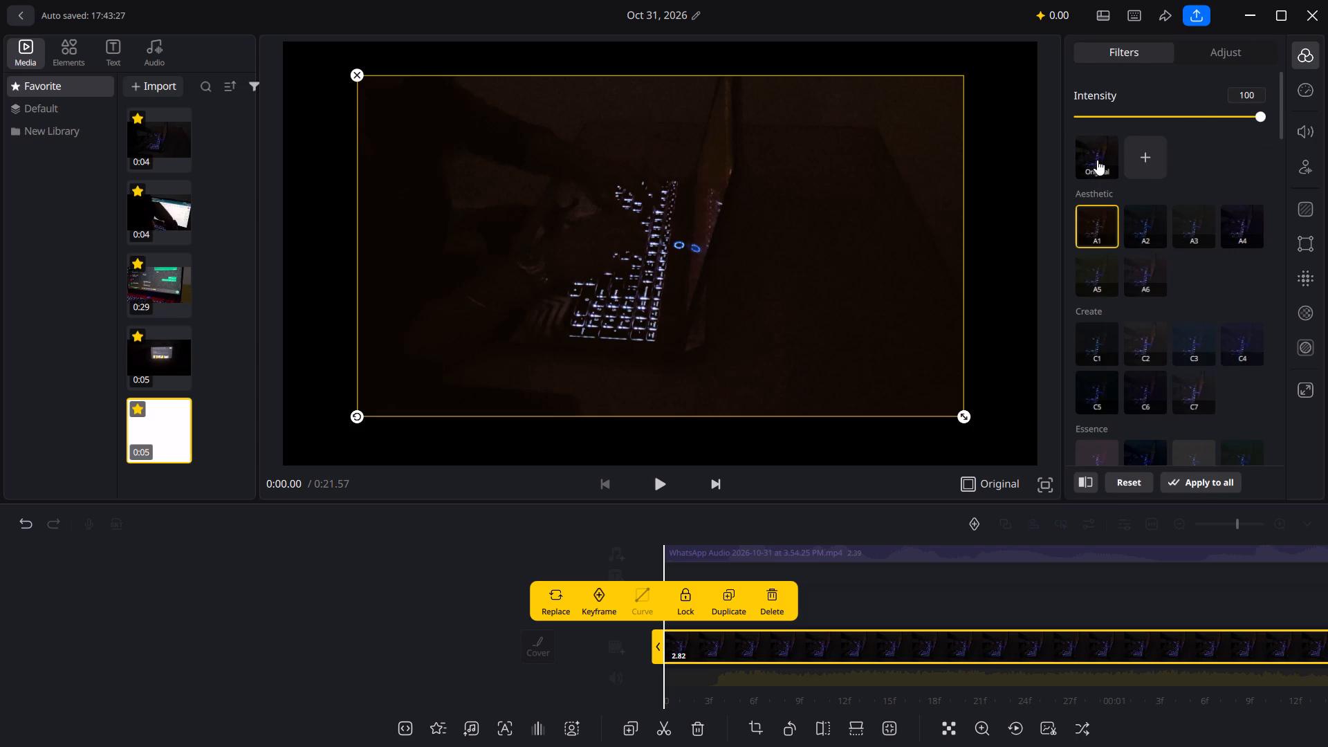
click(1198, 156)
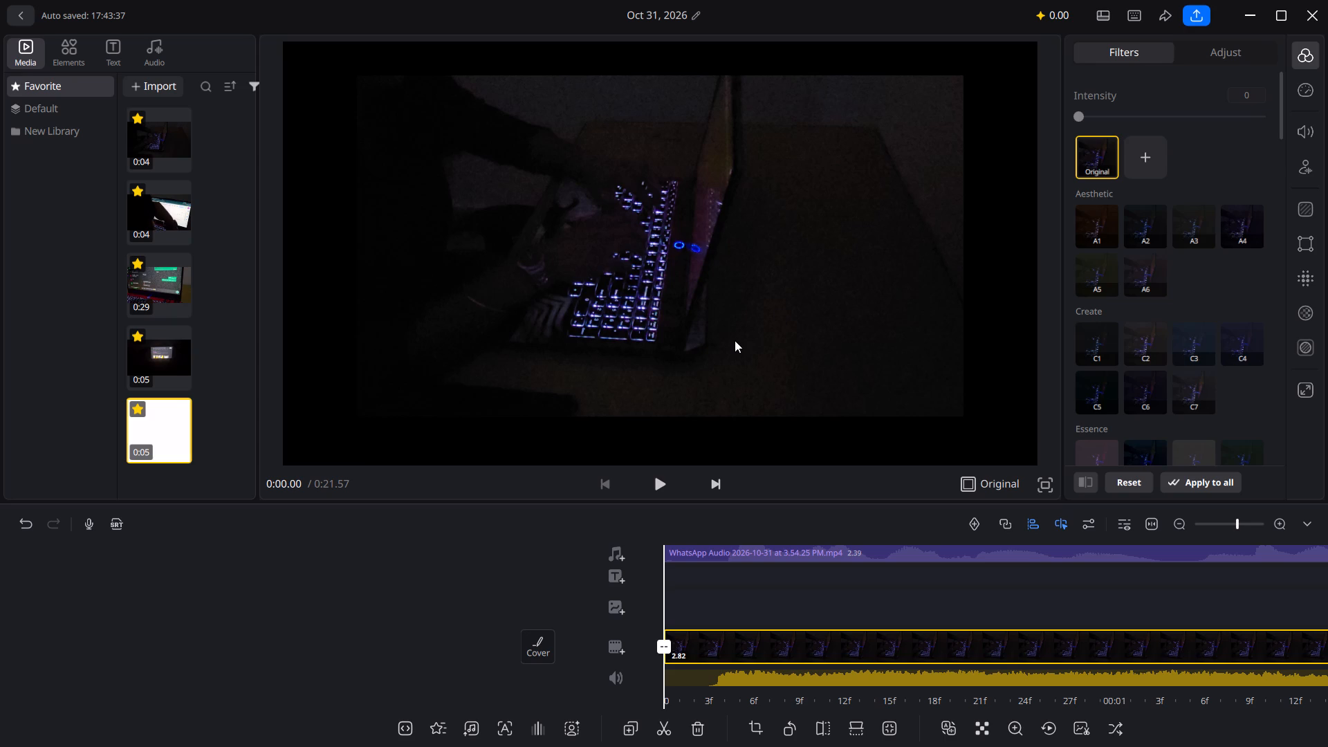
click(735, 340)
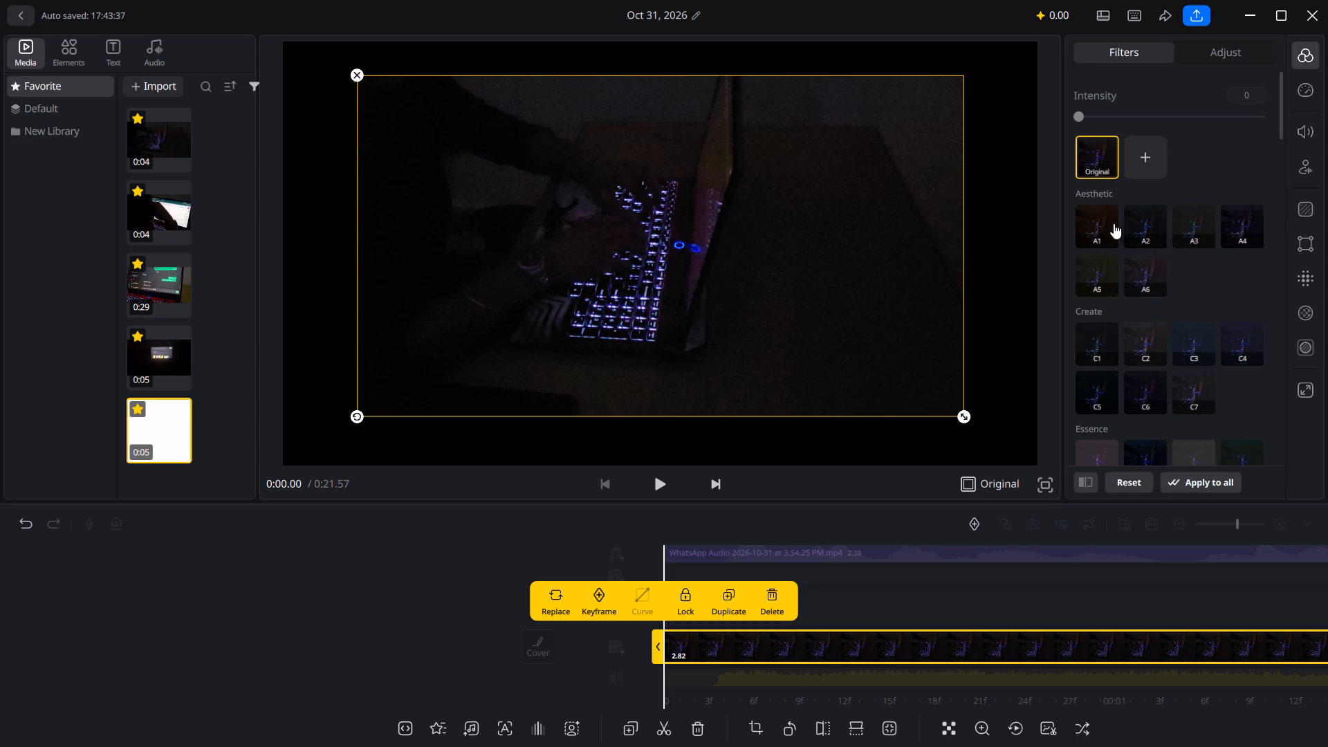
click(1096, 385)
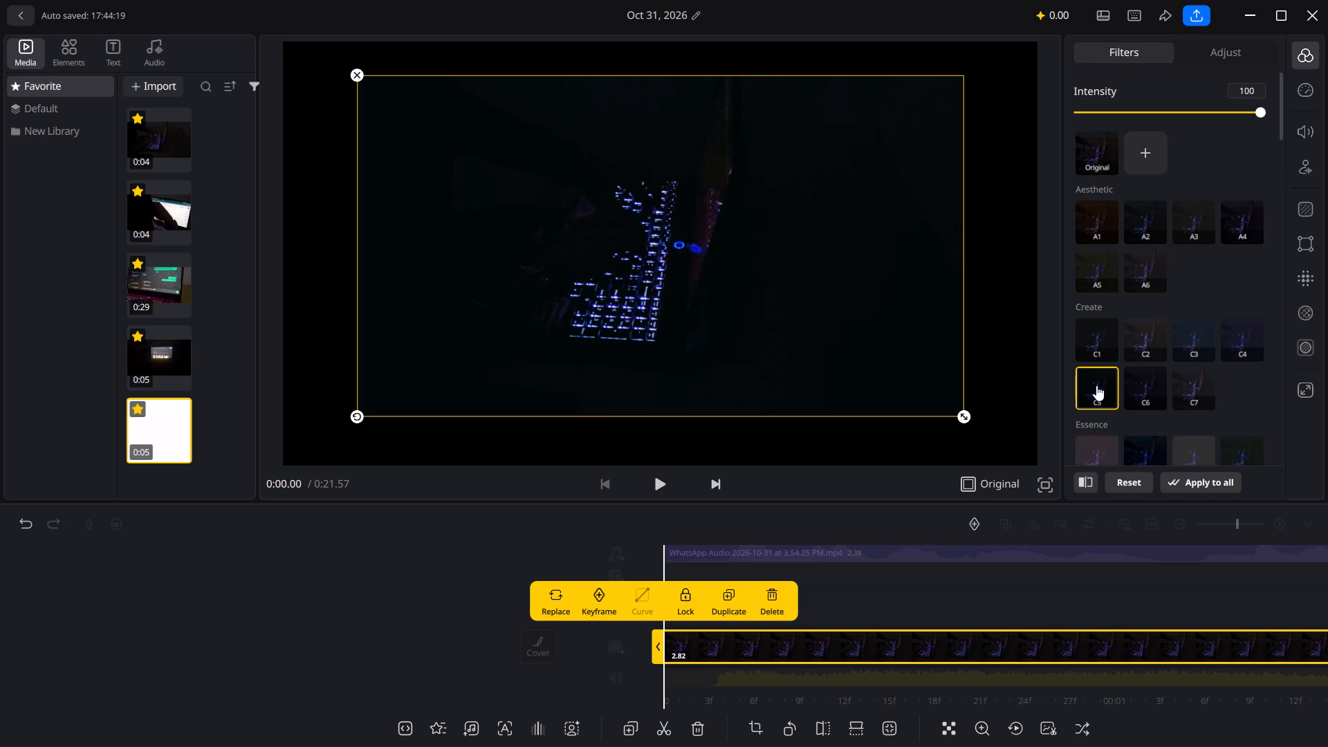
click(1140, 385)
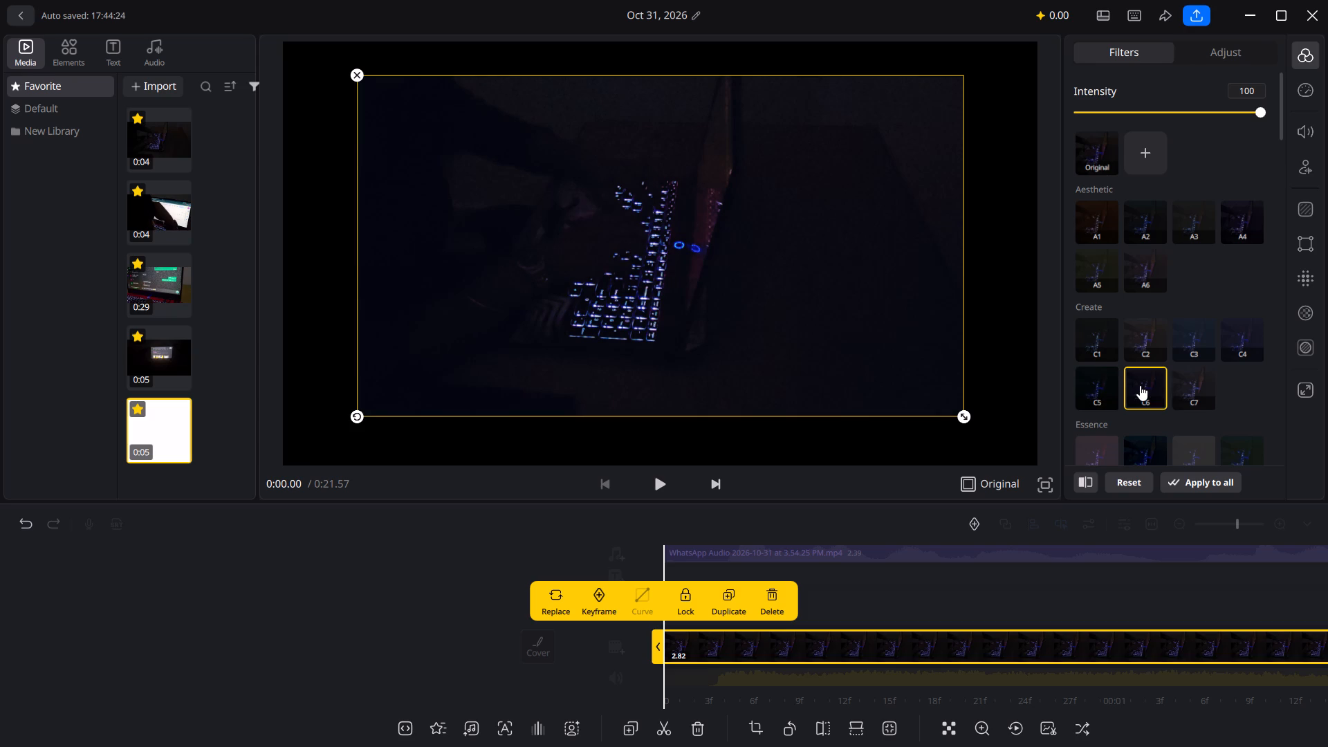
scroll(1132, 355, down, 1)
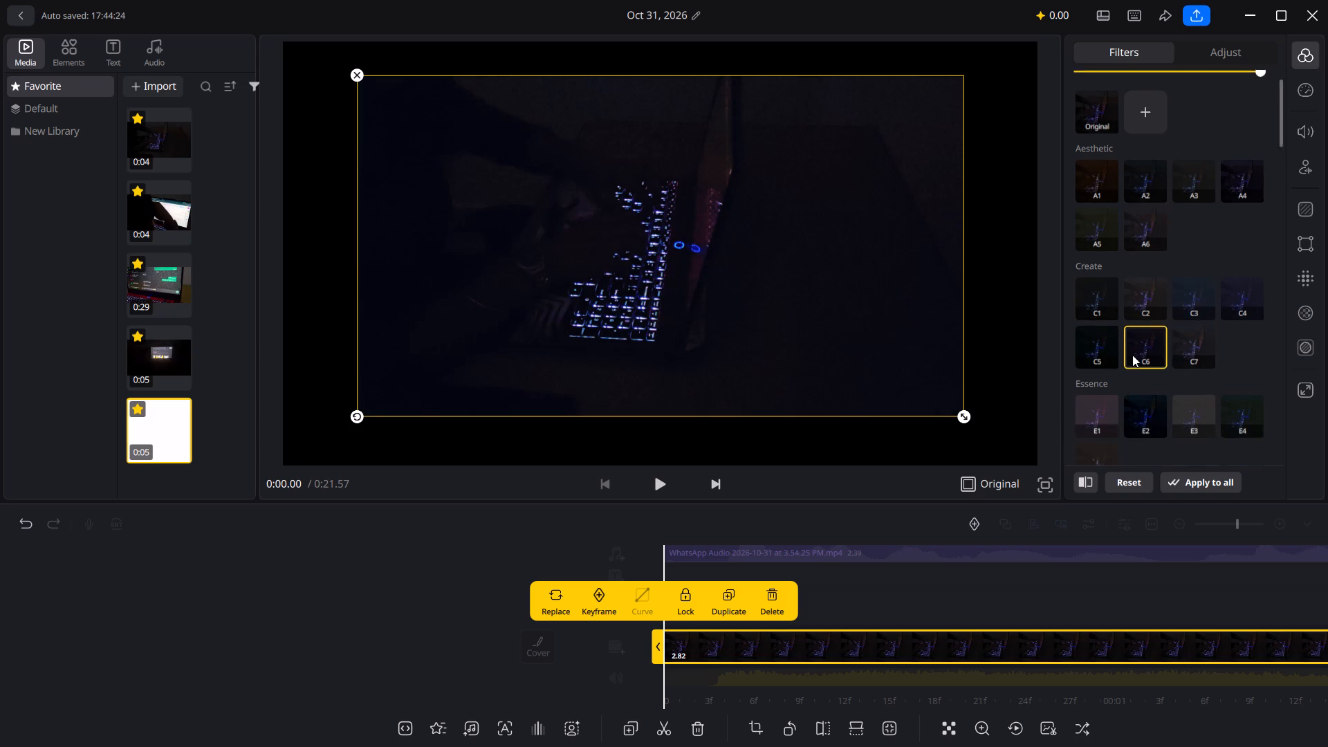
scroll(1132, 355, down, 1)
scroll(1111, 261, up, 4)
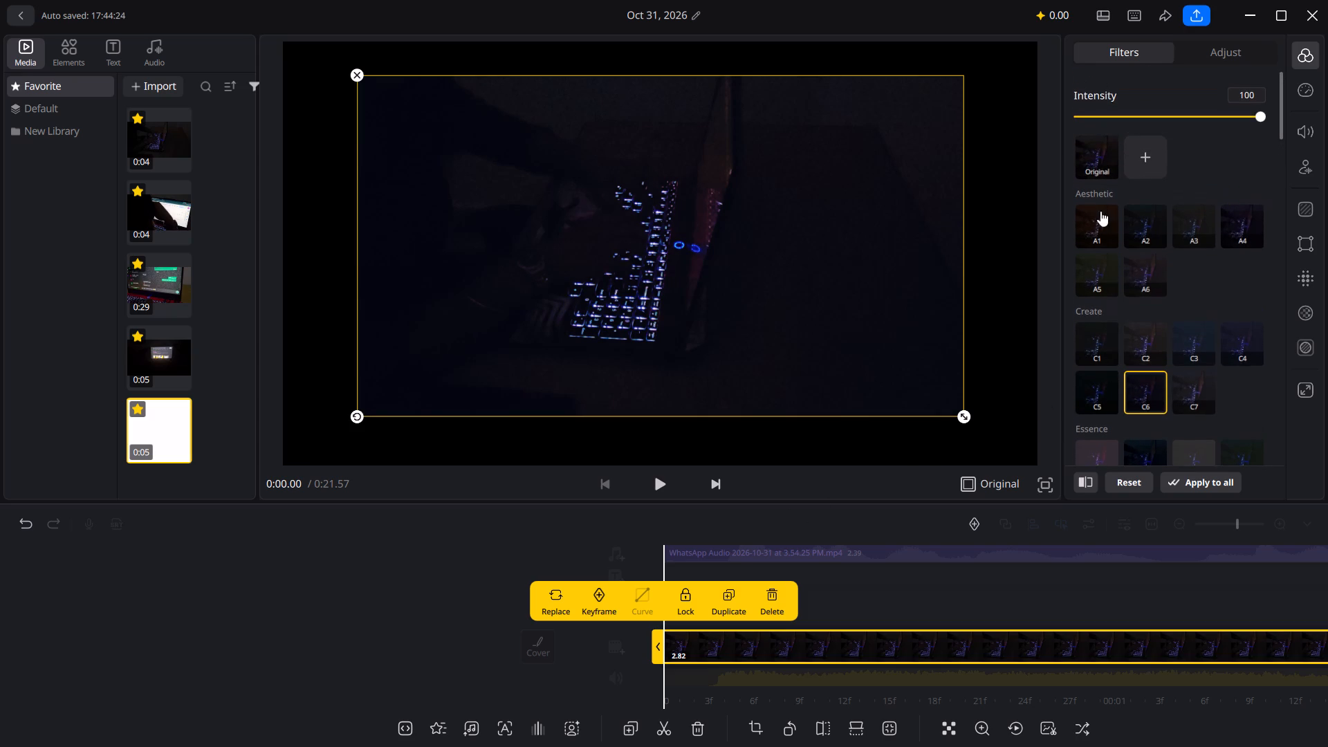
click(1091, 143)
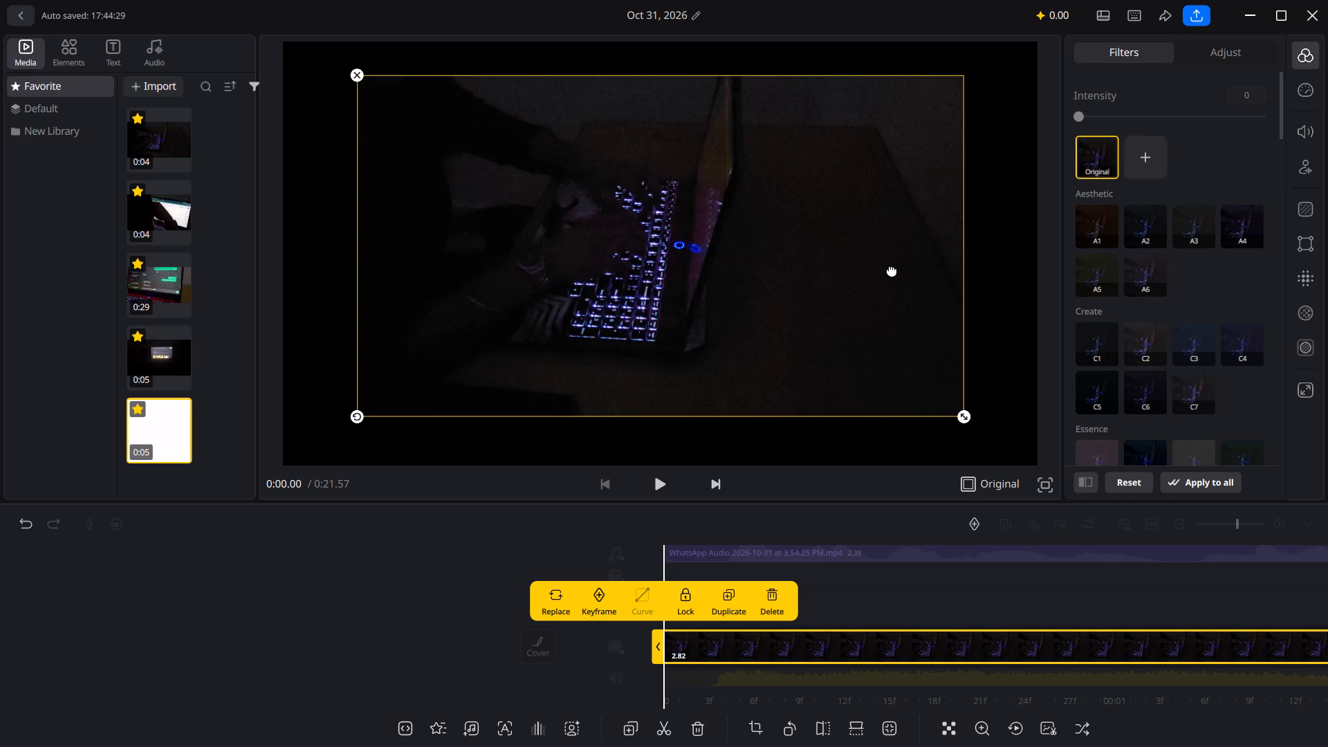
Apply the C5 filter from the Create group at intensity 100 to the opening keyboard clip and deselect it.
click(1109, 398)
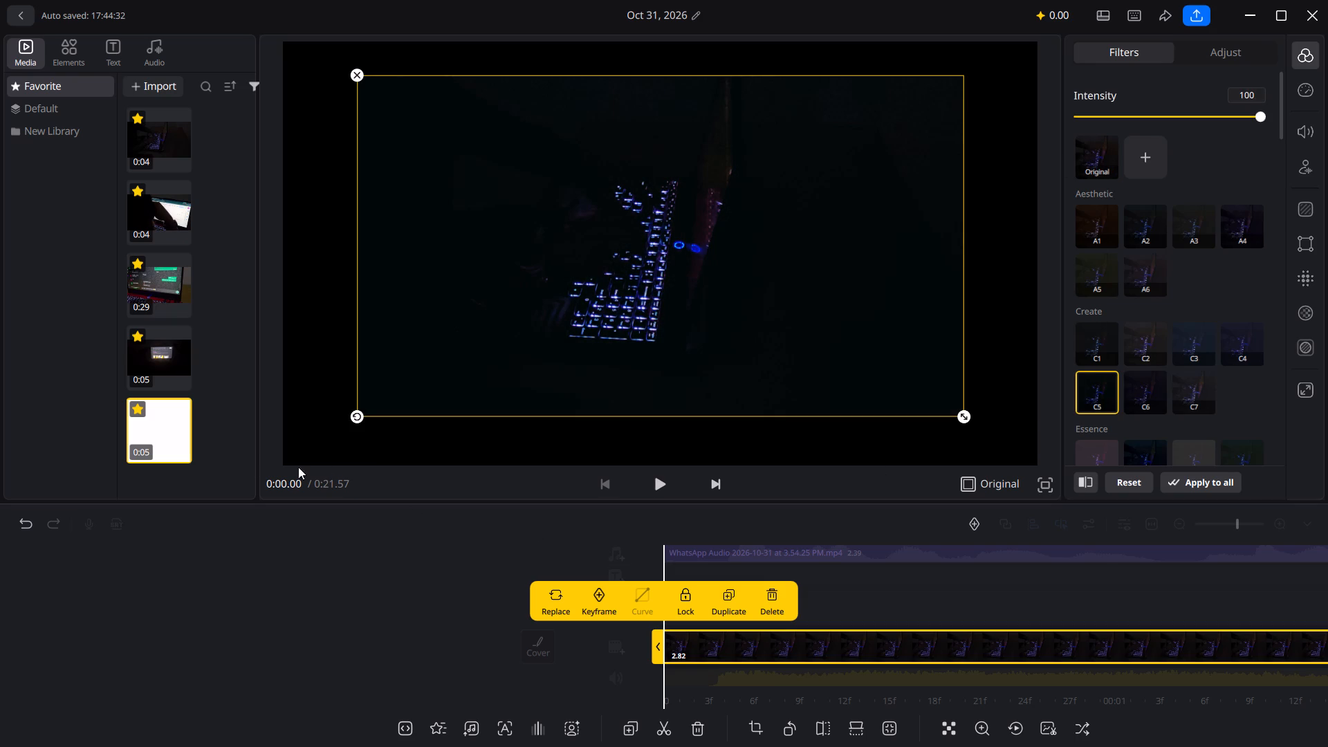
click(235, 438)
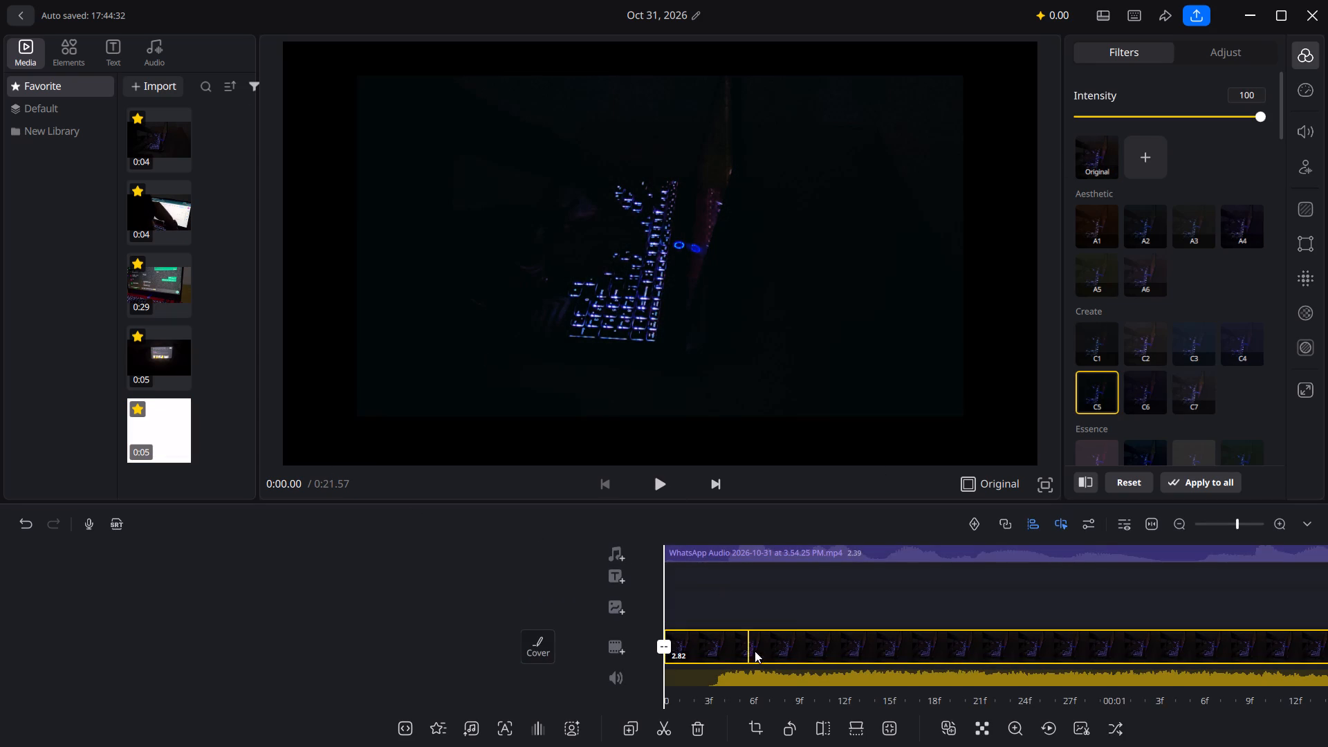
Play the whole video from the beginning to review it, and return to the opening keyboard clip.
click(653, 473)
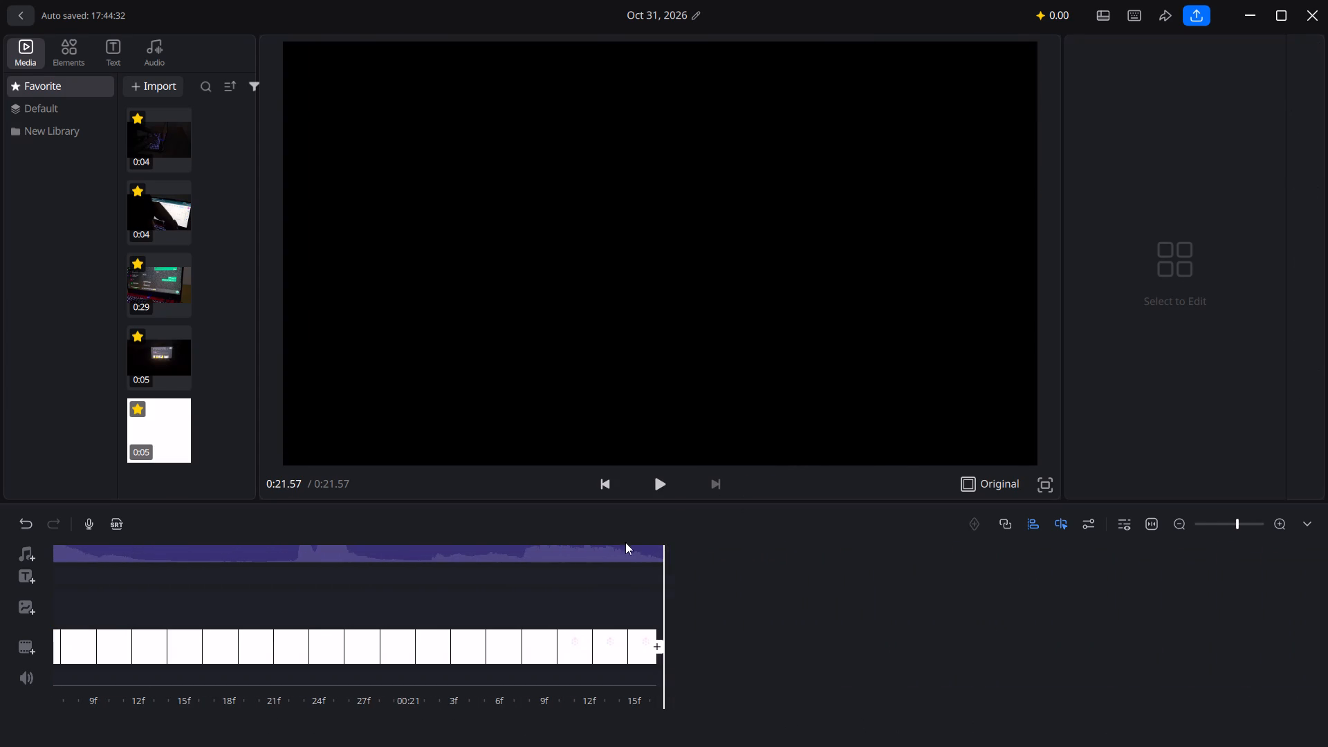
scroll(616, 582, right, 20)
scroll(616, 582, right, 13)
scroll(616, 582, right, 8)
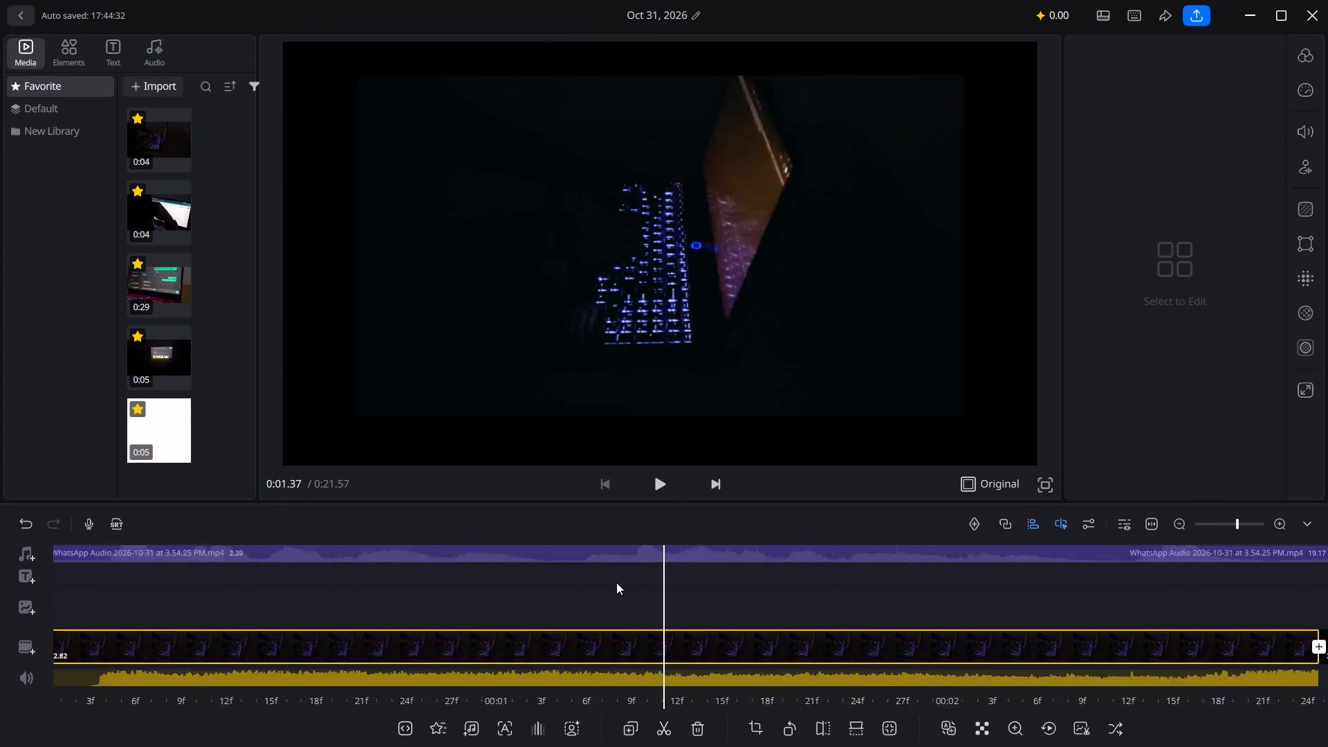
scroll(616, 582, right, 7)
scroll(616, 582, left, 14)
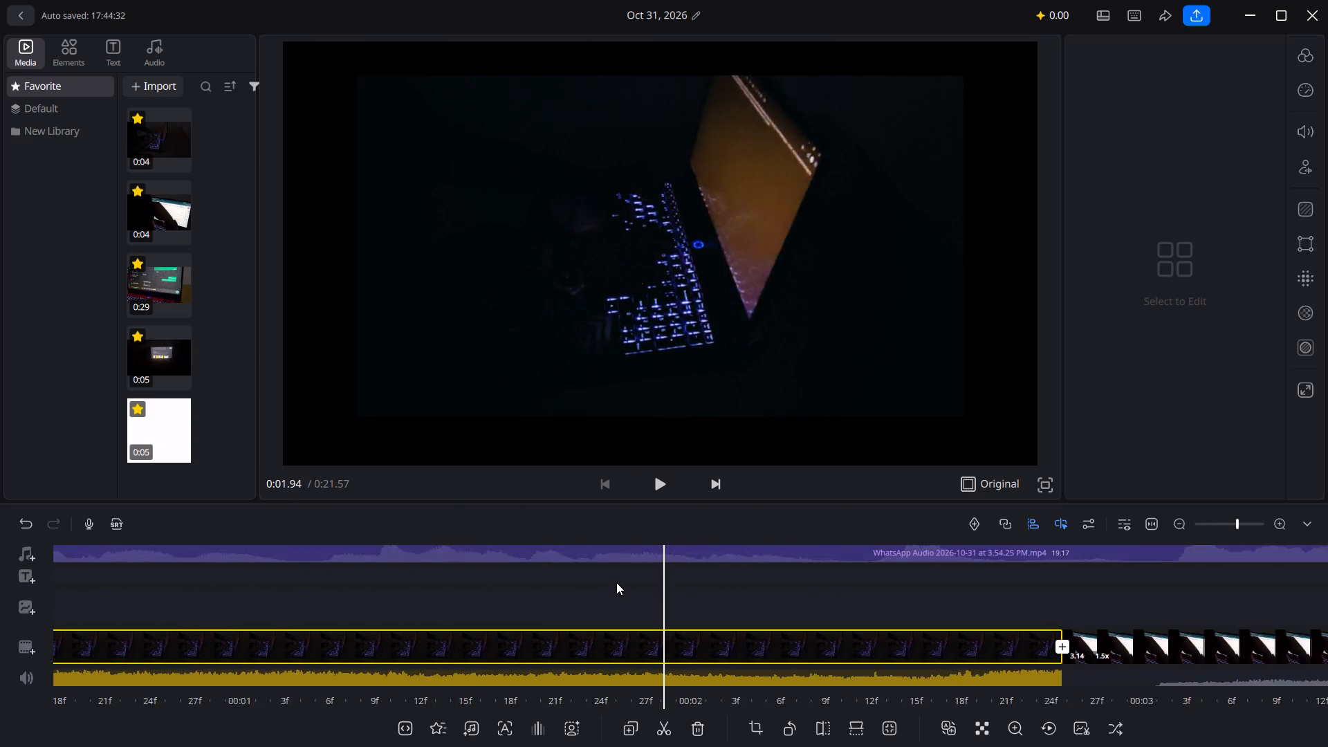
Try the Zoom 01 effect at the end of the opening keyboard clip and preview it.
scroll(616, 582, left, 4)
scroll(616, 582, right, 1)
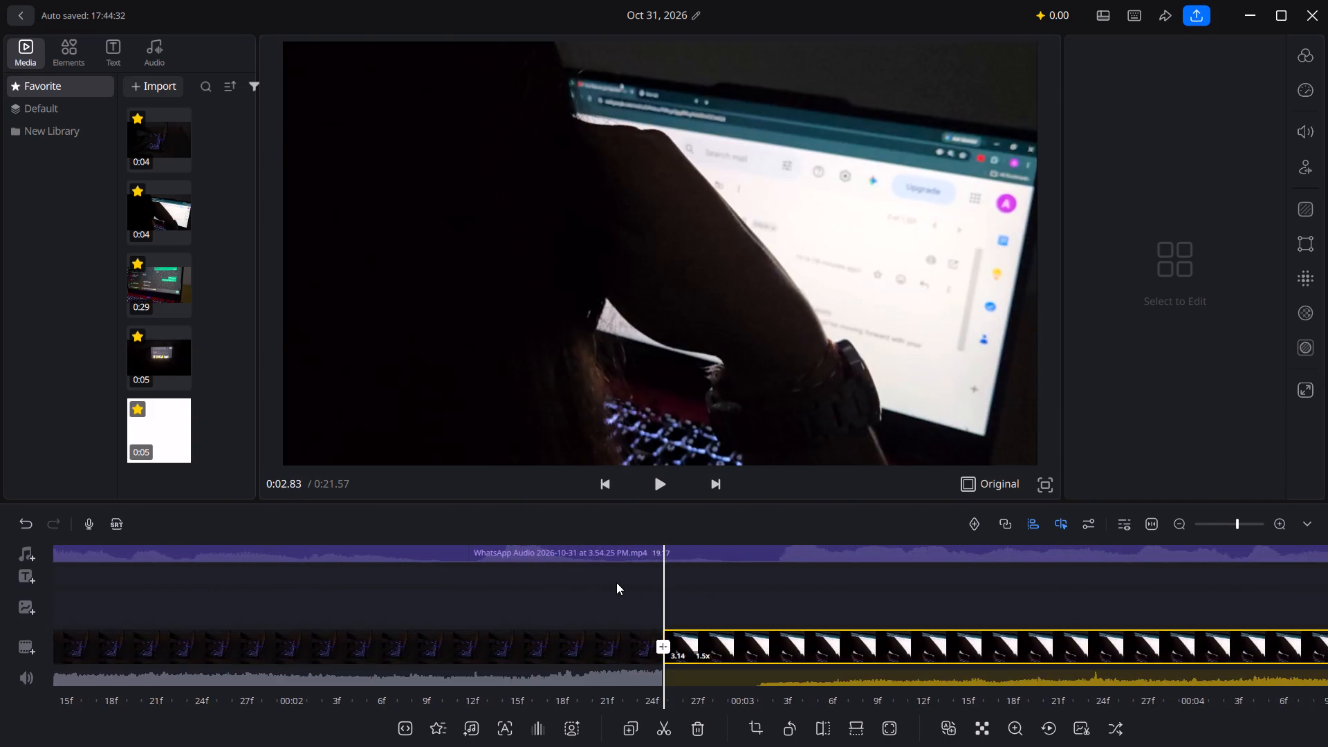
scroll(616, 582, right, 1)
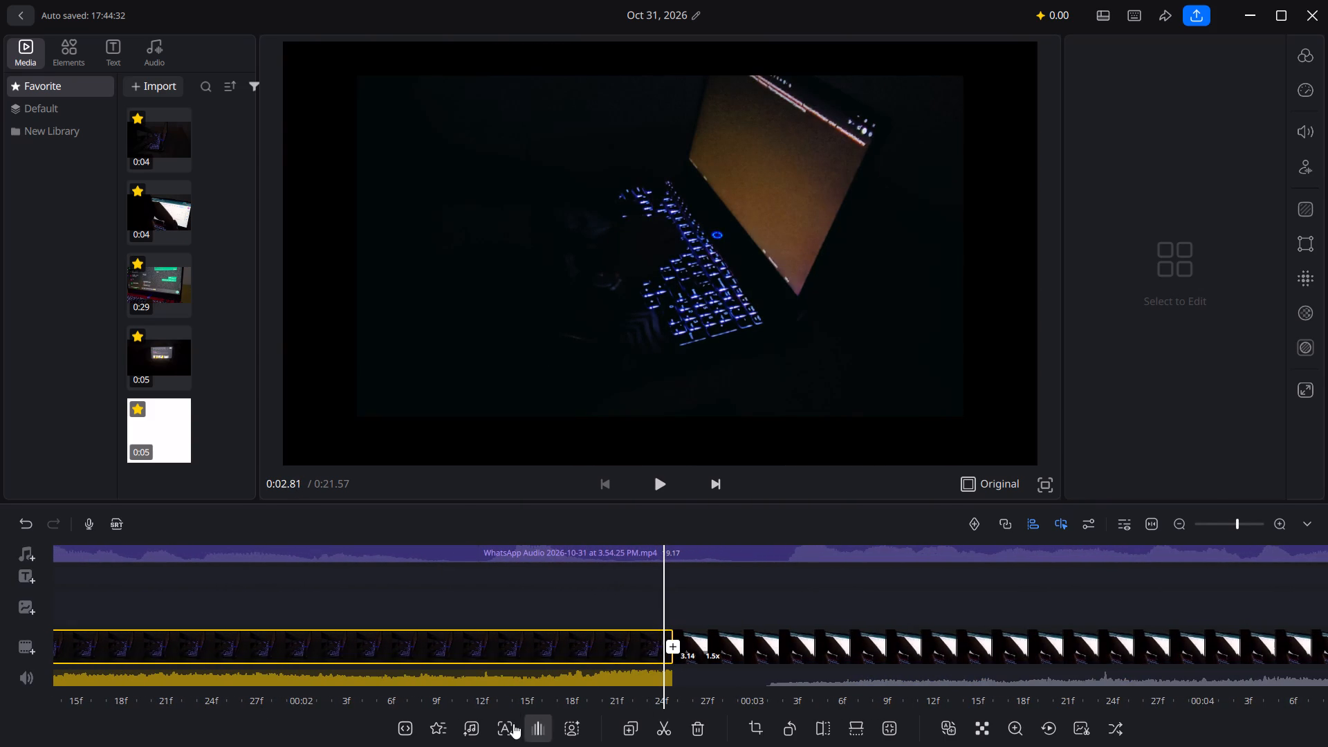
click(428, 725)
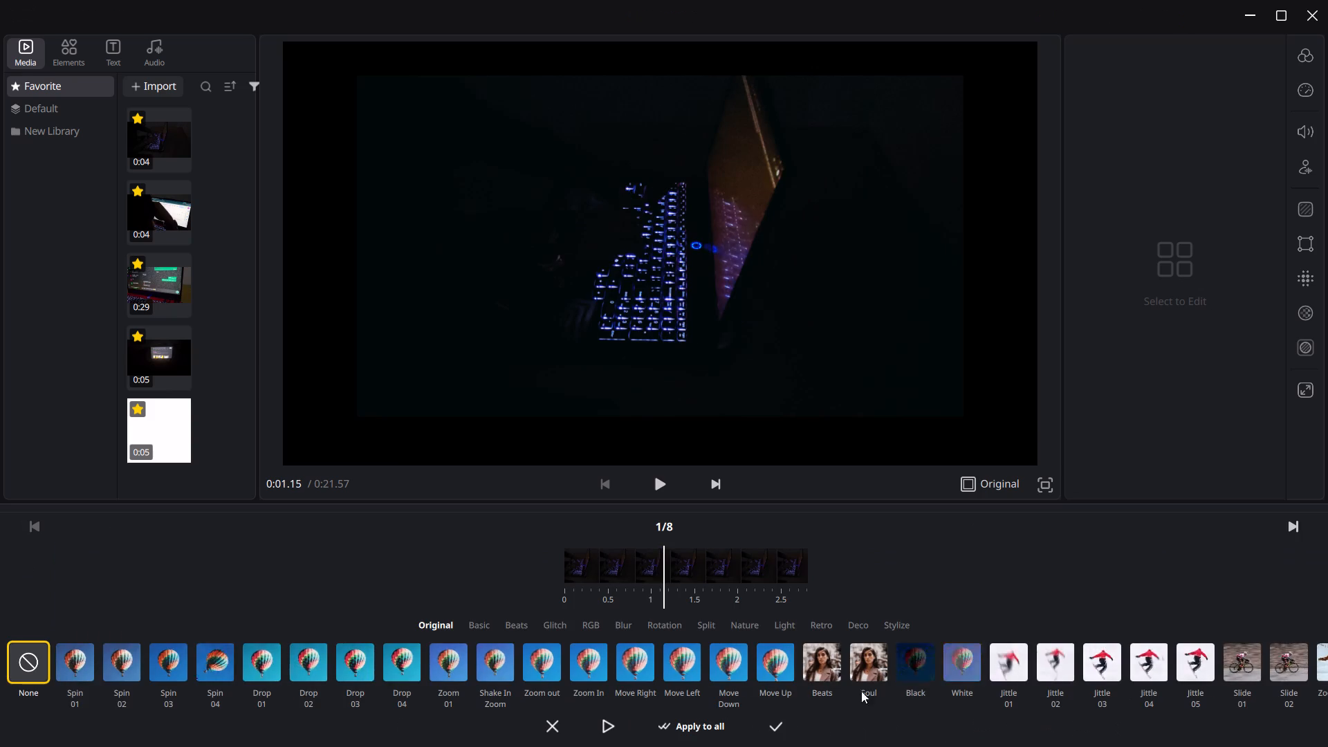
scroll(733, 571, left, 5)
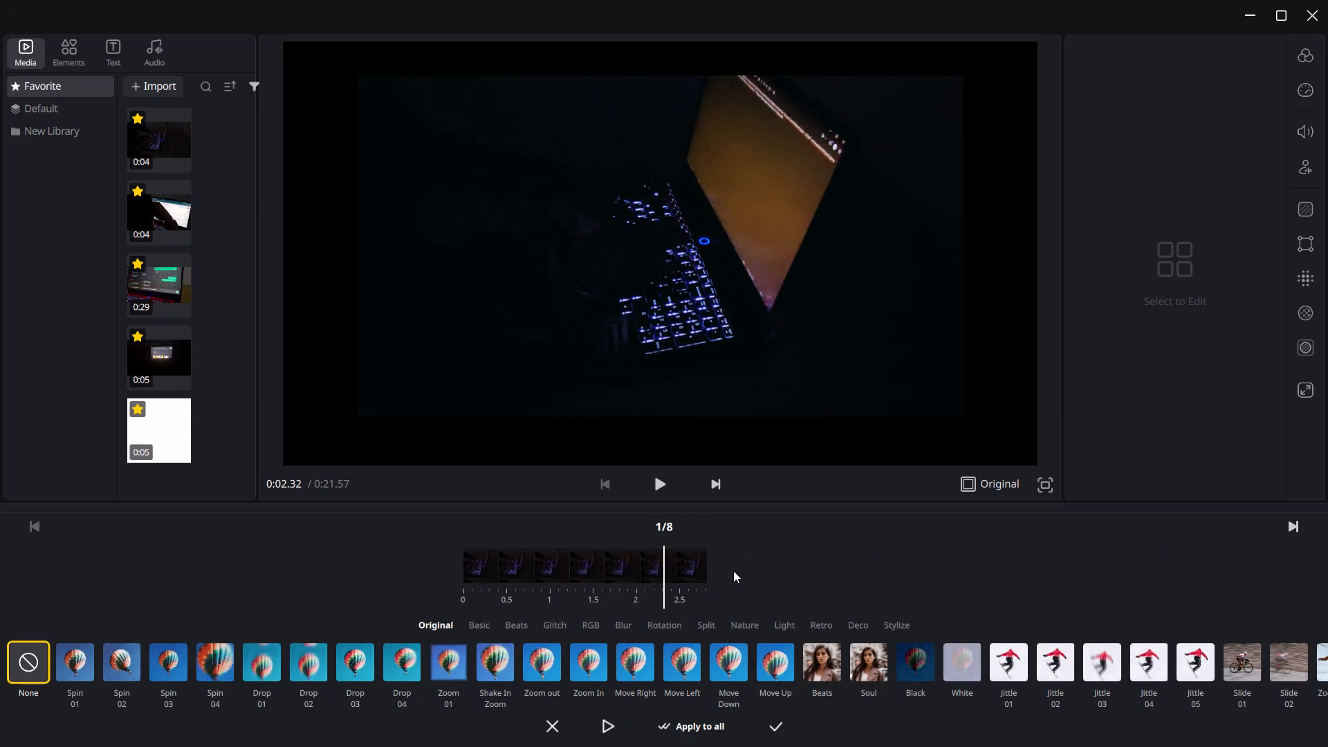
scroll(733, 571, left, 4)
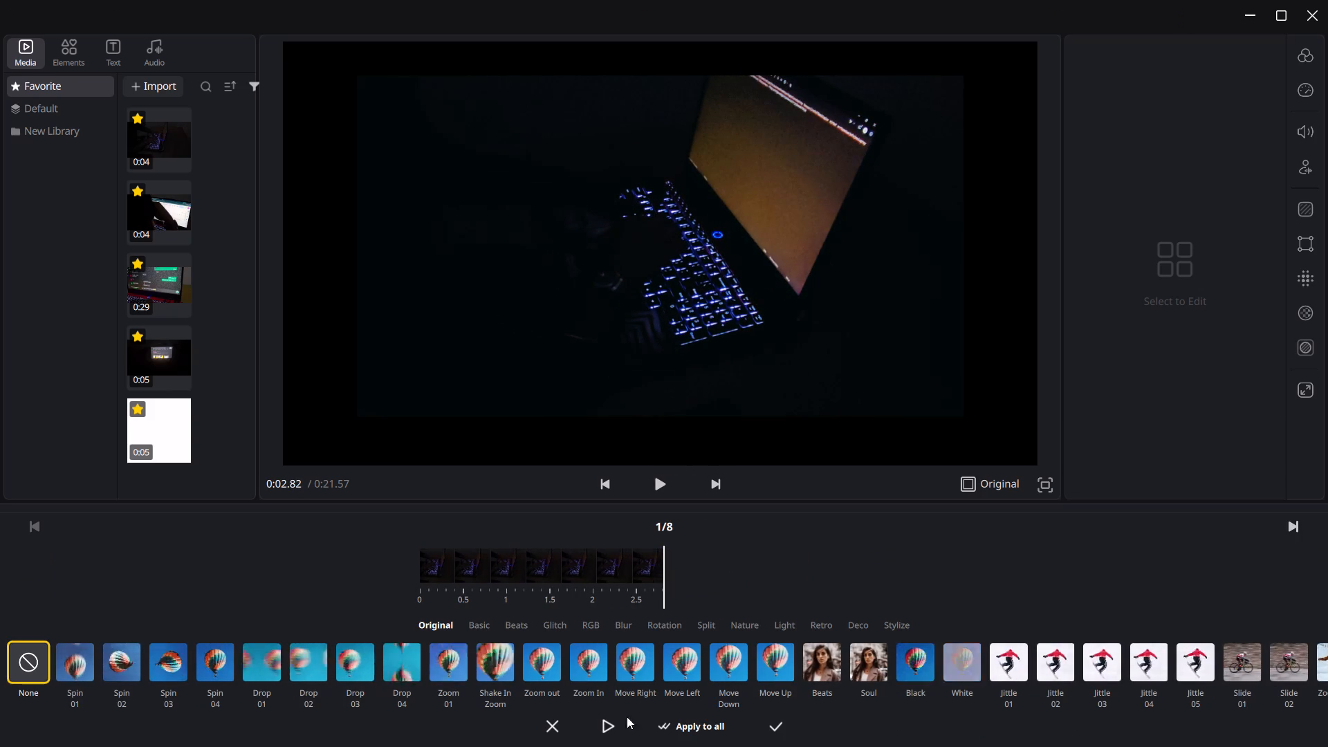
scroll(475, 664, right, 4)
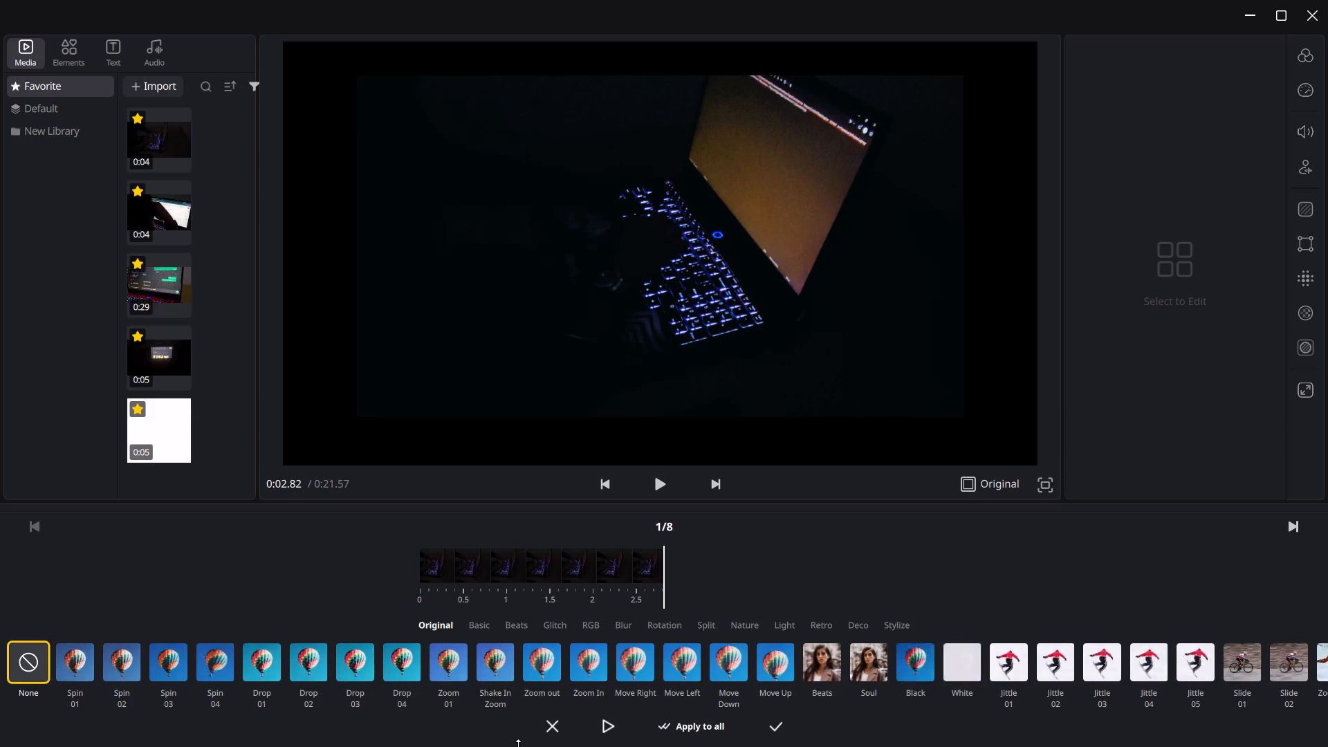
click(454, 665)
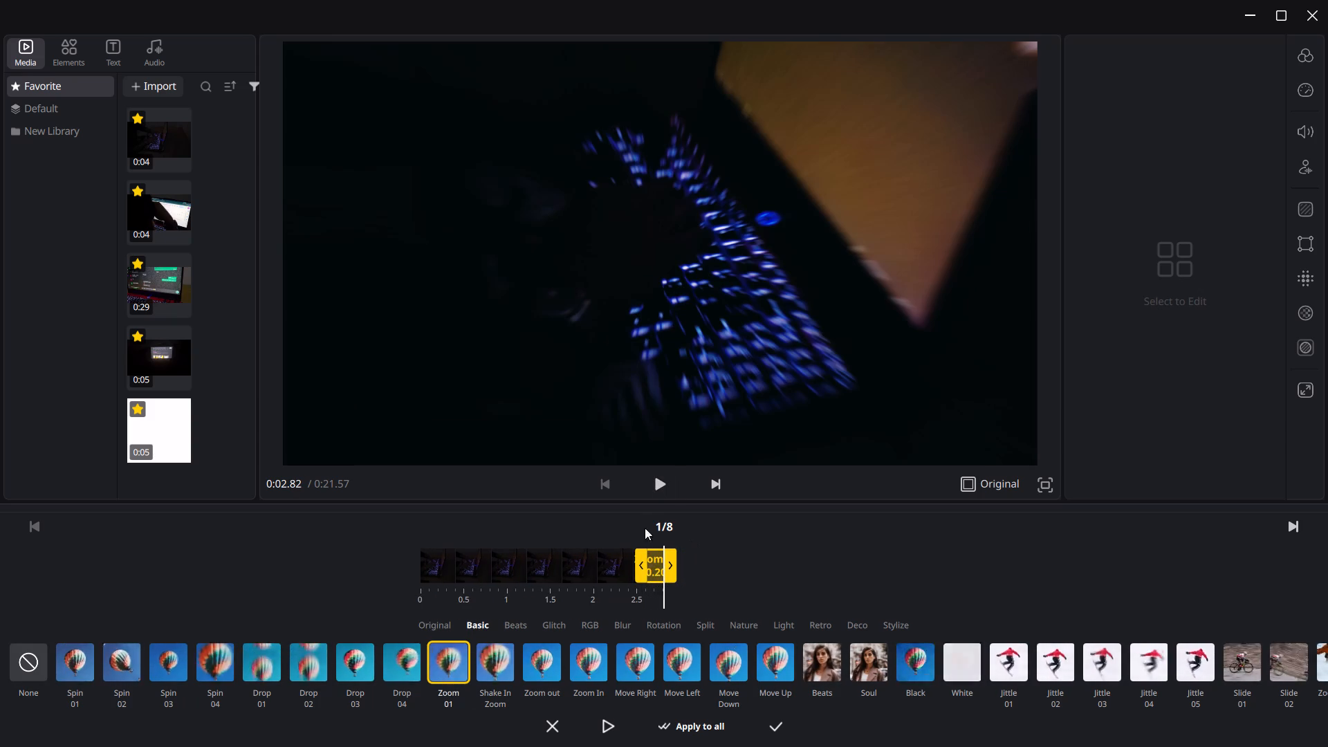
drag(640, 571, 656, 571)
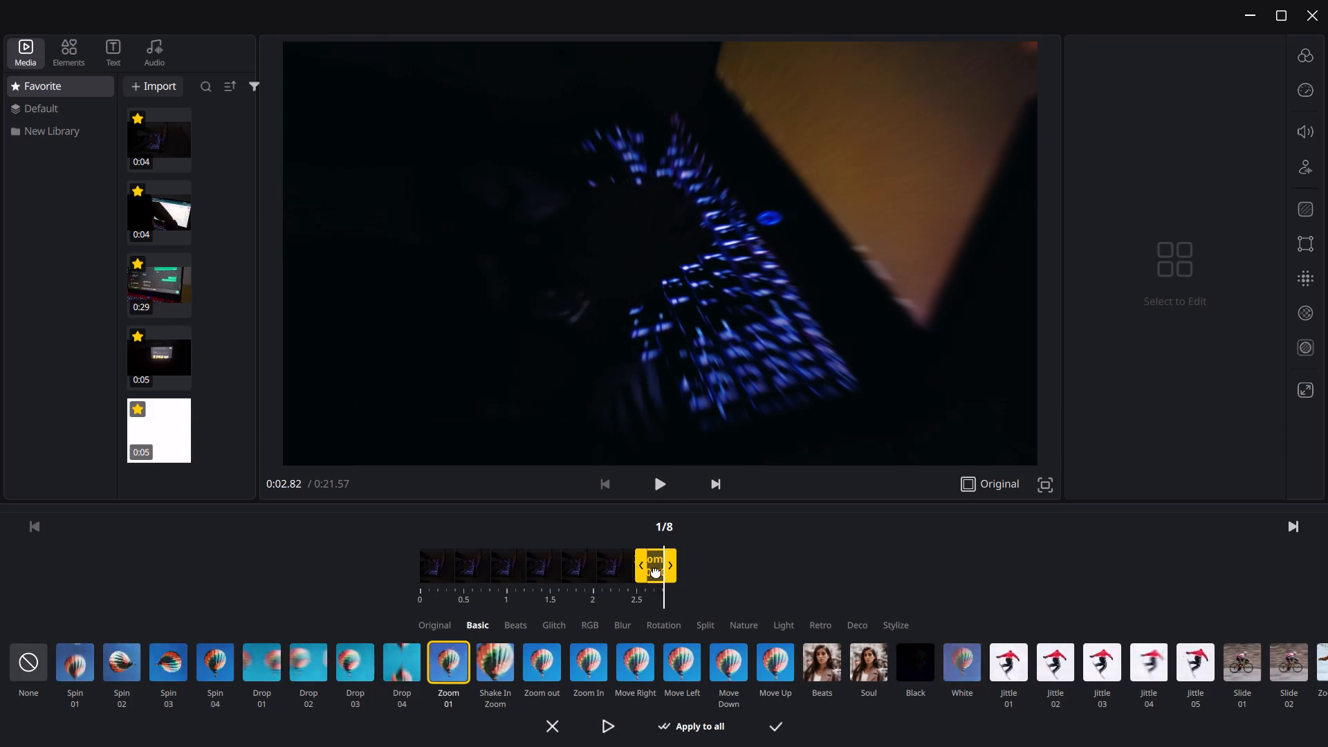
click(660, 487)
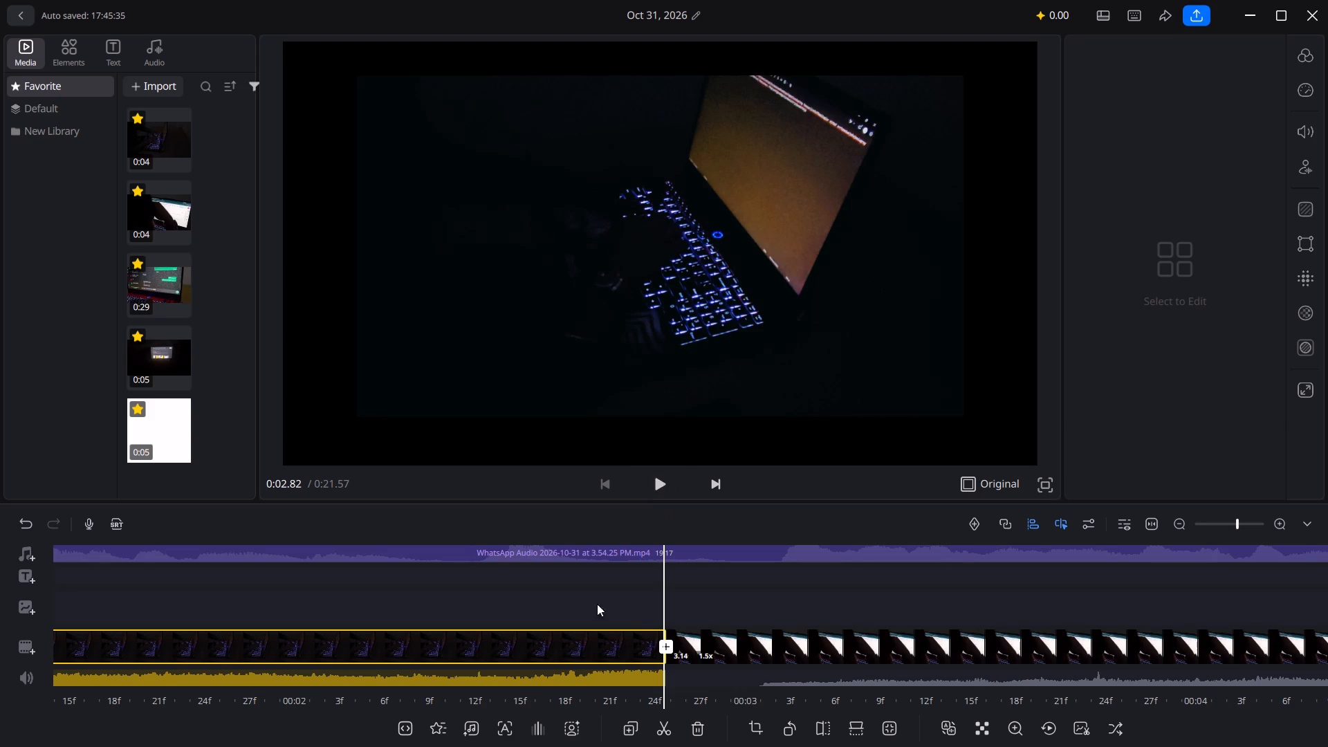
Play the opening keyboard clip from its start to check how it leads into the cut to the email clip.
scroll(533, 658, right, 16)
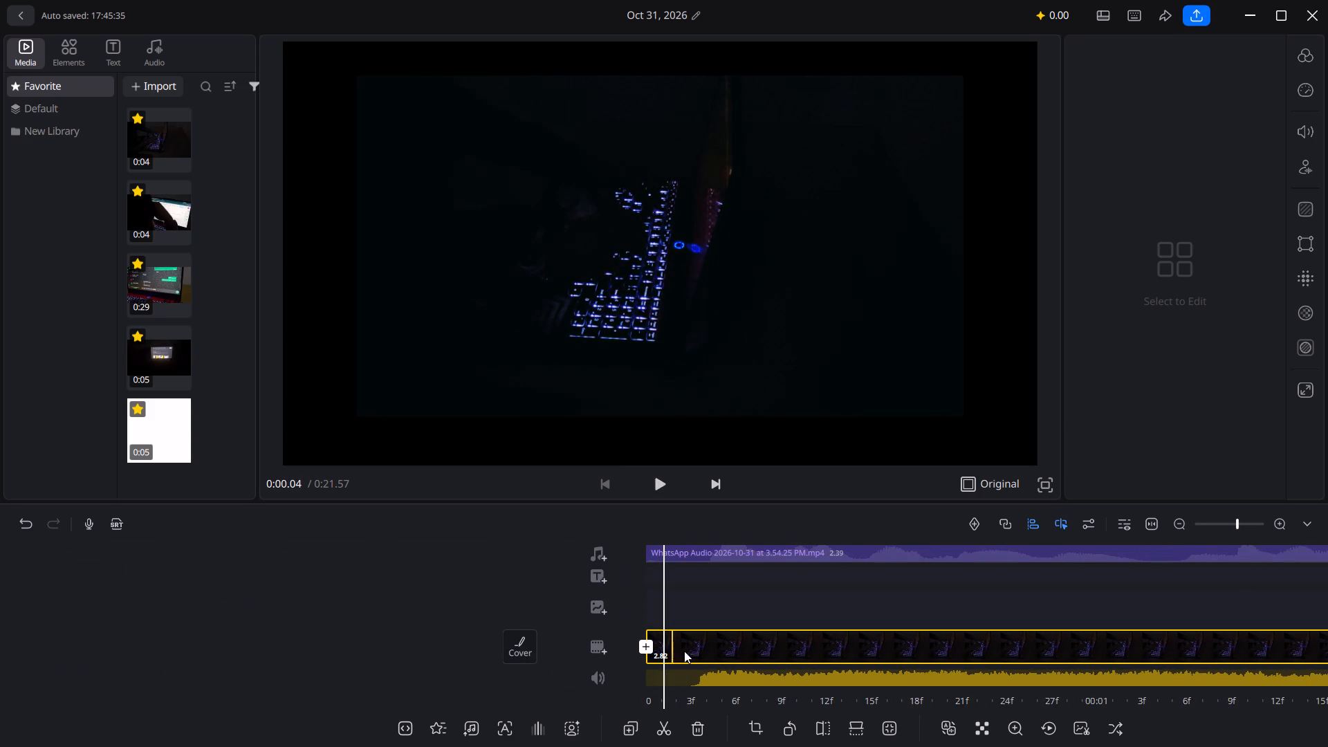
click(657, 497)
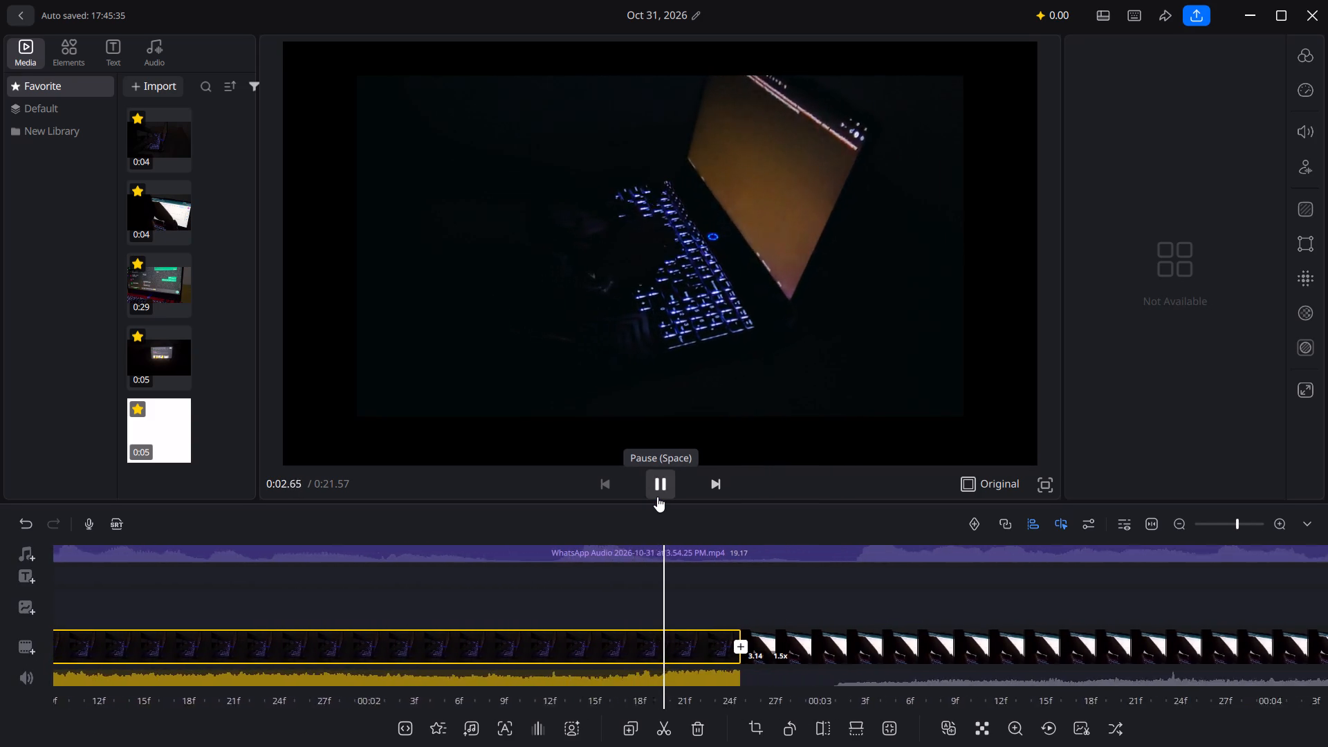
scroll(234, 621, right, 16)
scroll(234, 621, left, 8)
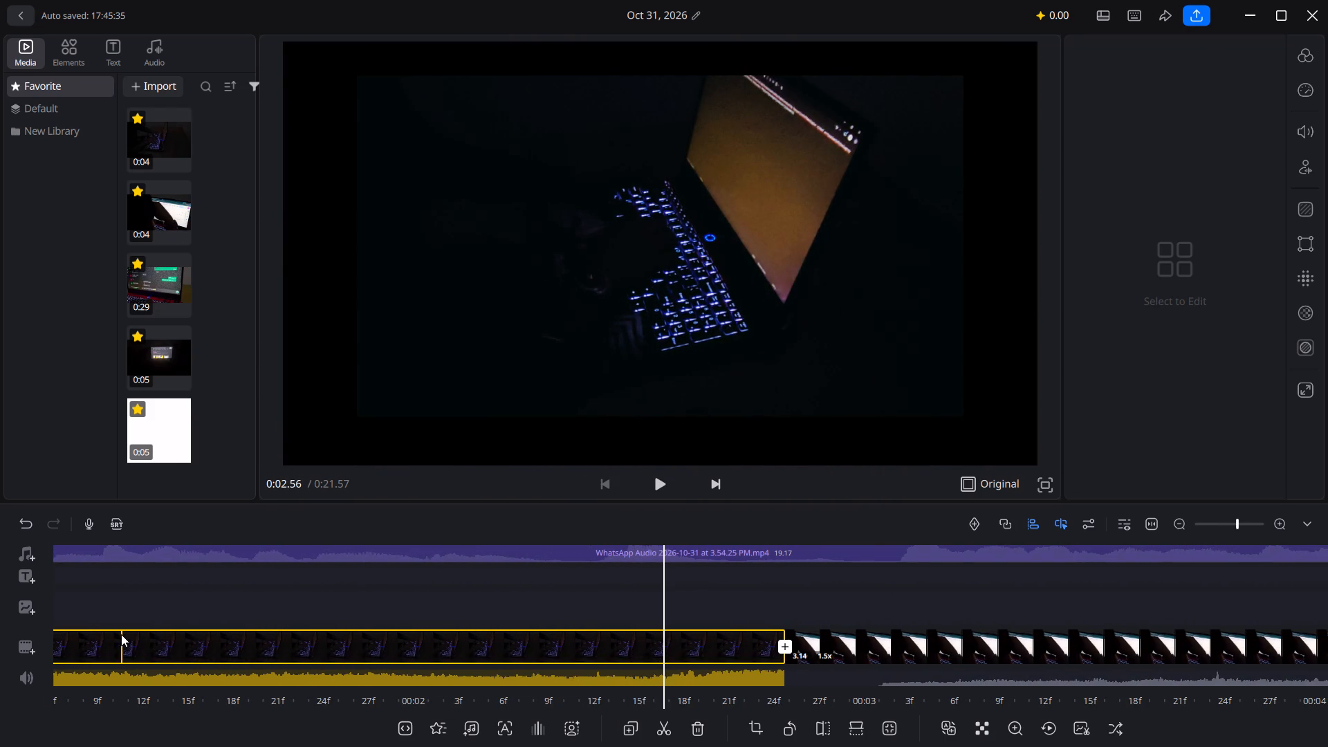
Choose the Shake 1 transition for the cut between the opening keyboard clip and the email clip.
double_click(856, 647)
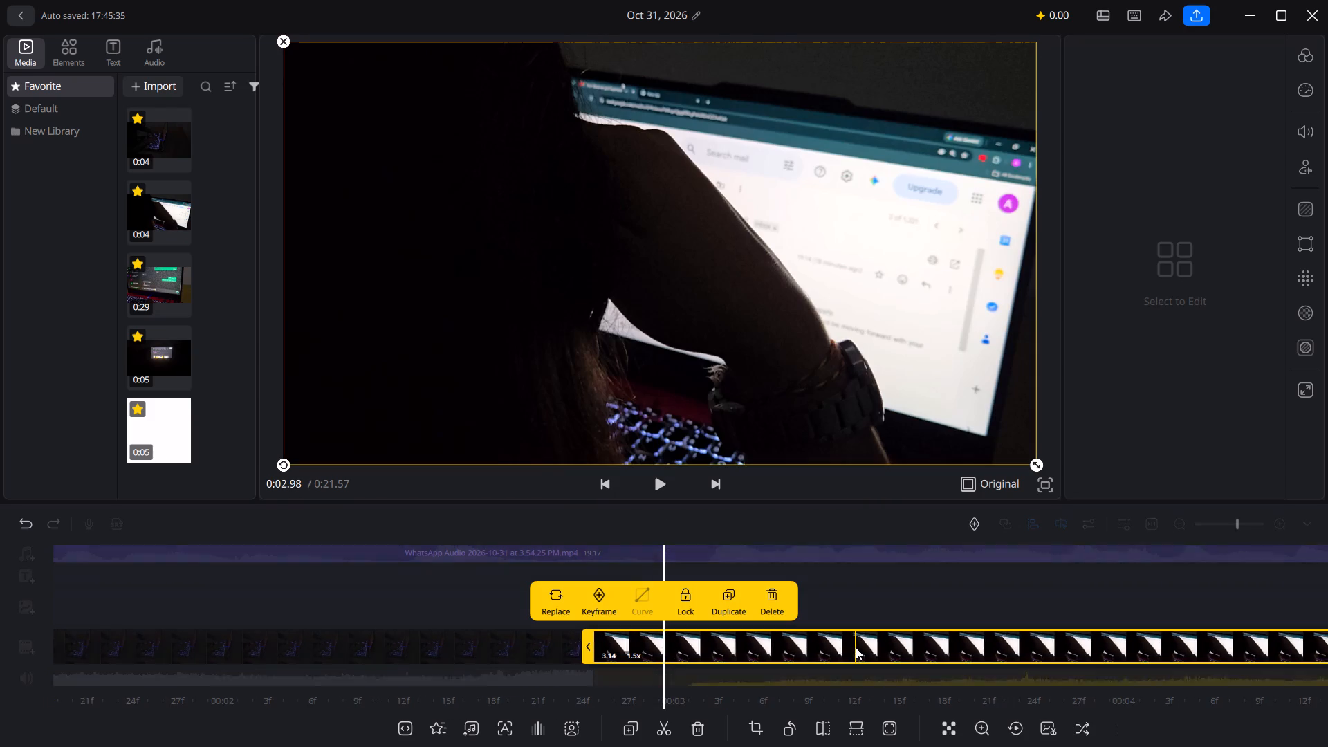
click(697, 638)
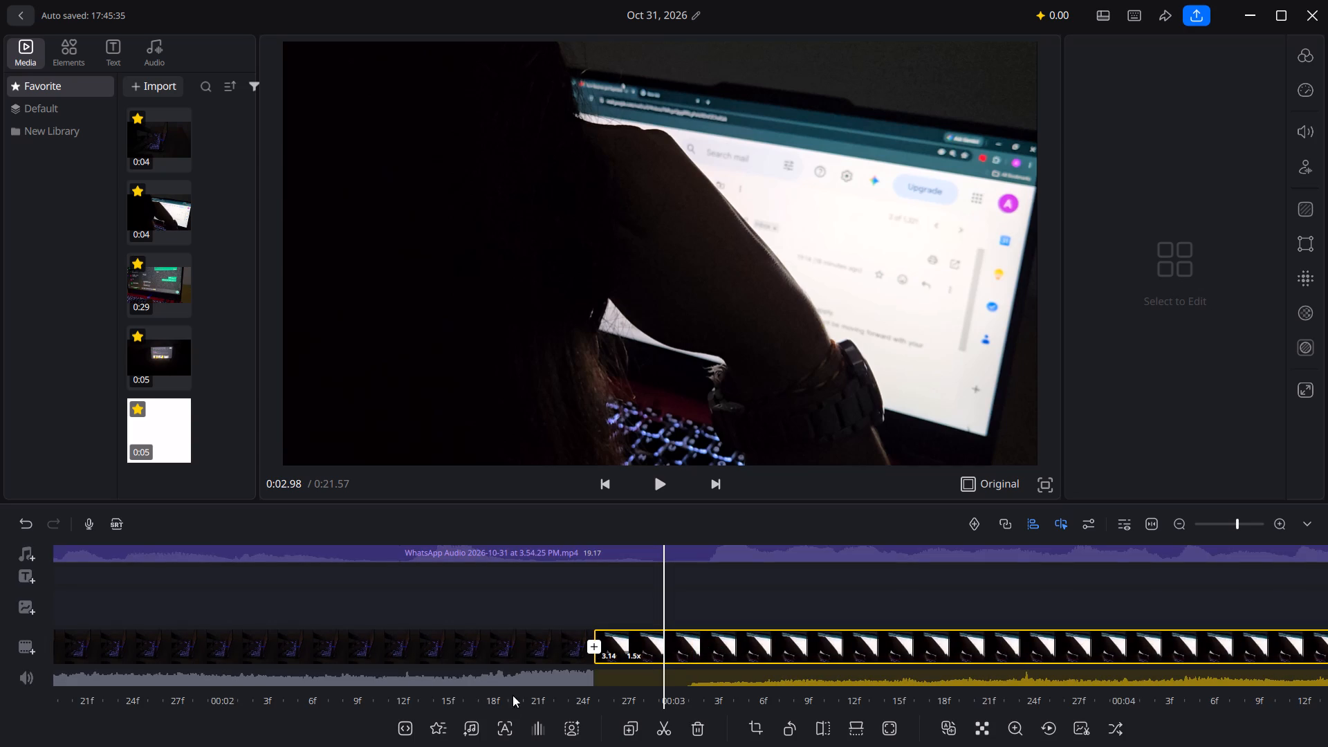
click(587, 652)
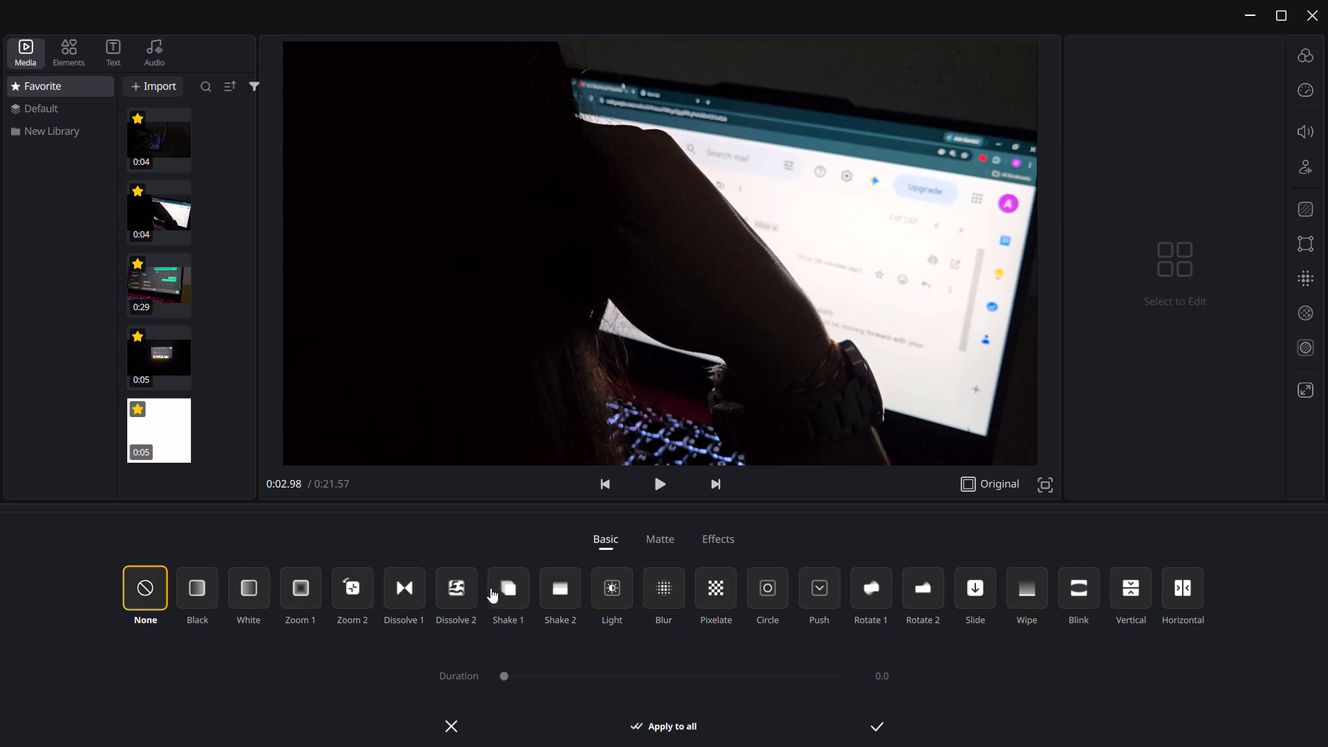
click(522, 587)
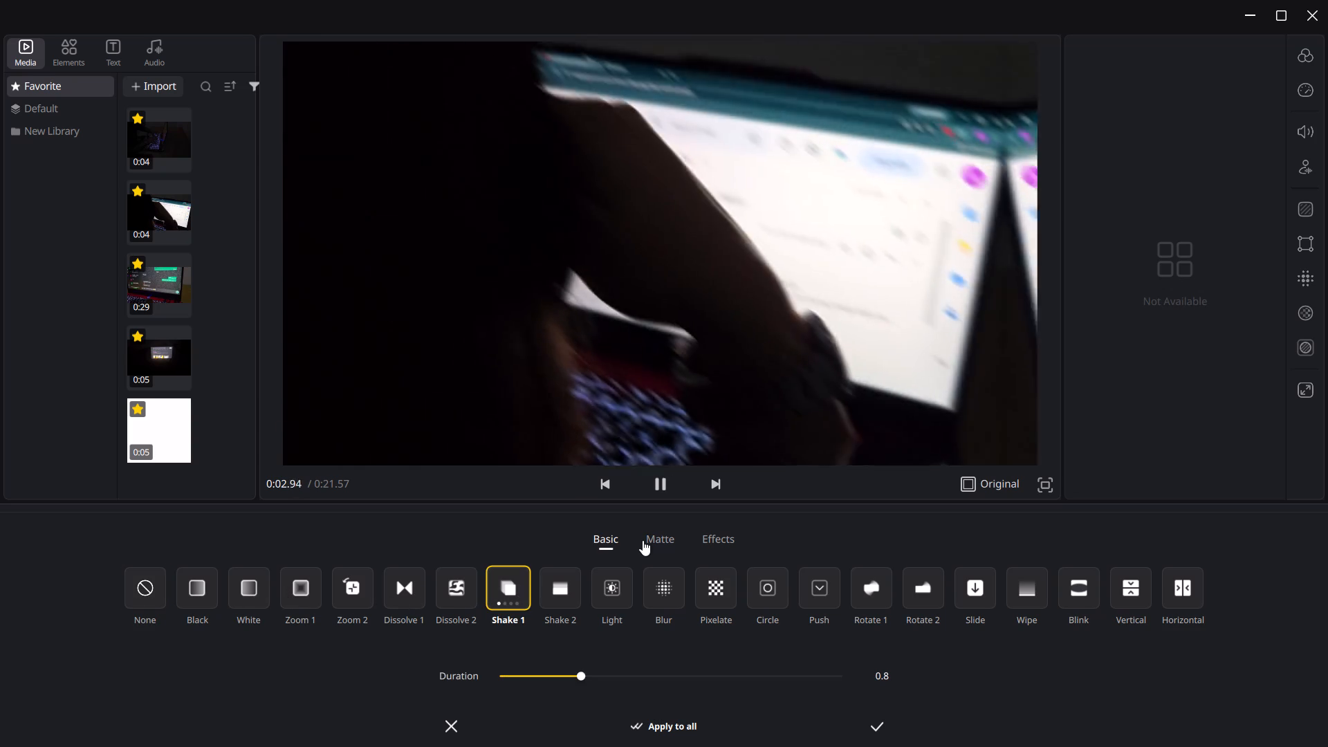
Replace the transition between the opening keyboard clip and the email clip with Zoom 1.
click(557, 582)
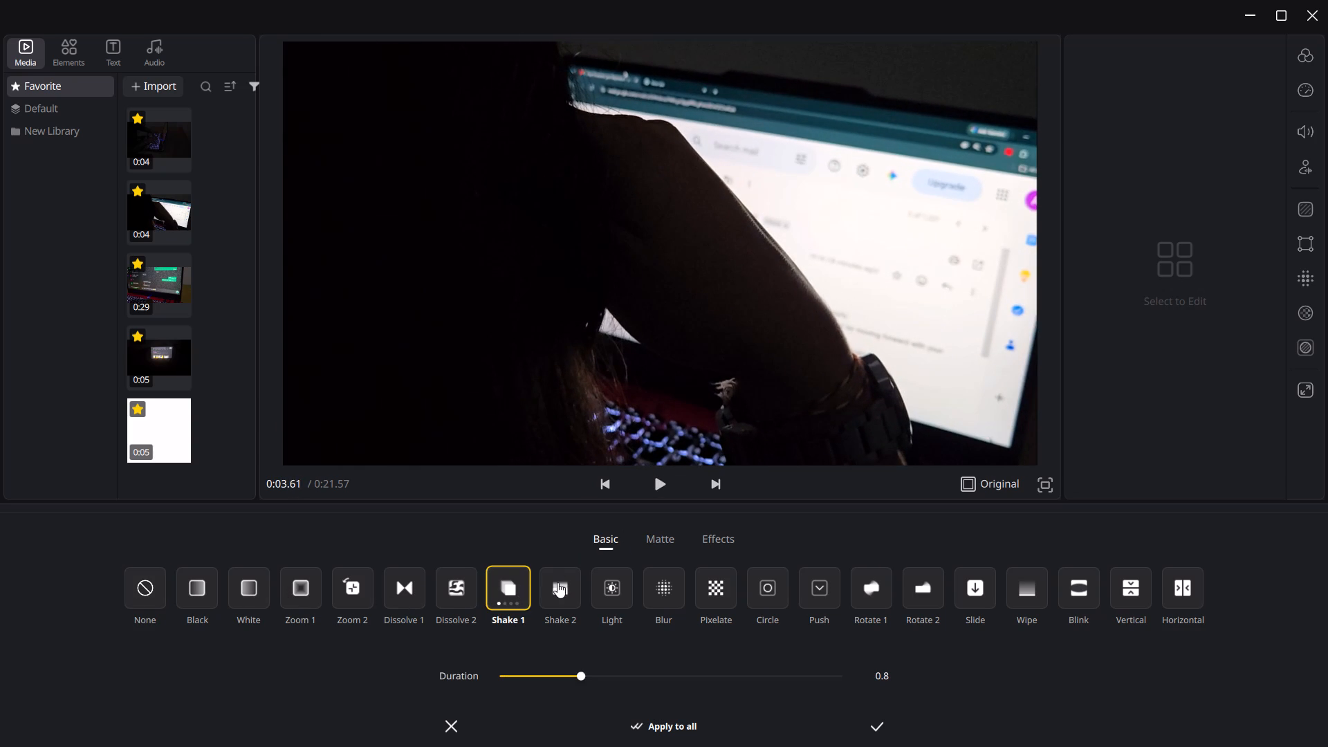
click(299, 587)
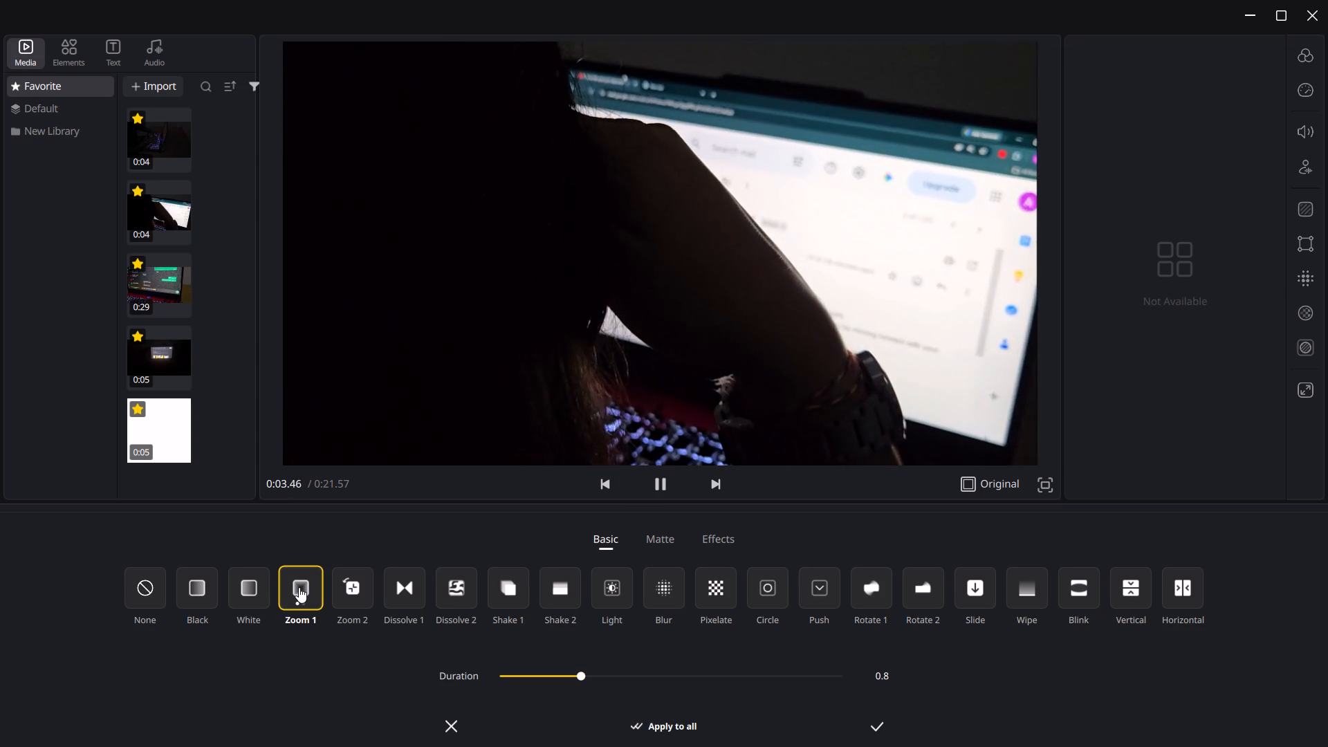
click(880, 723)
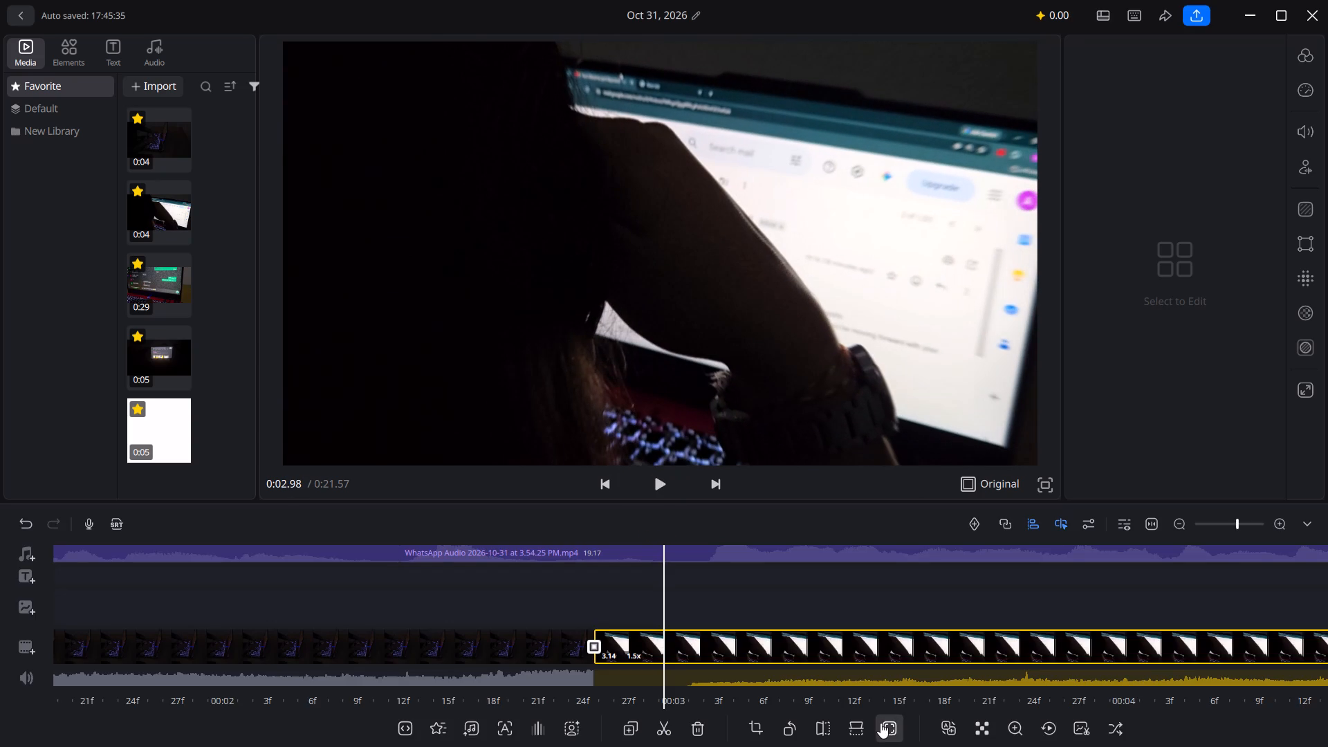
Compare White, Black and Shake transitions at the cut between the email and chat clips, and apply Zoom 1 to all cuts.
scroll(863, 622, left, 5)
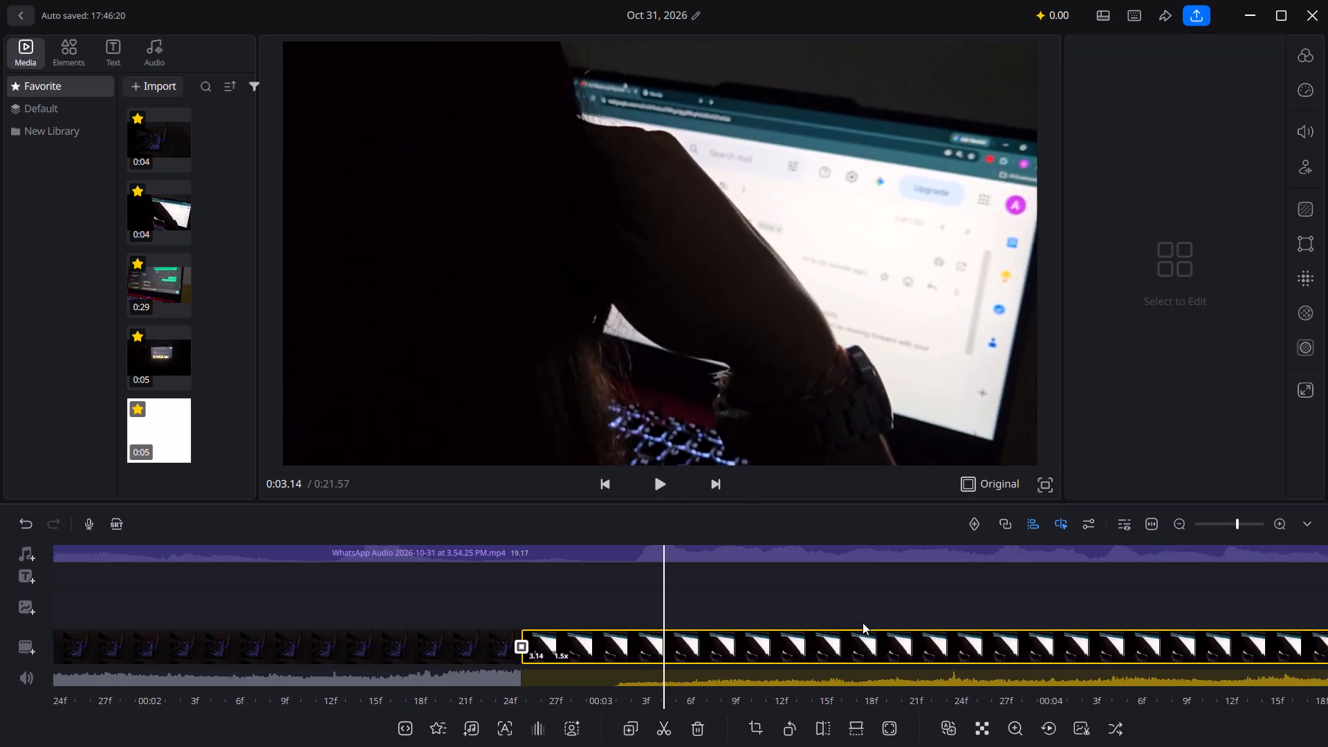
scroll(863, 622, left, 15)
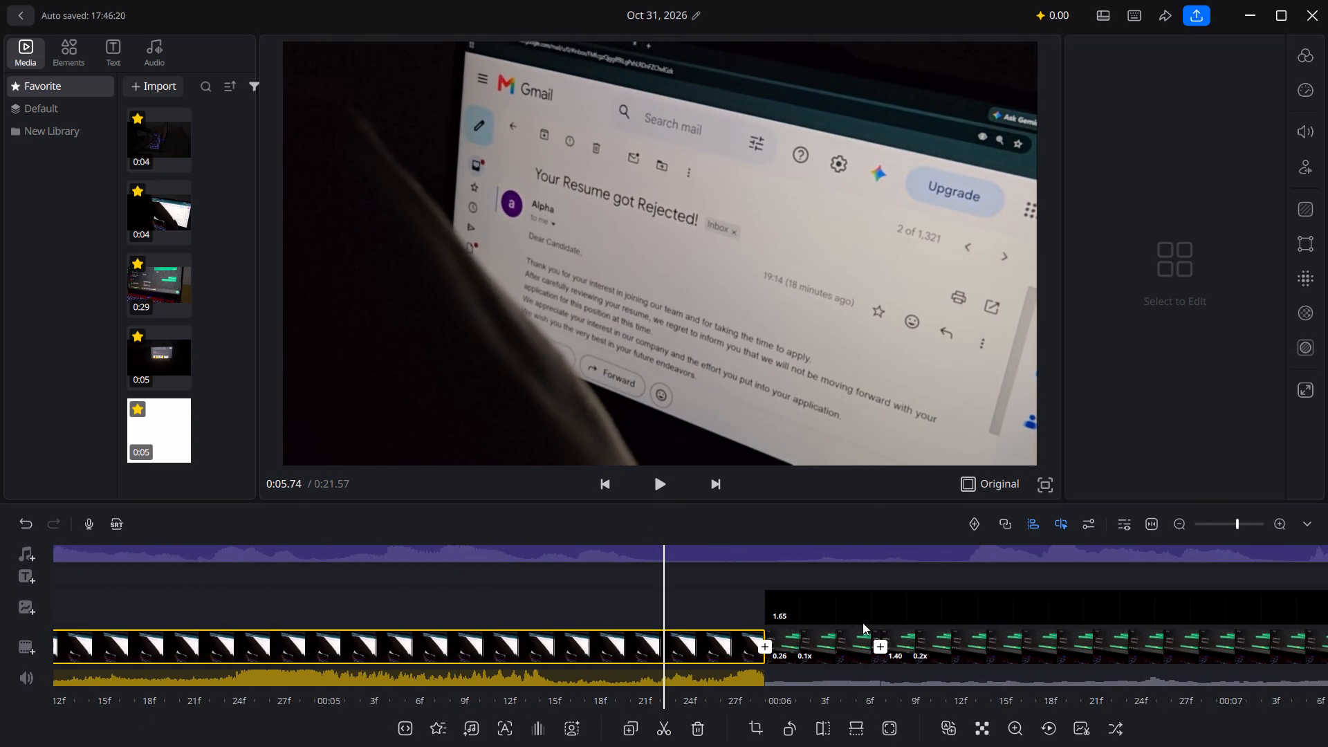
scroll(863, 622, left, 1)
double_click(682, 645)
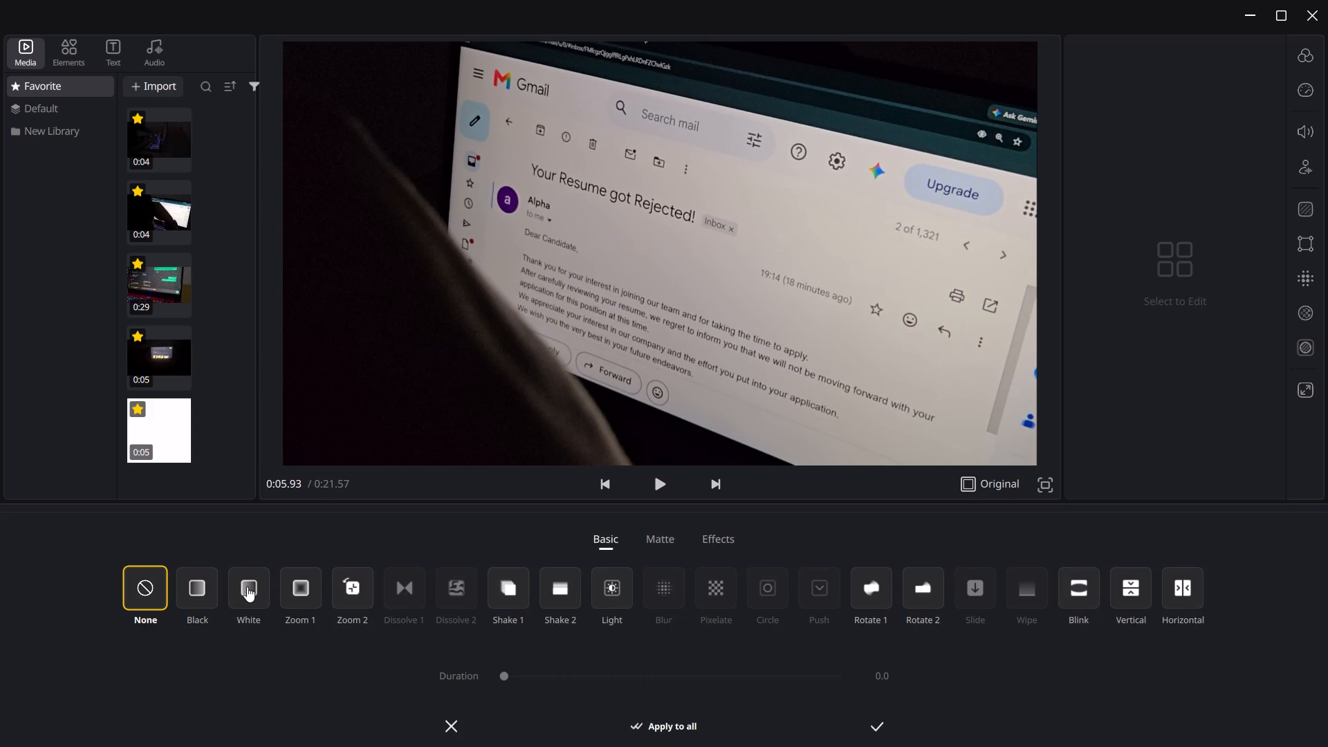
click(247, 587)
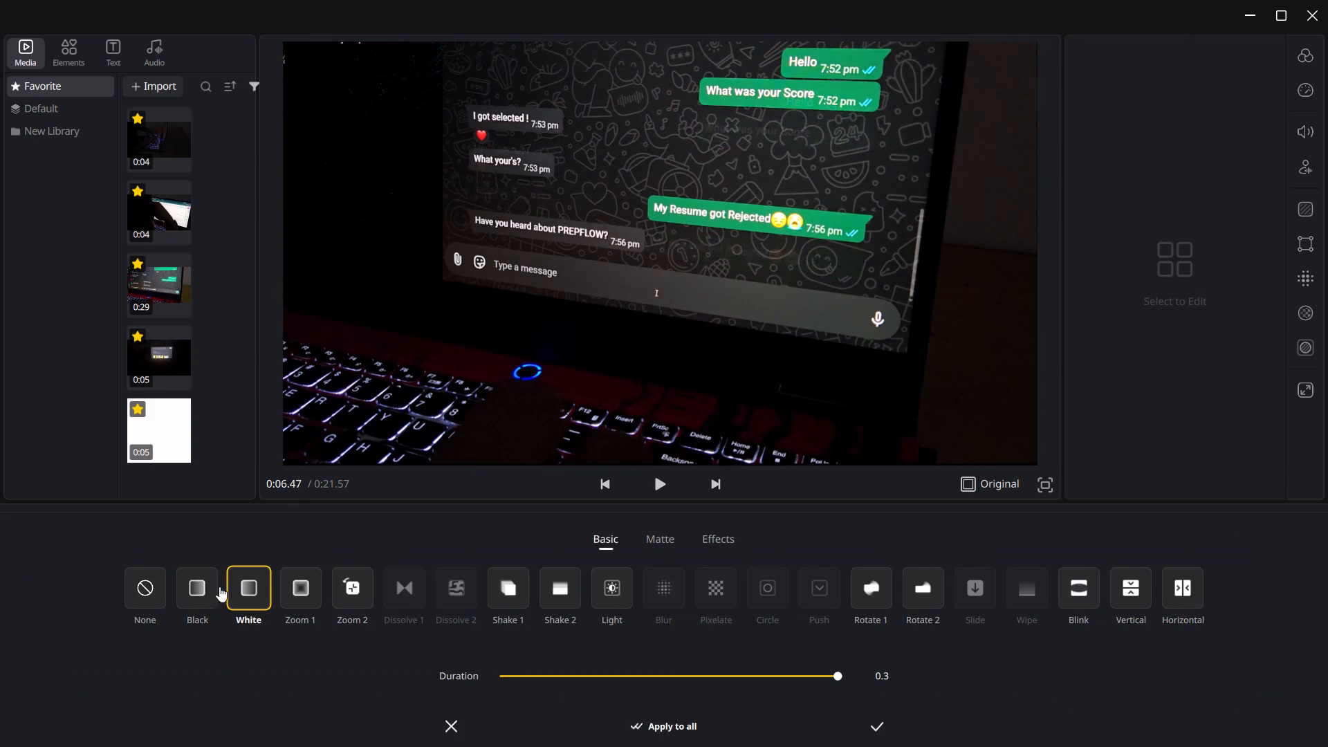
click(207, 586)
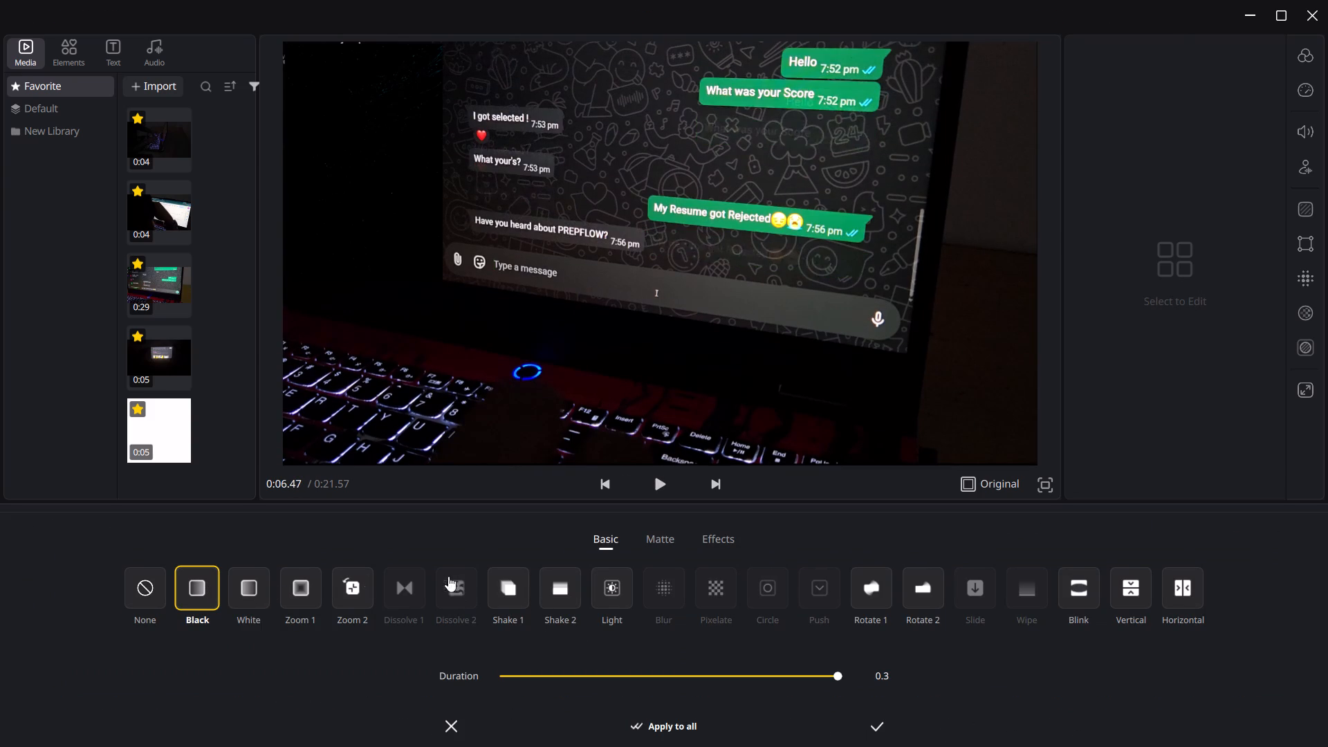
click(303, 587)
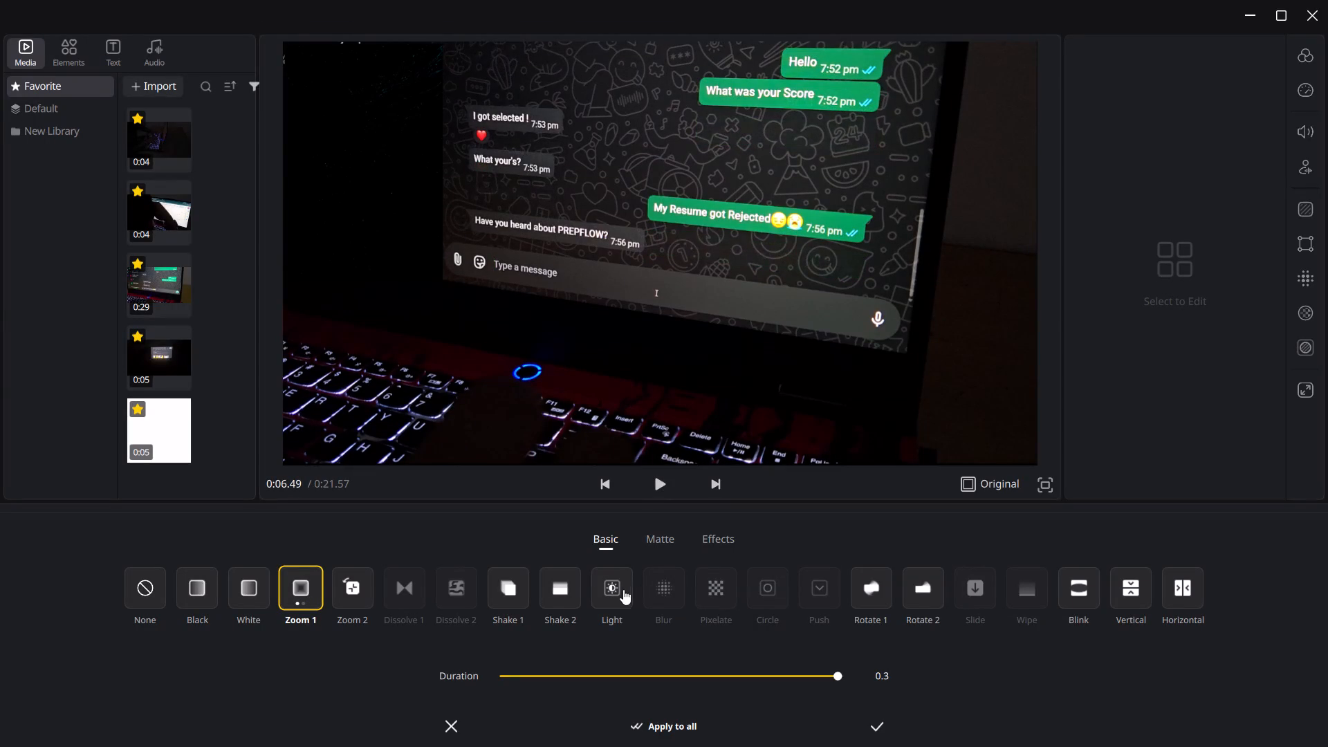
click(544, 586)
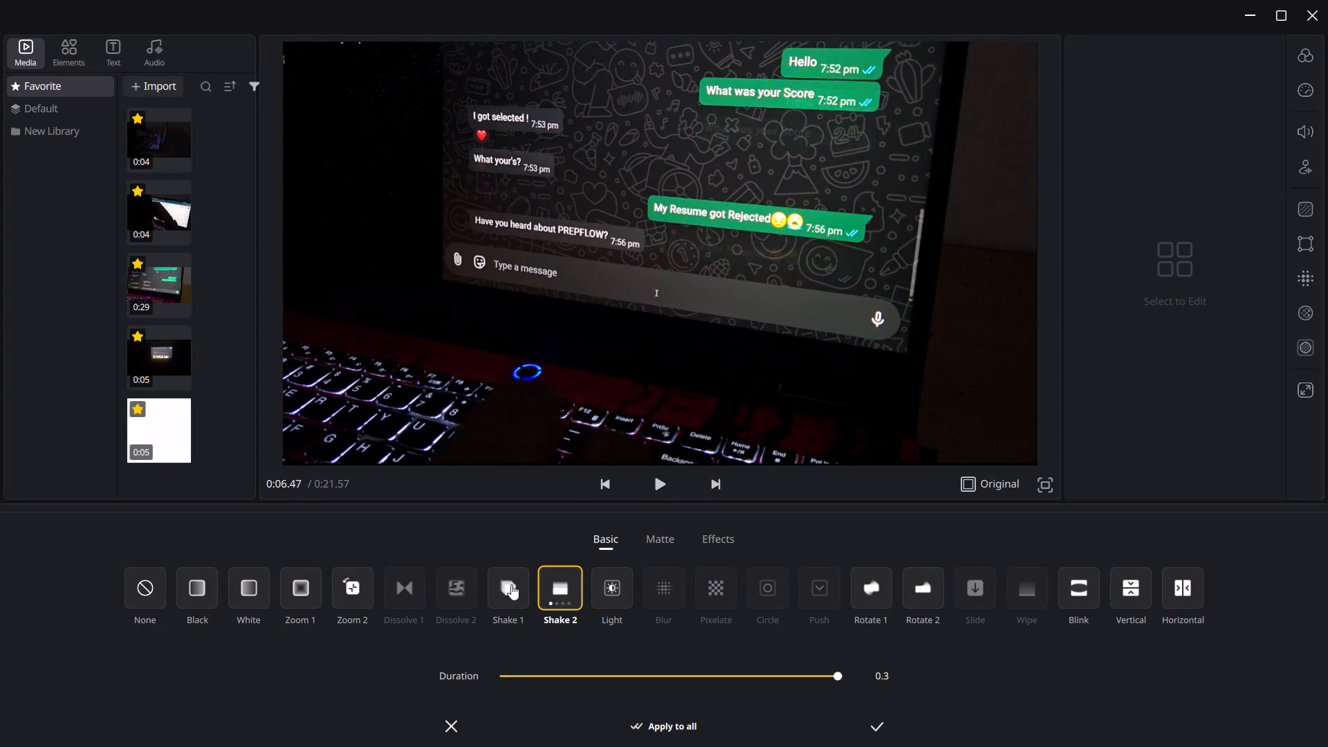
click(497, 586)
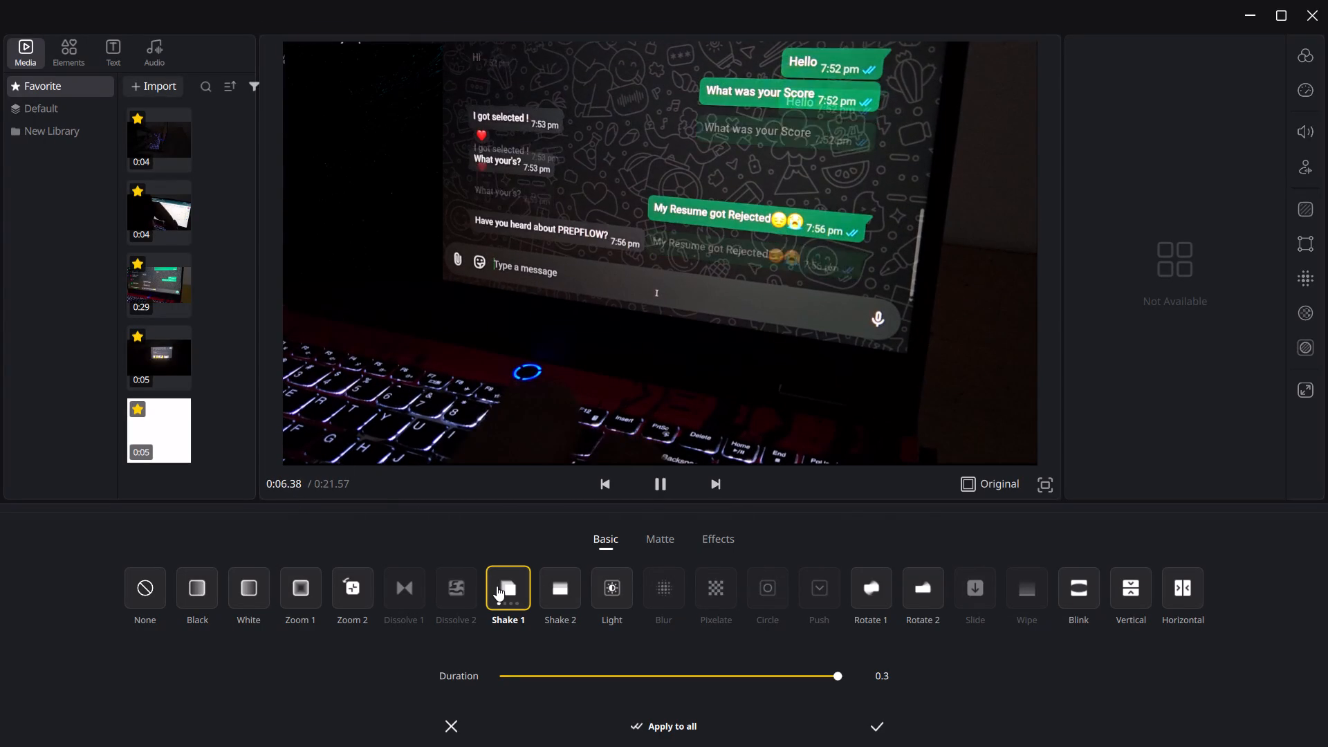
click(209, 593)
click(241, 596)
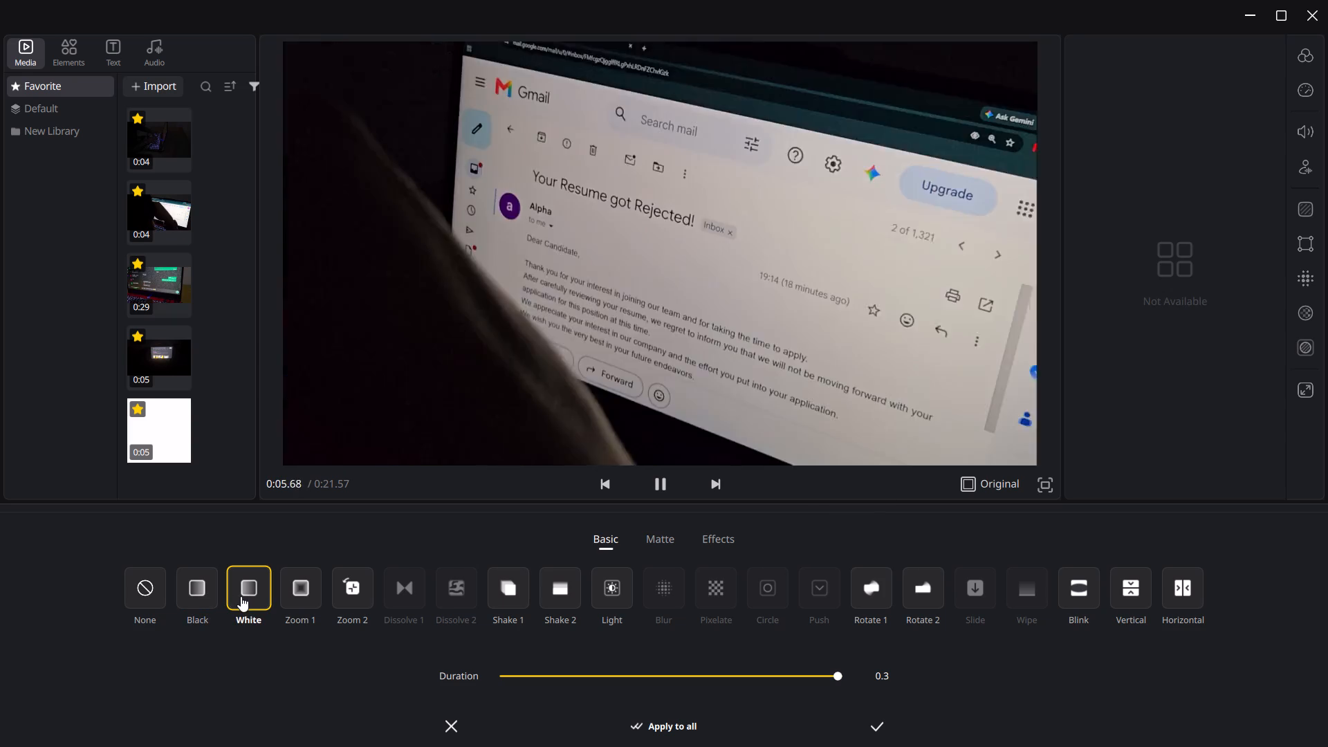
click(309, 591)
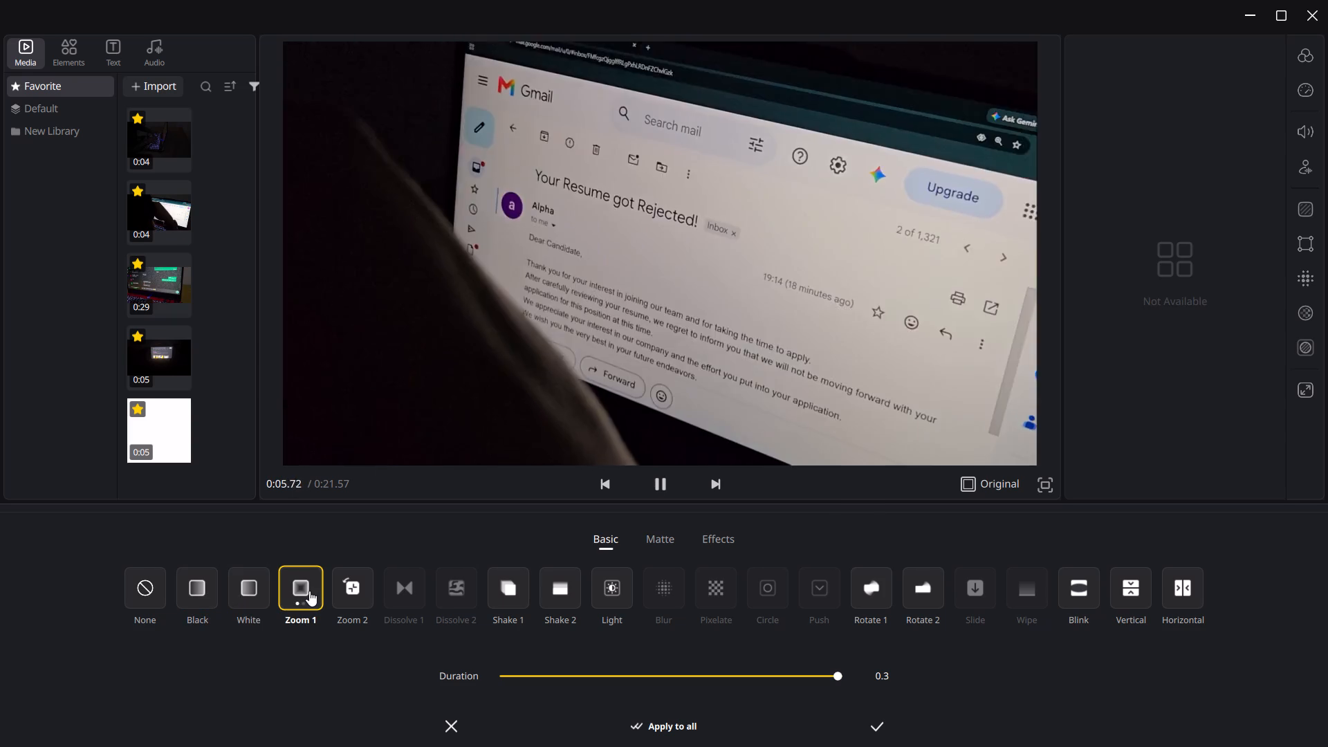
click(670, 726)
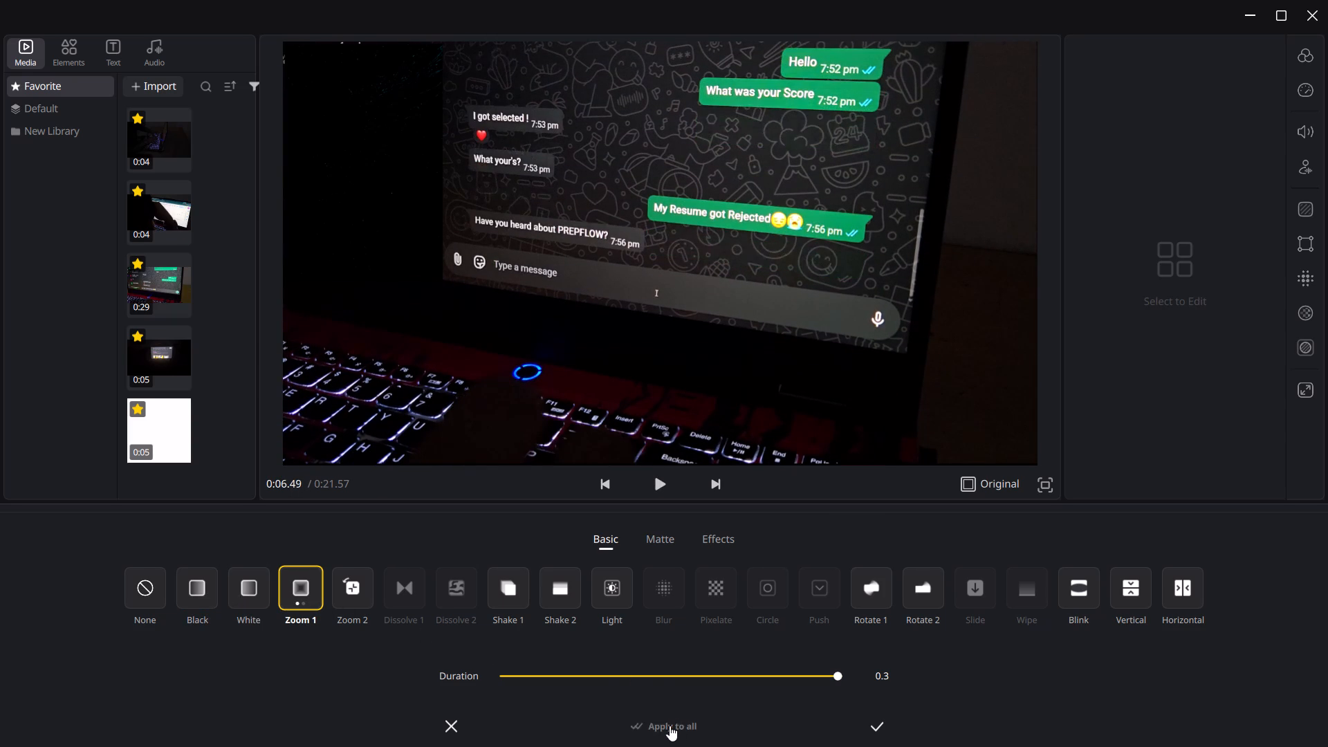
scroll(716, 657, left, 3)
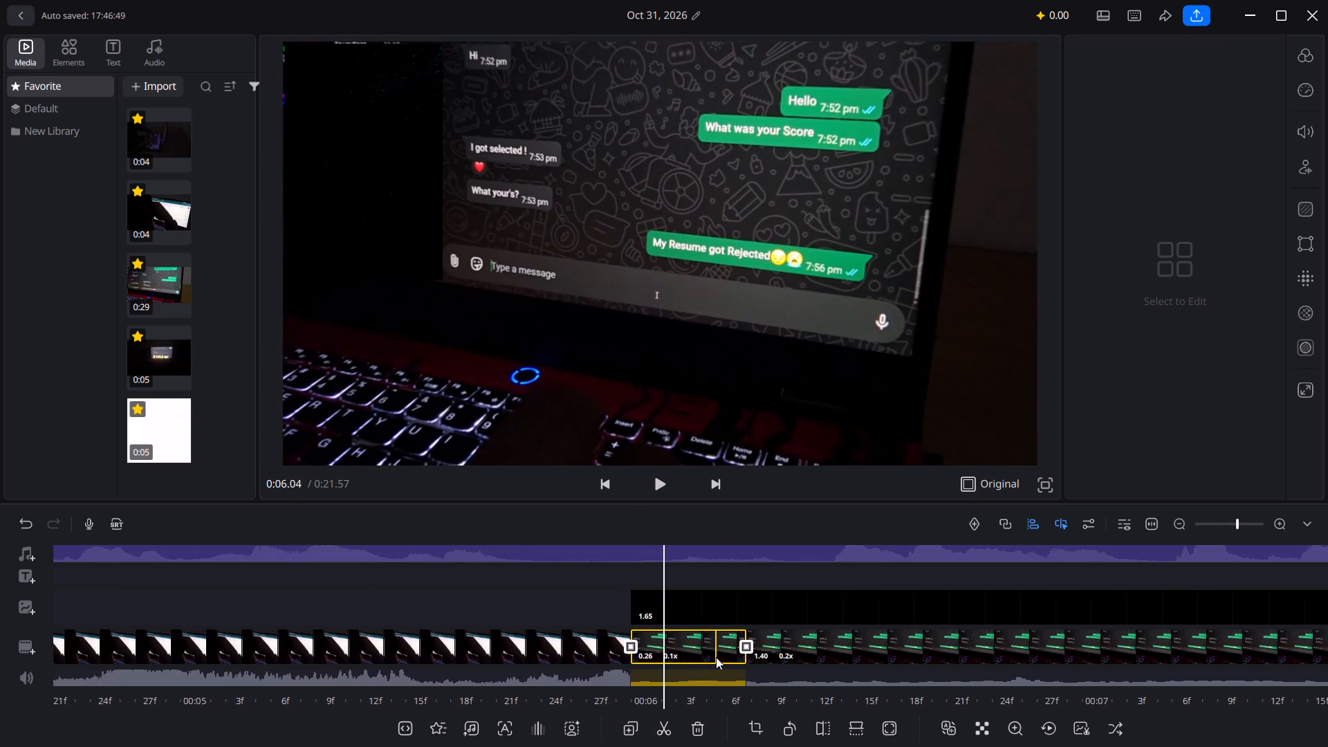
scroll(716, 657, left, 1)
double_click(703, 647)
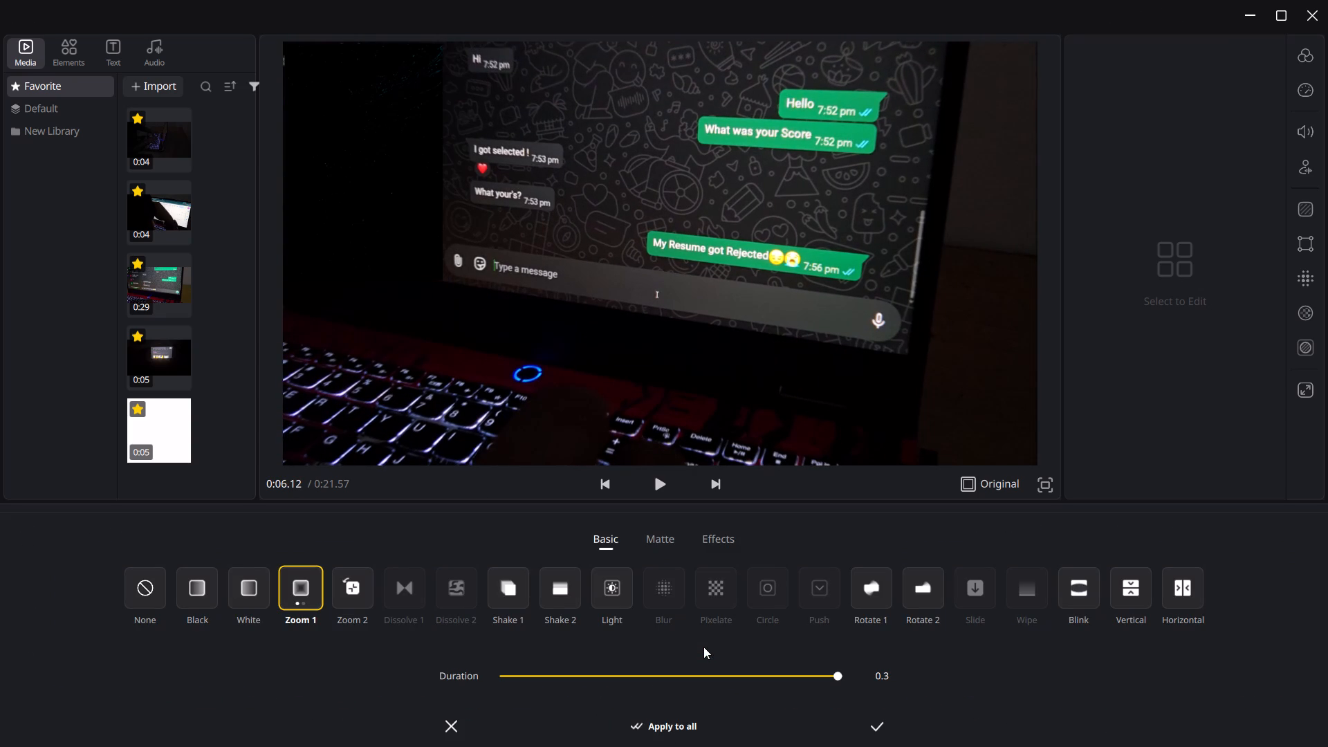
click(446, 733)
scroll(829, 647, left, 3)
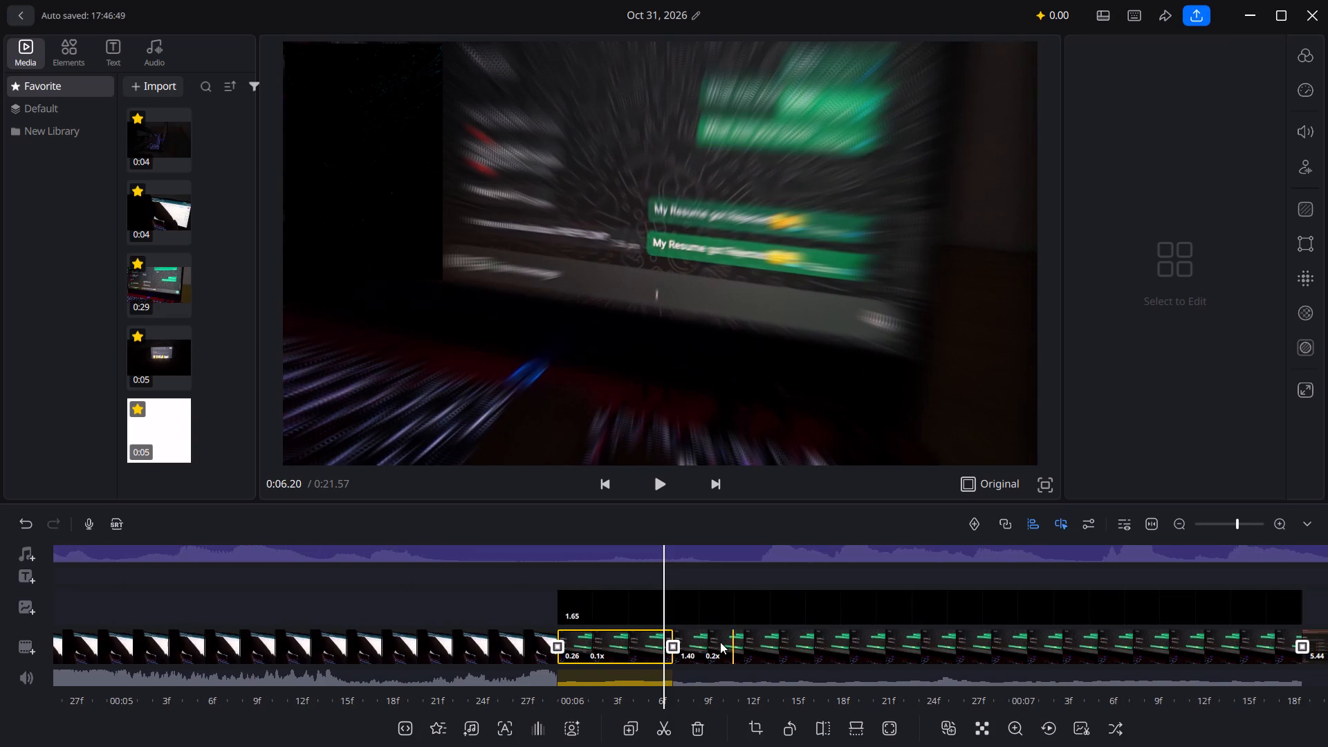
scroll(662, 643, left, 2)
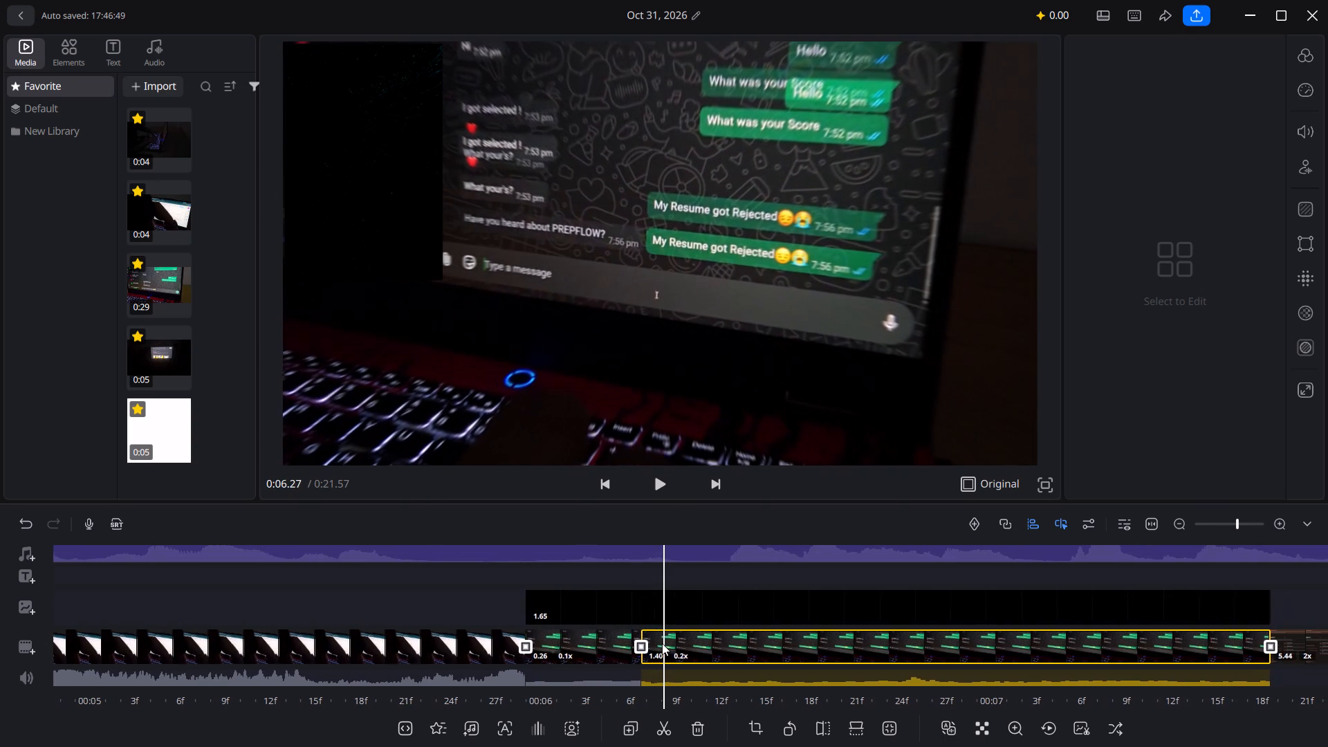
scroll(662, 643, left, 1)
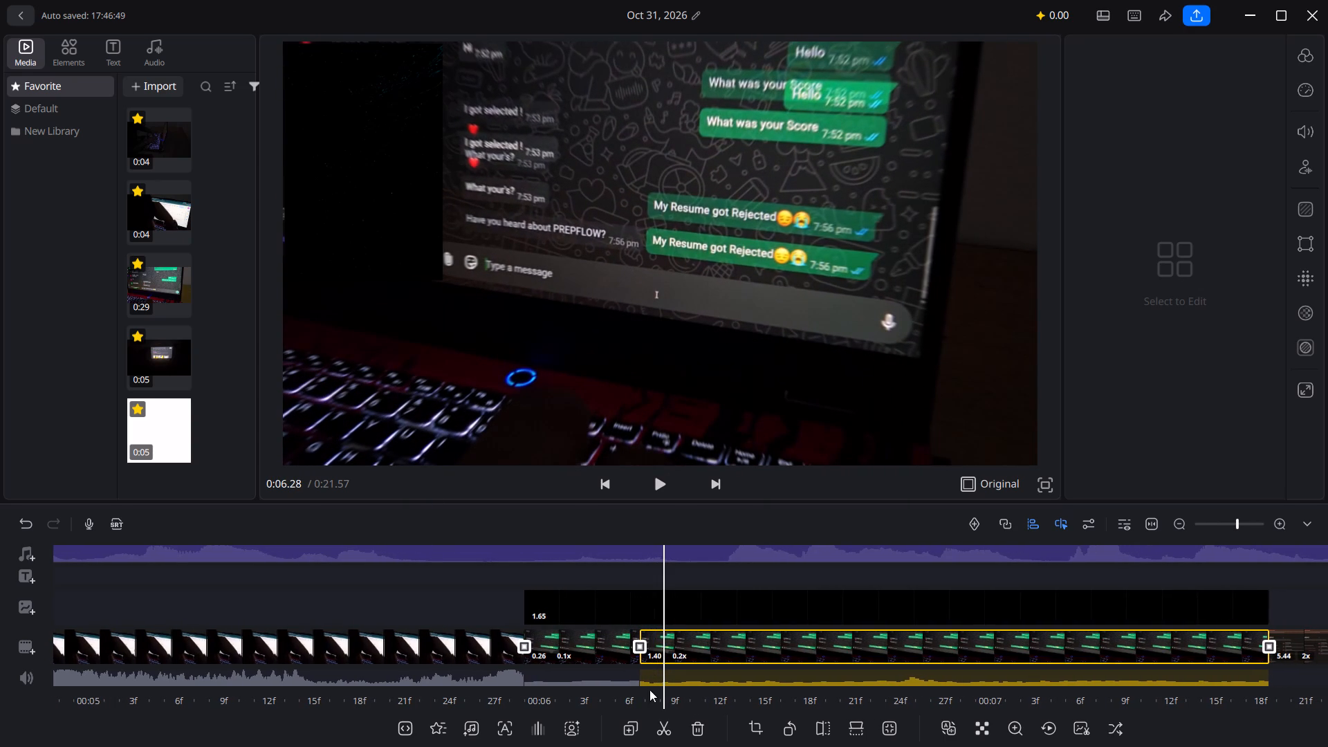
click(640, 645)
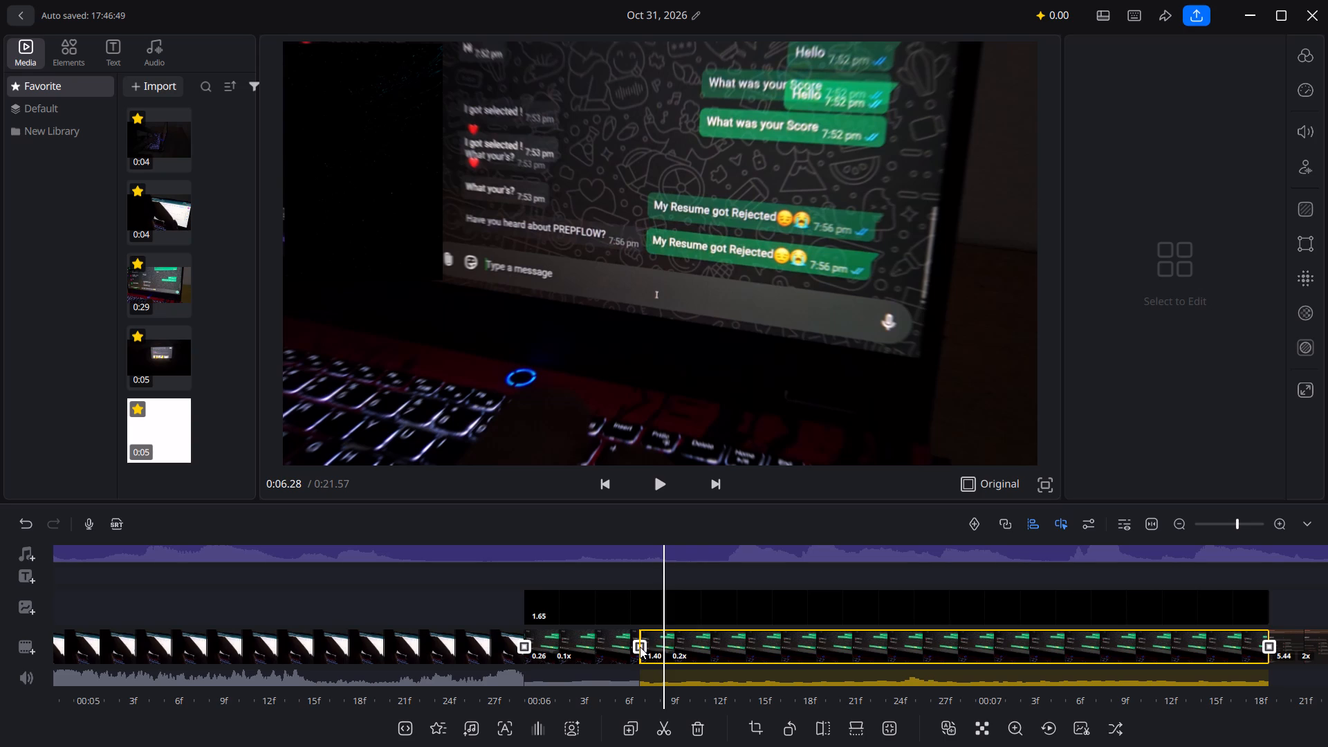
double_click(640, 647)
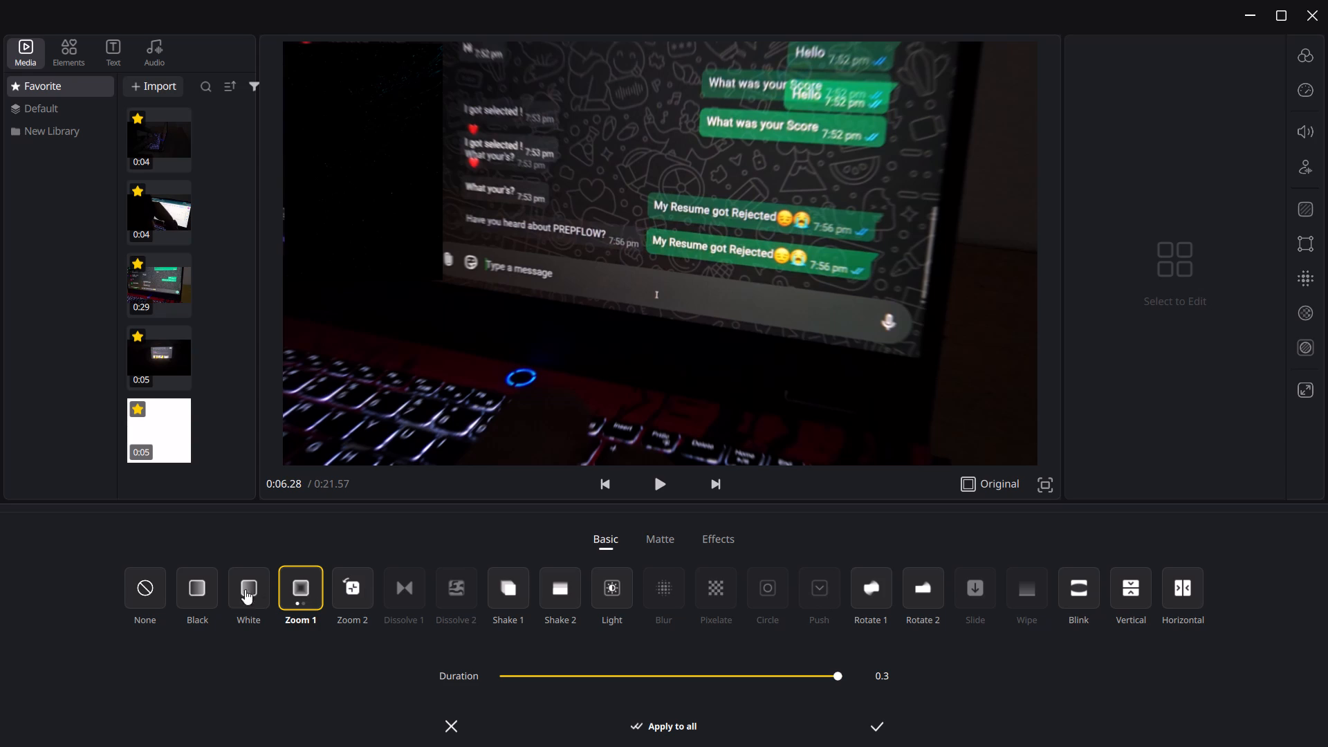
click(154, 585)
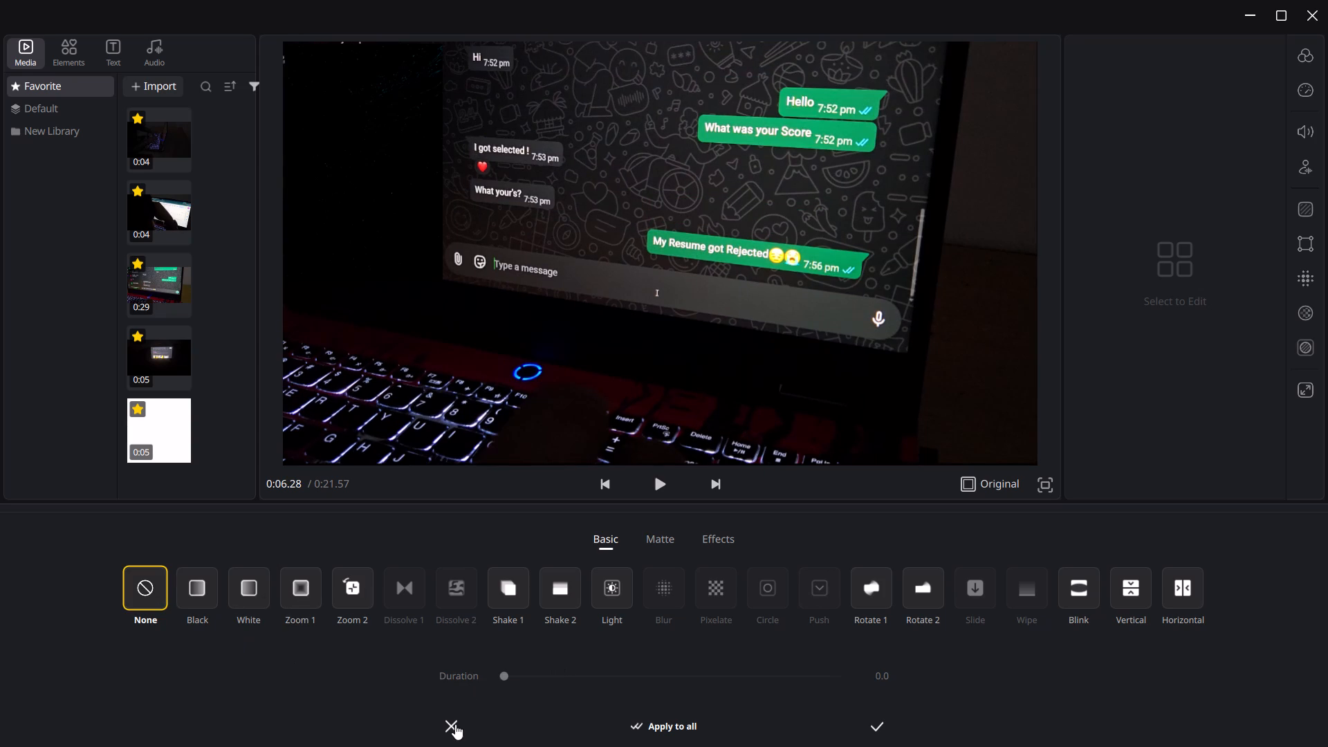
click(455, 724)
Remove the transition from the cut between the 0.1x and 0.2x segments of the chat clip.
double_click(640, 646)
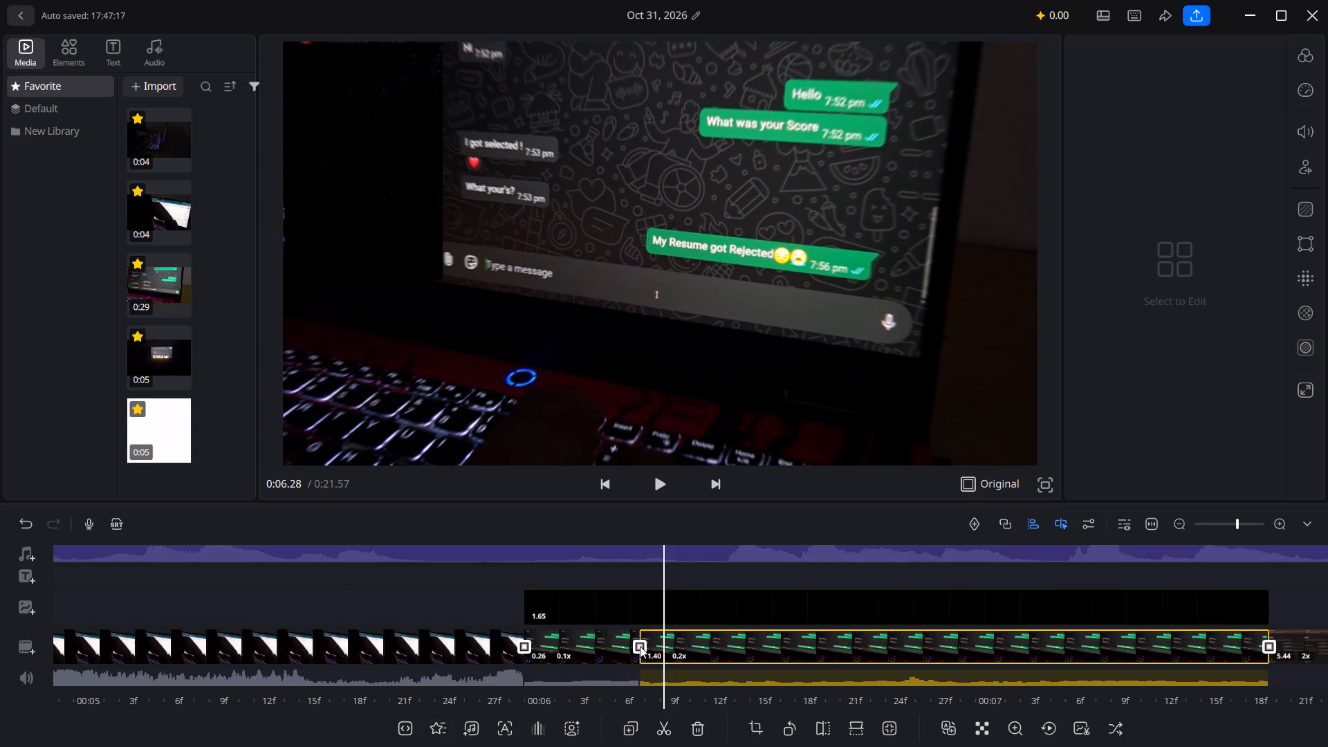
click(156, 576)
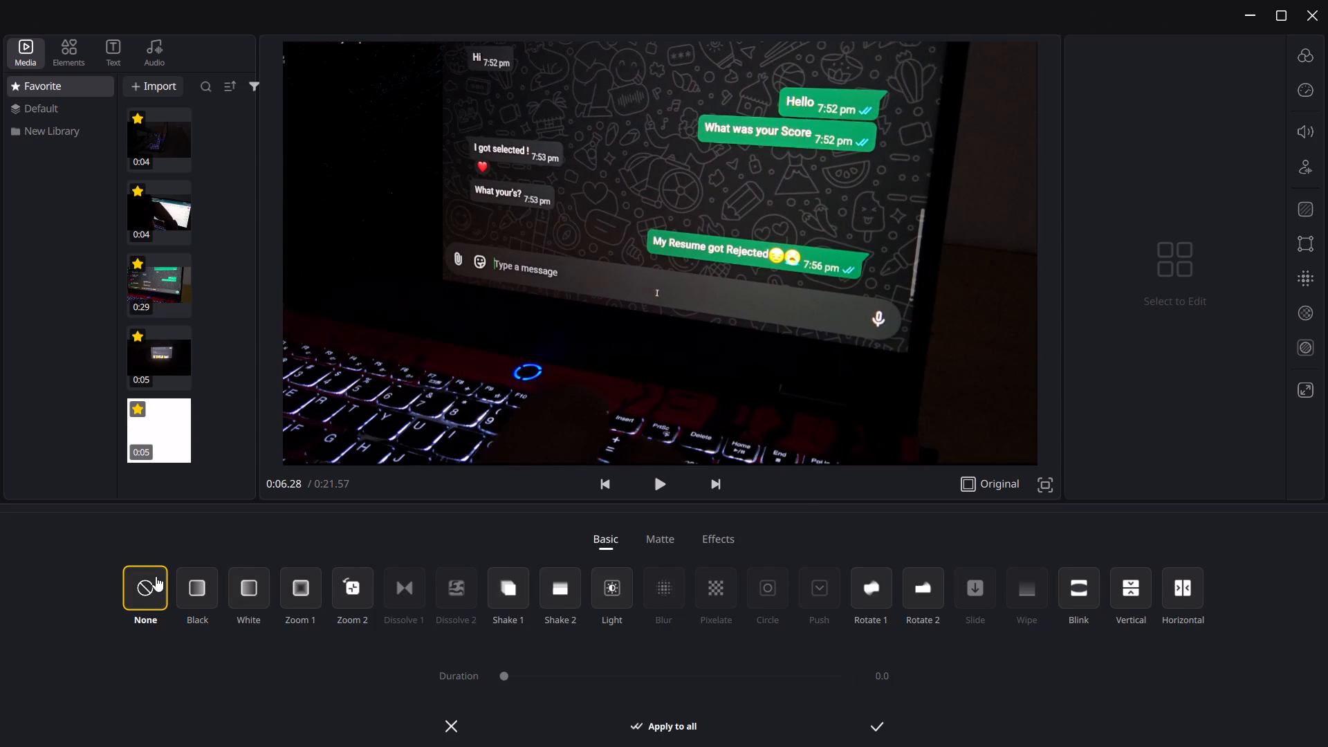
click(880, 724)
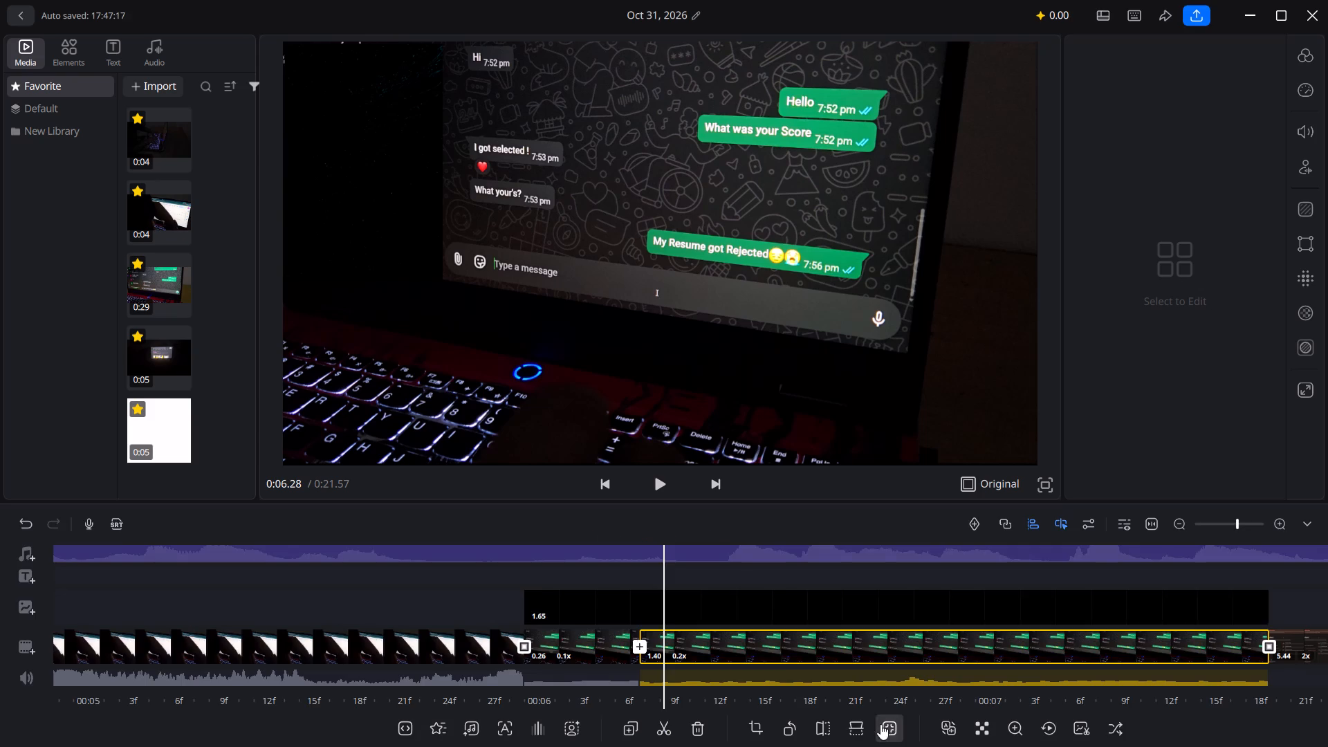
Play from the end of the email clip through the chat segments into the Resume Analyzer clip to check the transitions.
scroll(760, 651, left, 4)
scroll(760, 651, right, 4)
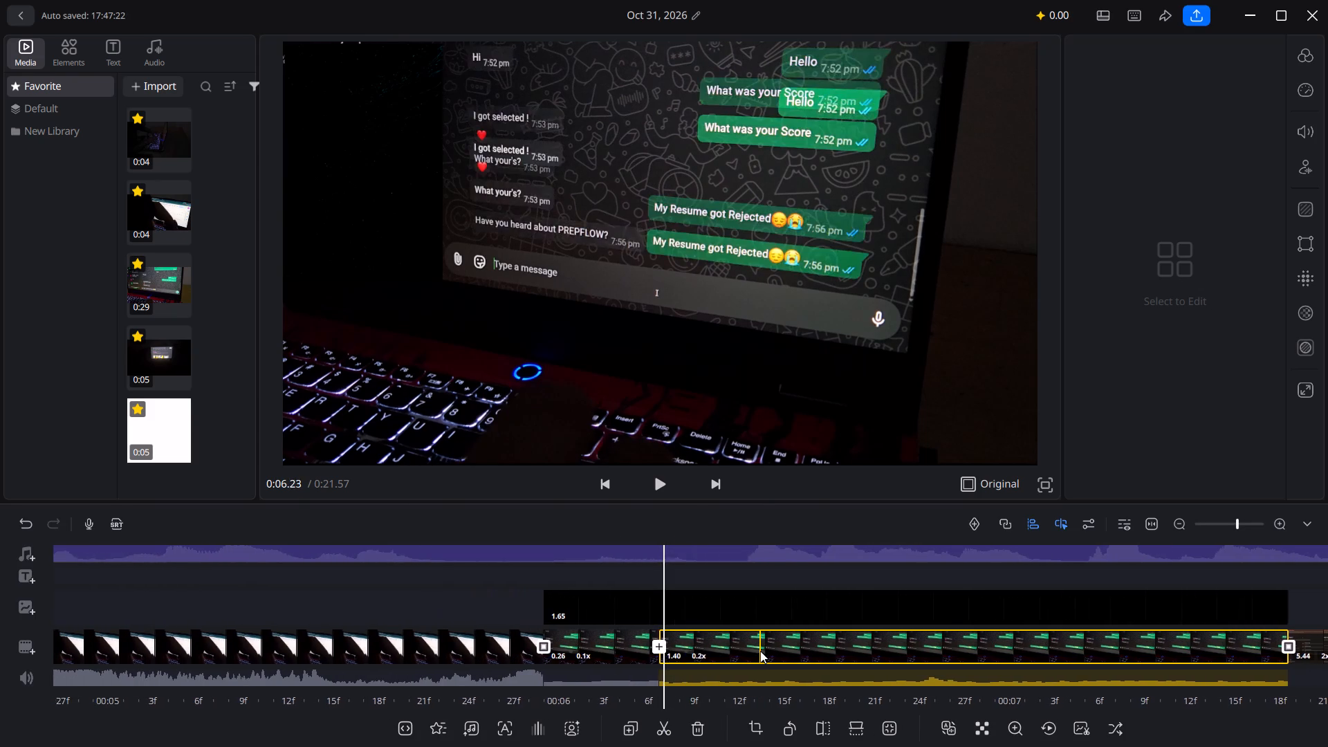
scroll(760, 651, right, 7)
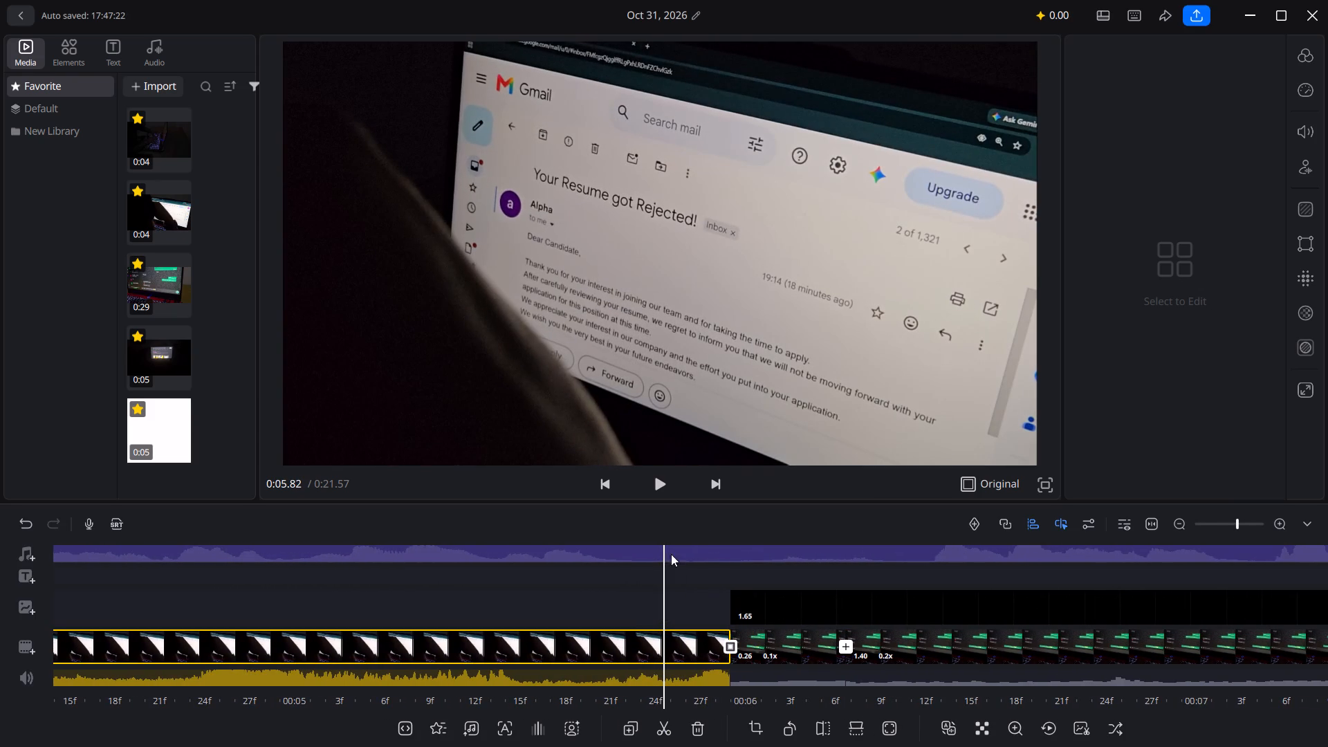
click(659, 486)
click(659, 486)
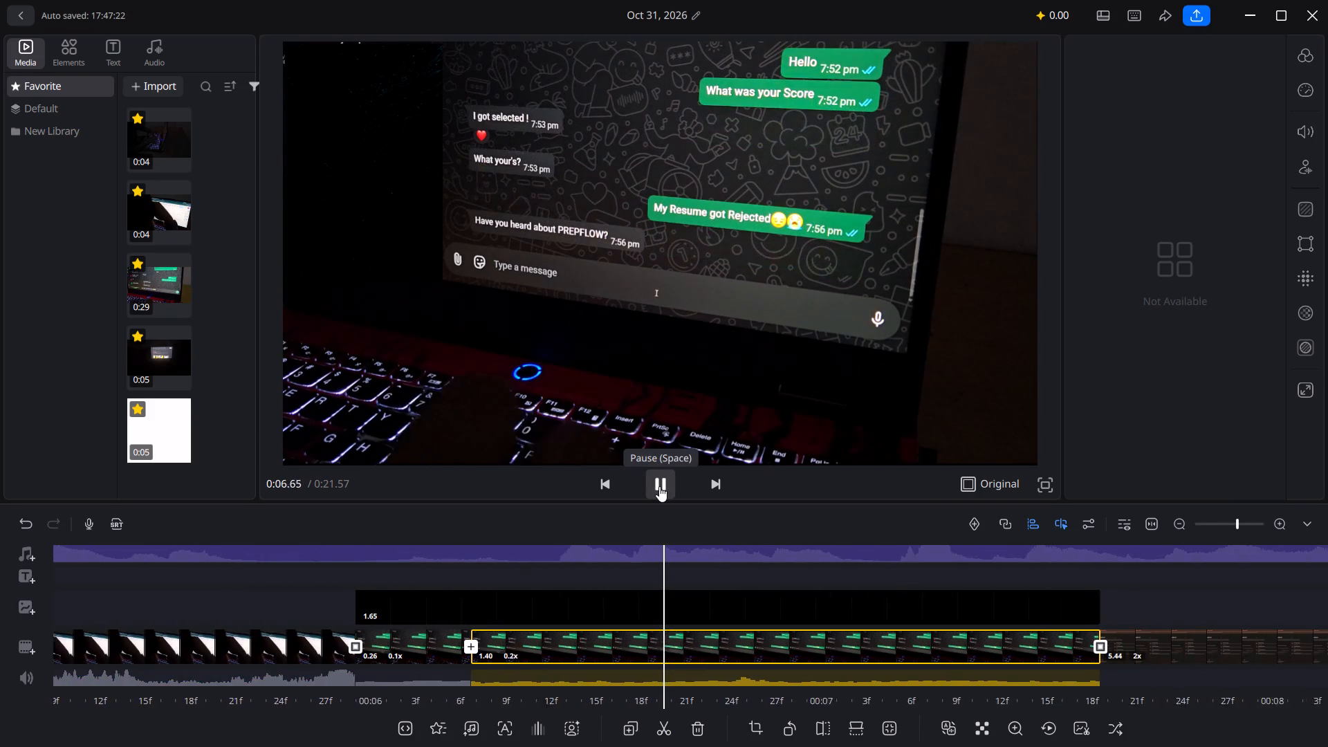
click(659, 486)
click(659, 486)
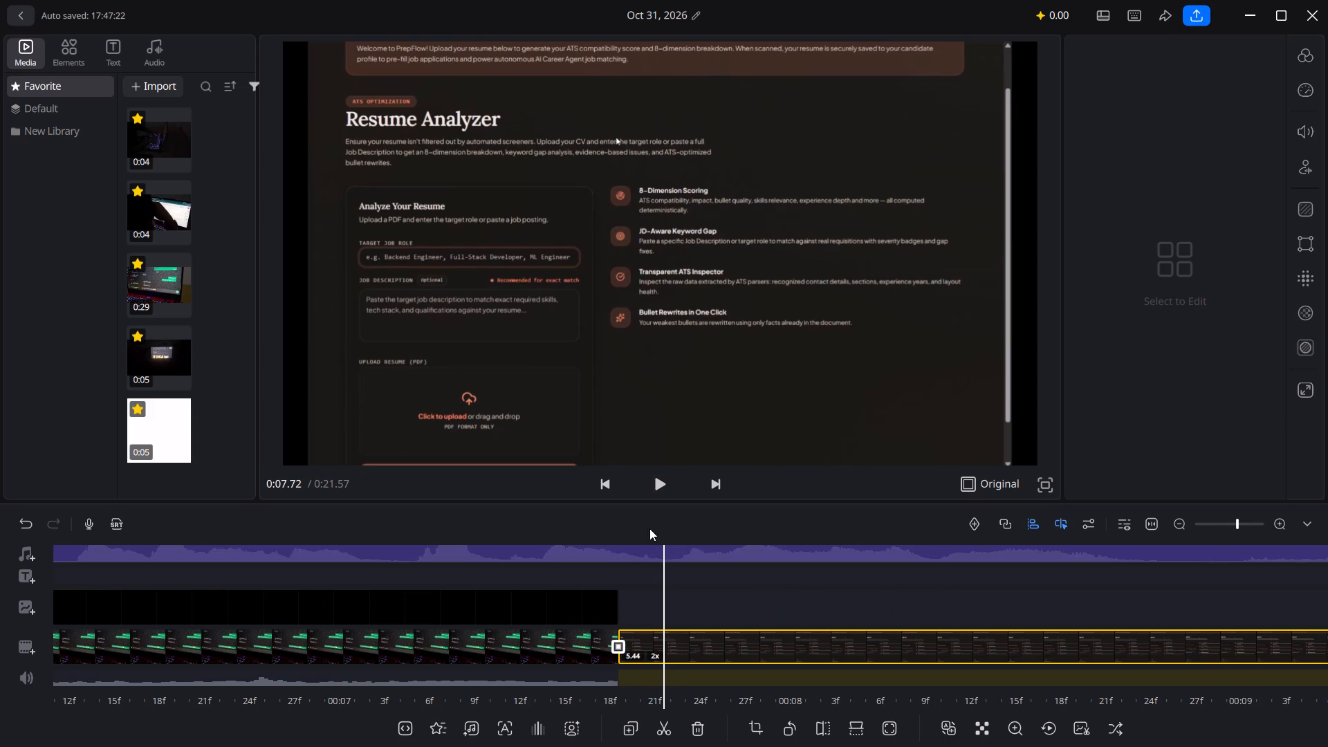
Open the transition settings for the cut between the chat clip and the Resume Analyzer clip.
double_click(620, 647)
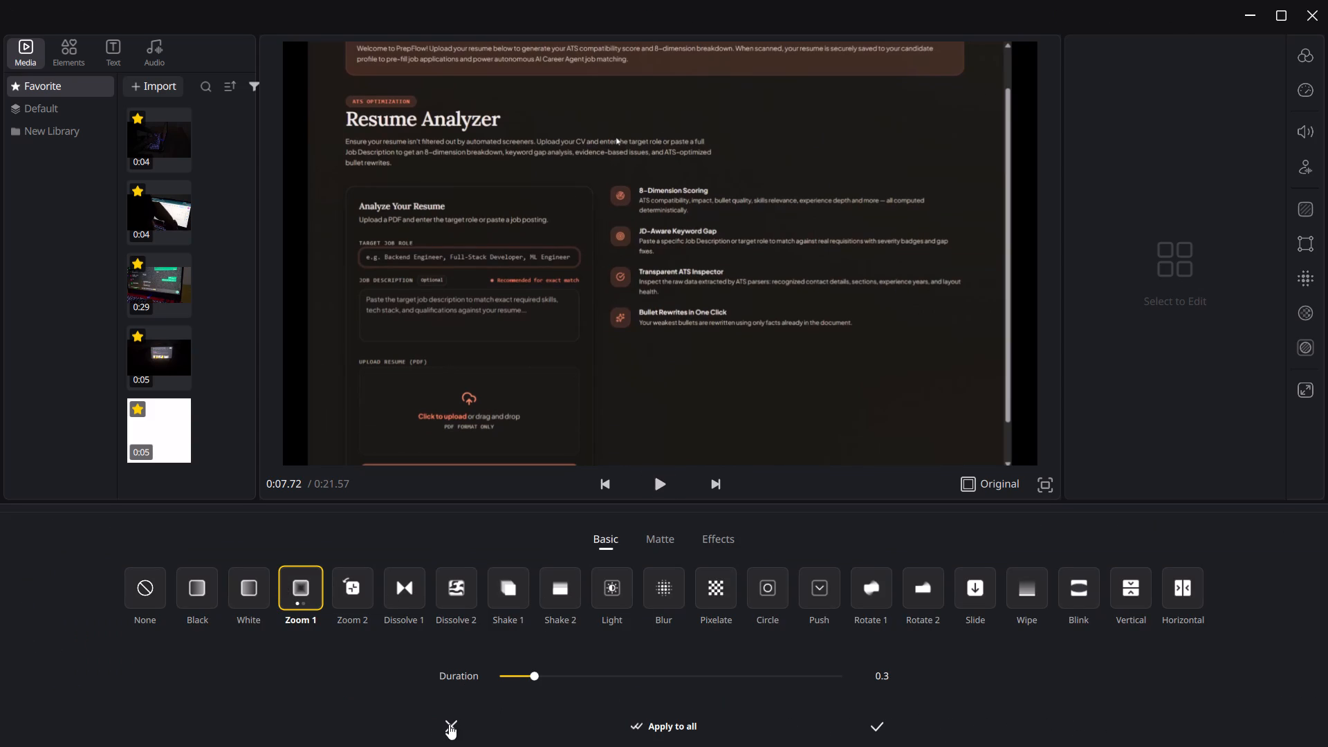
Apply the Zoom 1 transition with a duration of 0.3 between the chat clip and the Resume Analyzer recording.
click(876, 727)
Examine the transitions at each cut from the chat clip through to the closing PrepFlow logo.
scroll(547, 622, right, 4)
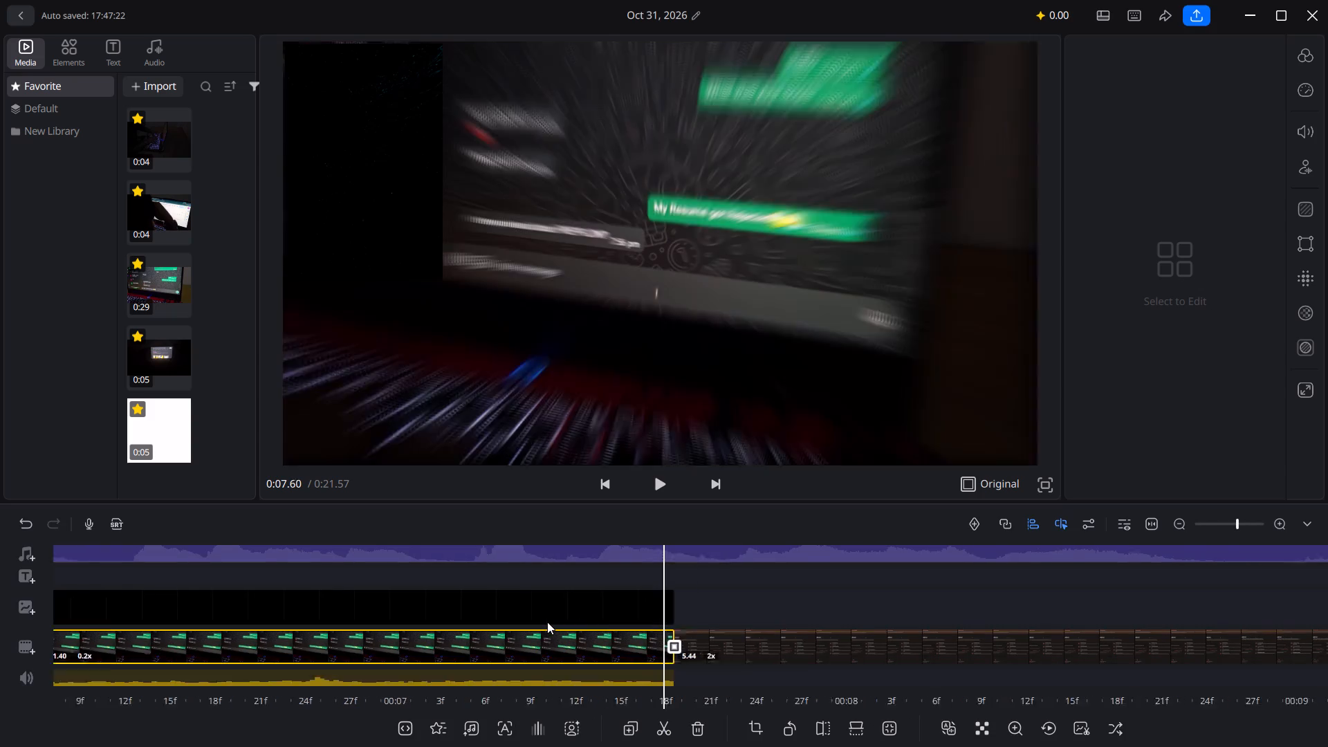
scroll(547, 622, left, 13)
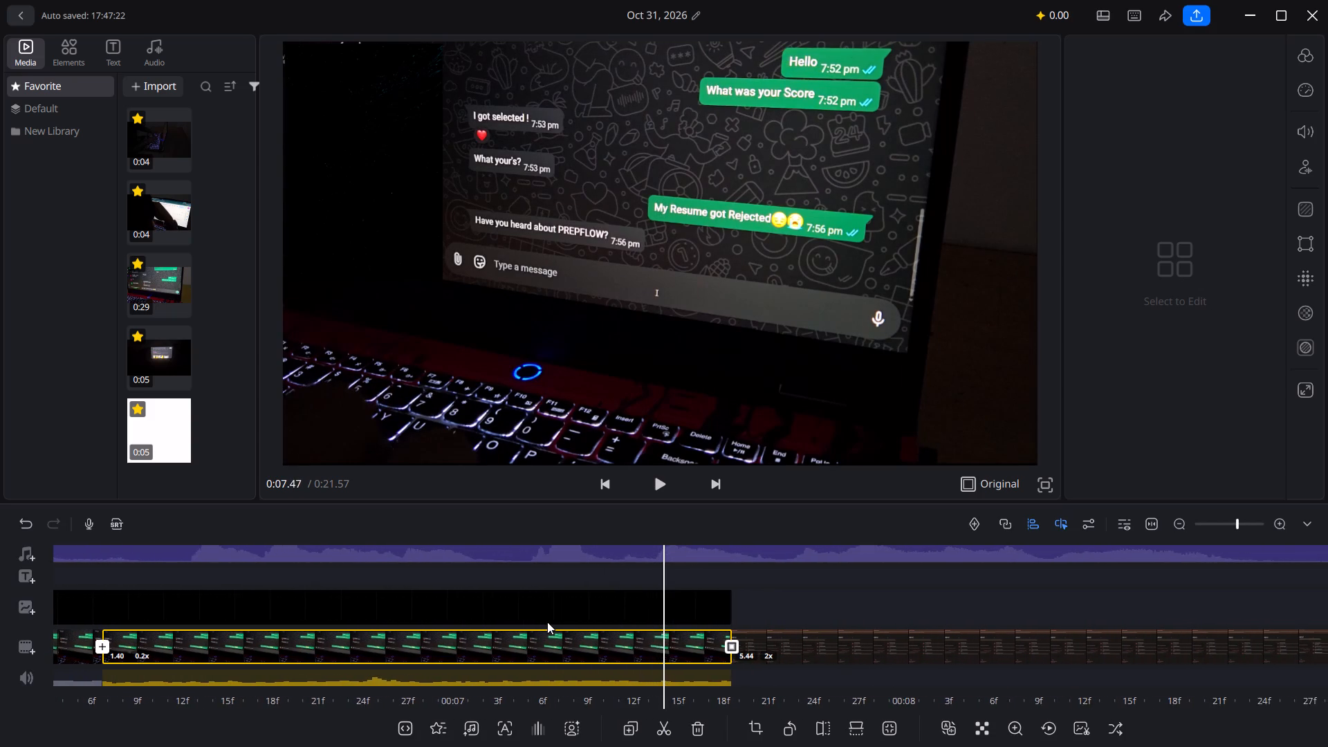
scroll(547, 622, left, 14)
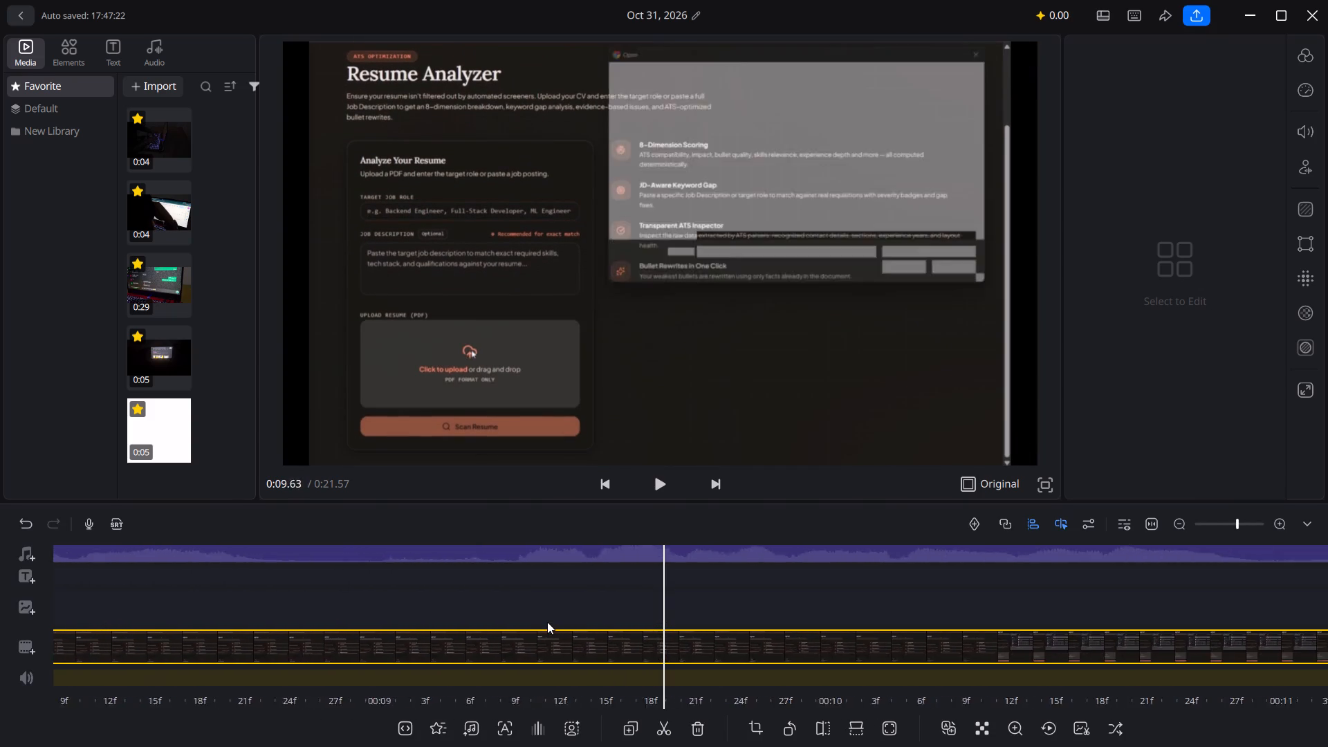
scroll(547, 622, left, 13)
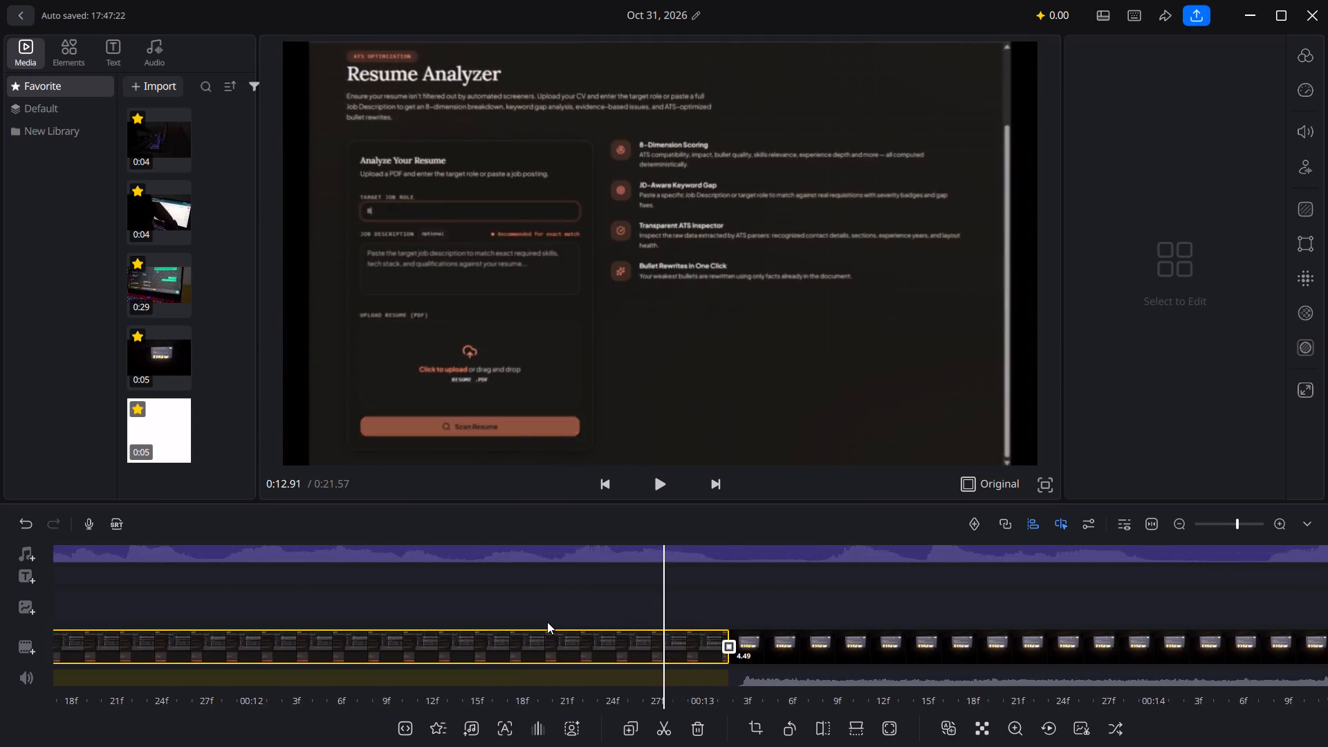
scroll(547, 622, left, 8)
scroll(547, 622, right, 1)
scroll(547, 622, left, 2)
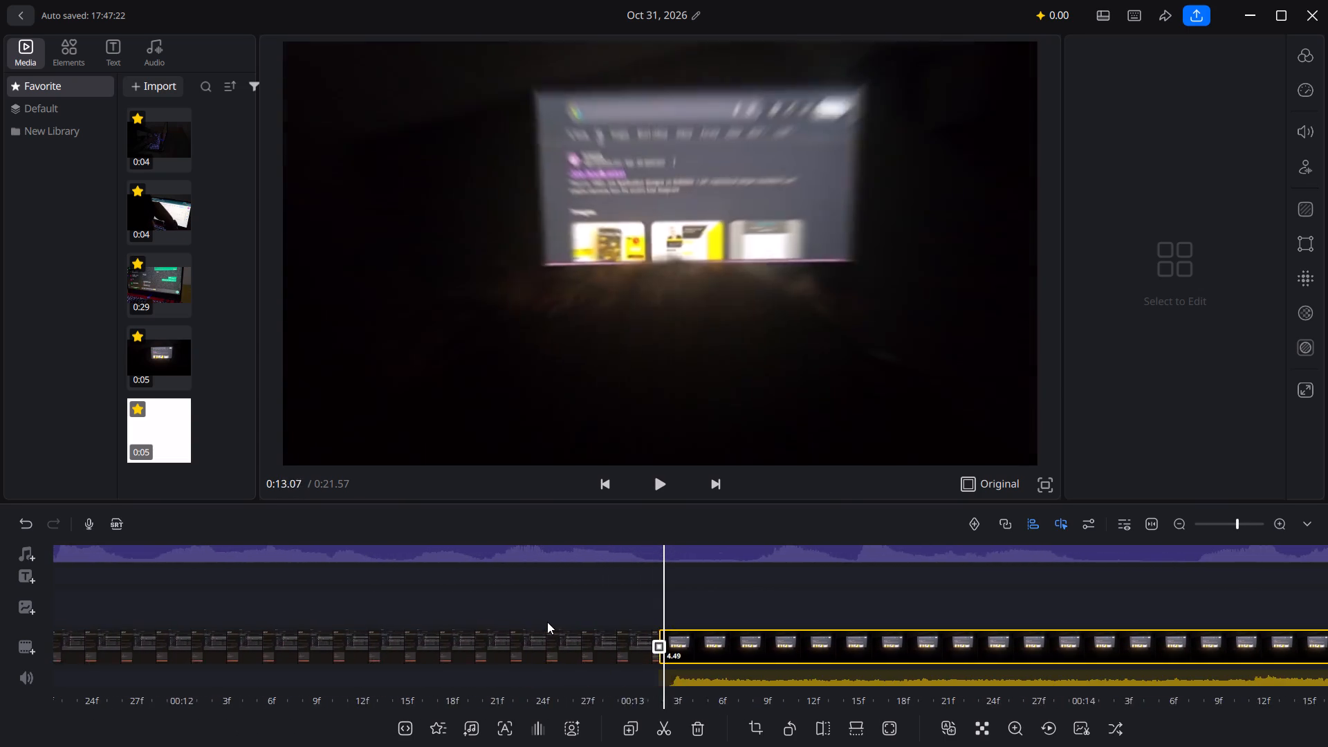
scroll(547, 622, left, 3)
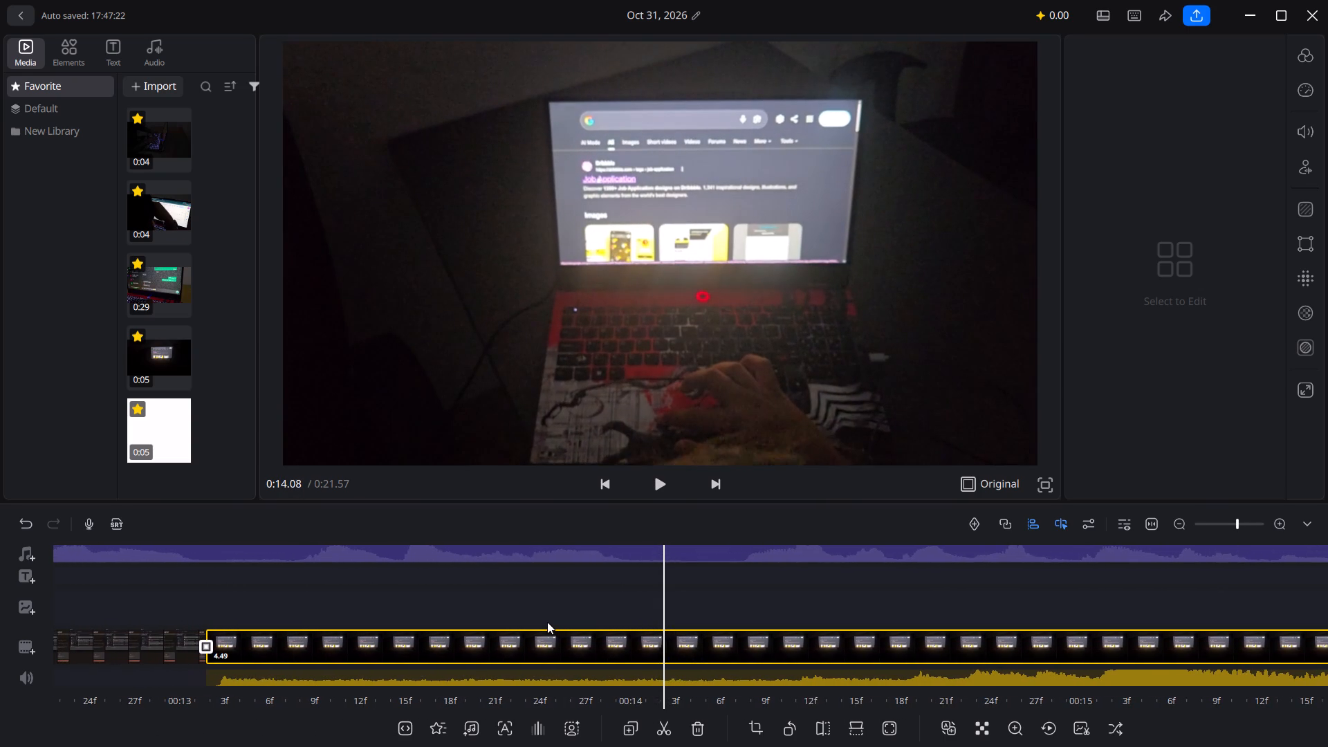
scroll(302, 621, left, 15)
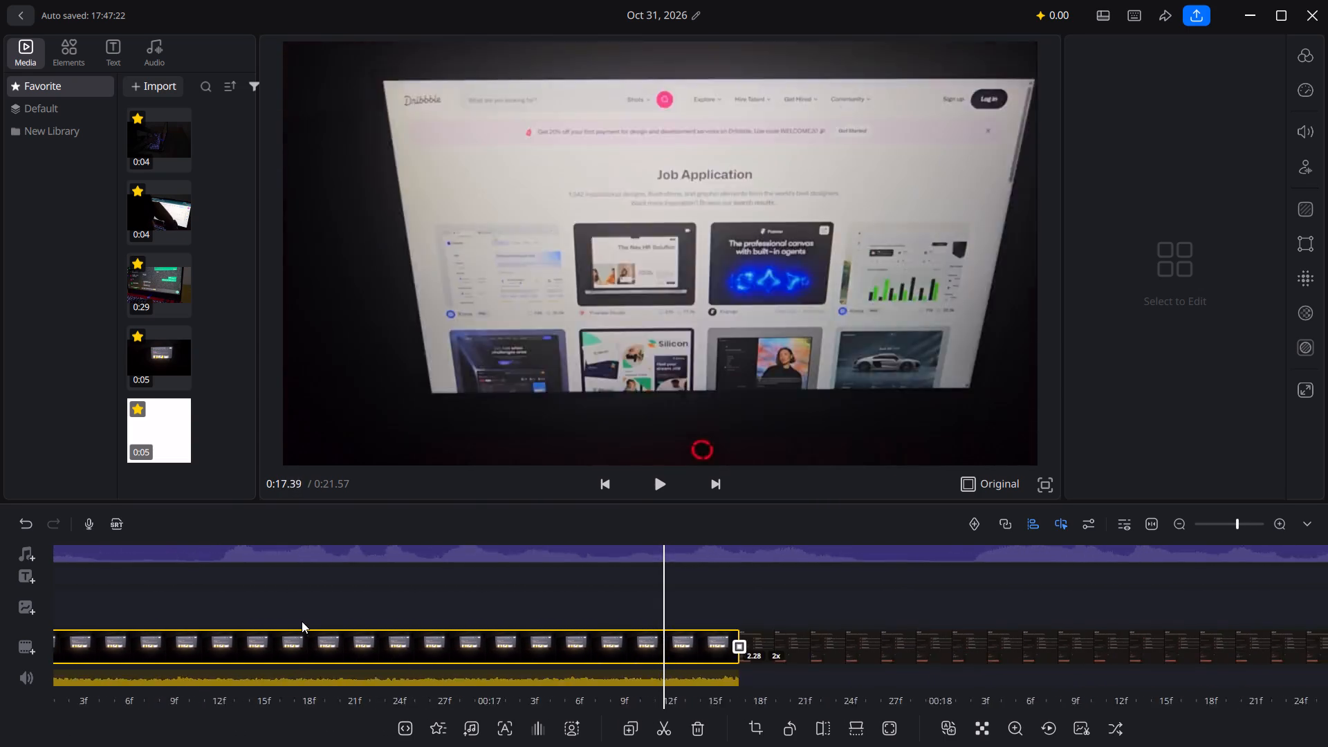
scroll(302, 621, left, 1)
scroll(302, 621, right, 2)
scroll(302, 621, left, 1)
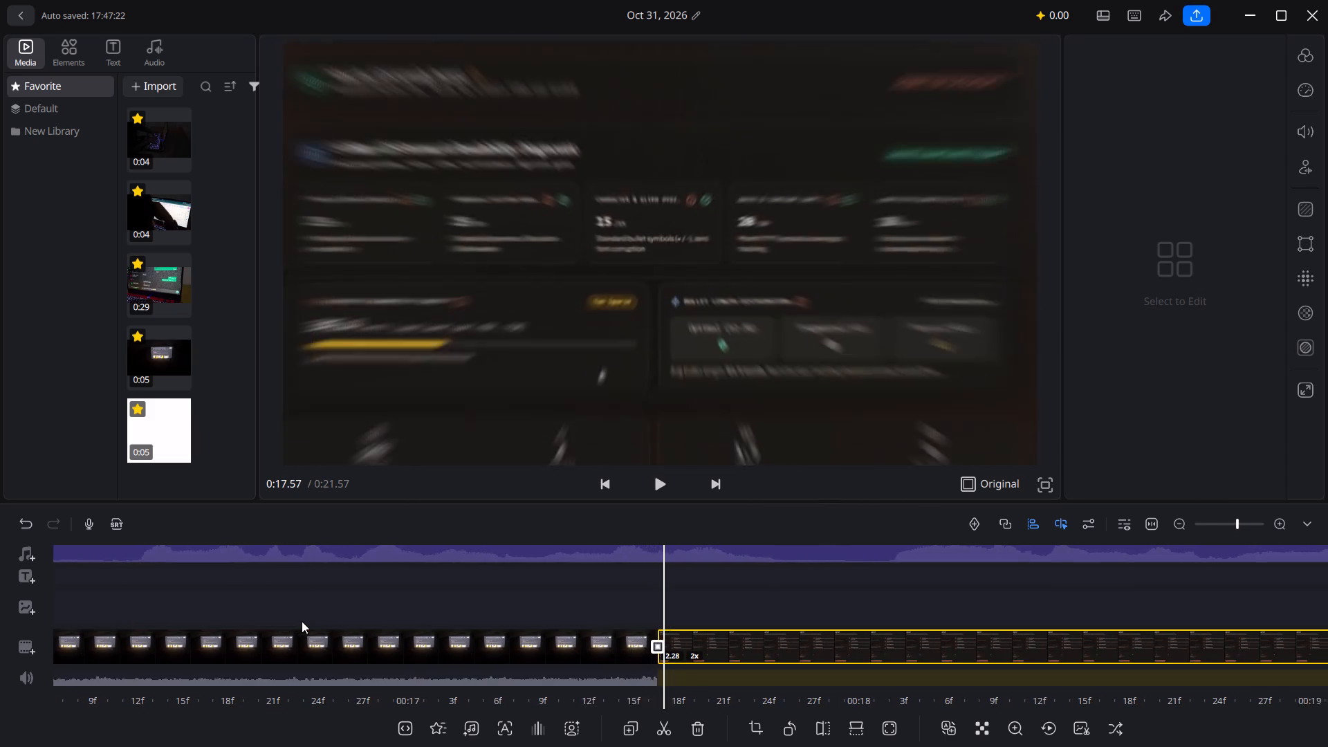
scroll(302, 621, left, 11)
scroll(302, 621, right, 1)
scroll(302, 621, left, 6)
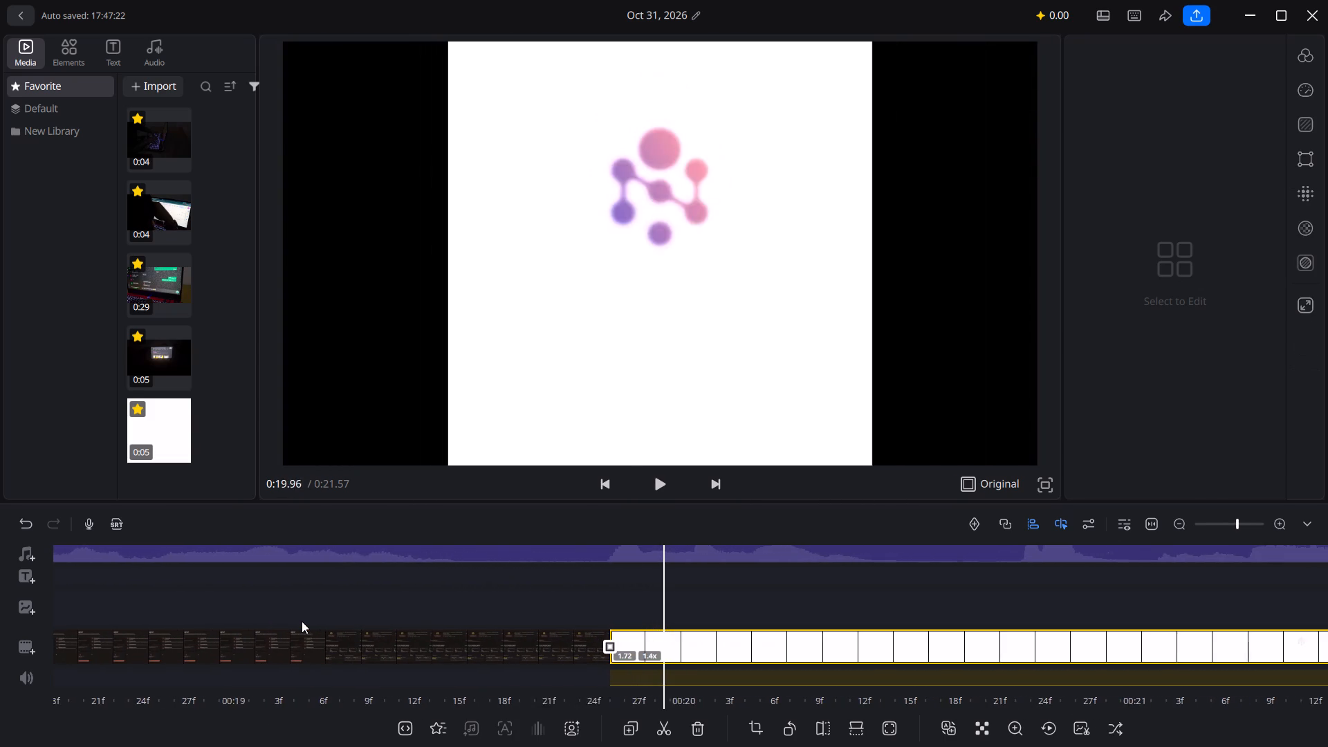
scroll(302, 621, left, 8)
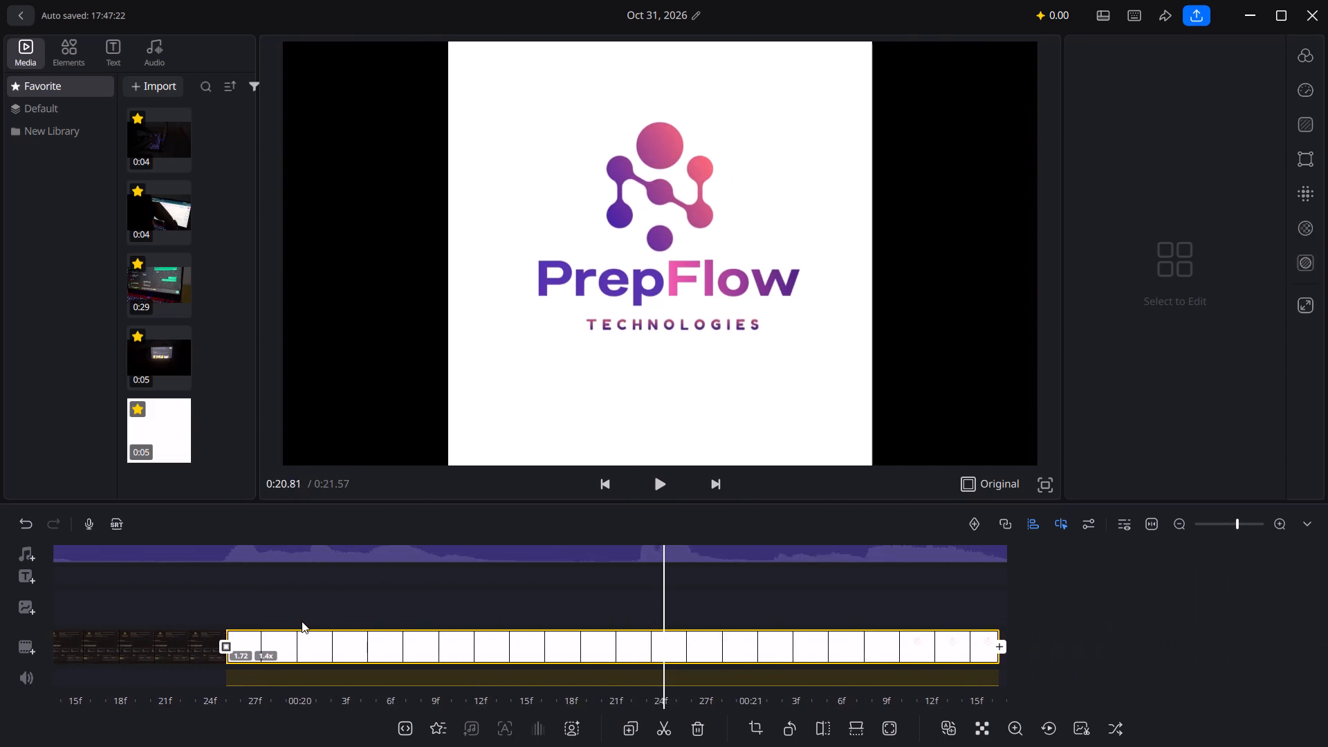
scroll(302, 621, left, 7)
Play the whole video from the beginning to review the transitions, and return to its start.
scroll(302, 621, right, 15)
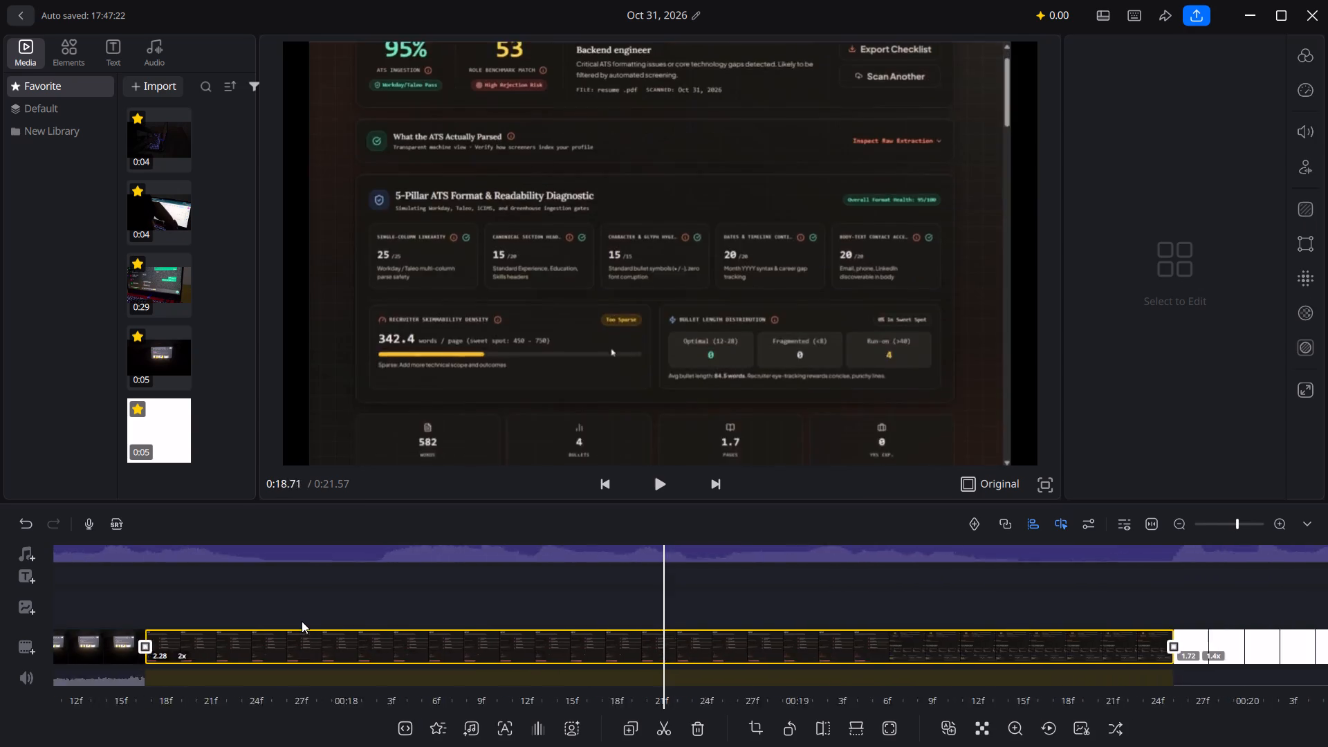
scroll(302, 621, right, 20)
scroll(302, 621, right, 9)
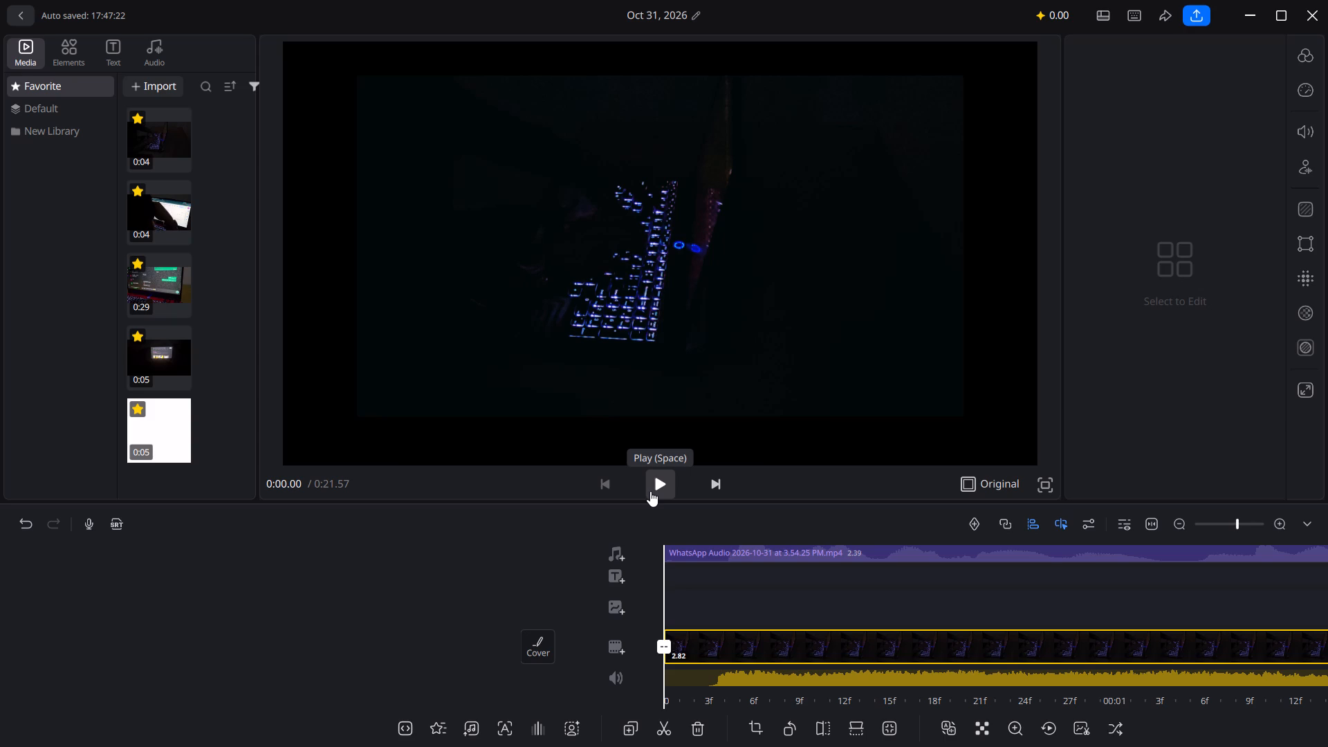
key(space)
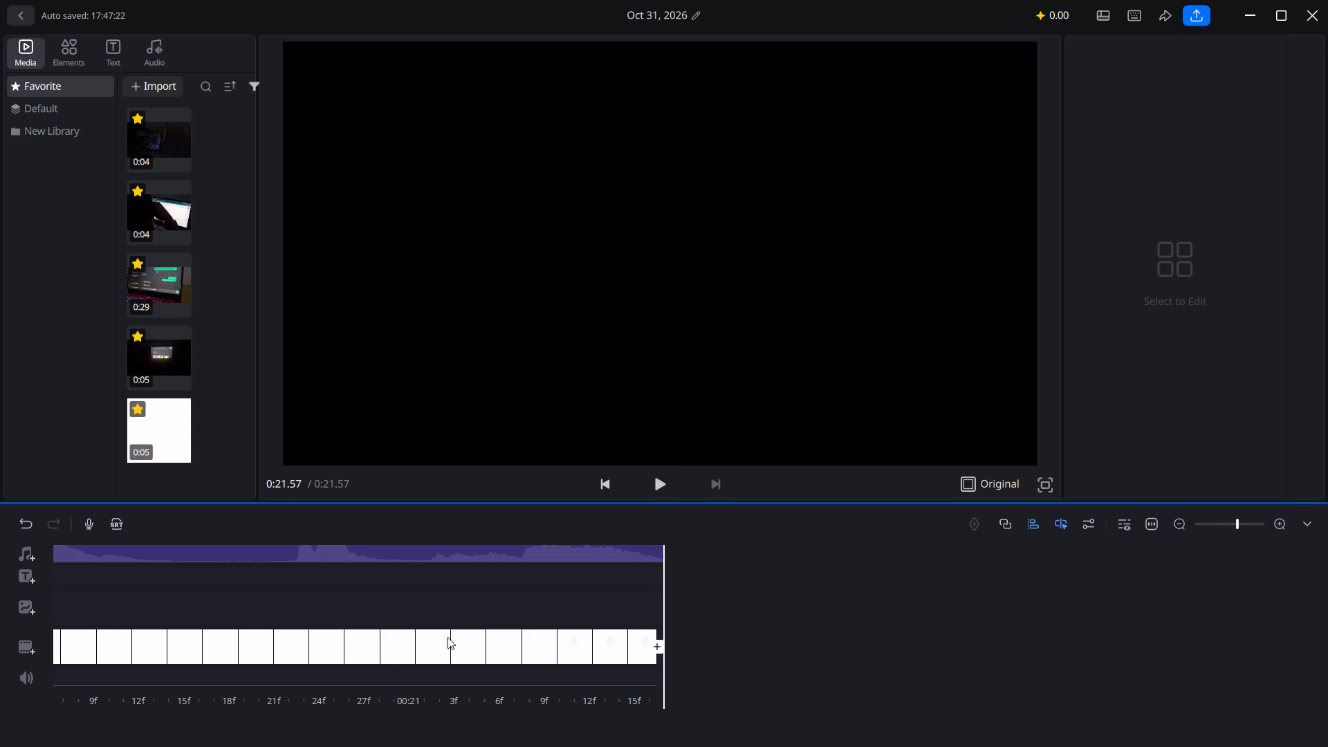
scroll(364, 679, right, 14)
scroll(364, 679, right, 18)
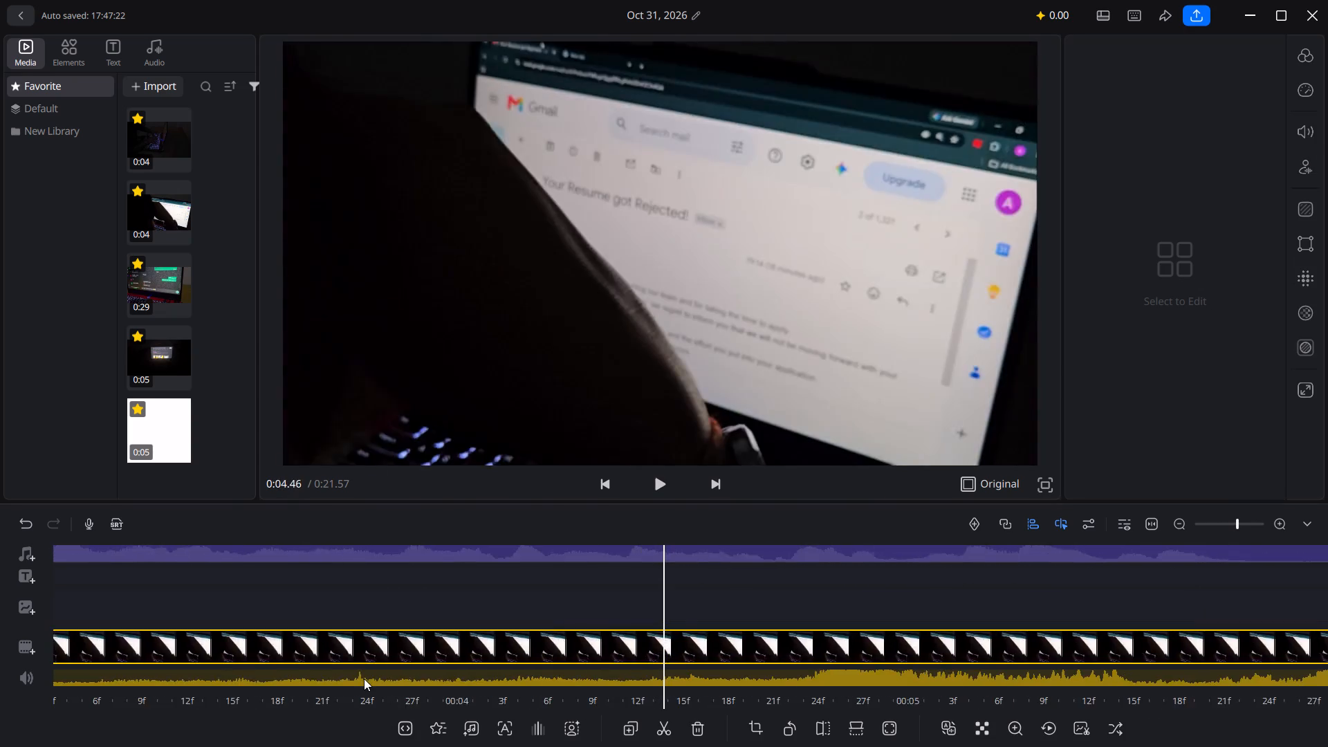
scroll(364, 679, right, 10)
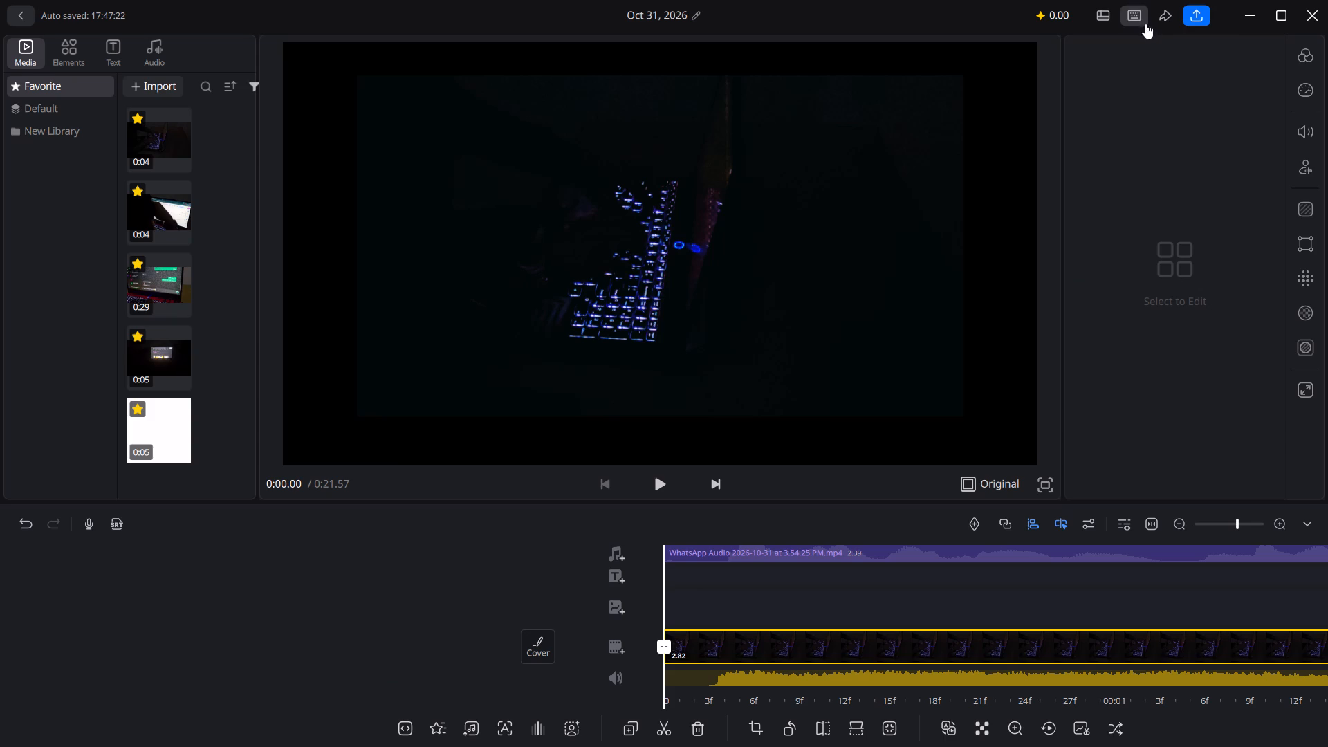
Raise the computer's sound volume to maximum and return to the VN editor.
click(1248, 16)
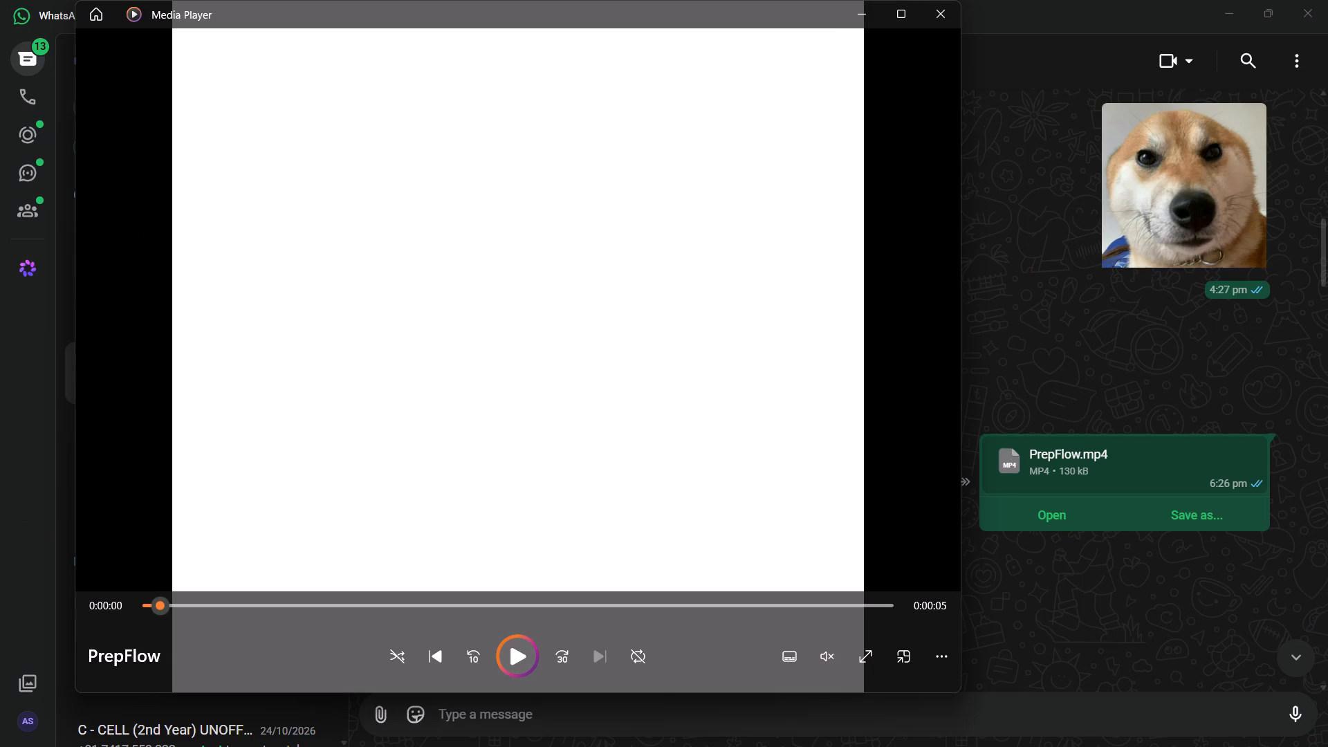
click(1190, 745)
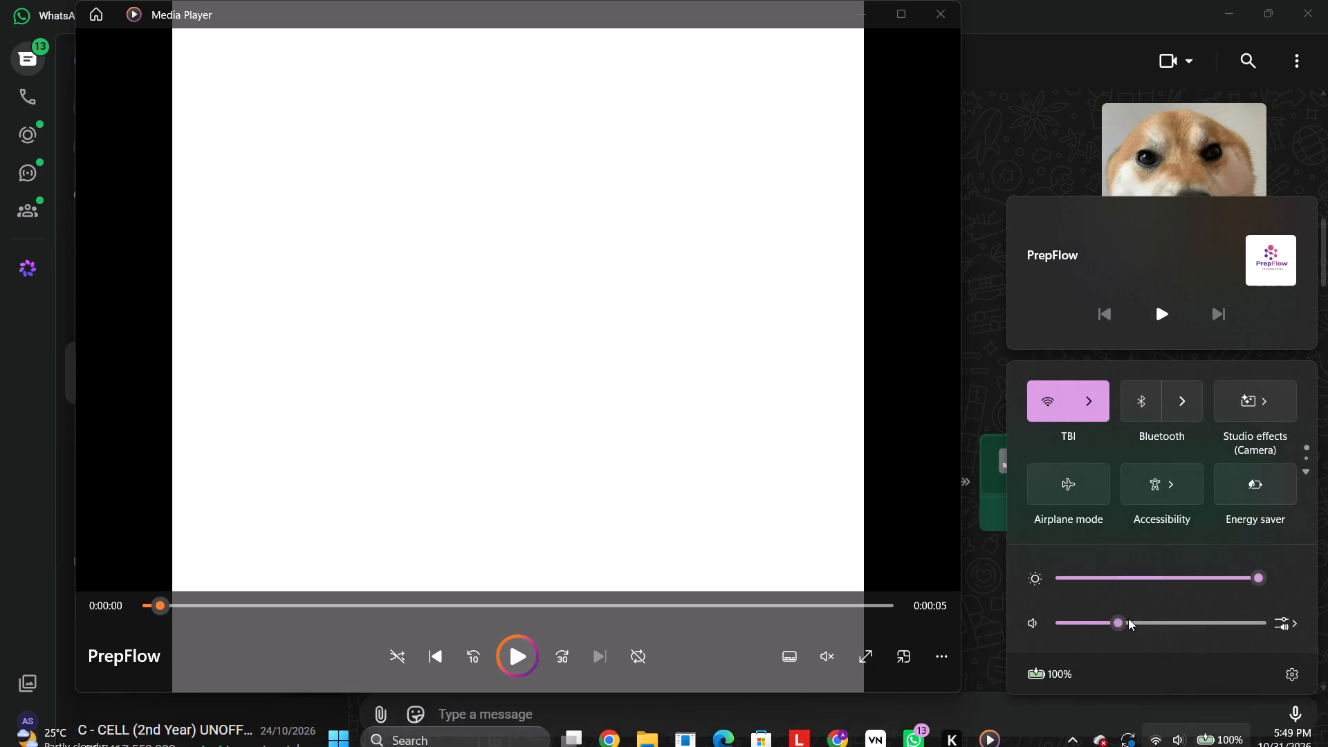
drag(1120, 619, 1327, 626)
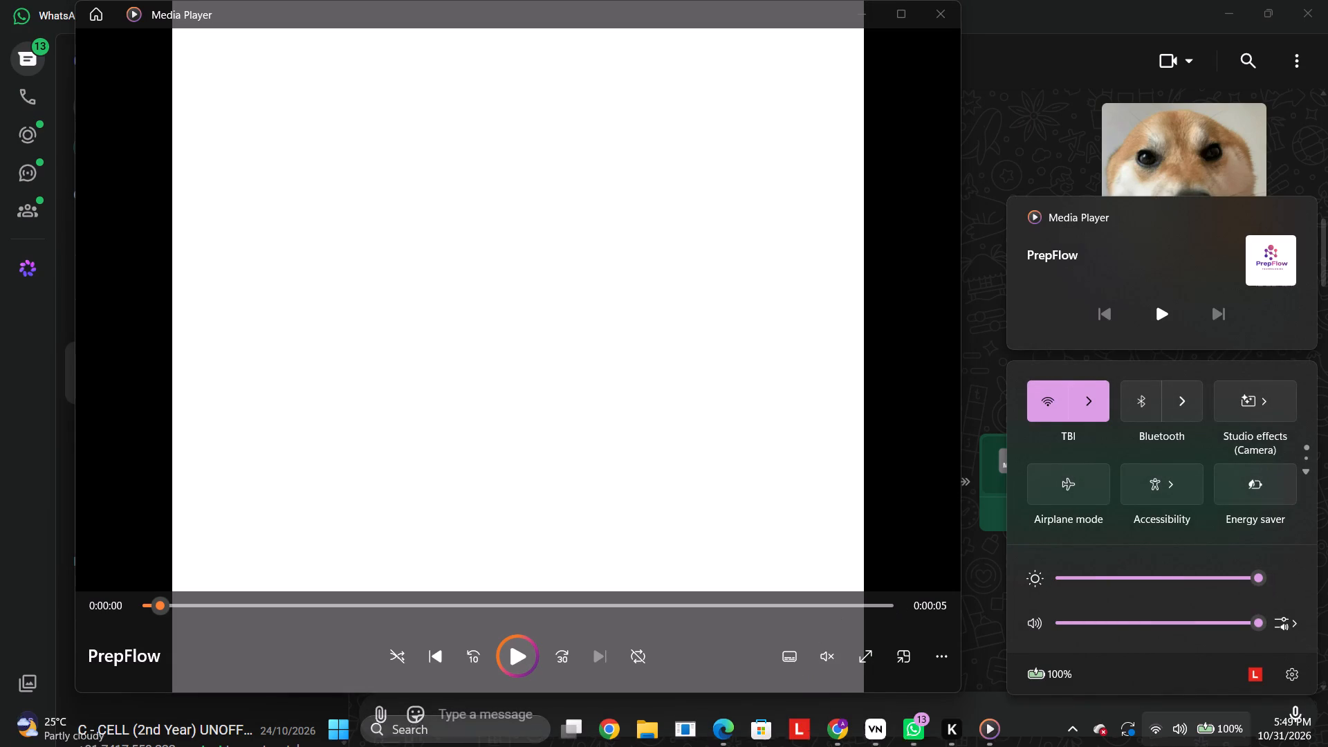
click(881, 726)
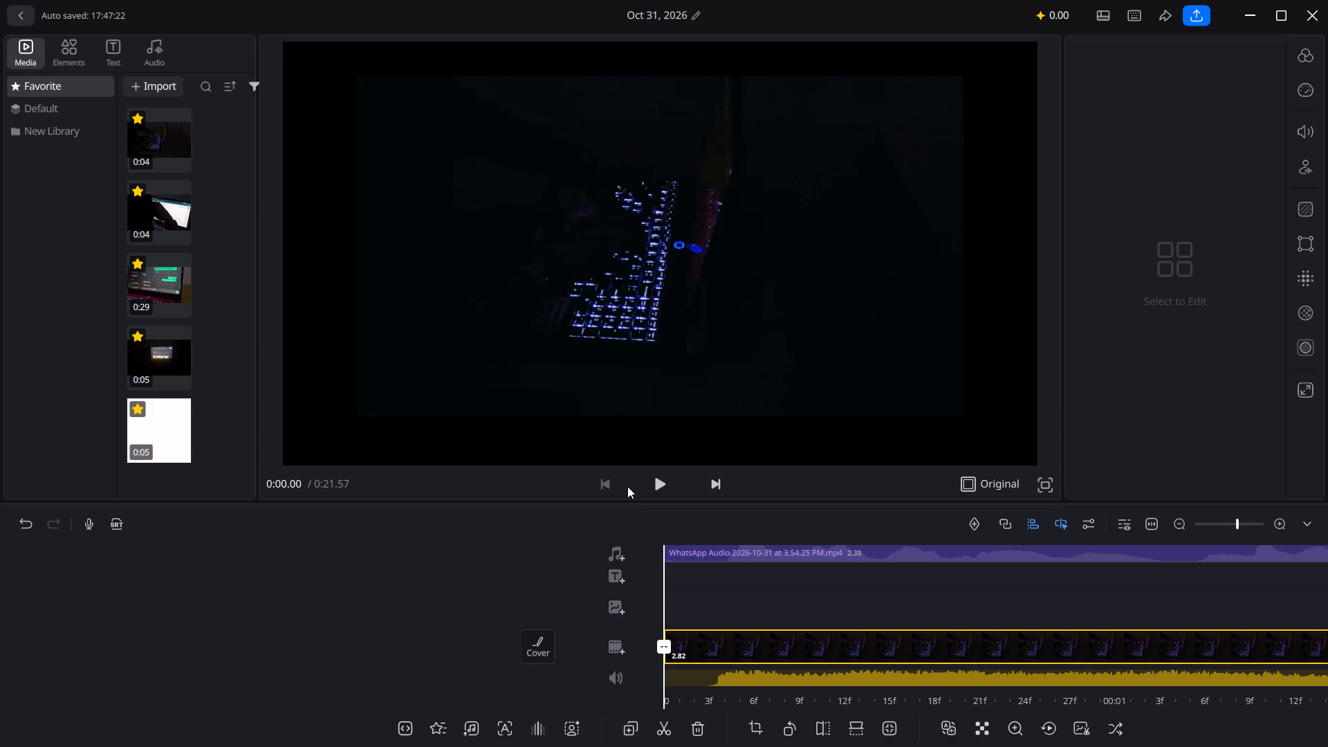
Play the video from the beginning again at the raised volume.
key(space)
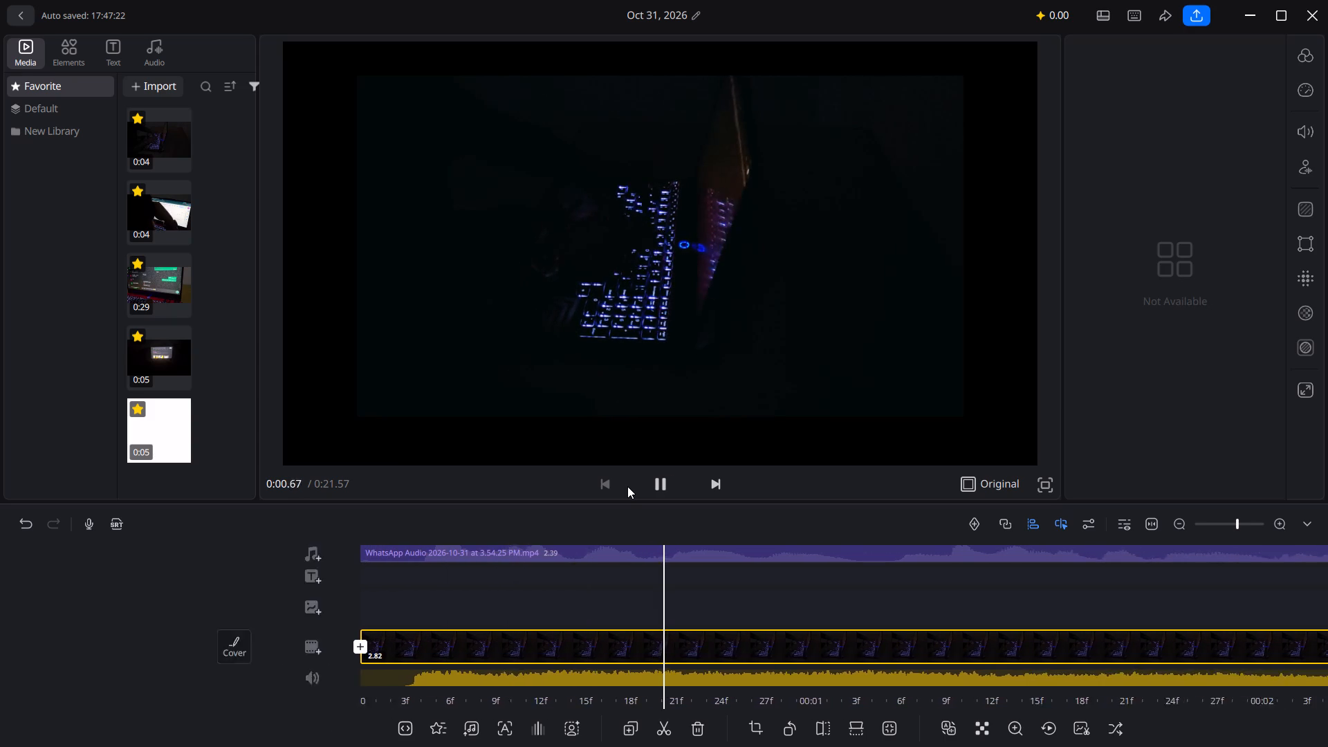
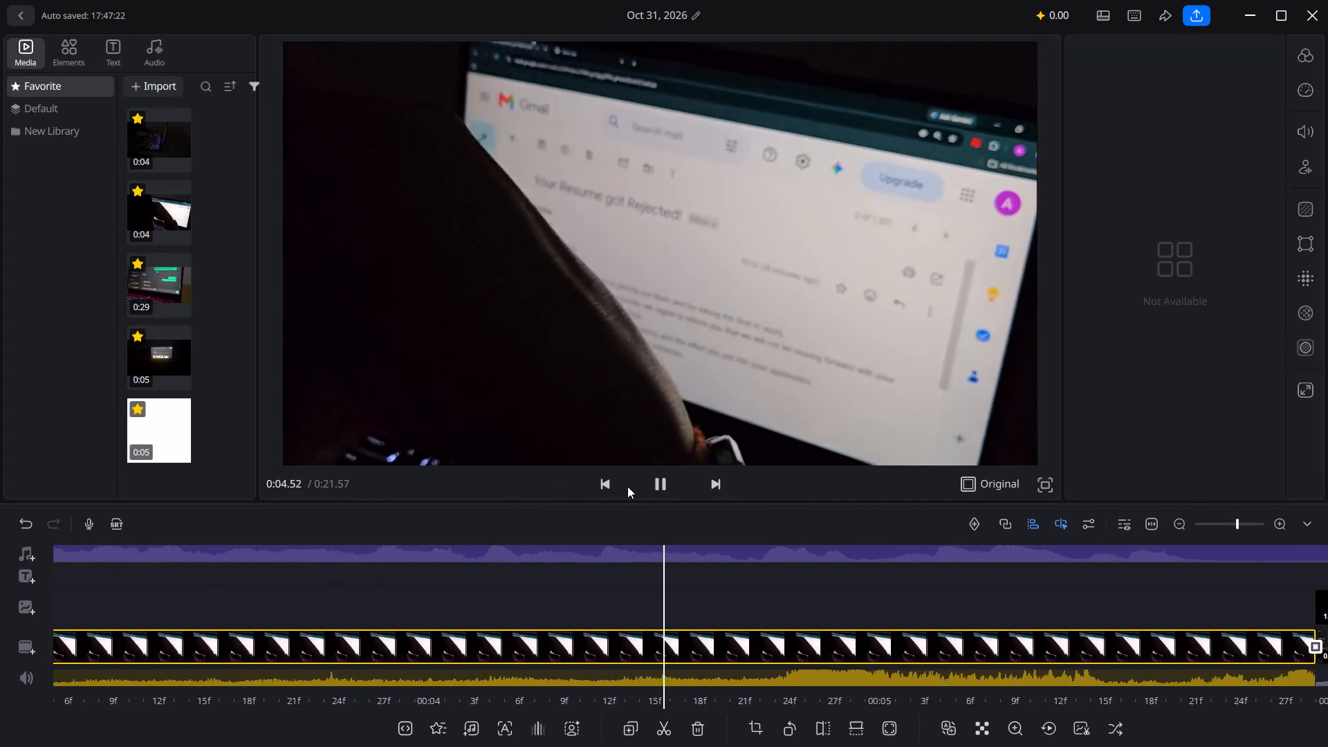
Stop playback, return to the start of the video, and play it again from the beginning.
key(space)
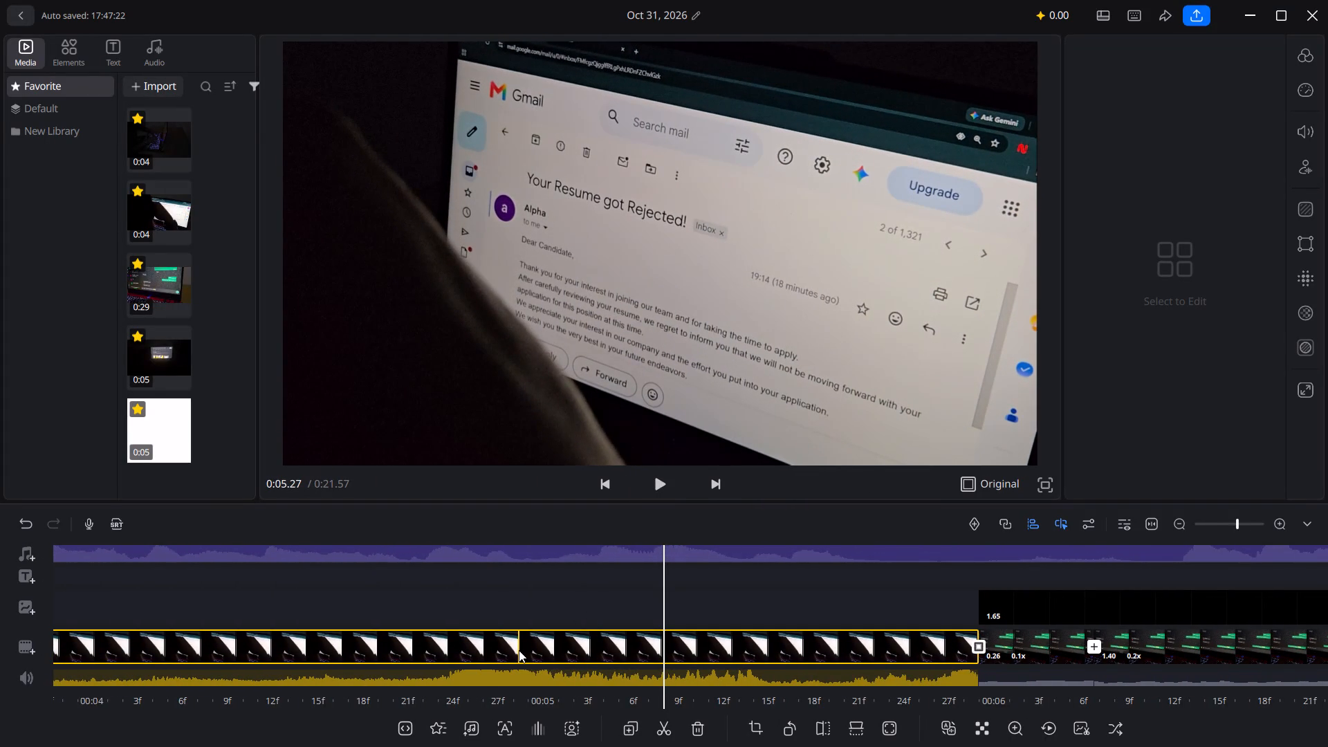
scroll(519, 650, right, 8)
scroll(519, 650, right, 20)
scroll(519, 650, right, 3)
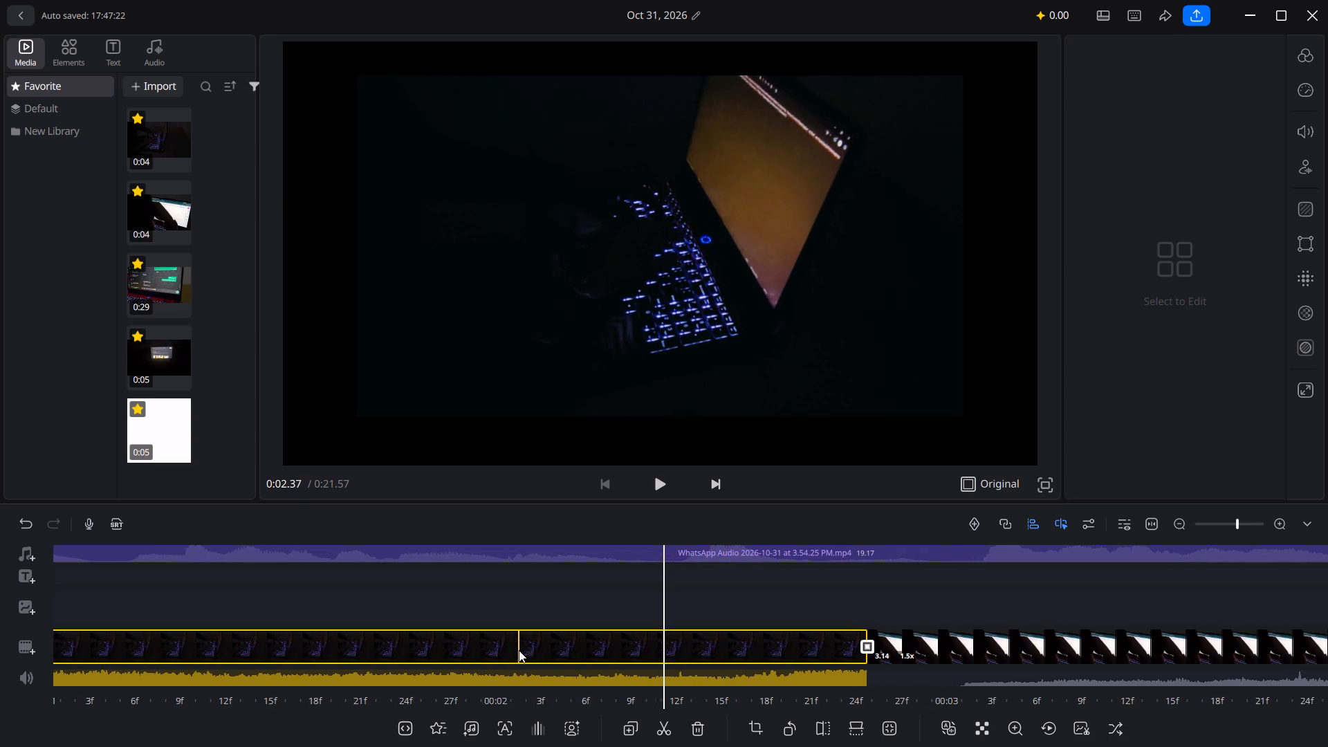
scroll(519, 650, right, 3)
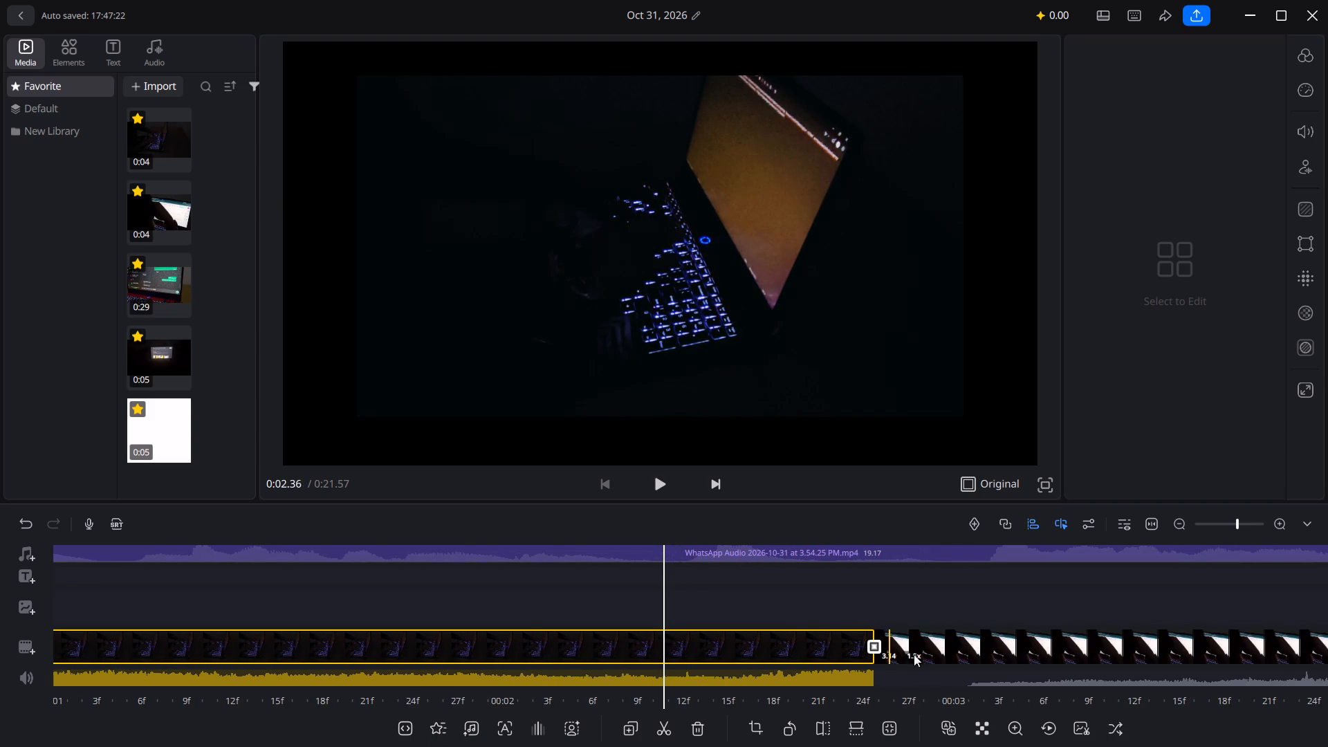
scroll(274, 654, right, 19)
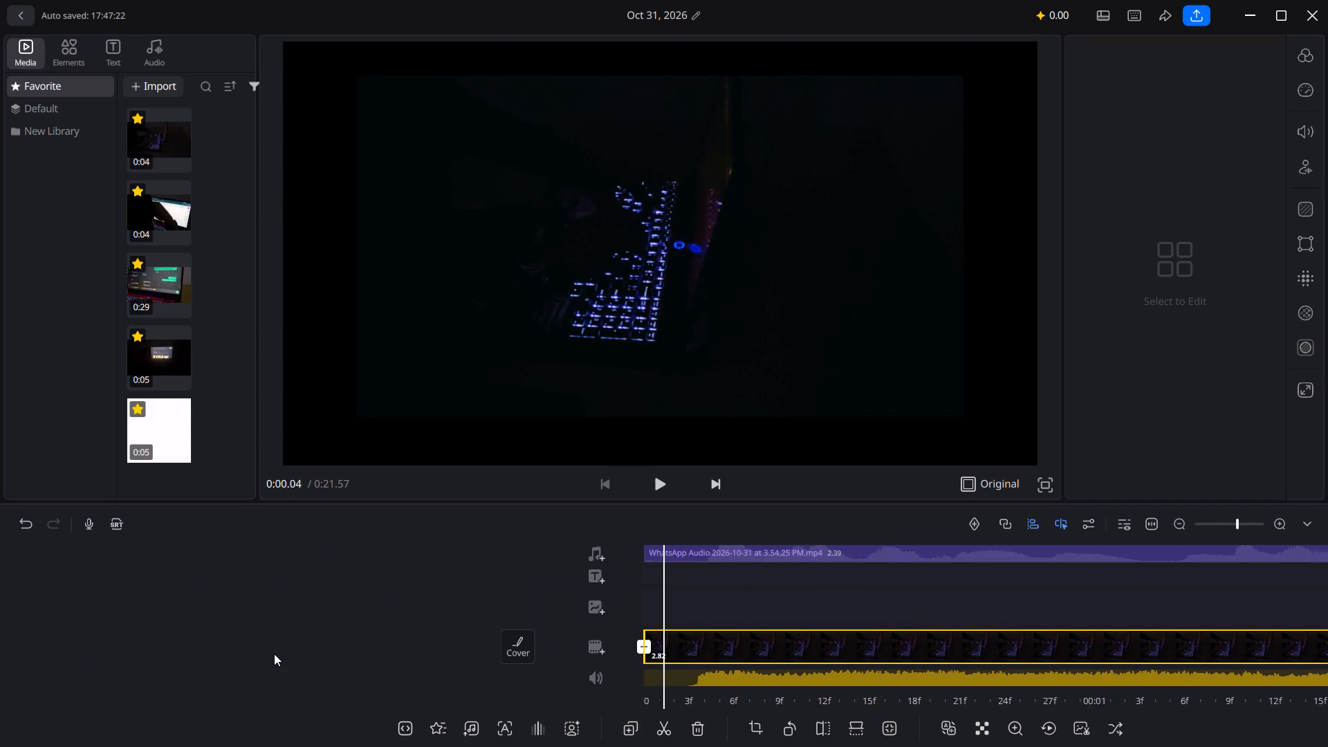
scroll(274, 654, right, 1)
click(663, 484)
click(663, 484)
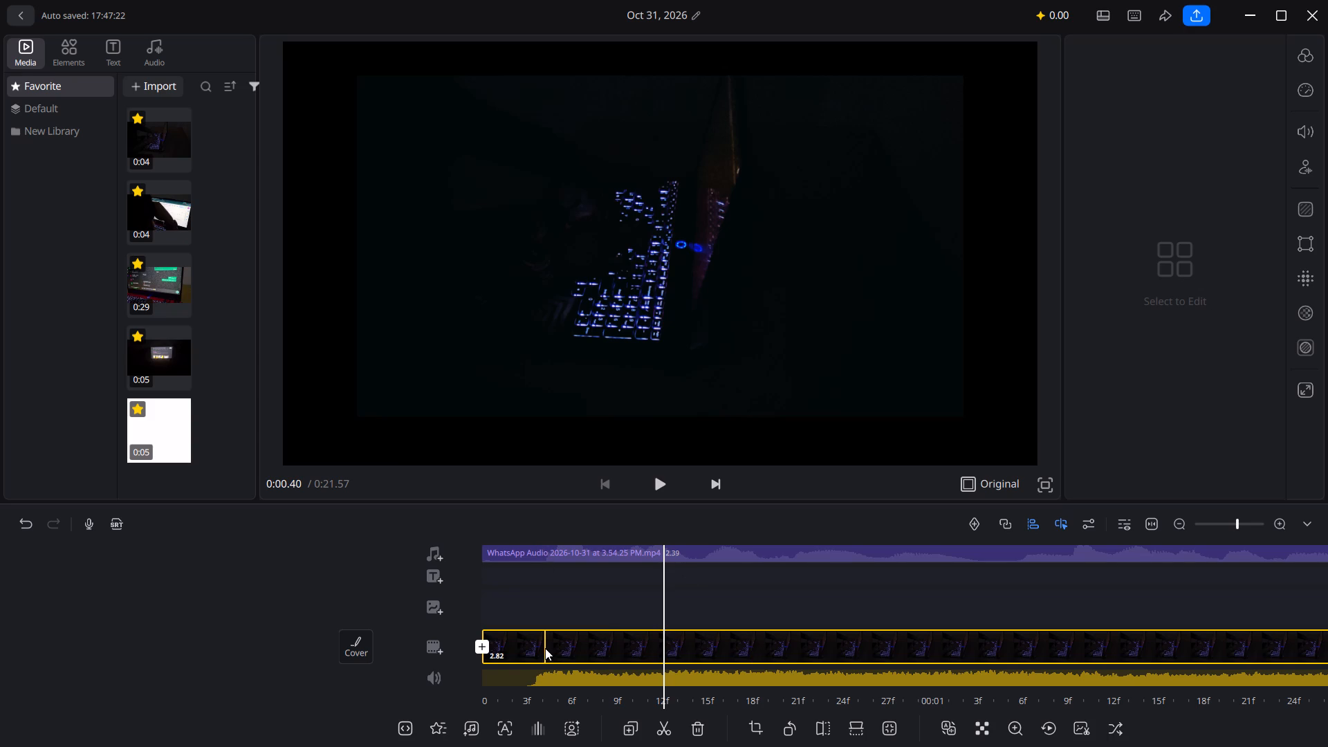
scroll(545, 648, right, 13)
click(668, 493)
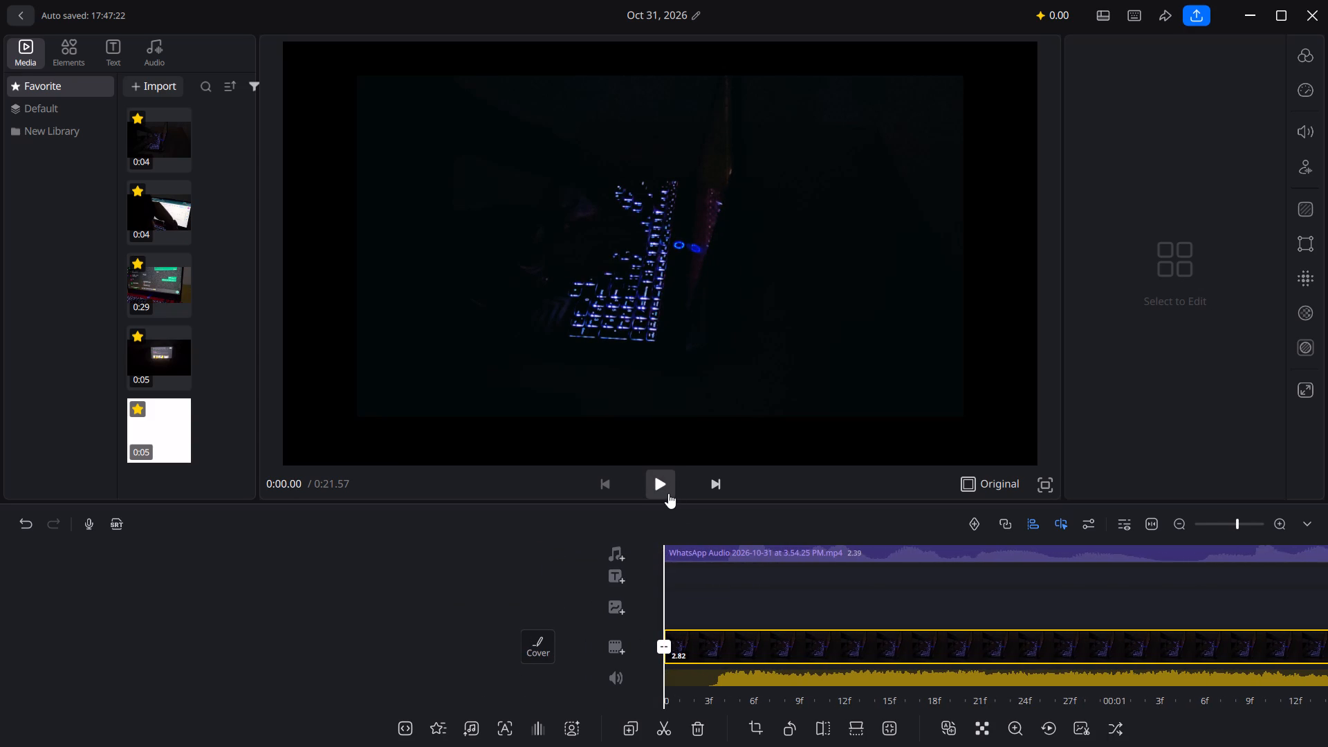
Play the opening laptop clip and check the join between the two WhatsApp audio segments.
click(668, 493)
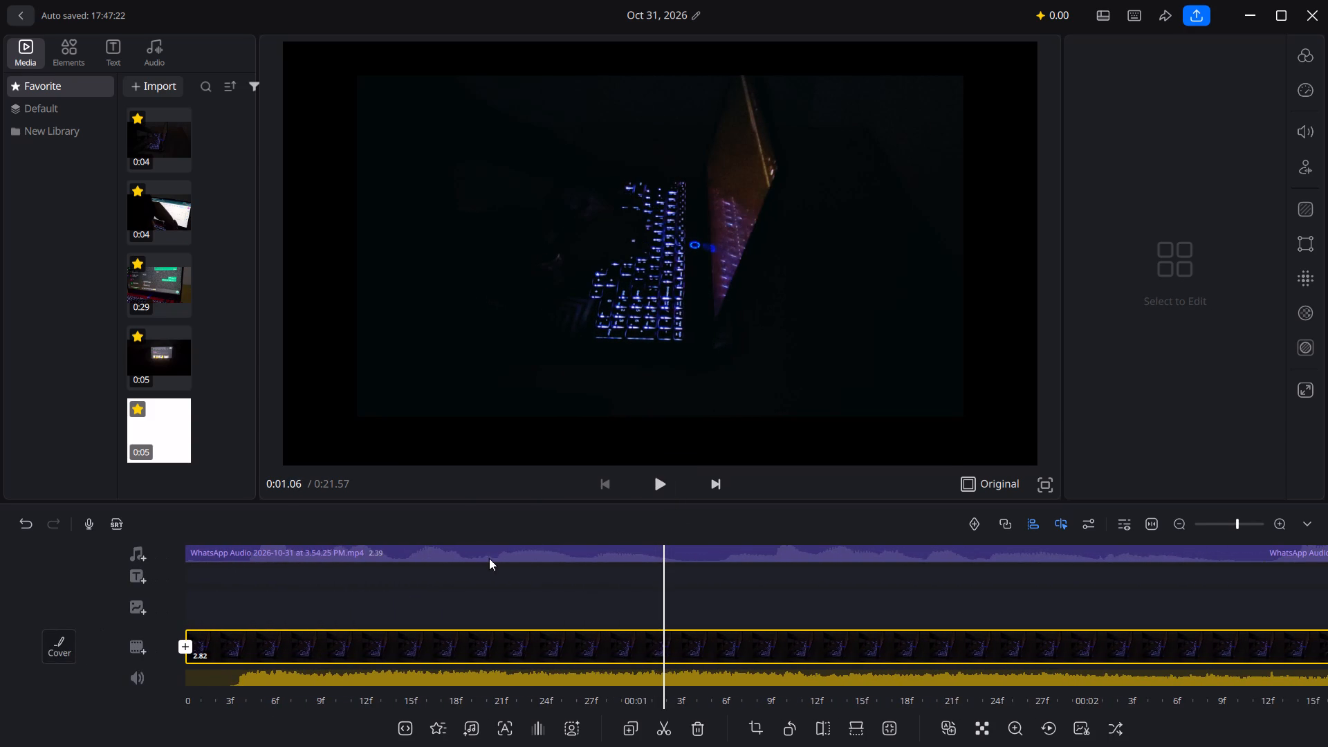
scroll(552, 641, left, 9)
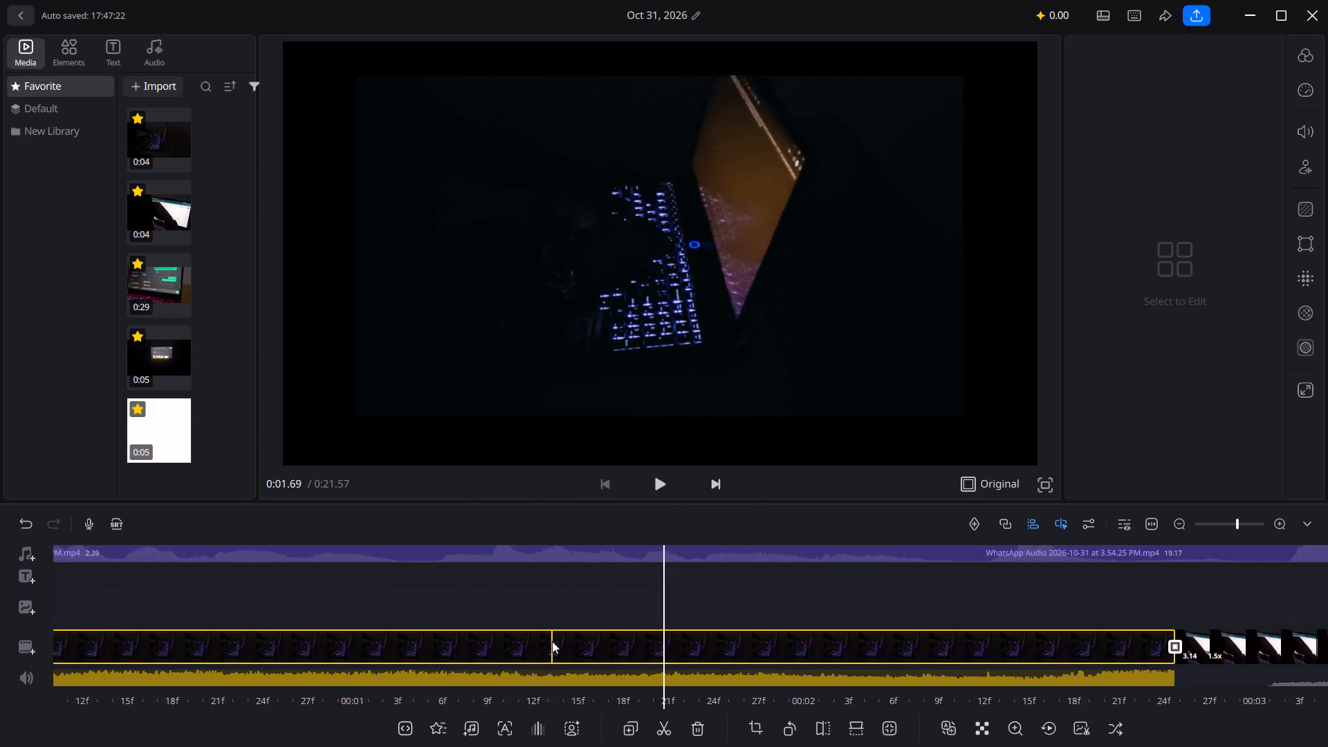
scroll(552, 641, left, 9)
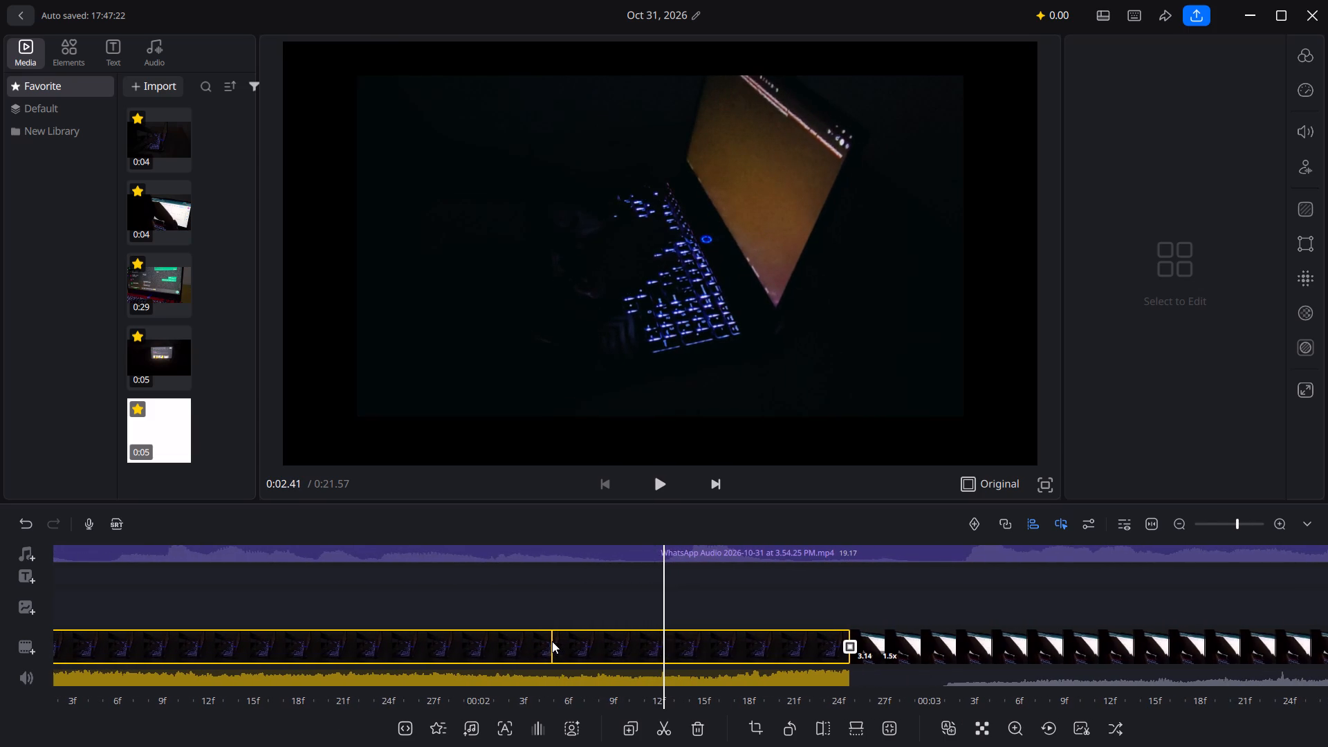
scroll(552, 641, left, 1)
click(663, 479)
click(663, 479)
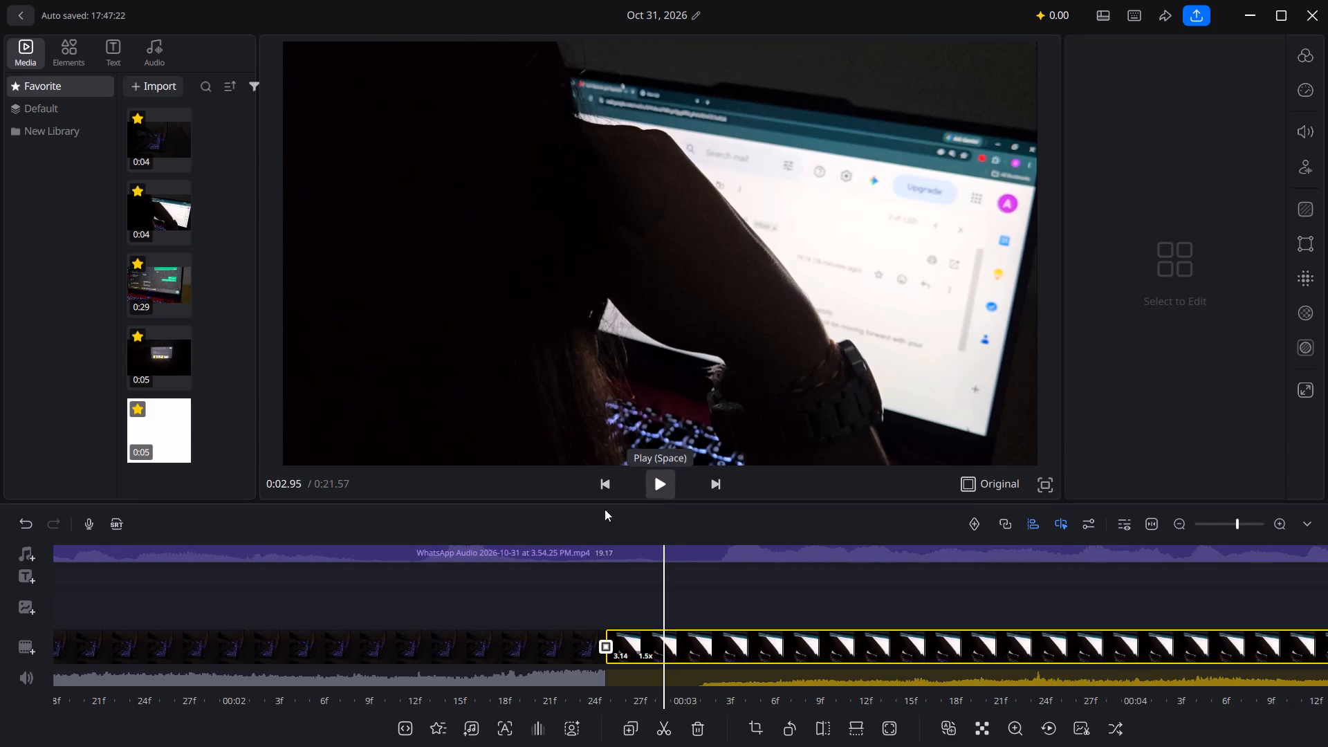
scroll(410, 661, right, 7)
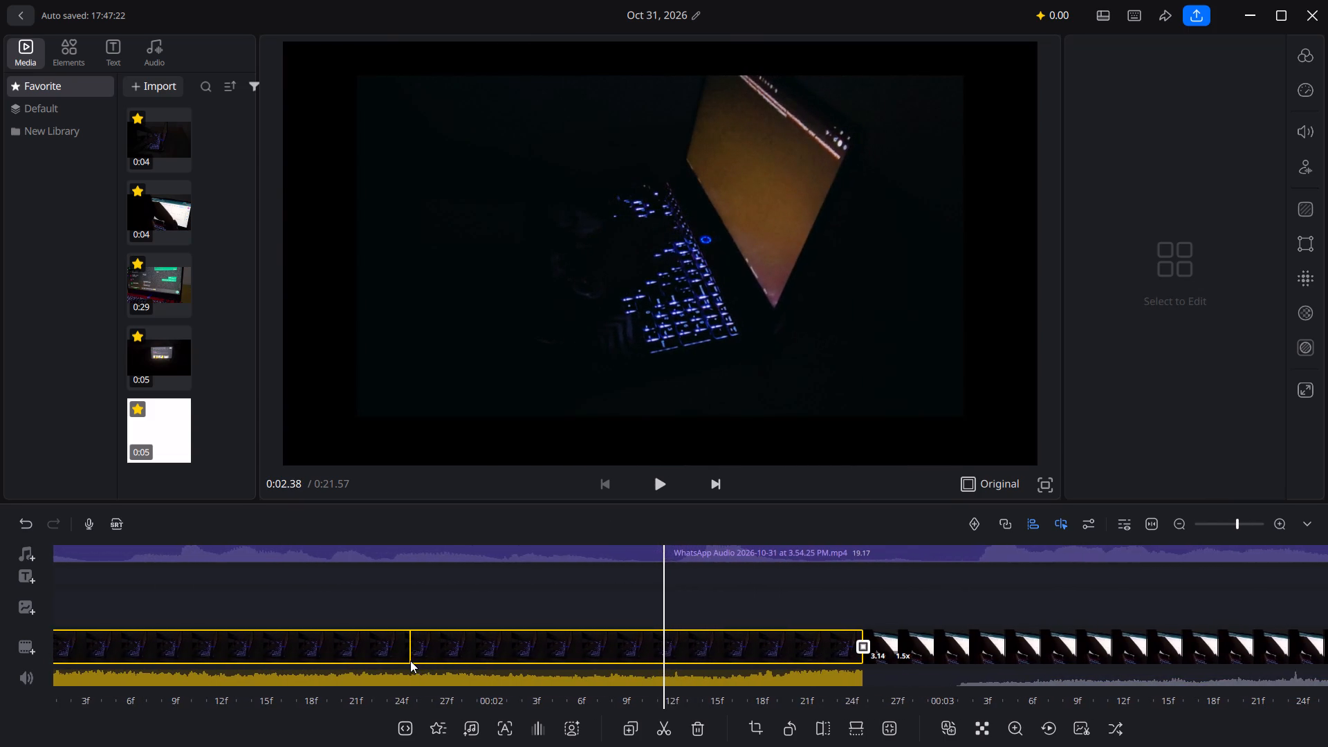
scroll(410, 661, right, 3)
Give the second, 19.17-long WhatsApp audio segment a fade-in of 0.4 and no fade-out.
double_click(670, 550)
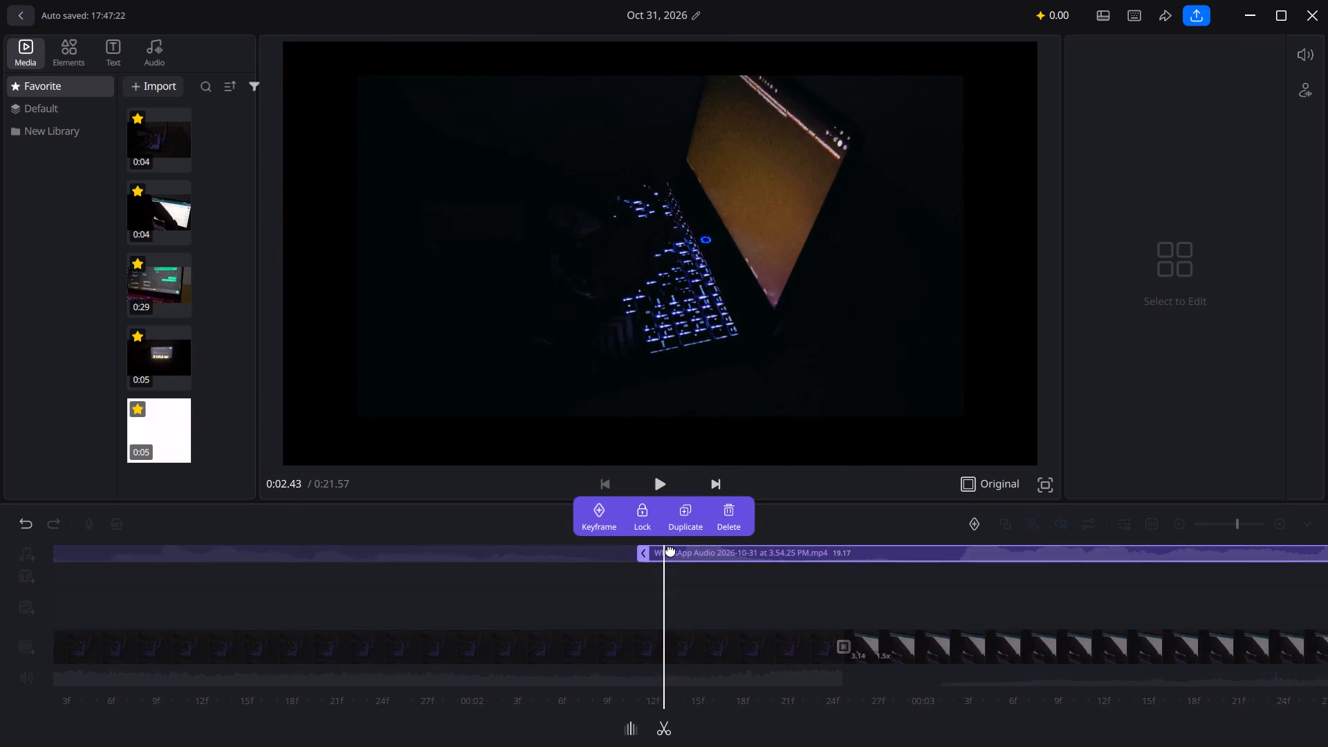
click(628, 722)
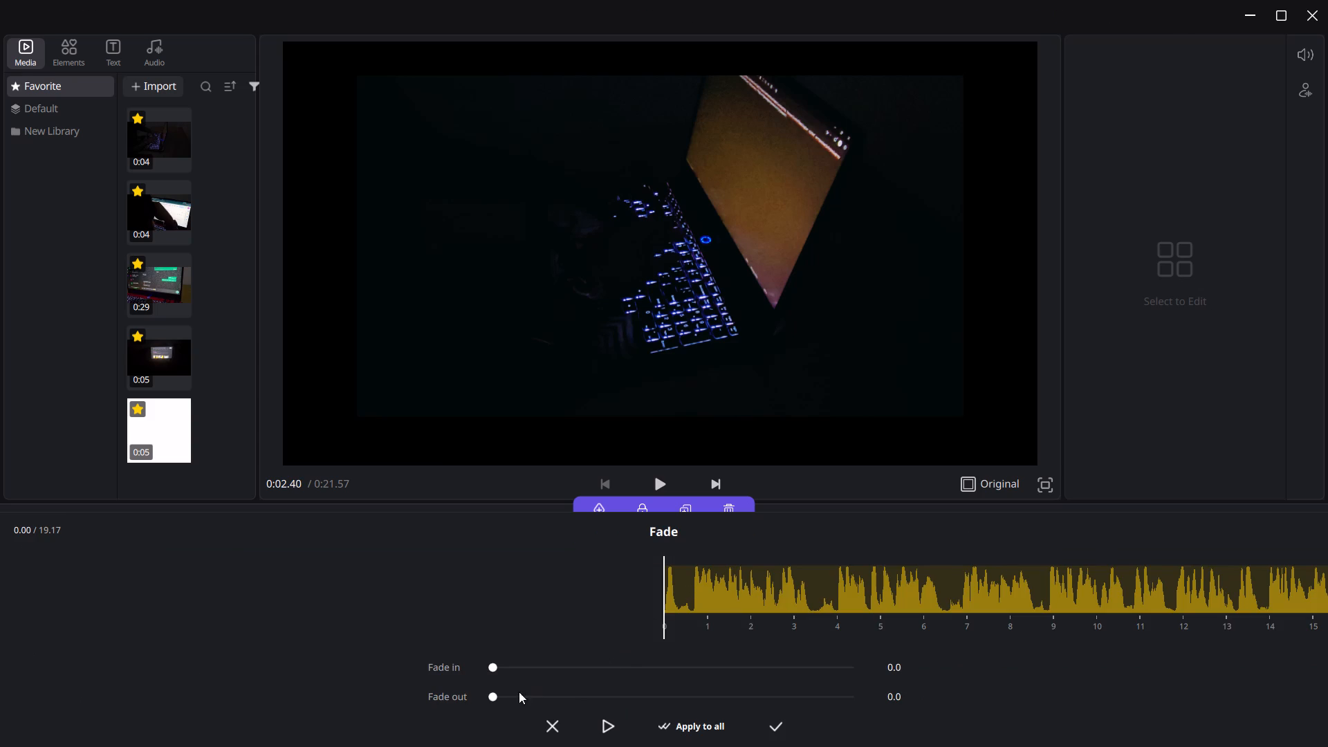
click(492, 668)
drag(490, 689, 537, 690)
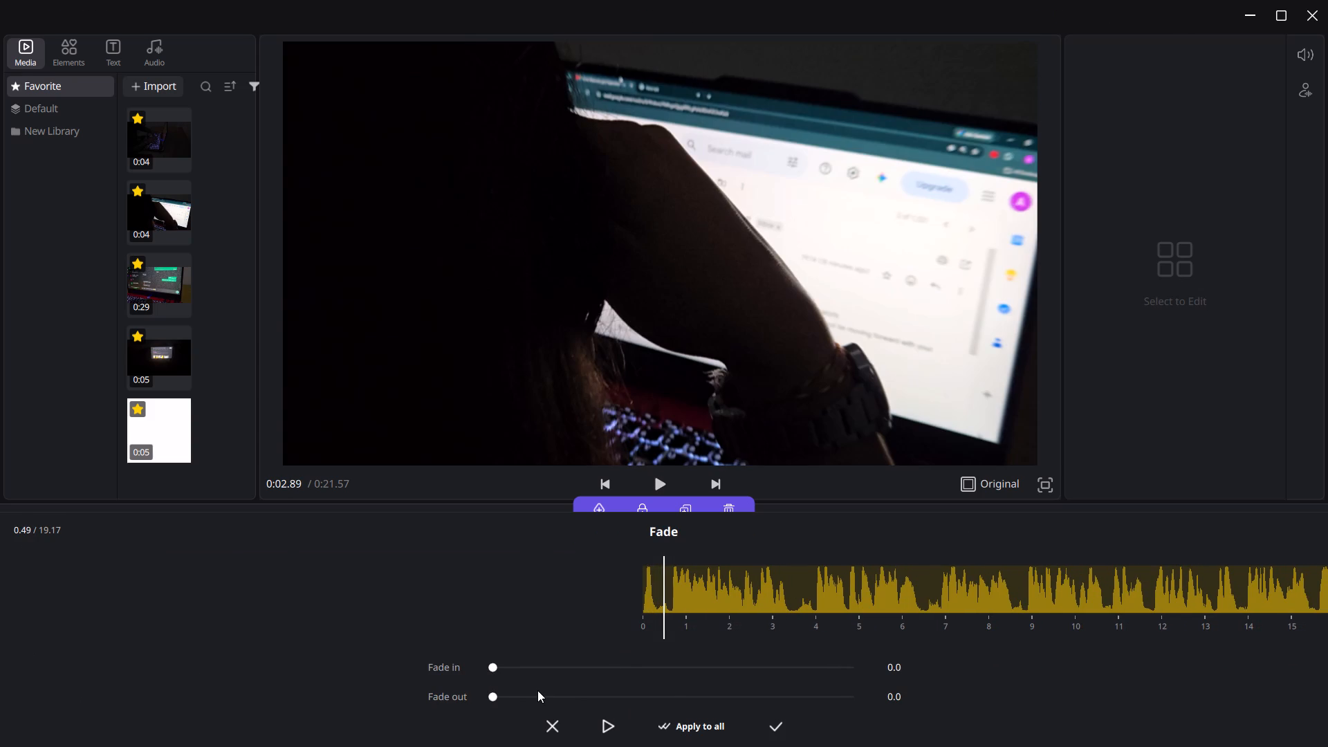
drag(497, 697, 528, 699)
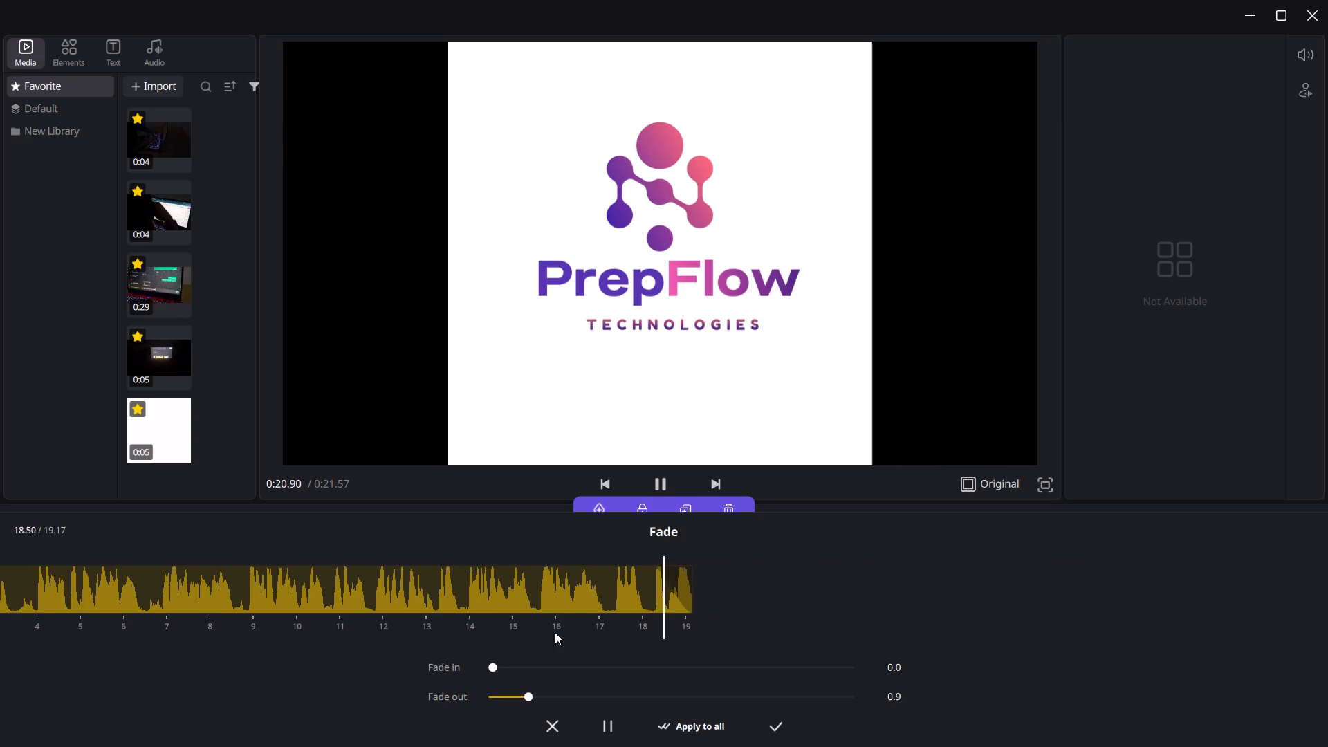
drag(528, 700, 503, 700)
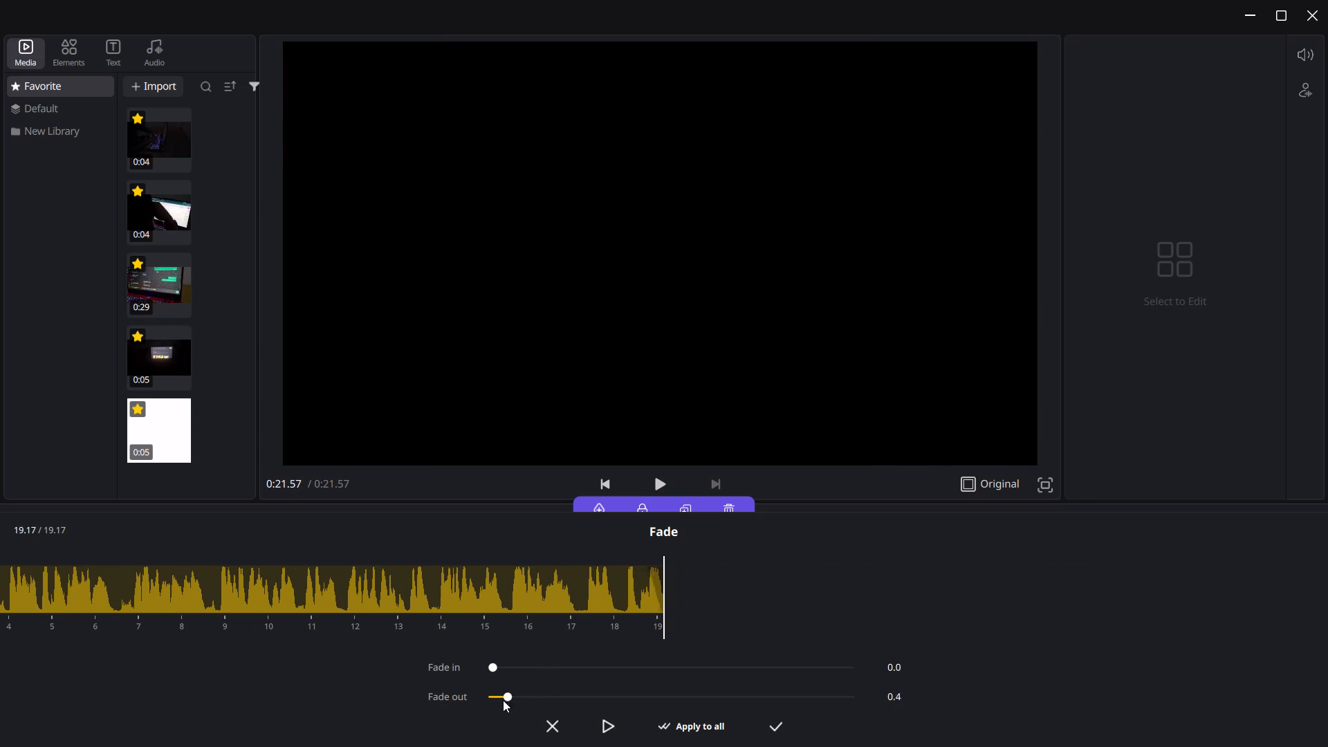
drag(503, 700, 475, 701)
drag(492, 671, 474, 672)
drag(493, 666, 512, 667)
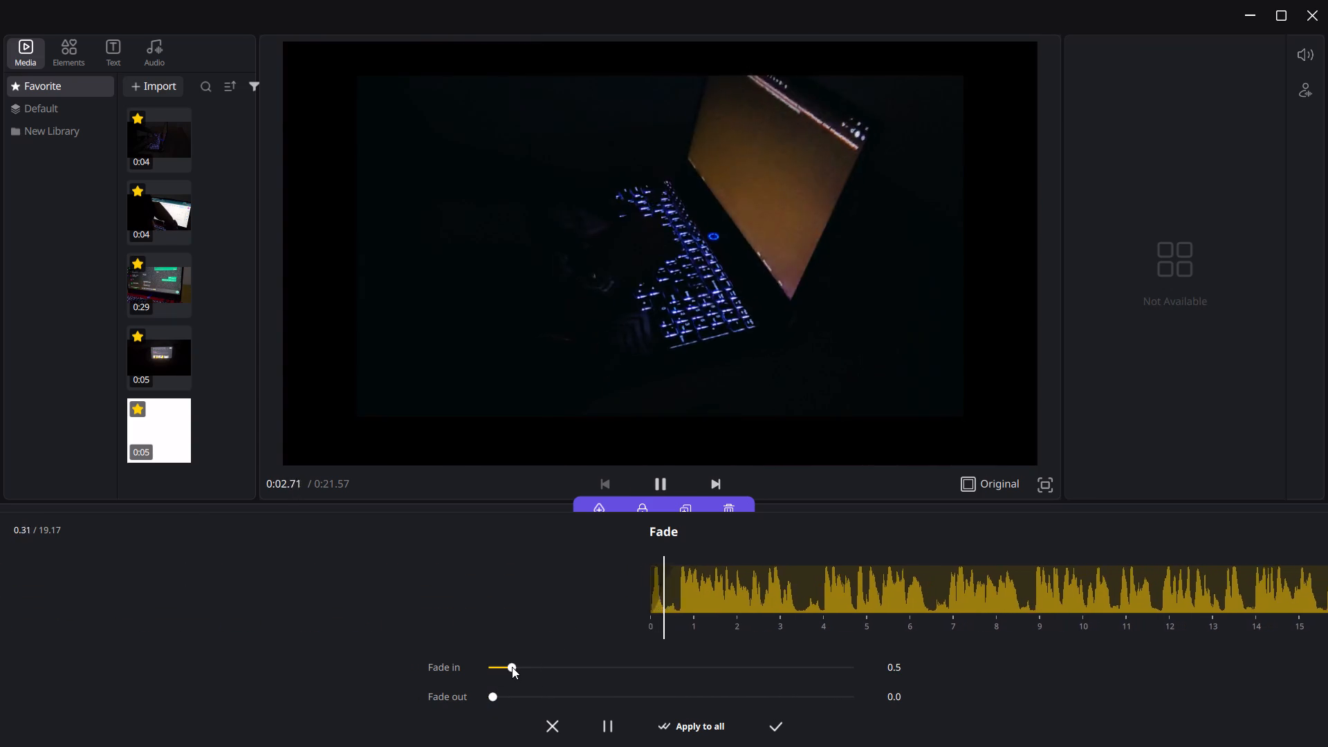
drag(512, 667, 488, 669)
drag(488, 669, 513, 670)
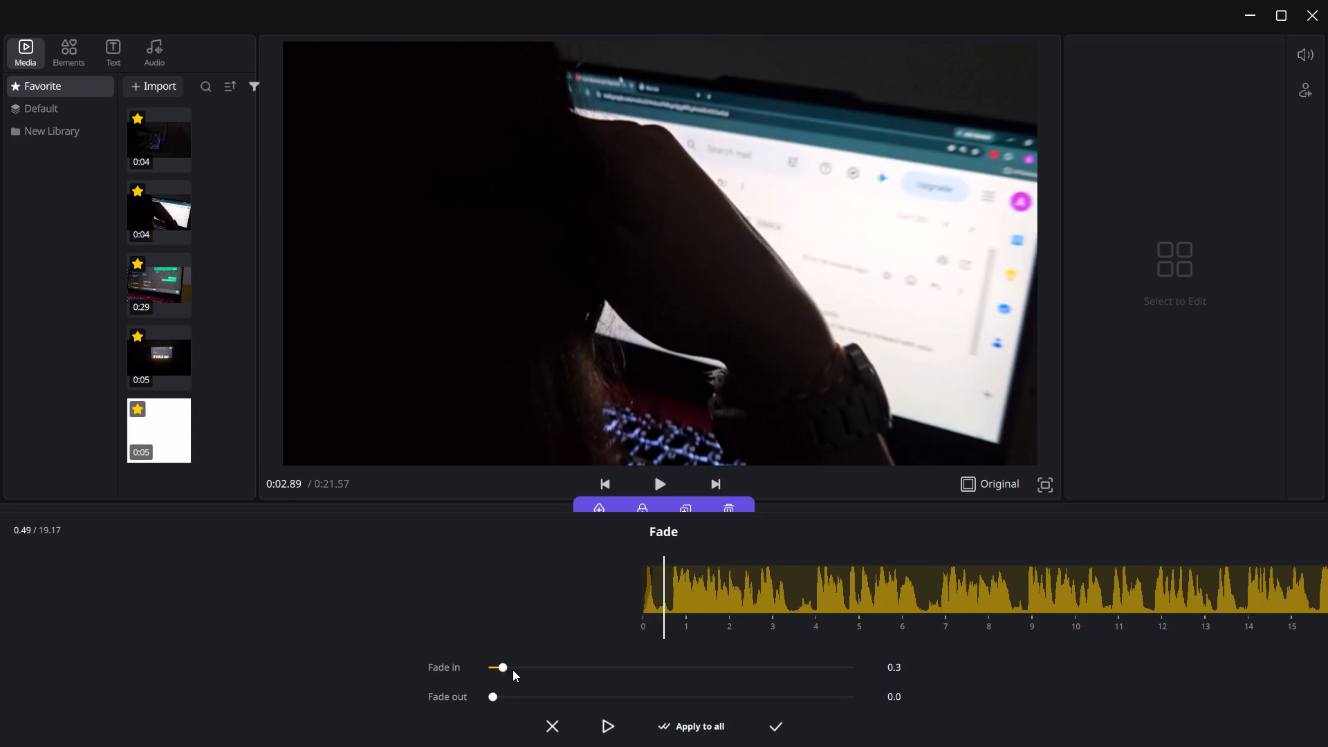
drag(513, 670, 559, 670)
drag(555, 670, 546, 669)
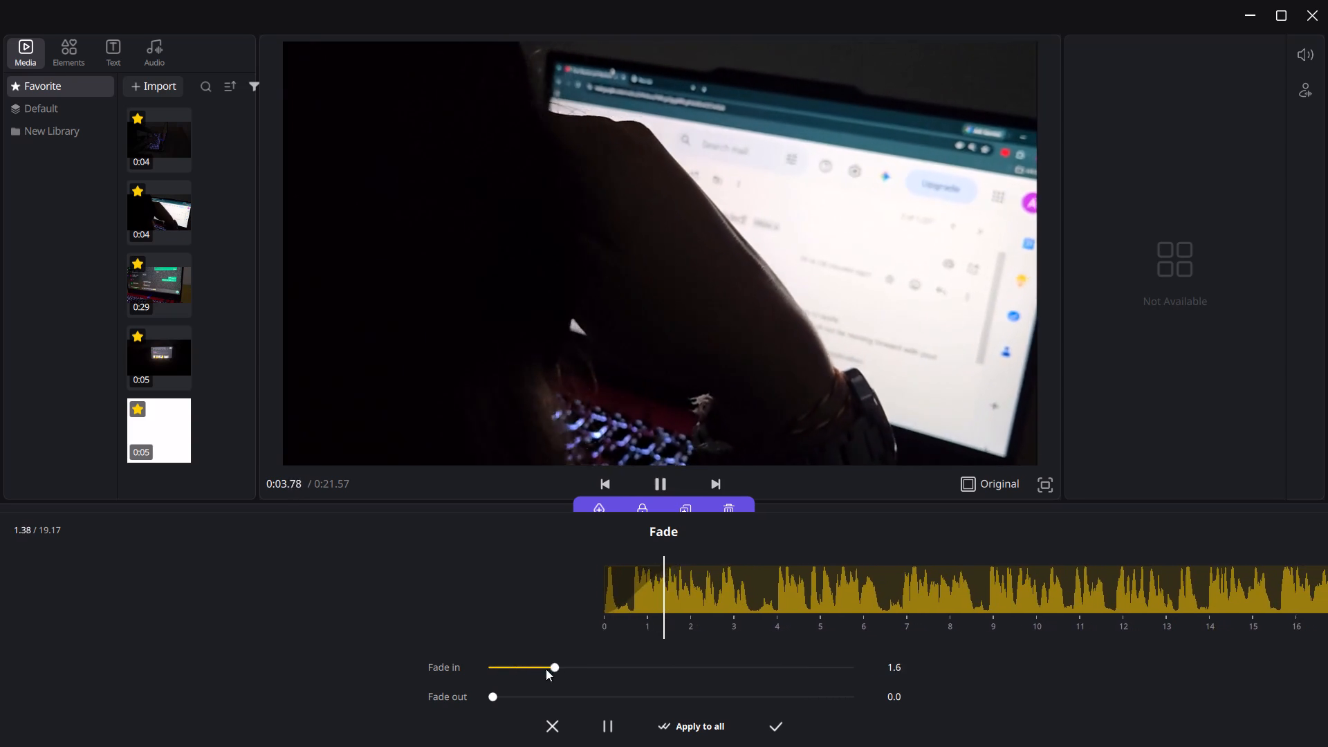
drag(546, 669, 481, 669)
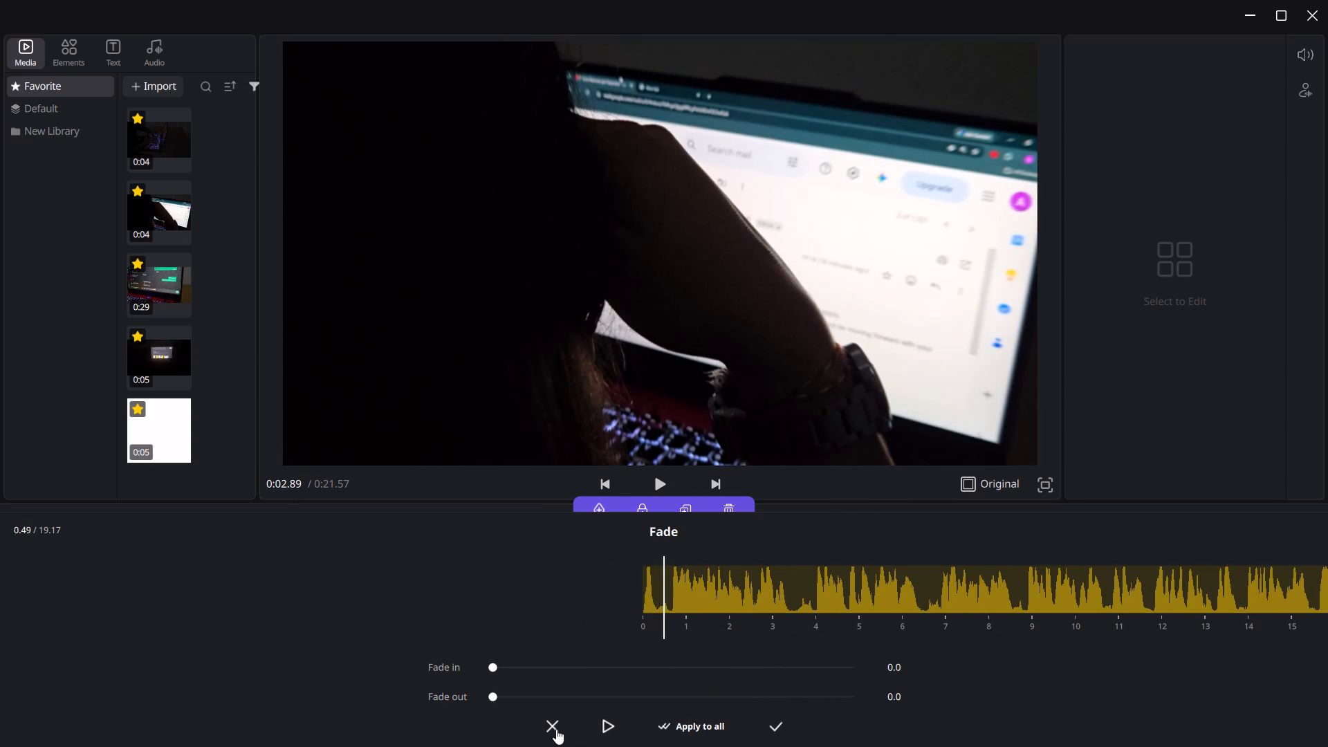
drag(495, 662, 506, 671)
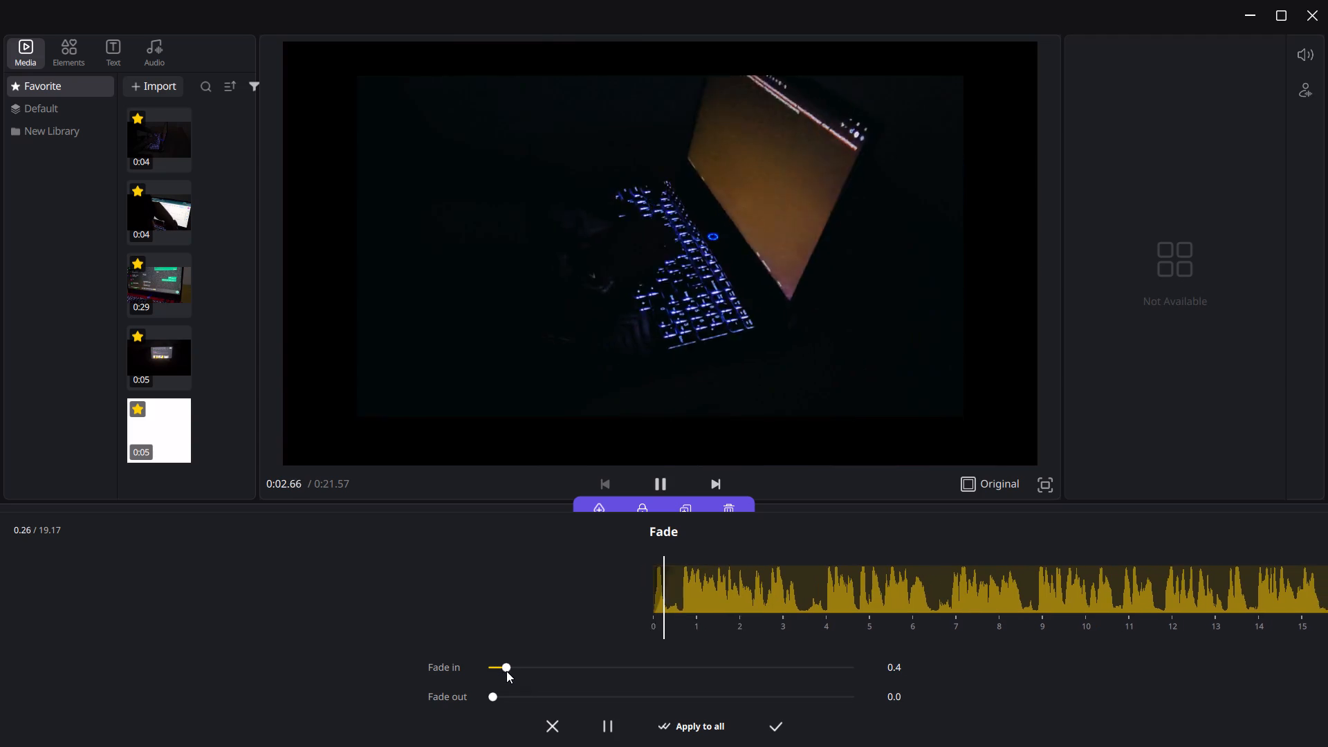
click(773, 721)
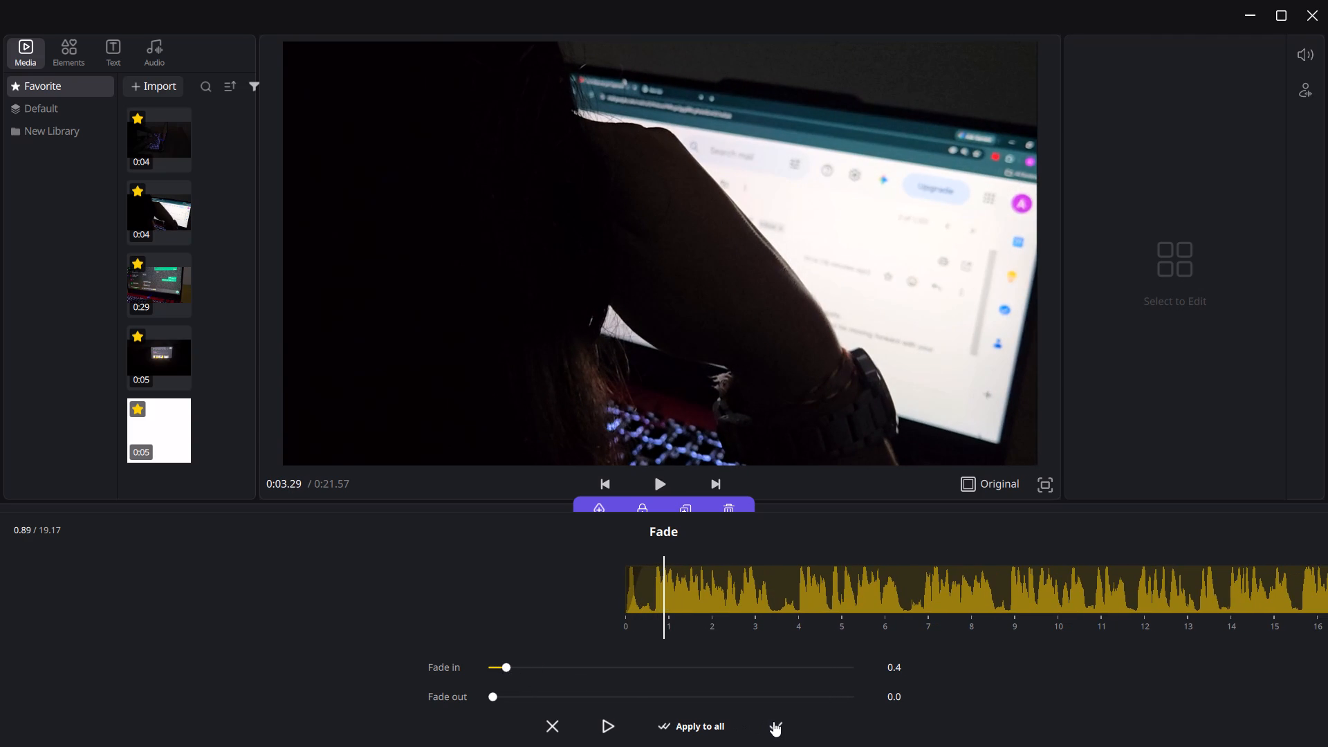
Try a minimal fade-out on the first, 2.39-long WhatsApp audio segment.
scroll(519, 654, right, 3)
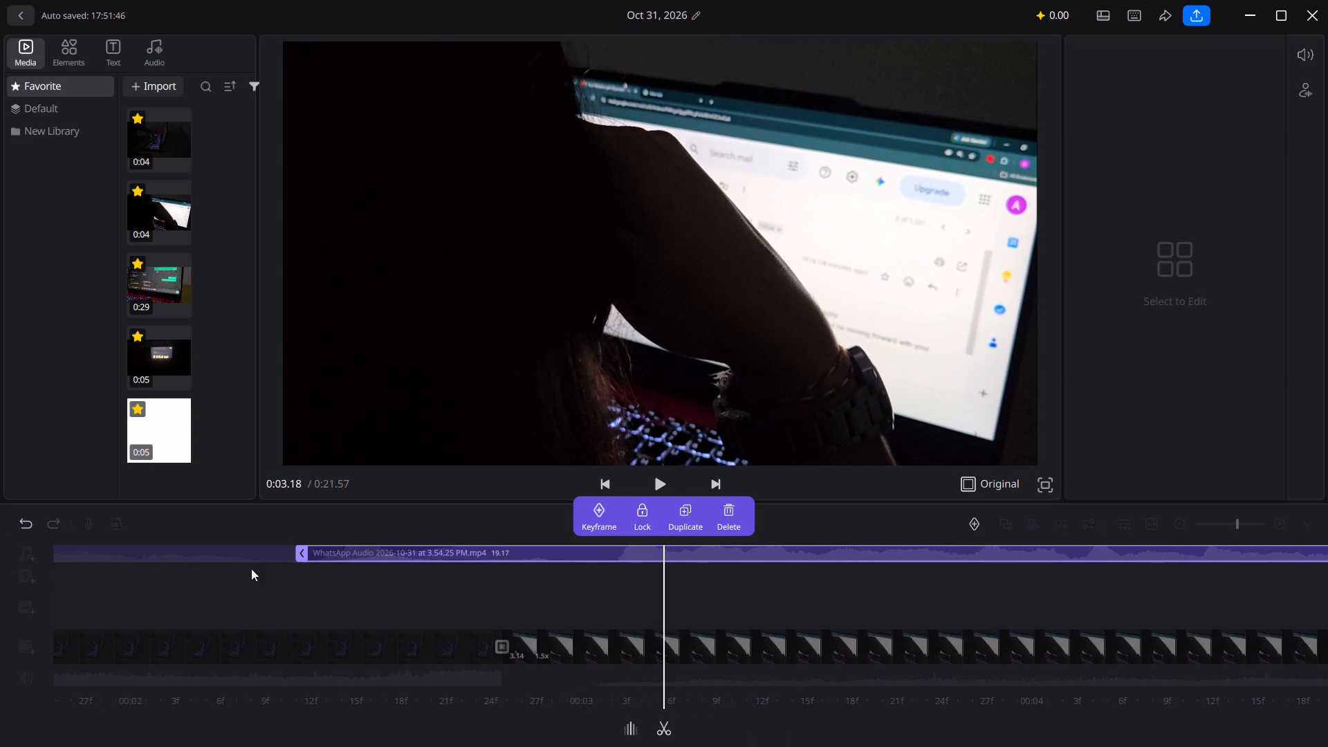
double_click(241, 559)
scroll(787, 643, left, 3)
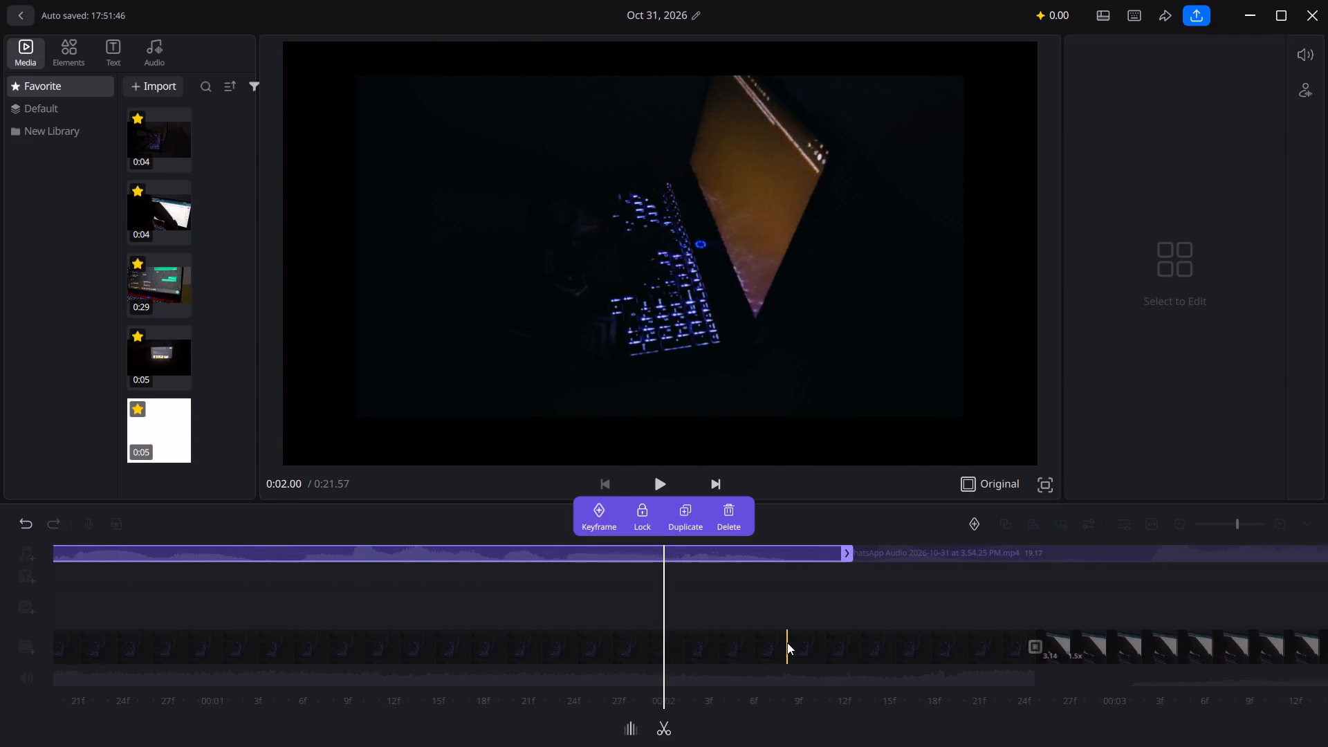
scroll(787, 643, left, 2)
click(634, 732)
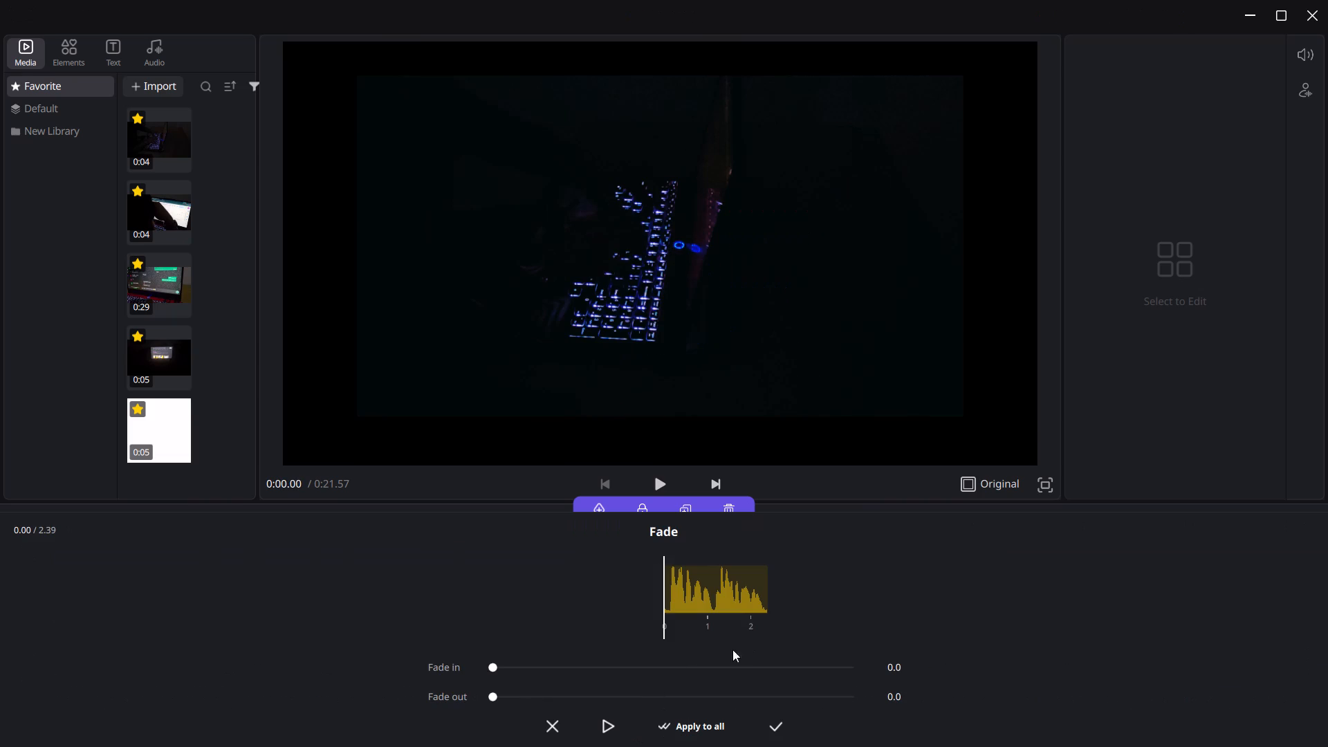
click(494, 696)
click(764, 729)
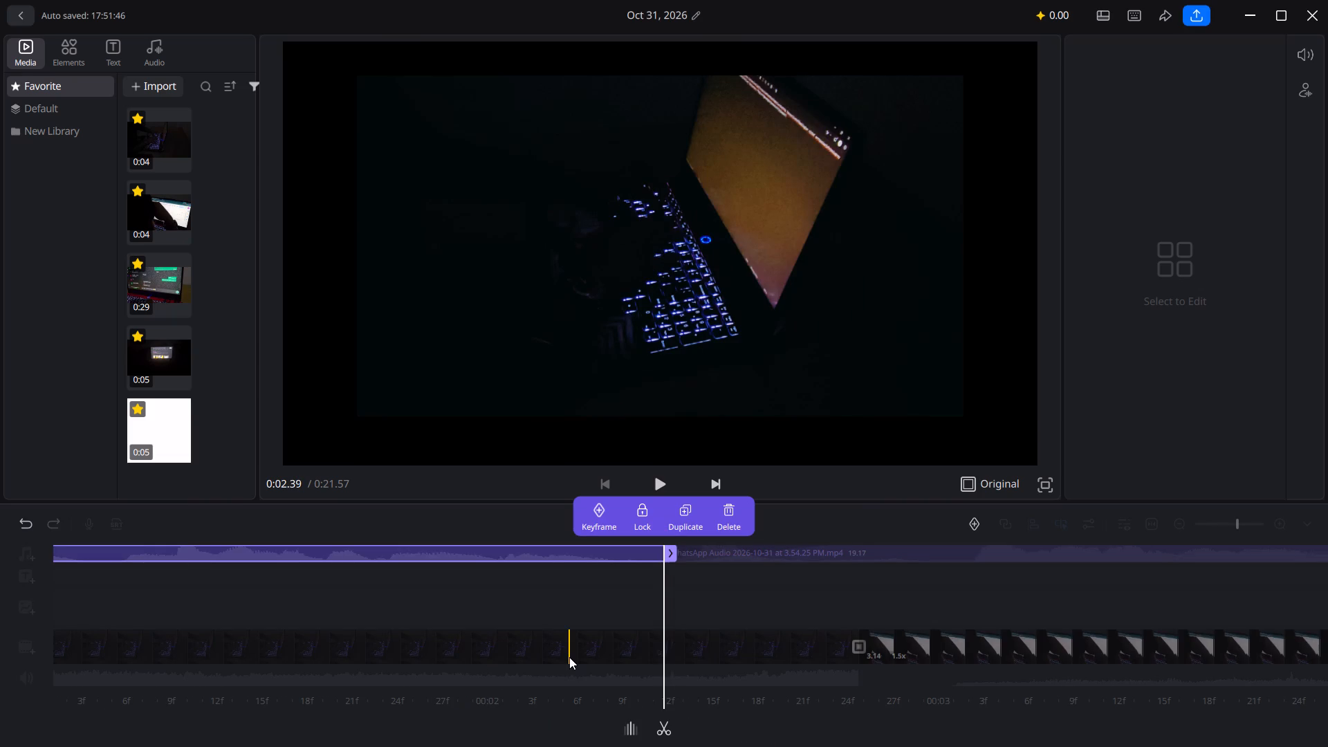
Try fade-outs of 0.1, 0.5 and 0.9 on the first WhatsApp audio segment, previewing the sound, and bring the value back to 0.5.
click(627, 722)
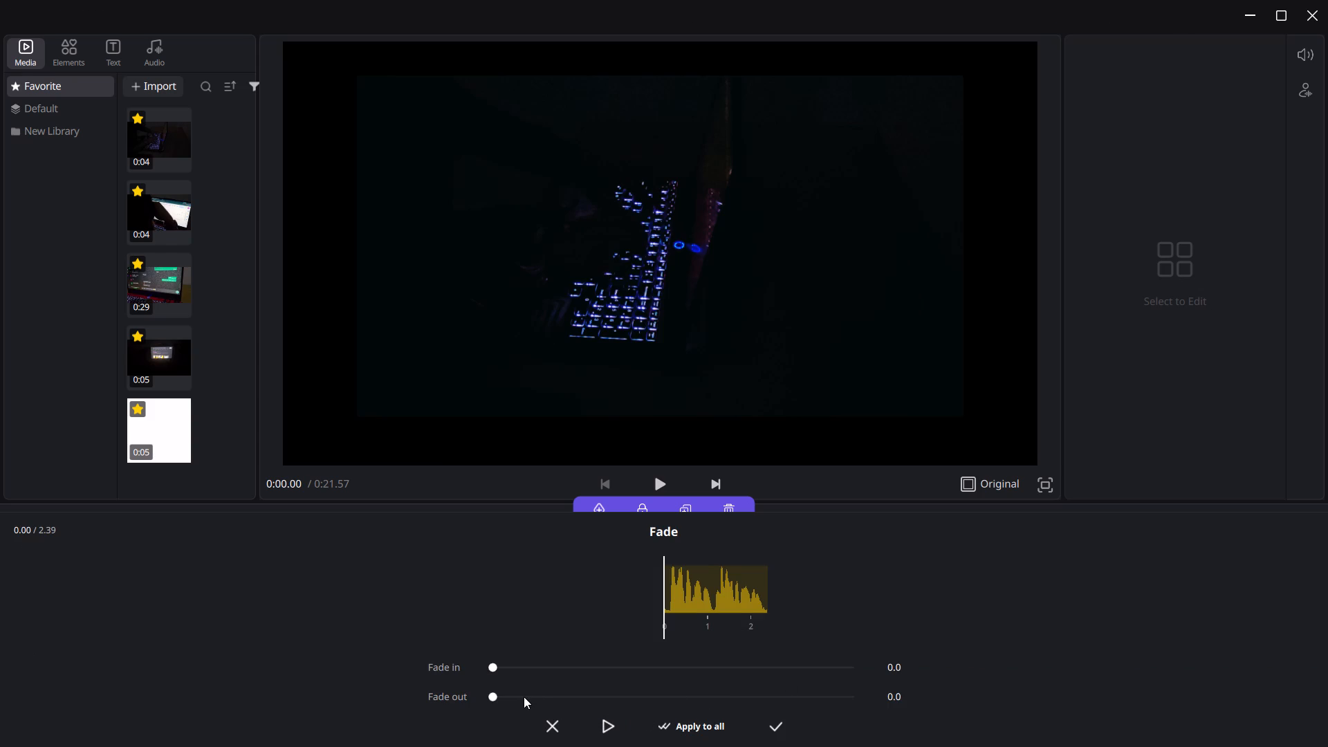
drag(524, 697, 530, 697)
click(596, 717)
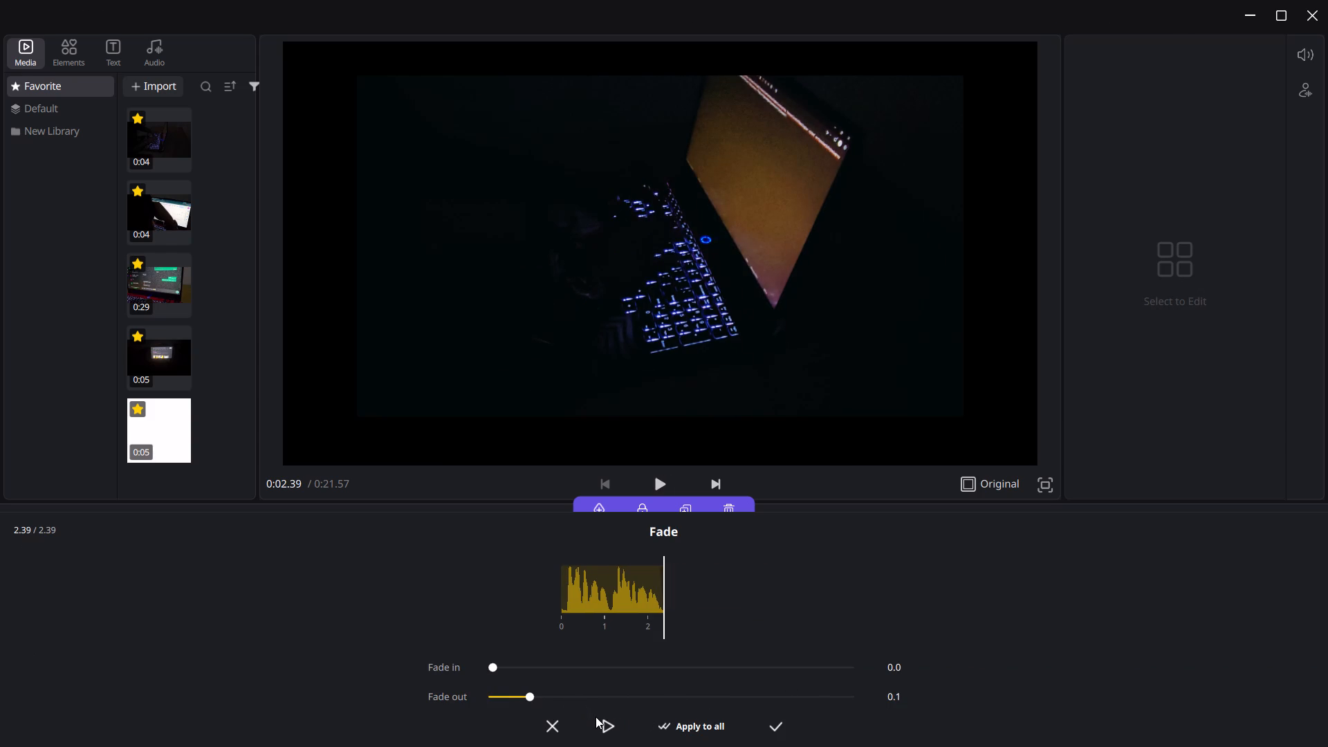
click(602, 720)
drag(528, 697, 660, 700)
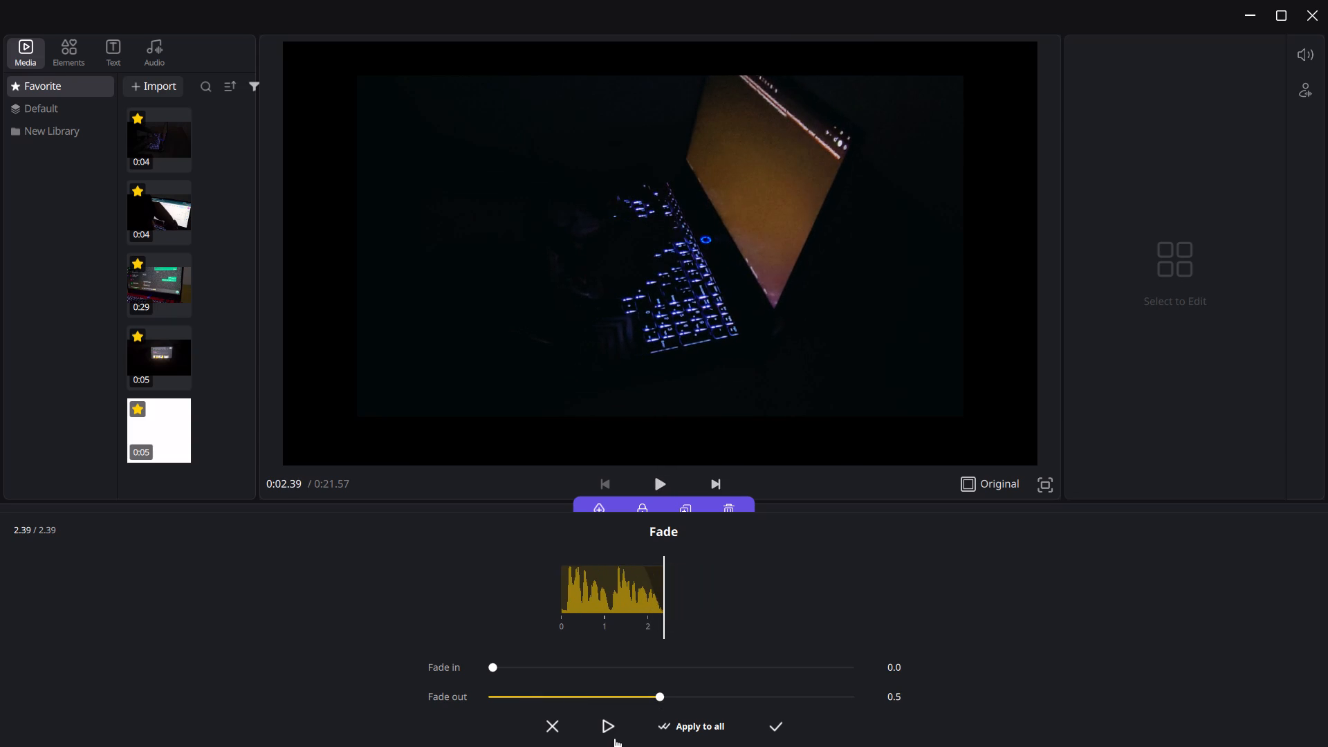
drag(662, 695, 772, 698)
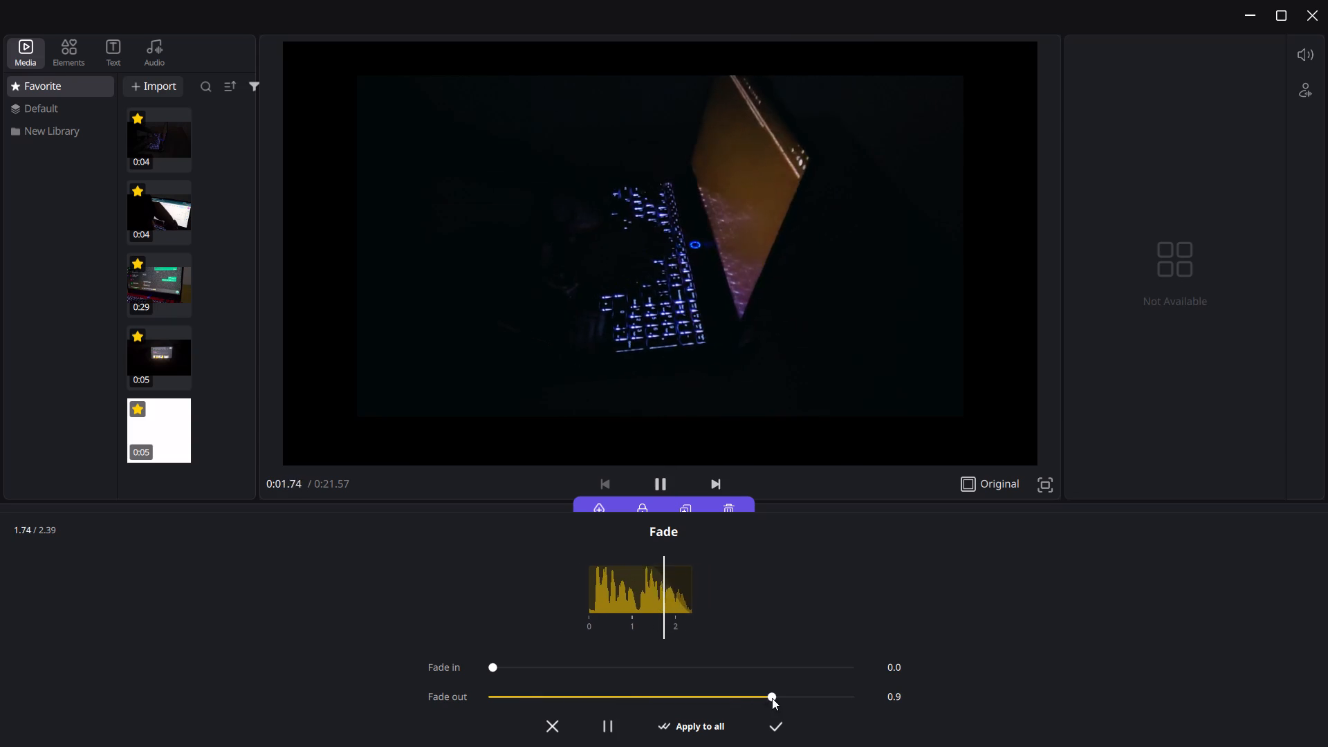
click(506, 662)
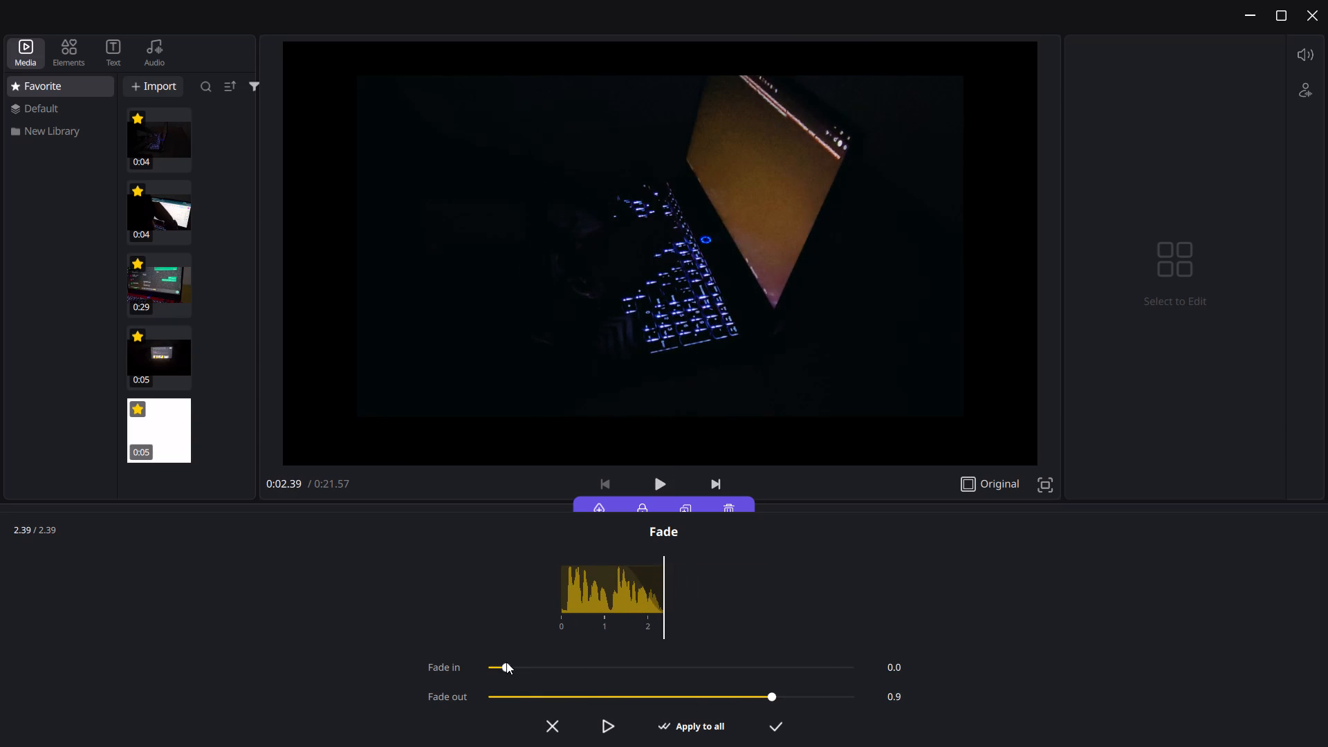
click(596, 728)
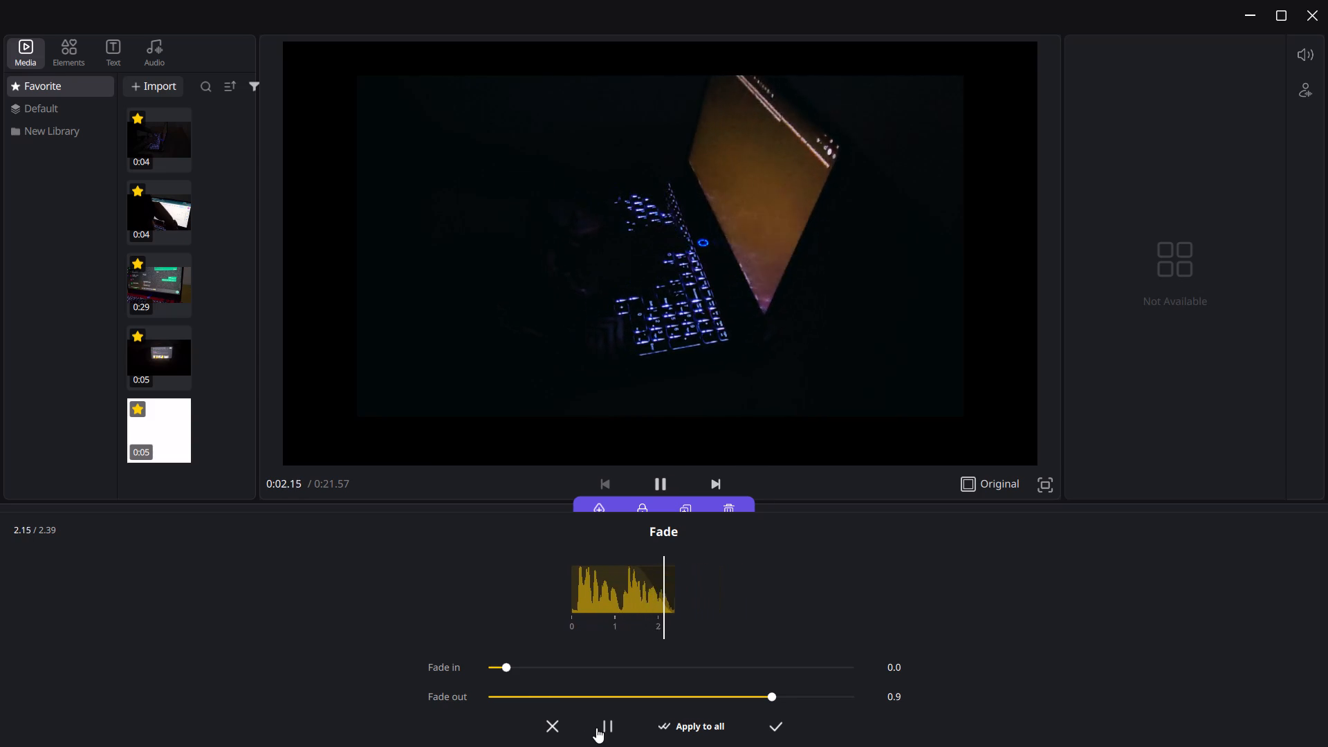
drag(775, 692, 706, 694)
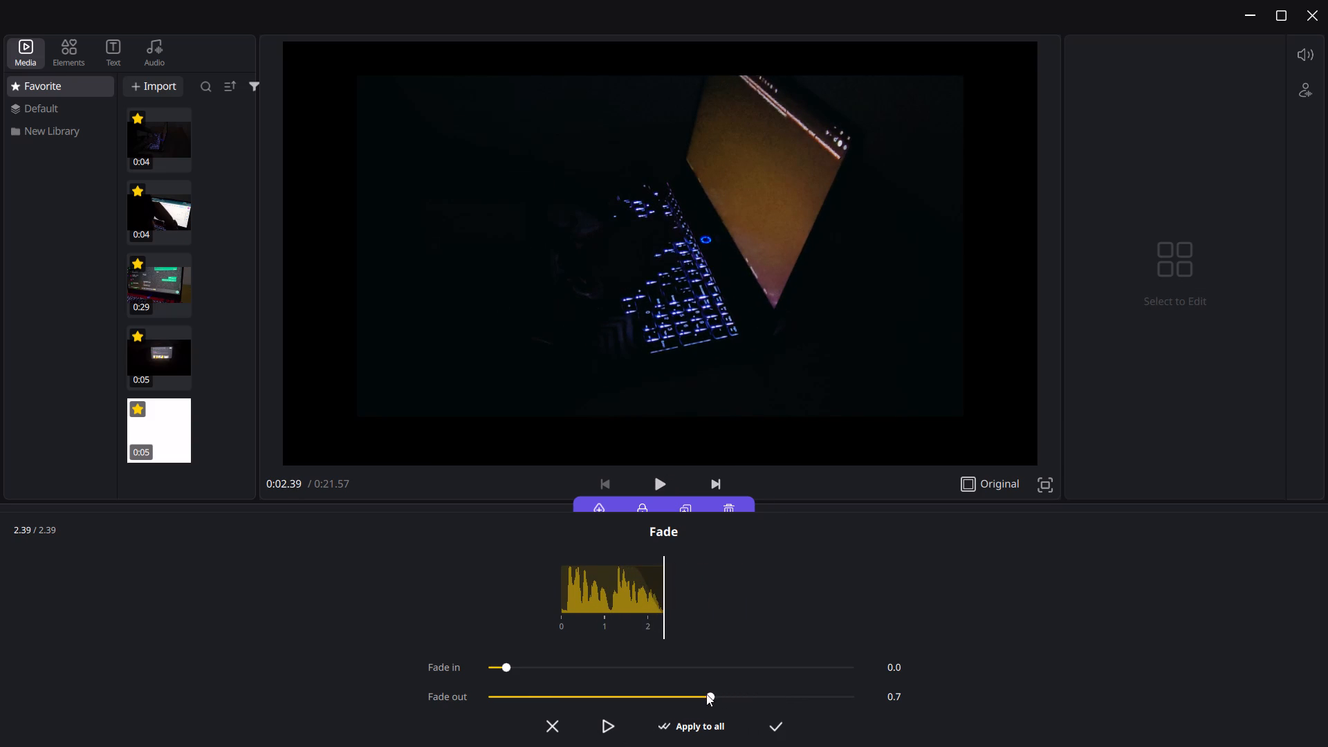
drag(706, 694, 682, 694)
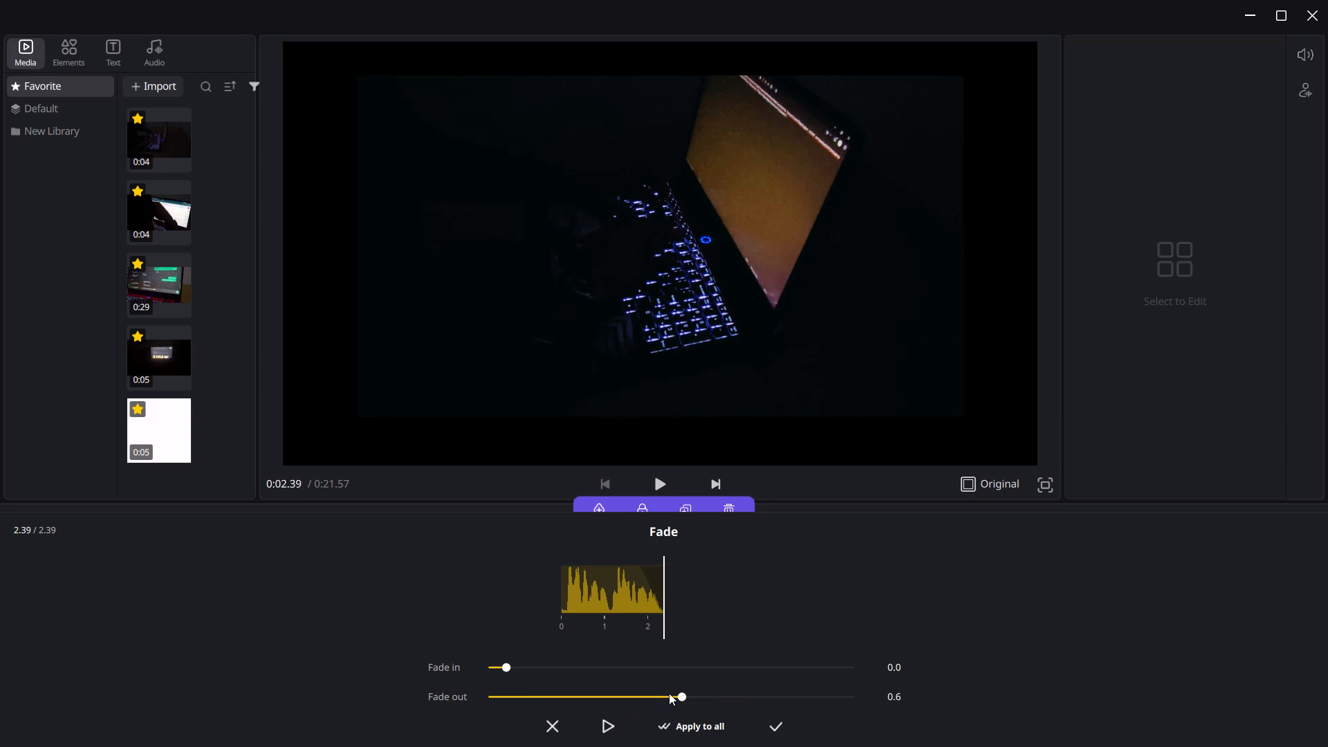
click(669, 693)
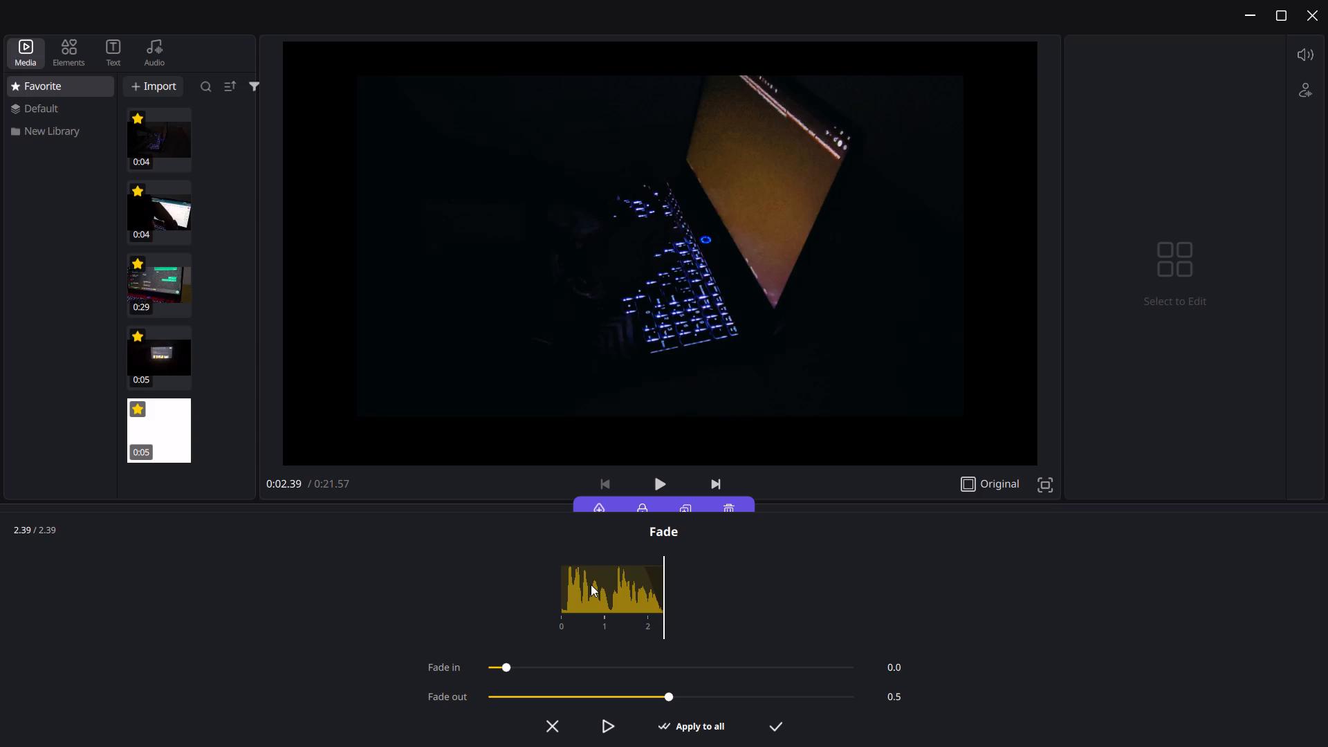
Set the first, 2.39-long WhatsApp audio segment to a fade-in of 0.3 and a fade-out of 0.0, previewing the sound before applying.
click(591, 584)
scroll(584, 584, right, 8)
drag(504, 667, 512, 671)
drag(668, 698, 600, 701)
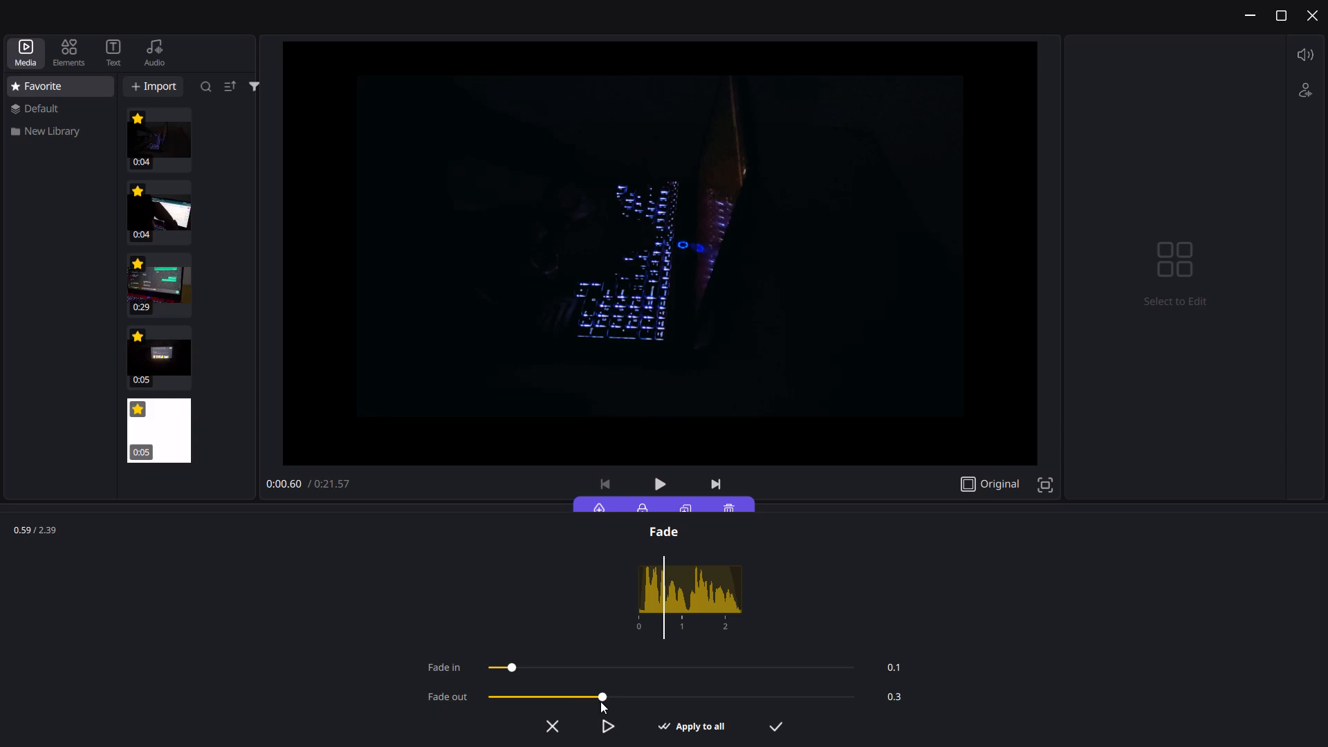
drag(600, 701, 492, 703)
scroll(572, 593, right, 4)
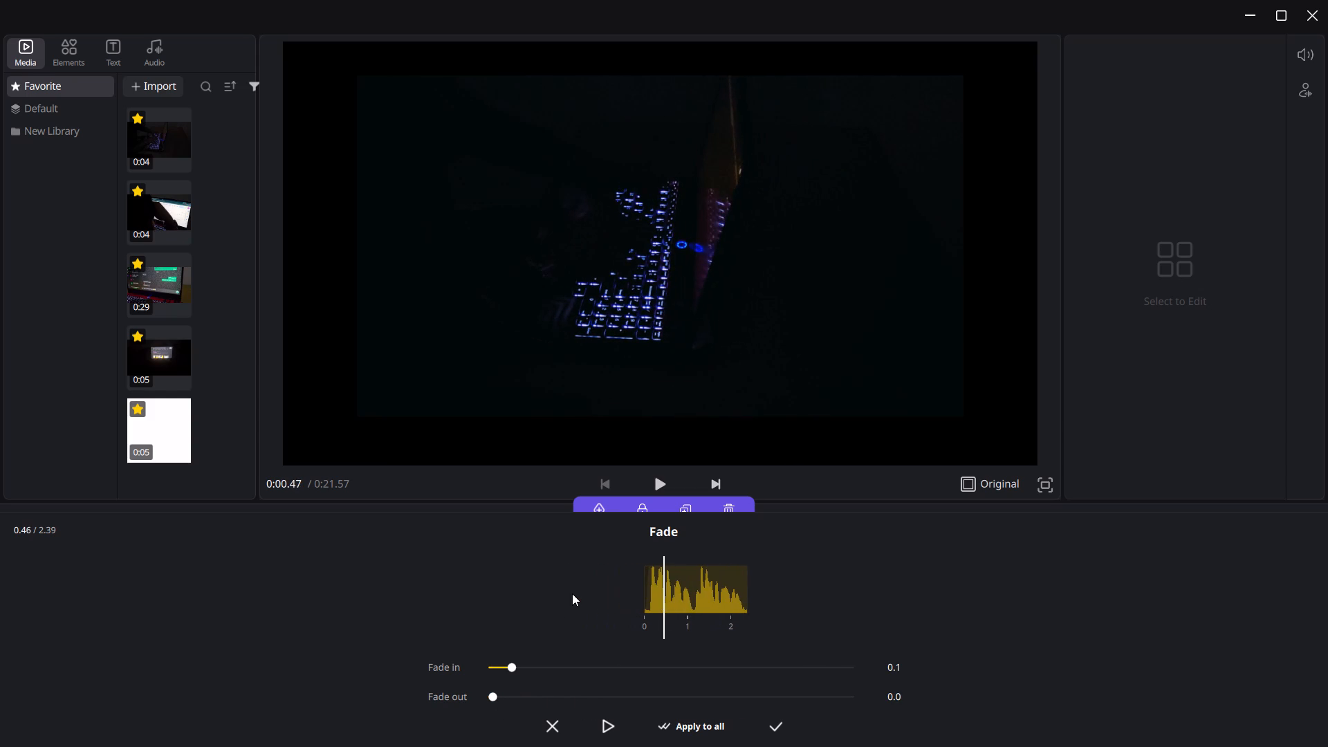
drag(510, 666, 495, 667)
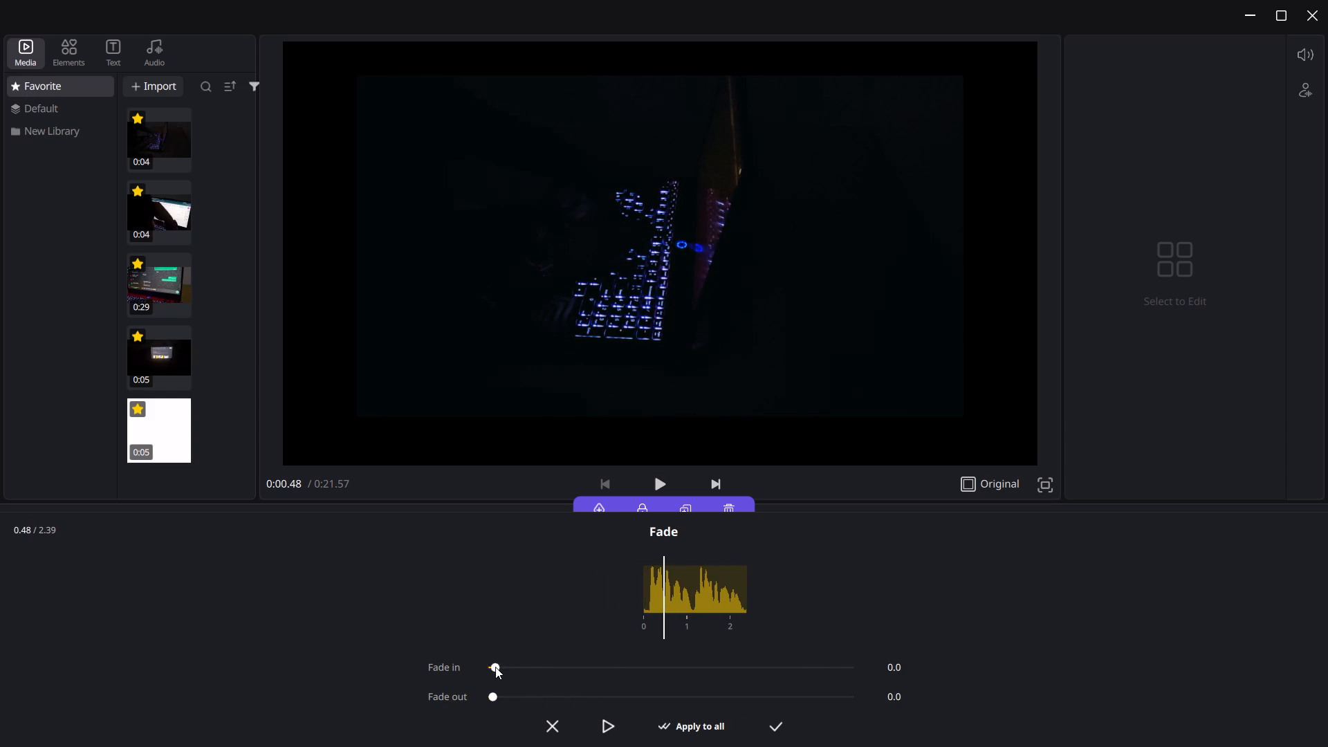
drag(495, 667, 578, 667)
drag(578, 667, 594, 668)
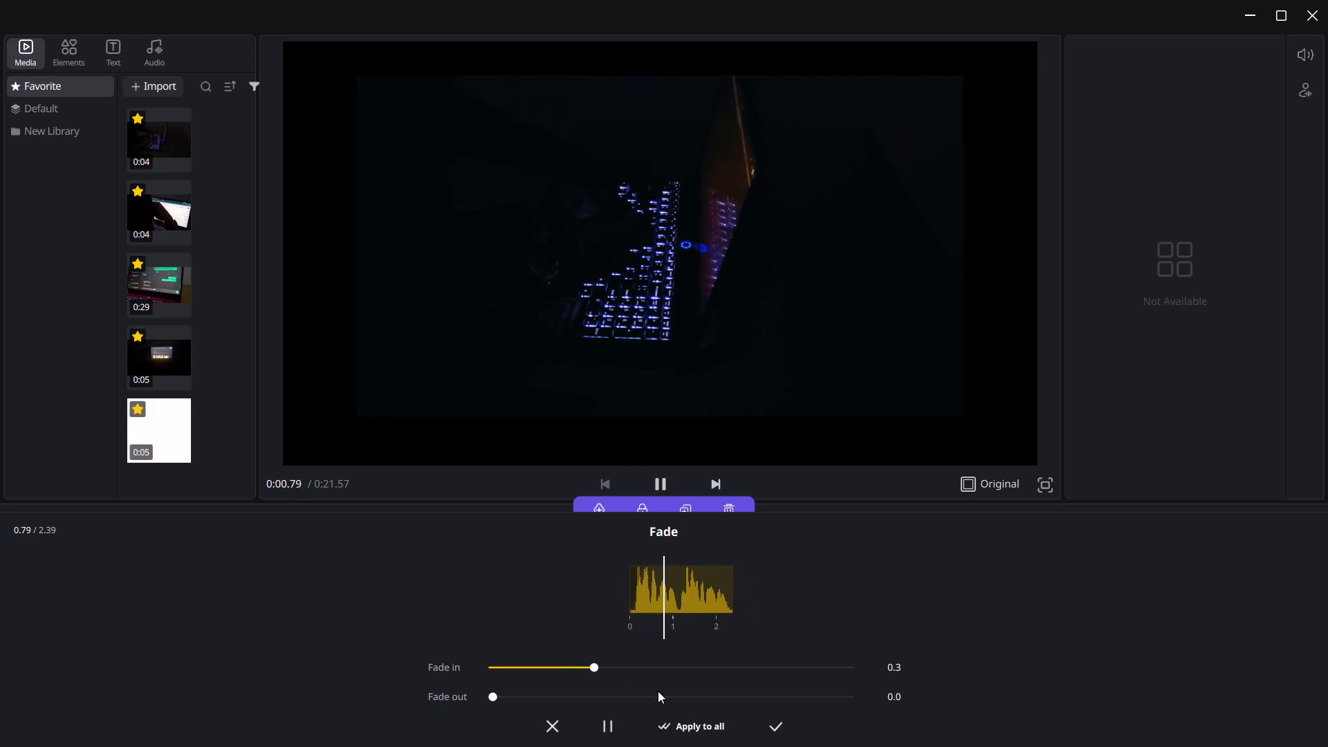
click(611, 735)
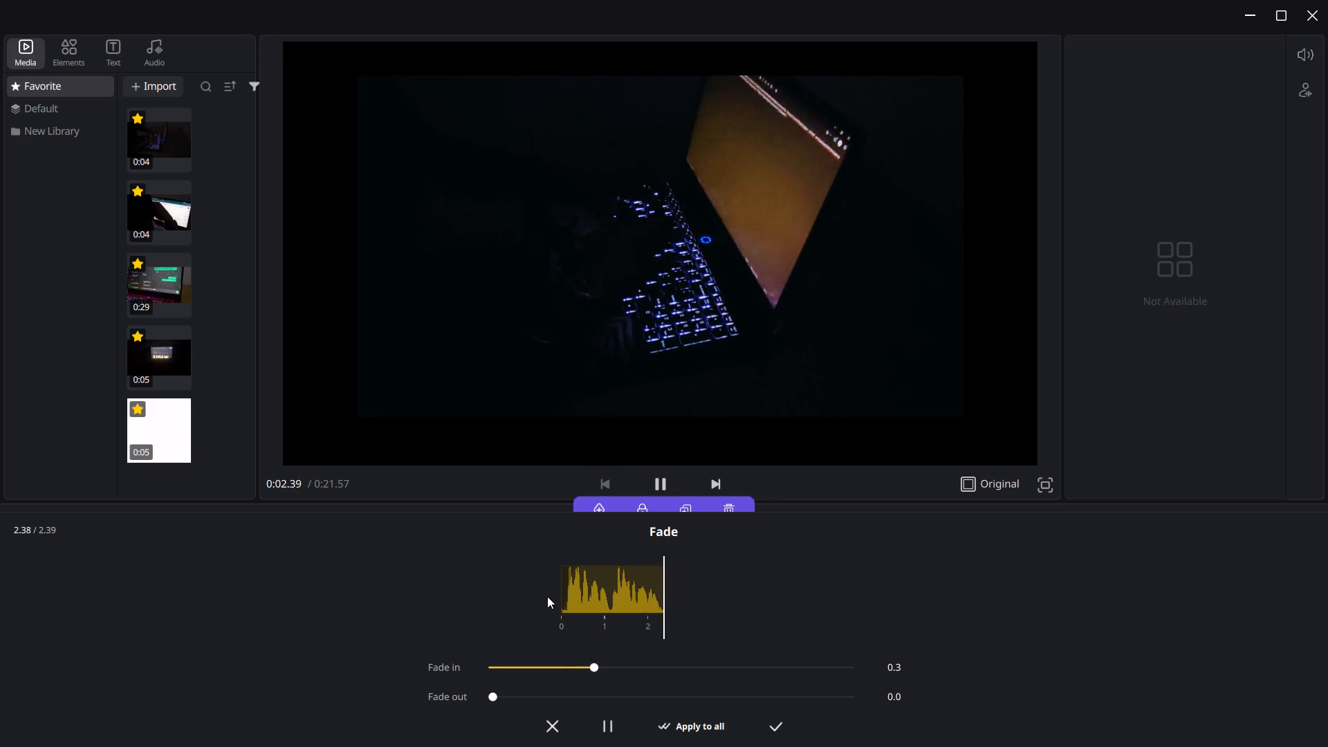
scroll(547, 596, right, 5)
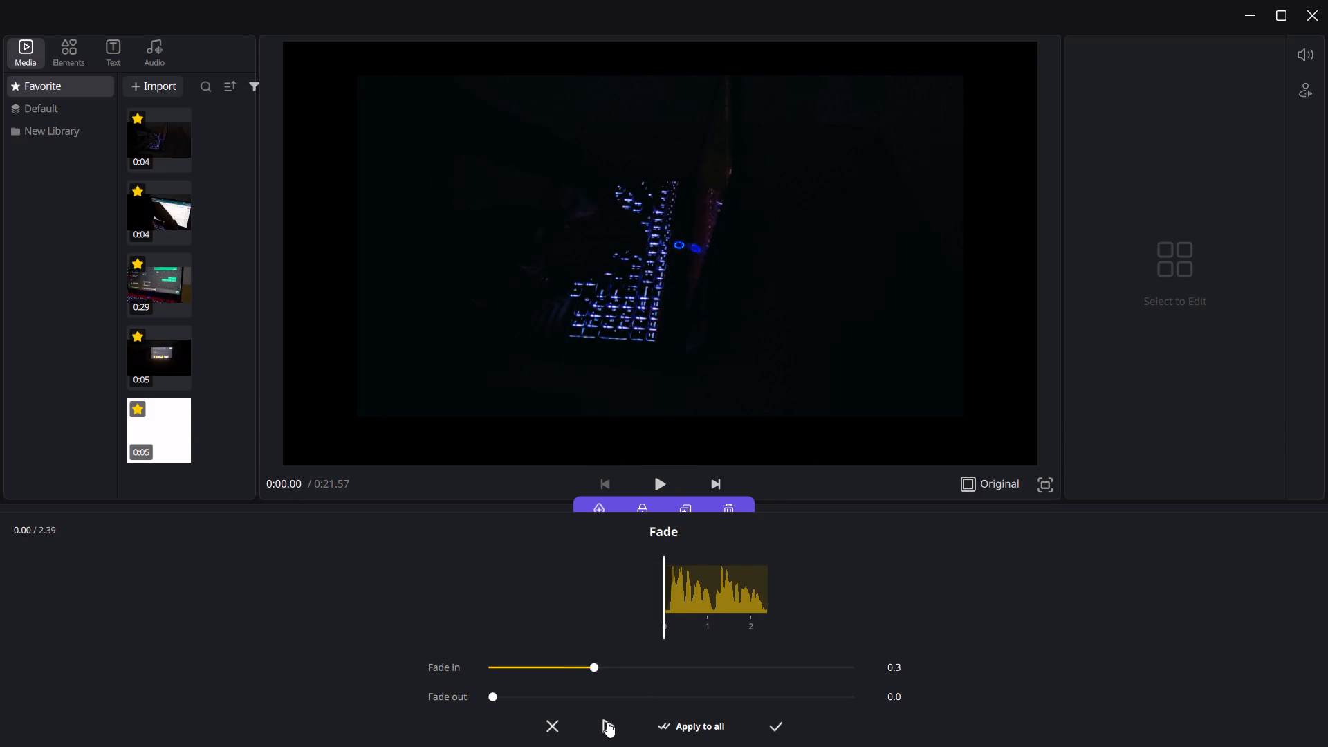
click(607, 722)
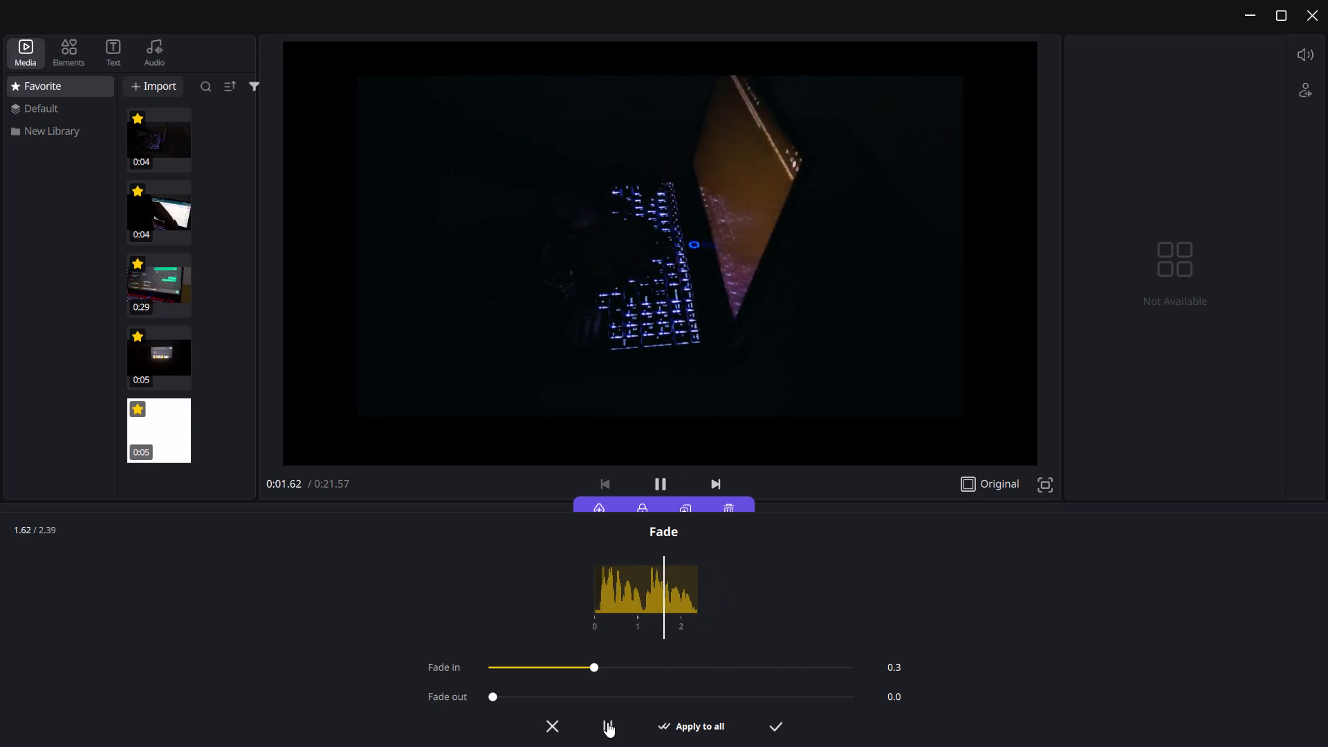
click(782, 721)
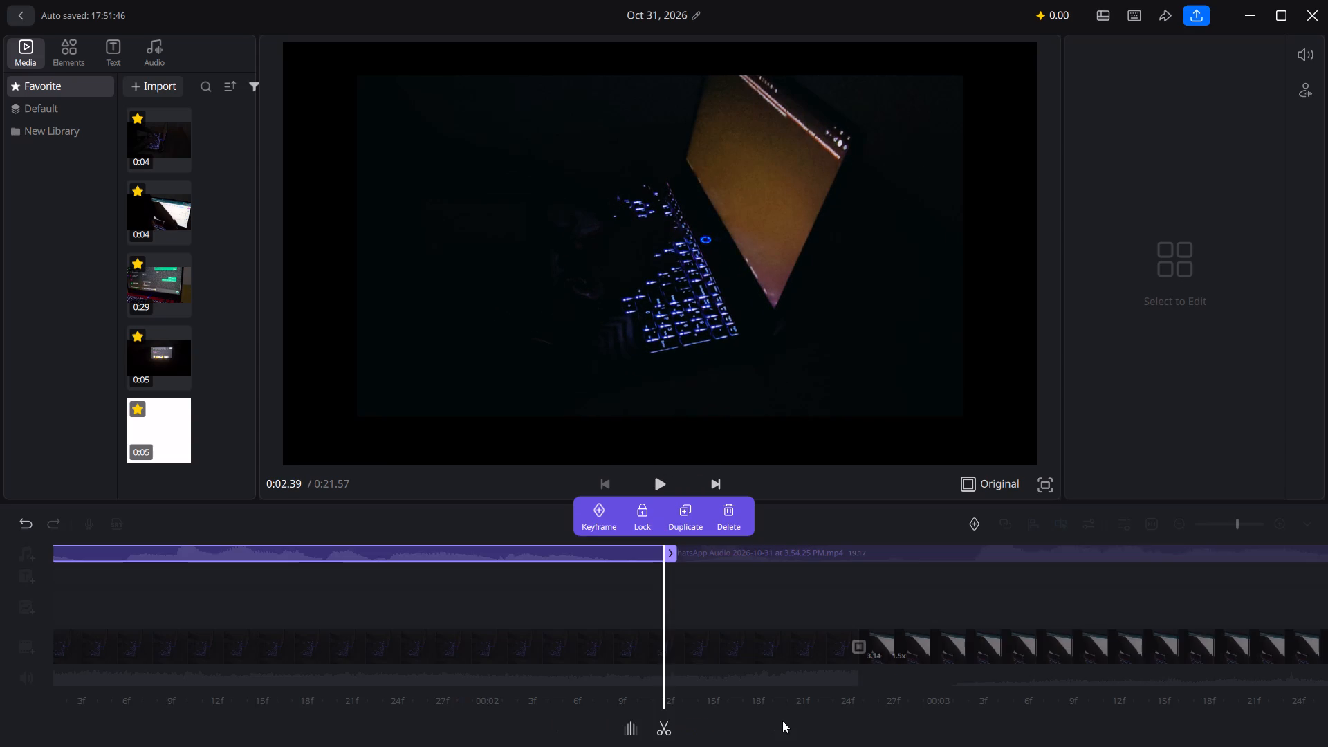
Play the video from the start into the rejection email clip to check the join between the two WhatsApp audio segments.
scroll(464, 674, right, 15)
scroll(464, 674, right, 15)
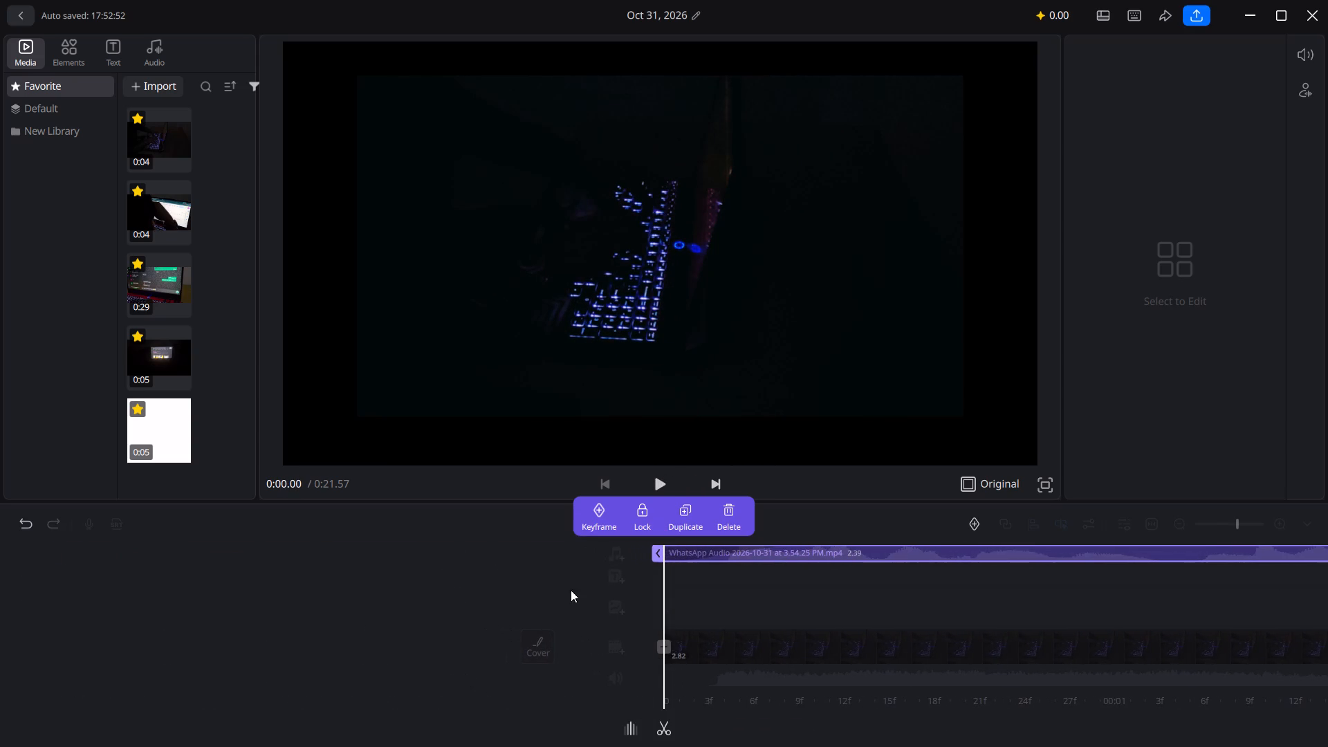
click(656, 472)
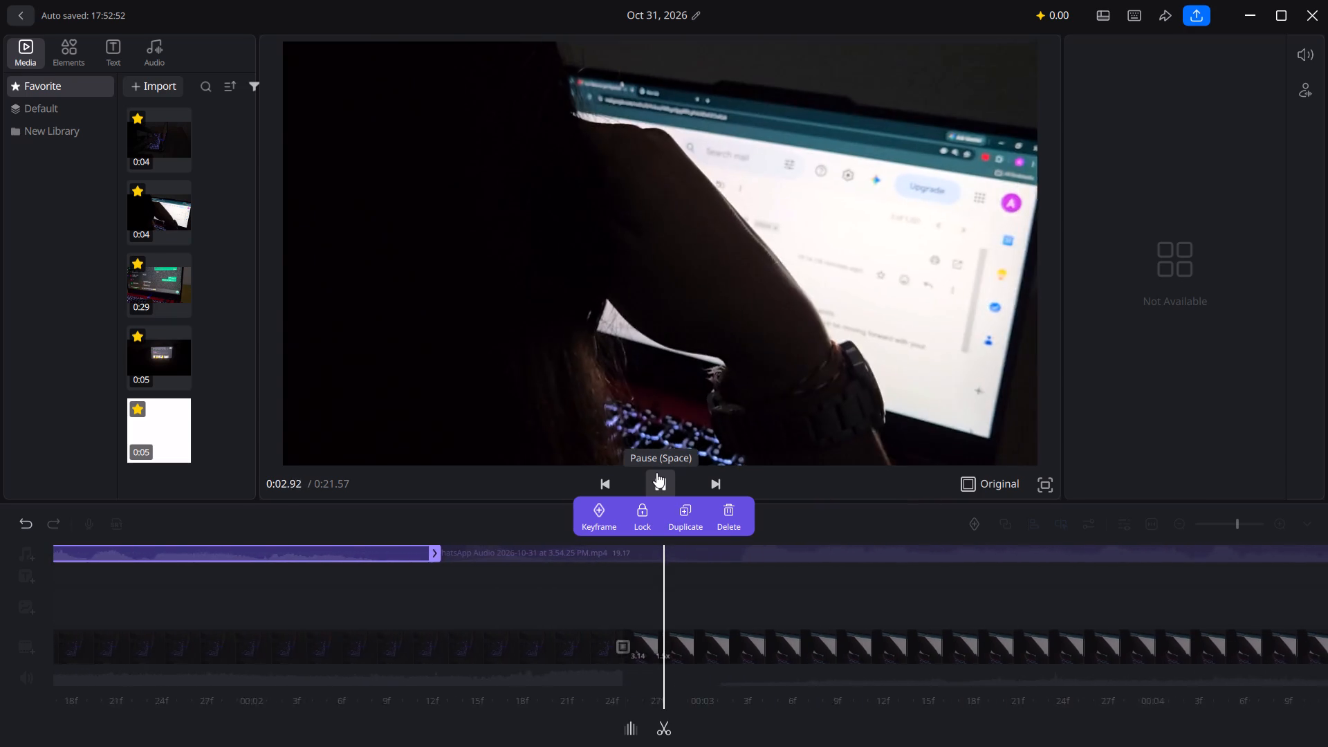
click(655, 475)
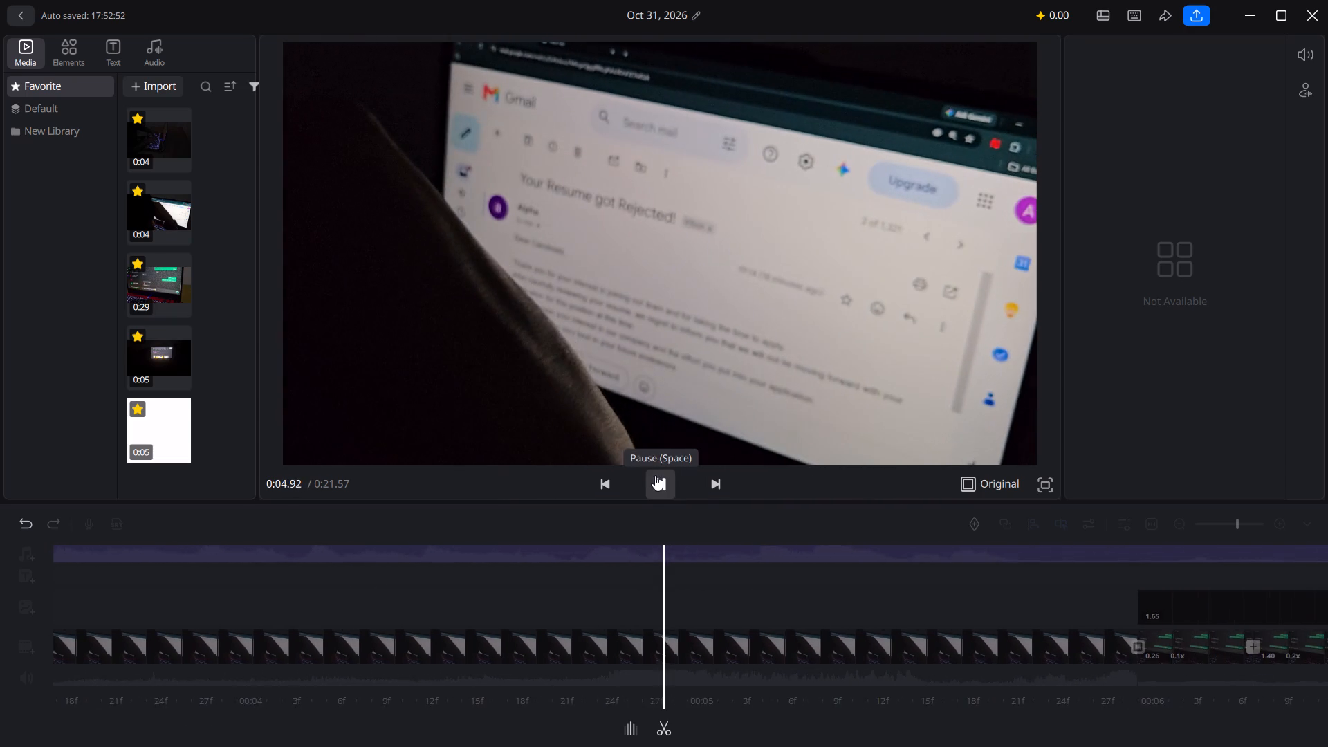
Turn on denoise at Medium for the opening 2.82-long laptop clip, keeping its volume at 100.
scroll(481, 669, right, 19)
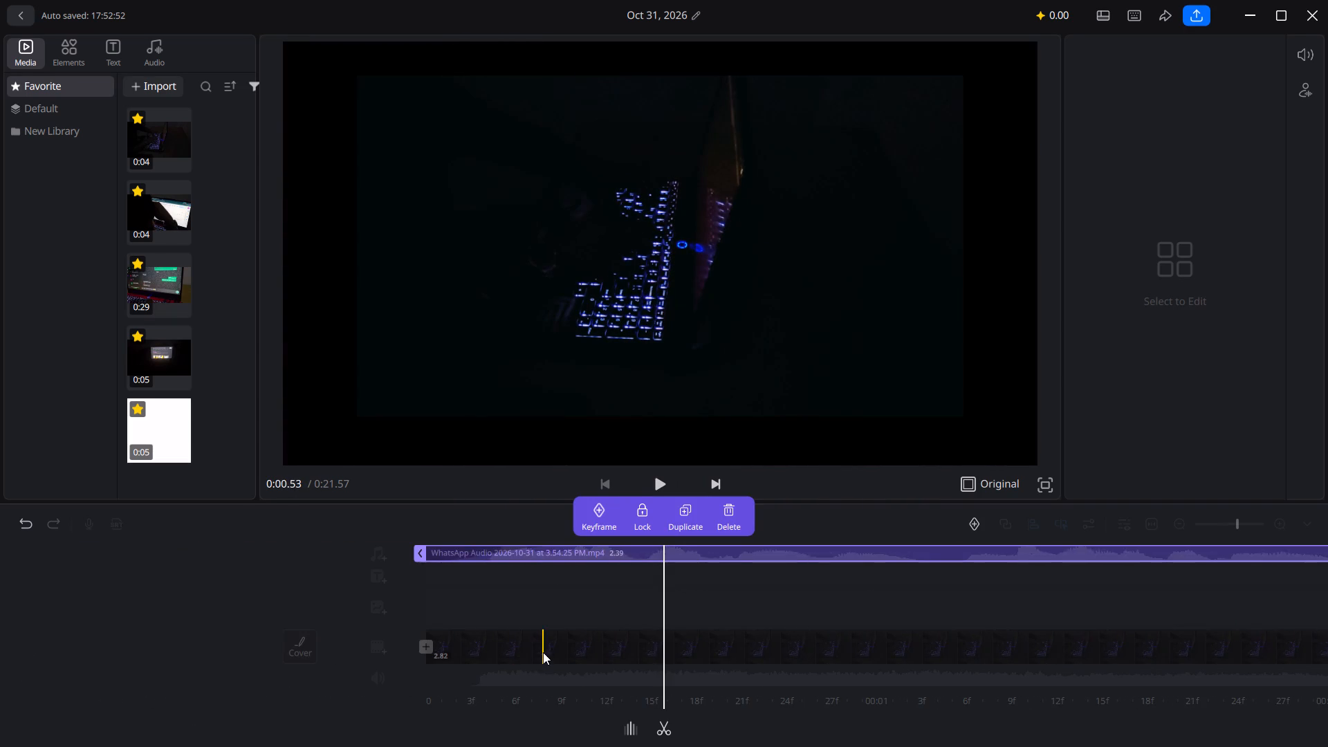
double_click(543, 652)
click(1313, 124)
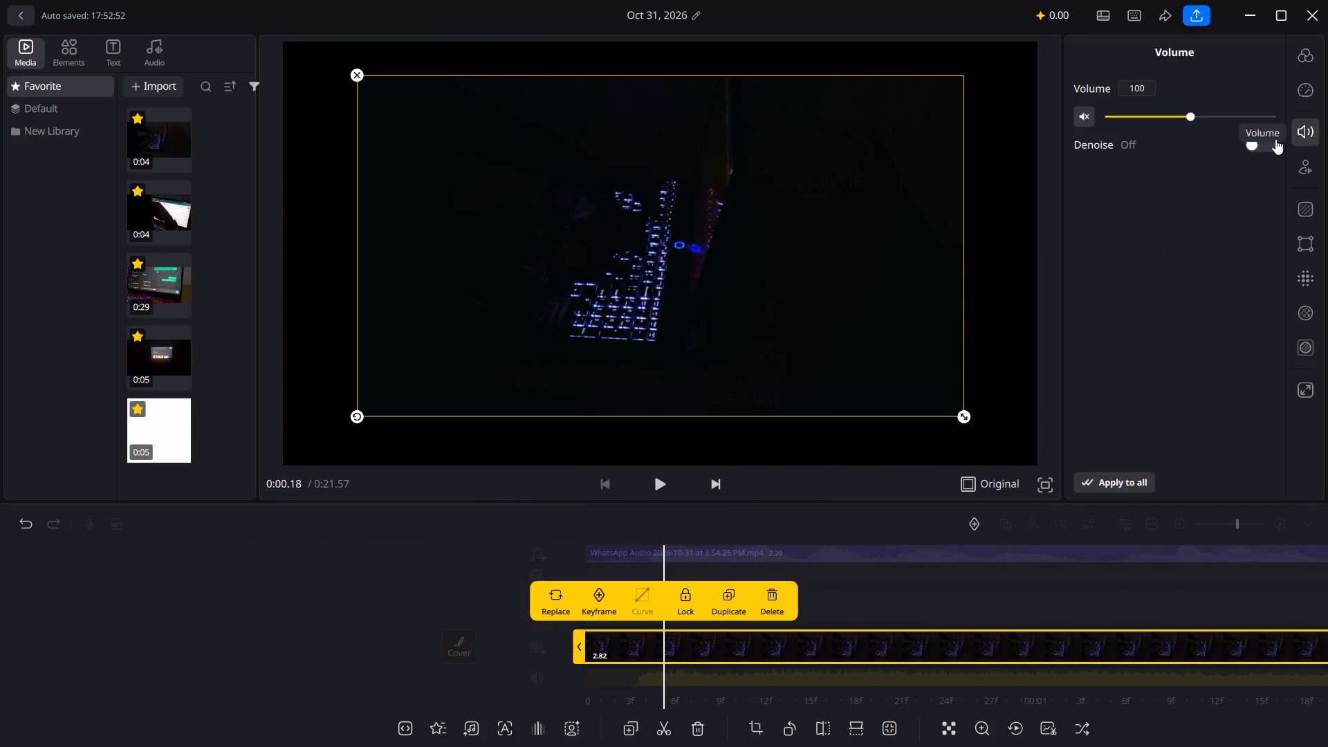
click(1253, 143)
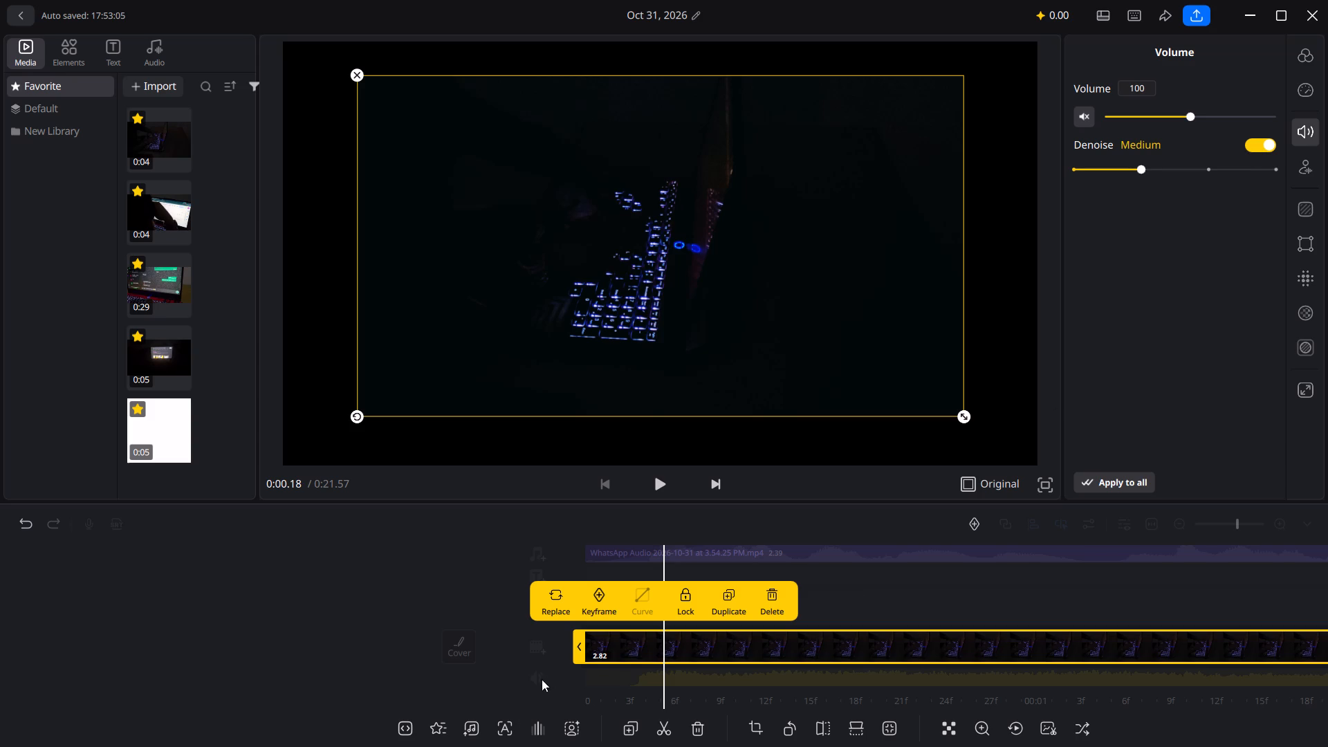
Play the whole video from the beginning to the closing PrepFlow logo twice.
scroll(707, 689, right, 3)
click(661, 492)
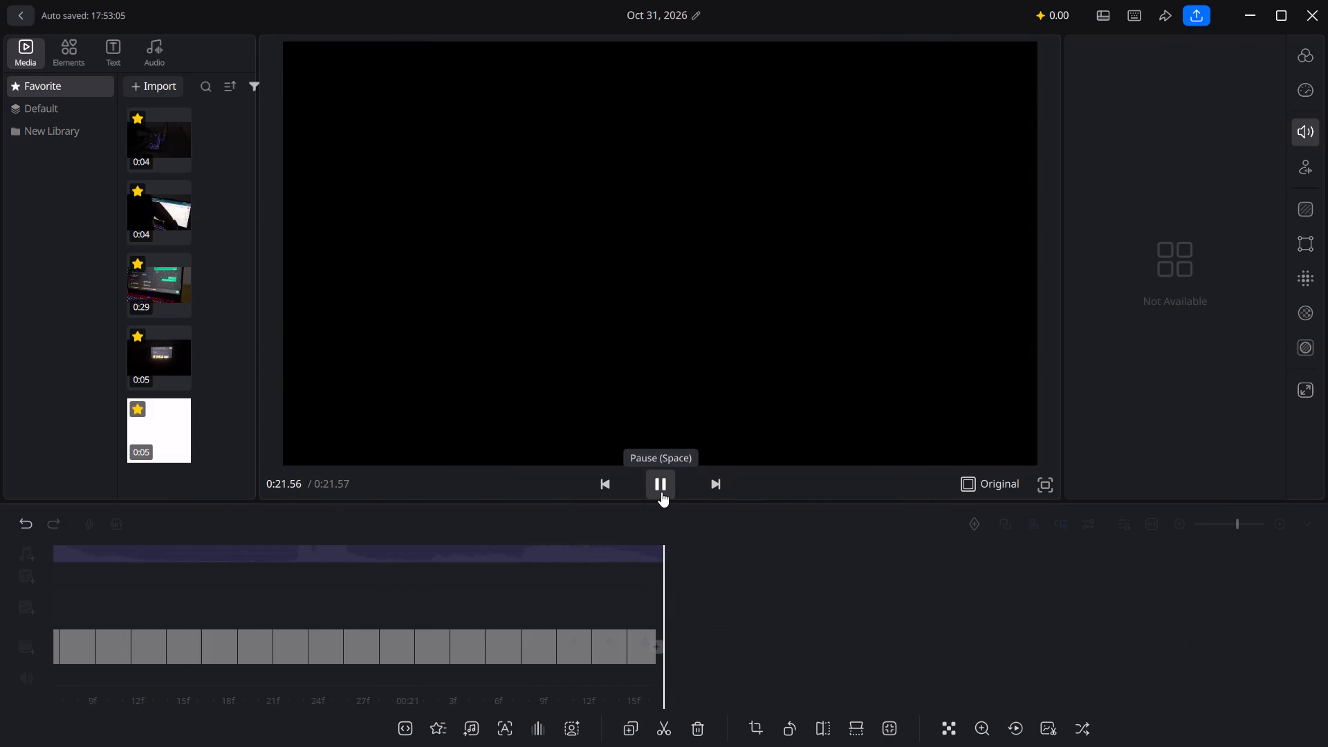
key(space)
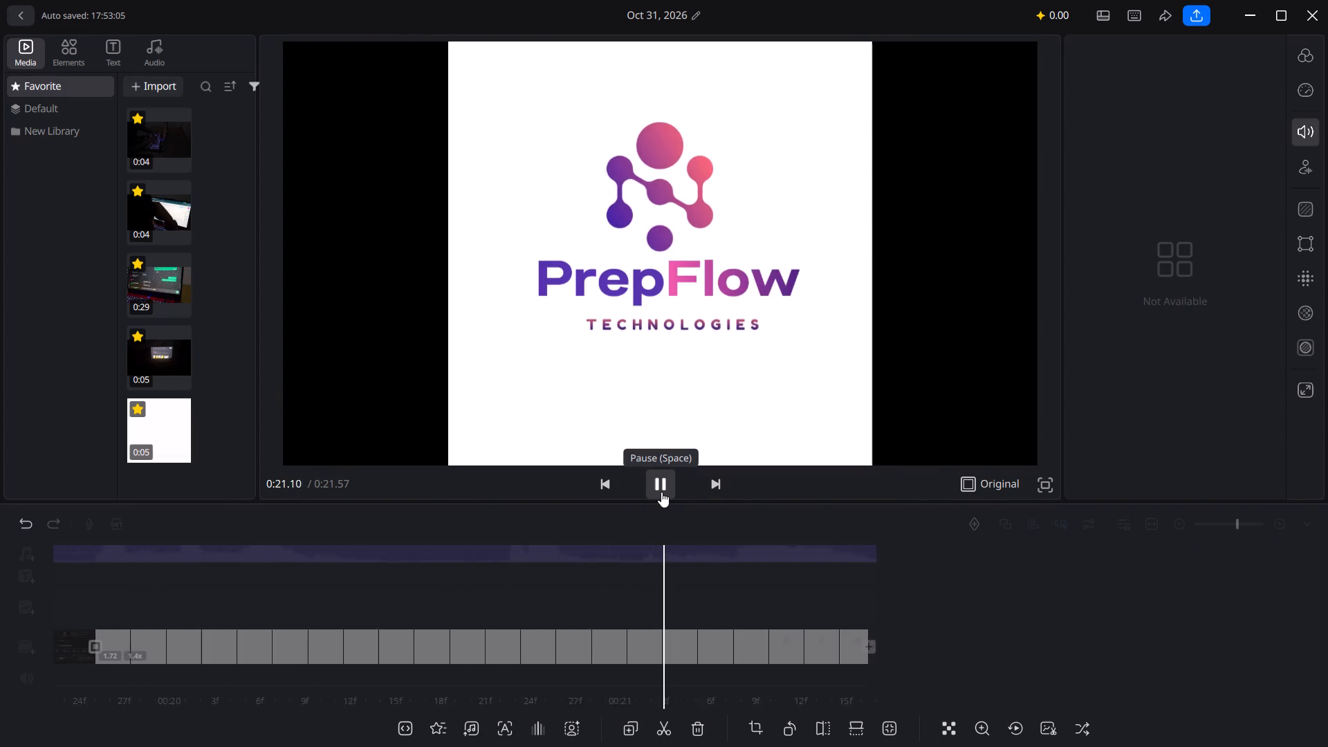
Examine the transition from the Job Application laptop clip to the resume scan results clip frame by frame around 17.5 seconds.
scroll(497, 639, right, 11)
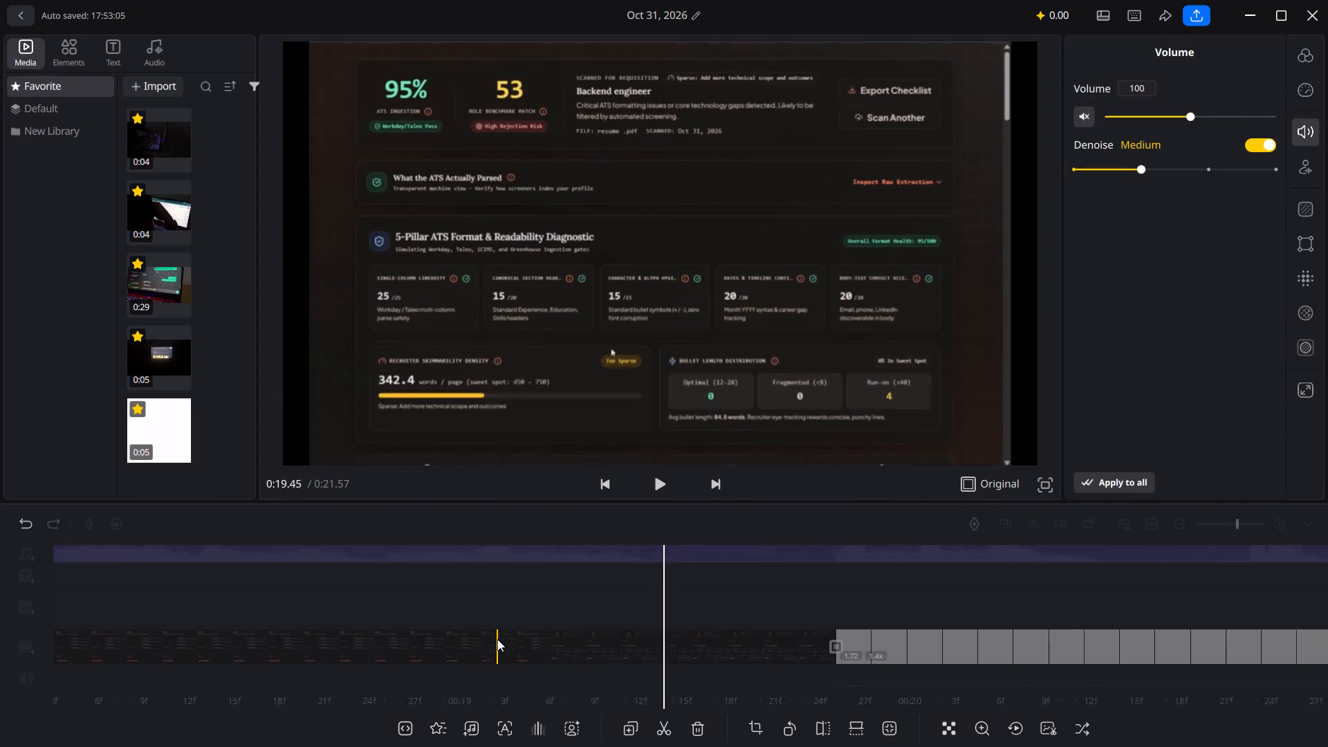
scroll(497, 639, right, 8)
scroll(497, 639, left, 6)
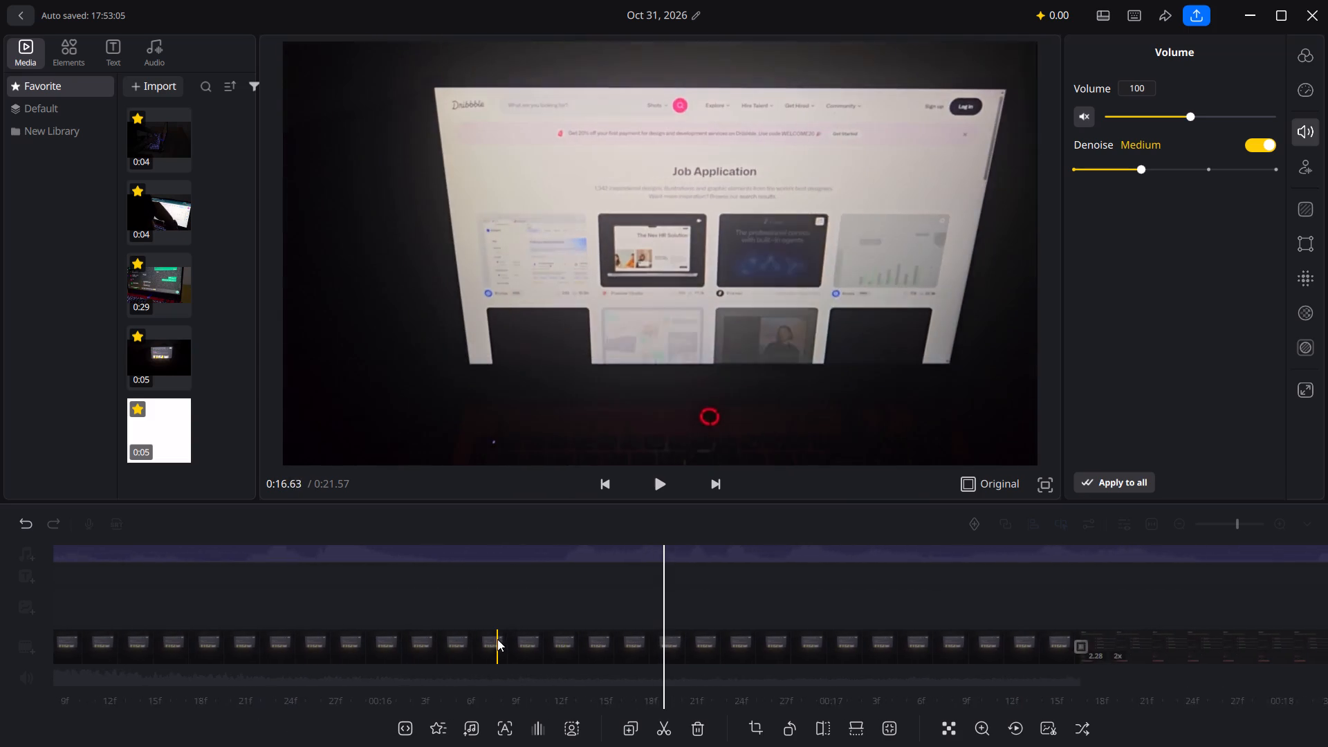
scroll(497, 639, left, 7)
scroll(497, 639, right, 1)
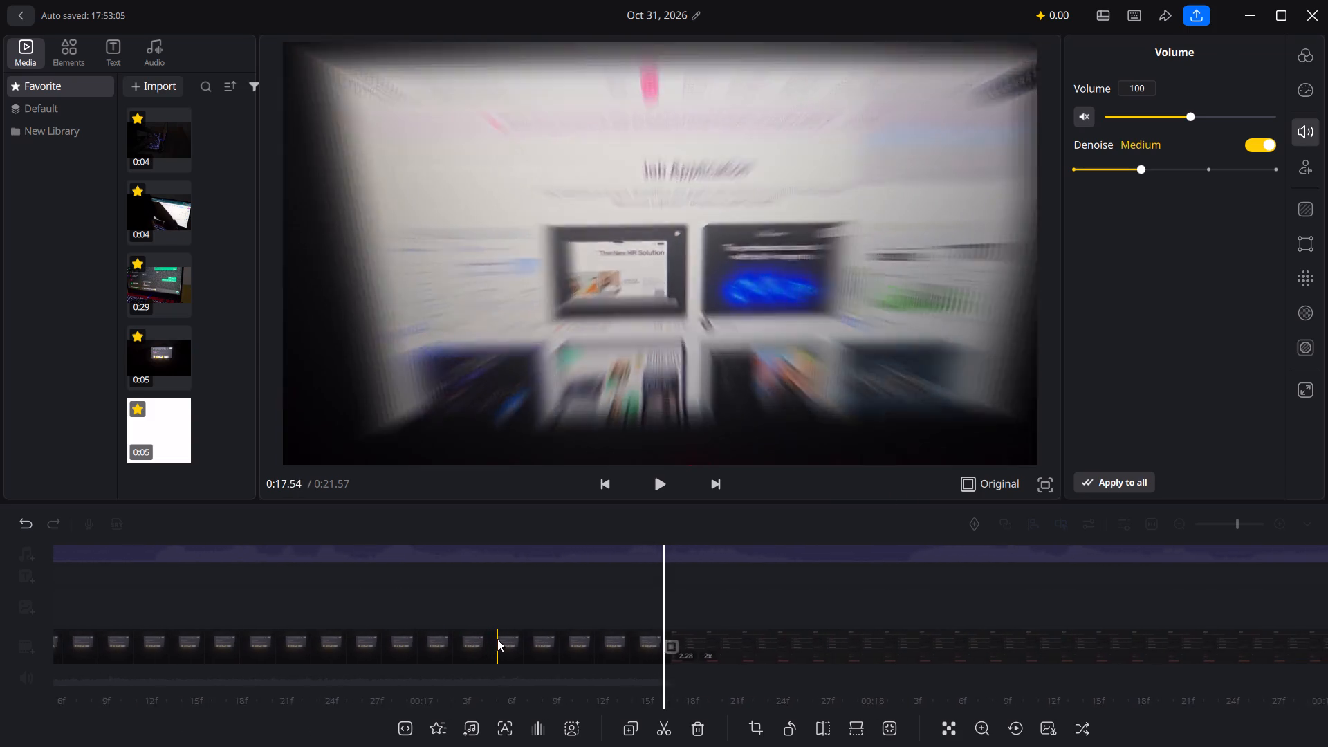
scroll(497, 639, right, 1)
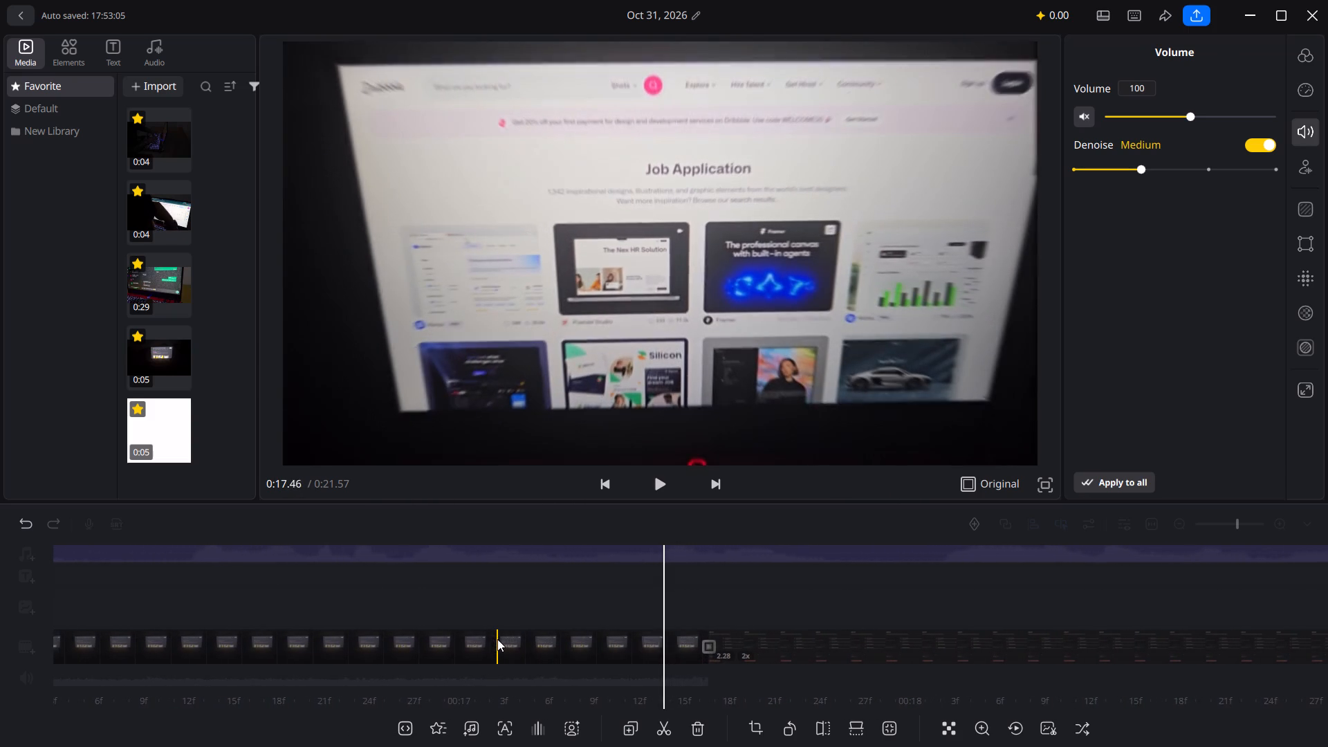
scroll(497, 639, right, 1)
scroll(497, 639, left, 1)
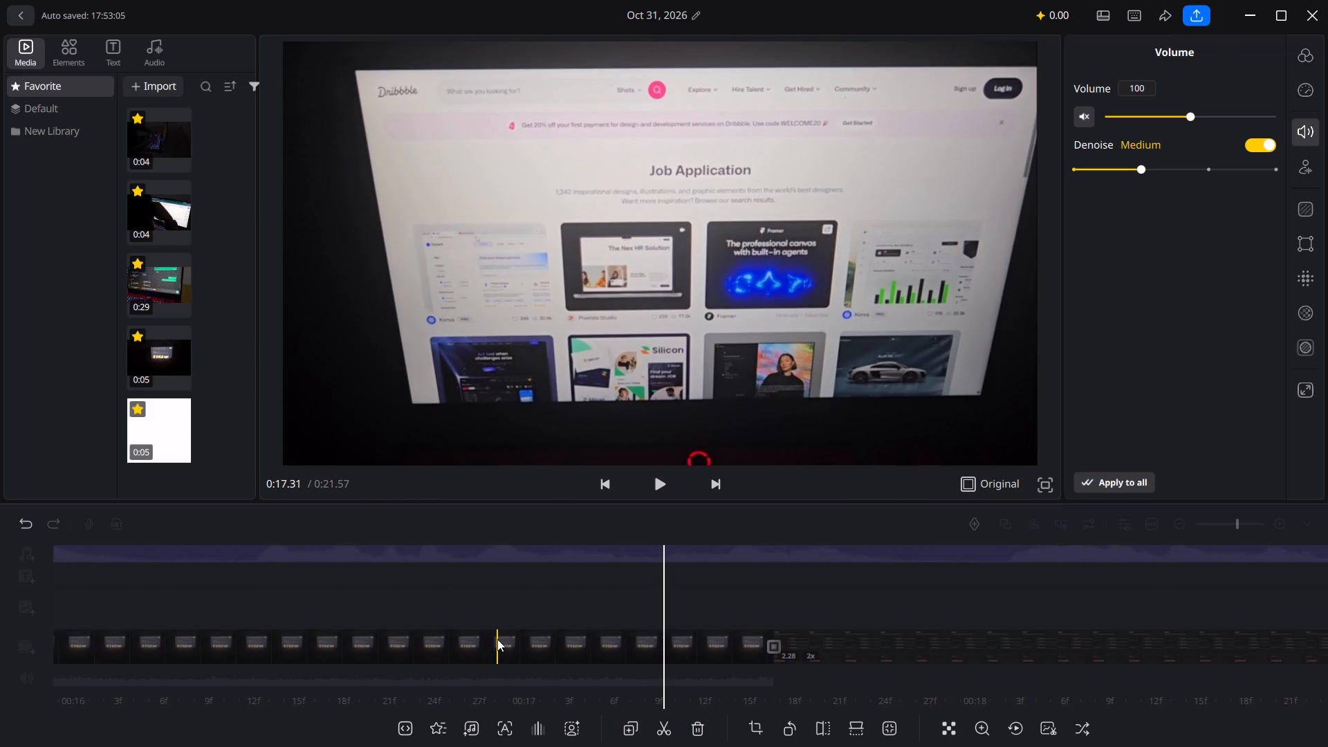
scroll(497, 639, left, 5)
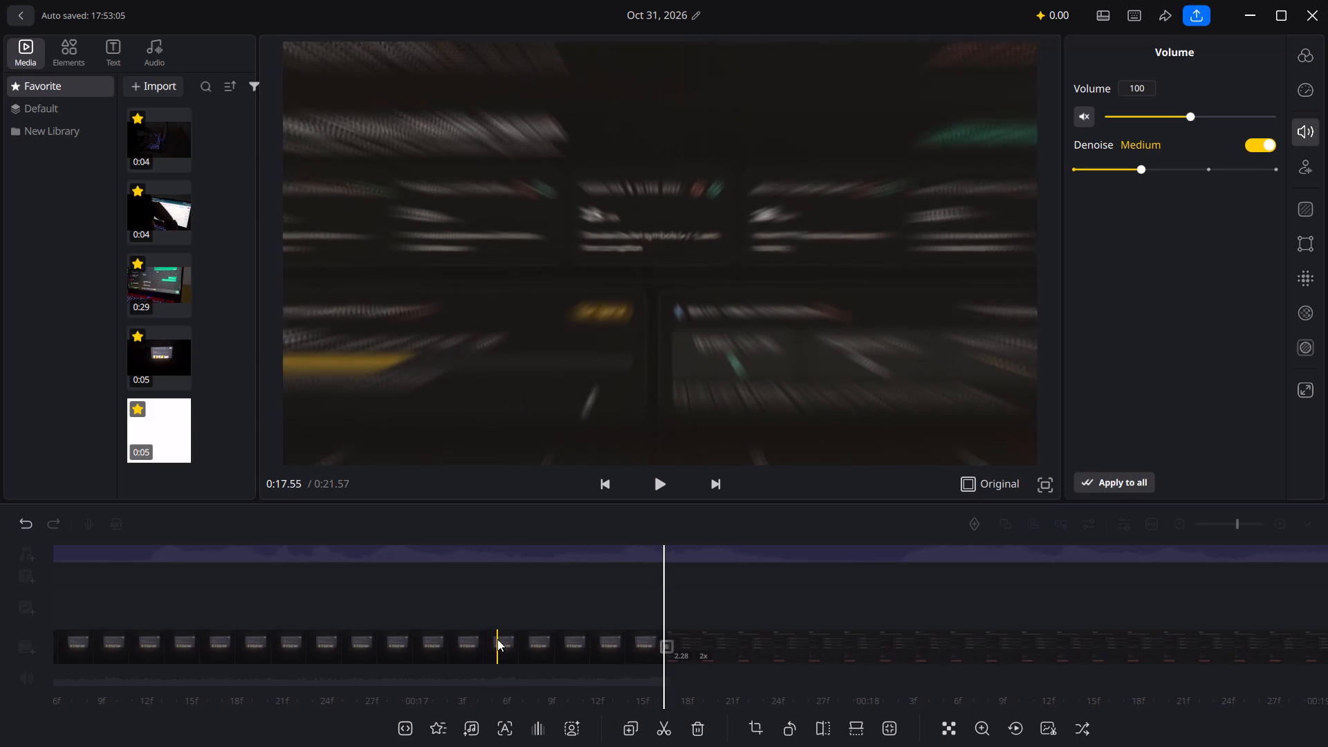
scroll(497, 639, left, 1)
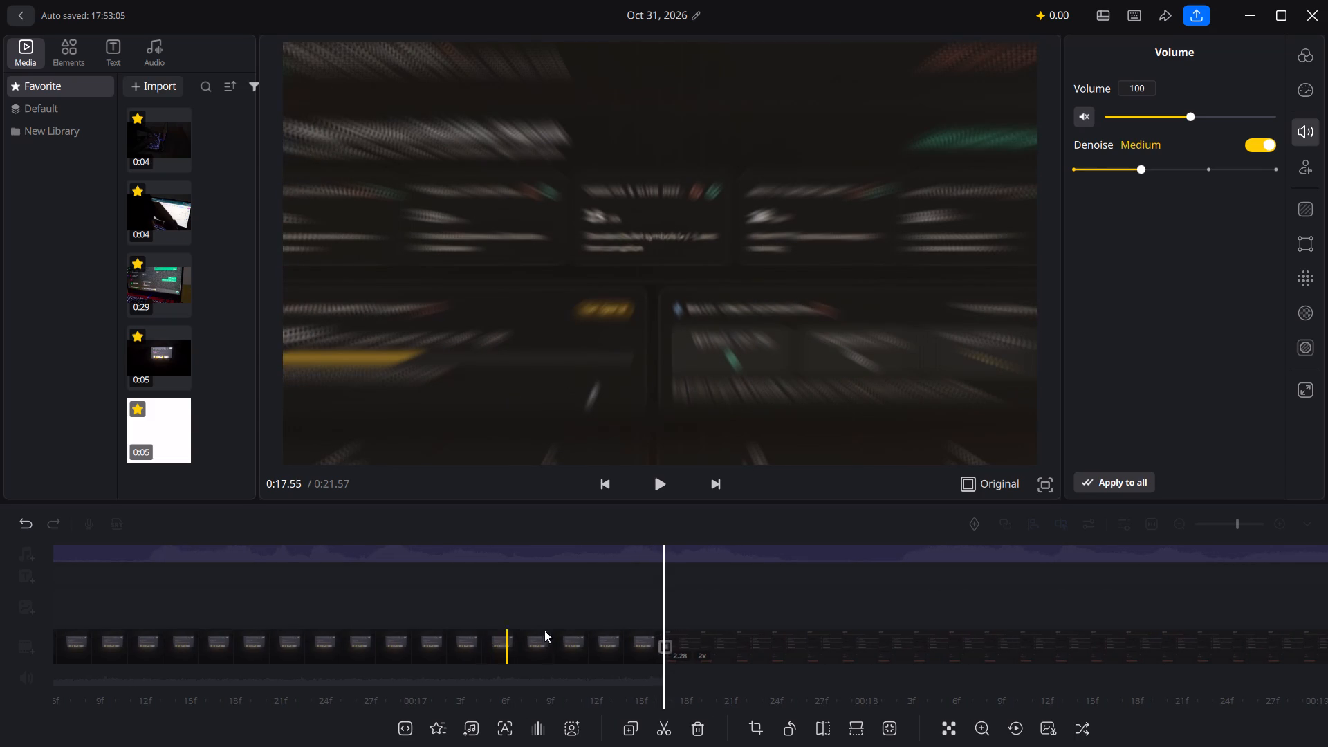
scroll(580, 627, right, 1)
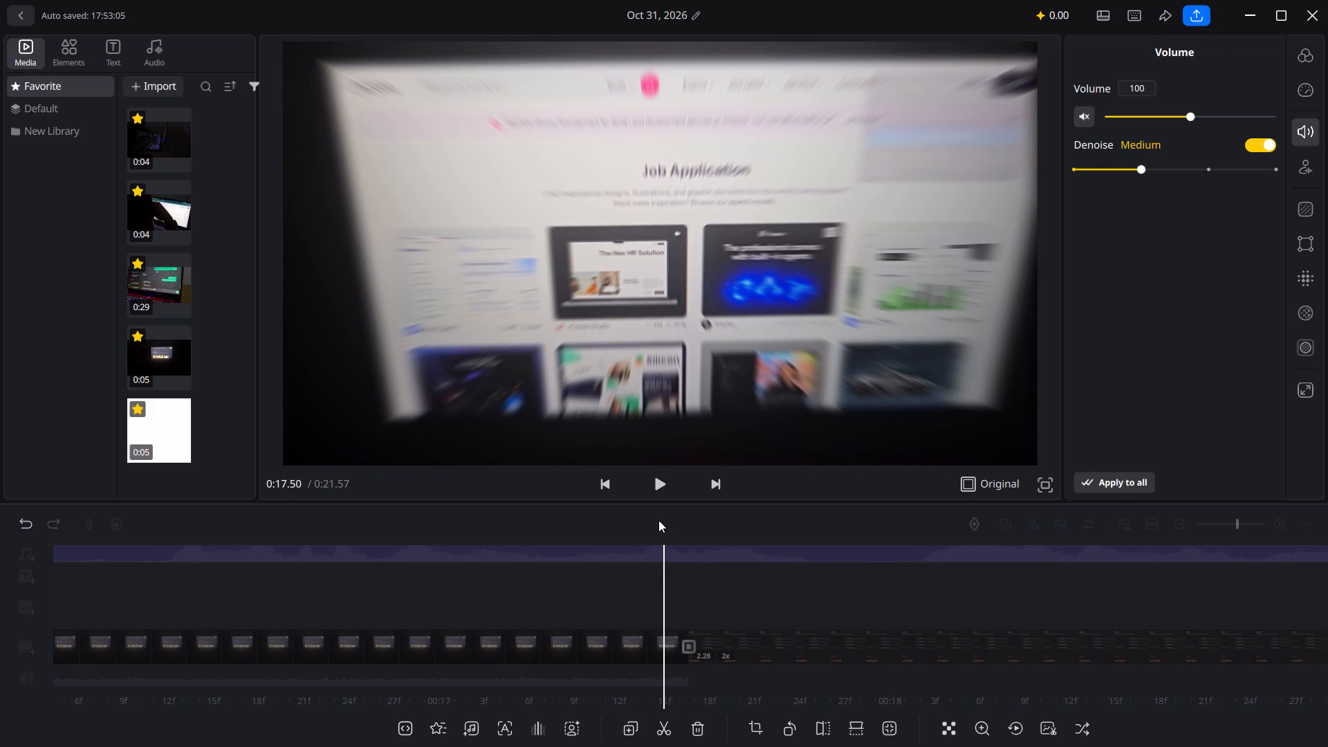
Replay the ending from about 15.8 seconds to check the Job Application clip's transition into the resume scan results.
click(658, 481)
click(658, 481)
click(658, 481)
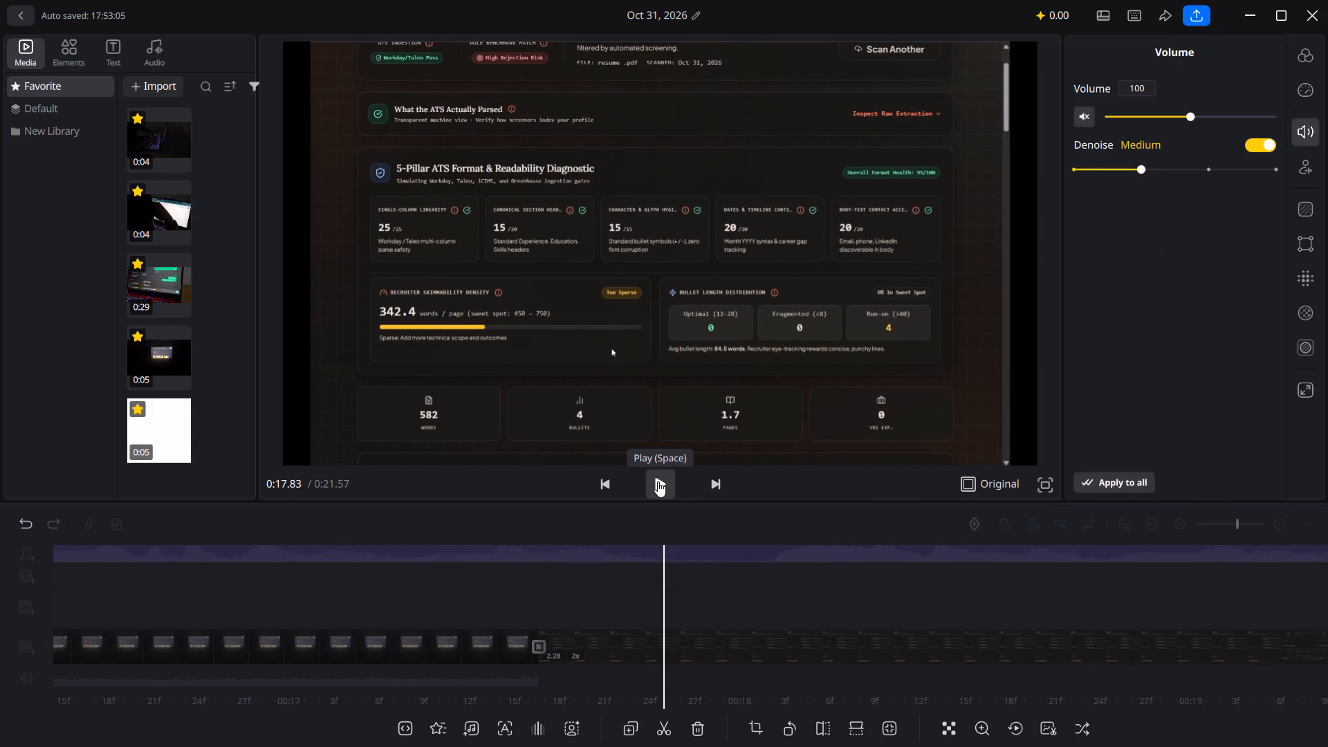
scroll(264, 654, right, 12)
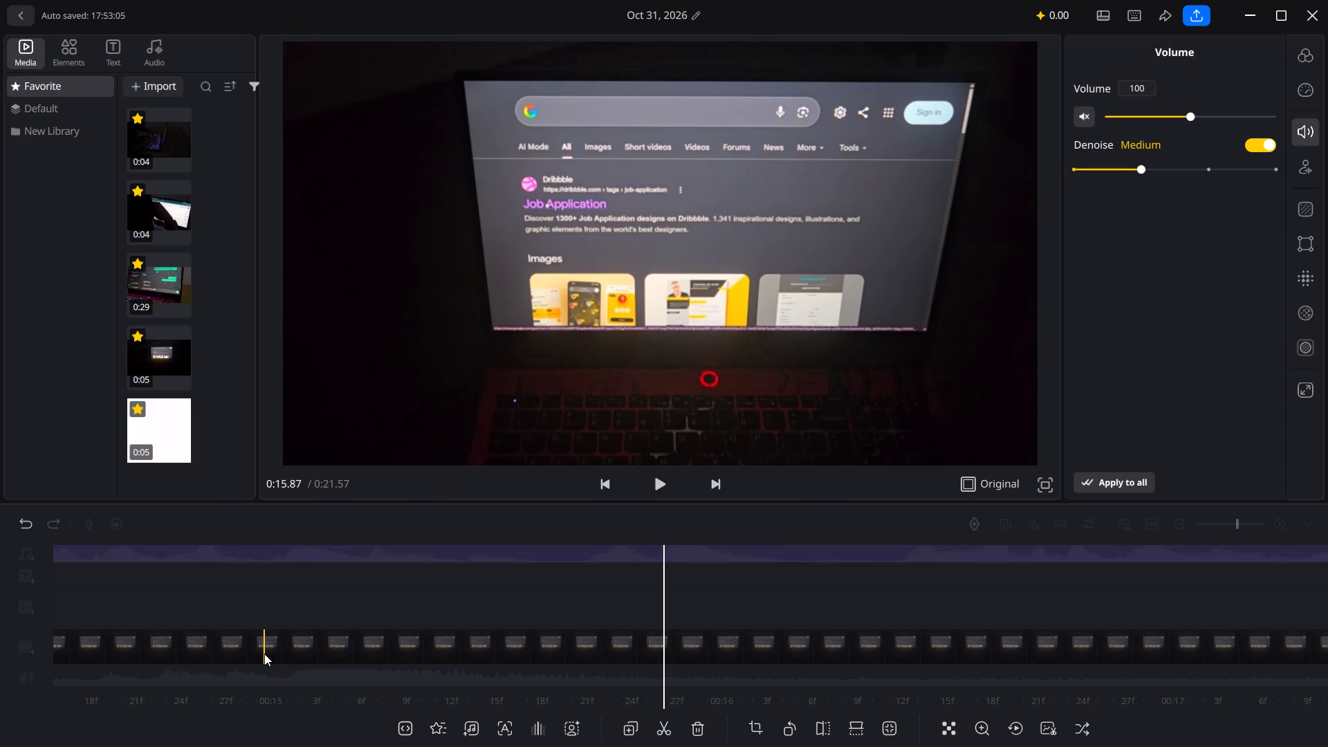
click(656, 479)
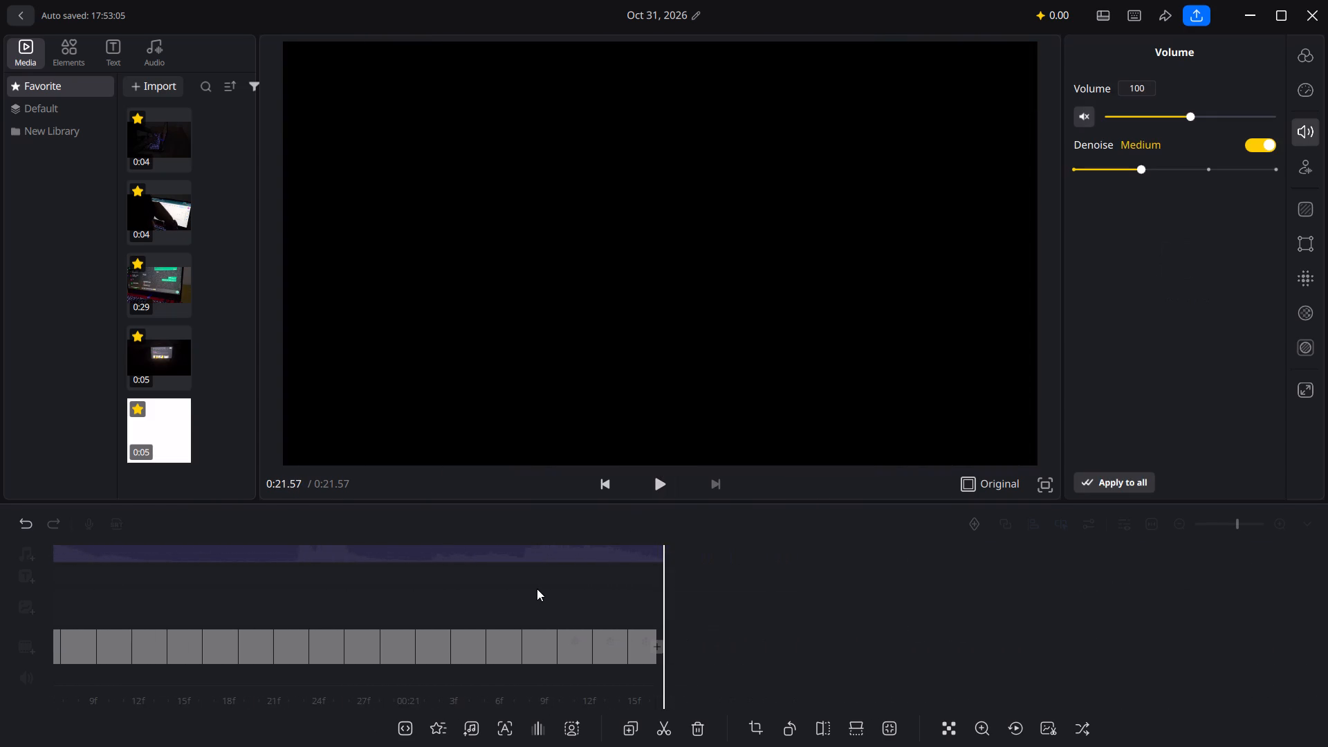
scroll(537, 589, right, 20)
scroll(537, 589, right, 19)
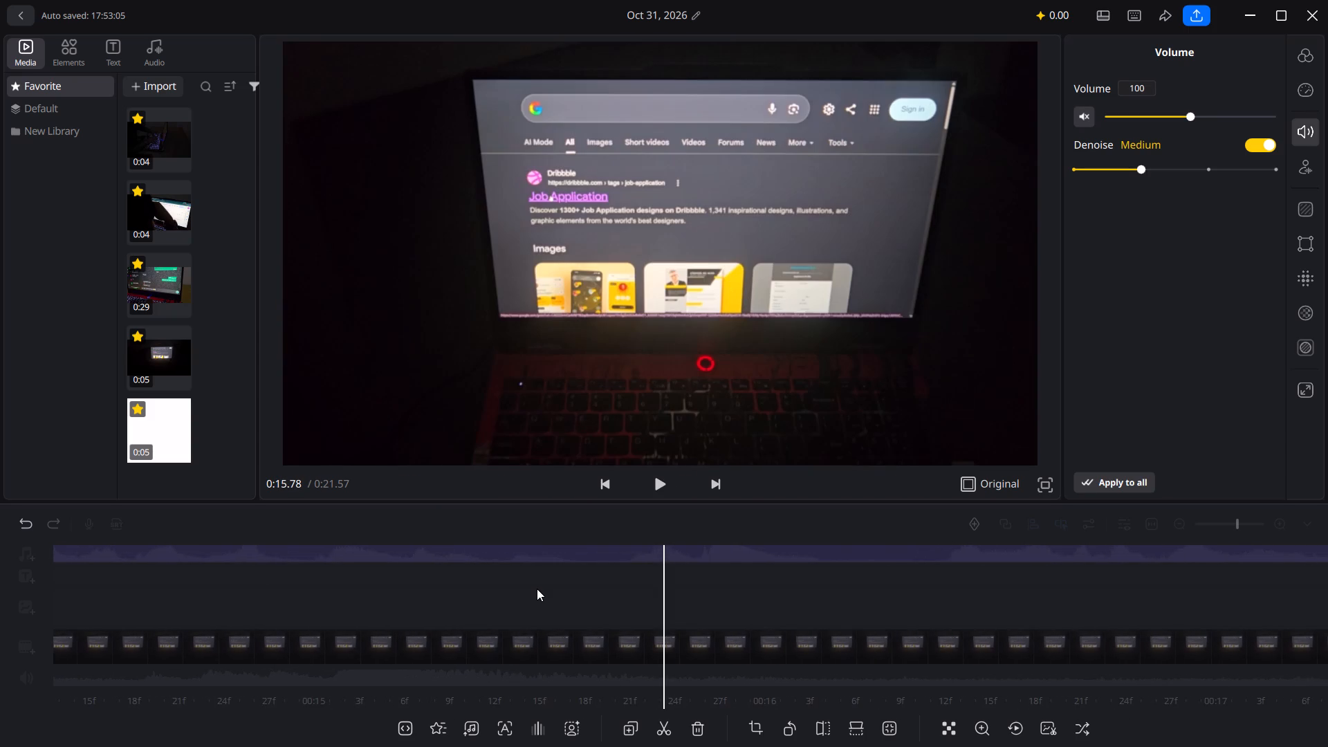
click(658, 481)
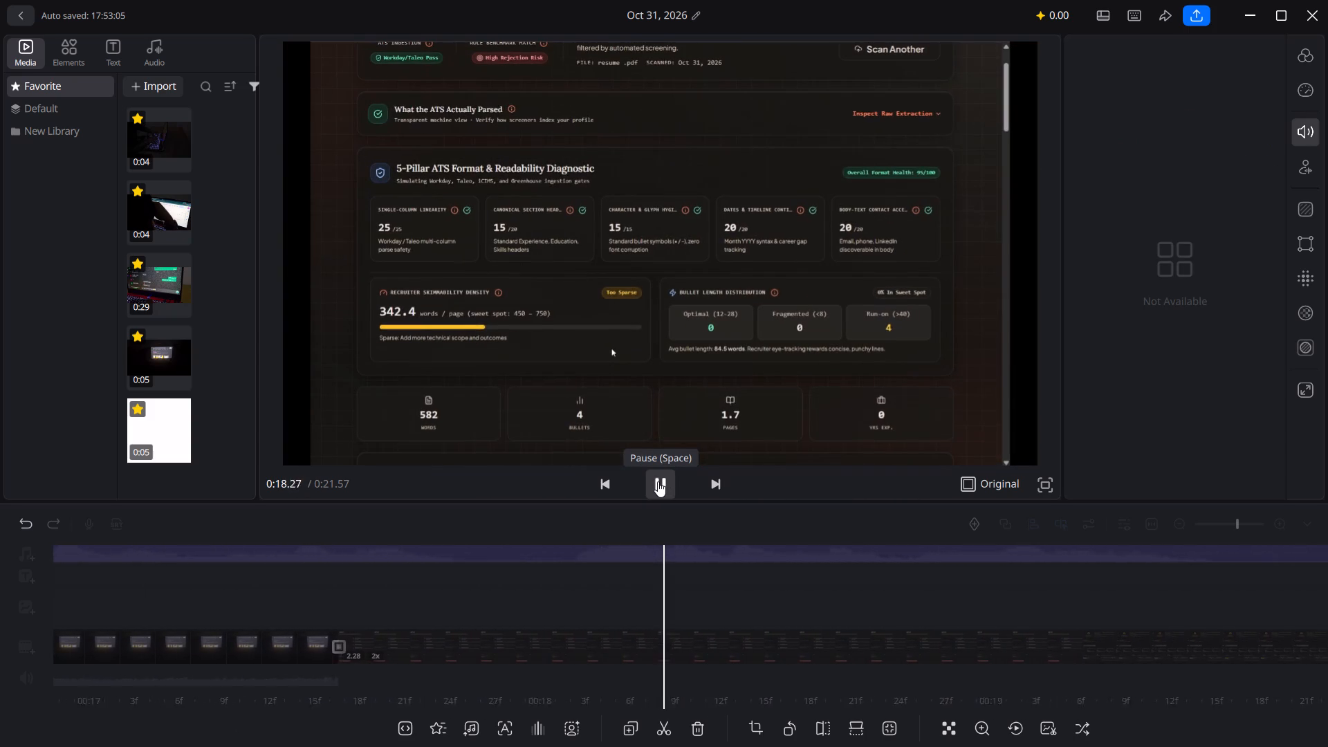
click(649, 483)
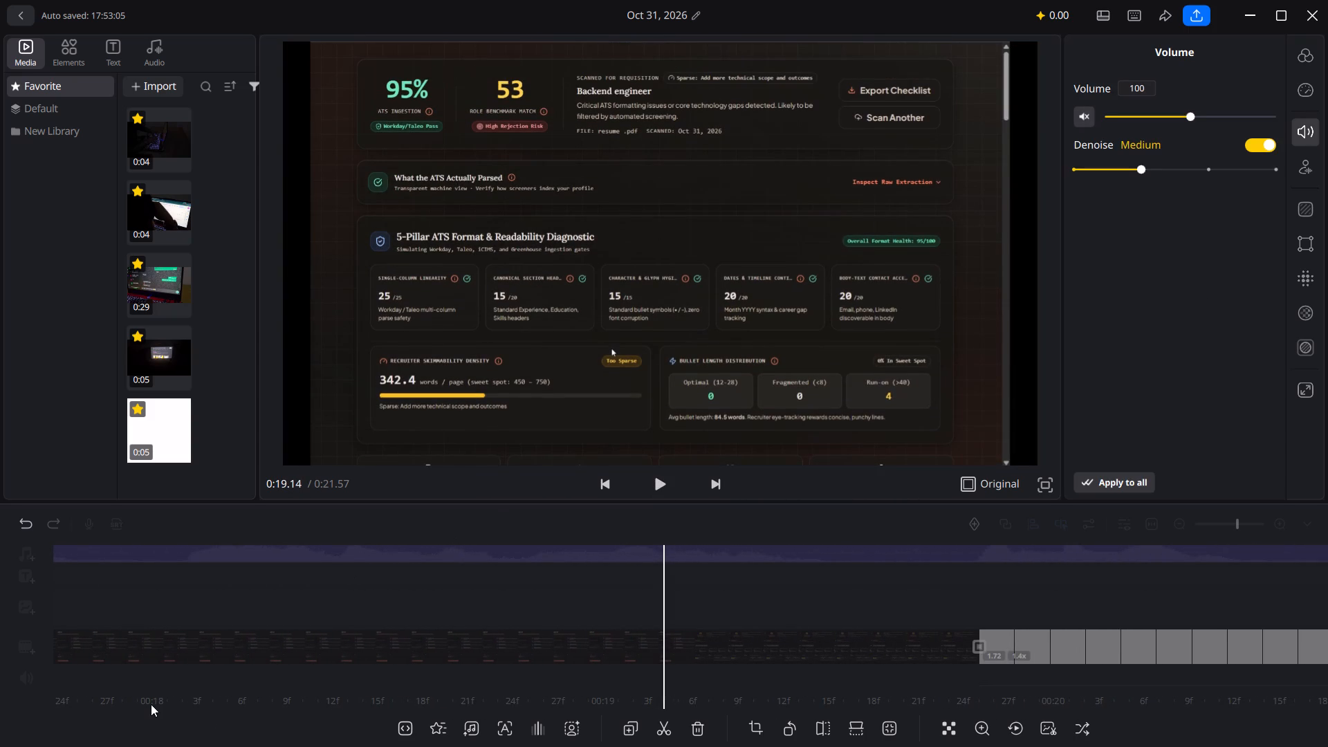
Return to the start of the video and play the opening laptop clip again.
scroll(267, 634, right, 17)
scroll(267, 634, right, 9)
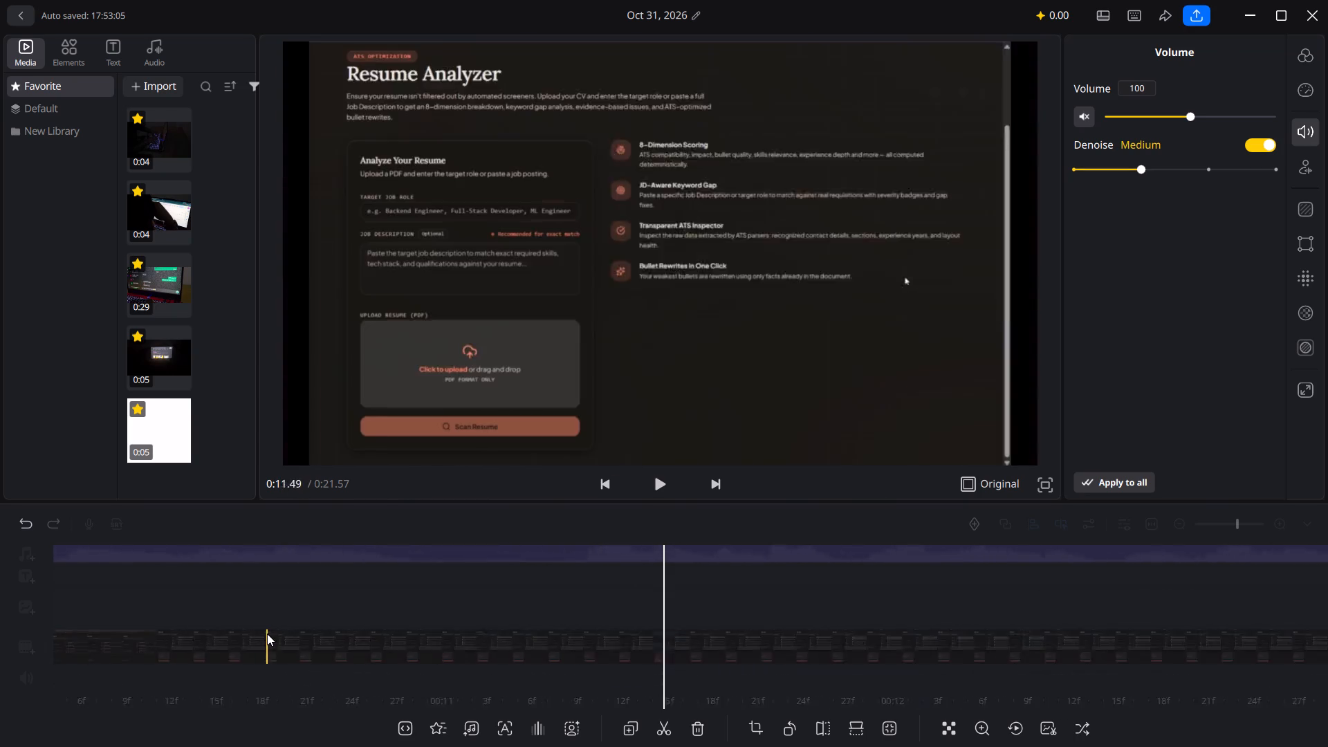
scroll(267, 634, right, 15)
click(400, 555)
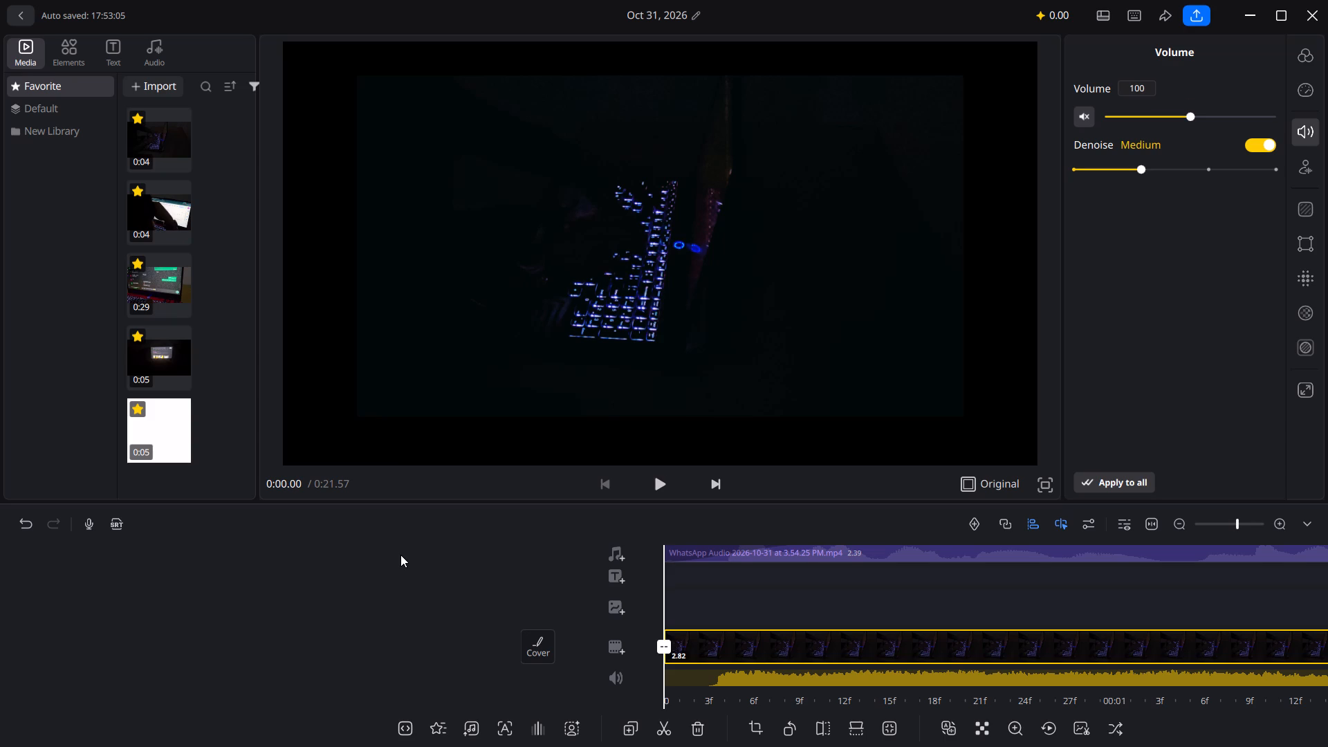
key(space)
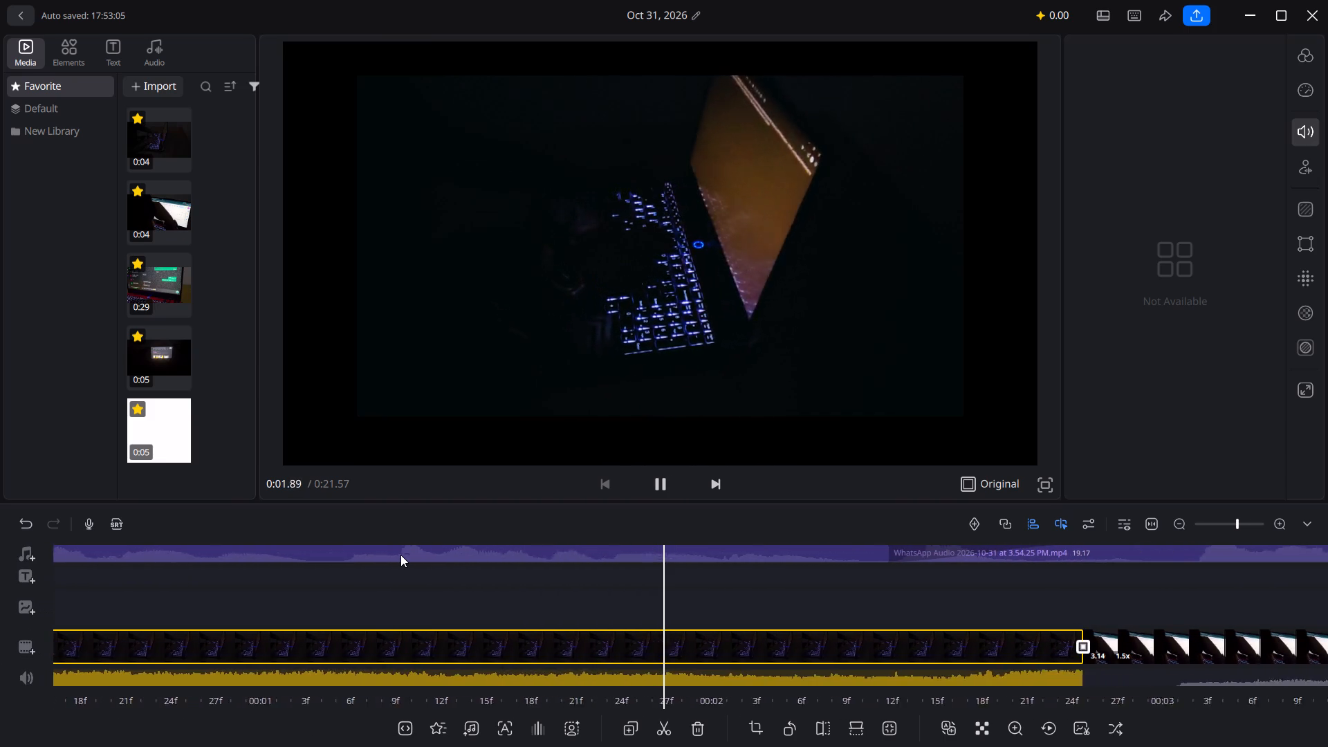
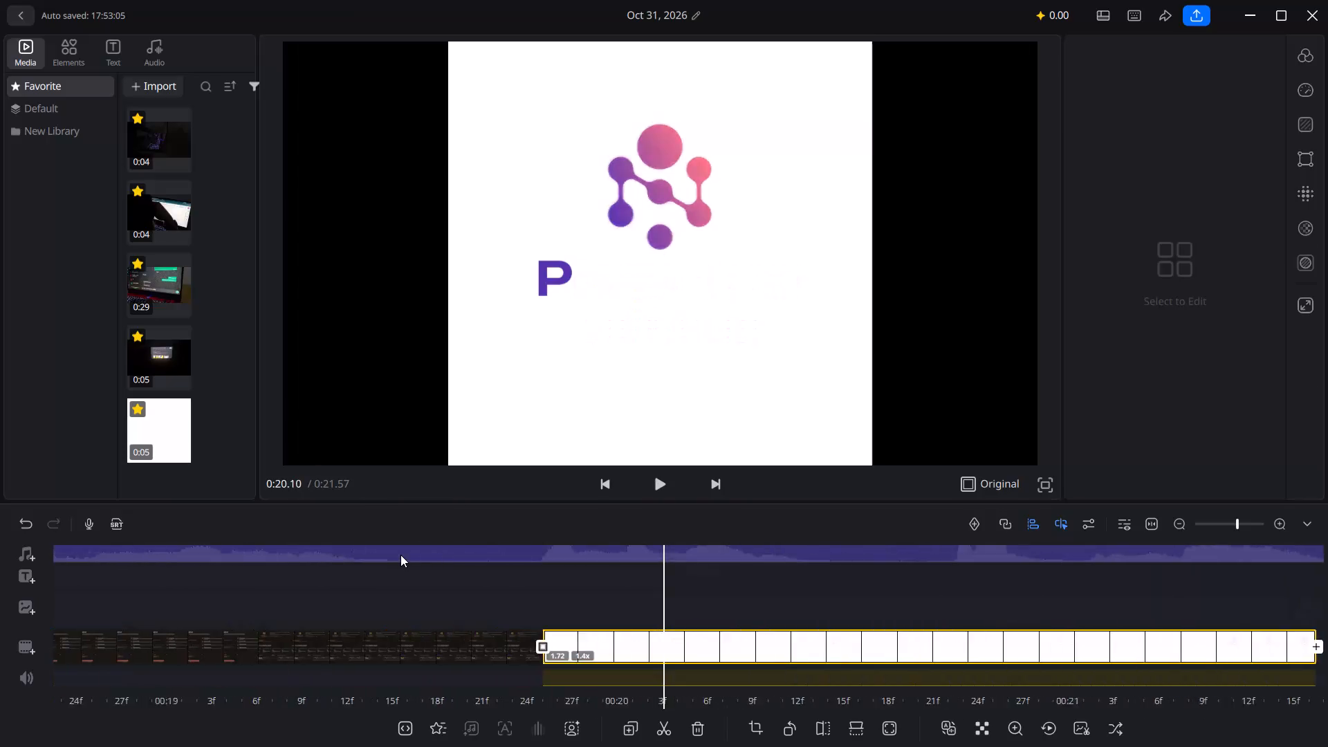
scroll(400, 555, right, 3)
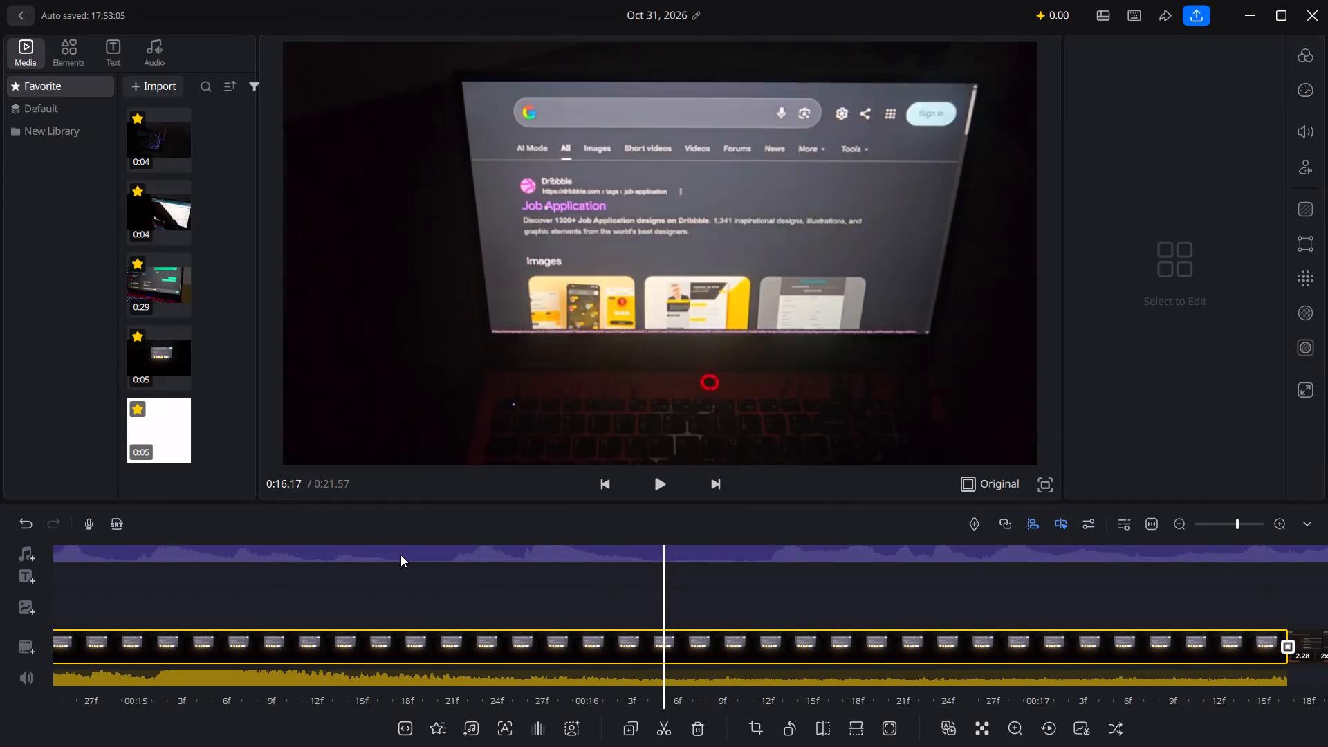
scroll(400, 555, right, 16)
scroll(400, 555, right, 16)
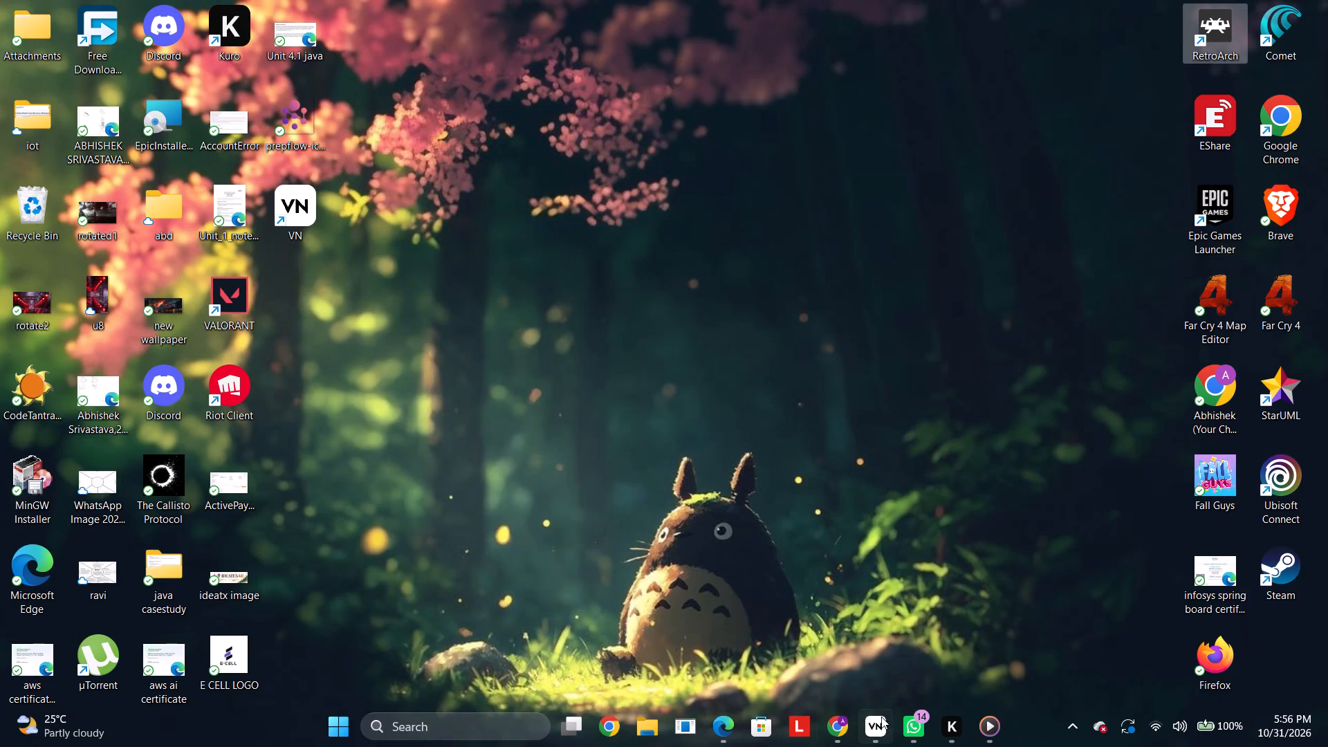
Switch to Chrome and search Google for "Diamond eyes NCS" in a new tab to look over the available tracks.
click(842, 717)
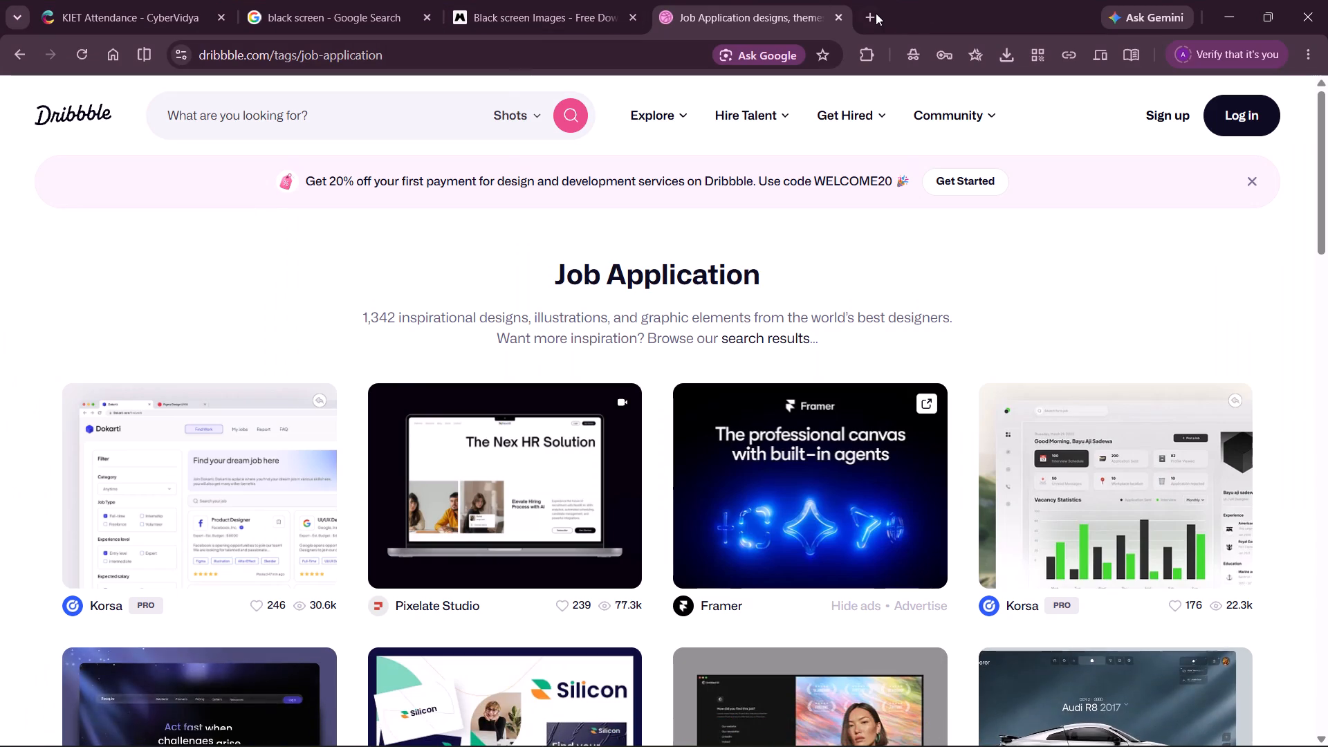
click(876, 13)
click(534, 336)
text(Do)
key(BackSpace)
text(iamond eyes)
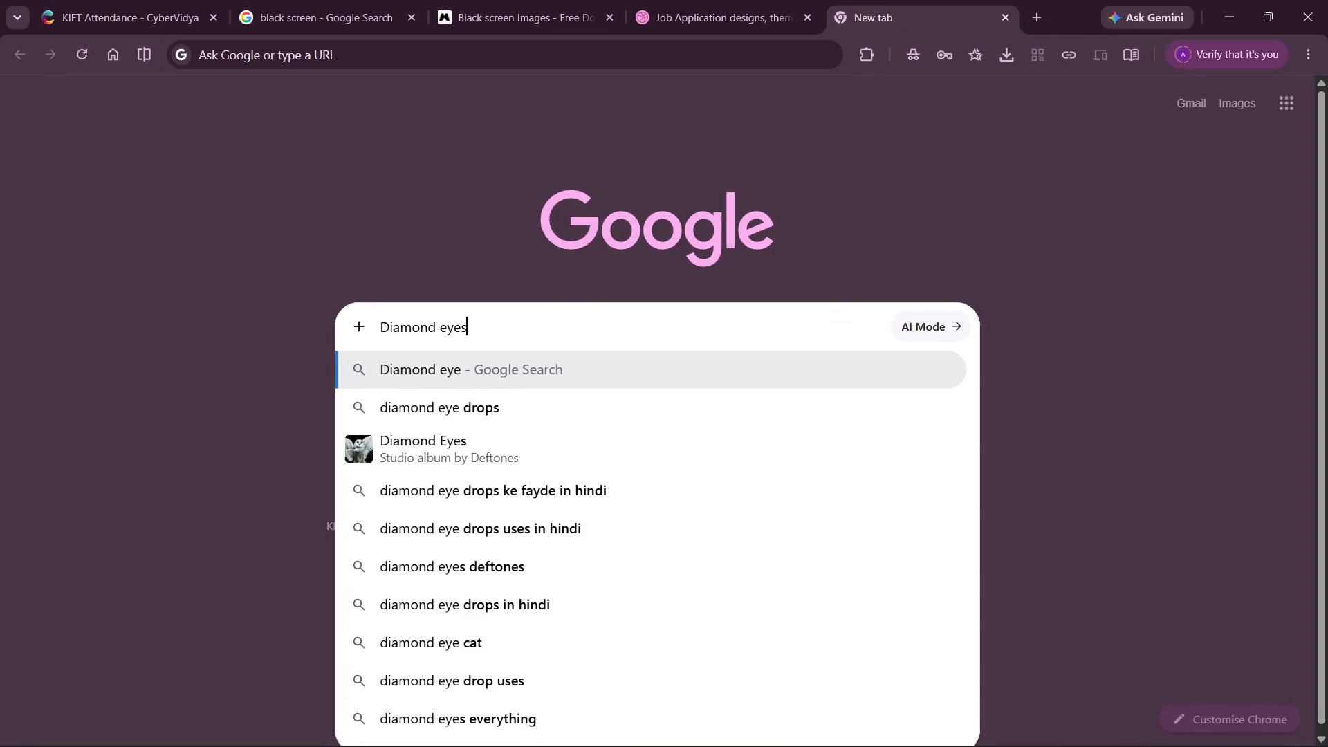
key(space)
text(NCS)
key(Return)
scroll(314, 389, down, 2)
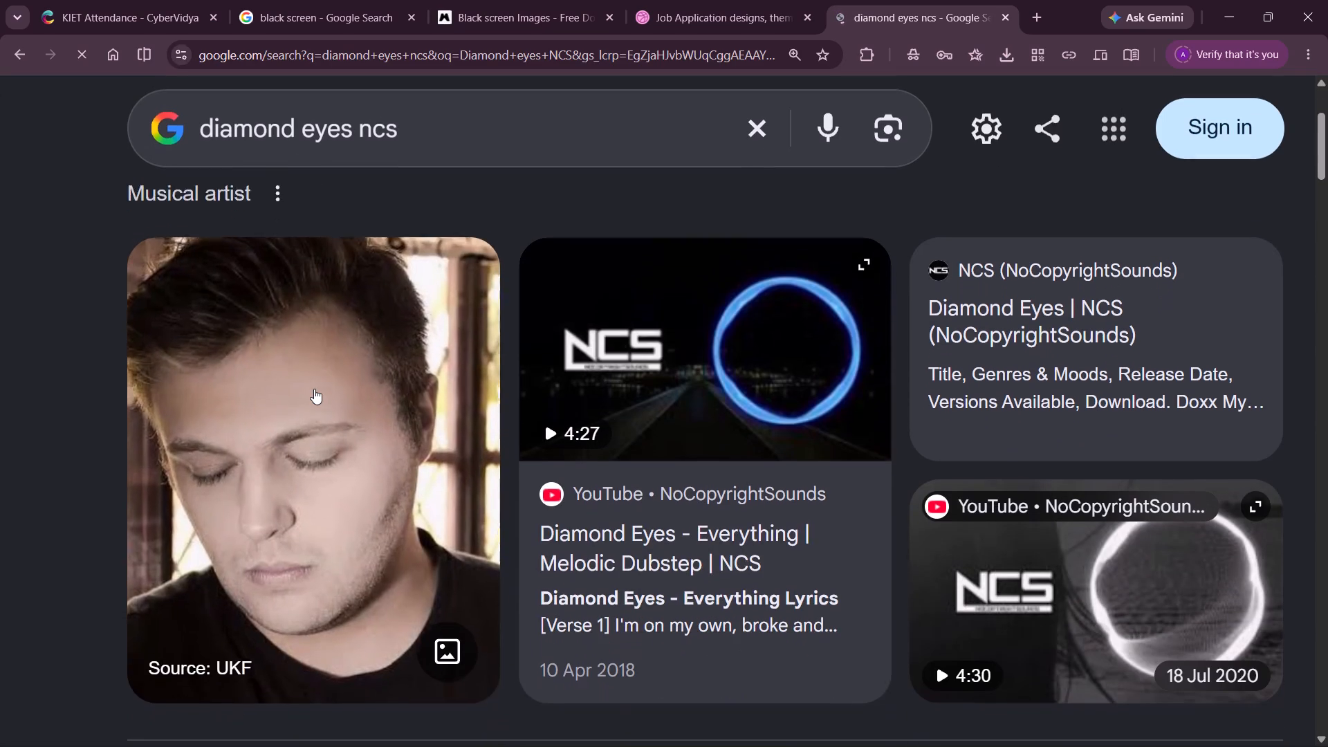
key(ctrl+minus)
key(ctrl+minus)
key(ctrl+minus)
key(ctrl+minus)
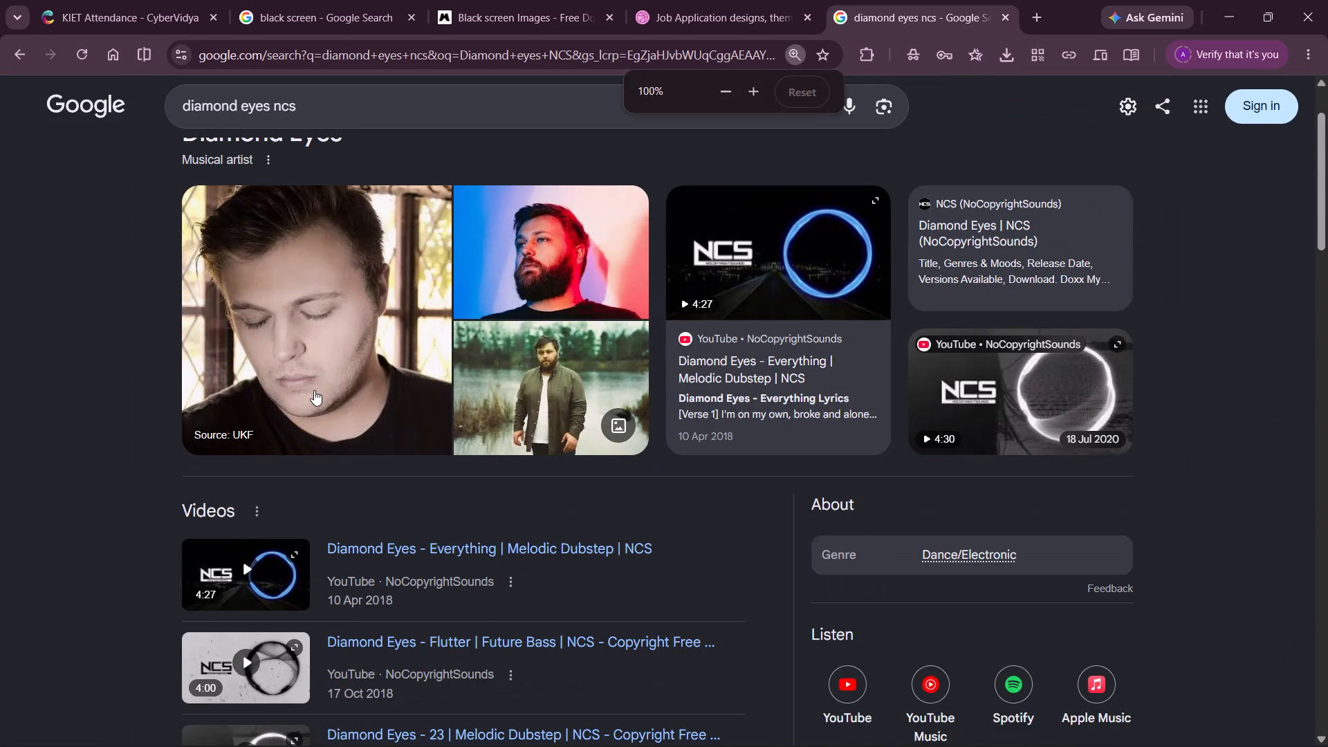
key(ctrl+minus)
key(ctrl+minus)
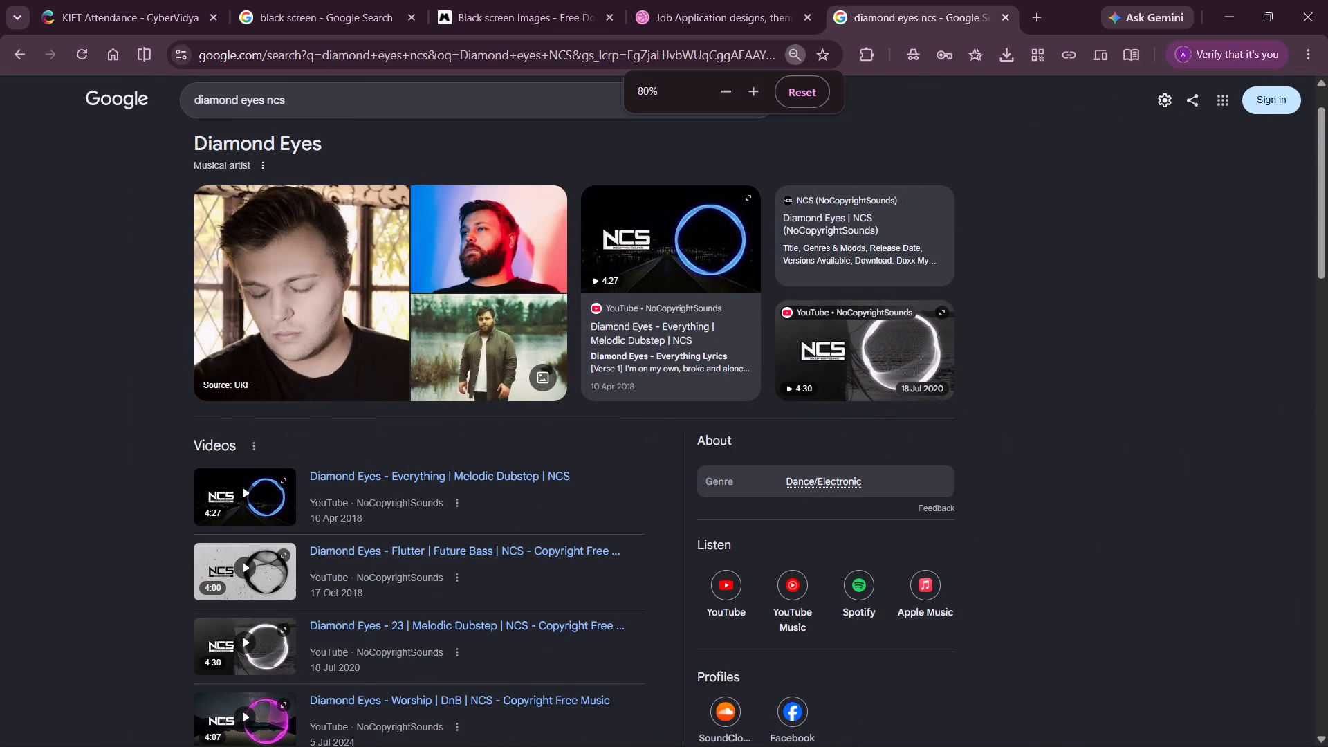
Refine the search to "diamond eyes flutter" and open the NoCopyrightSounds video of Flutter on YouTube.
double_click(275, 95)
text(flutter)
key(Return)
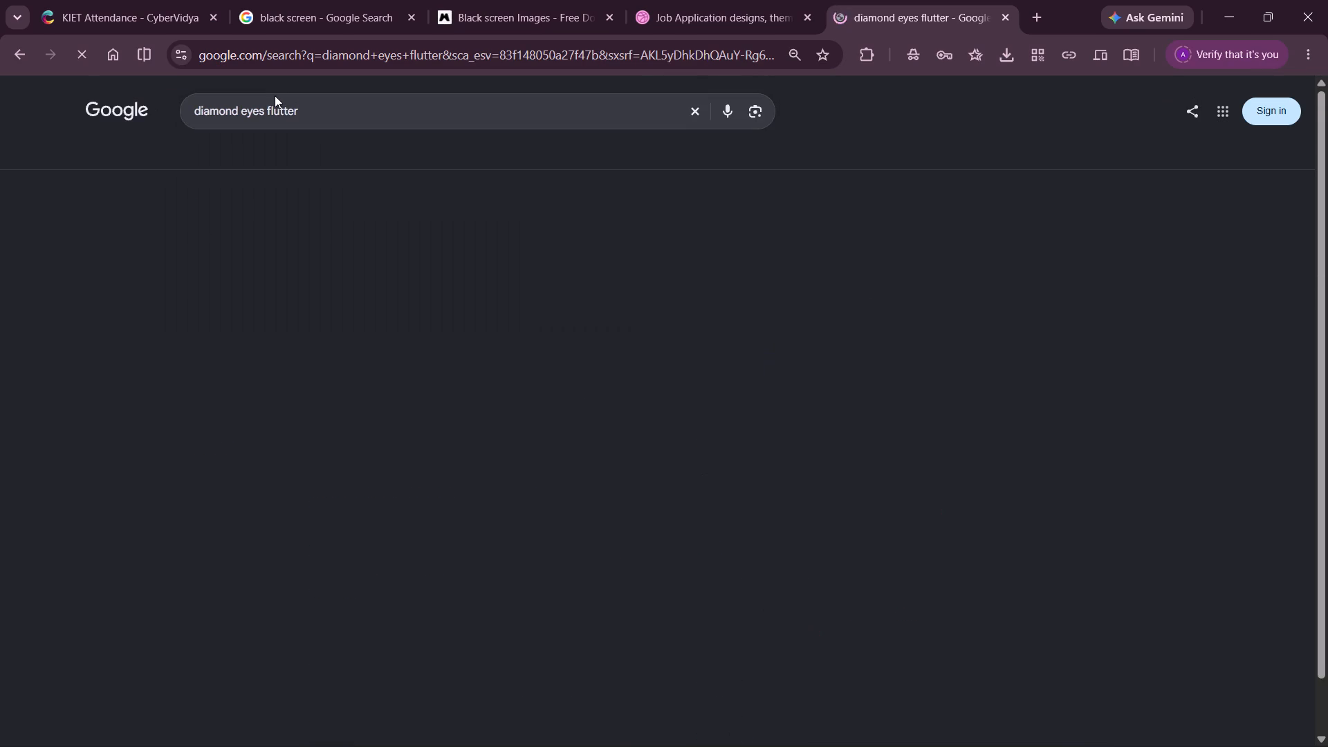
scroll(237, 332, down, 1)
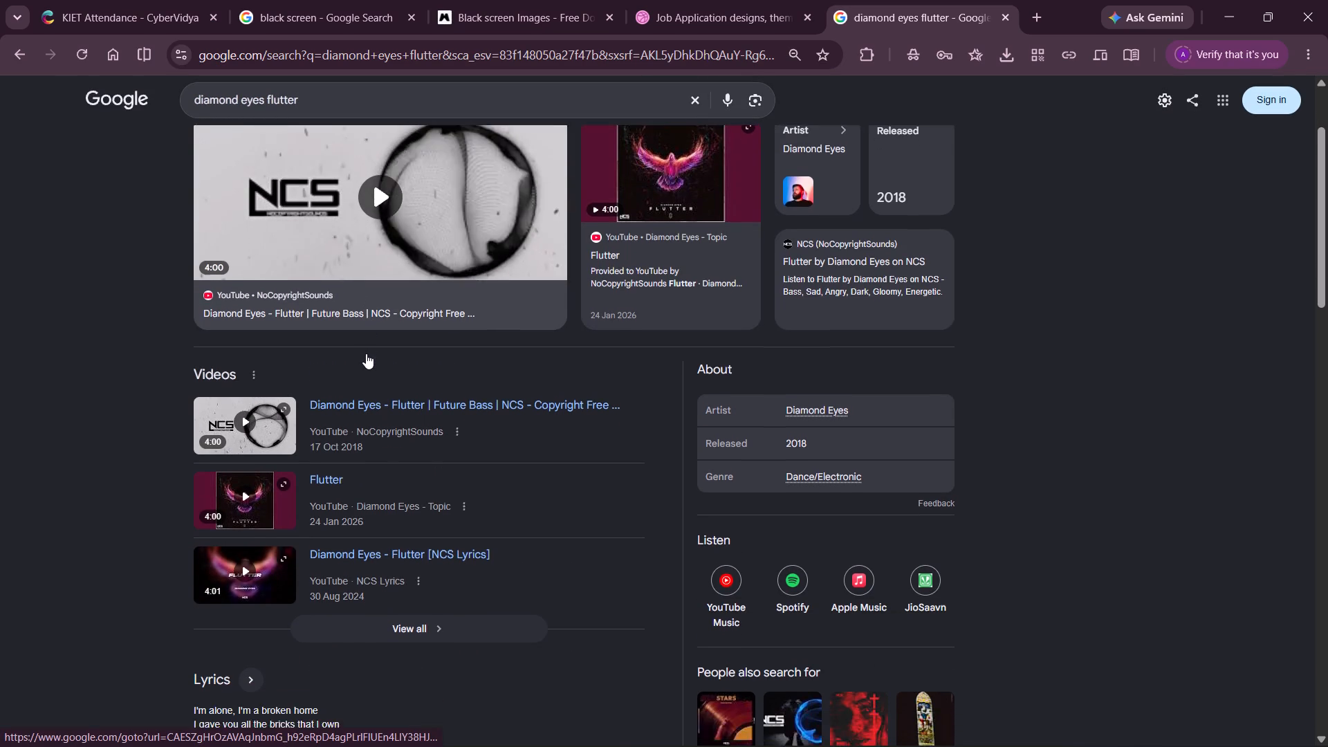
click(360, 324)
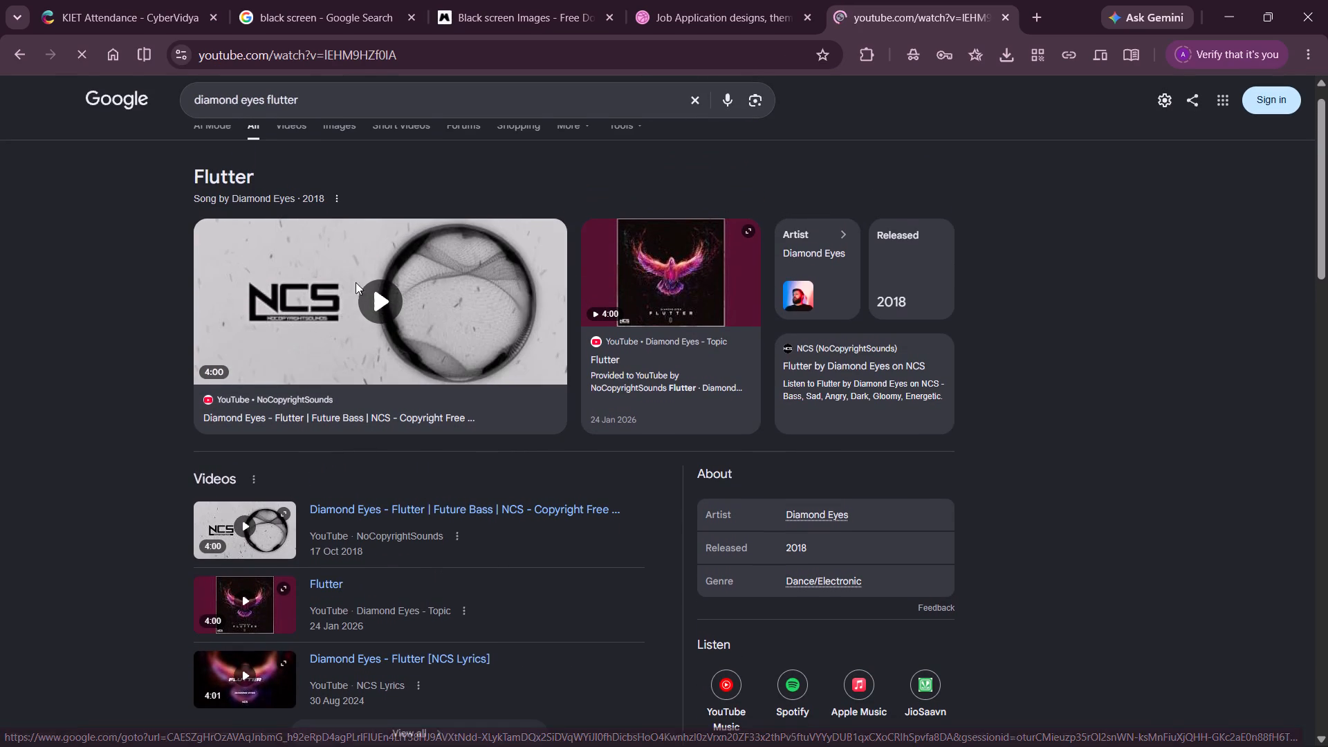
Copy the share link of the Diamond Eyes - Flutter video.
scroll(459, 504, down, 4)
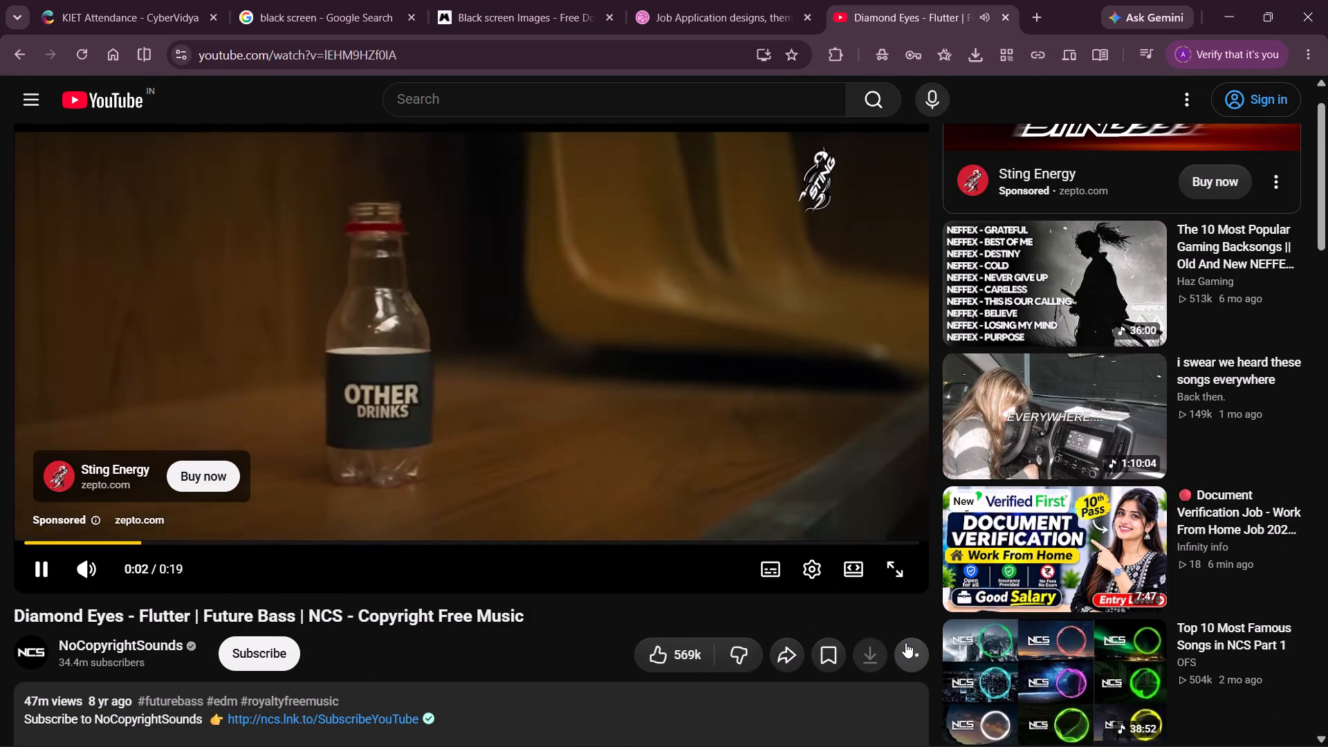
click(905, 643)
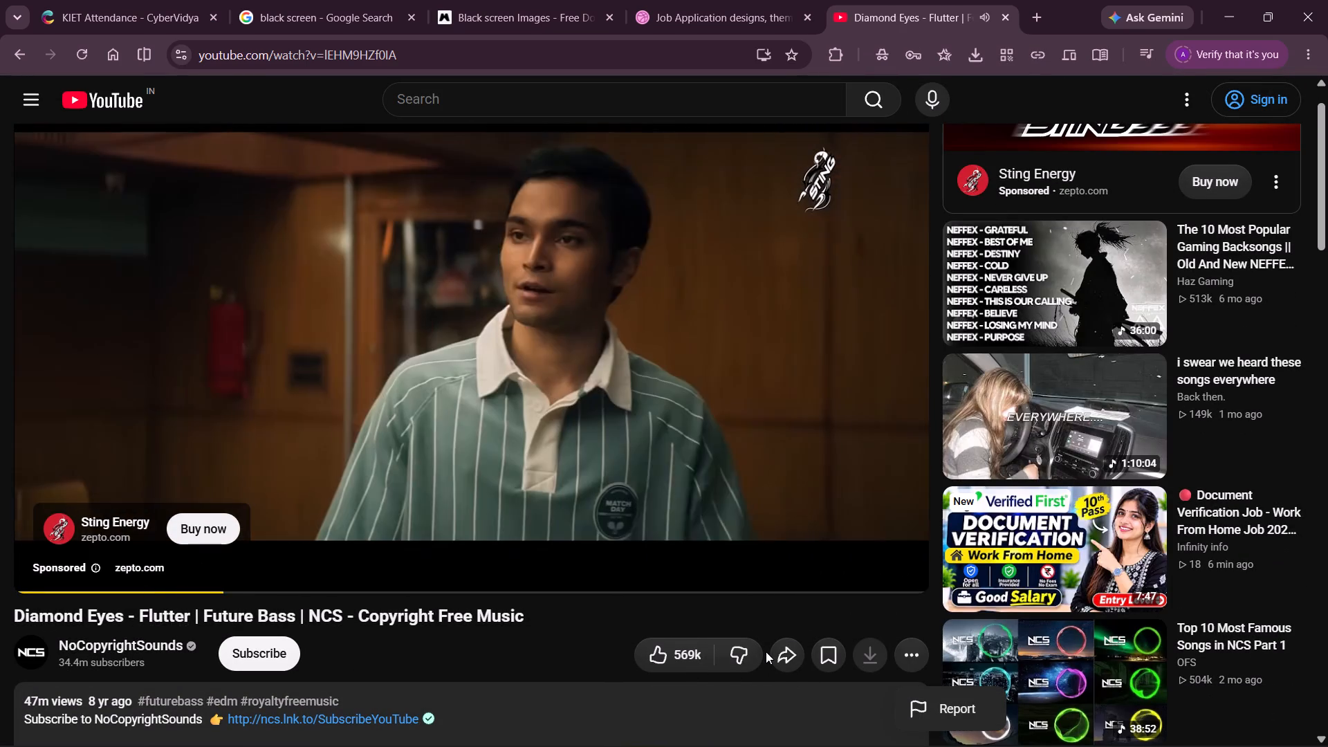
drag(766, 652, 780, 650)
click(780, 650)
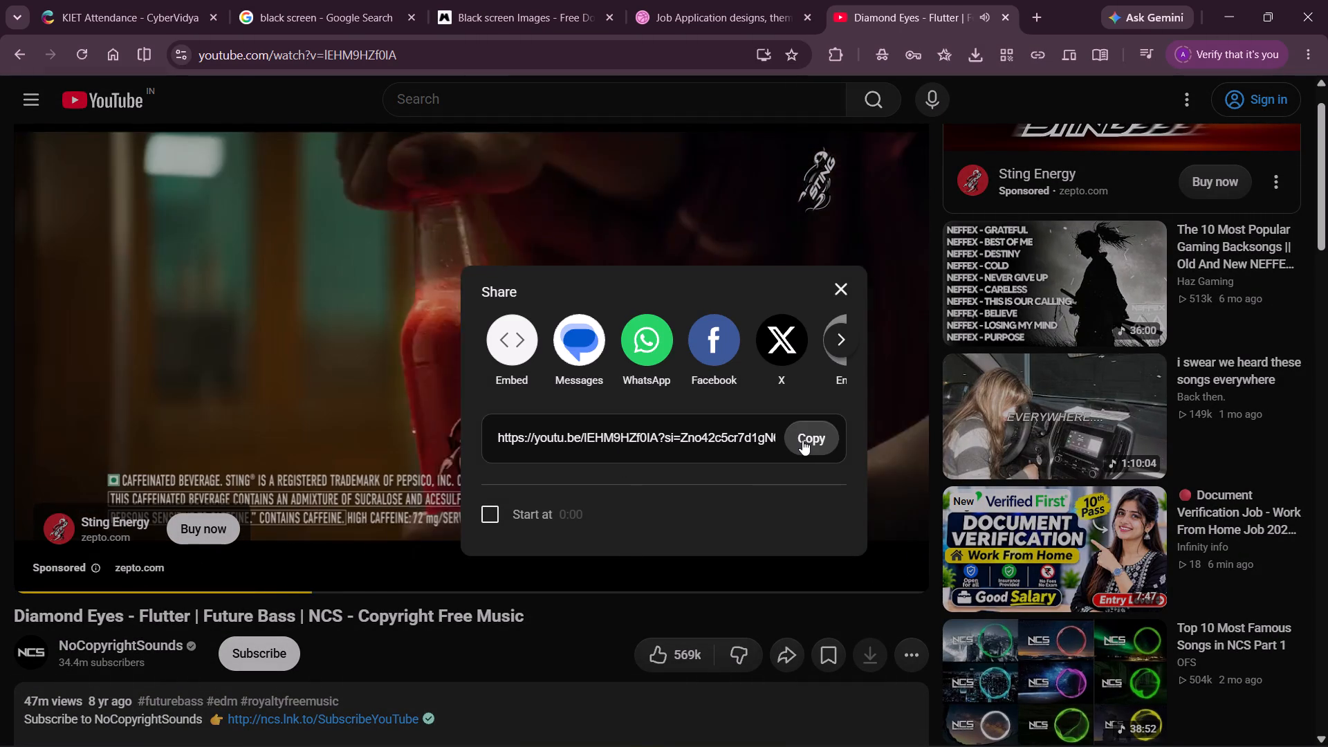
click(803, 440)
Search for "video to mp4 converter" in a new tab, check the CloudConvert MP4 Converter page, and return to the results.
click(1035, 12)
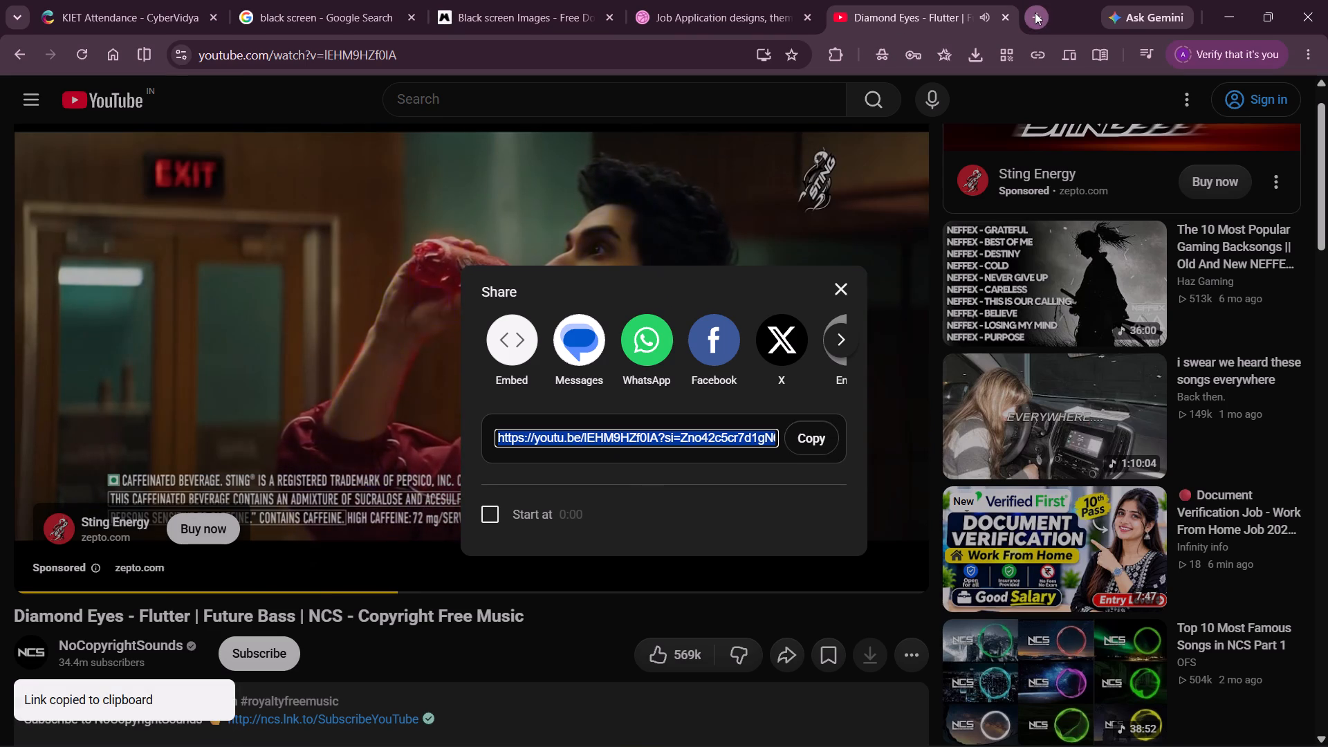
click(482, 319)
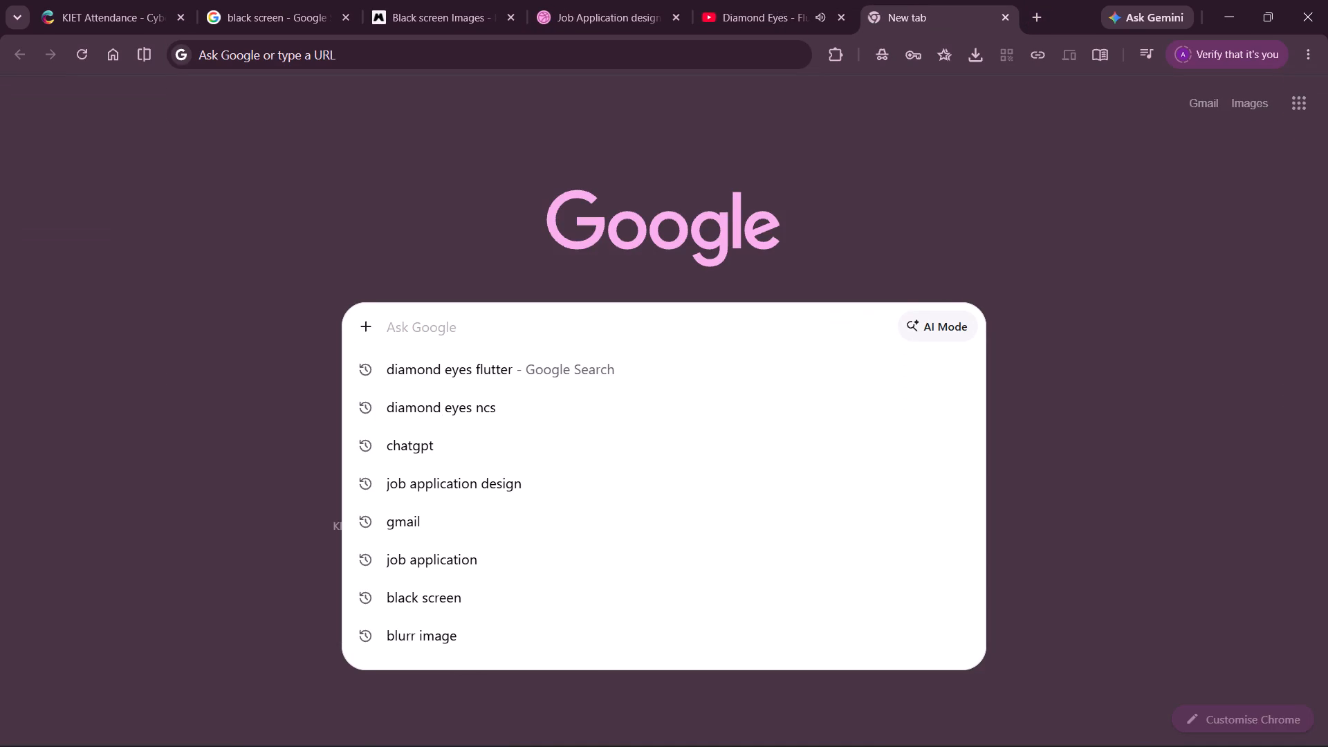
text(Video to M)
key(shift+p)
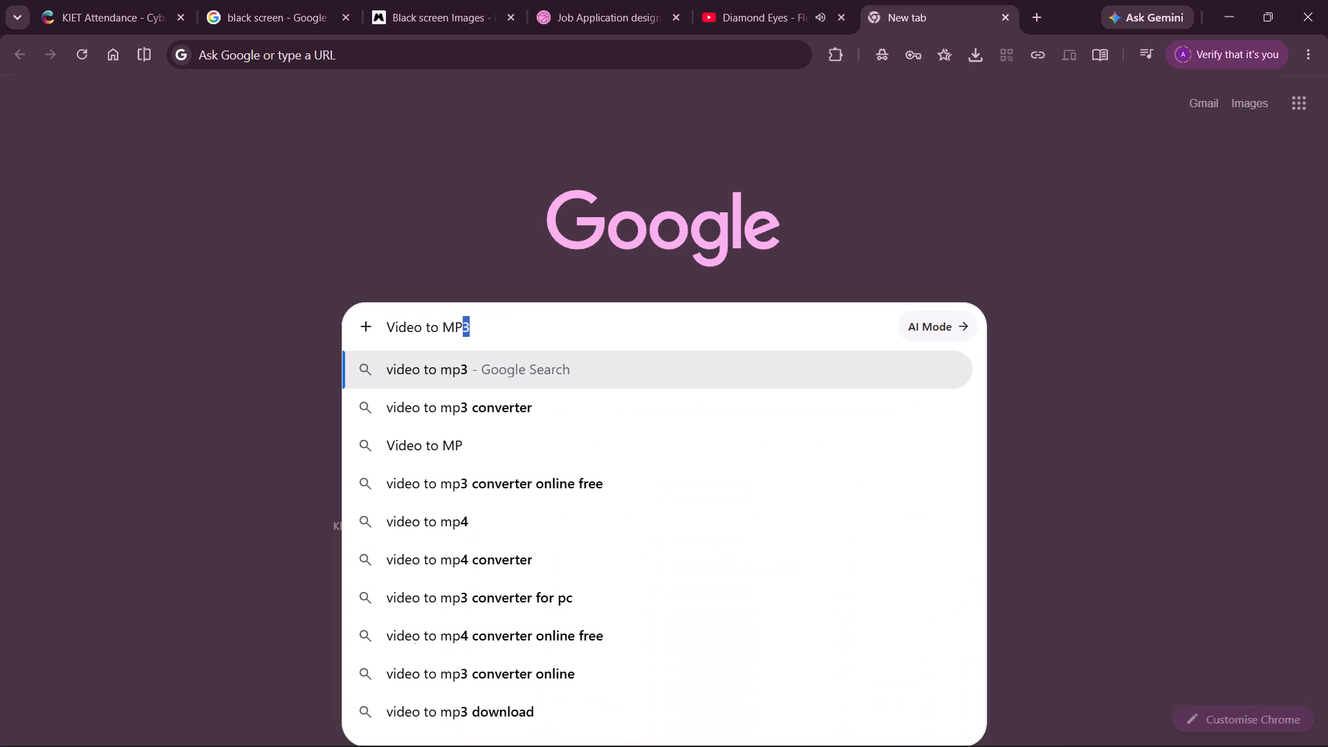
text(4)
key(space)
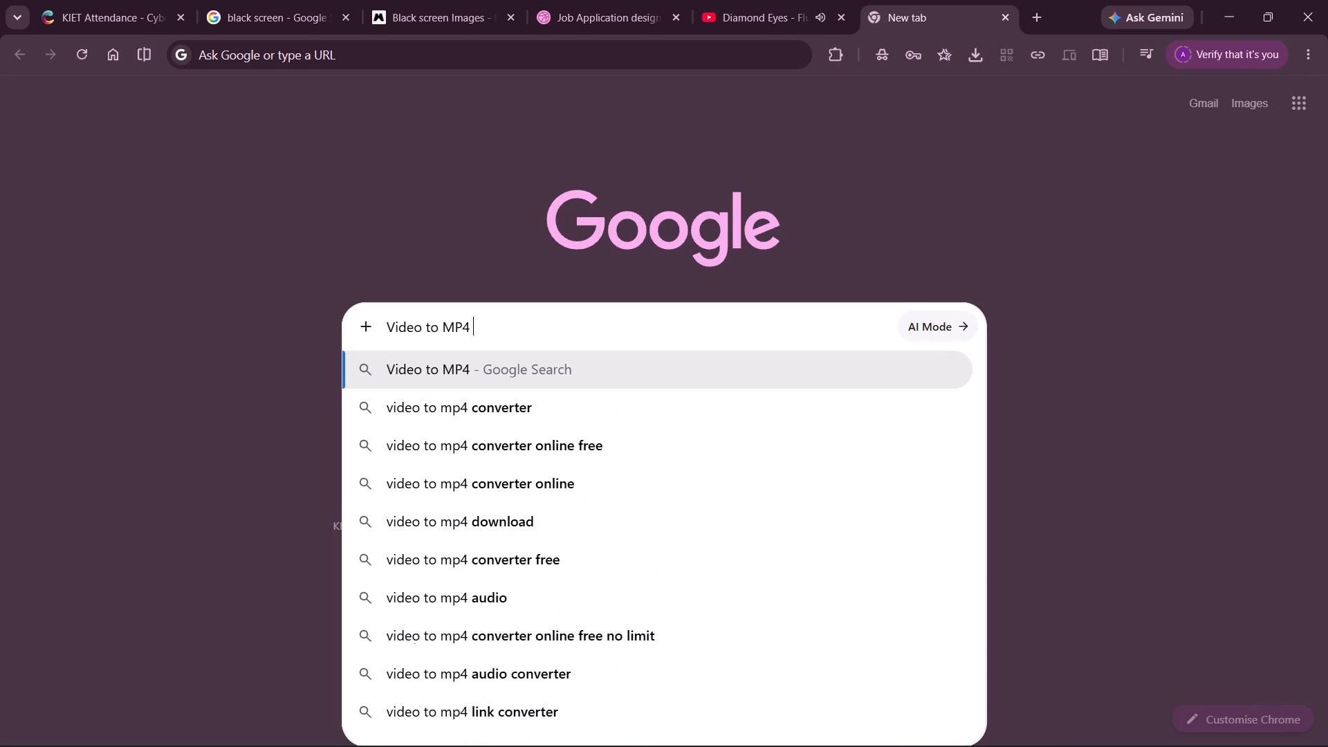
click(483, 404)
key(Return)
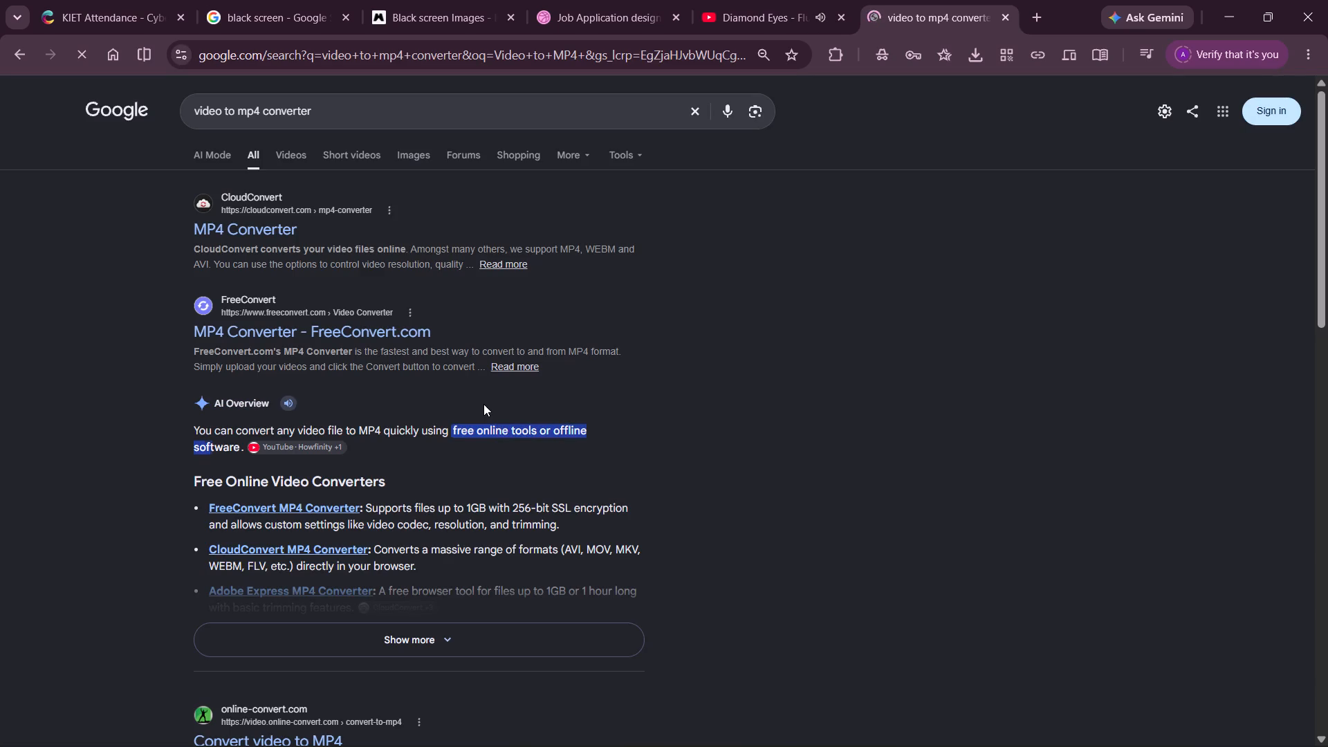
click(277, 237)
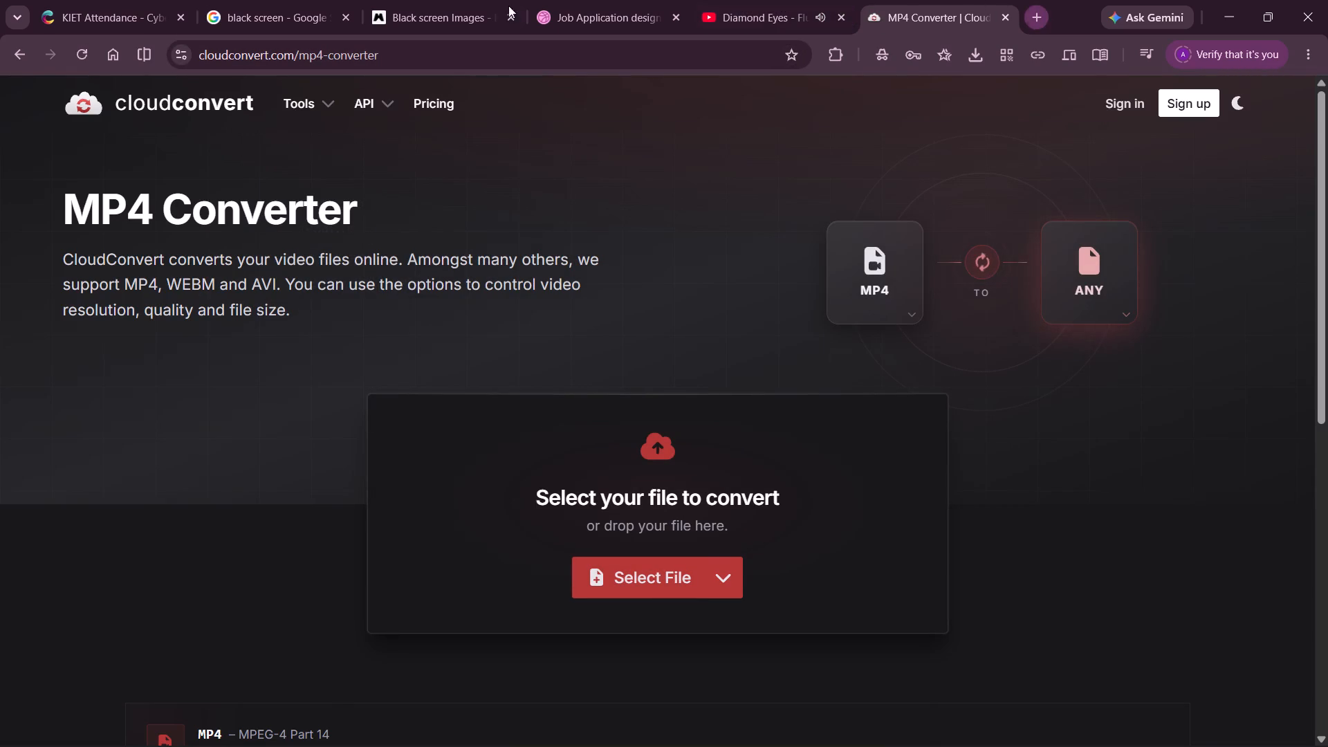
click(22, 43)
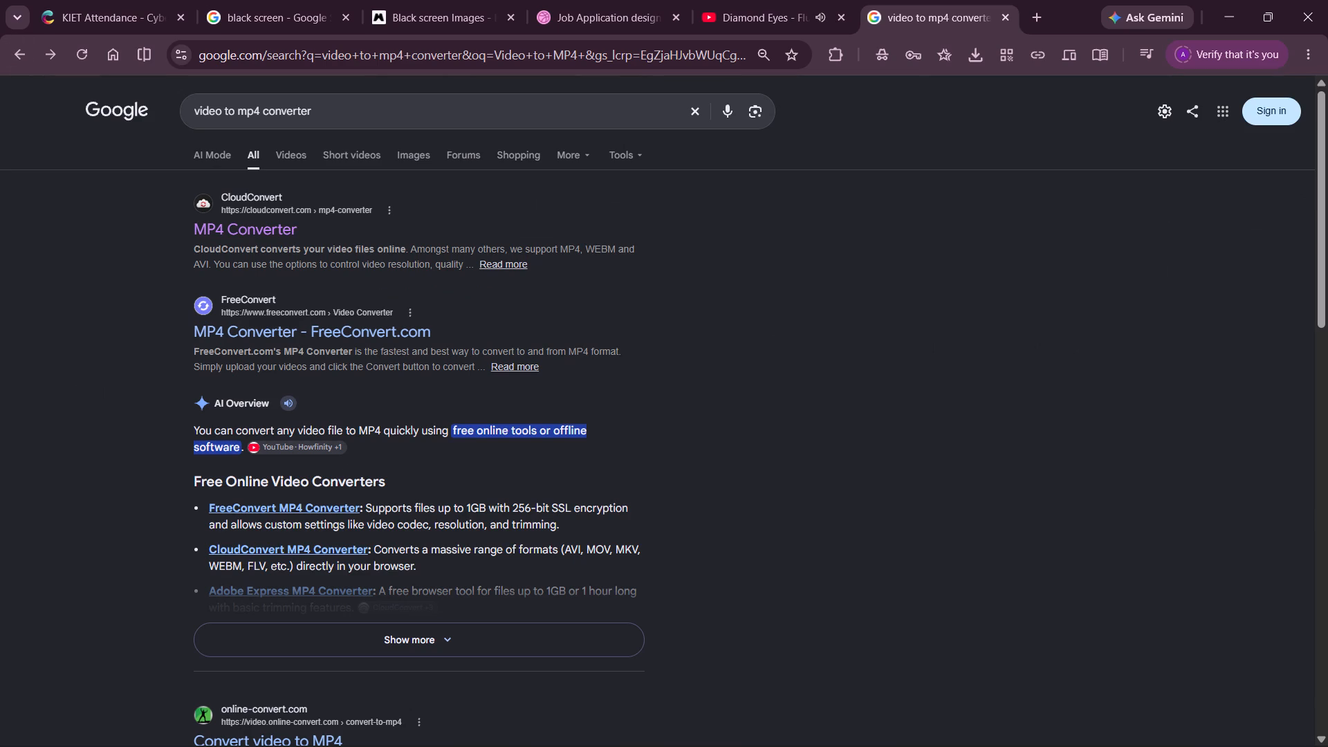
Change the search to "Link to mp4 converter" and open ScreenApp's Link to MP4 Converter page.
double_click(209, 109)
text(Link)
key(space)
key(Return)
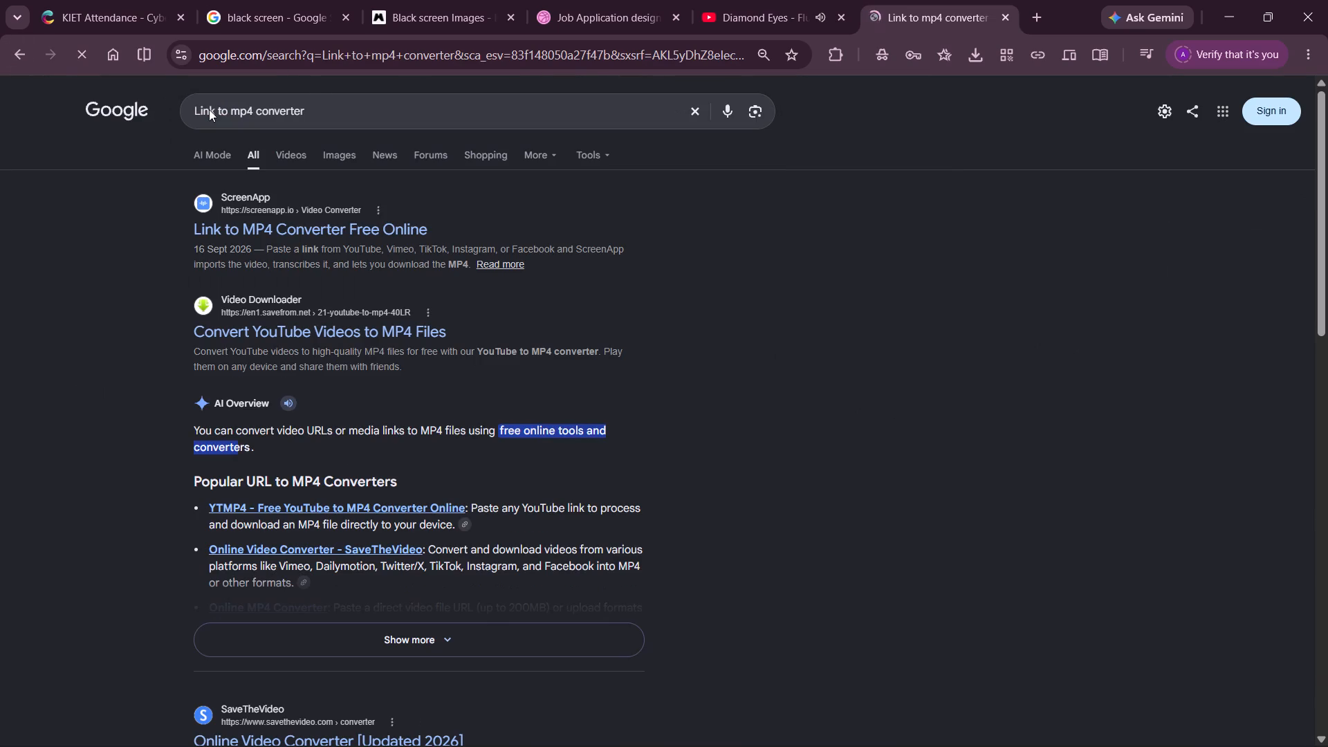
click(261, 228)
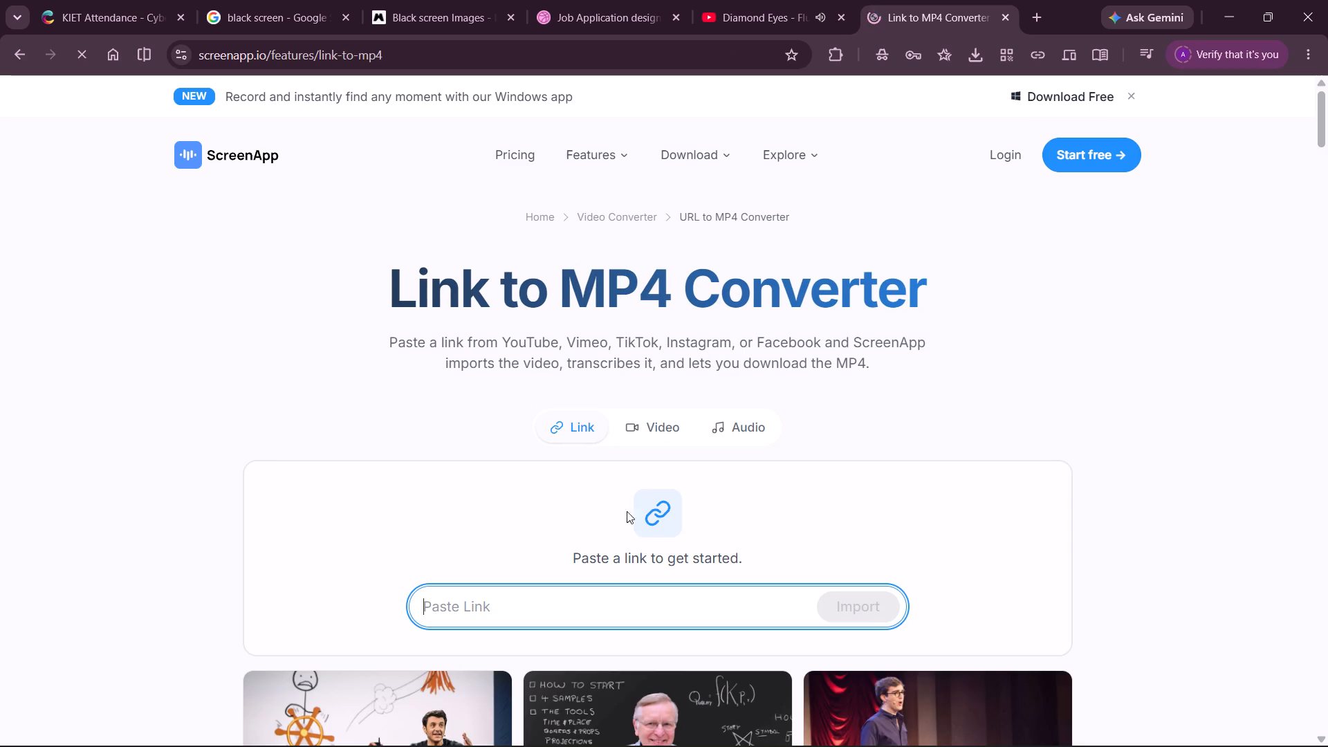
Submit the copied Flutter video link to ScreenApp's converter for import.
click(592, 605)
key(ctrl+v)
key(Return)
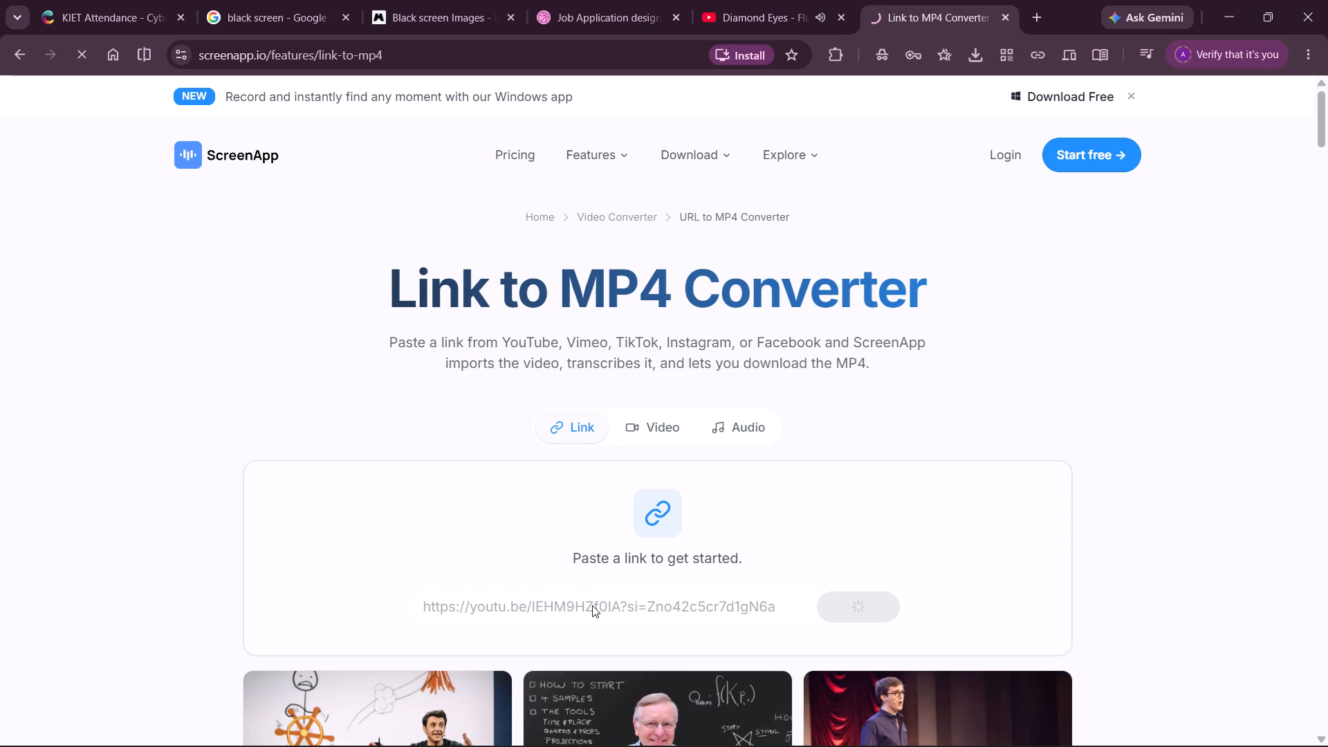
scroll(592, 605, down, 5)
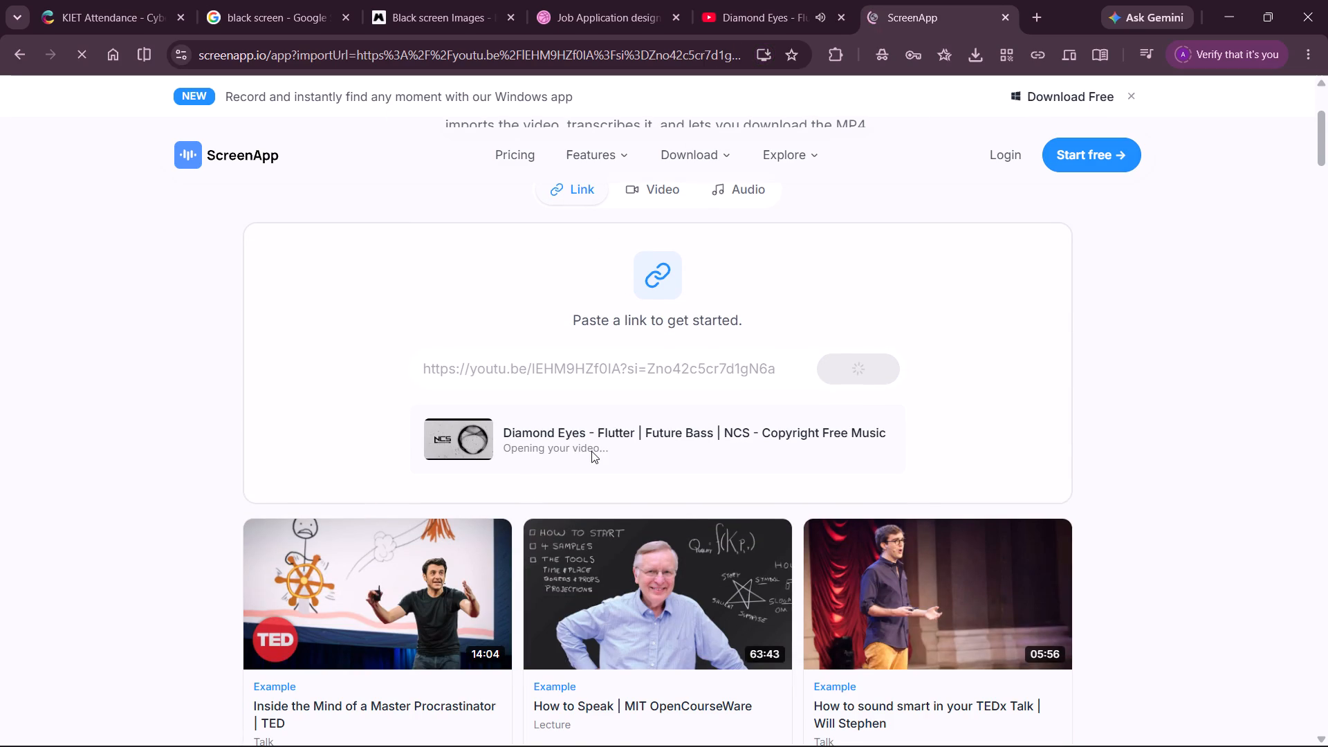
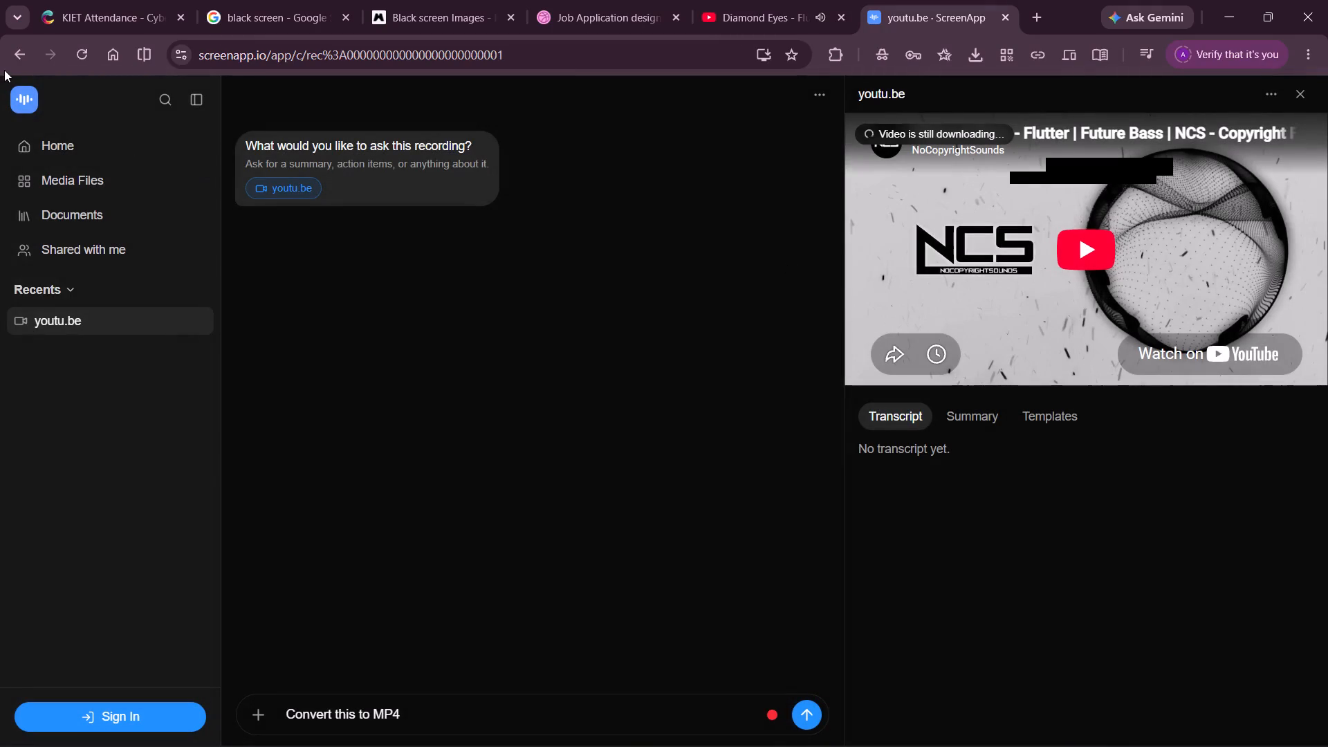
Request the MP4 conversion of the imported Flutter video and sign in to ScreenApp with the suggested Google account.
click(10, 66)
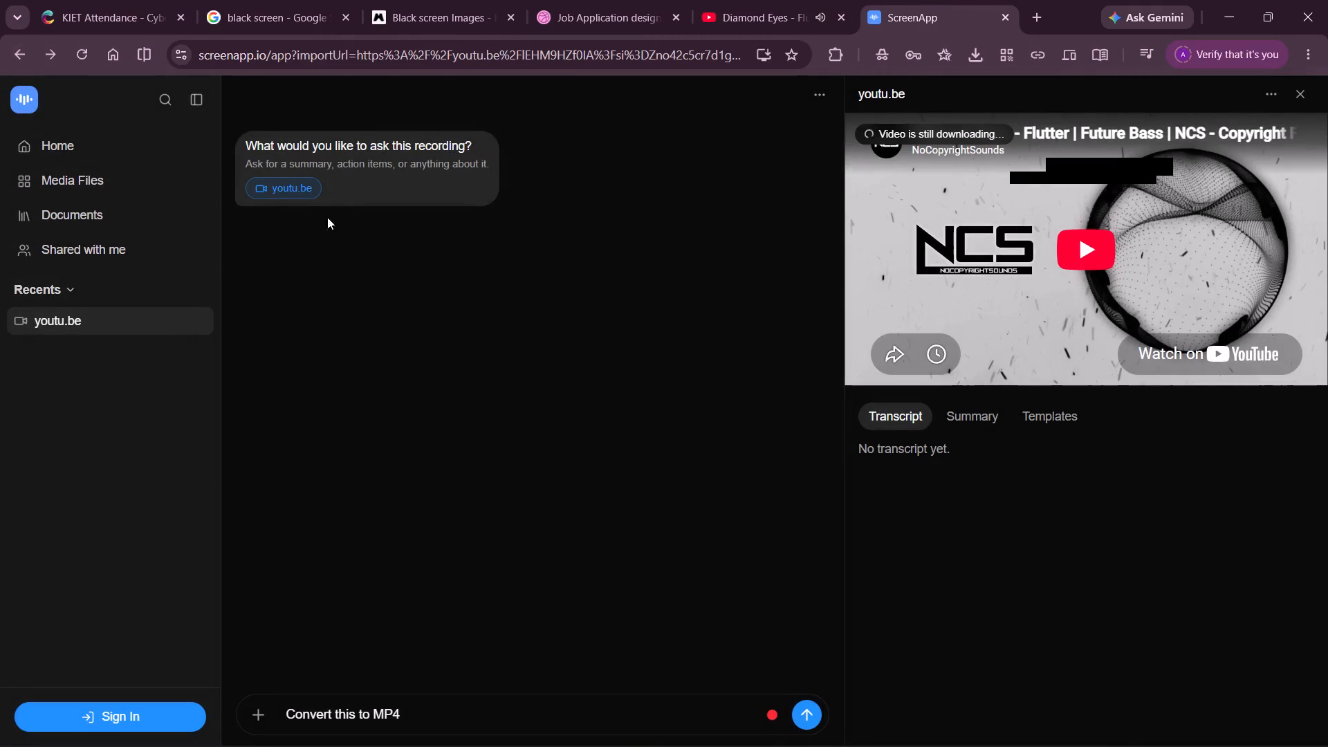
click(806, 712)
click(842, 215)
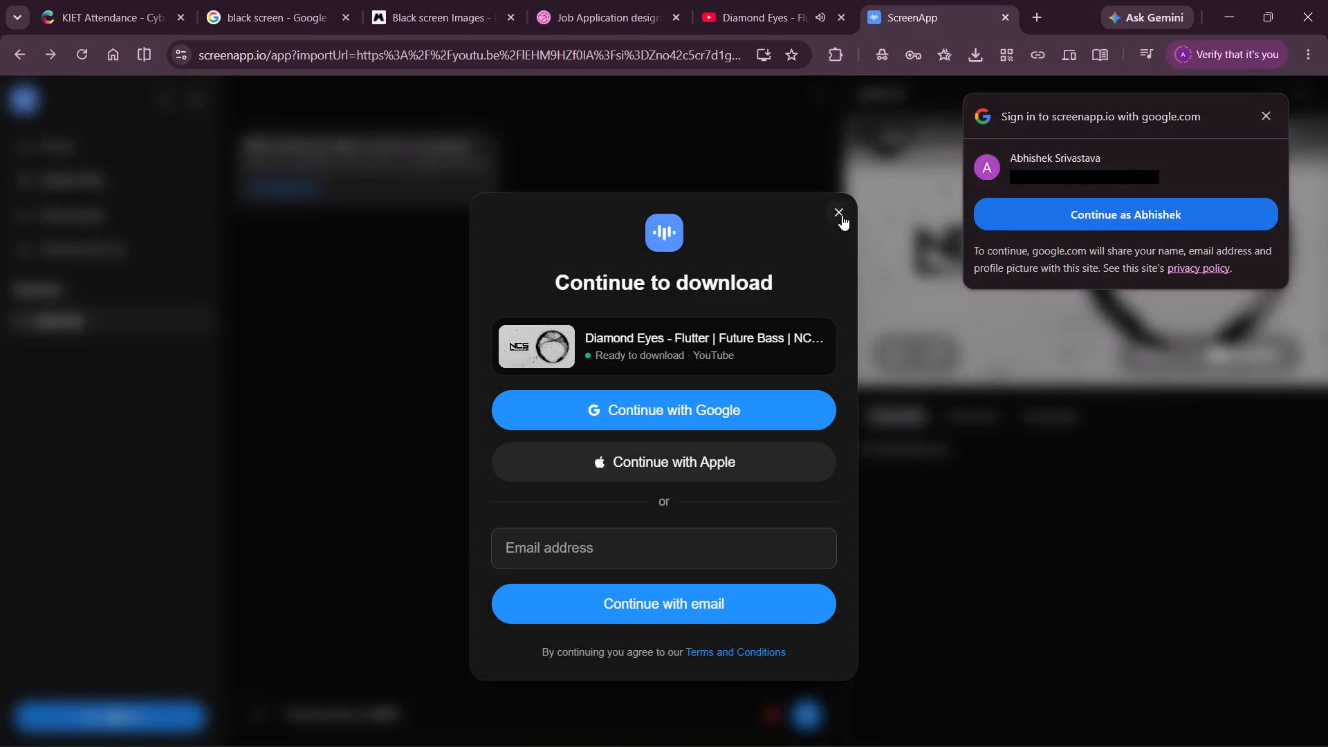
click(810, 720)
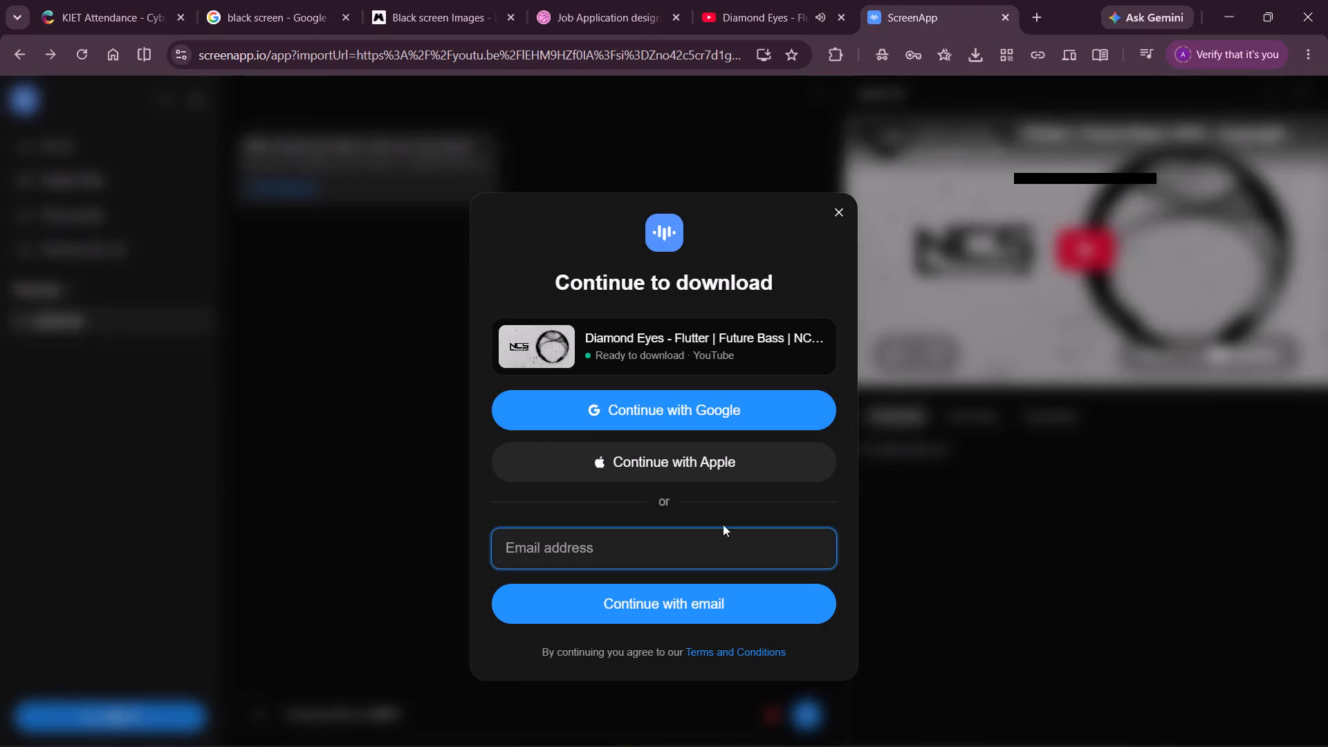
click(1106, 223)
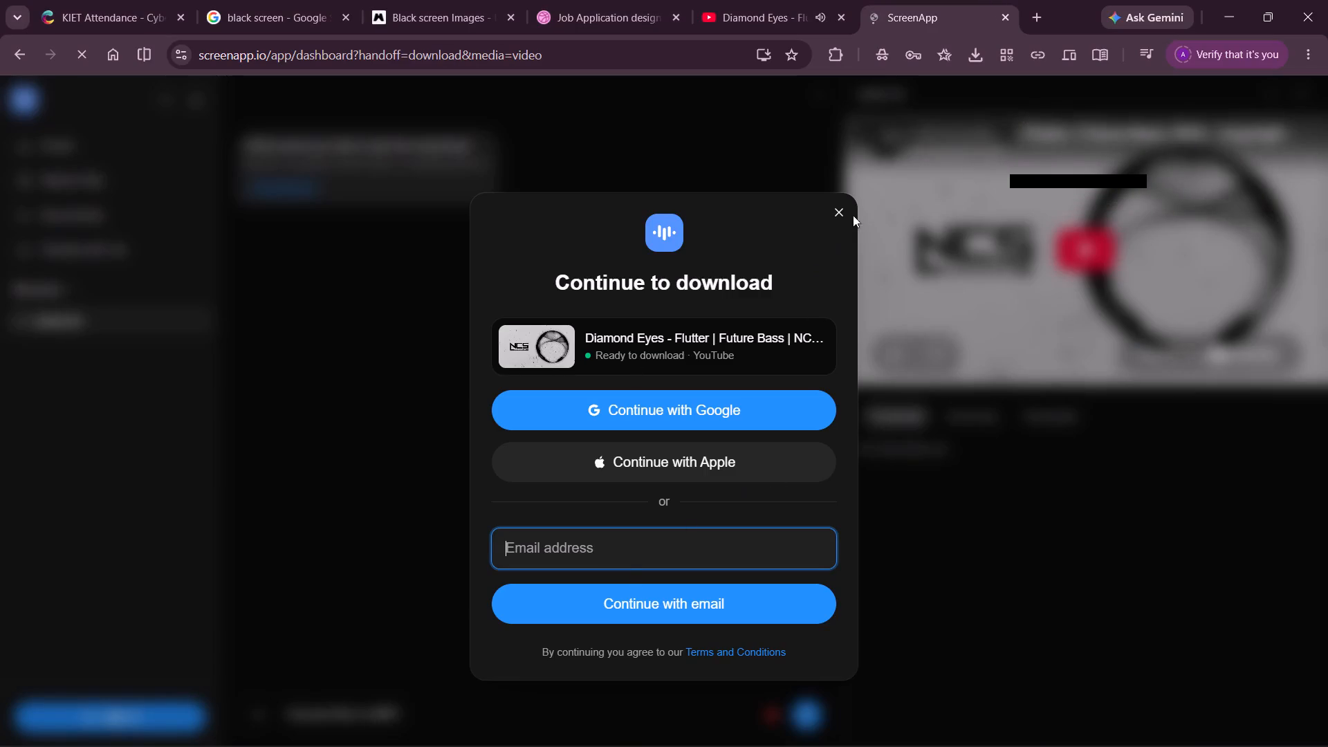
Go to the Diamond Eyes - Flutter YouTube video, close its Share dialog and pause playback.
click(751, 8)
key(space)
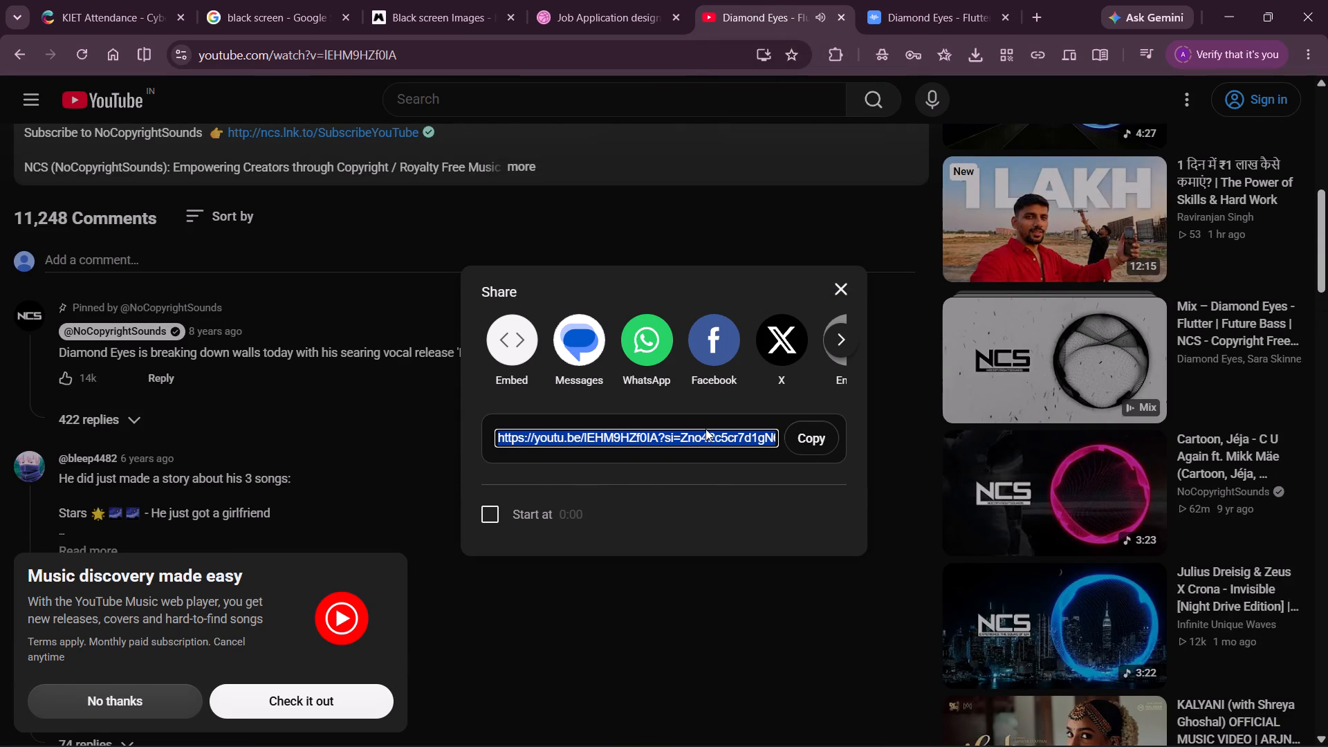
click(836, 288)
click(836, 288)
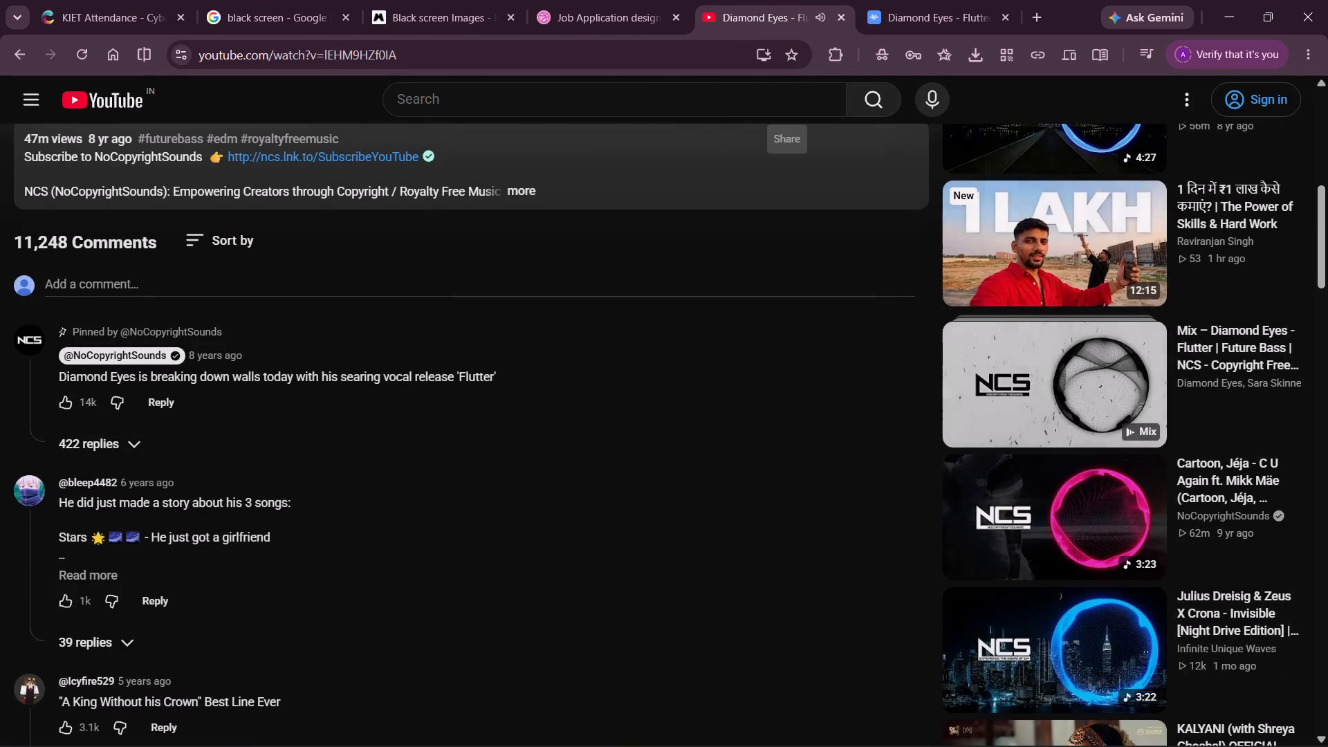
key(space)
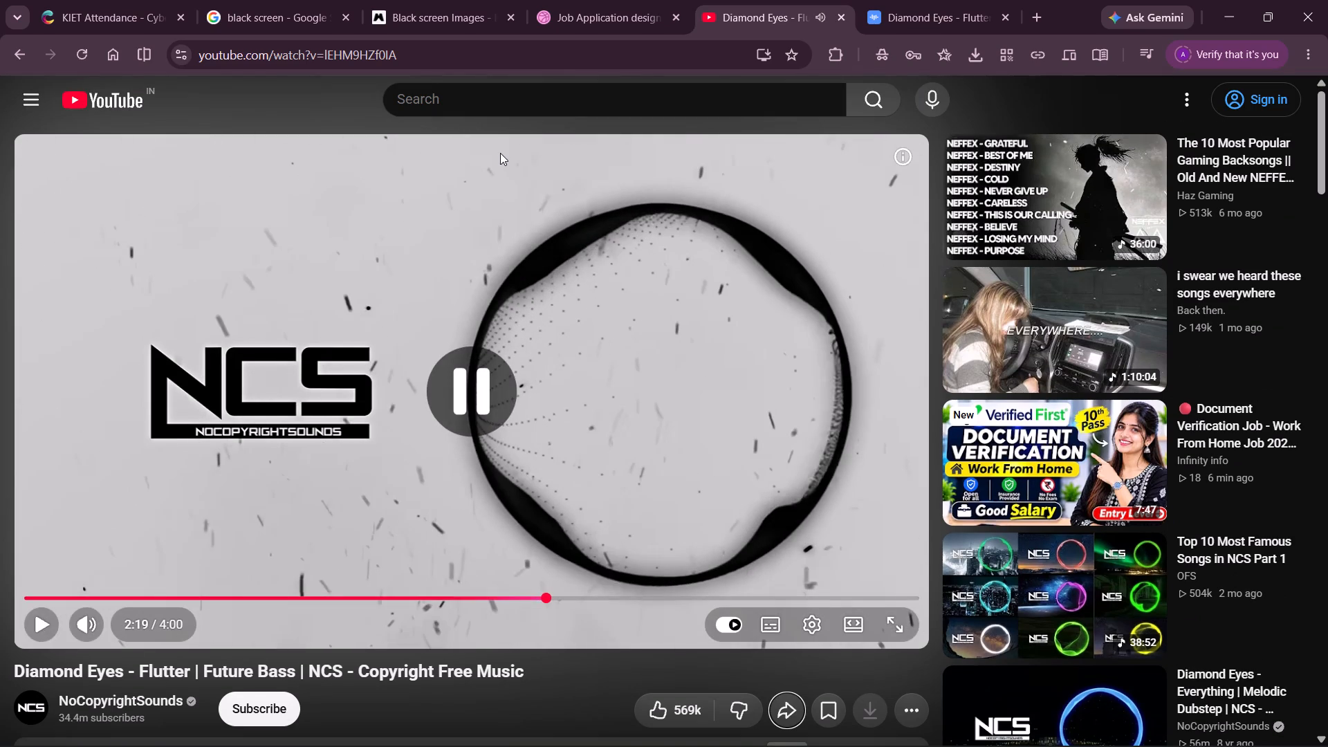
Return to ScreenApp, dismiss the free trial offer and submit the "Convert this to MP4" request.
click(878, 0)
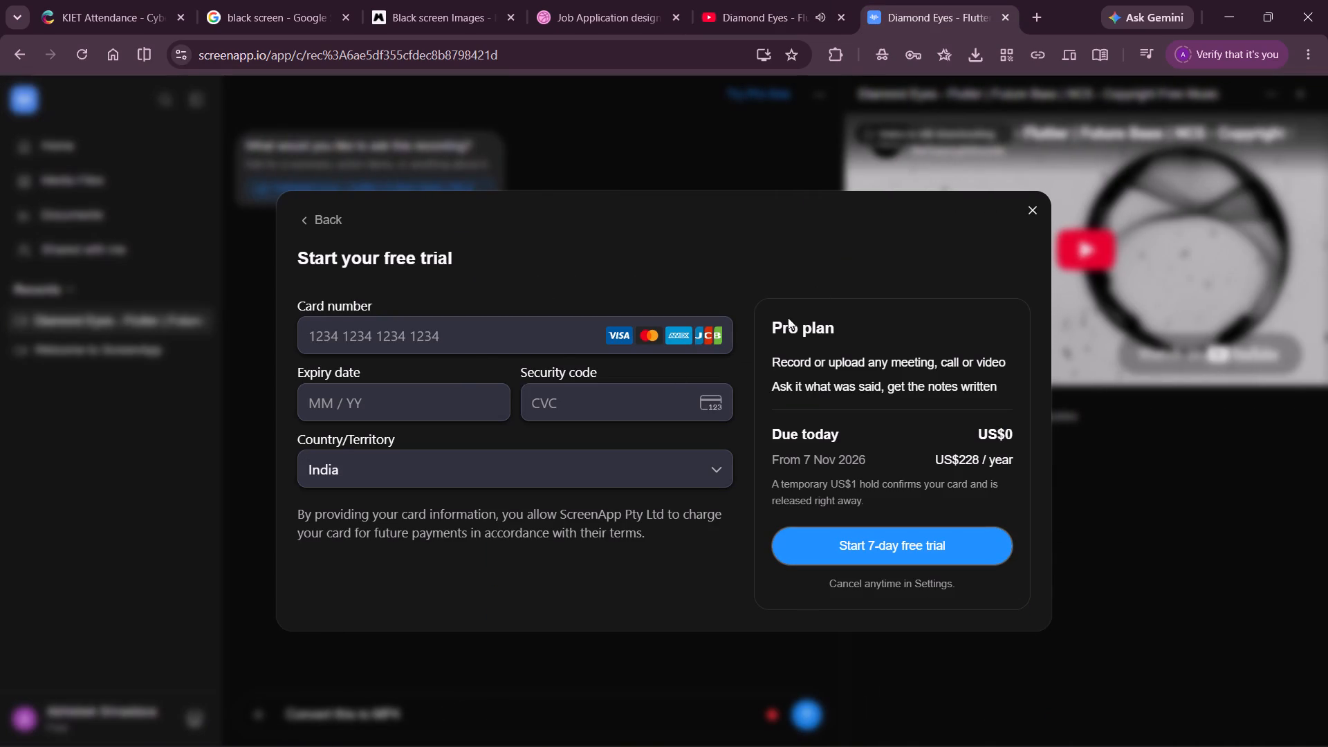
click(1030, 201)
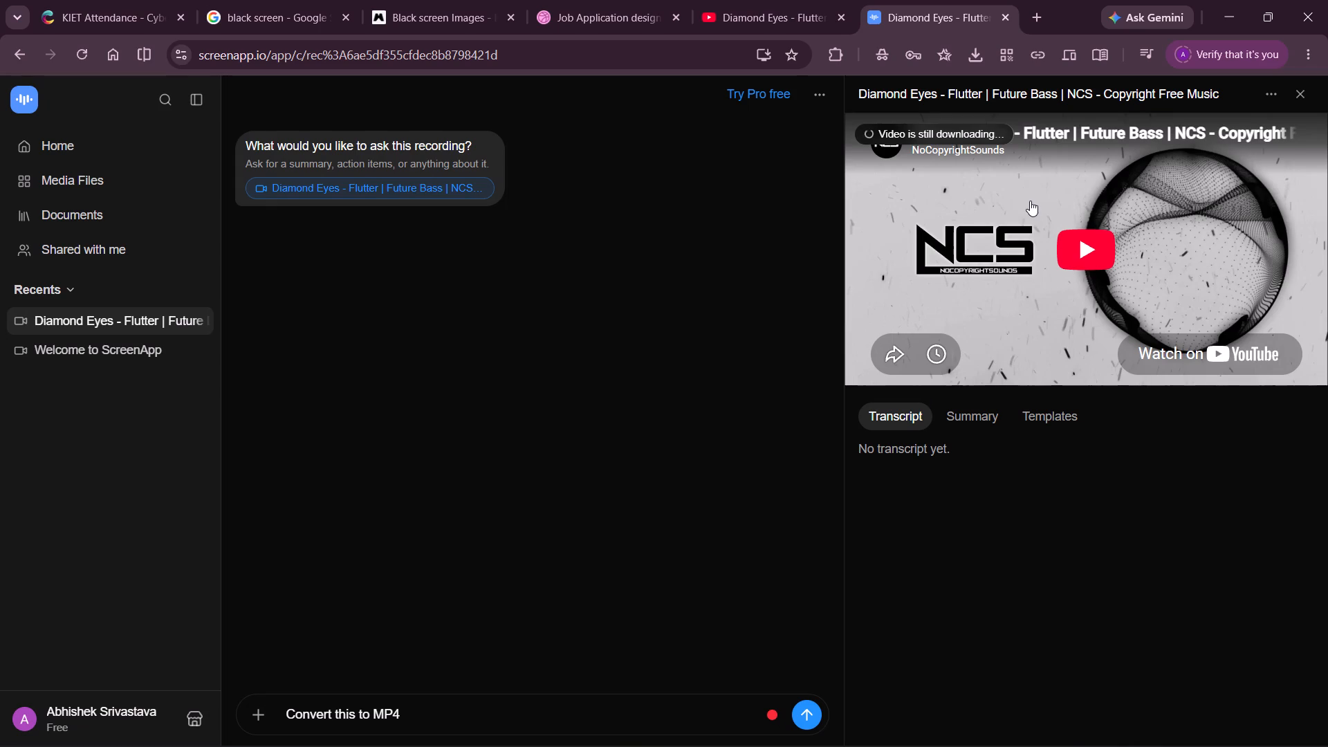
click(800, 711)
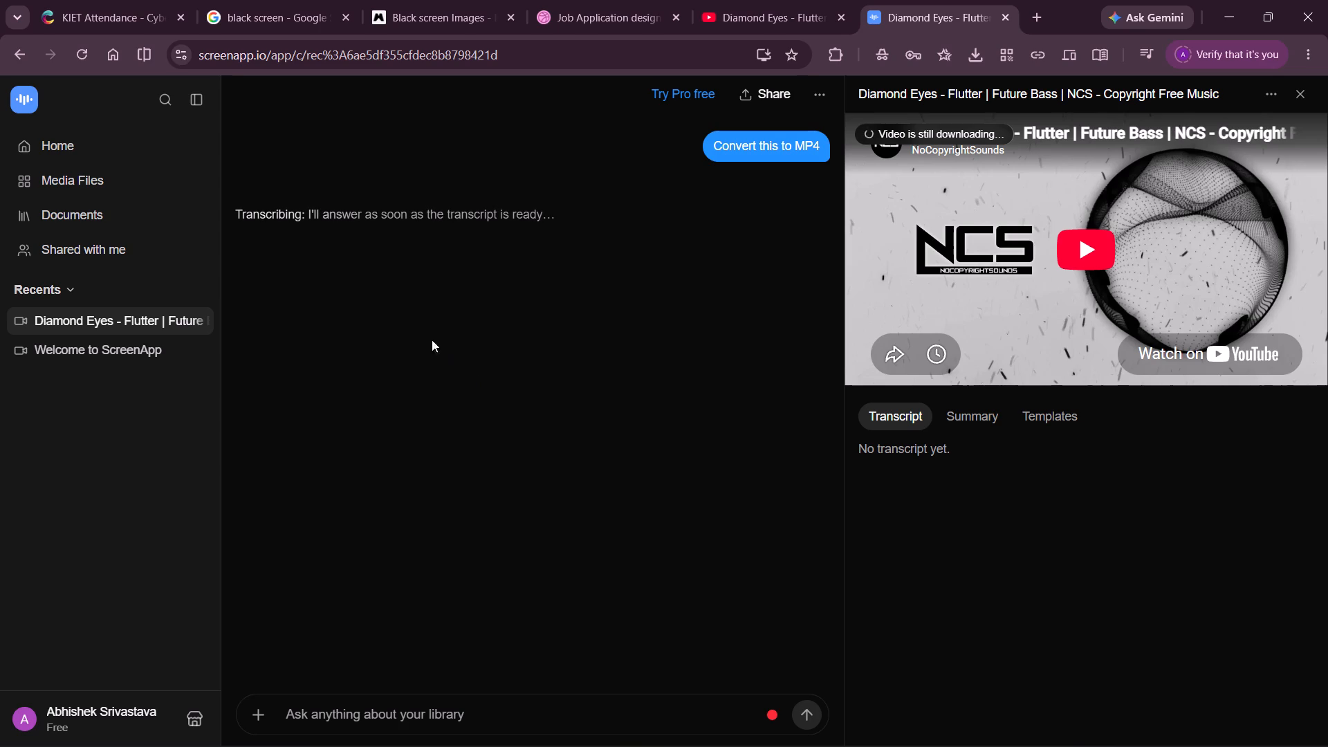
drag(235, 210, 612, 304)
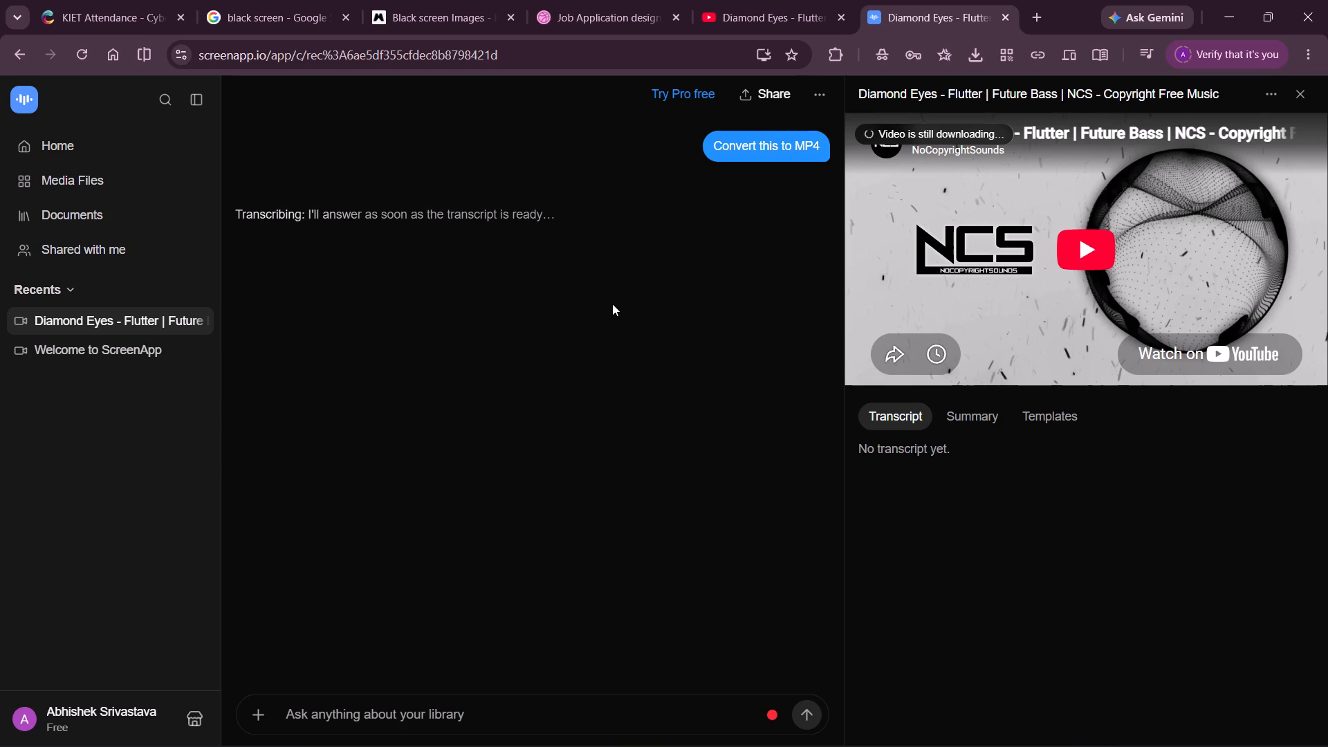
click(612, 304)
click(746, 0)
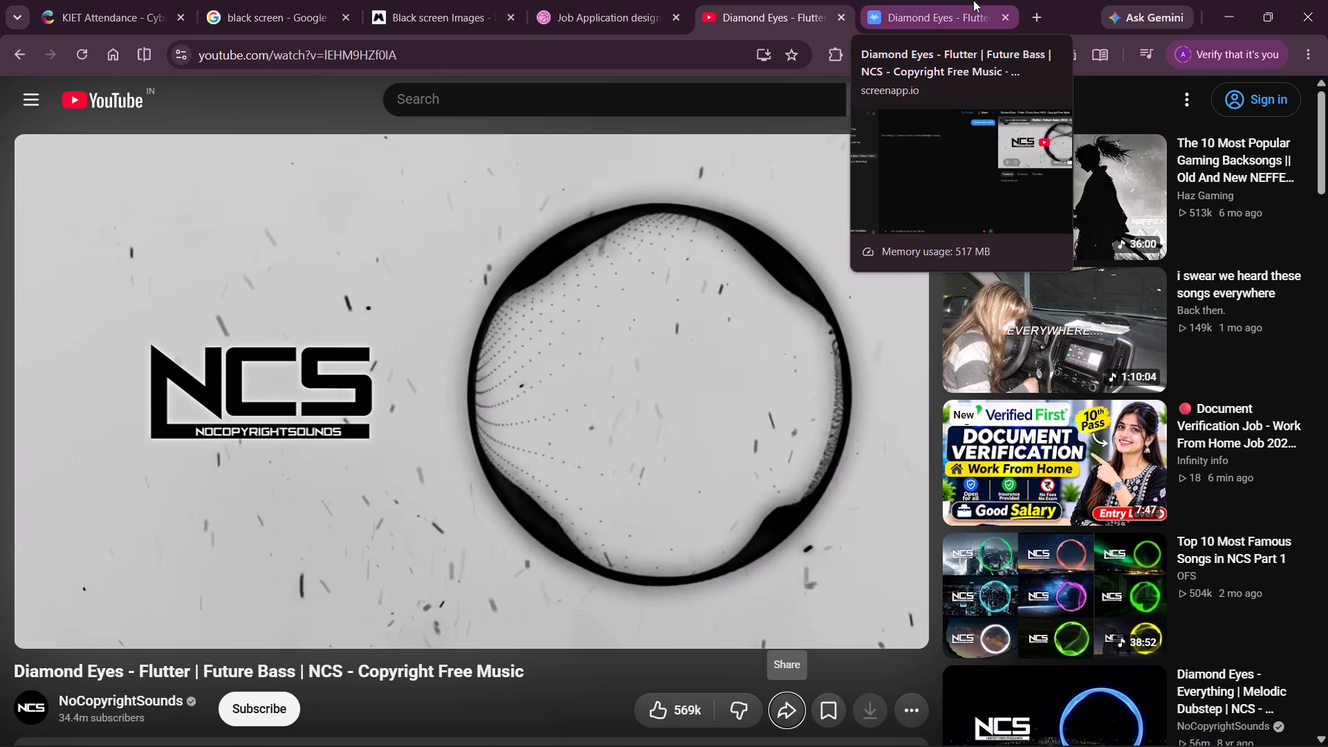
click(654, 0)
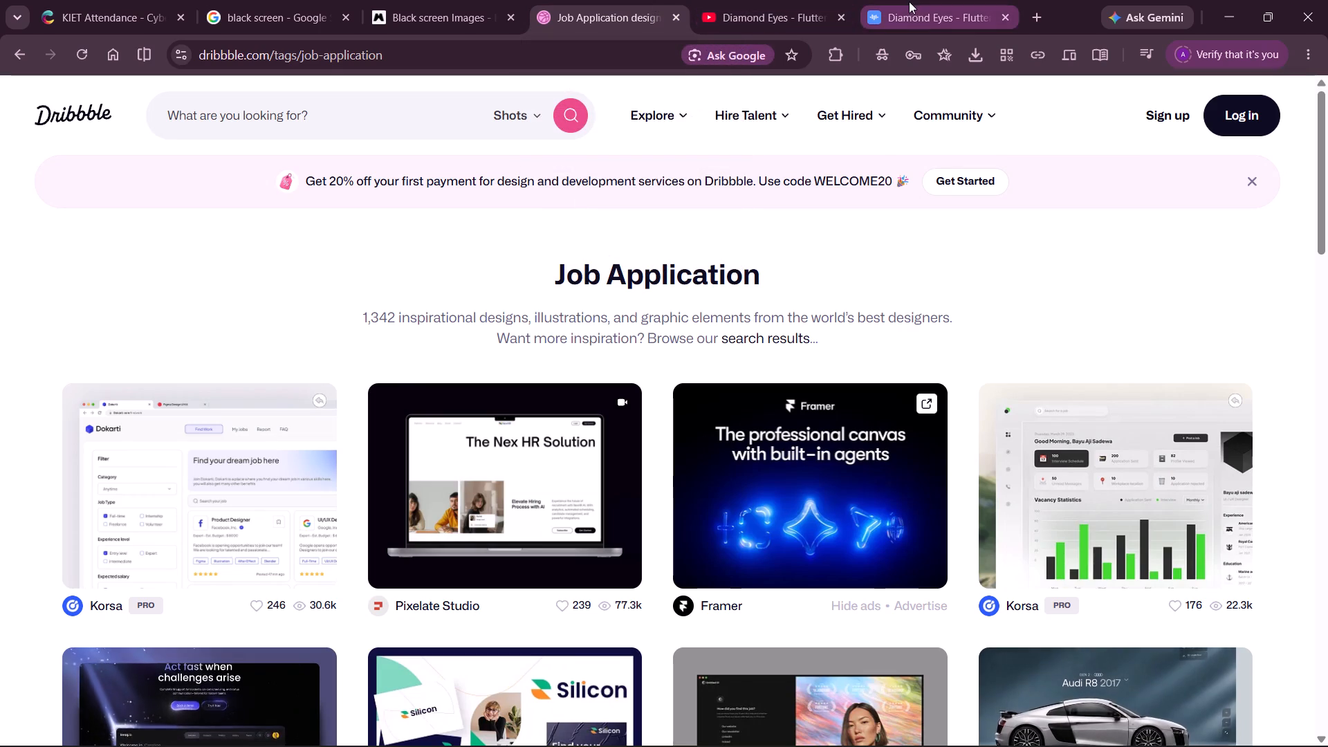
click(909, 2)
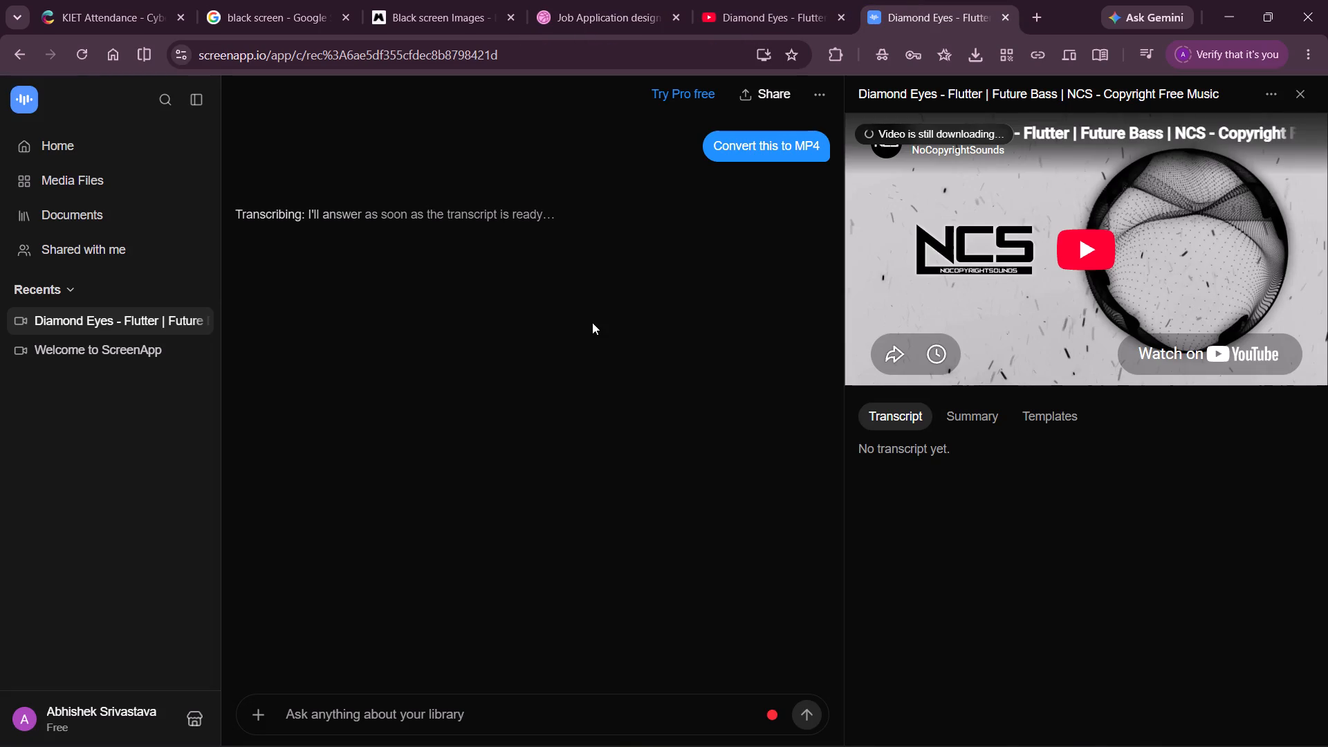
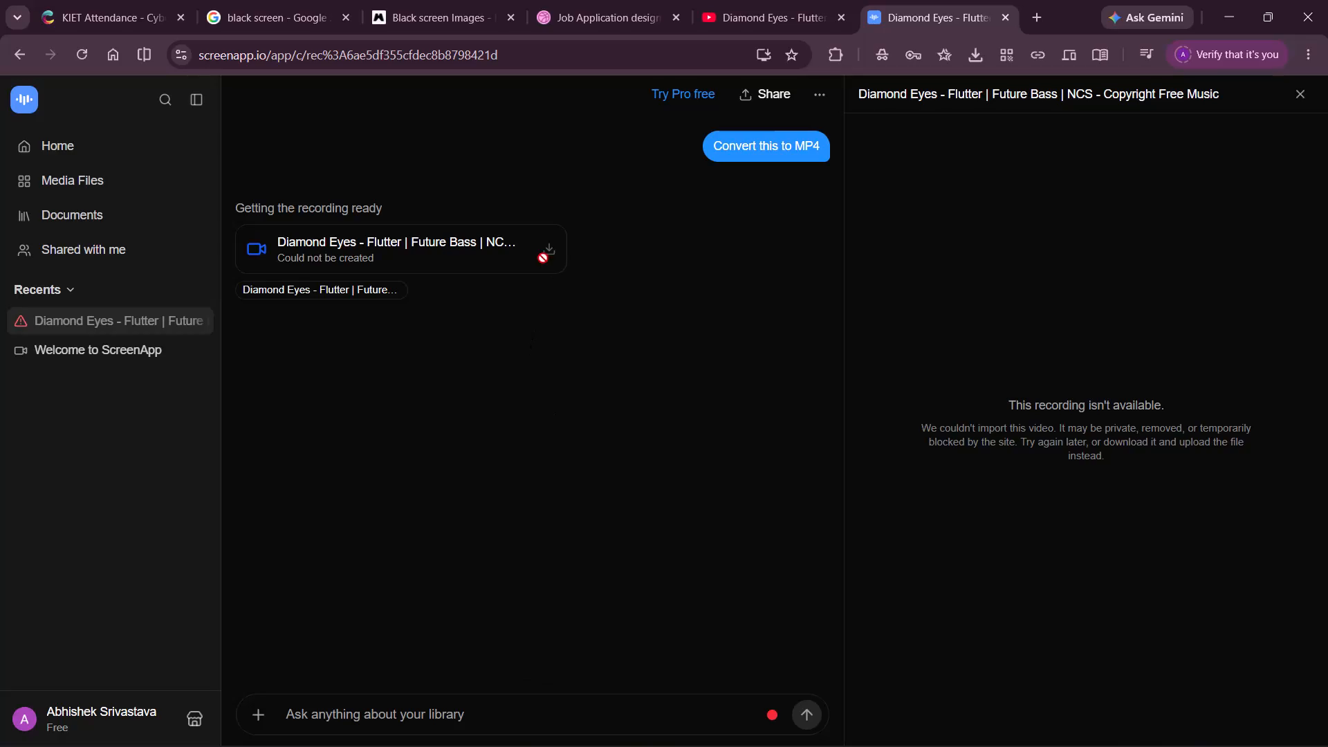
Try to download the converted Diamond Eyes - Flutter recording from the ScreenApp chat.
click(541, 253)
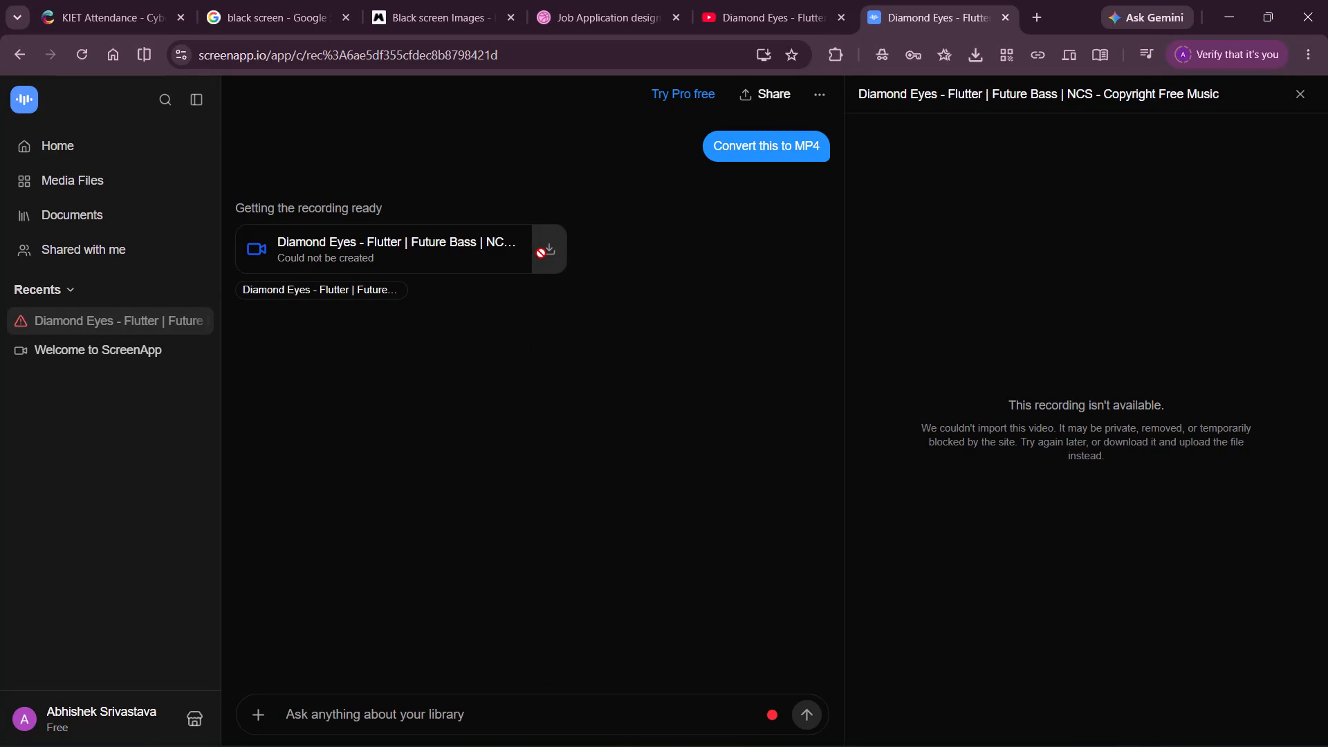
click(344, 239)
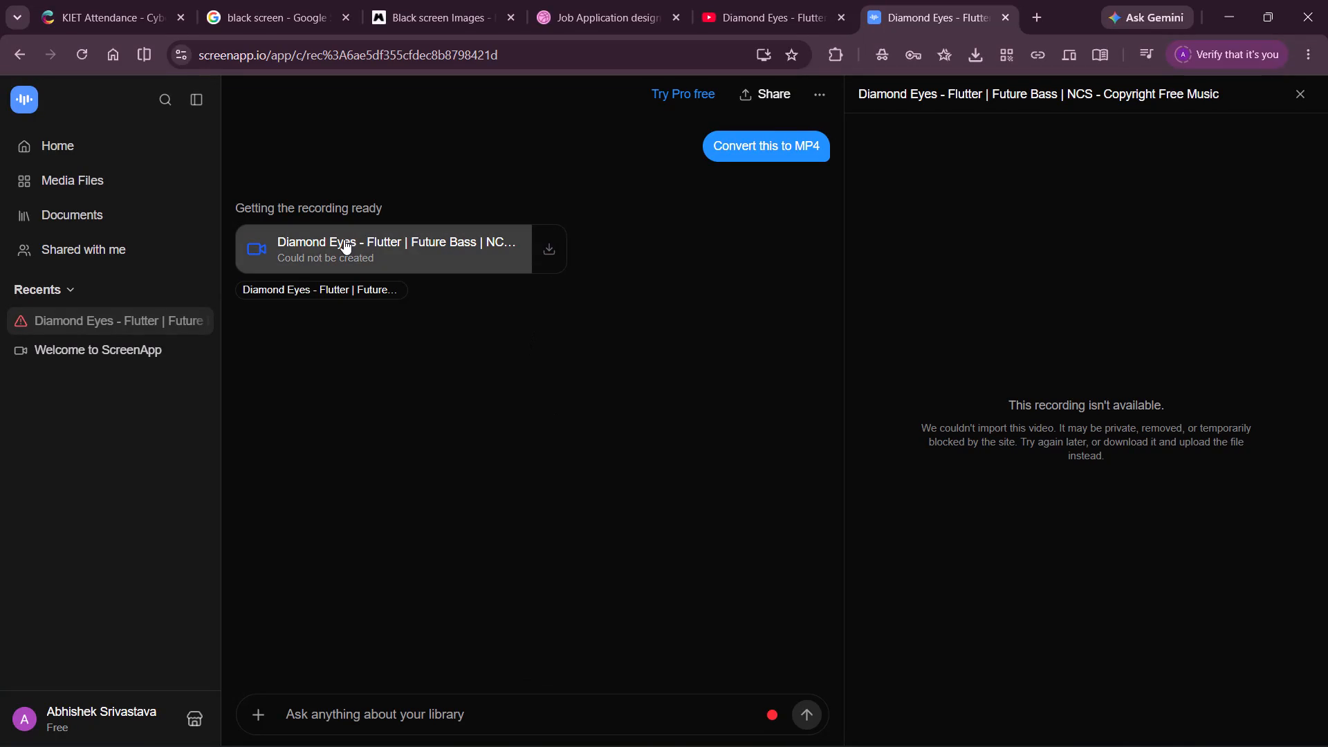
Return to the "Link to mp4 converter" search results and open savefrom.net's Convert YouTube Videos to MP4 Files.
click(22, 53)
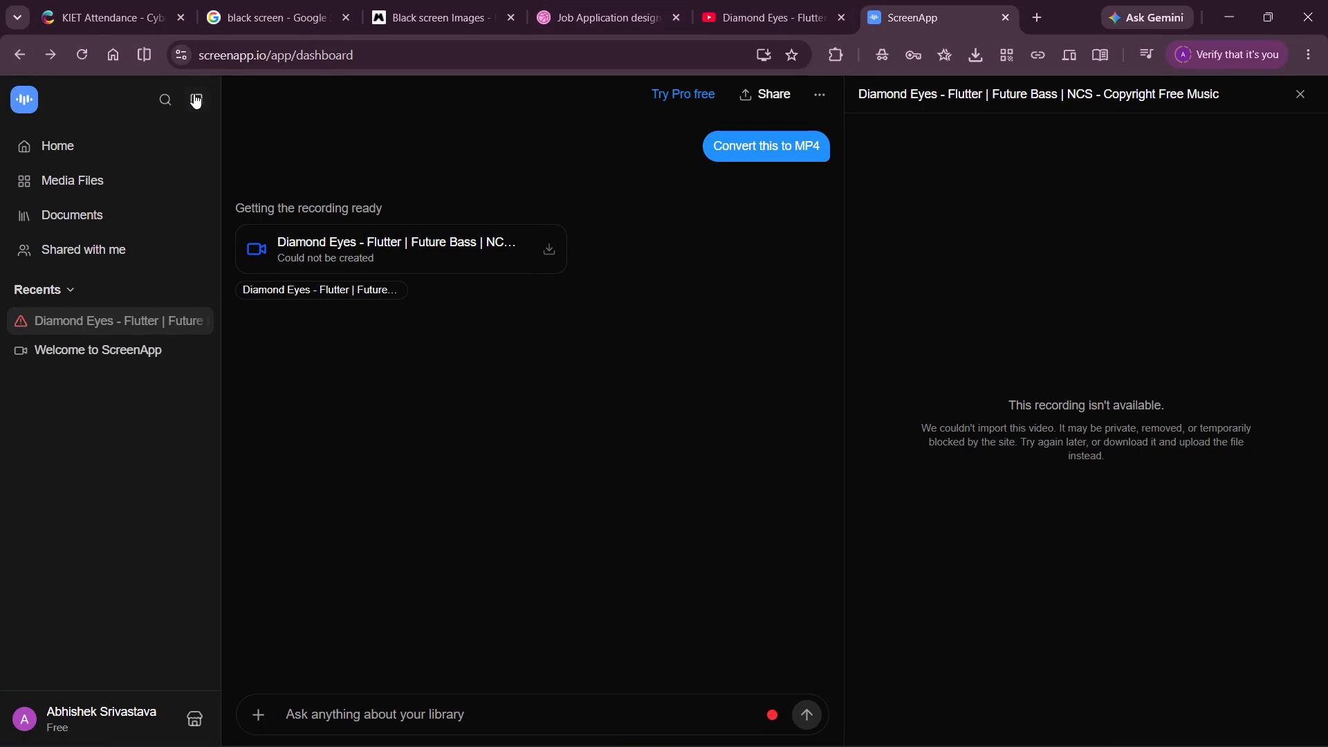
click(26, 50)
click(26, 50)
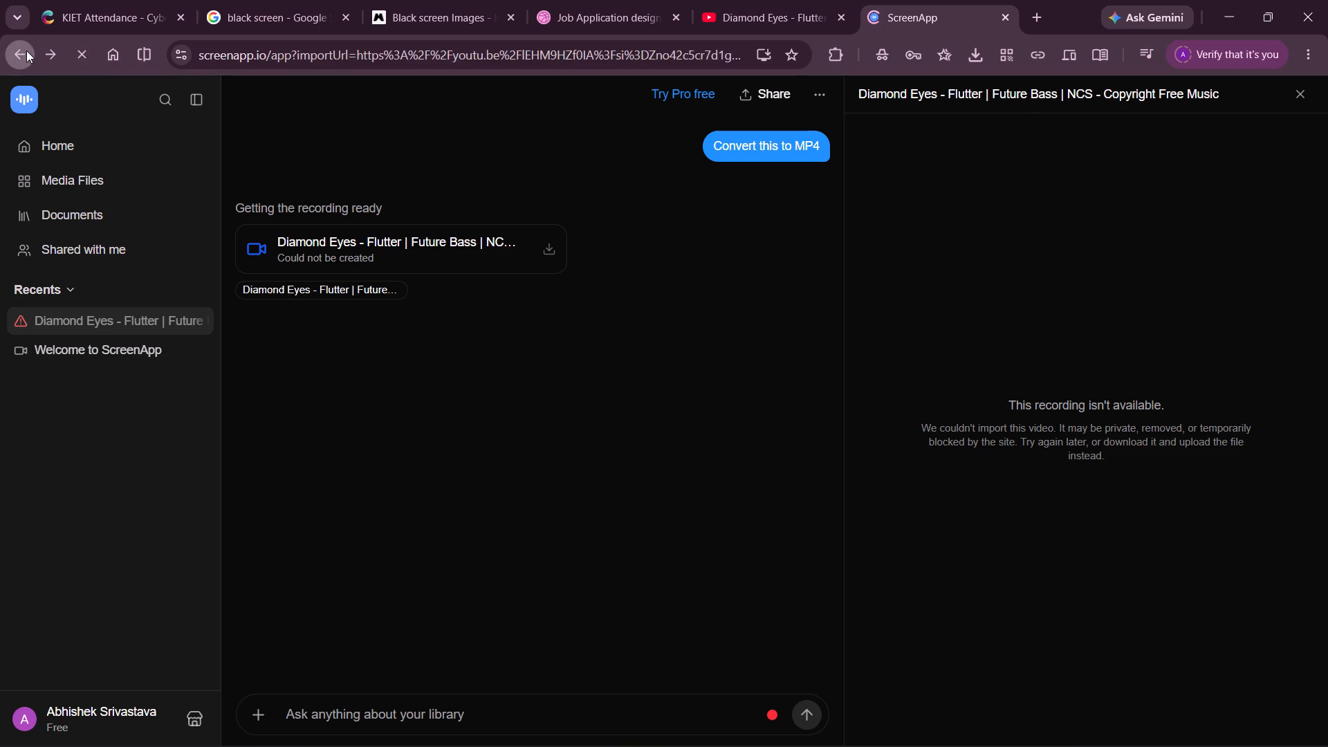
click(24, 55)
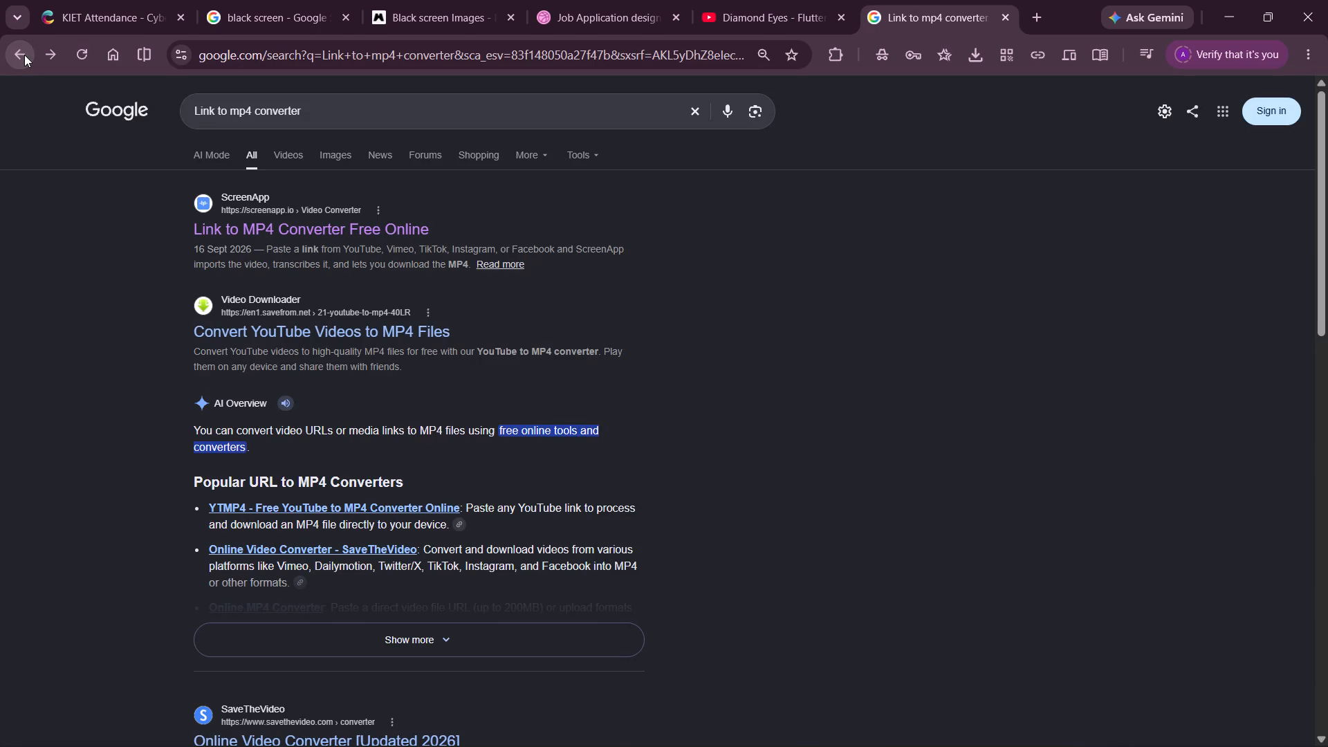
scroll(338, 369, down, 1)
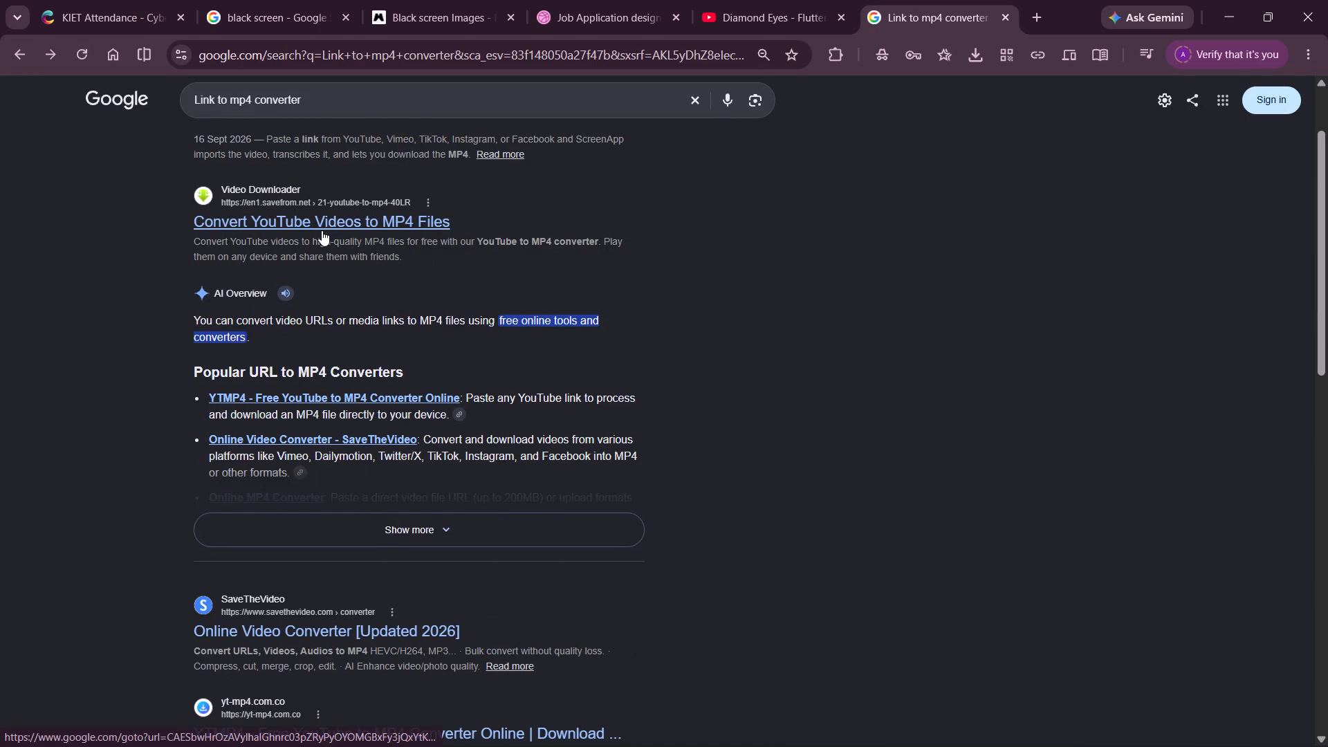
click(322, 230)
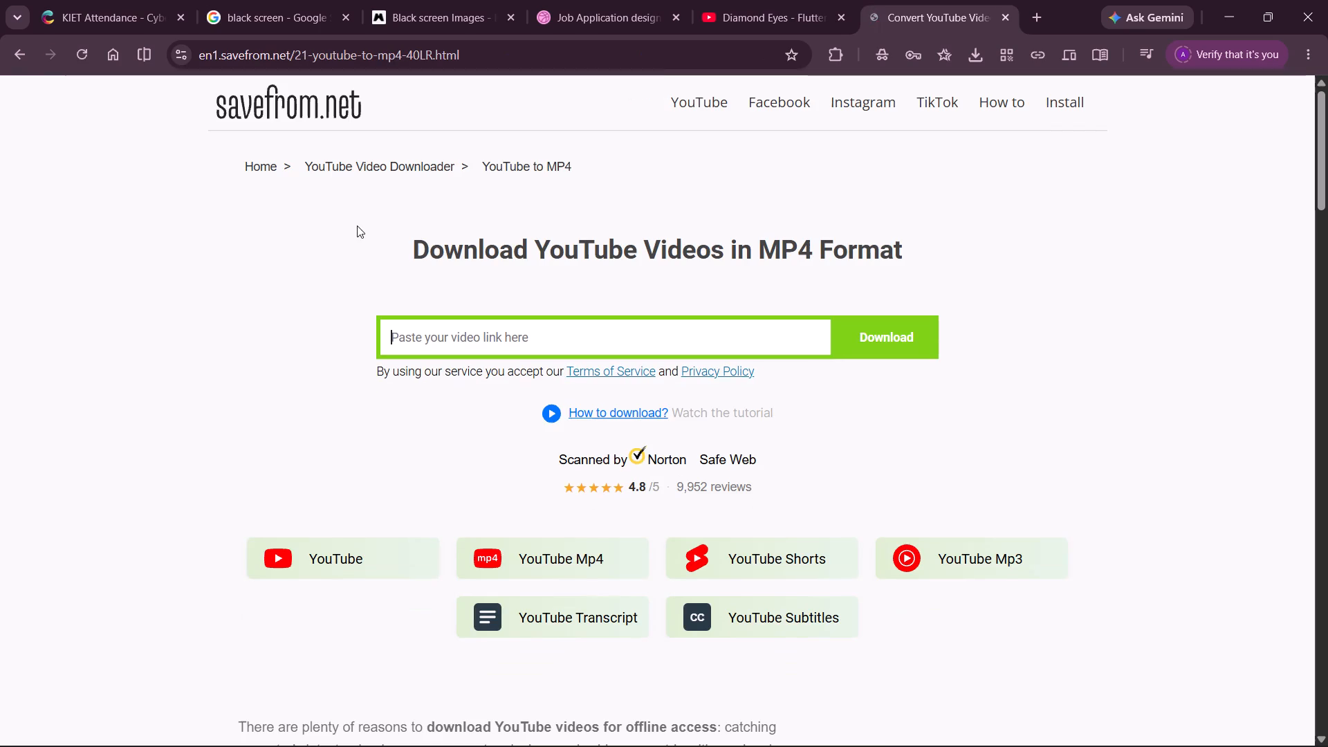
Submit the copied Diamond Eyes - Flutter YouTube link and download the video as MP4 360.
click(503, 342)
key(ctrl+v)
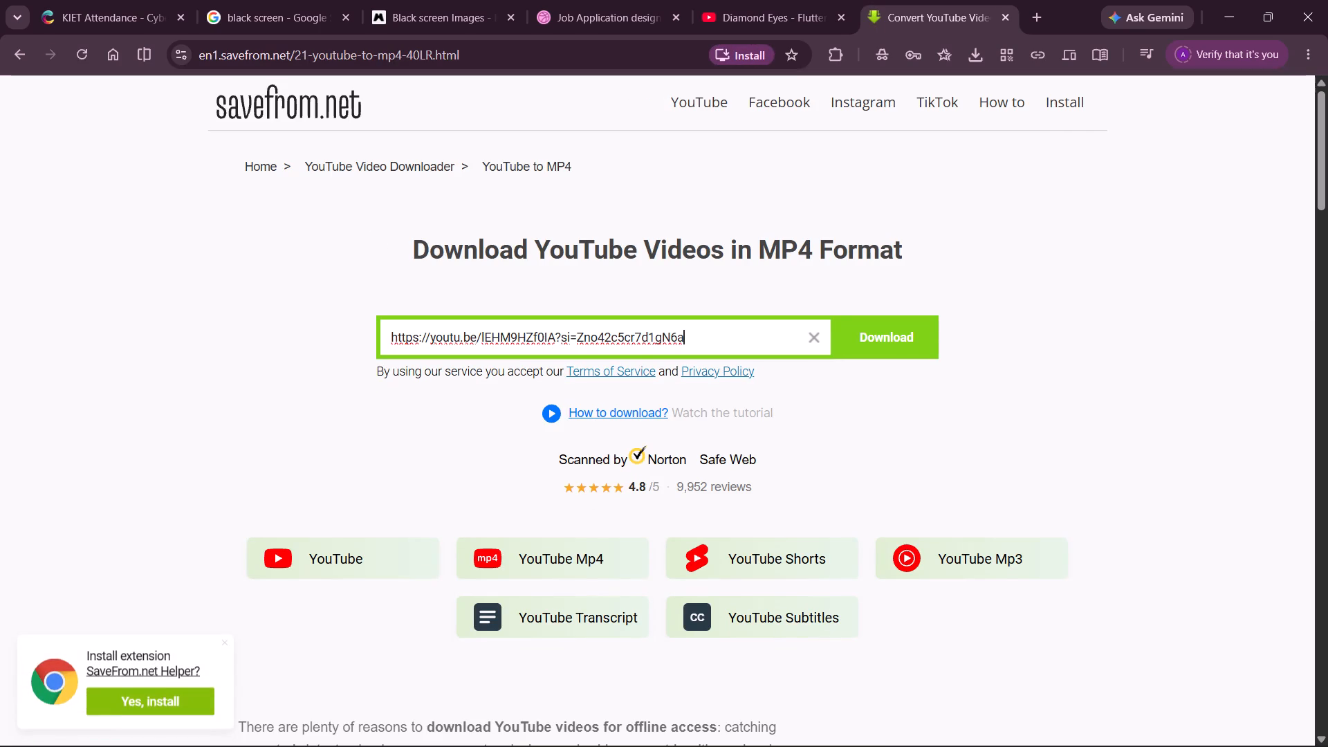
drag(907, 367, 889, 336)
click(889, 336)
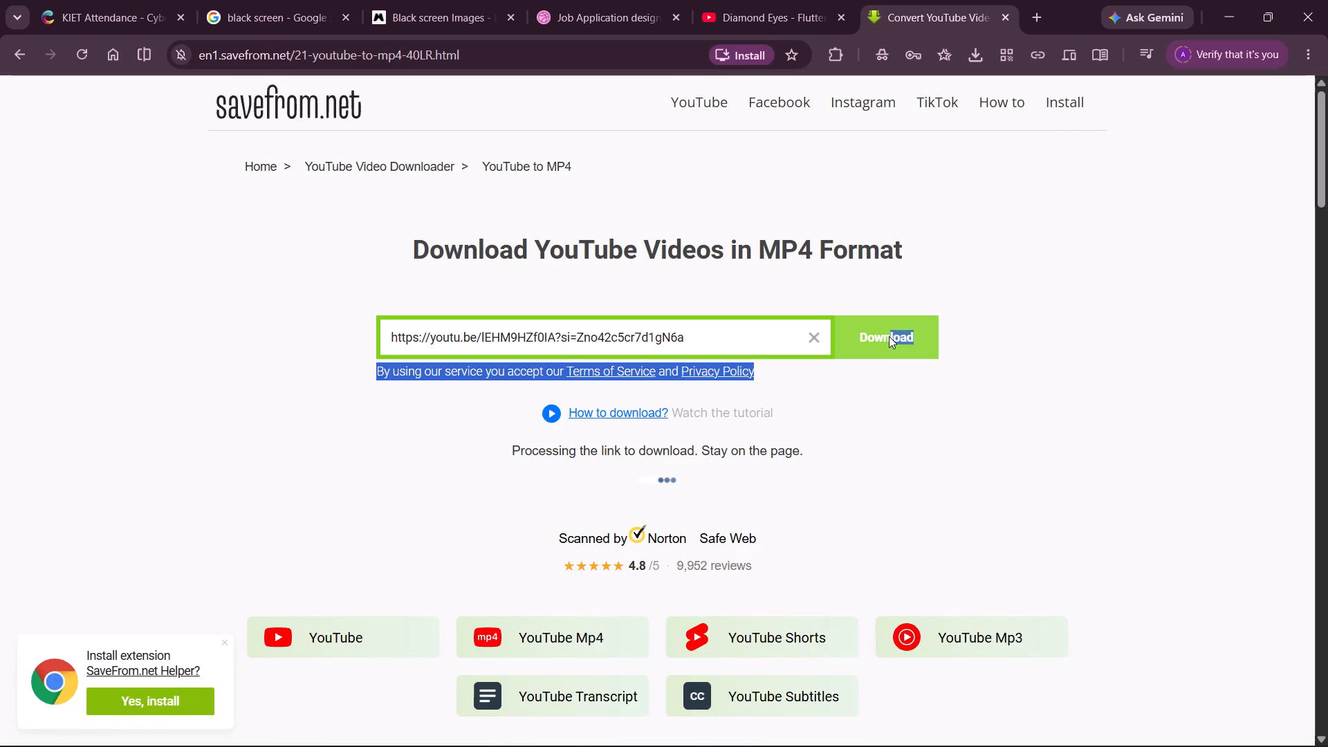
click(981, 329)
click(908, 341)
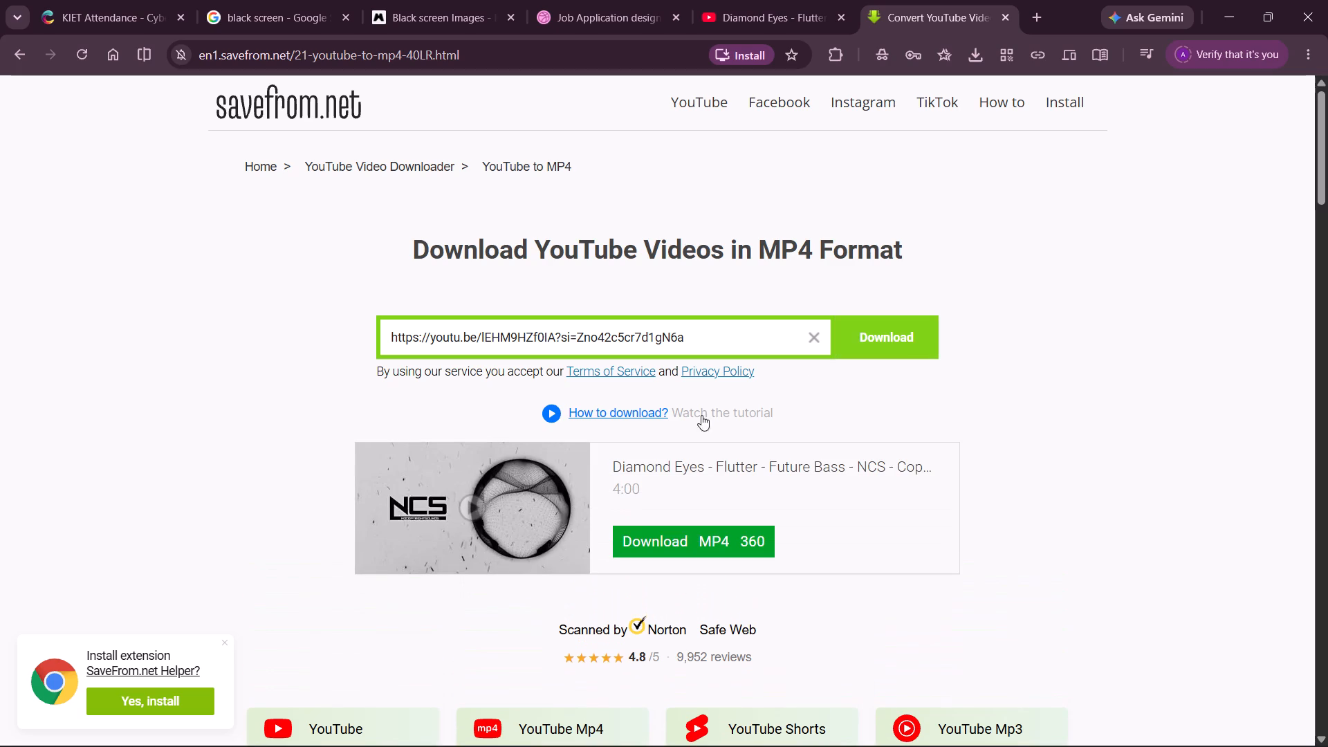
click(666, 544)
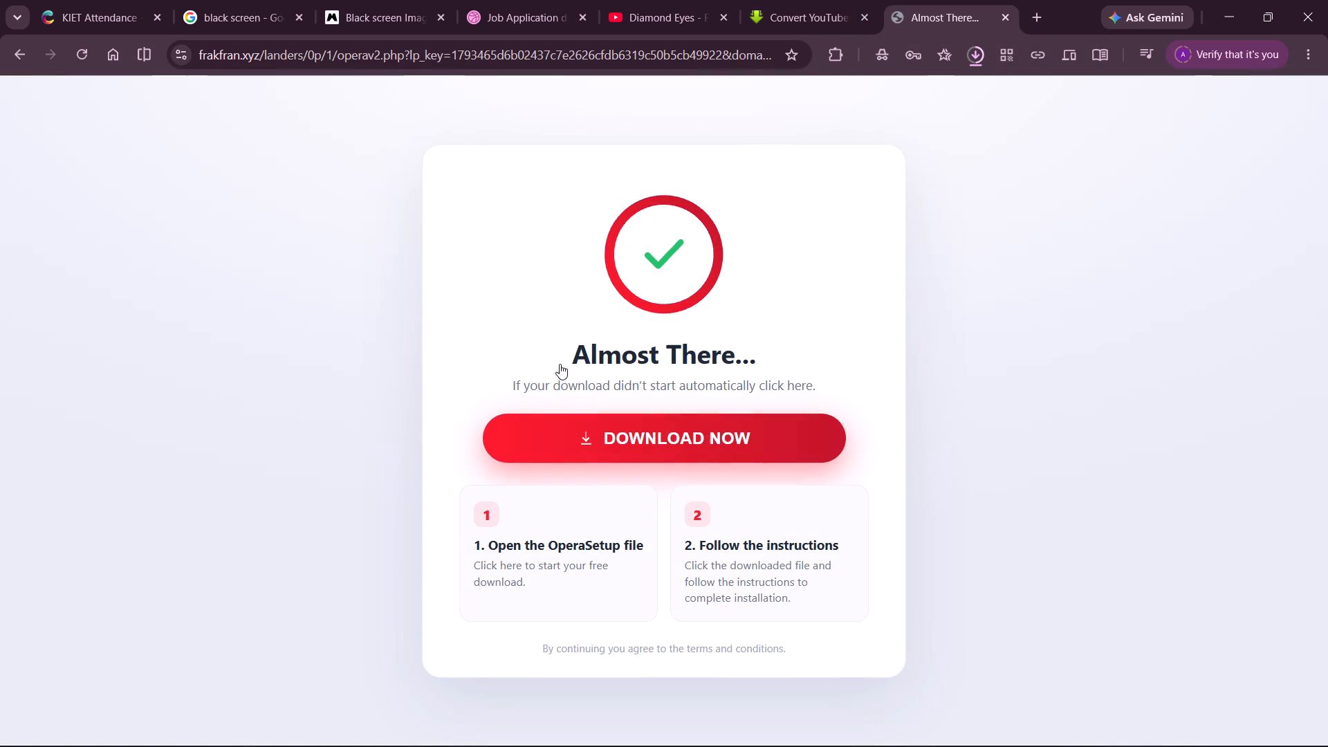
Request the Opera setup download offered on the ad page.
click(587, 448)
Search for "Link to mp3" in a new tab and open the YouTube to MP3 Converter: Y2Mate result.
click(1030, 13)
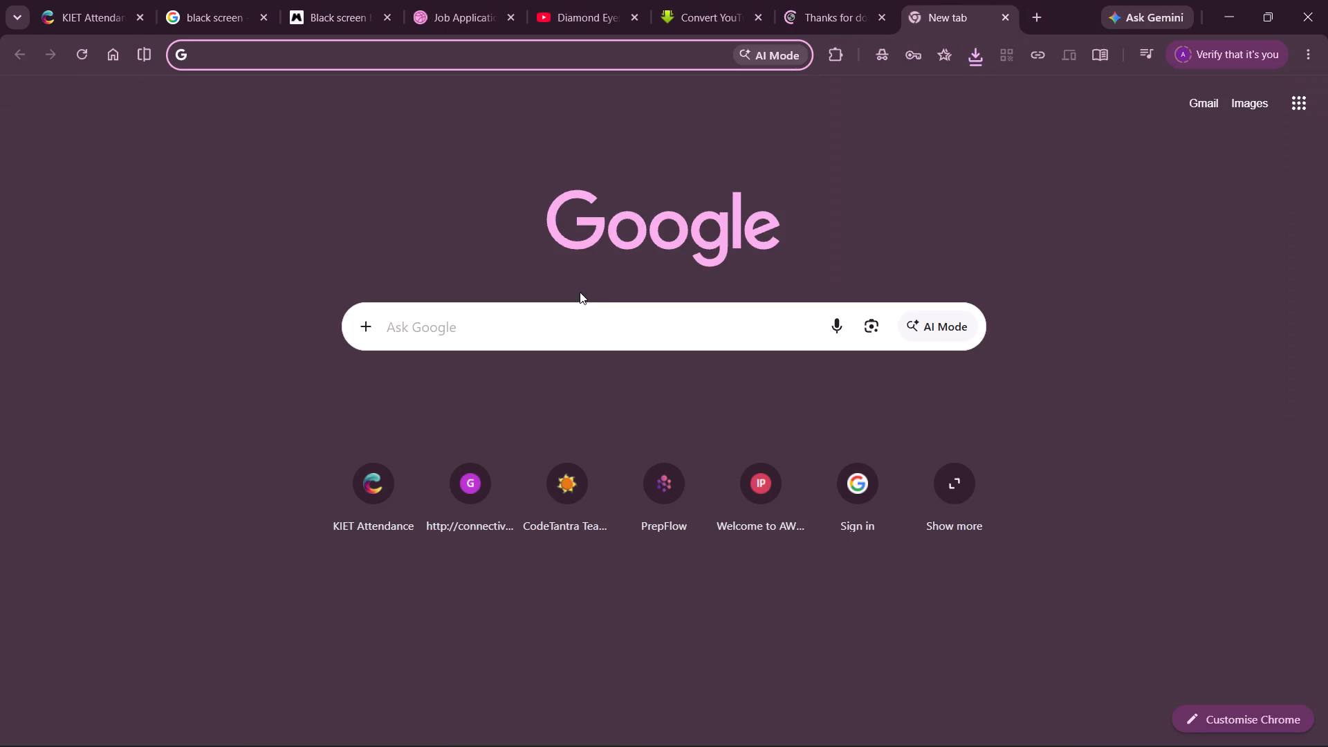
text(Link to m)
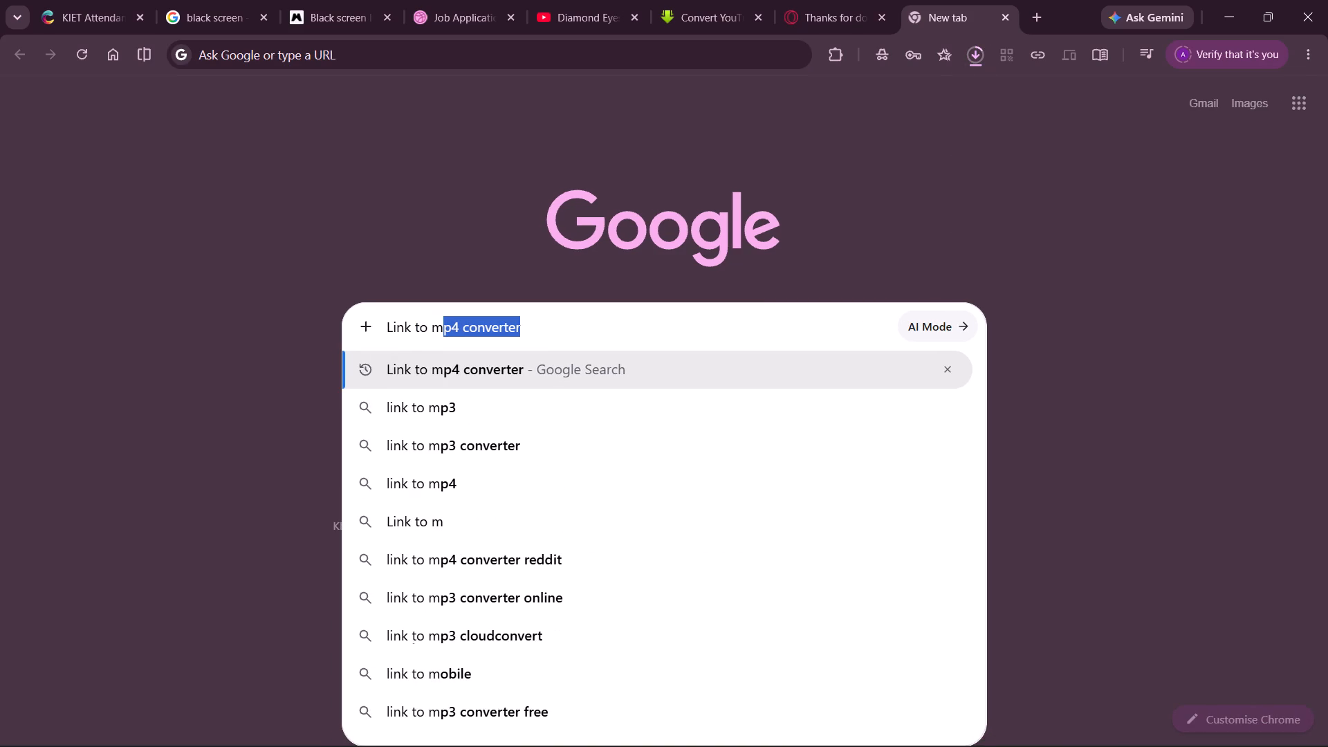
text(p3)
key(Return)
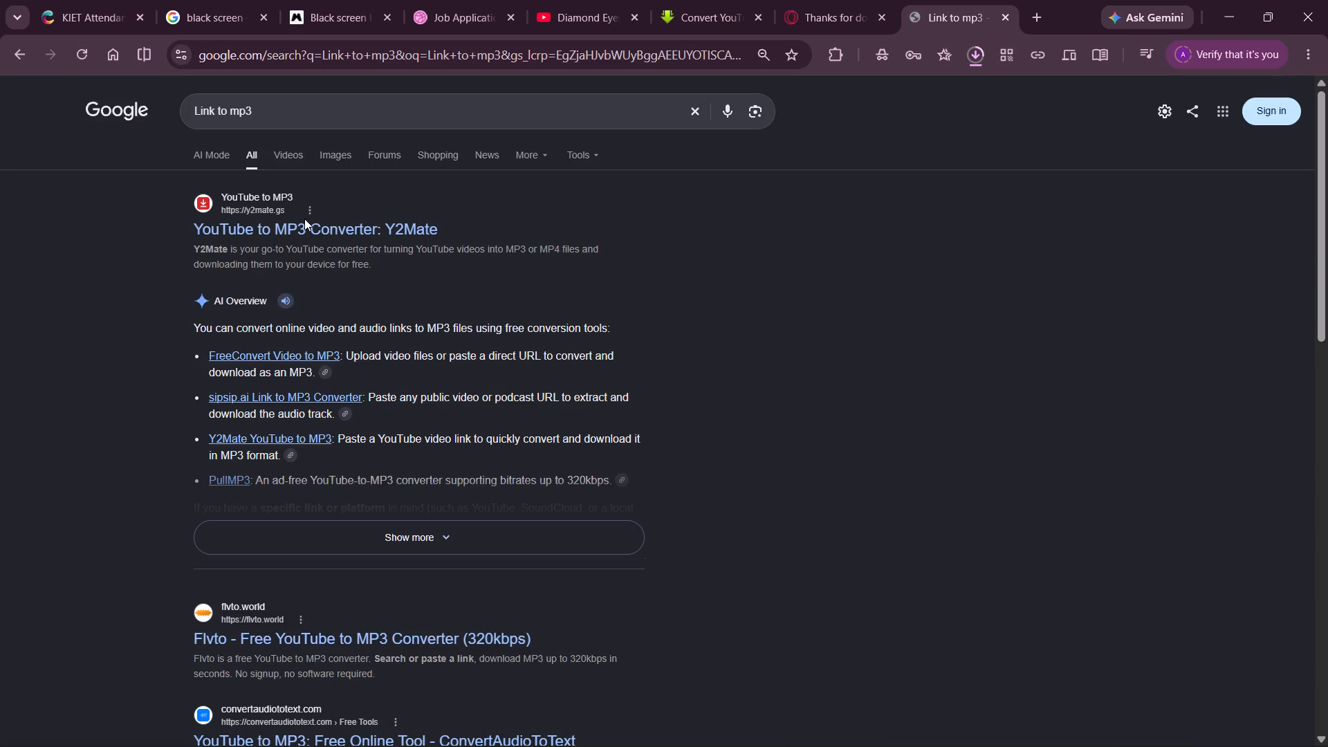
click(382, 233)
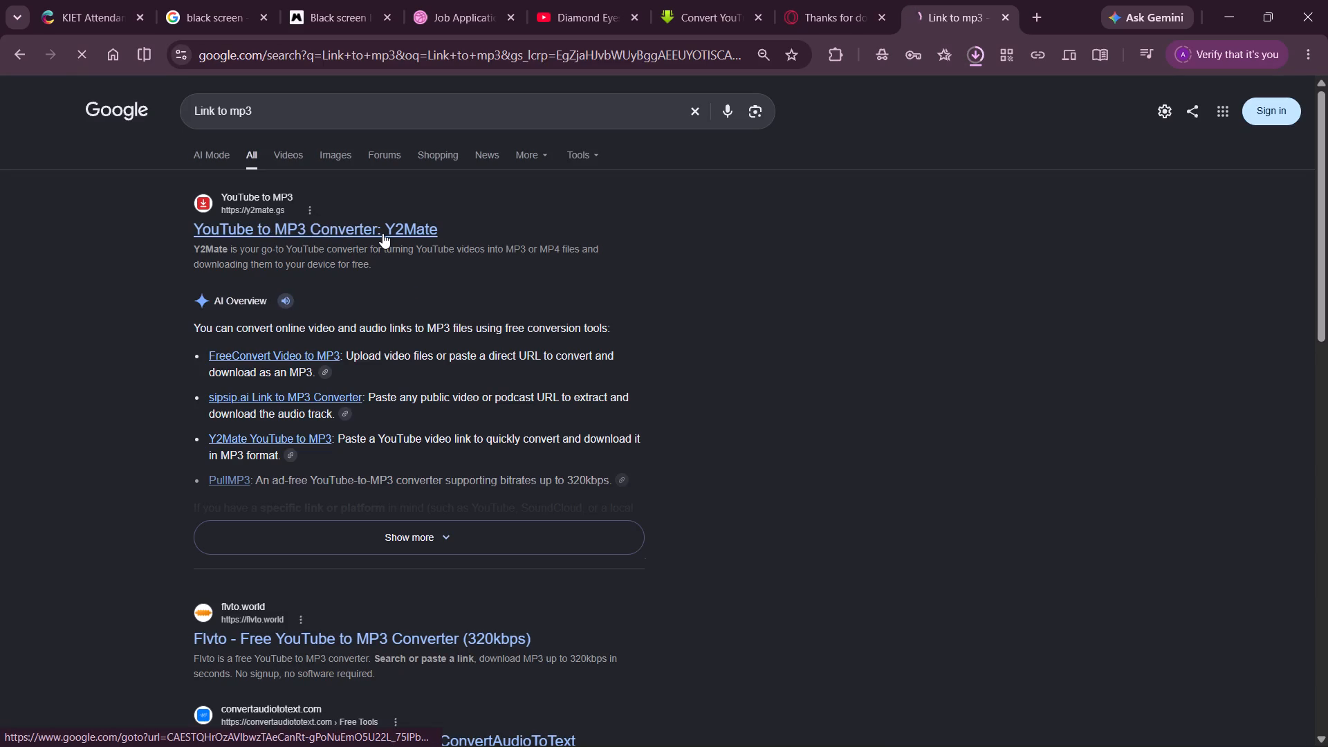
Convert the copied YouTube link to MP3 with Y2Mate and allow the site's notifications.
click(524, 238)
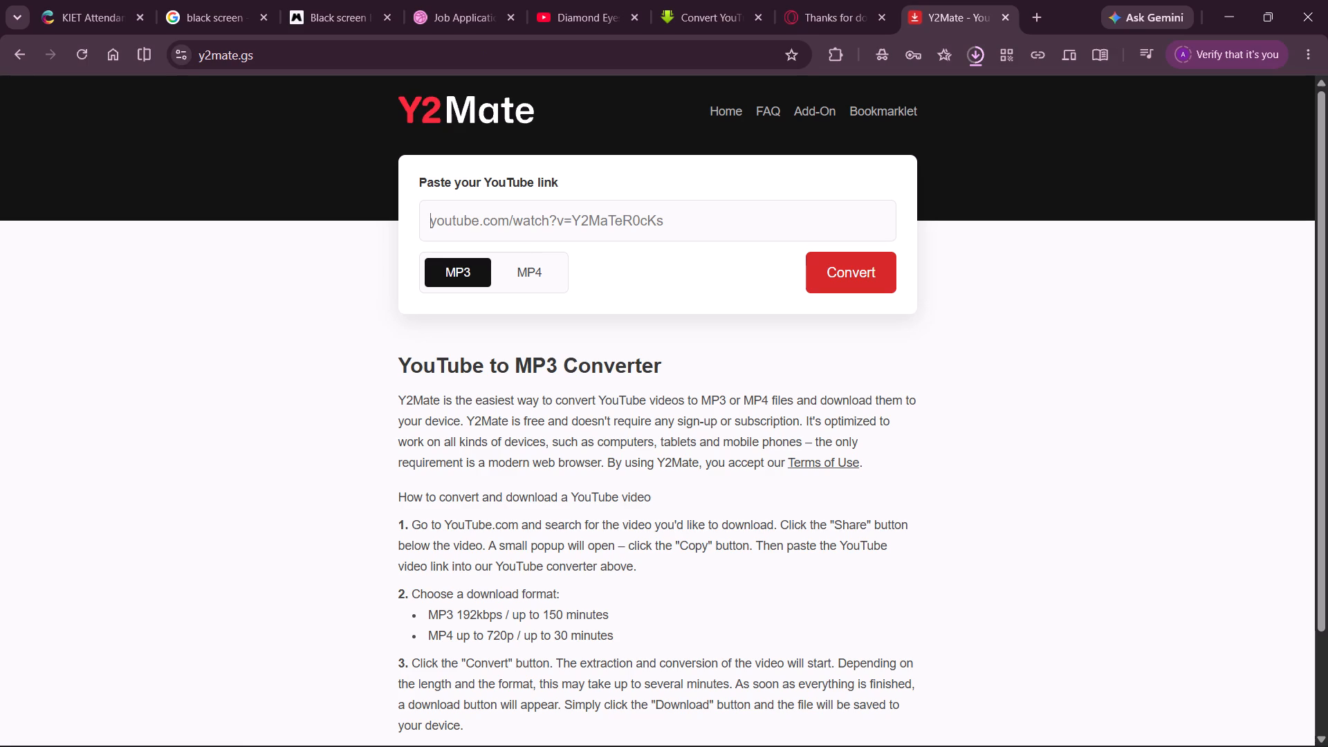
key(ctrl+v)
key(ctrl+v)
click(860, 253)
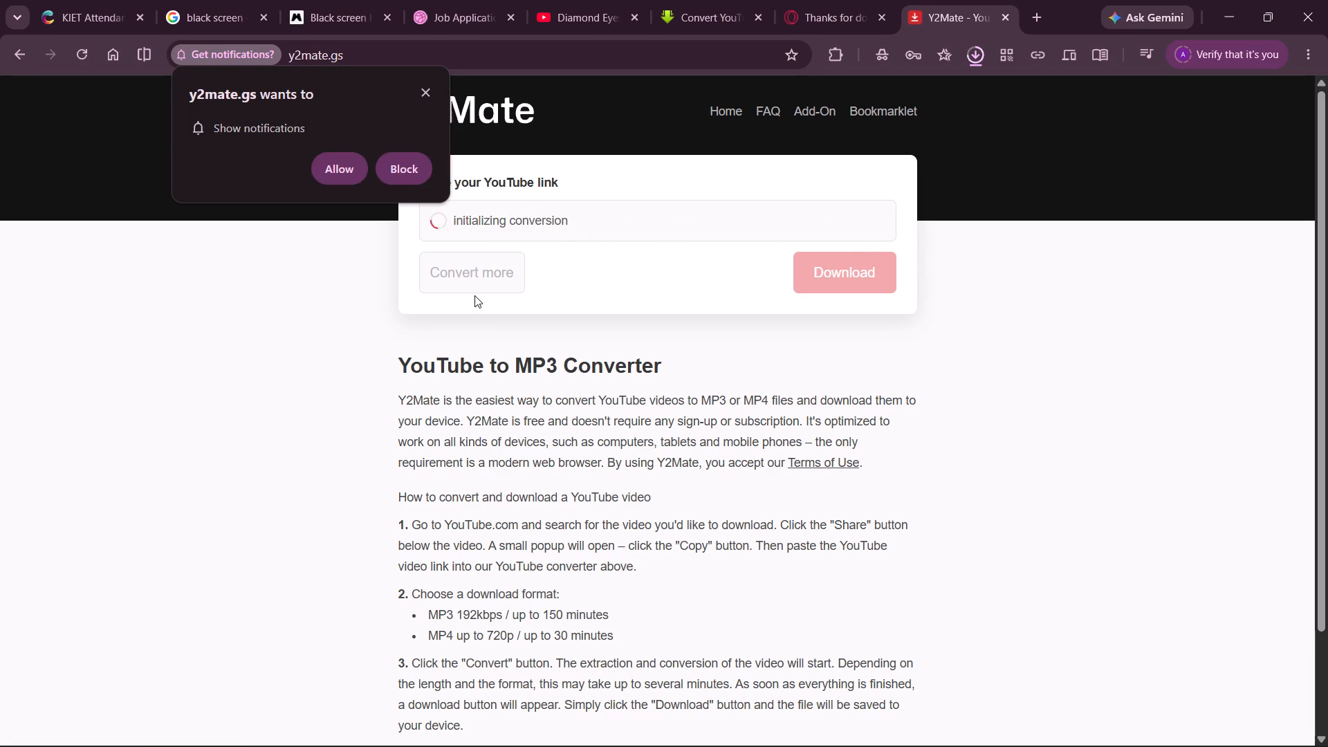
click(340, 175)
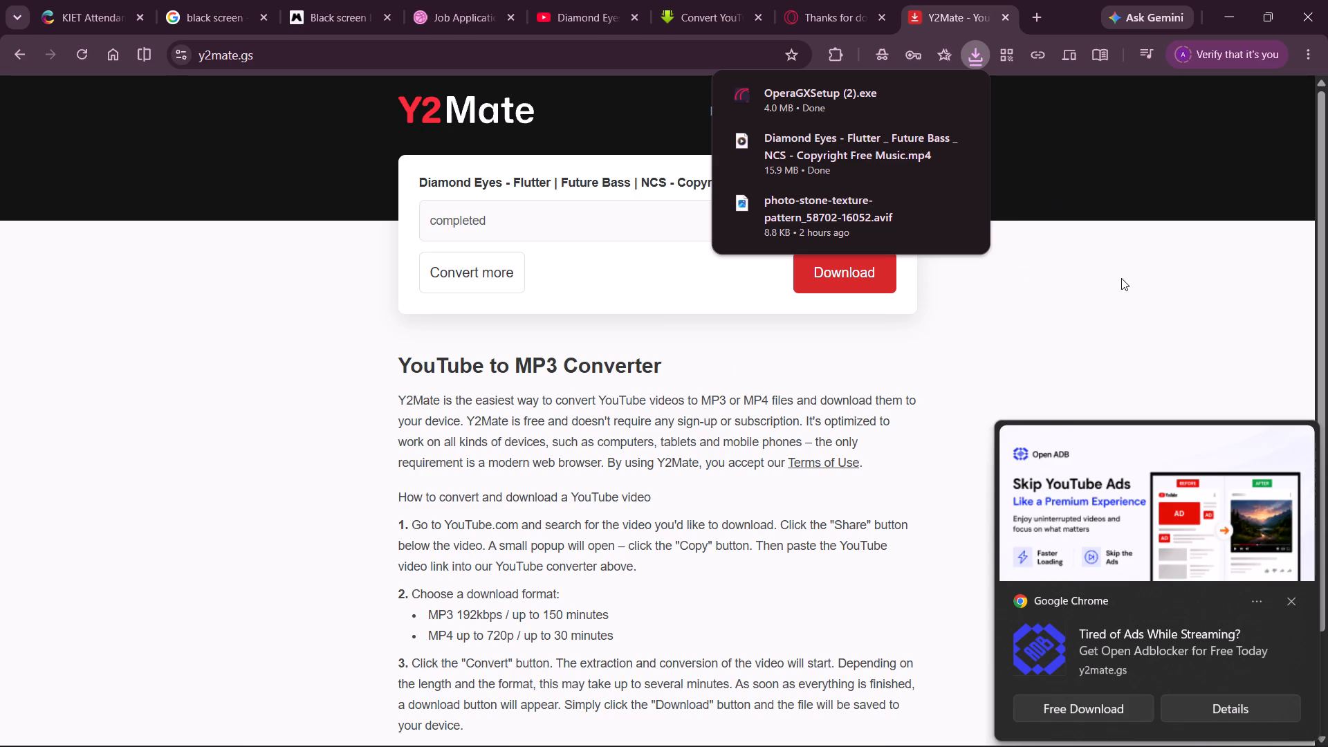
Download the converted Diamond Eyes MP3, close the casino ad tab and request the download again.
click(871, 277)
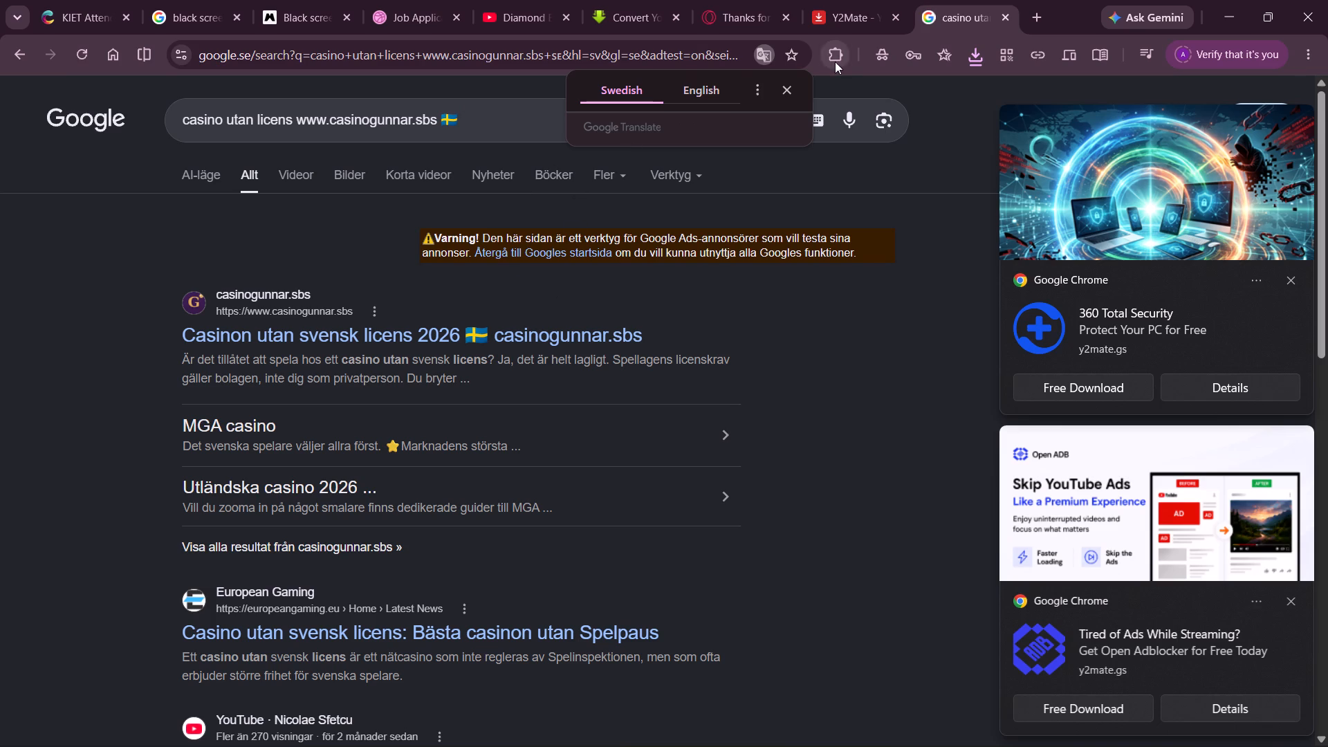
click(1007, 22)
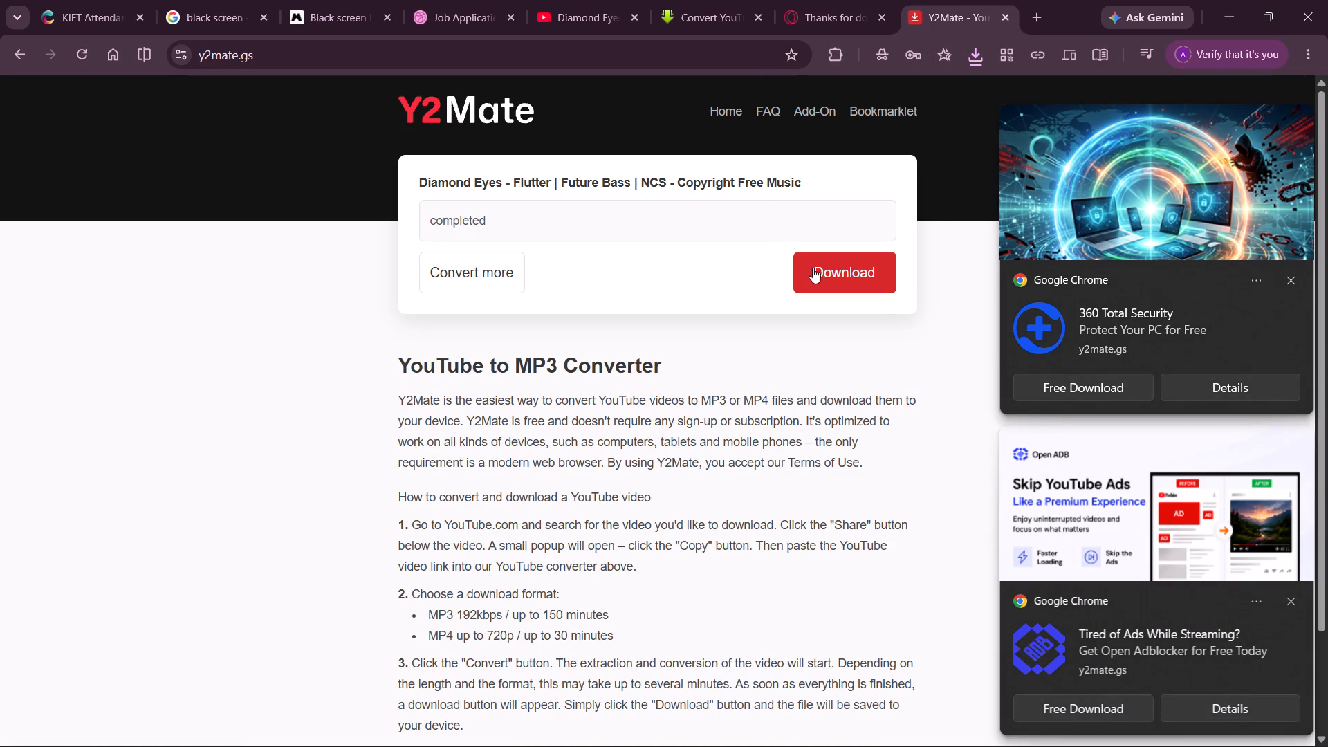
click(813, 269)
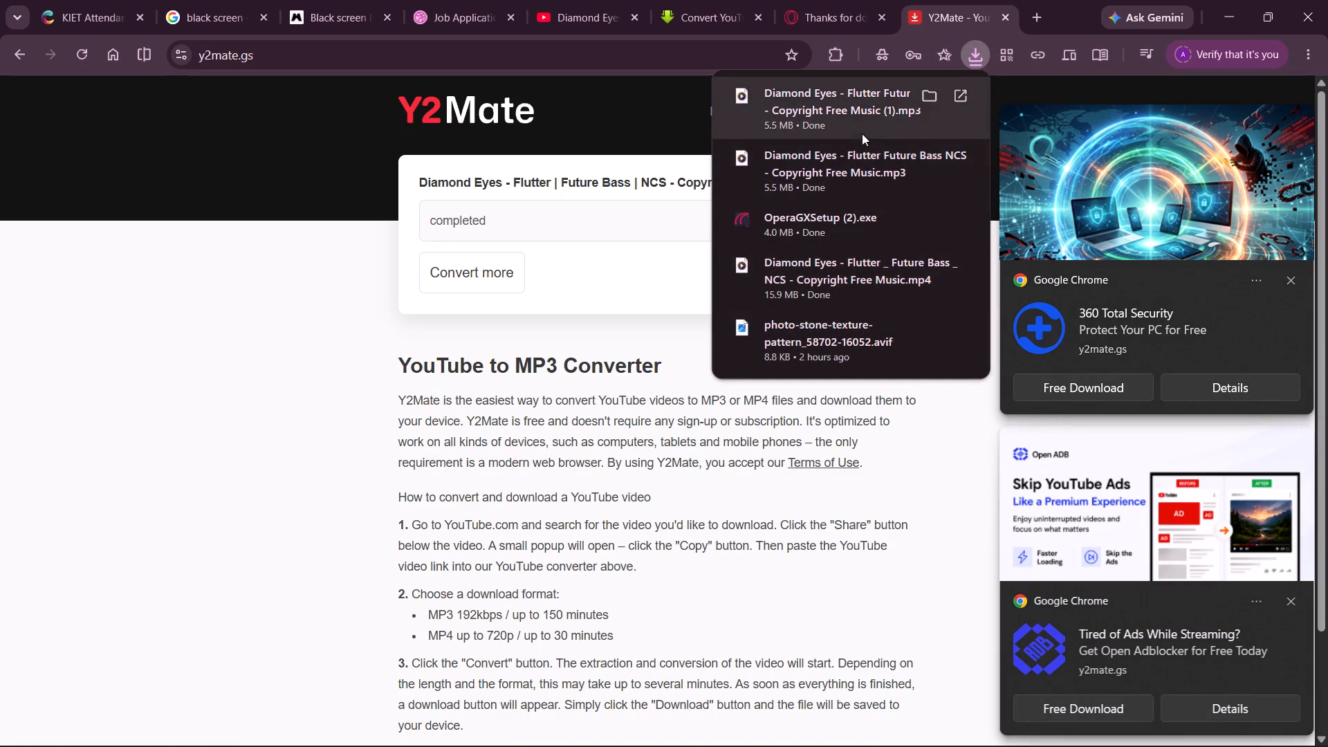
Play the newest downloaded Diamond Eyes MP3 in Media Player at volume 100, then close the player.
double_click(862, 133)
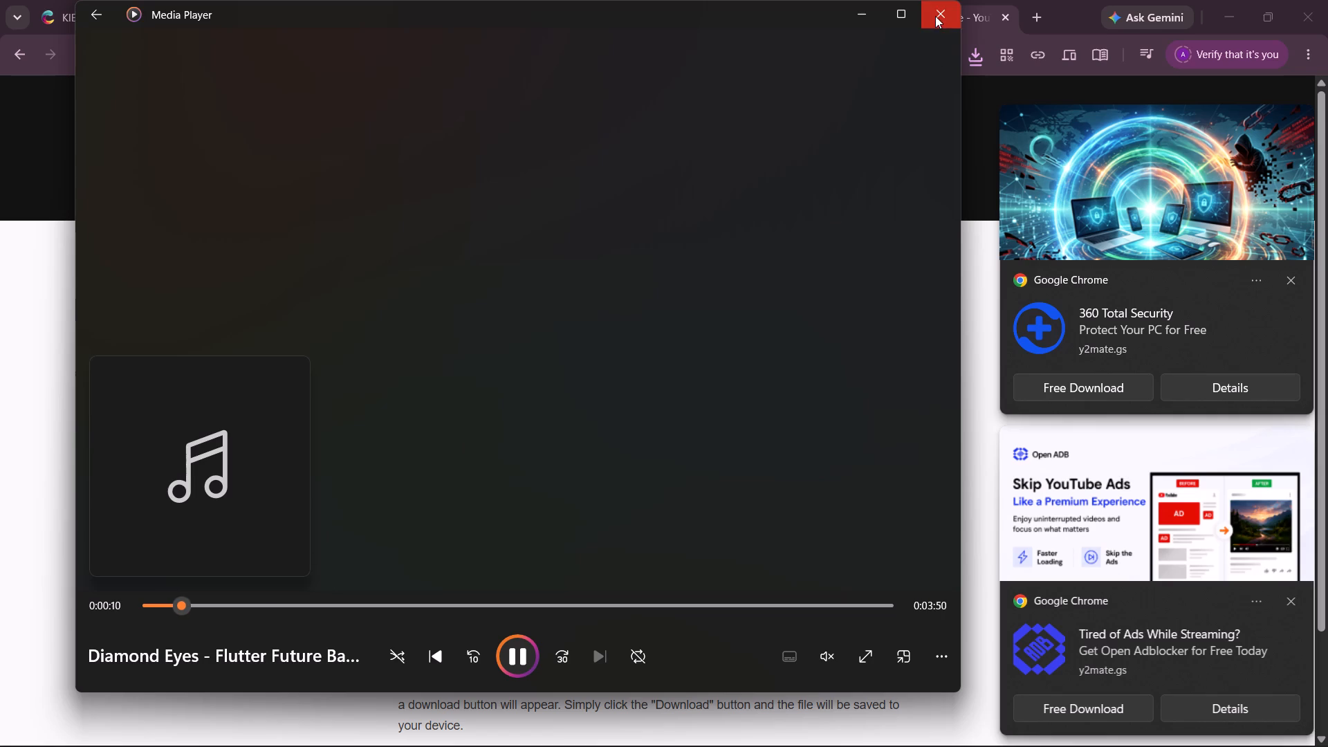
click(814, 656)
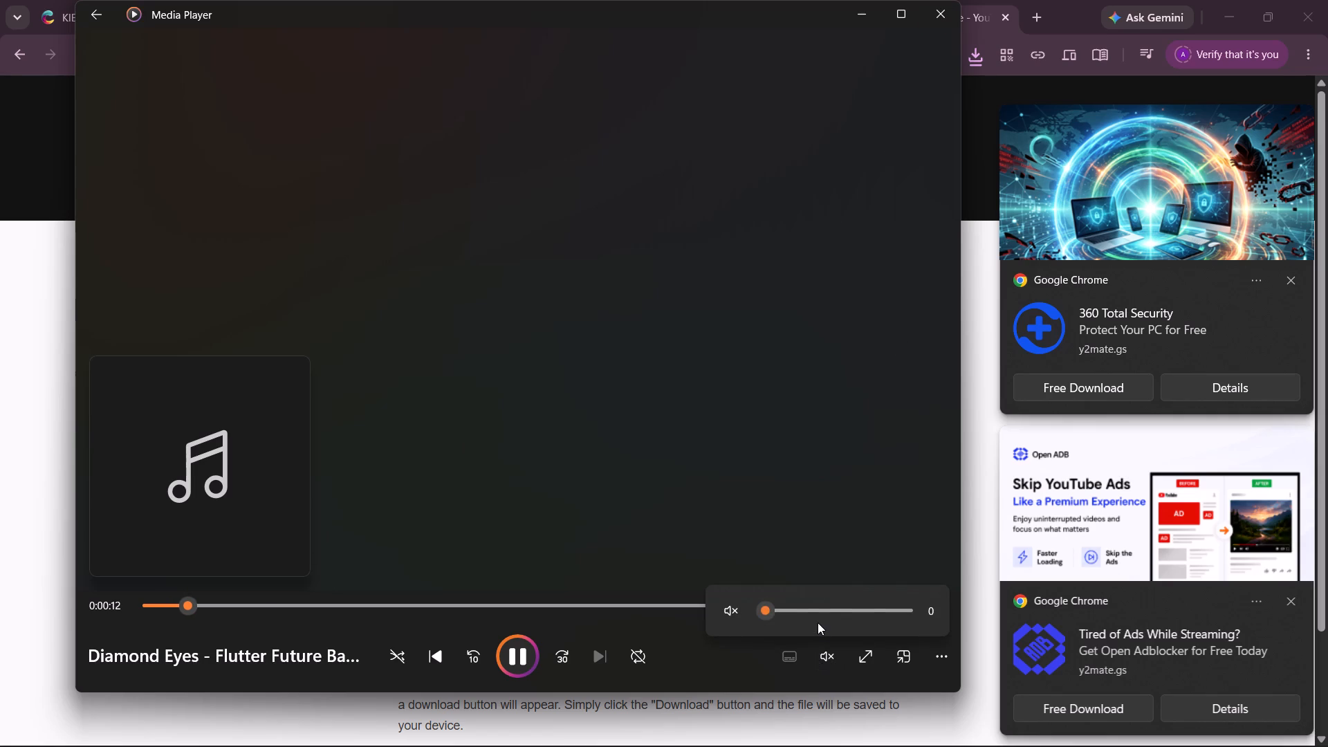
drag(818, 622, 941, 622)
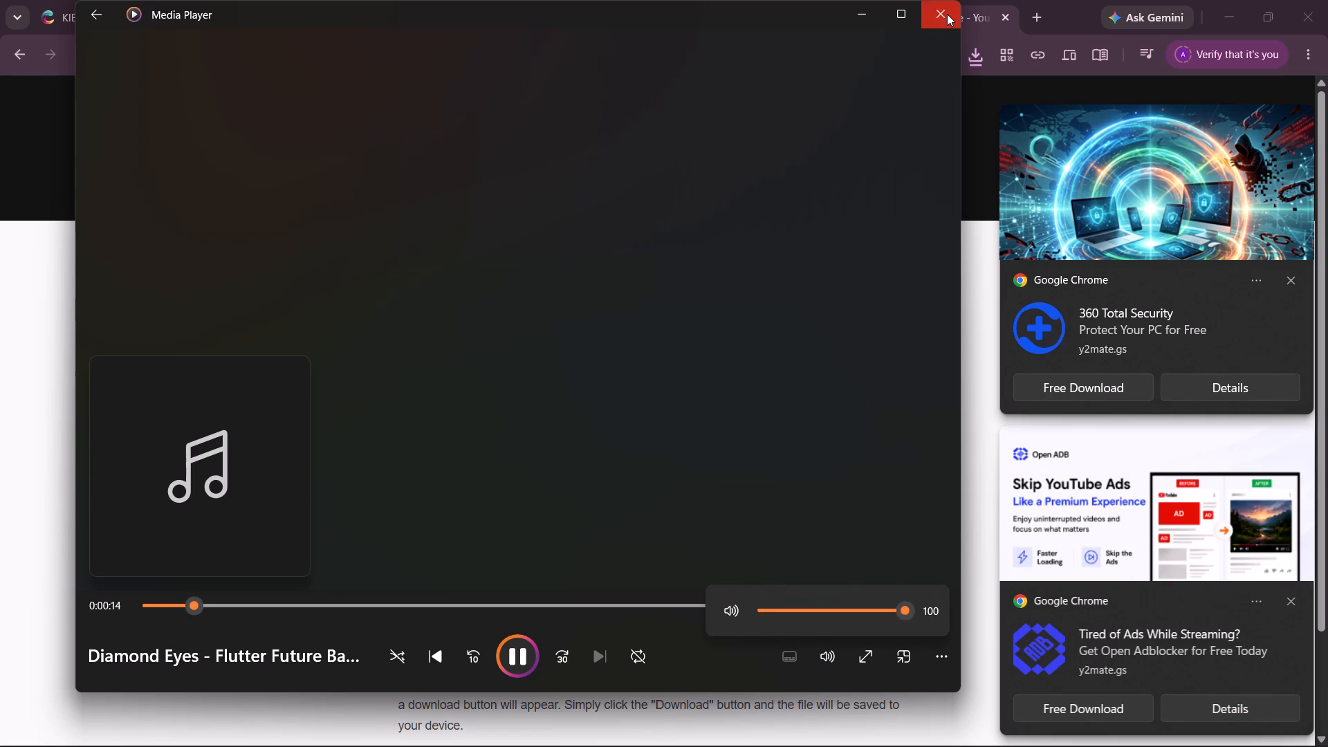
click(947, 14)
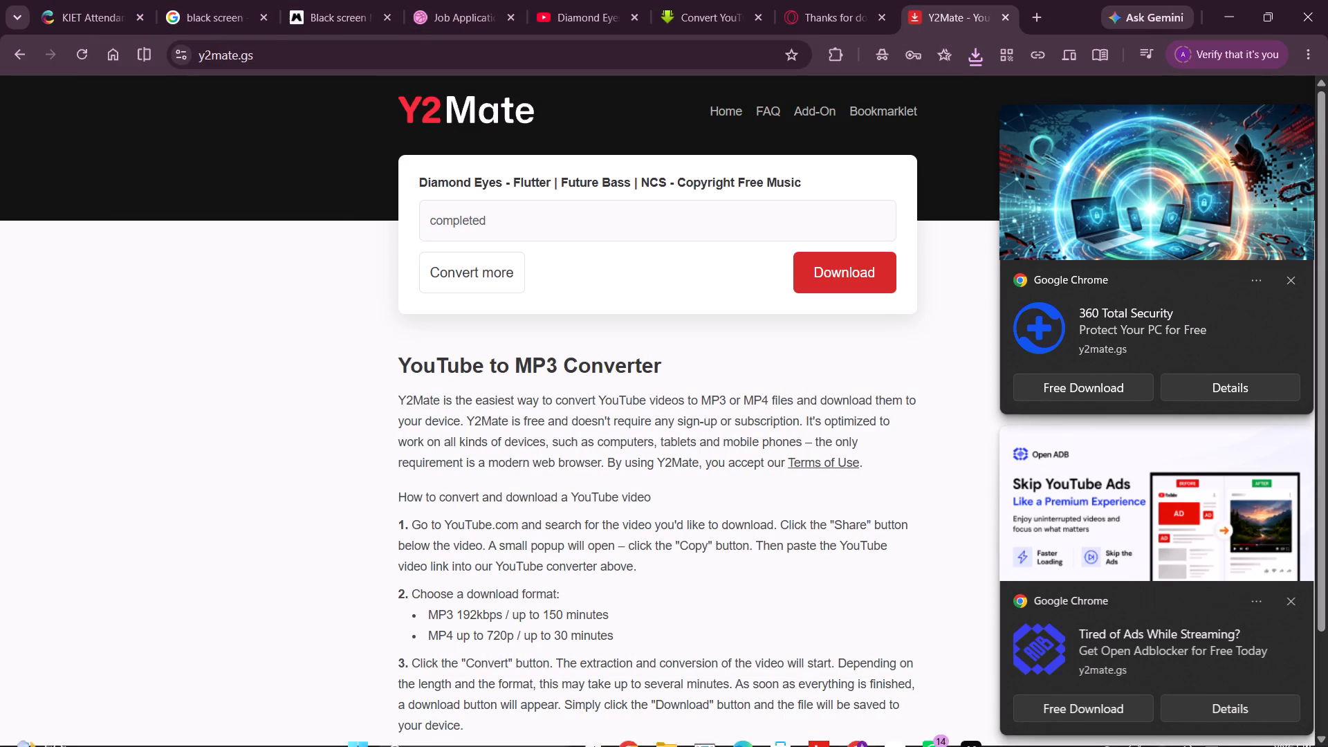
Switch to VN, import the Diamond Eyes - Flutter MP4 from Downloads into the media library and select its thumbnail.
click(902, 719)
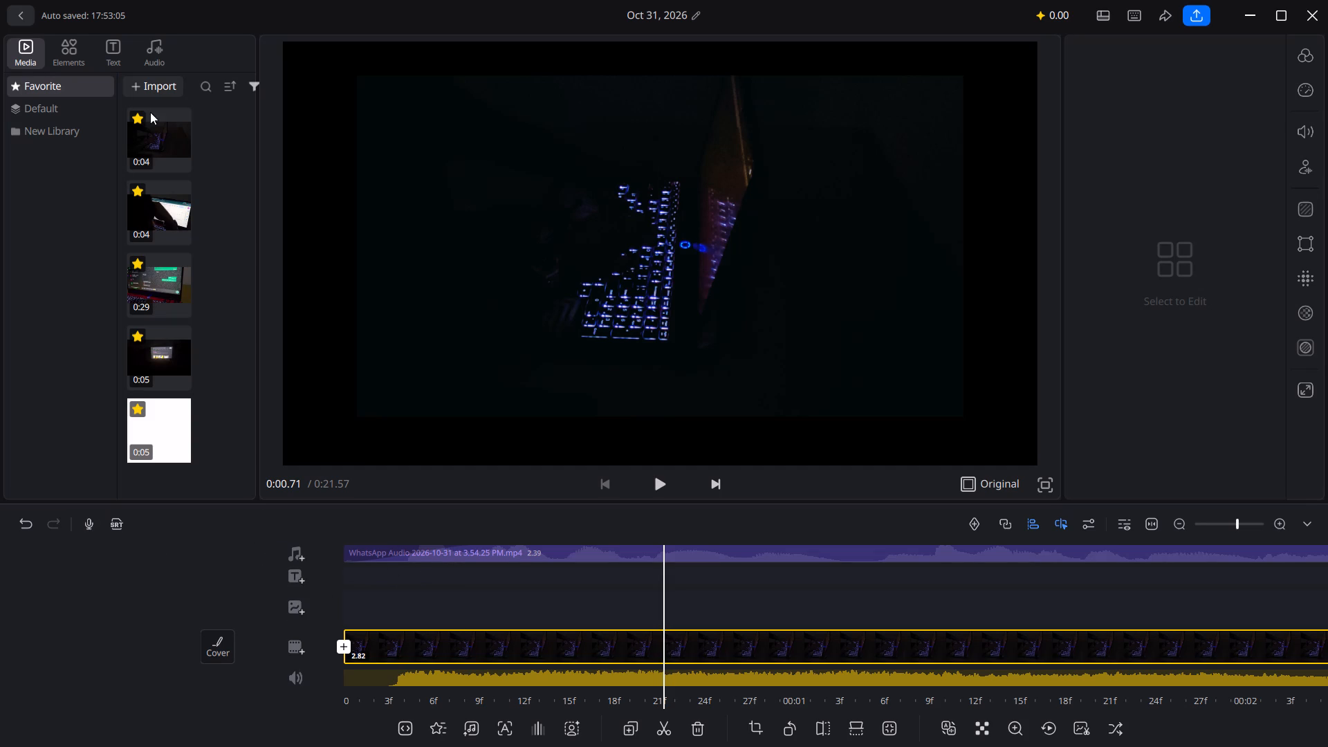
click(144, 80)
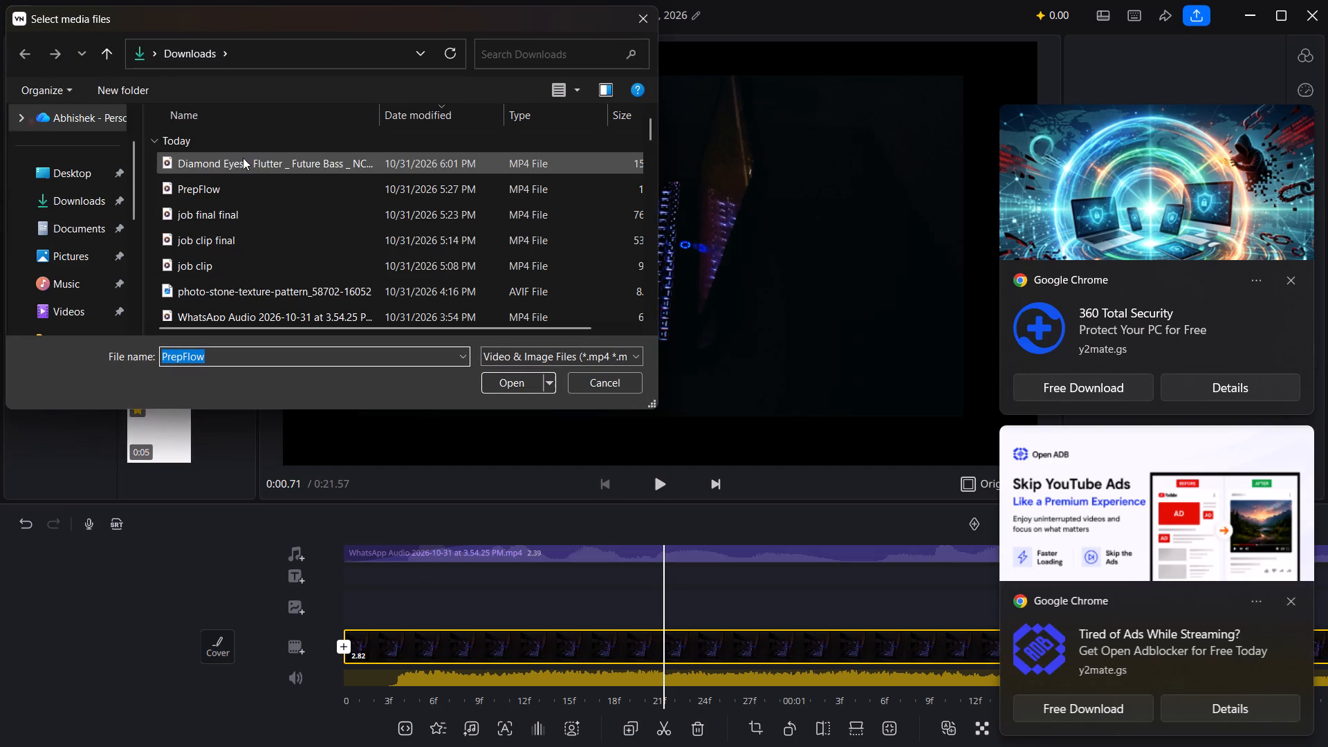
double_click(212, 165)
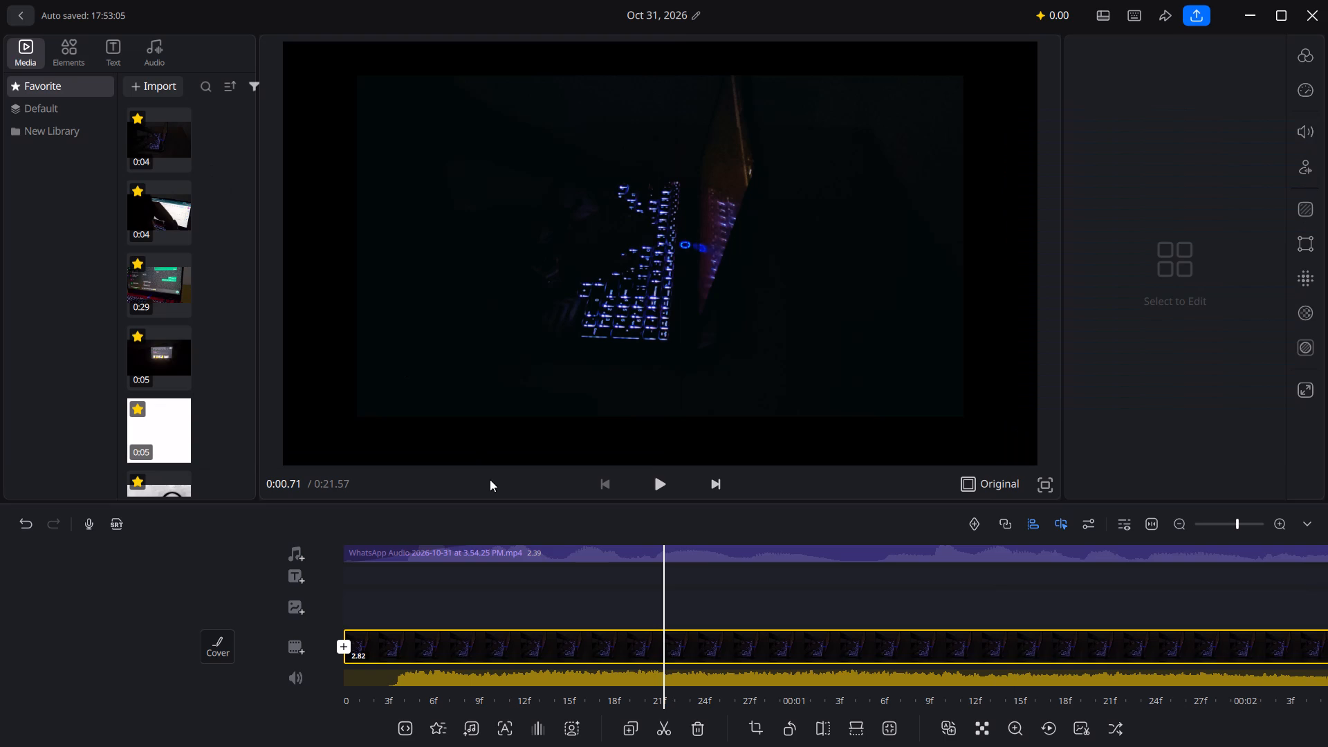
scroll(76, 284, right, 1)
scroll(136, 406, down, 8)
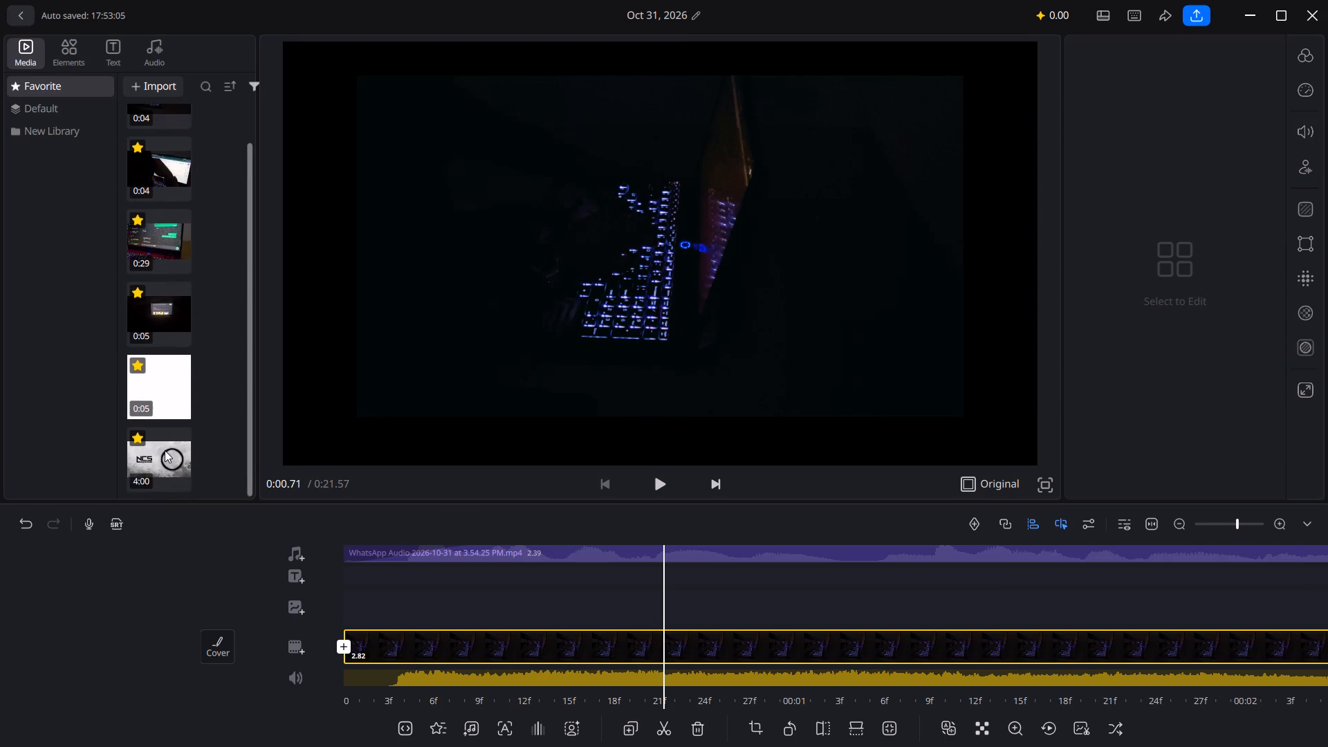
click(165, 454)
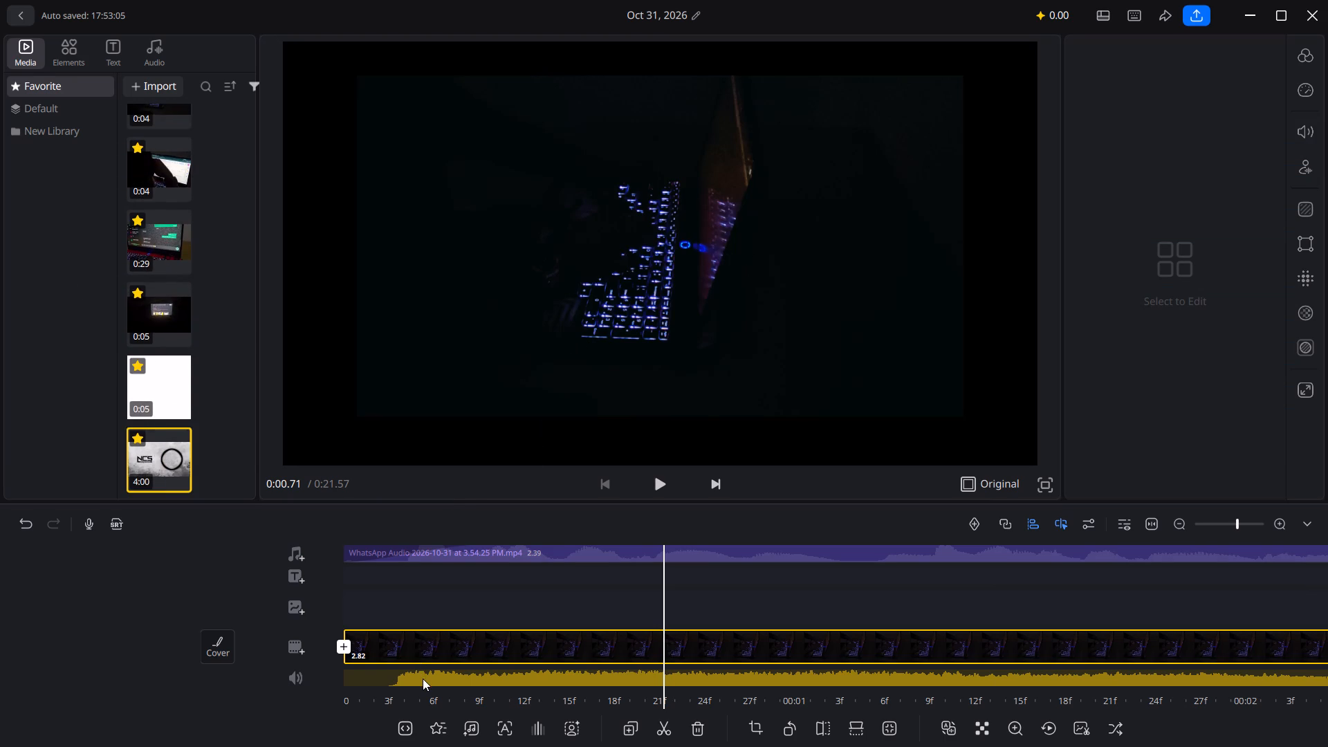
Add the Diamond Eyes - Flutter Future Bass NCS - Copyright Free Music (1) MP3 from Downloads to the timeline as a music track.
scroll(656, 694, left, 12)
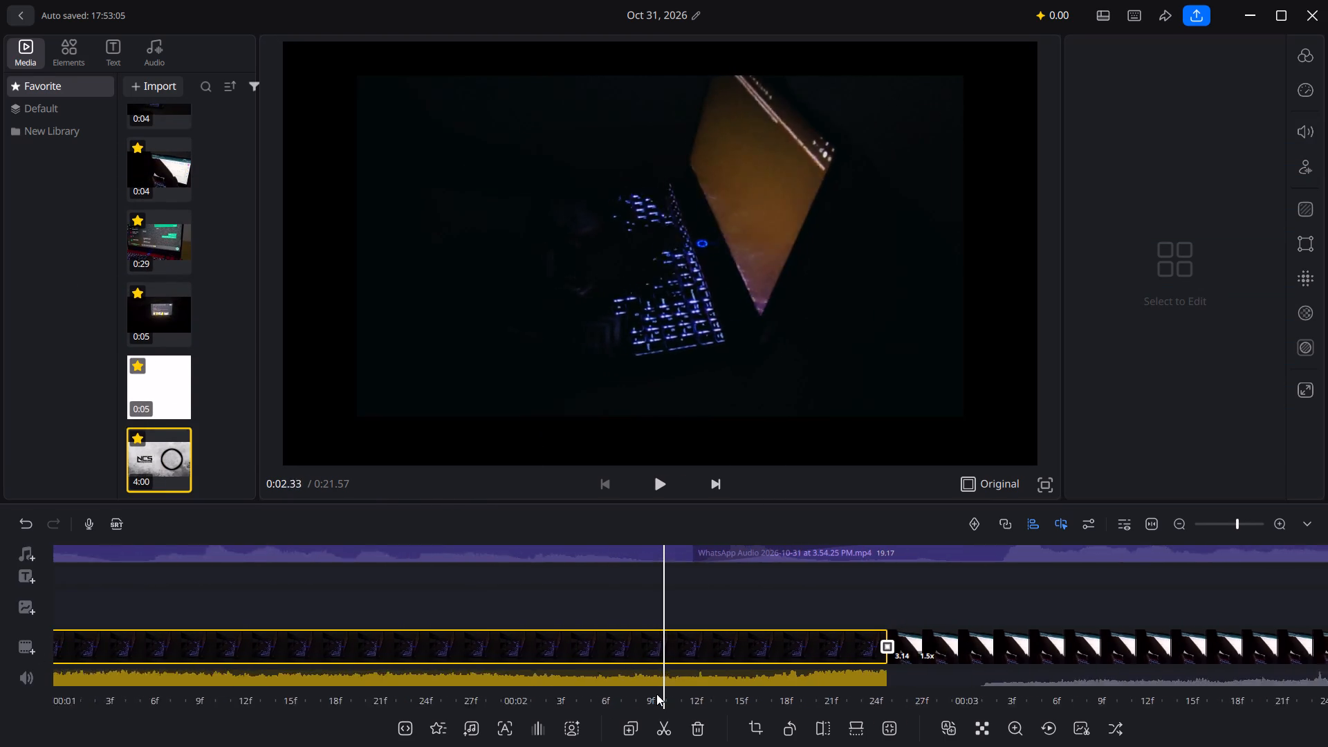
scroll(656, 694, left, 6)
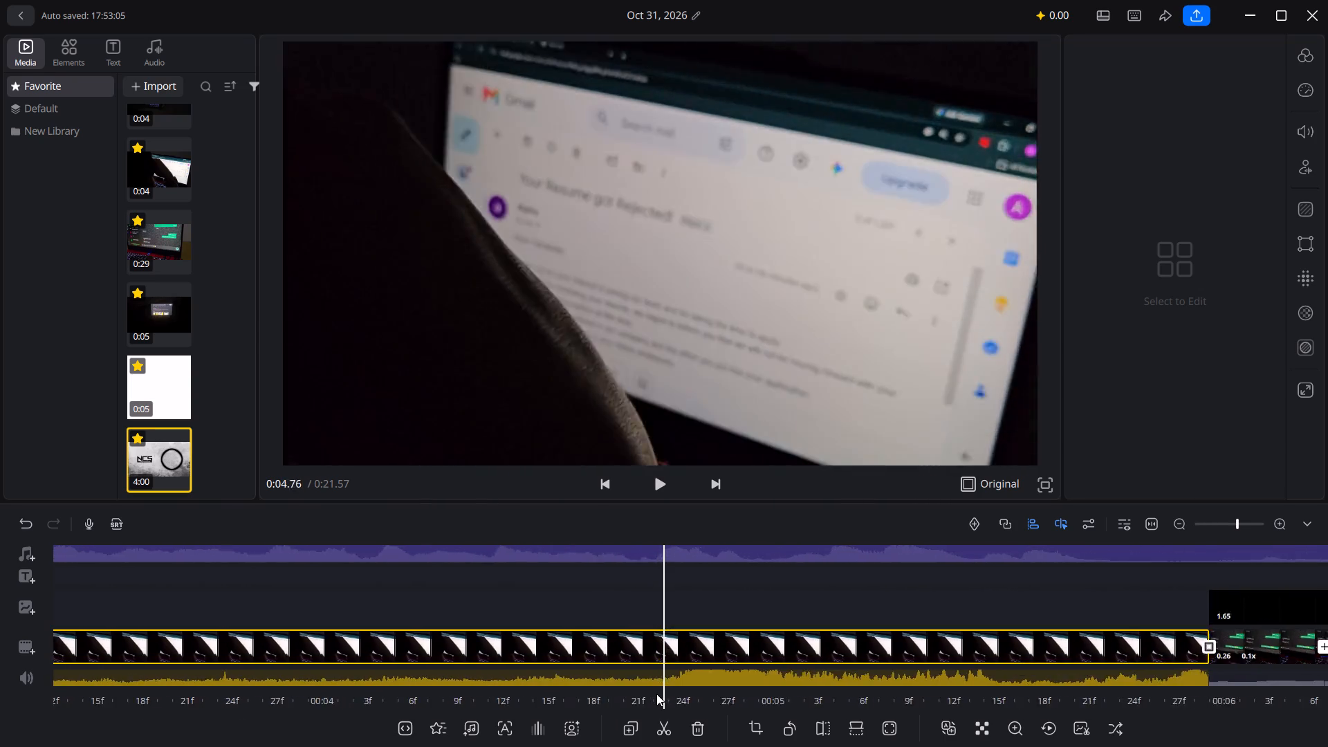
scroll(656, 694, left, 8)
scroll(656, 694, right, 10)
scroll(656, 694, right, 19)
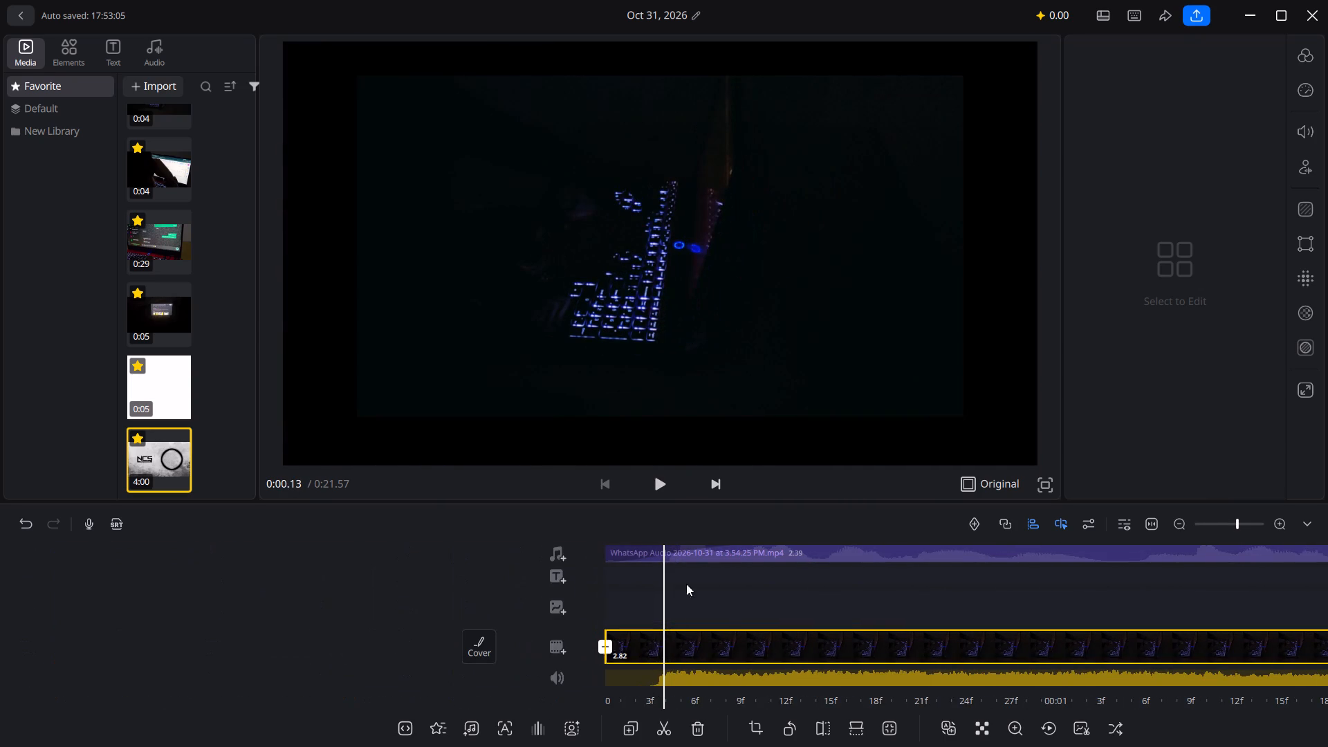
click(560, 557)
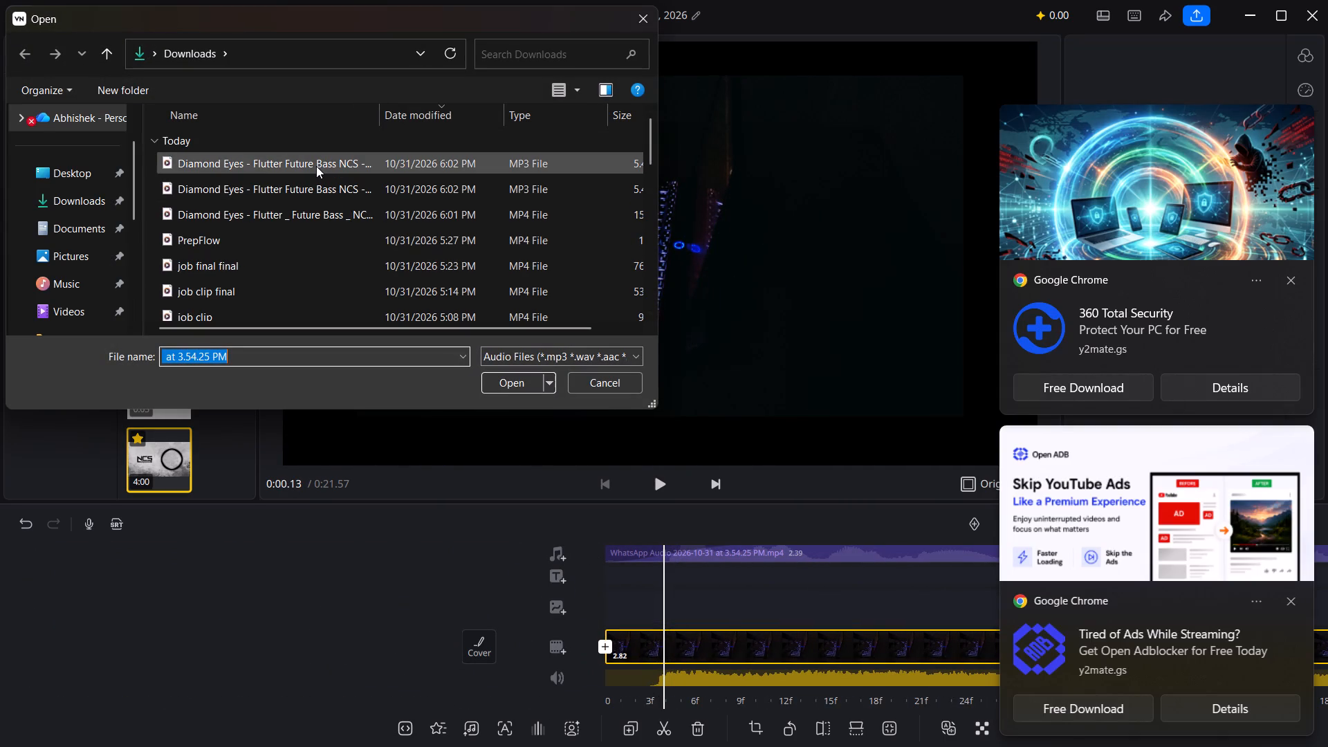
drag(379, 111, 427, 113)
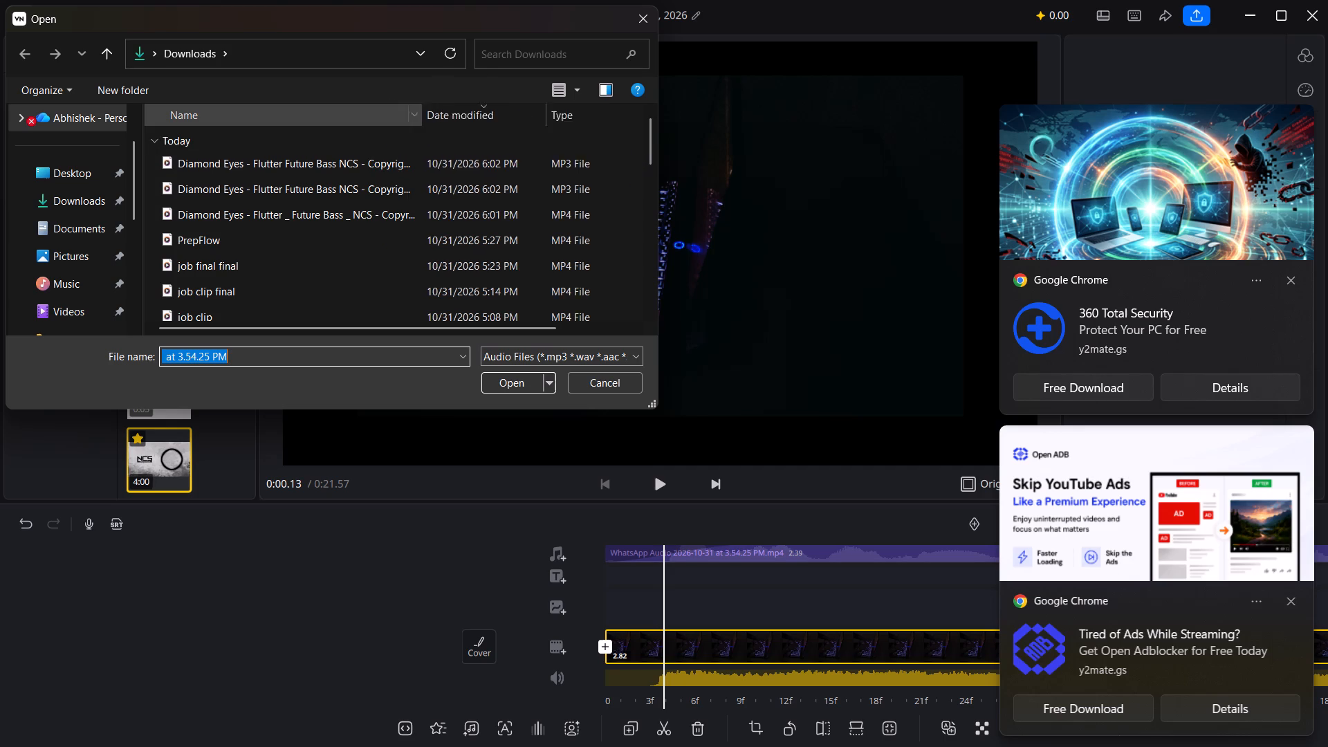
drag(427, 113, 585, 118)
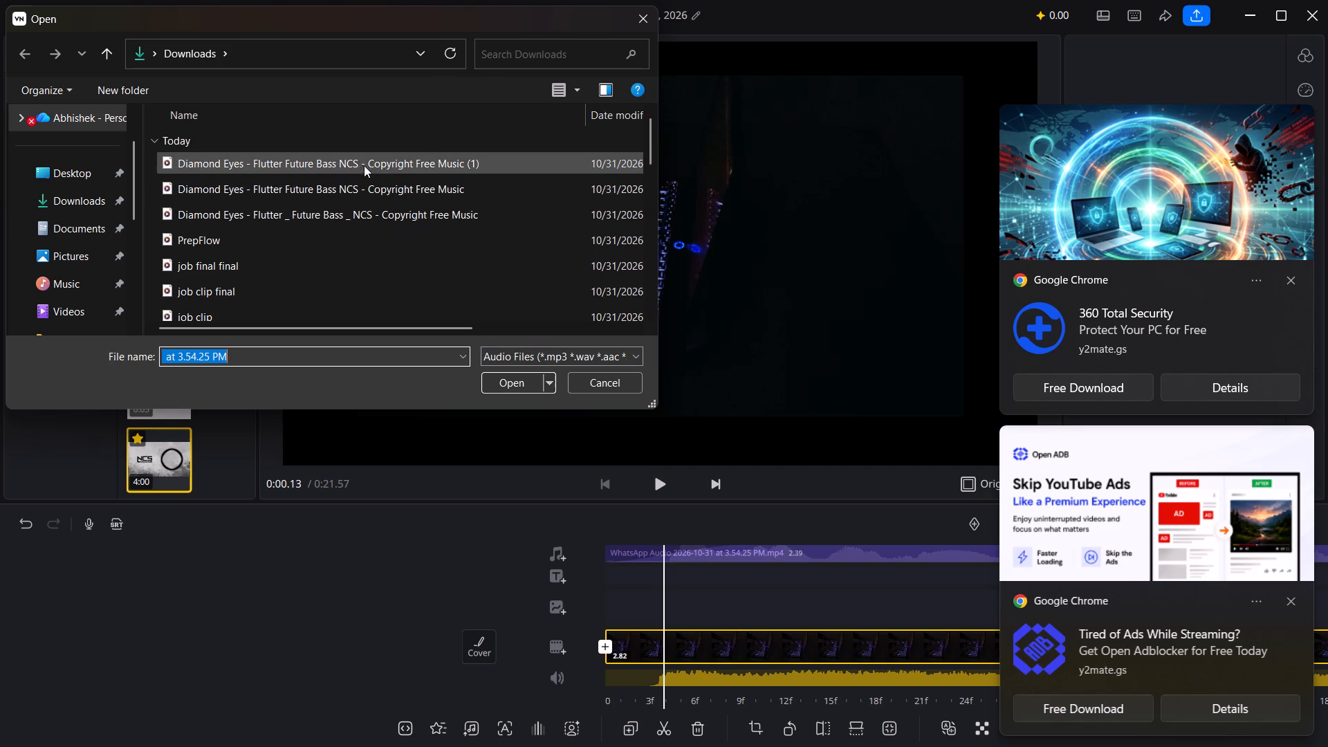
double_click(245, 167)
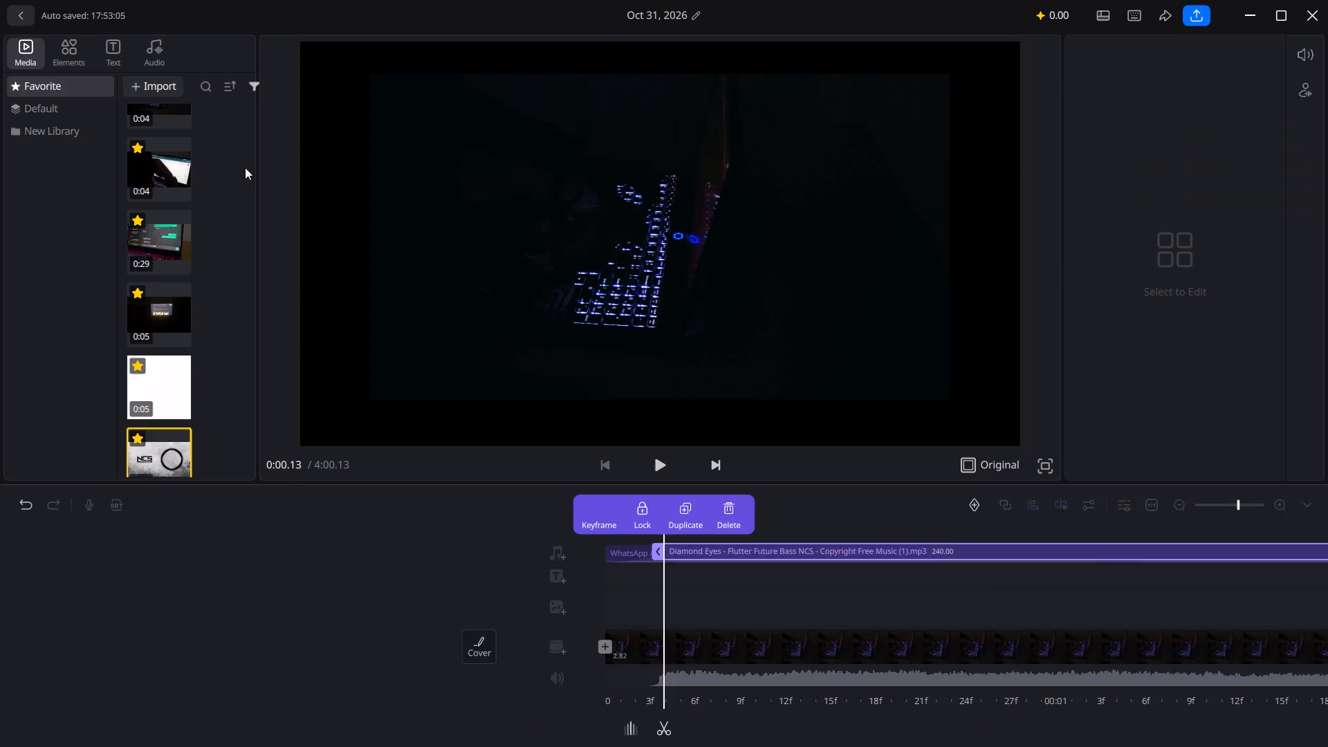
Move the Diamond Eyes music clip to the very start of the timeline, alongside the WhatsApp voice audio.
drag(709, 531, 700, 532)
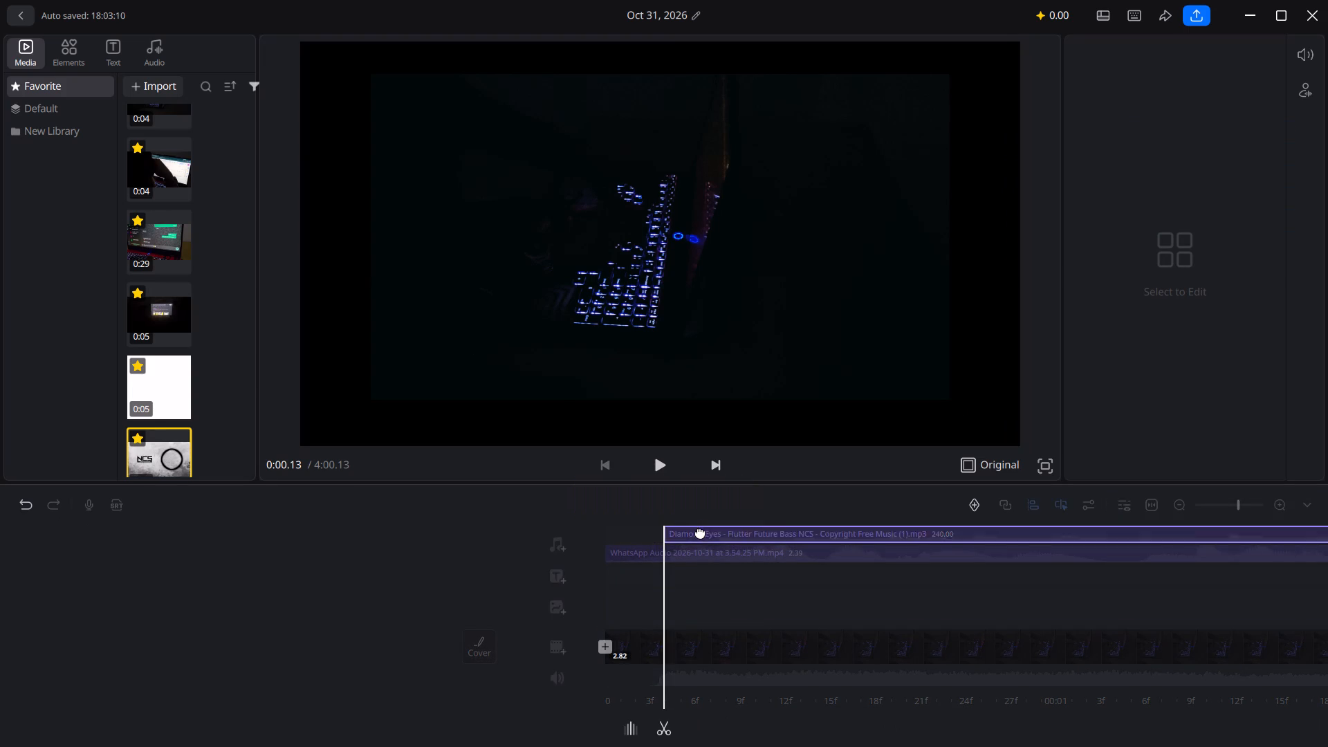
drag(700, 532, 652, 531)
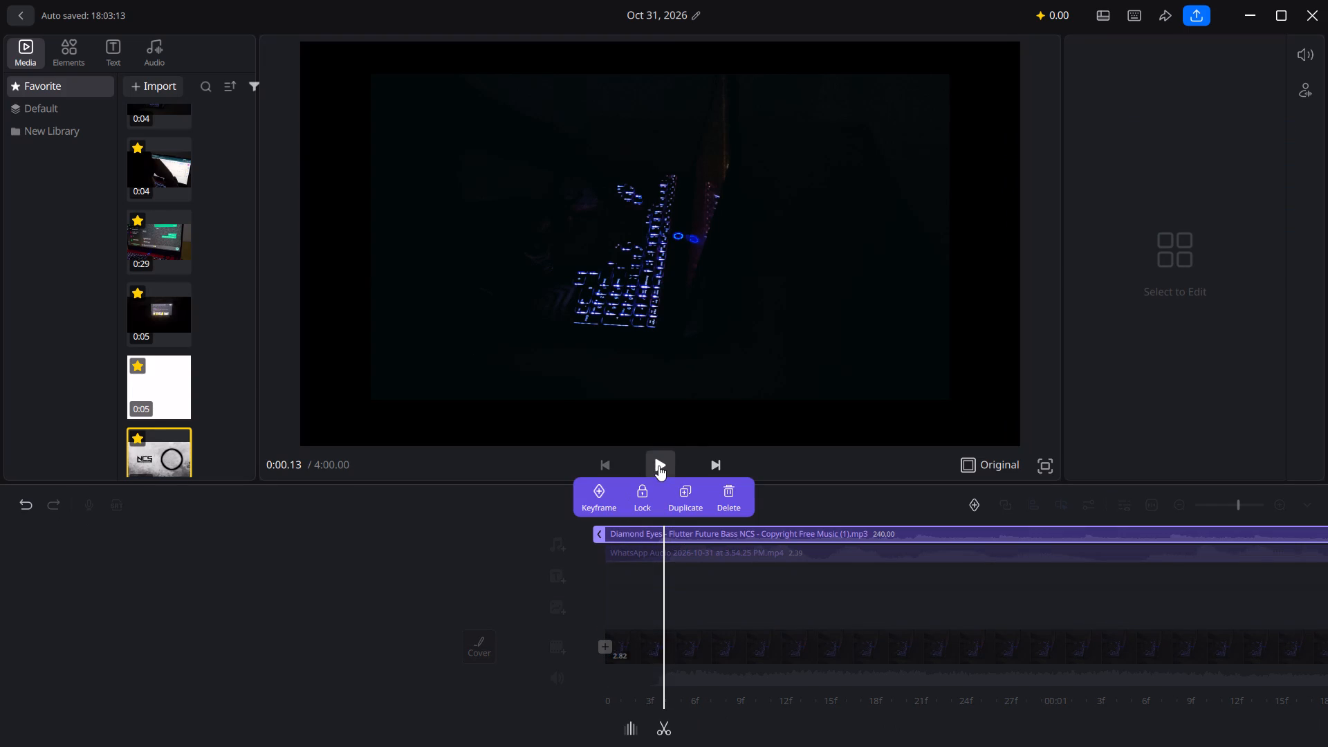
Play the video through to check the Diamond Eyes music against the voice audio.
click(658, 465)
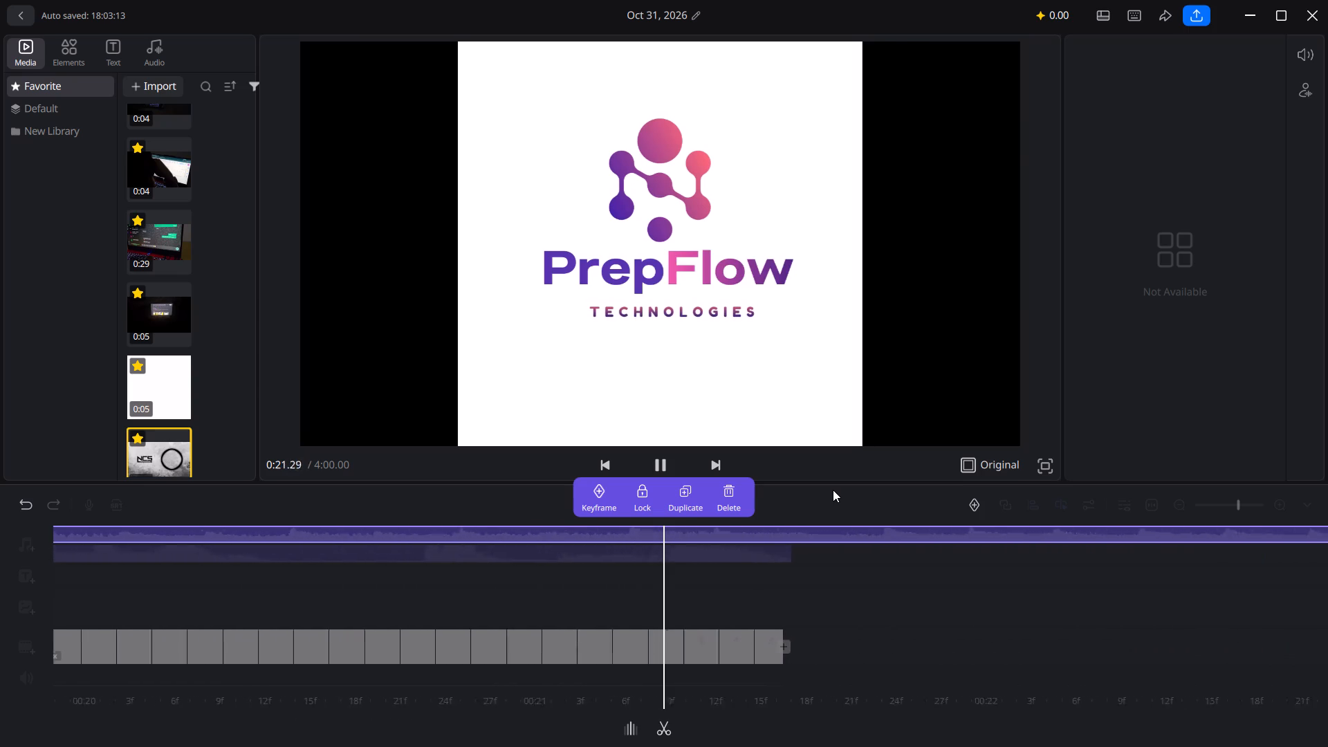
Split the Diamond Eyes music at 0:21.55, where the PrepFlow logo clip ends, and delete the part after the cut.
scroll(930, 563, left, 4)
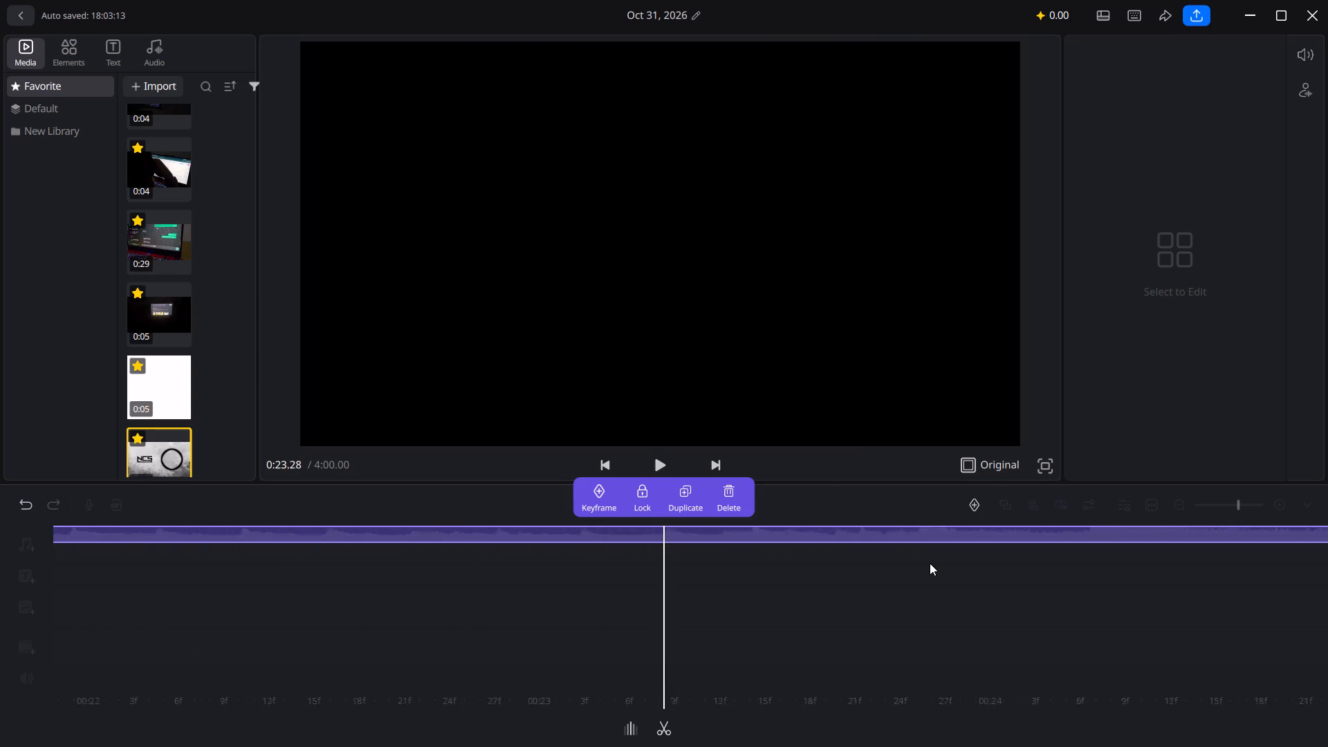
scroll(930, 563, left, 18)
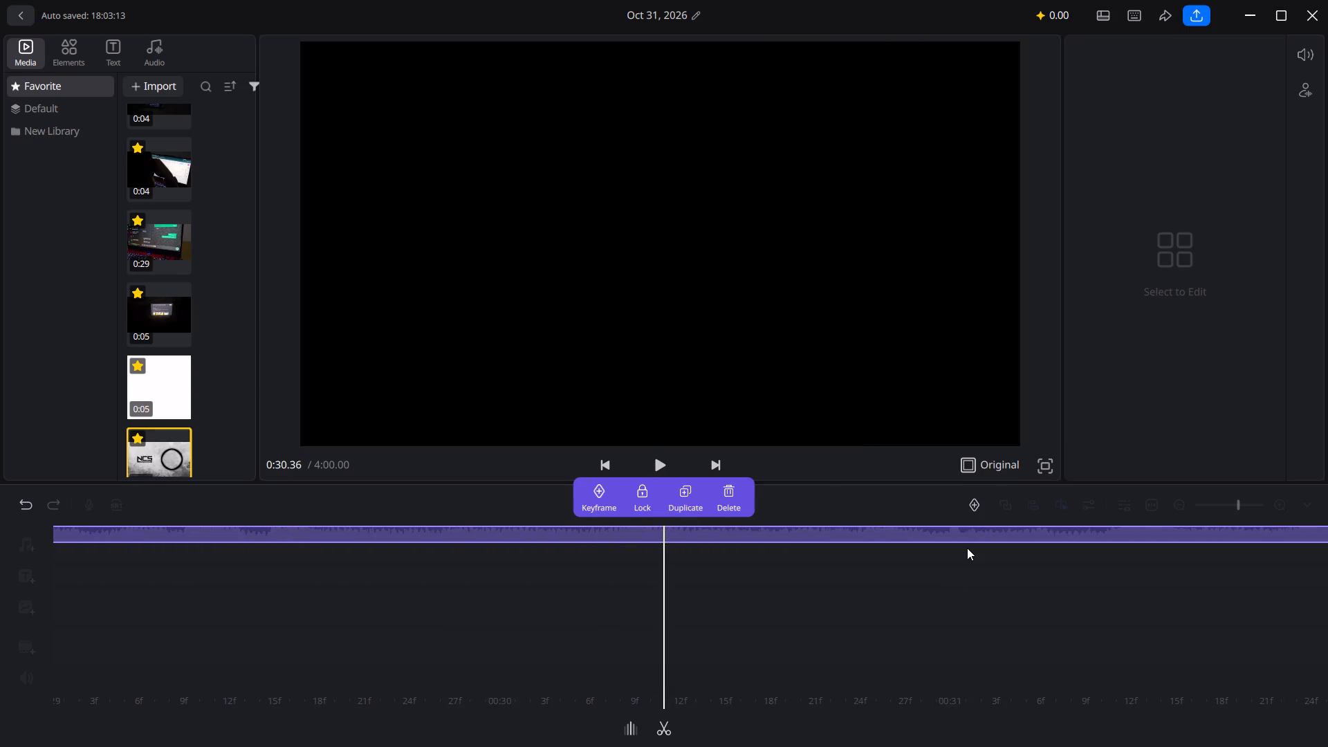
scroll(916, 539, right, 20)
scroll(916, 539, right, 13)
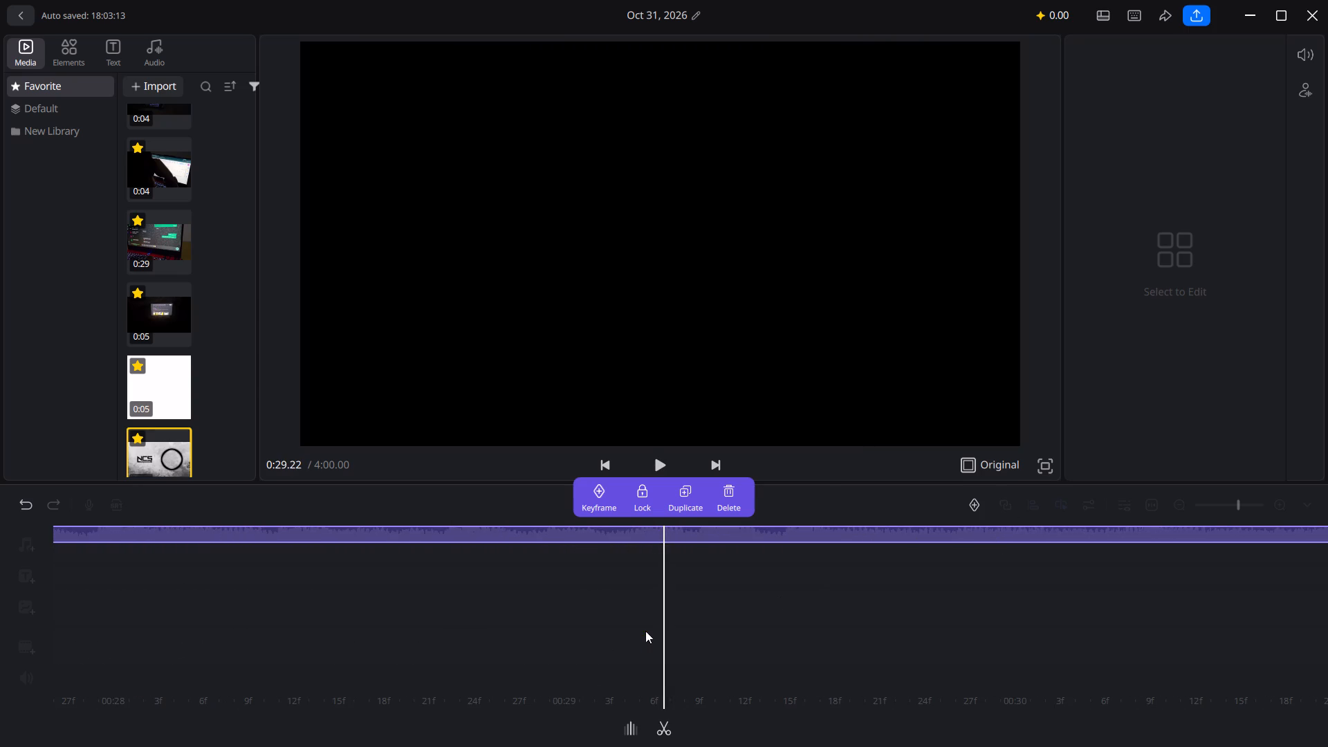
scroll(645, 631, right, 12)
scroll(645, 631, right, 10)
scroll(645, 631, left, 4)
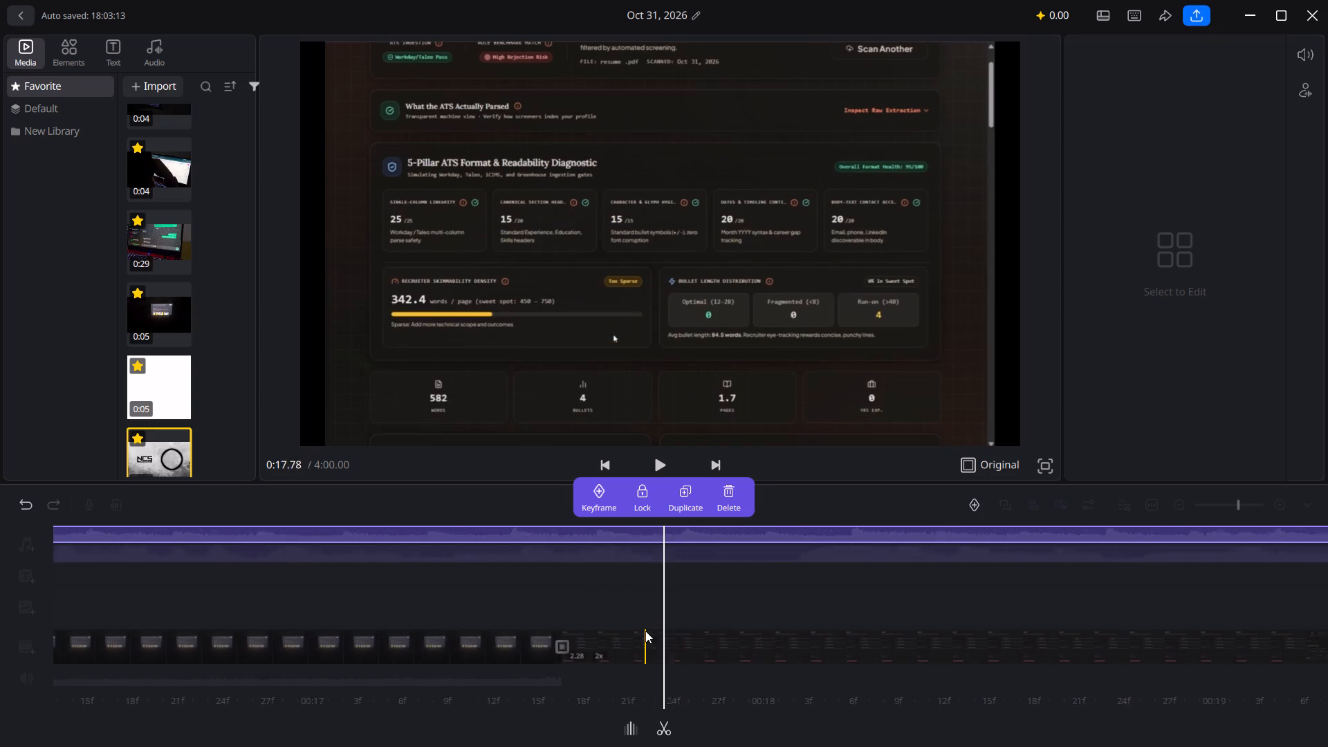
scroll(645, 631, left, 15)
scroll(645, 631, right, 7)
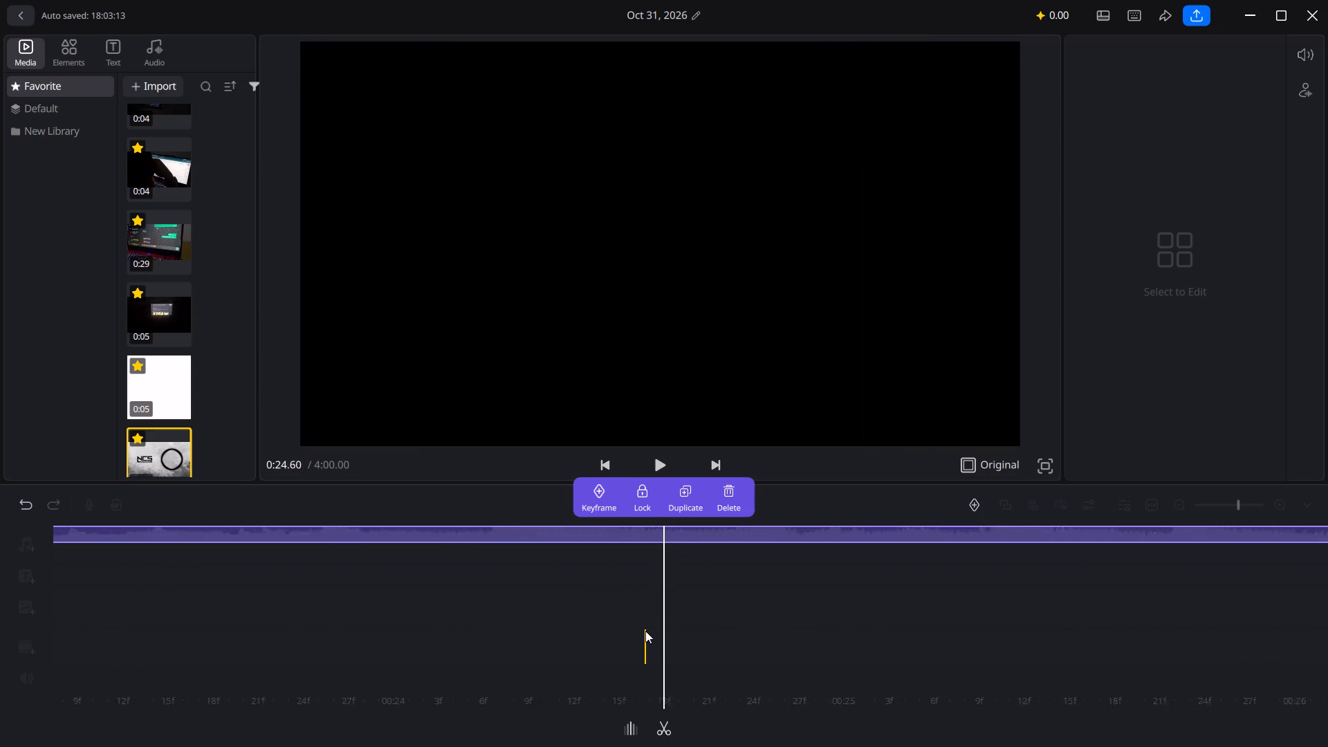
scroll(645, 631, right, 15)
scroll(645, 631, left, 1)
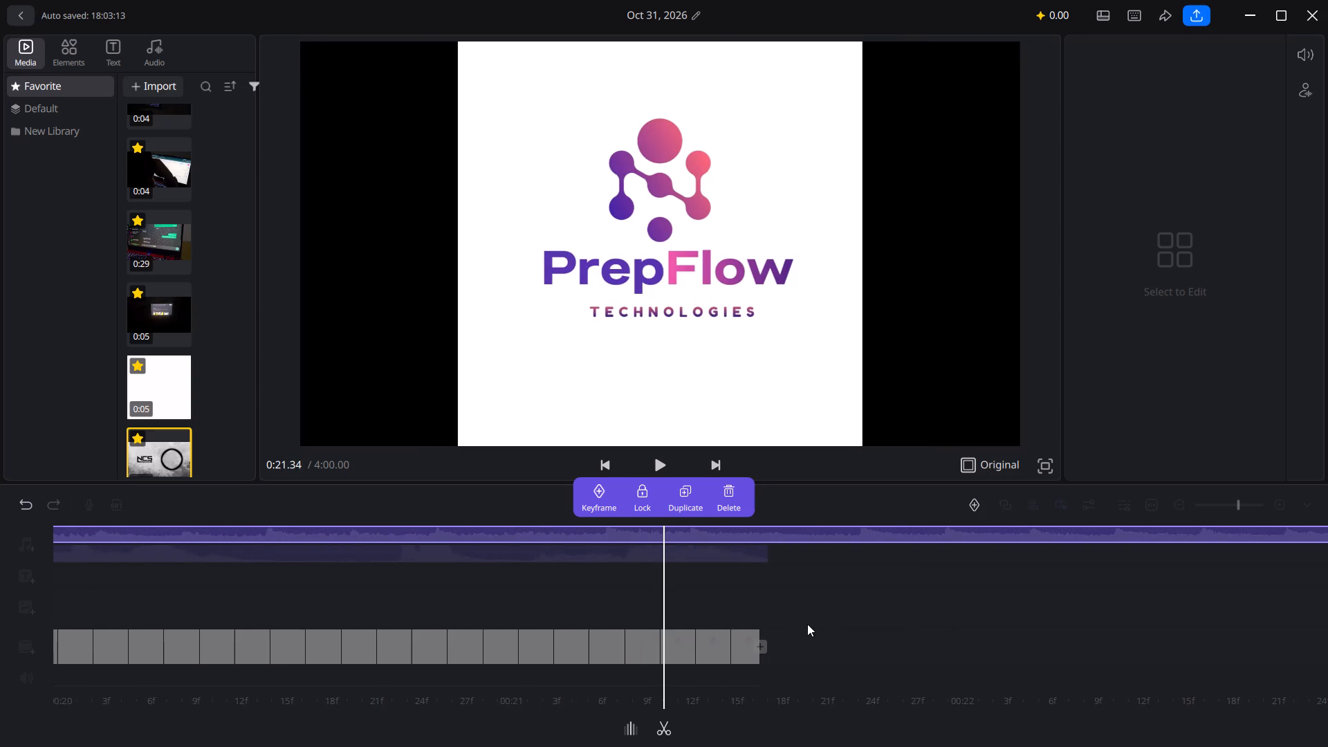
scroll(826, 620, left, 6)
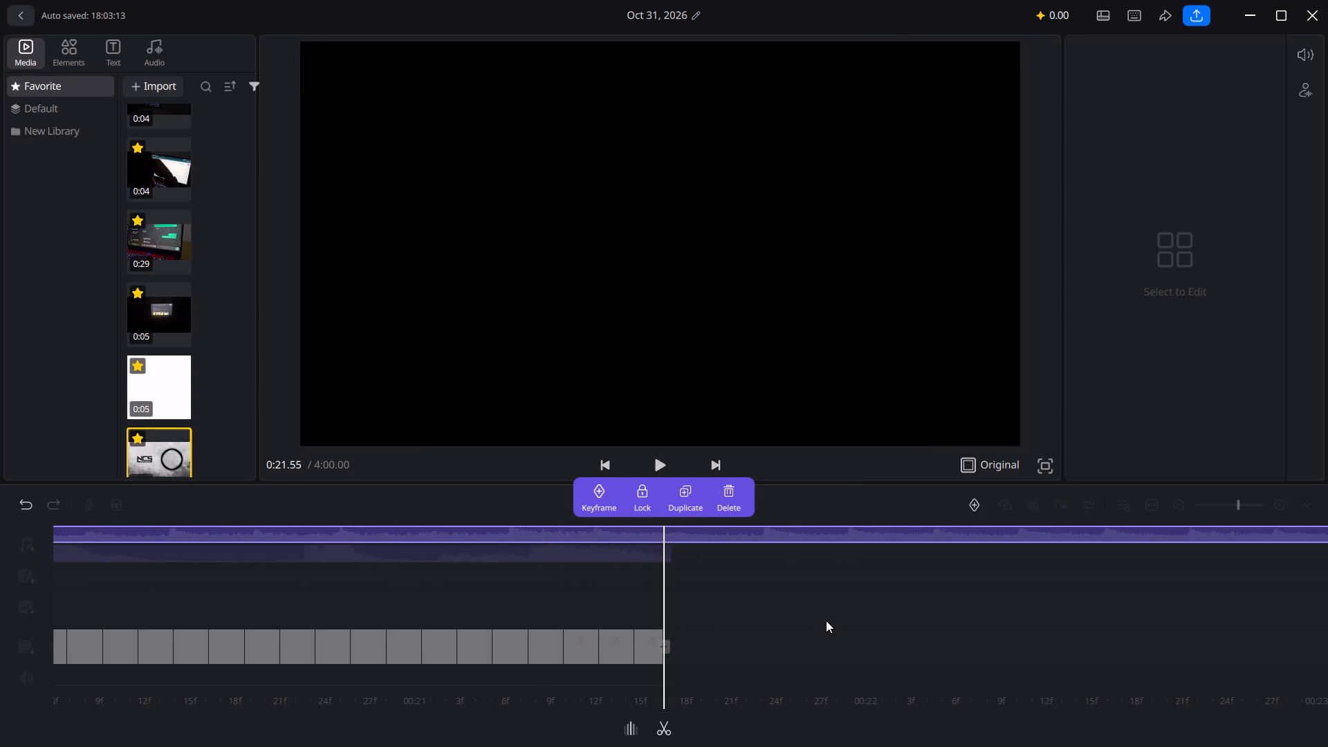
scroll(826, 620, left, 1)
click(670, 739)
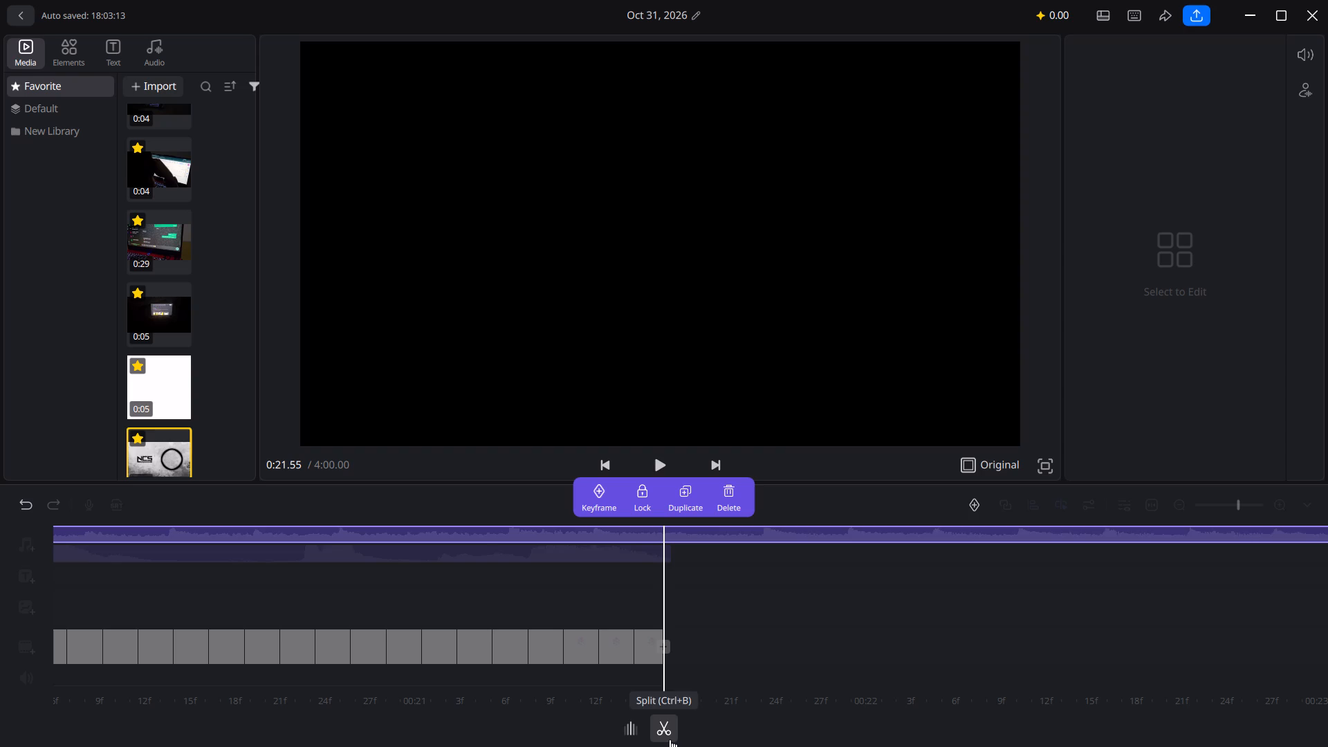
click(746, 535)
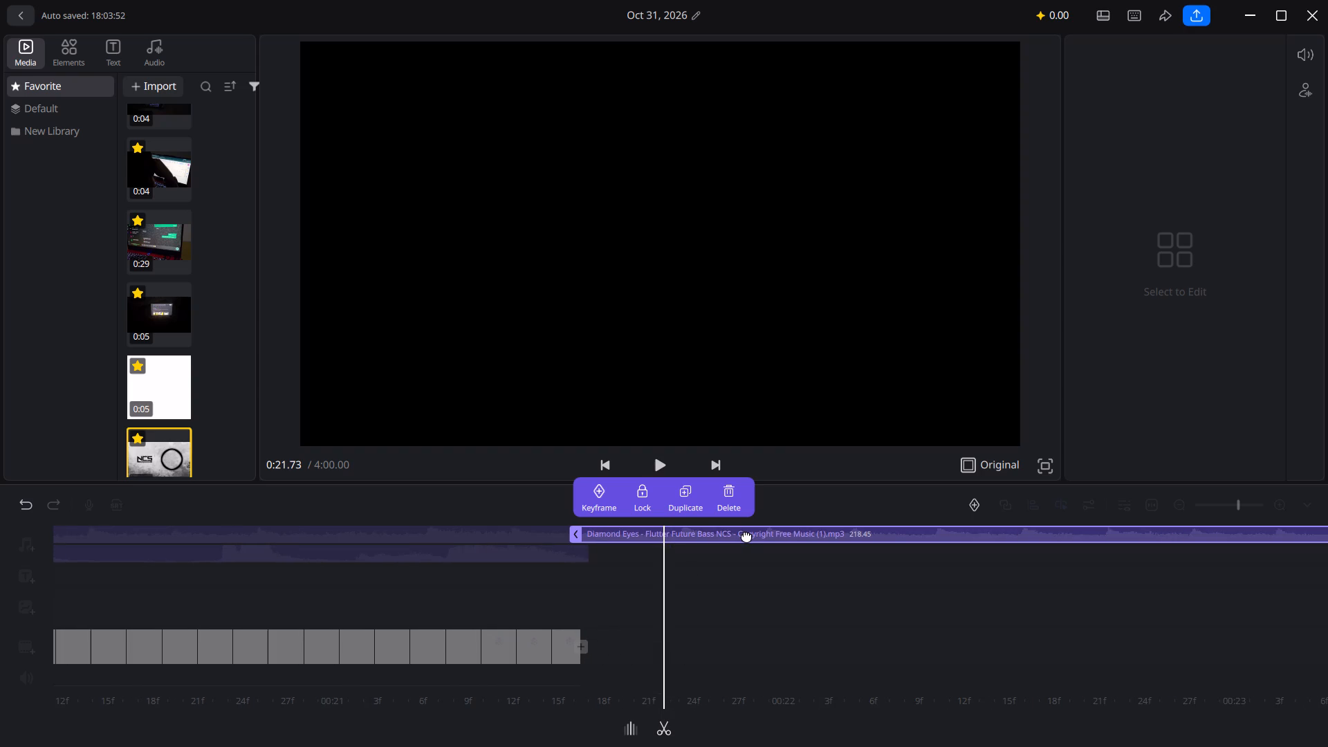
click(723, 497)
Return the playhead to the start of the timeline at 0:00.00.
scroll(666, 575, right, 7)
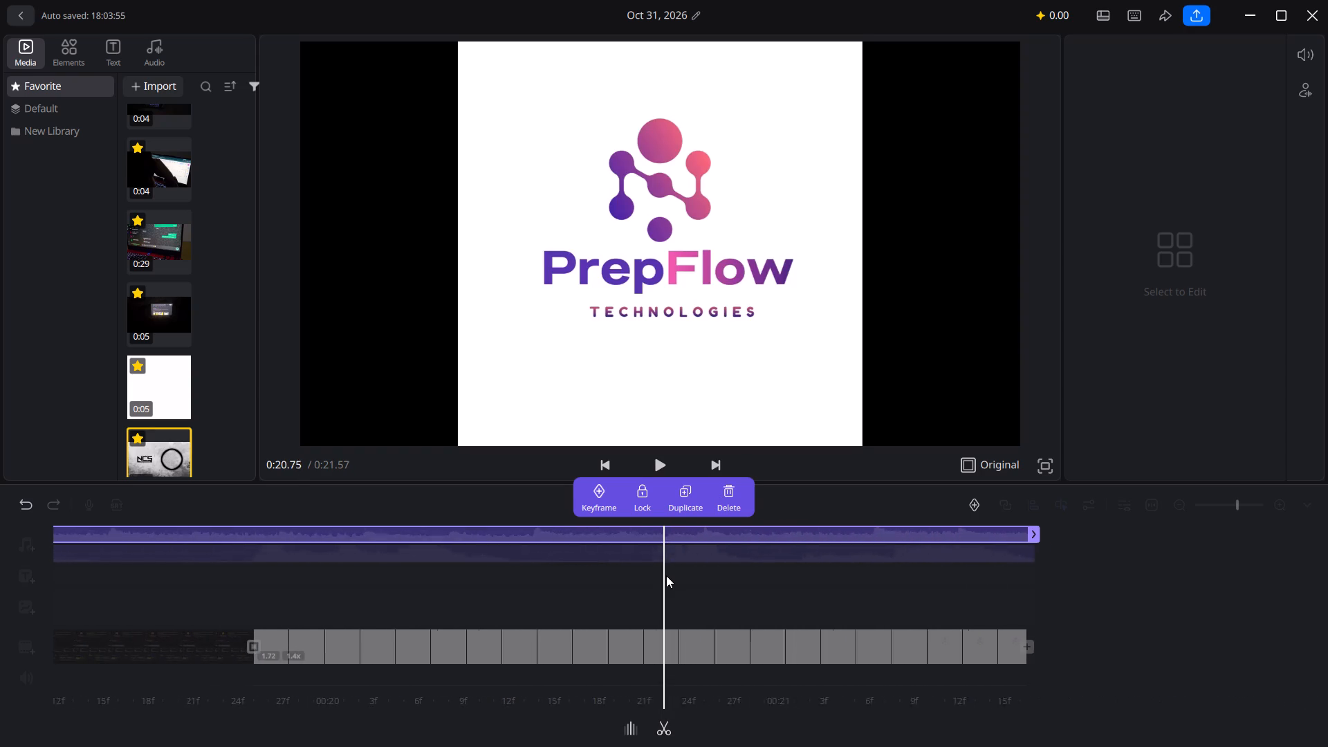
scroll(666, 575, right, 20)
scroll(666, 575, right, 15)
scroll(1251, 524, right, 8)
scroll(822, 679, right, 13)
scroll(1327, 663, right, 1)
scroll(1327, 663, left, 1)
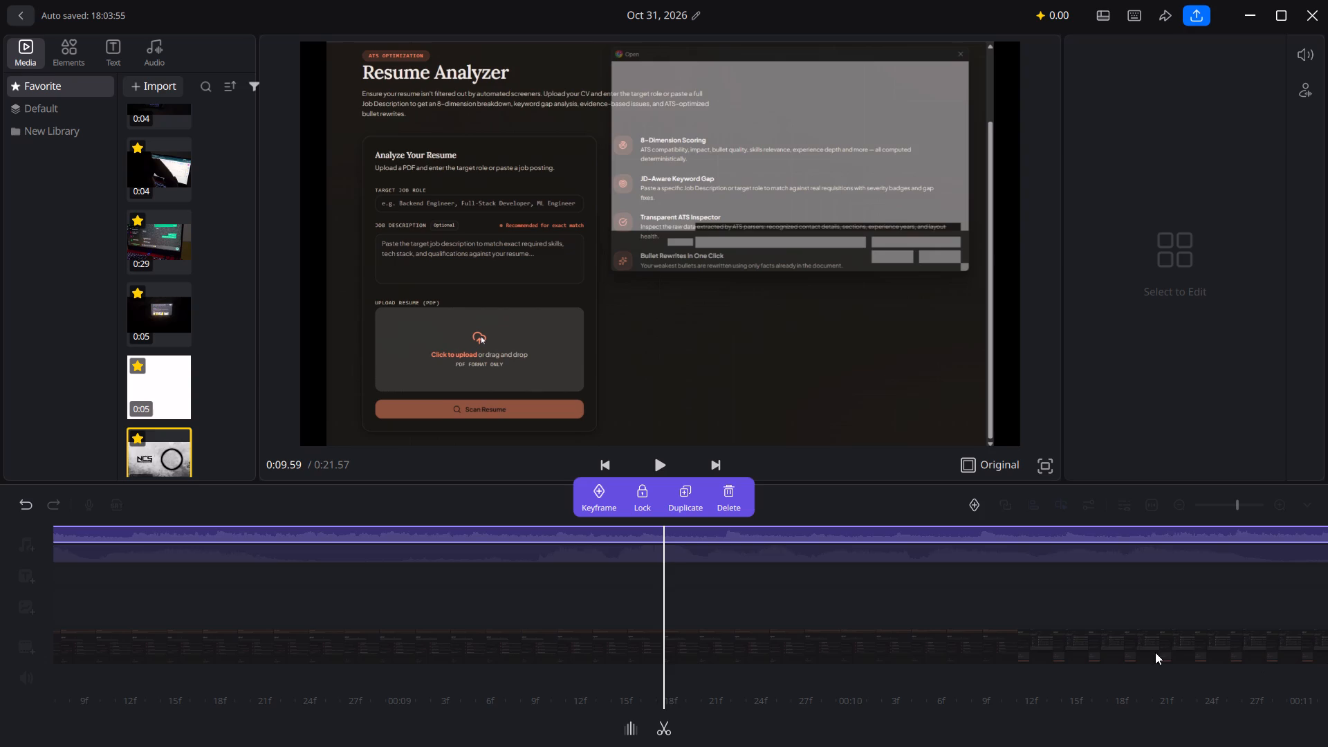
scroll(845, 678, right, 20)
scroll(845, 678, right, 20)
scroll(845, 678, right, 11)
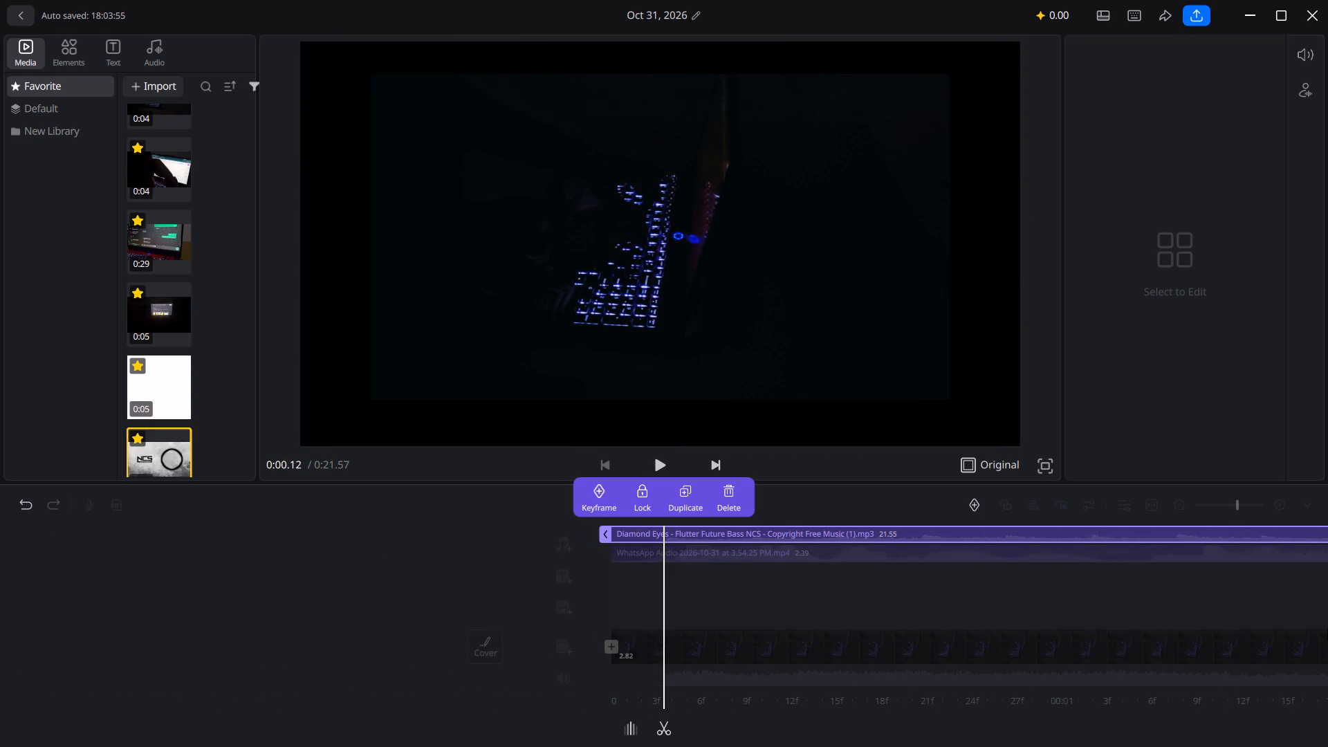
scroll(869, 540, right, 7)
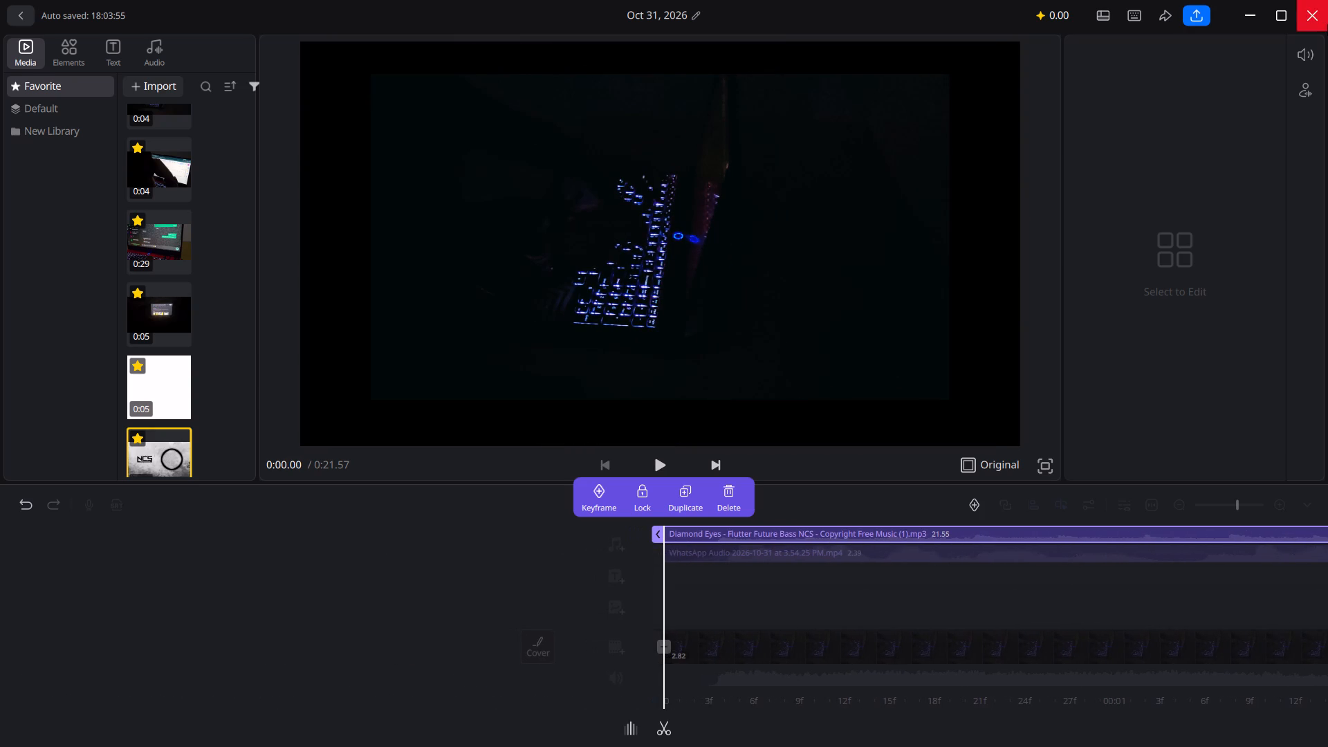
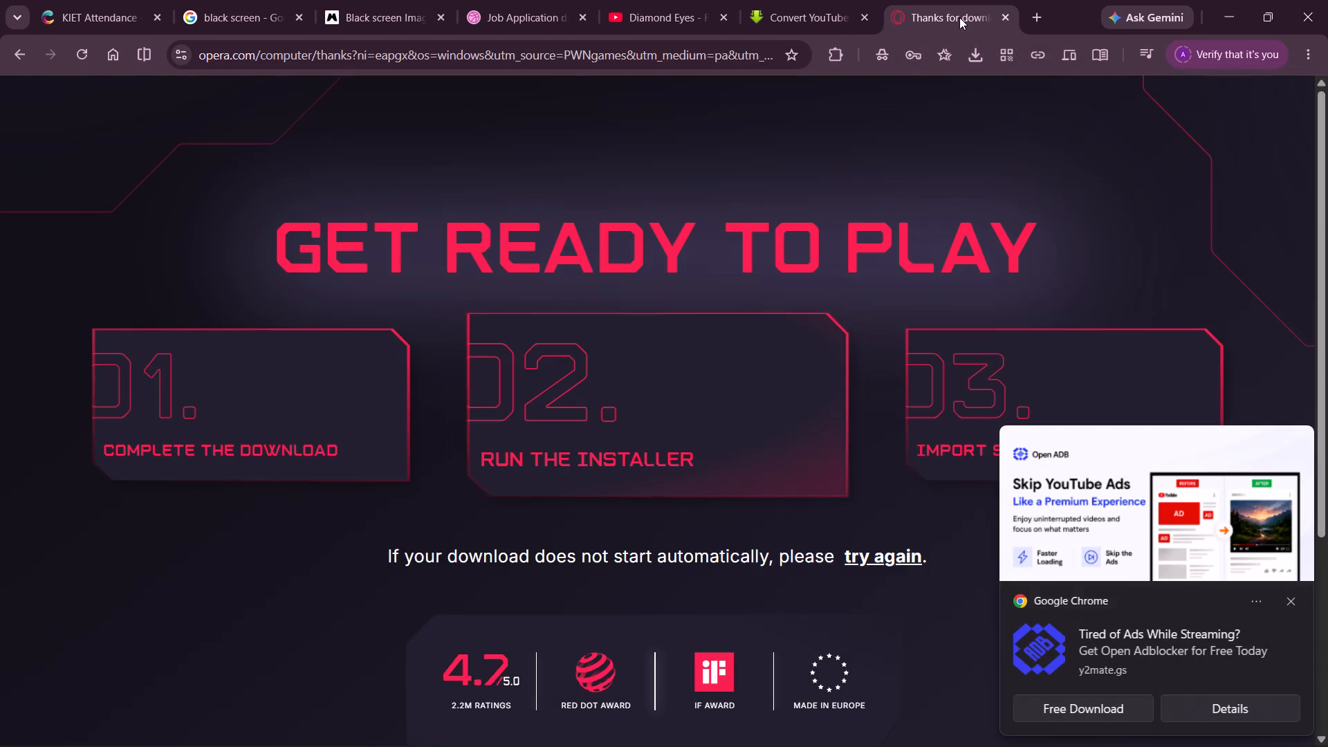
Close the Opera download thank-you page and the SaveFrom.net YouTube-to-MP4 converter page.
click(1006, 16)
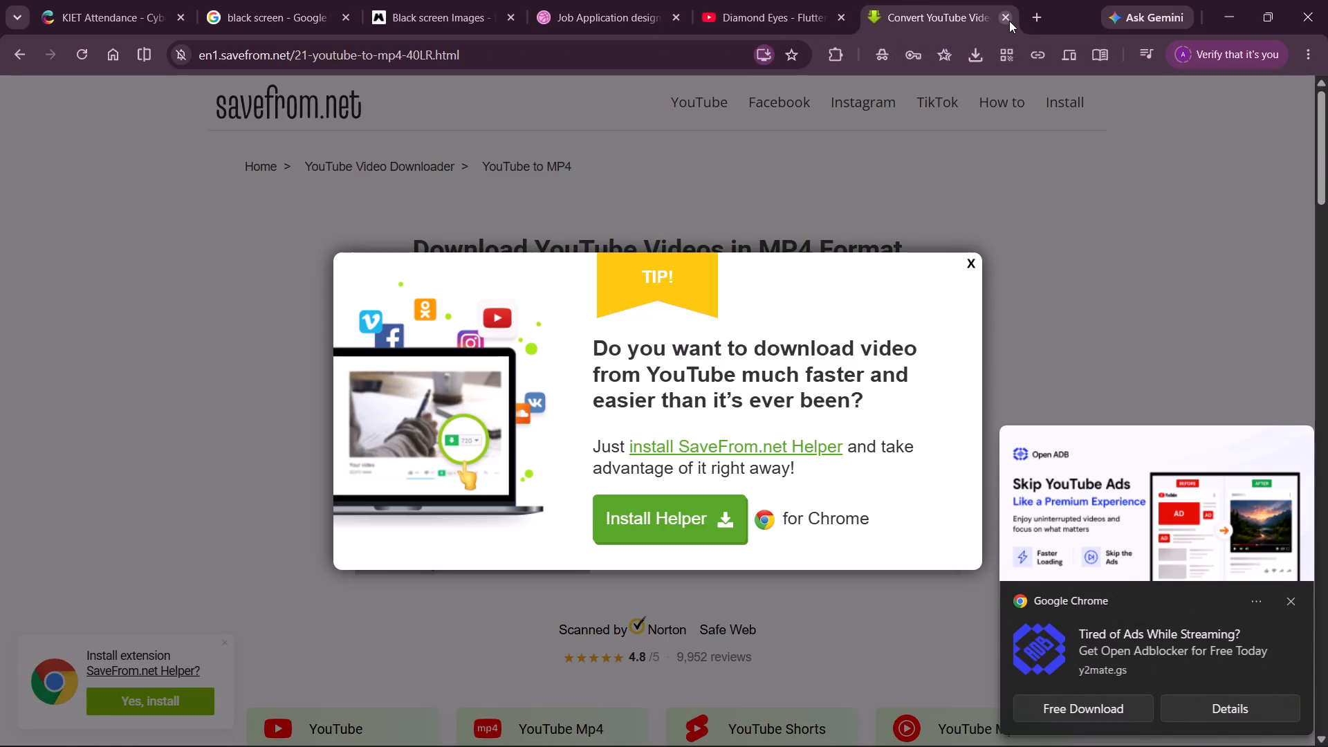
click(1009, 21)
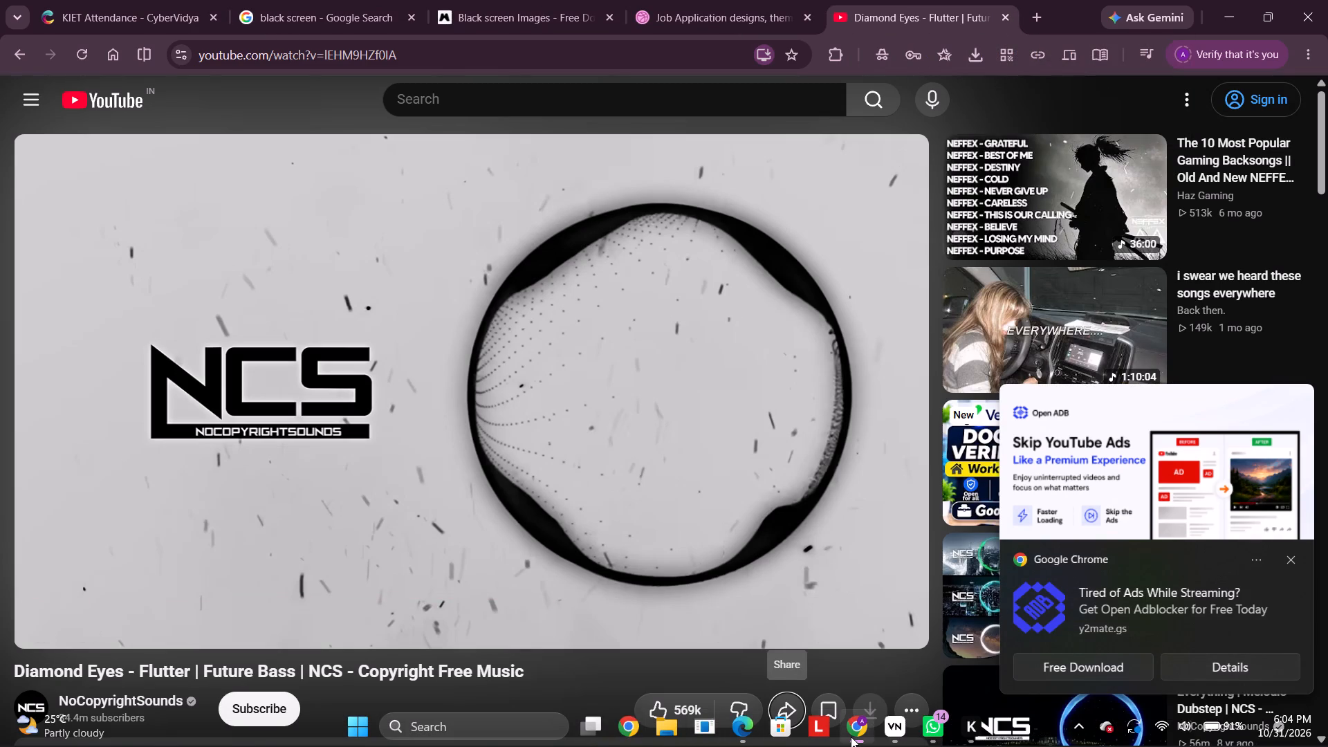
Switch to the VN editor and lower the Diamond Eyes music track's volume to 37.
click(874, 736)
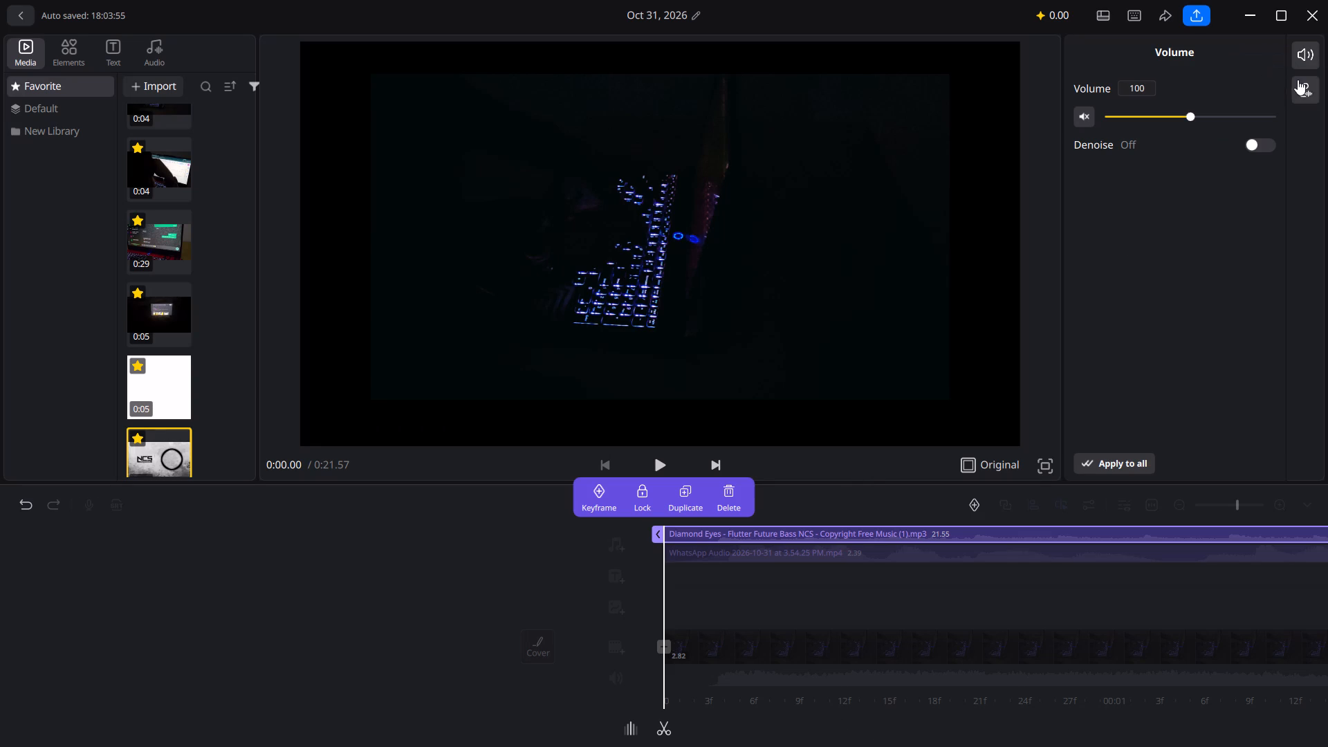
click(1169, 117)
drag(1169, 117, 1136, 117)
Play the video from the start to judge the music against the voice, and return the playhead to 0:00.00.
click(662, 457)
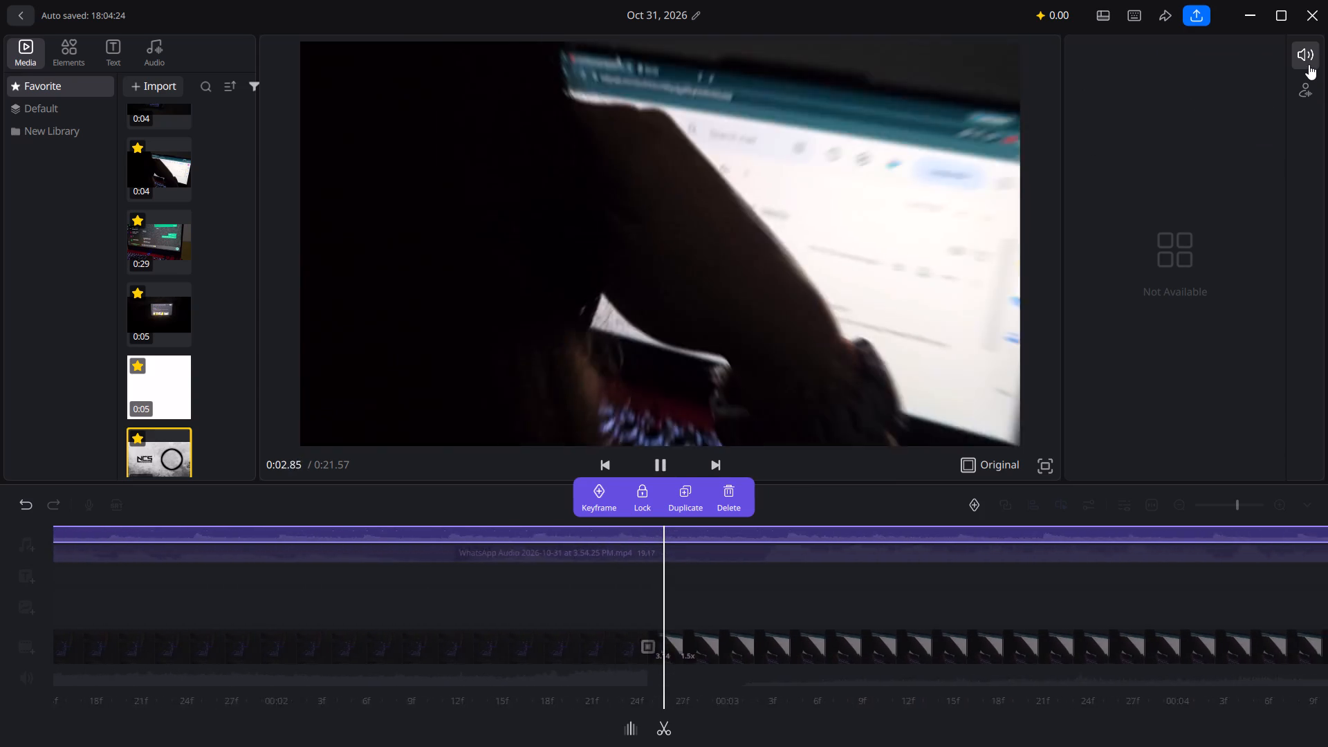
click(1309, 64)
click(1313, 56)
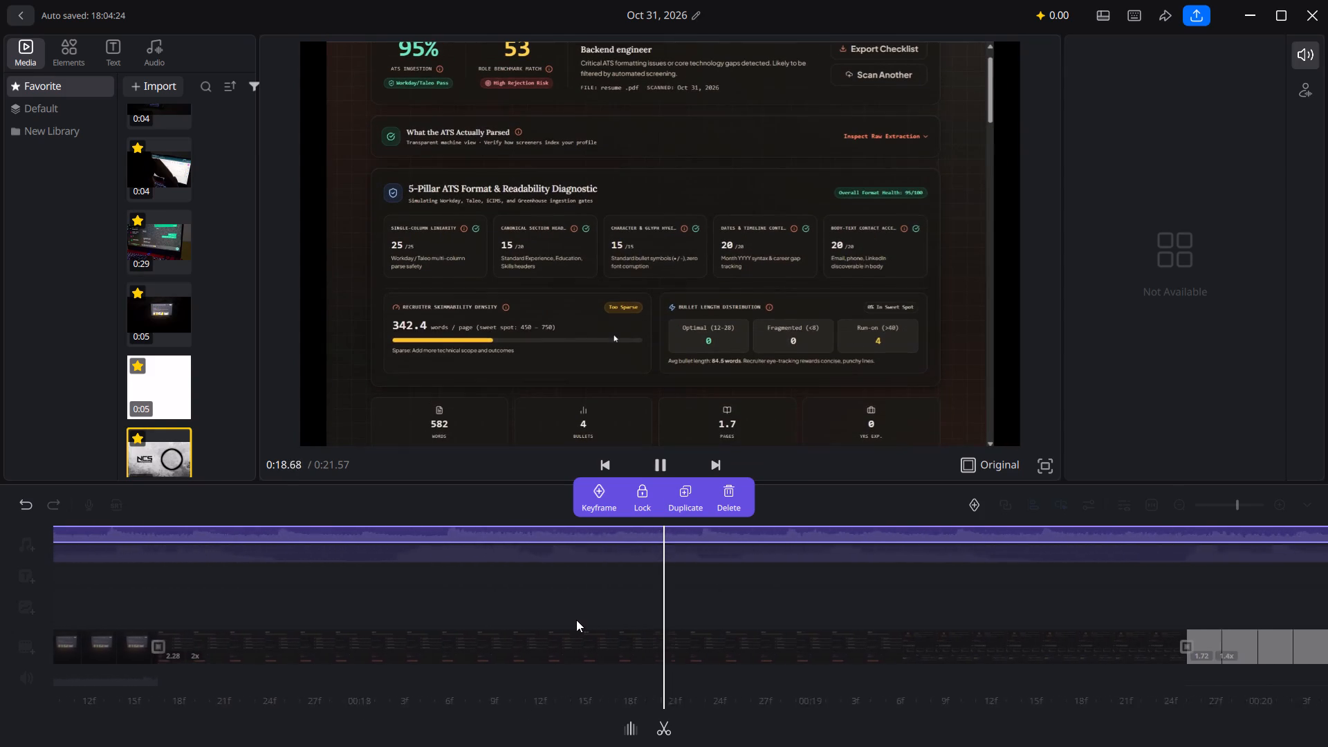
scroll(575, 620, right, 20)
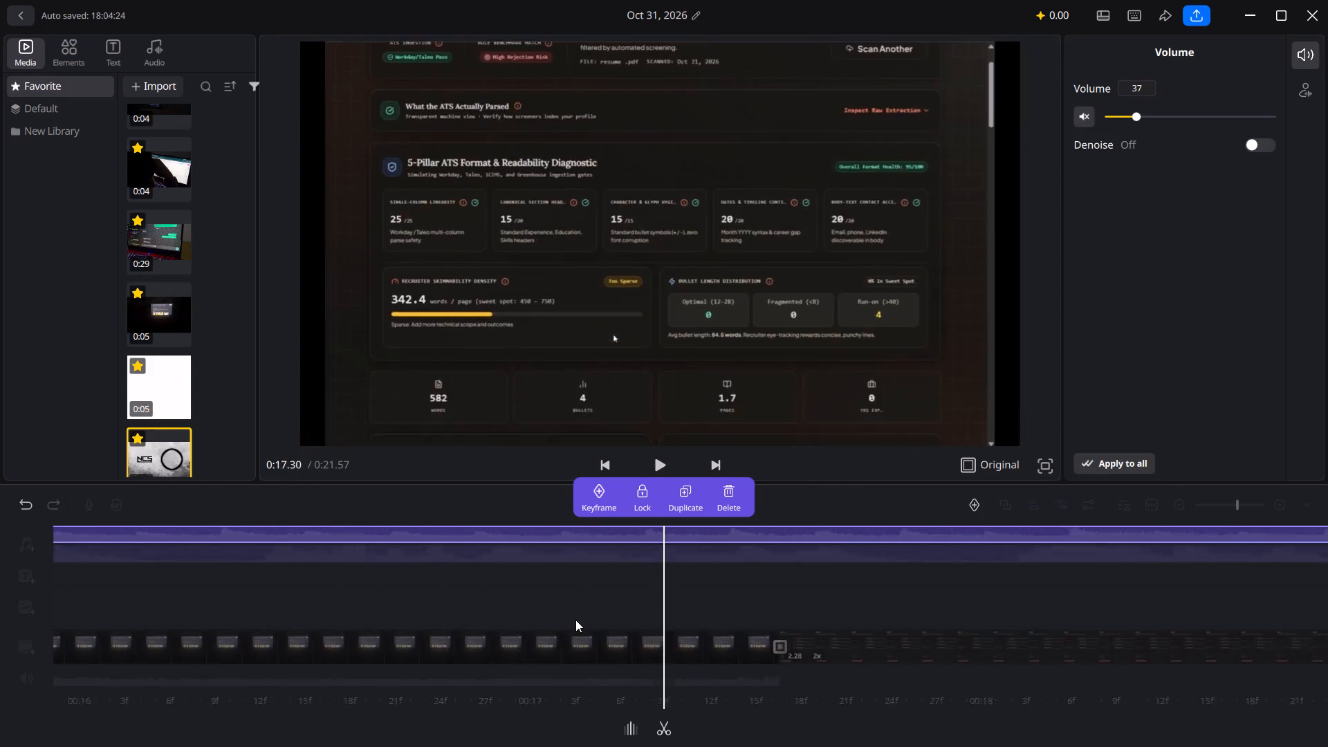
scroll(575, 620, right, 20)
scroll(575, 620, right, 12)
scroll(575, 620, right, 17)
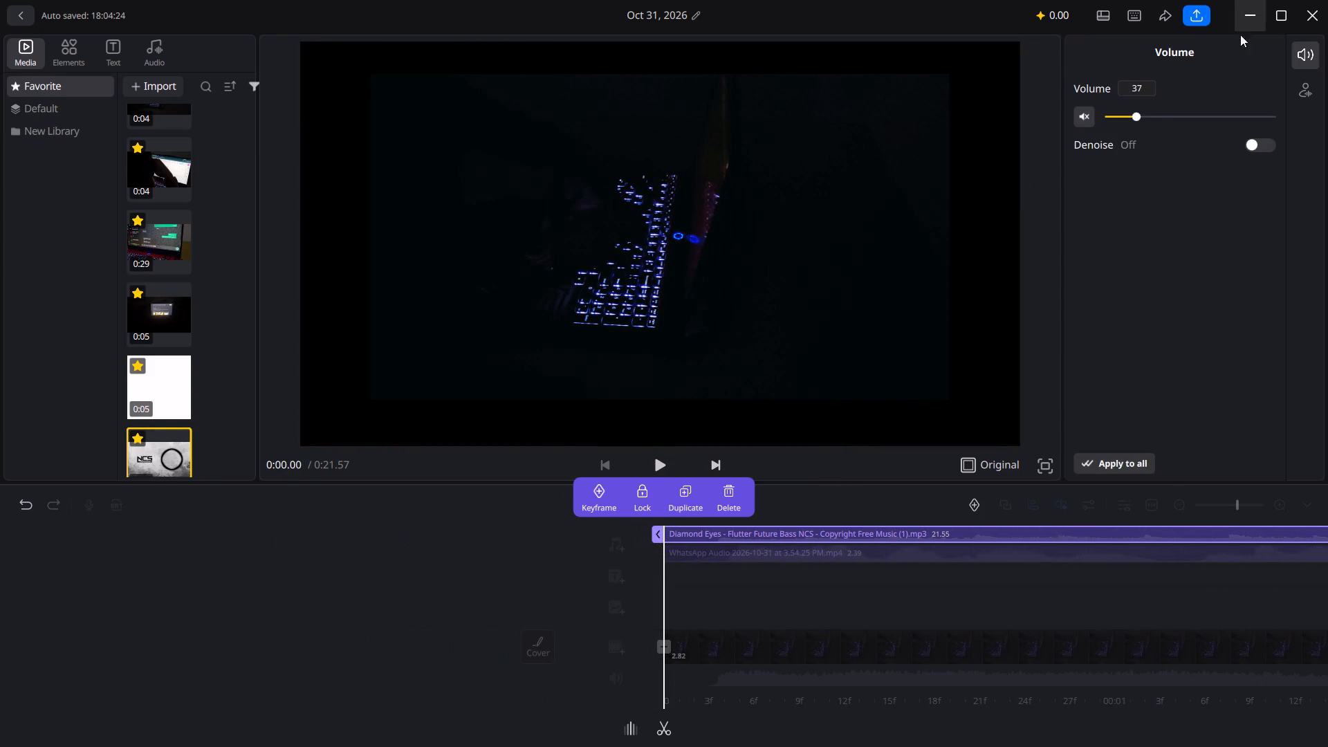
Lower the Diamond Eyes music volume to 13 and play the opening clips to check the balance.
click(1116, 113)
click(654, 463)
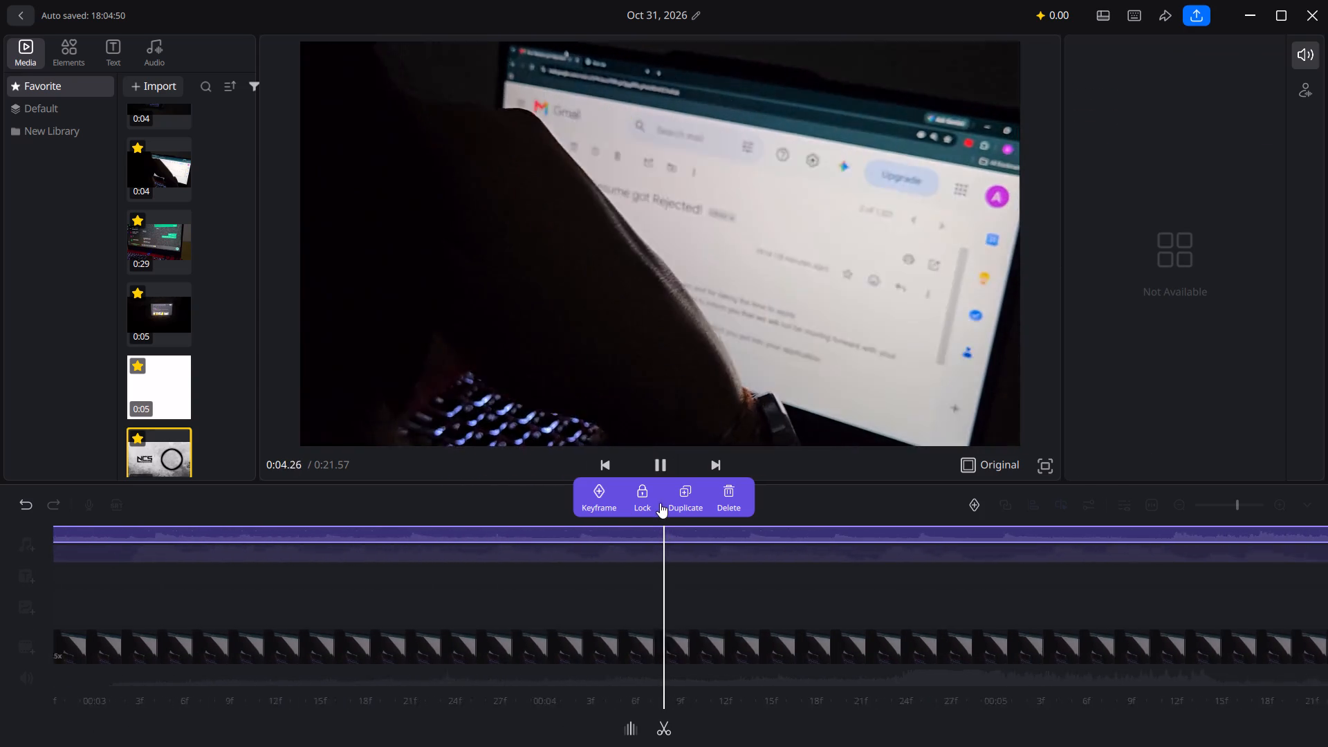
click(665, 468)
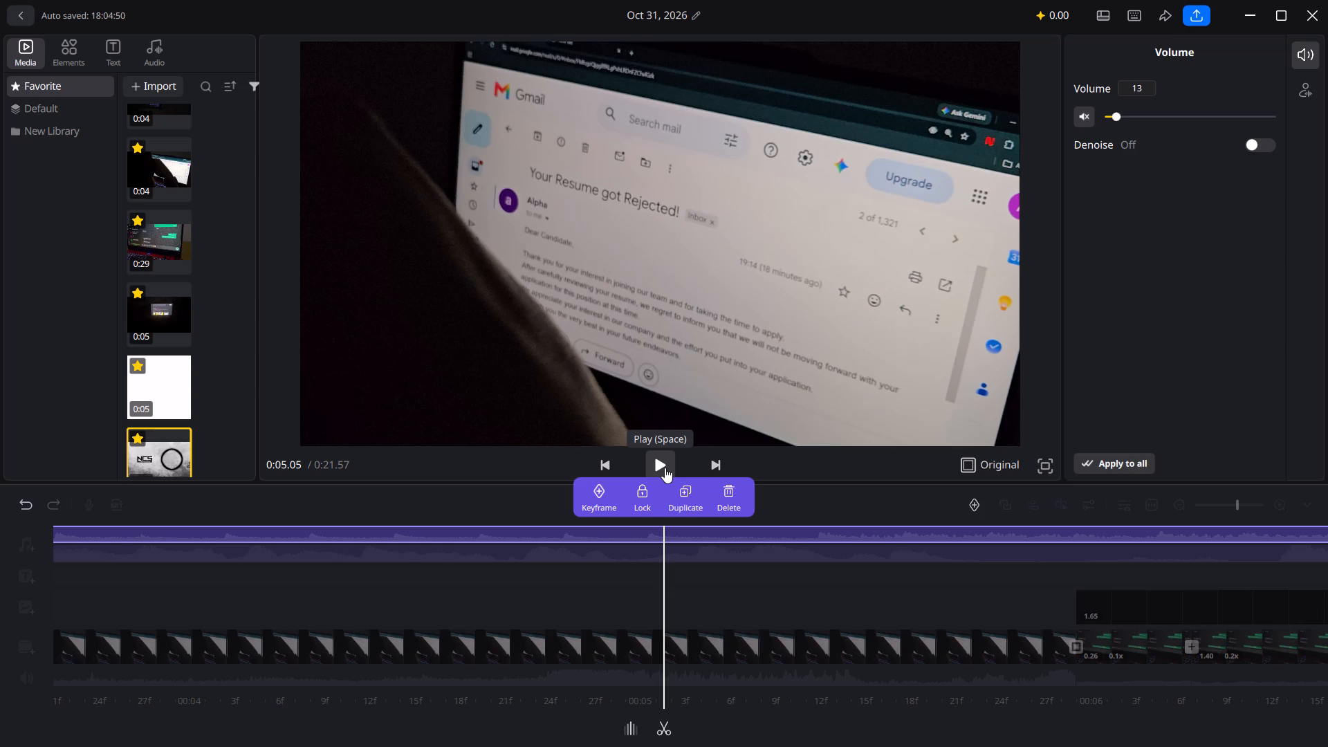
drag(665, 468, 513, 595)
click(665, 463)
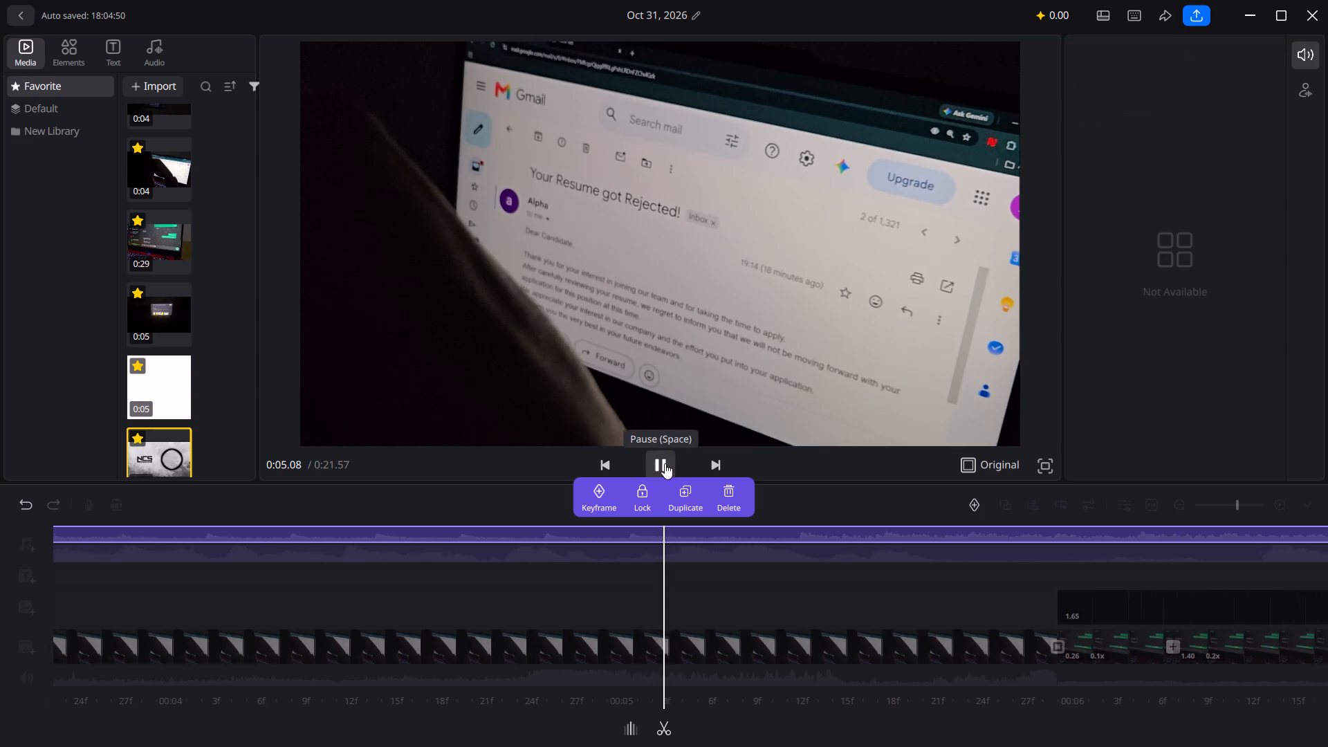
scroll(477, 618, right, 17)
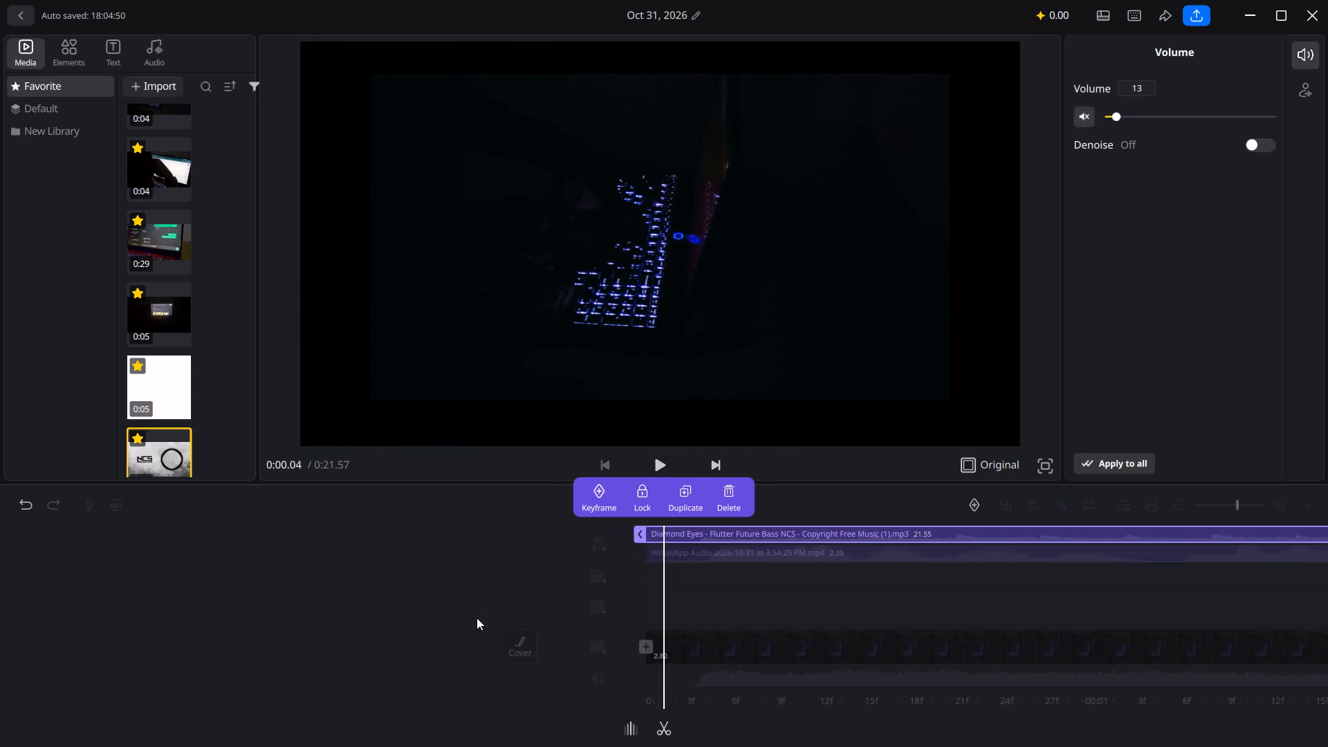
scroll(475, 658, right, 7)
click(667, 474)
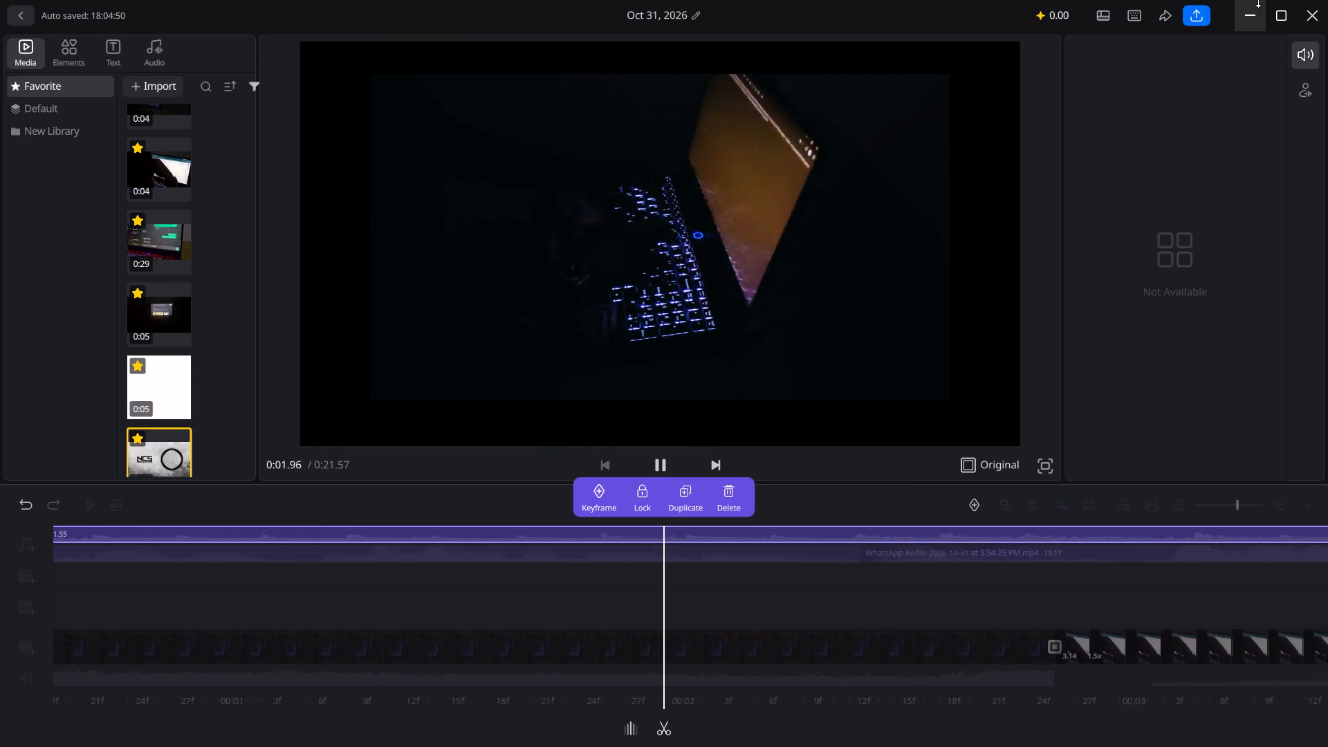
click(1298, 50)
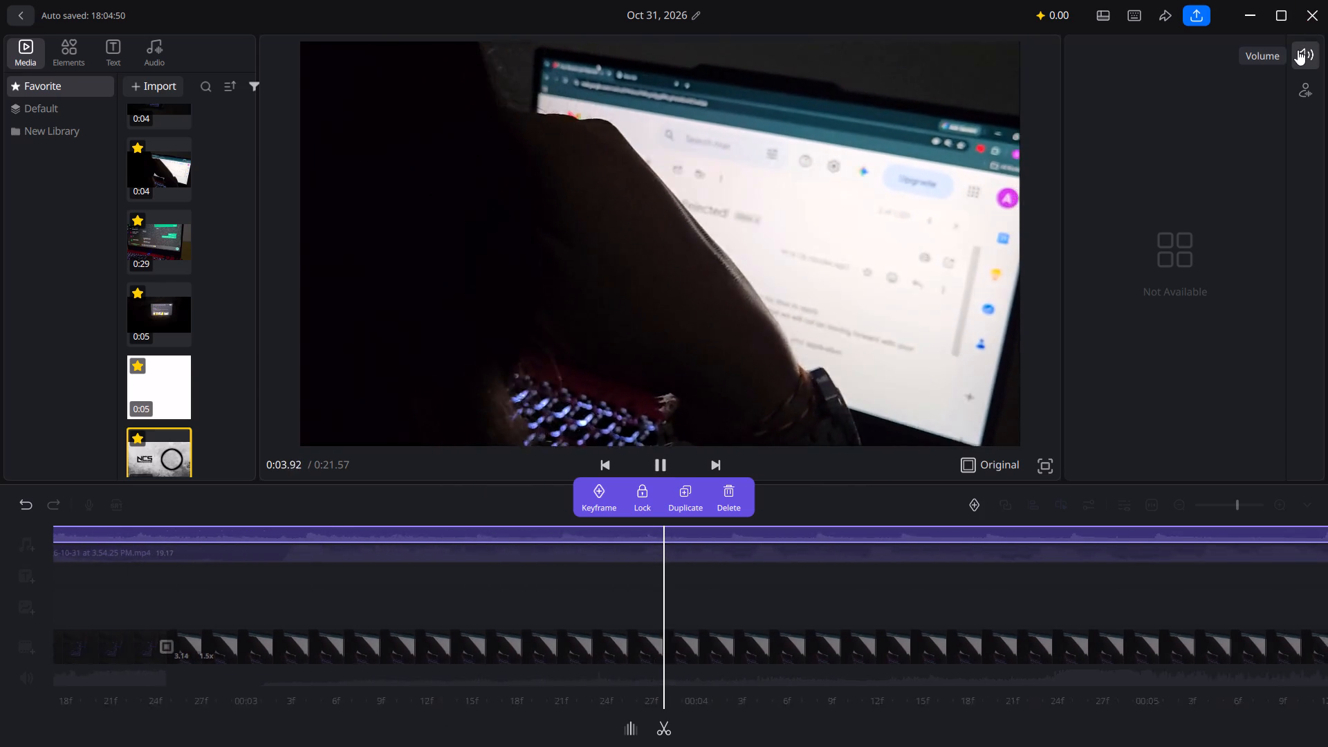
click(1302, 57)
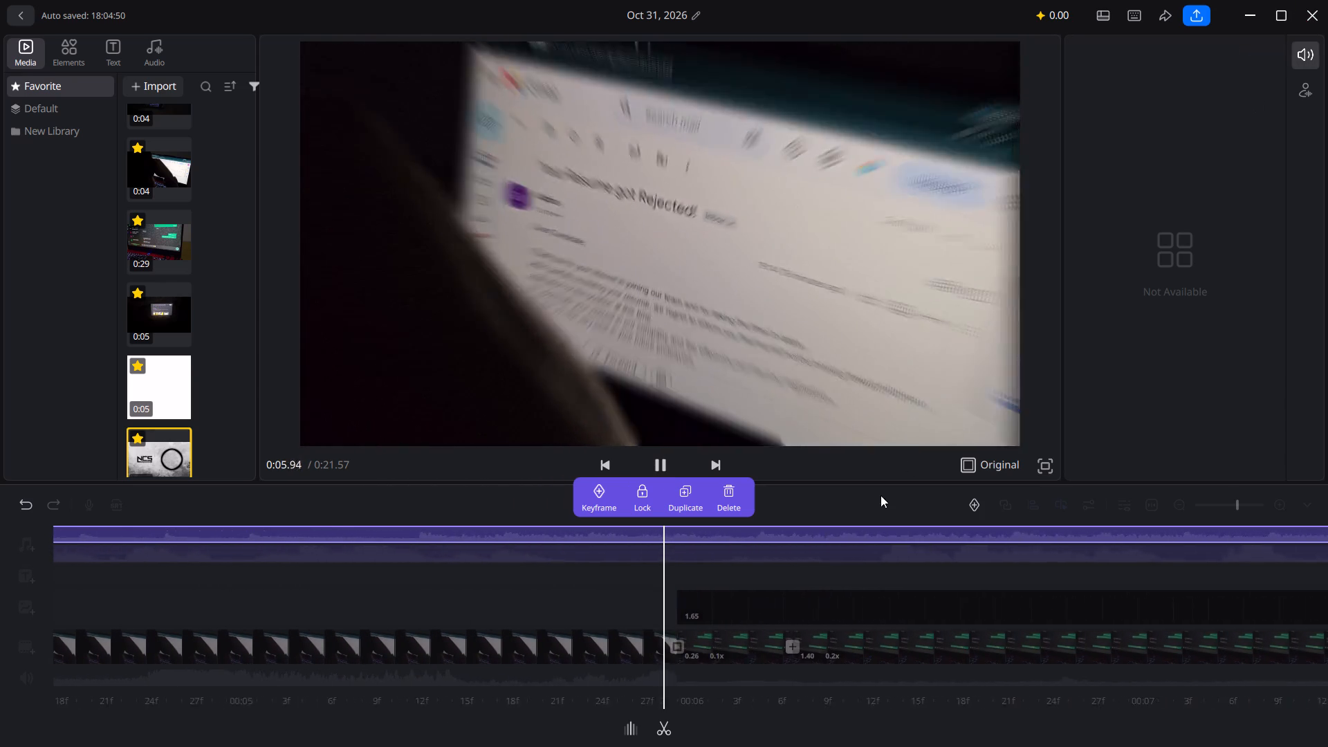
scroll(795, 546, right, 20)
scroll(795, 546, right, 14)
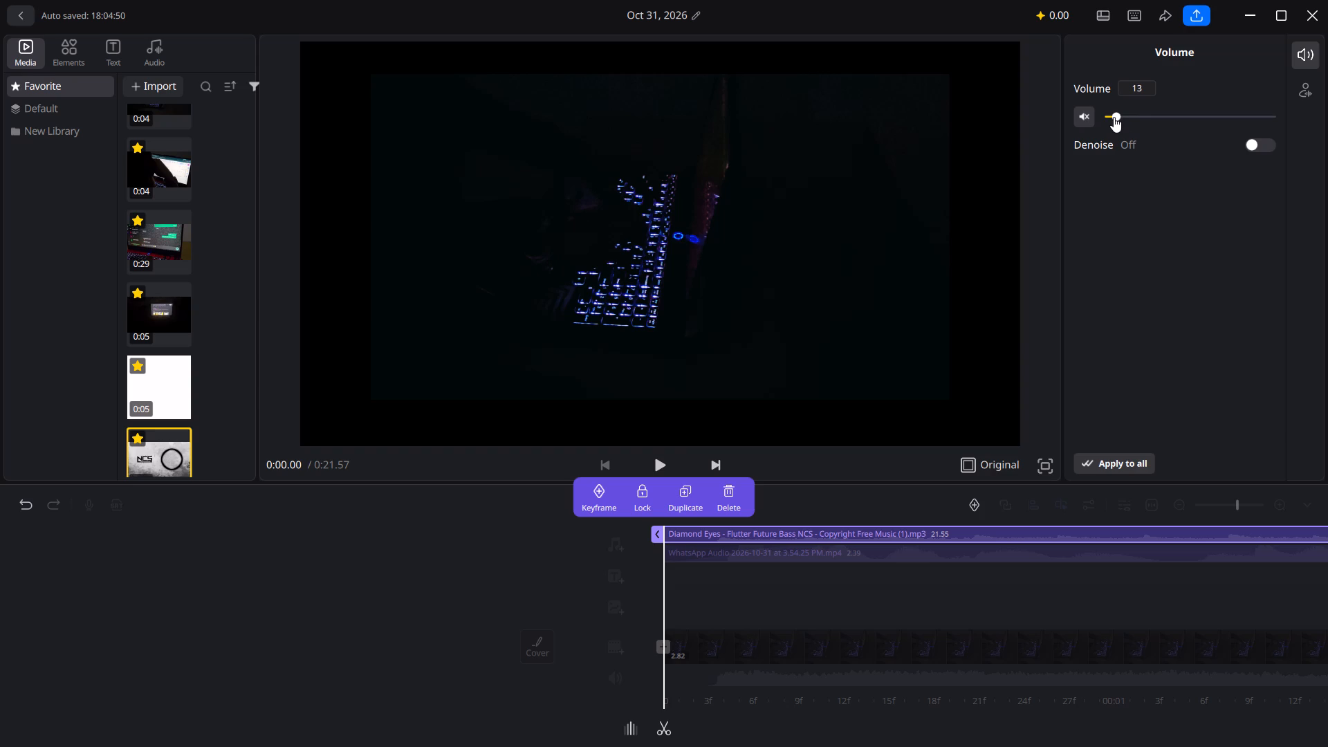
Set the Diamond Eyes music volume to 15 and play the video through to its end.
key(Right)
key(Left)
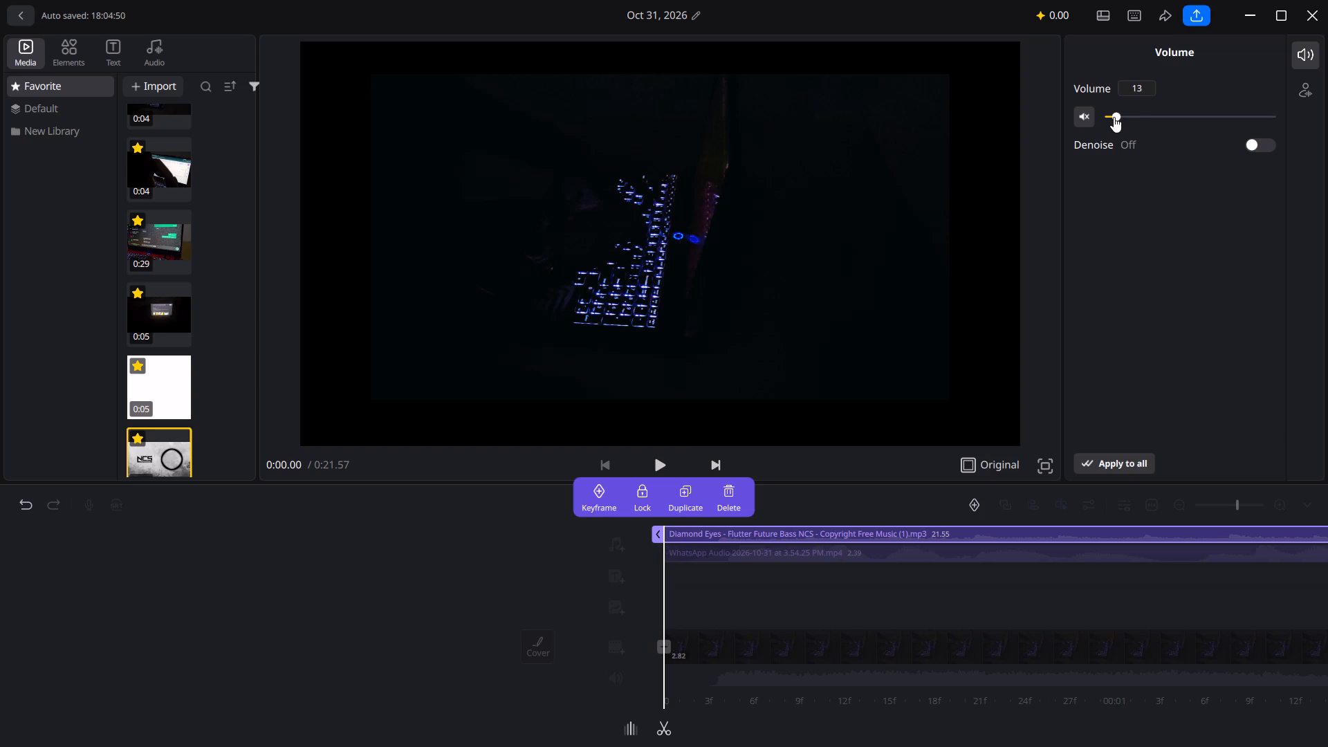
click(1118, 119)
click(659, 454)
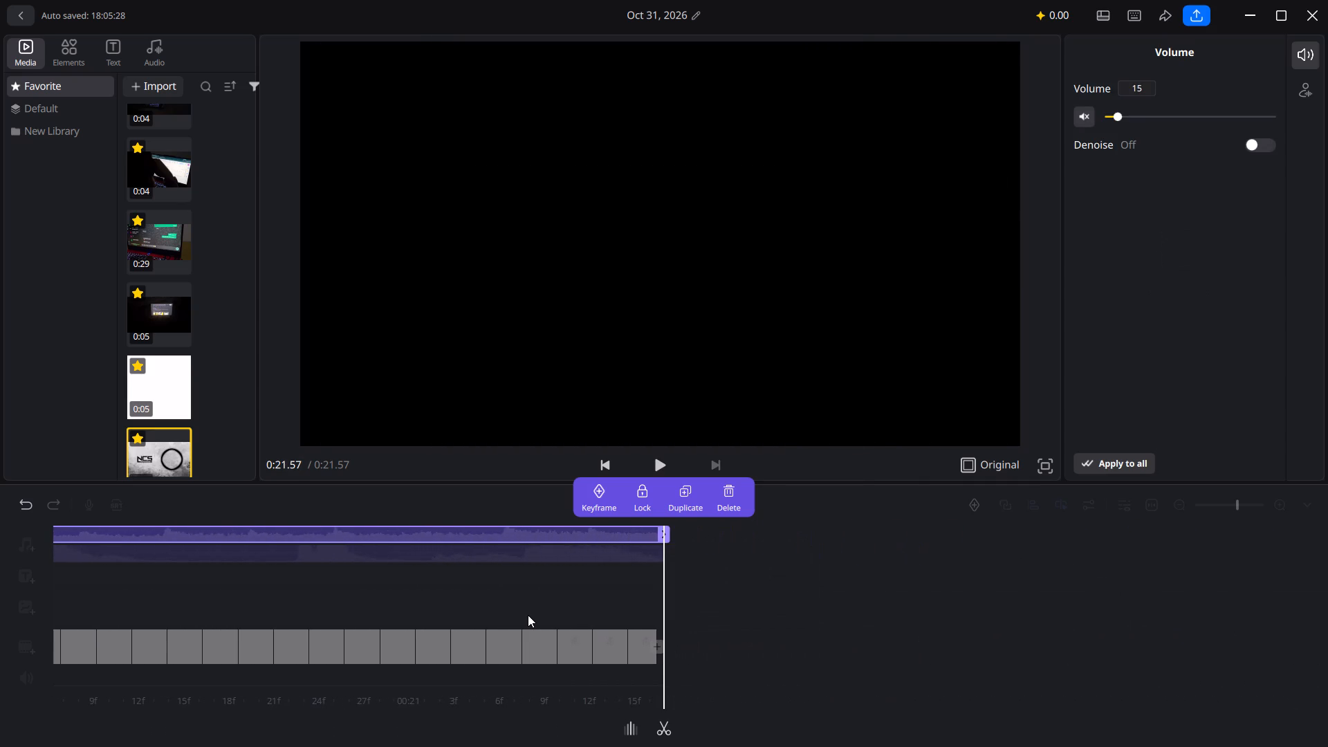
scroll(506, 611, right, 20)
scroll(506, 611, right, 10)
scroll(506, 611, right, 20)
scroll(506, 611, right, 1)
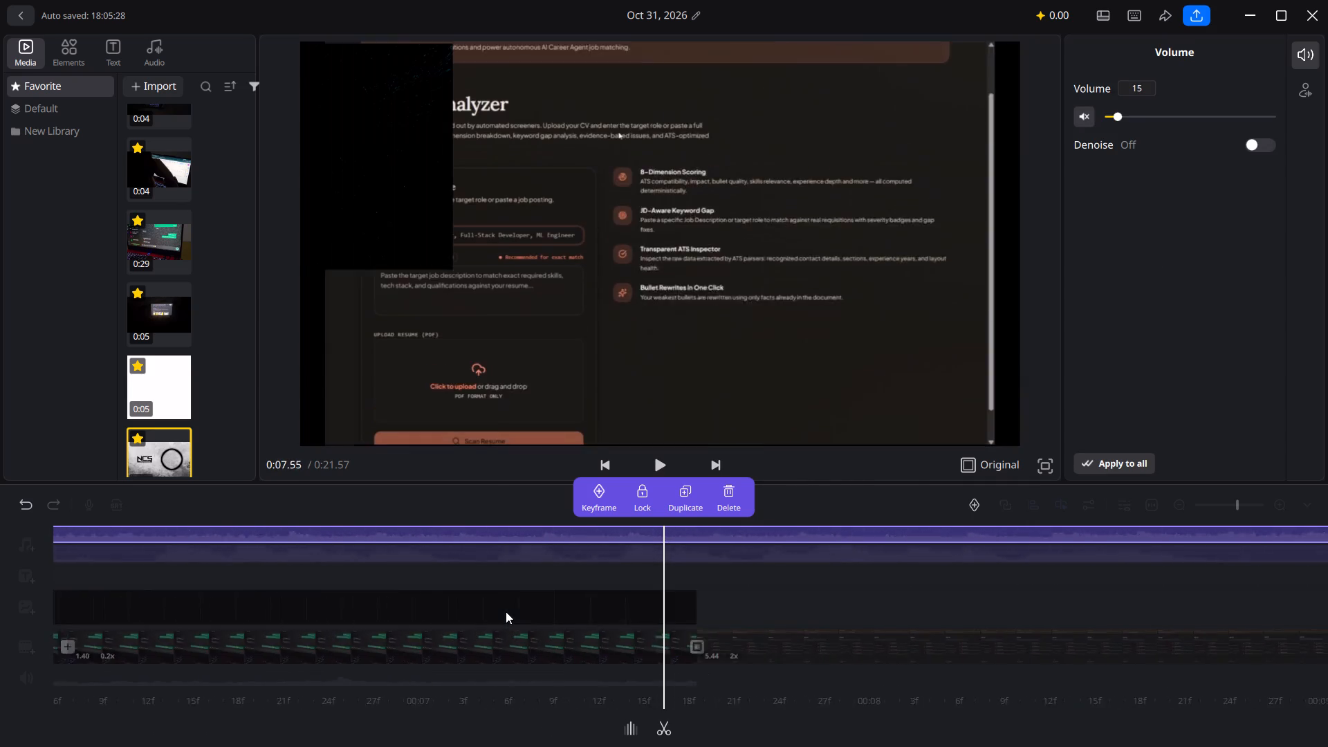
Set the Diamond Eyes music track's volume to 14.
click(1116, 116)
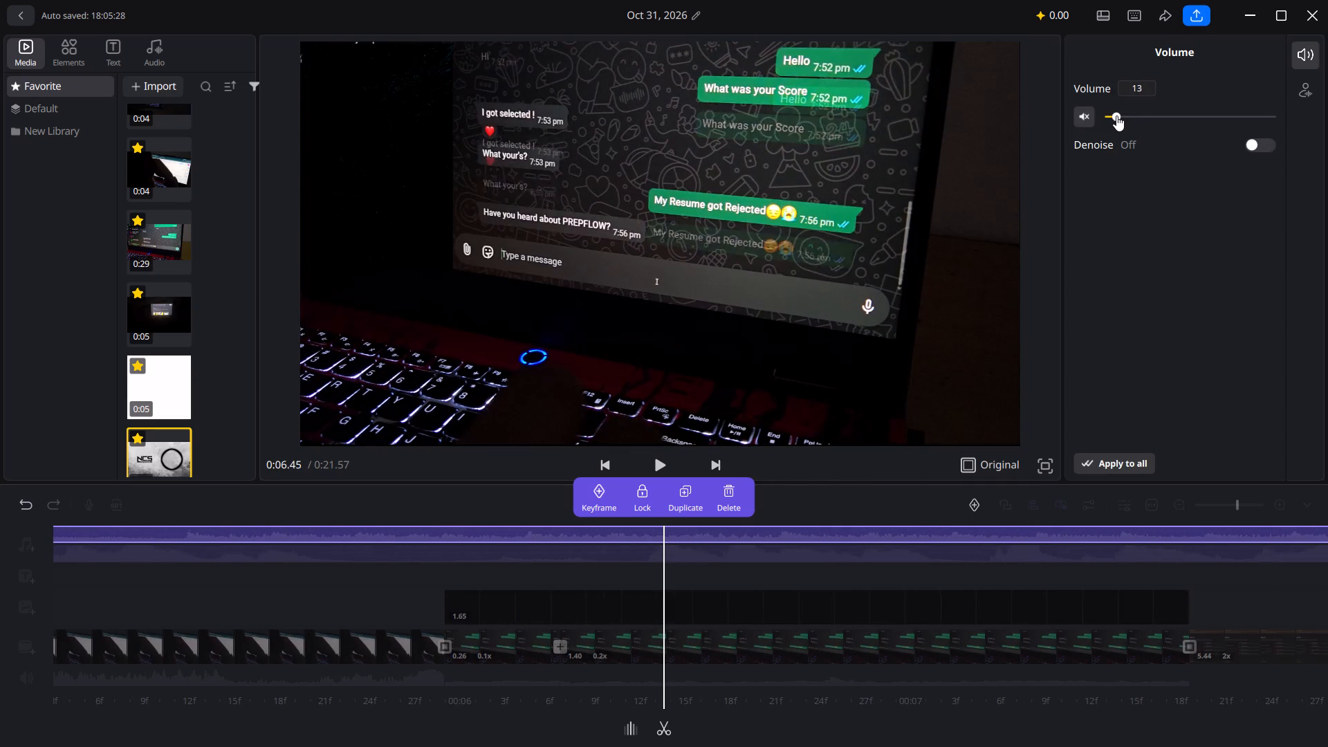
key(Right)
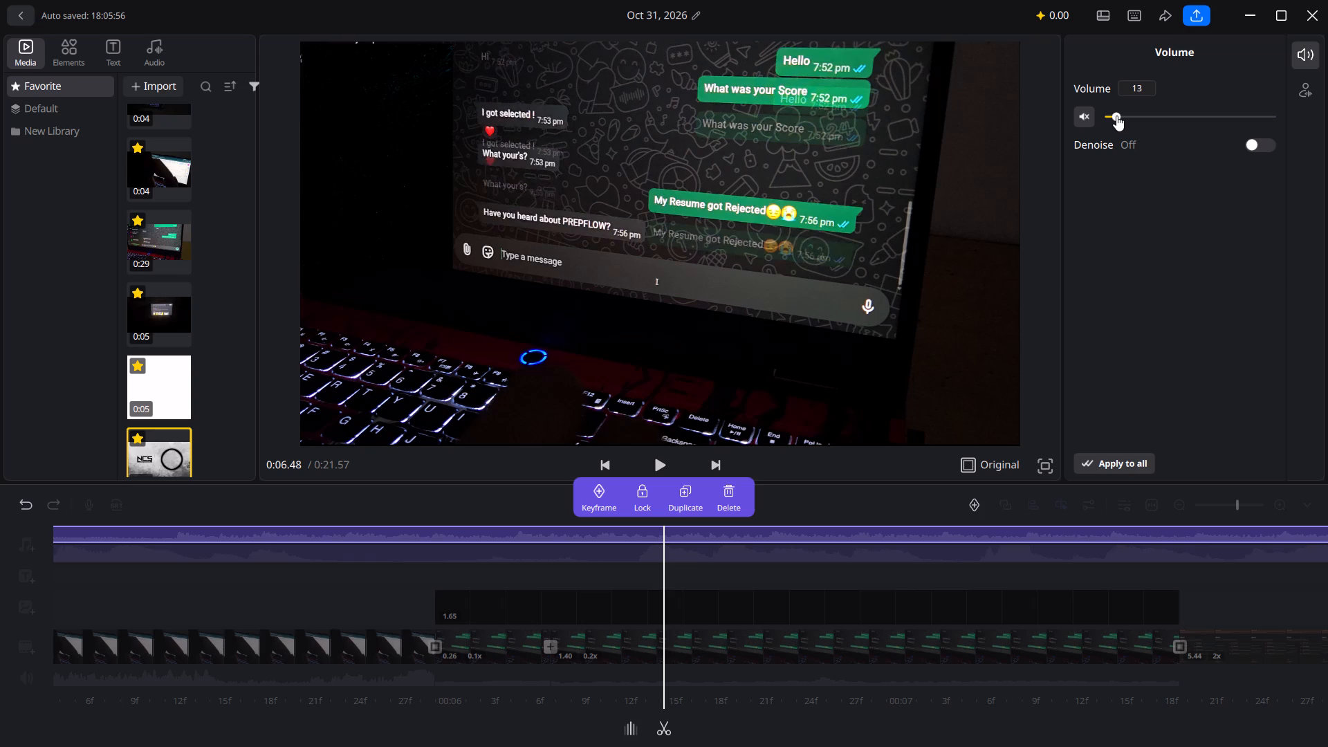
click(1116, 116)
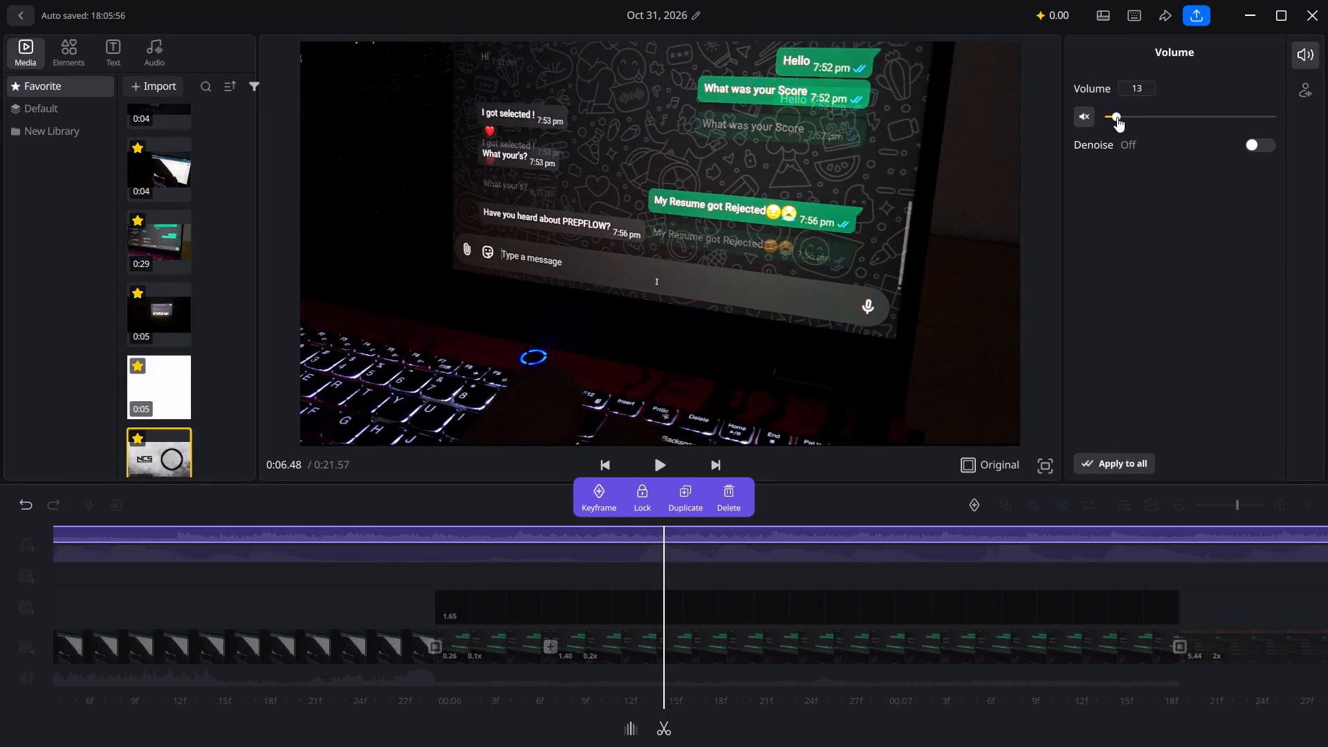
click(1117, 117)
Replay the whole video from 0:00.00 to its end to review the final sound mix.
scroll(773, 658, right, 9)
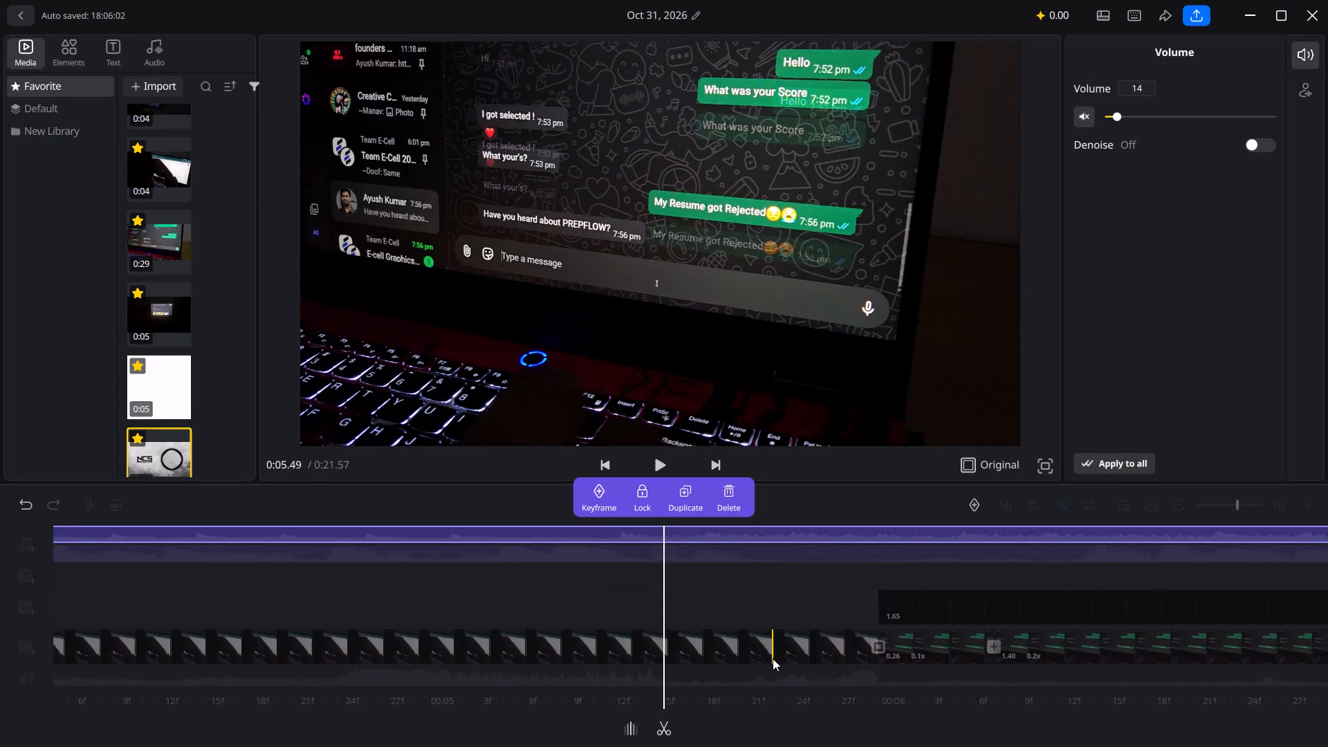
scroll(773, 658, right, 12)
scroll(773, 658, right, 20)
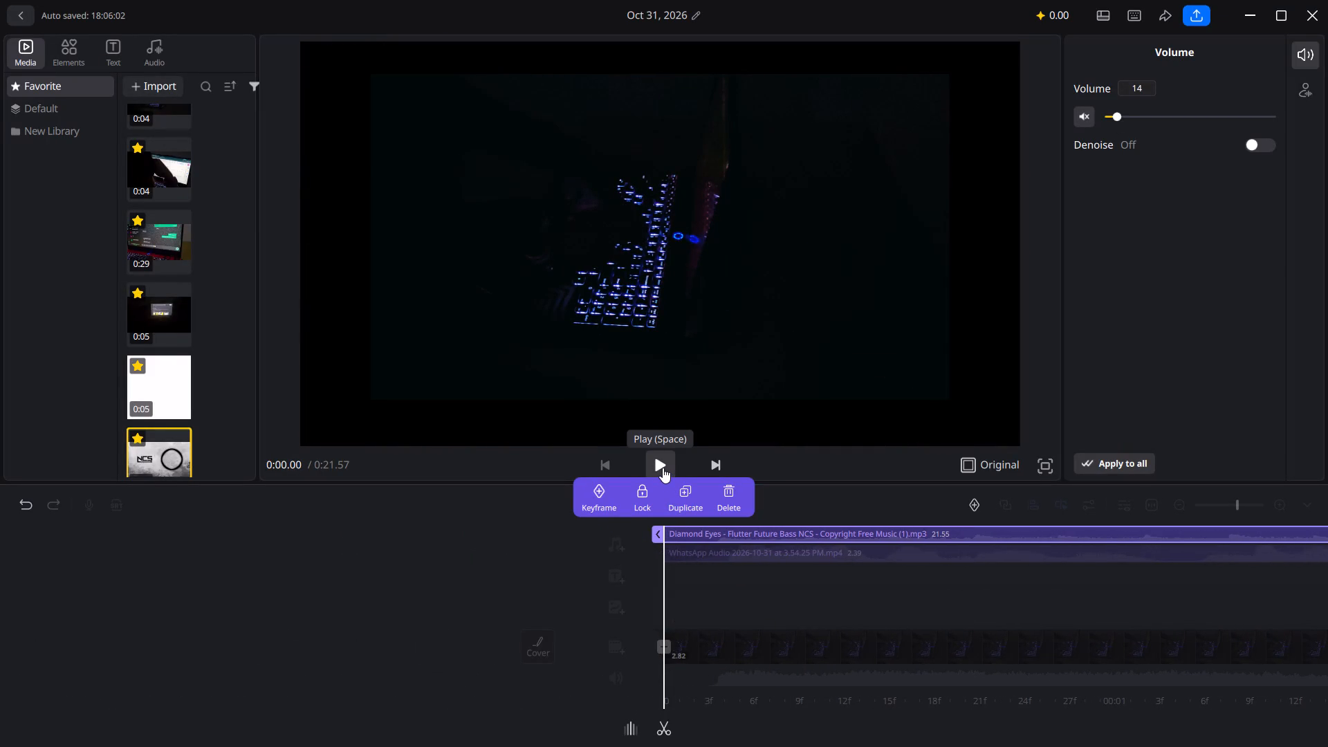
click(663, 468)
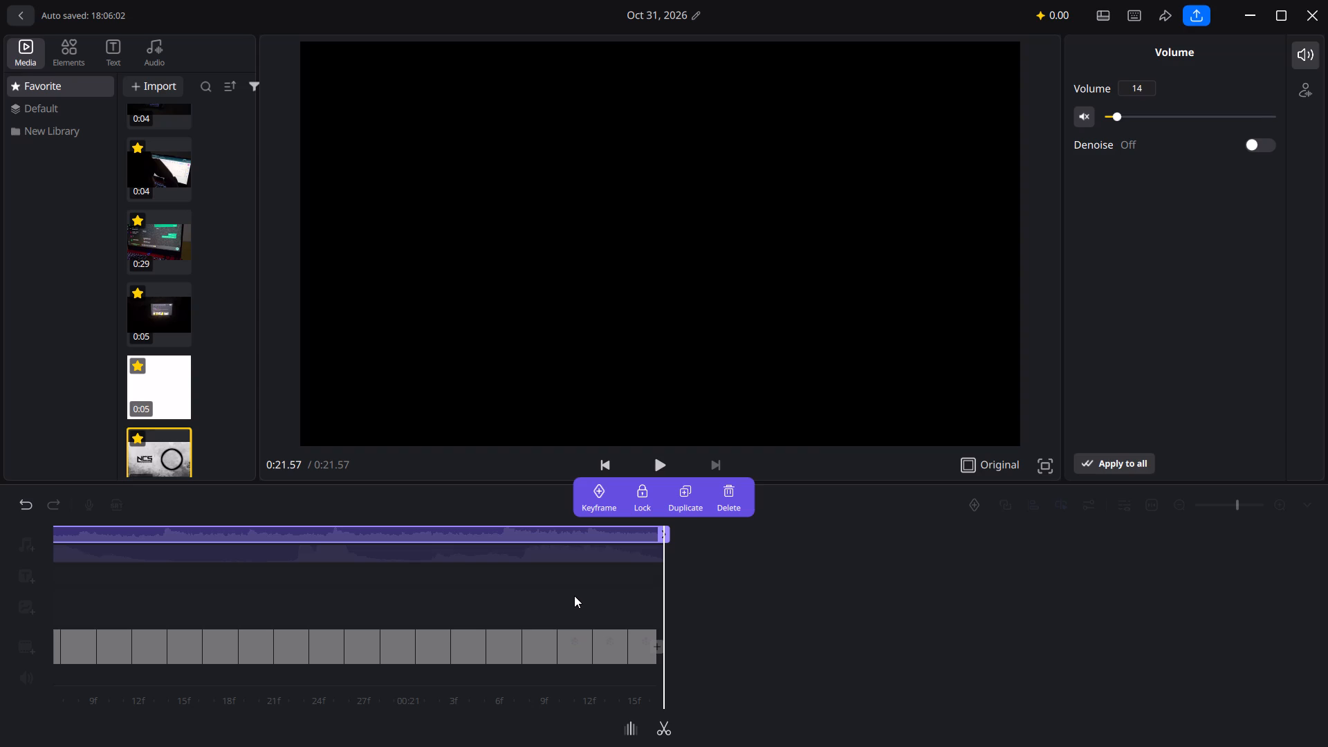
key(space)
Export the video to the Videos\VN folder with manual quality at 4K, 60 fps and 81.6 Mbps average bitrate.
click(1199, 12)
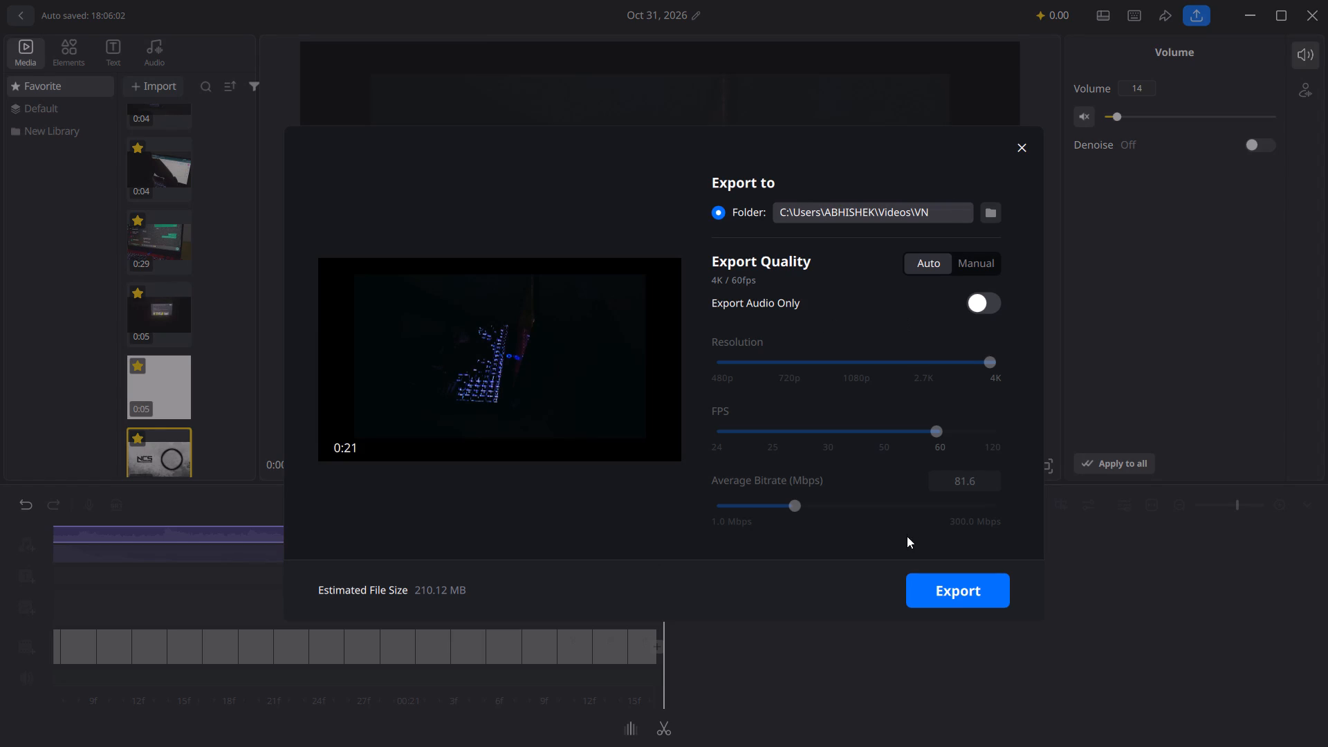
click(978, 263)
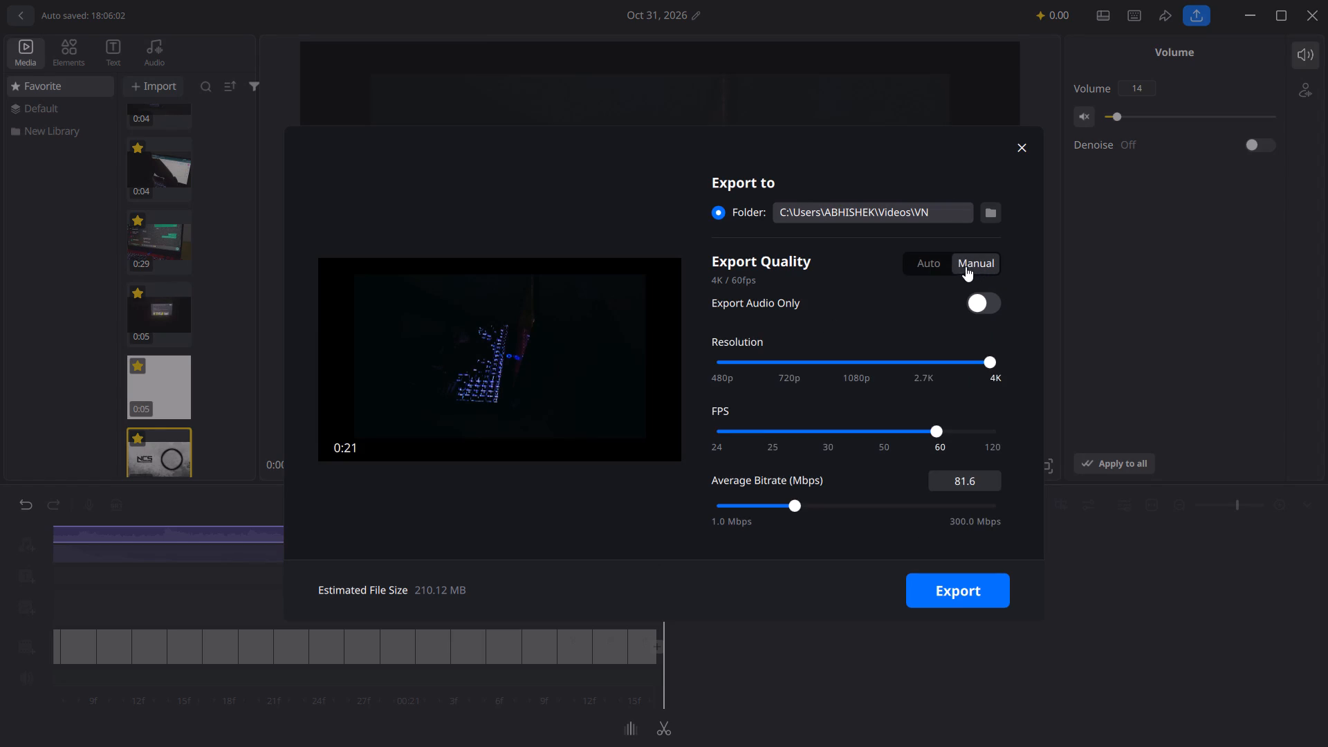
click(930, 264)
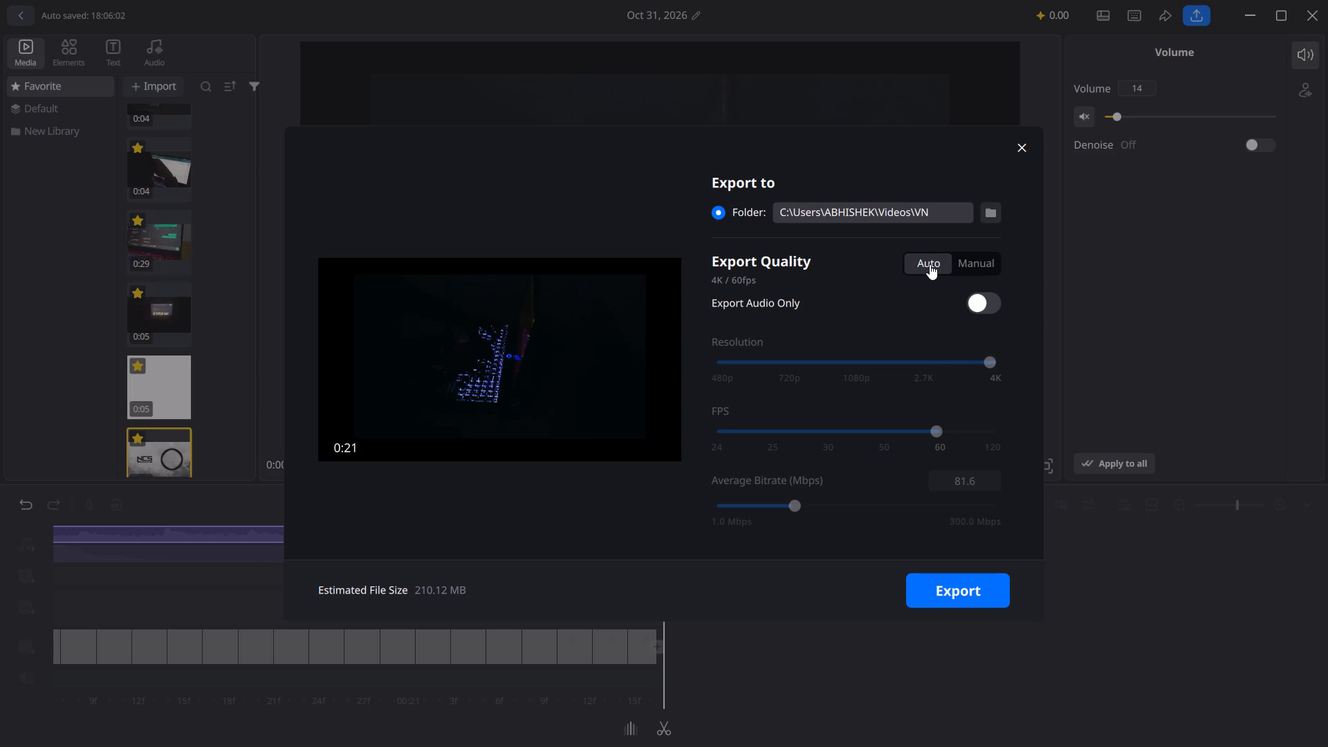
click(971, 258)
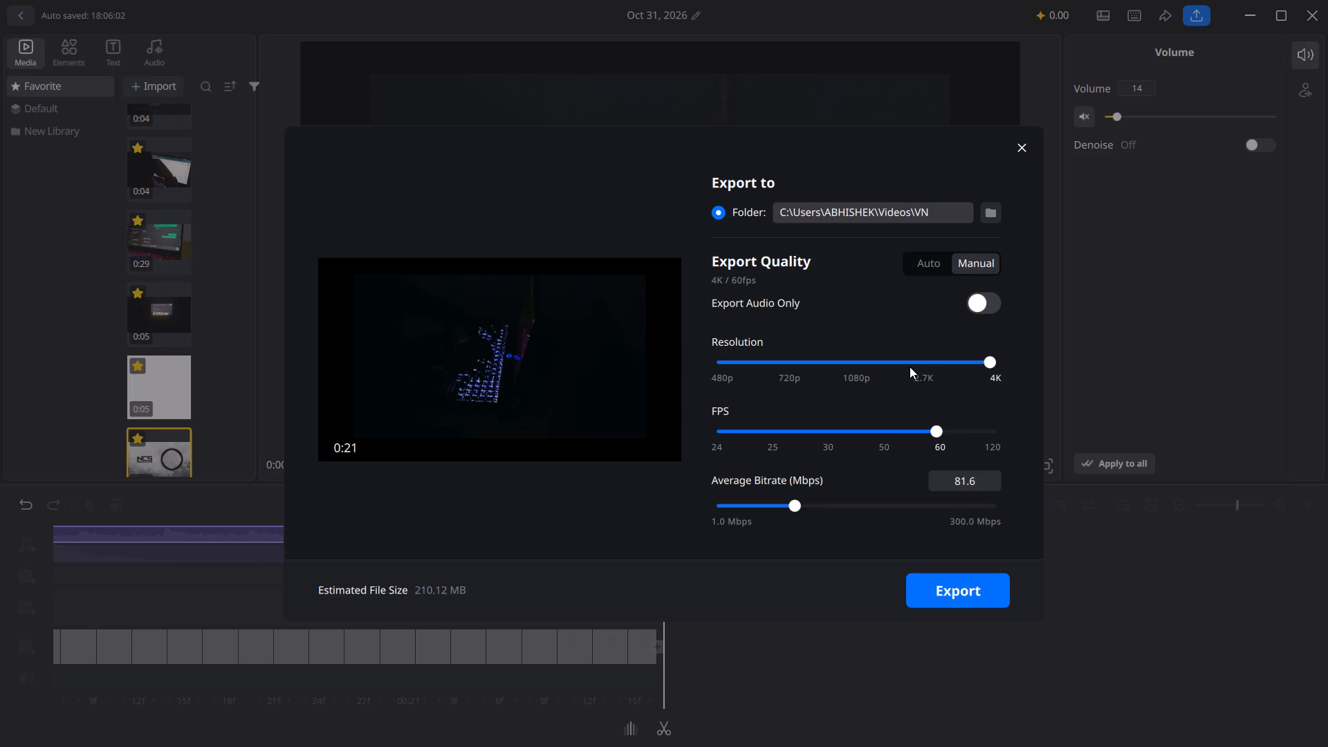
scroll(910, 367, down, 1)
click(967, 587)
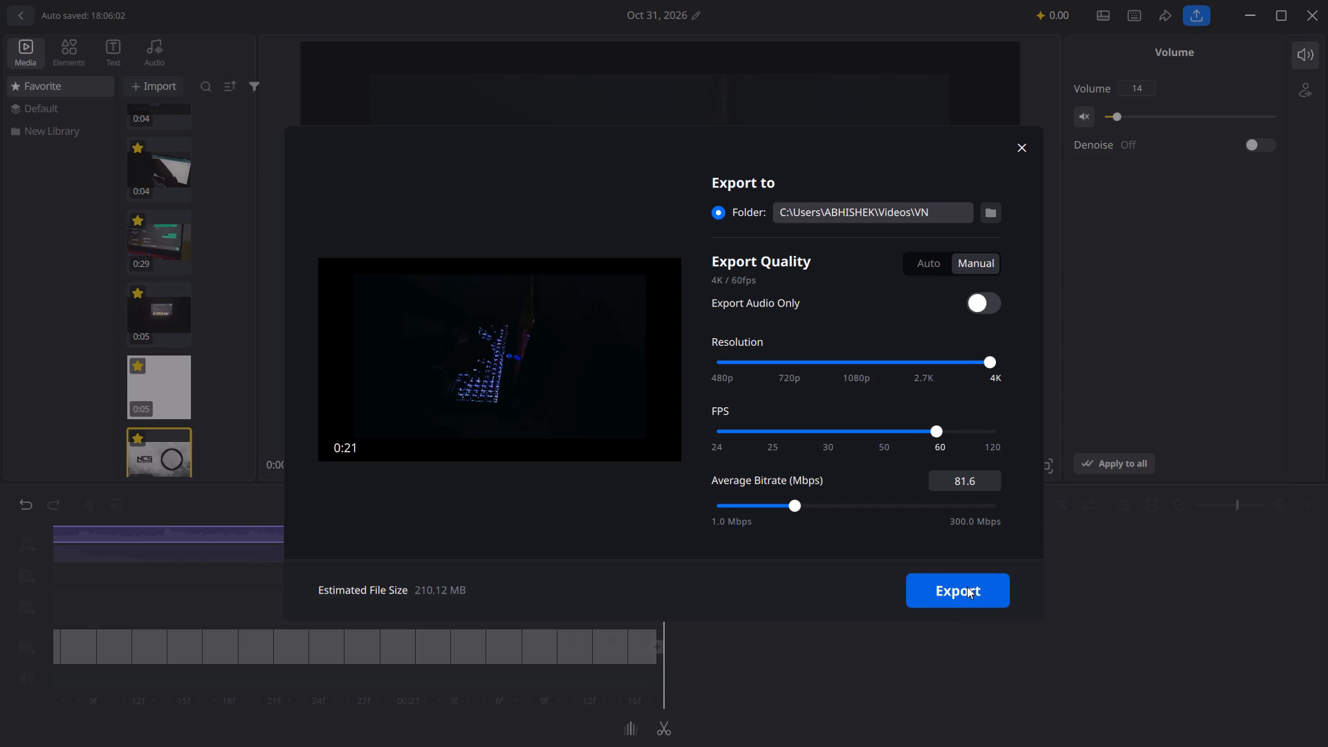
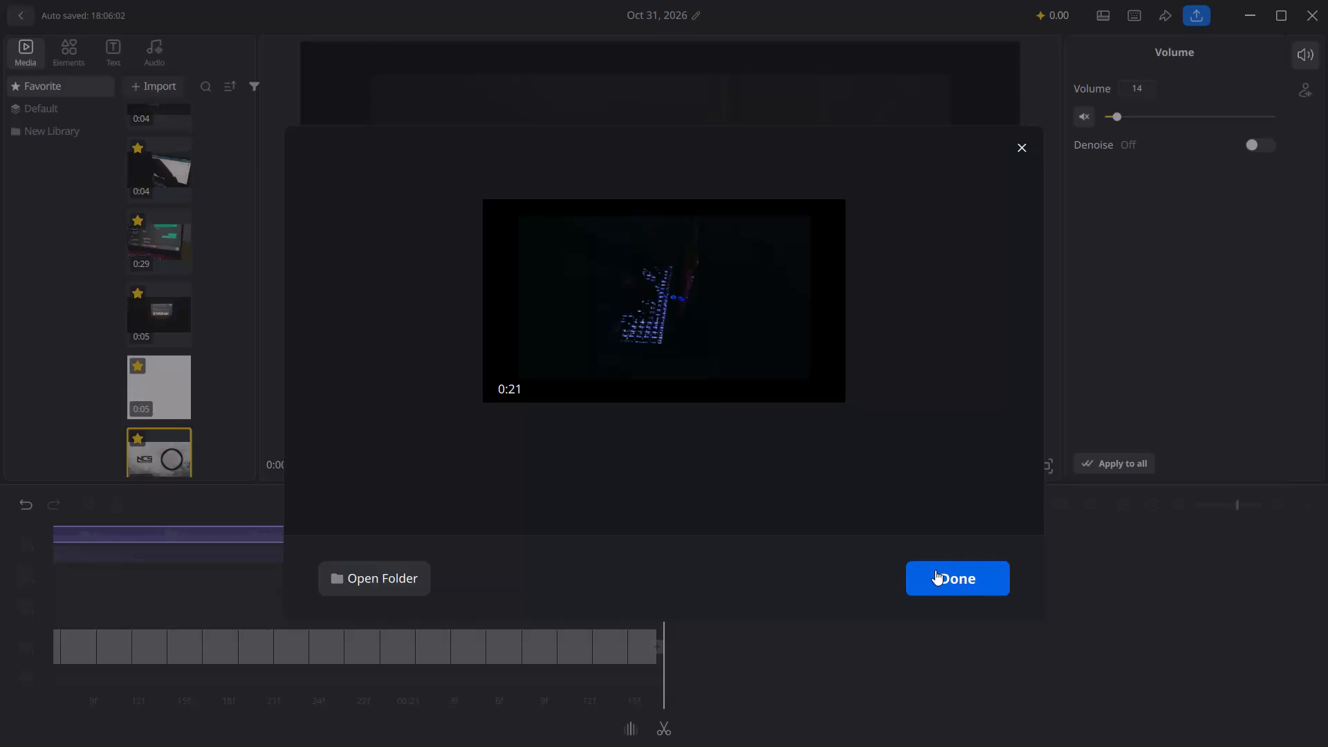
Dismiss the completed export of the 0:21 video and return to the editing project.
click(972, 573)
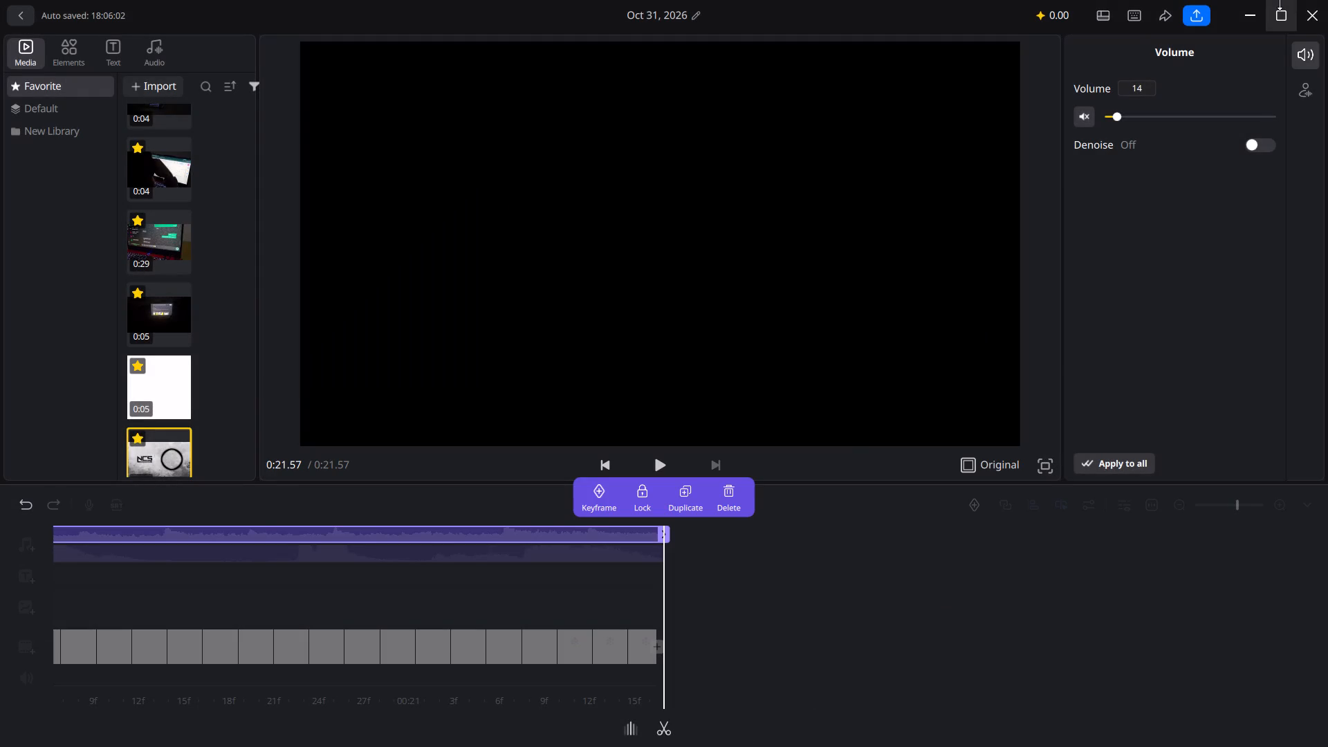
click(1280, 3)
key(Escape)
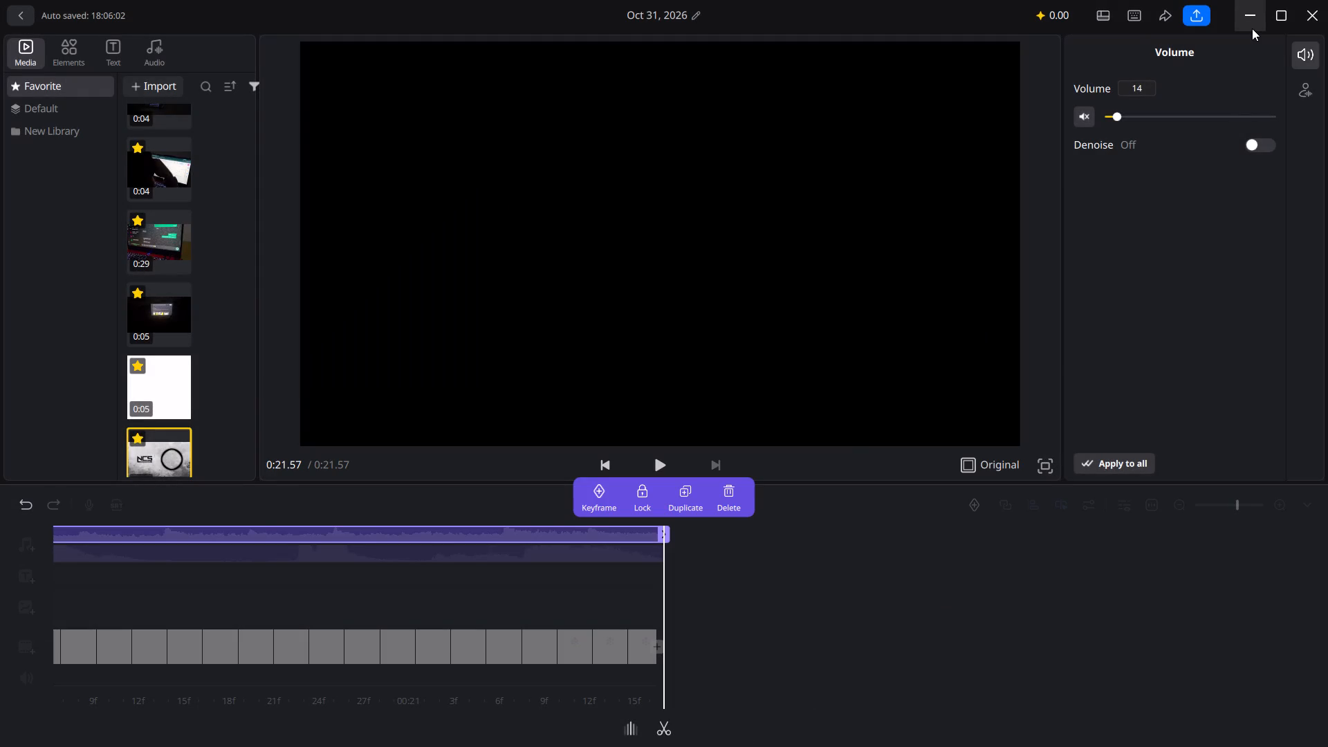
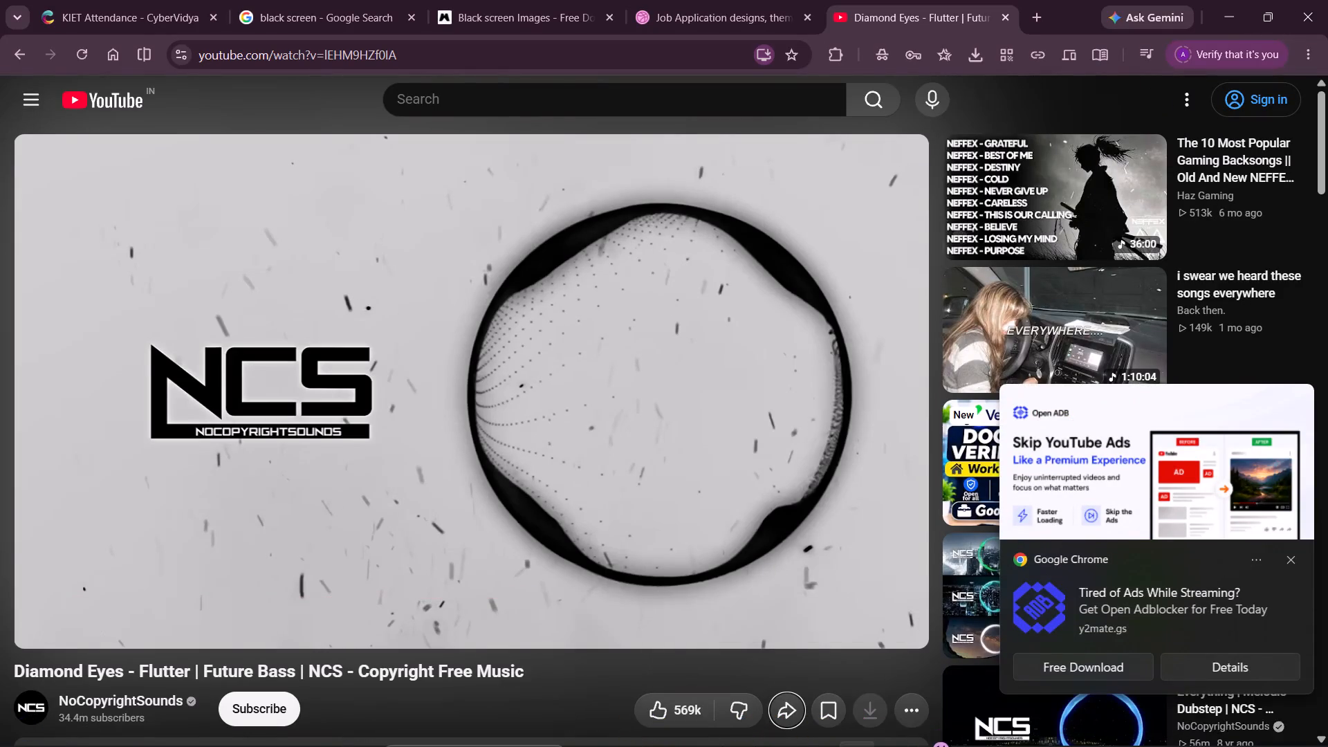
Switch to File Explorer and look for the exported video in the Downloads and Documents folders.
click(663, 730)
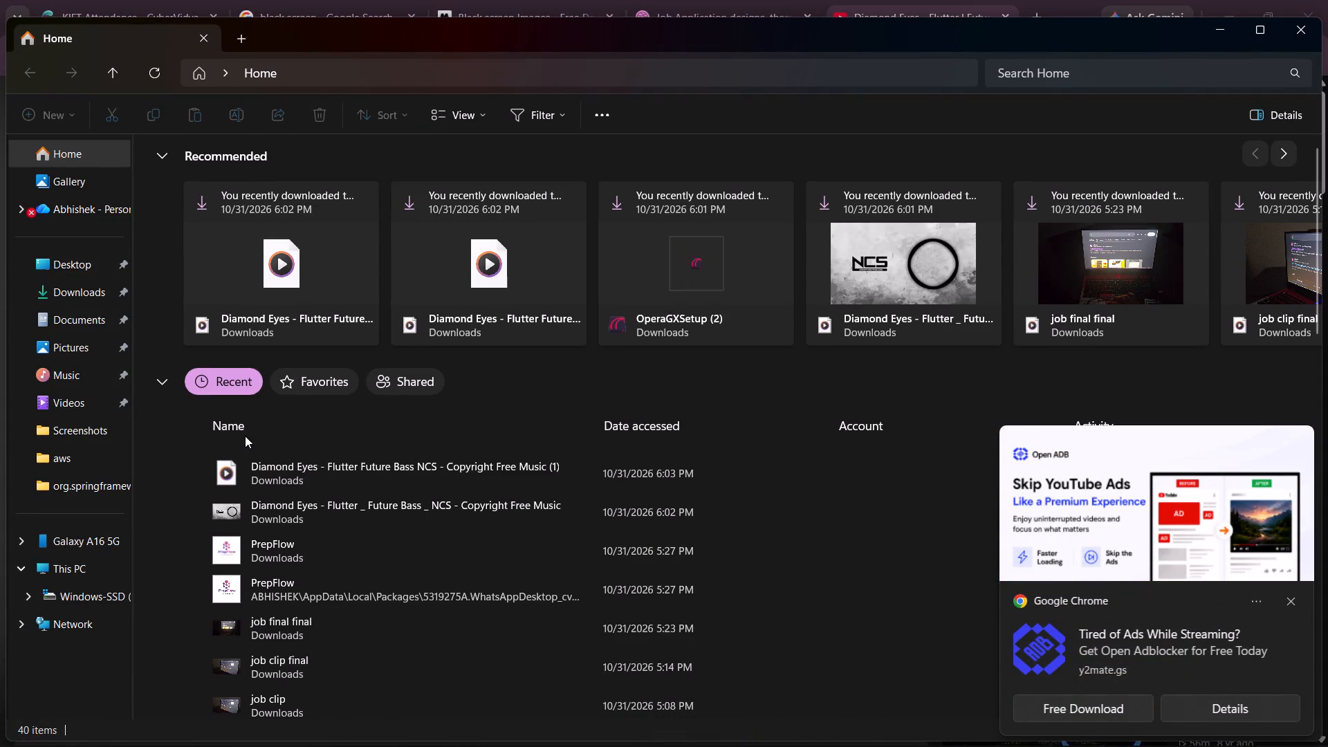
click(93, 290)
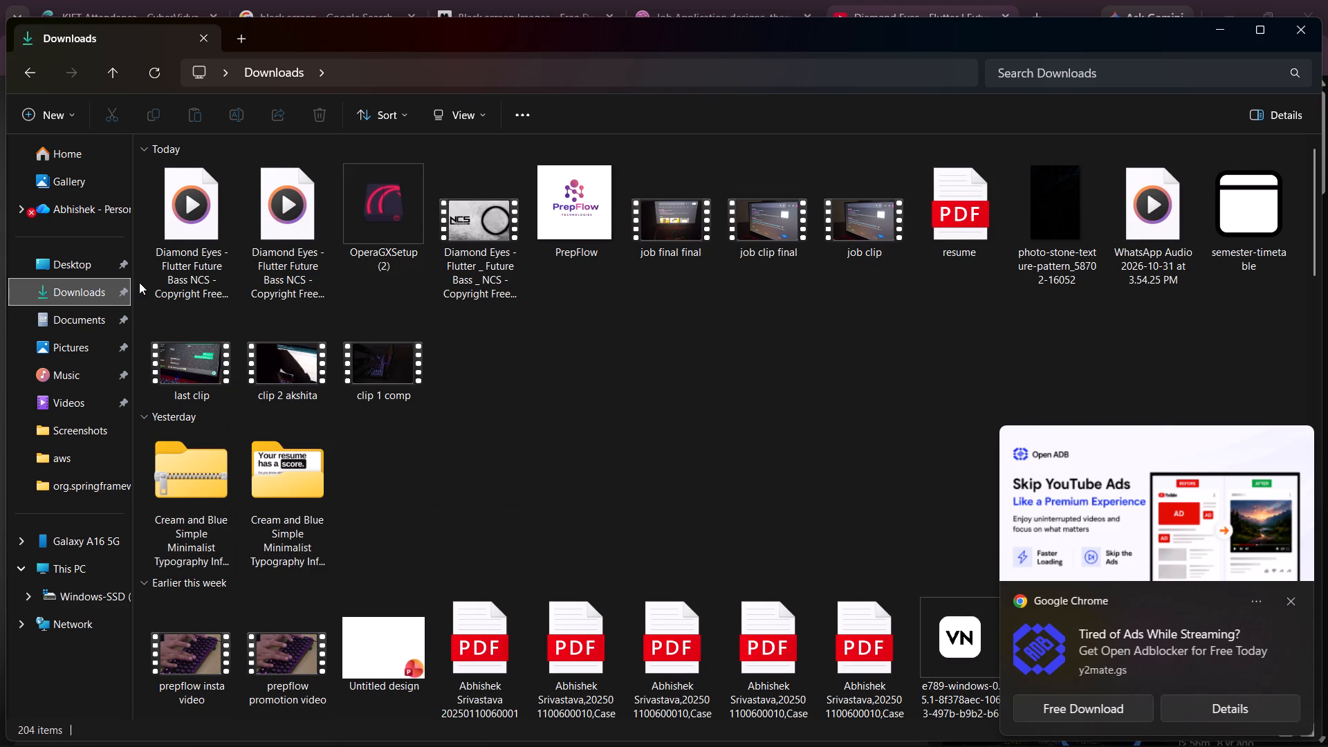
click(101, 322)
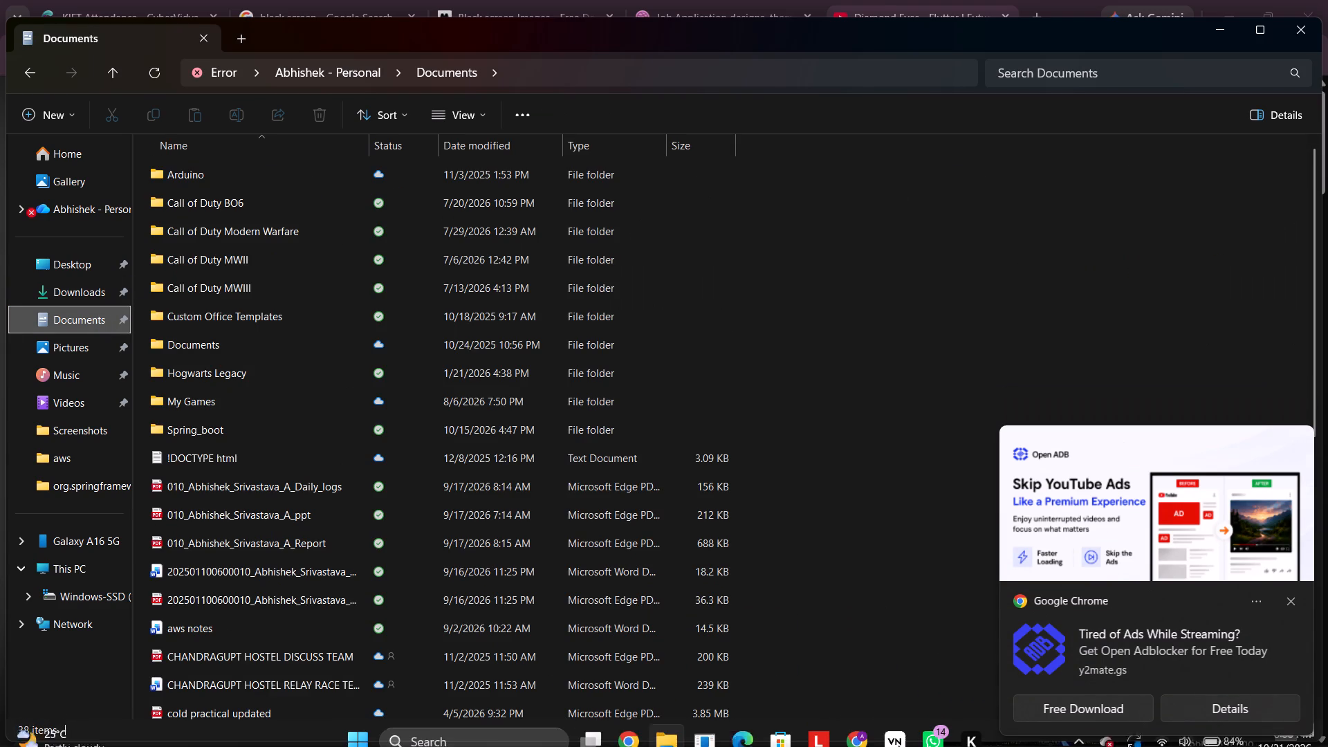
Return to VN, open the project's export settings and browse to Downloads as the export location.
click(904, 737)
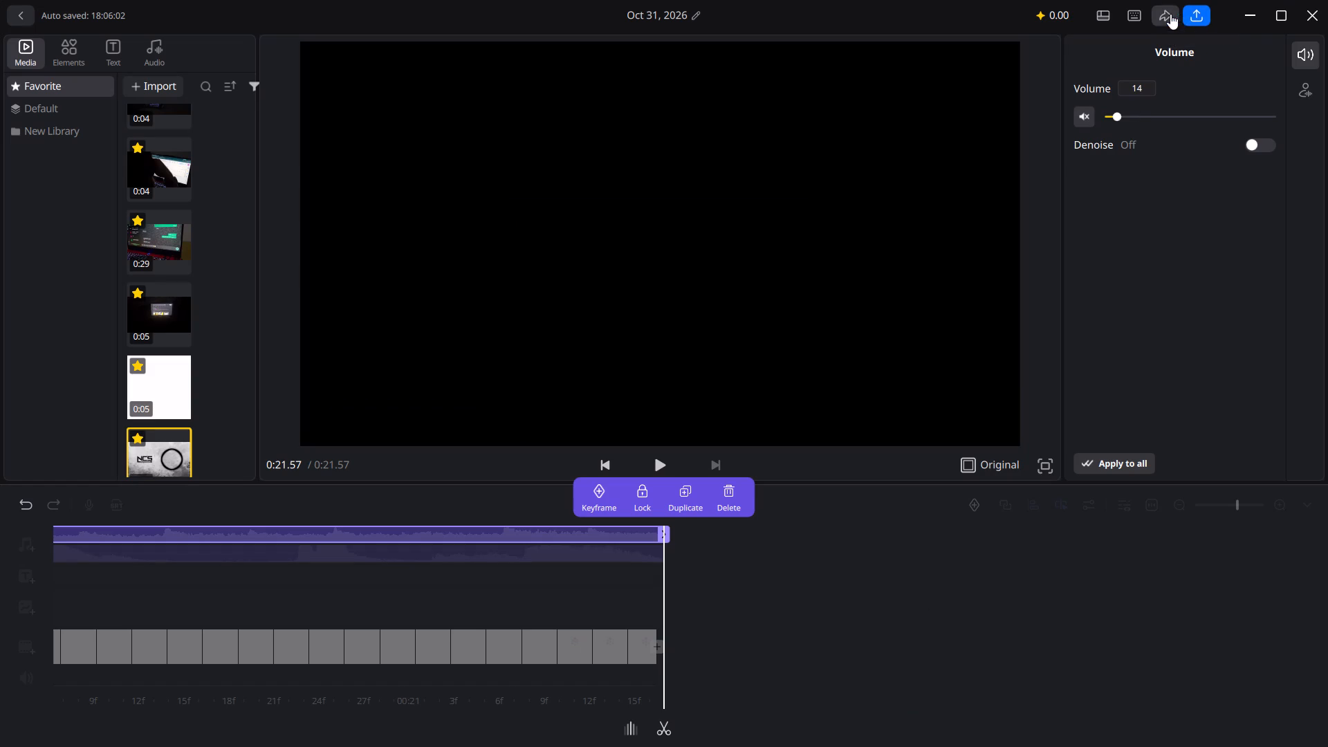
click(1189, 13)
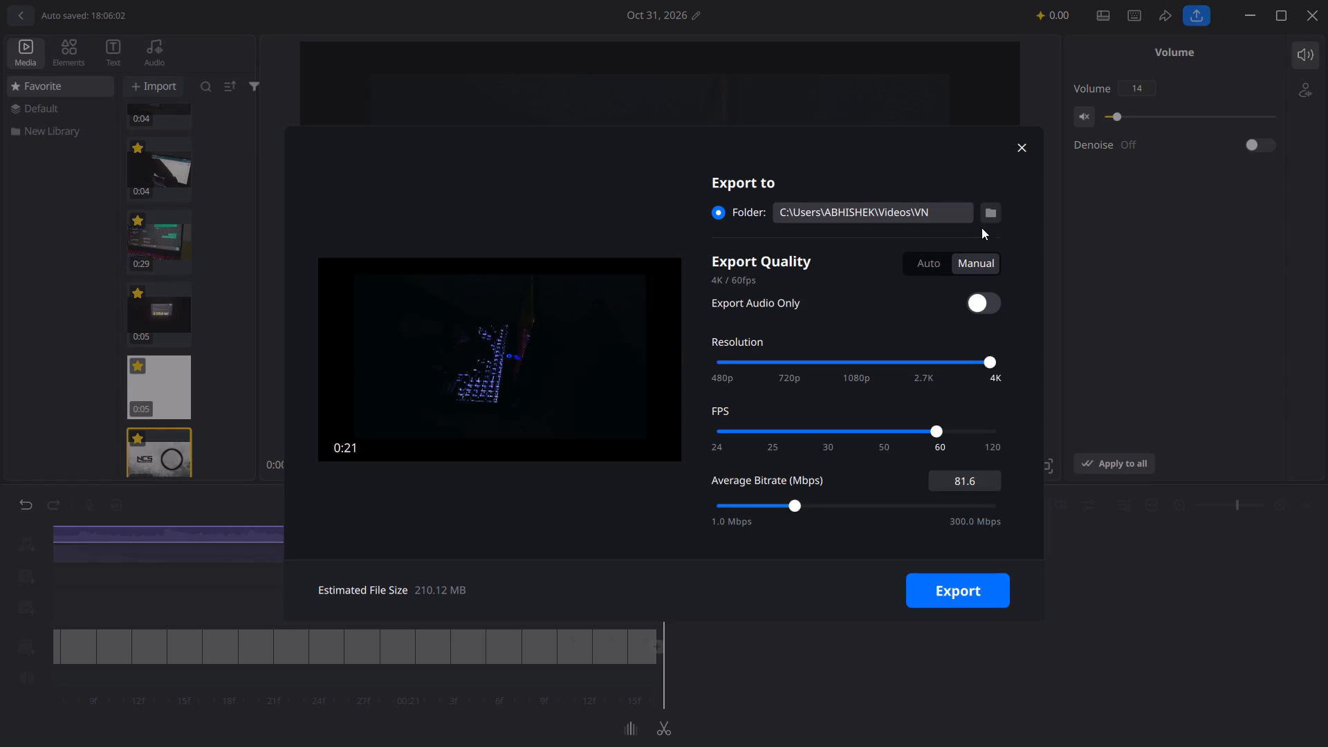
click(956, 216)
click(984, 209)
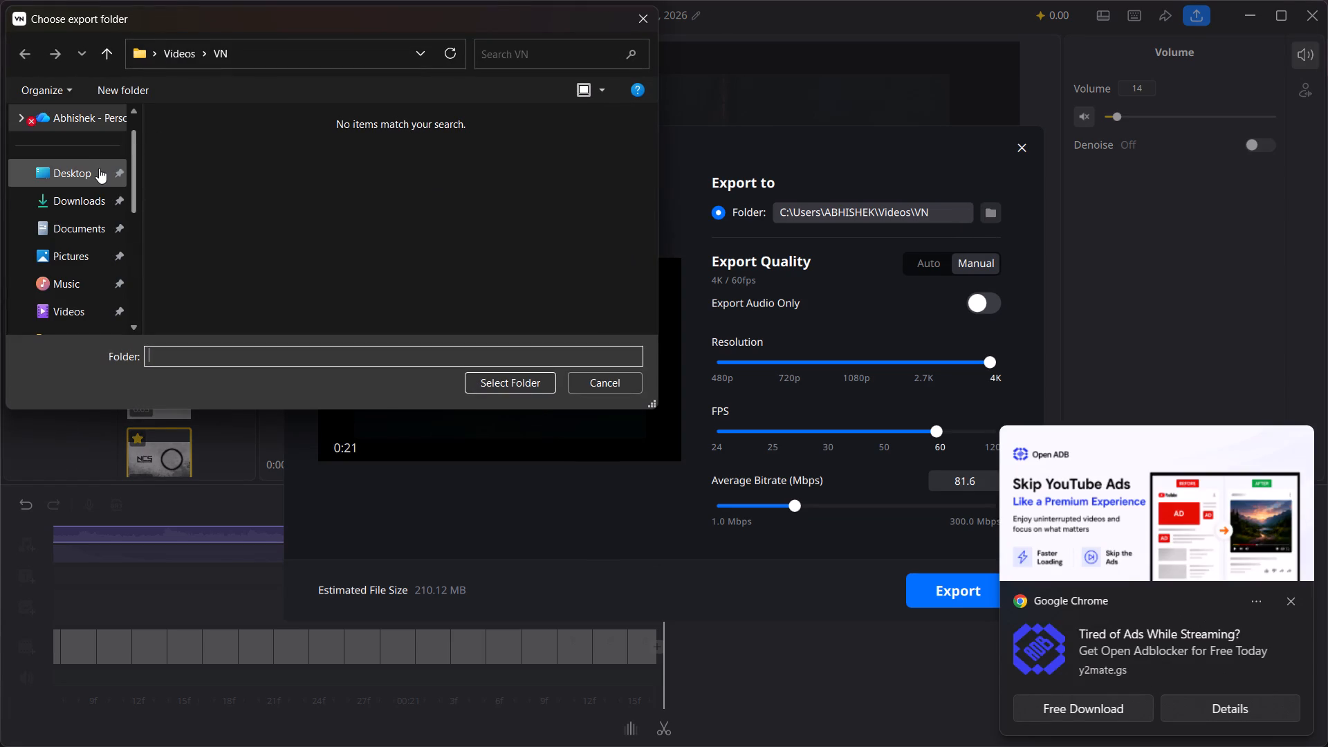
click(97, 169)
click(94, 192)
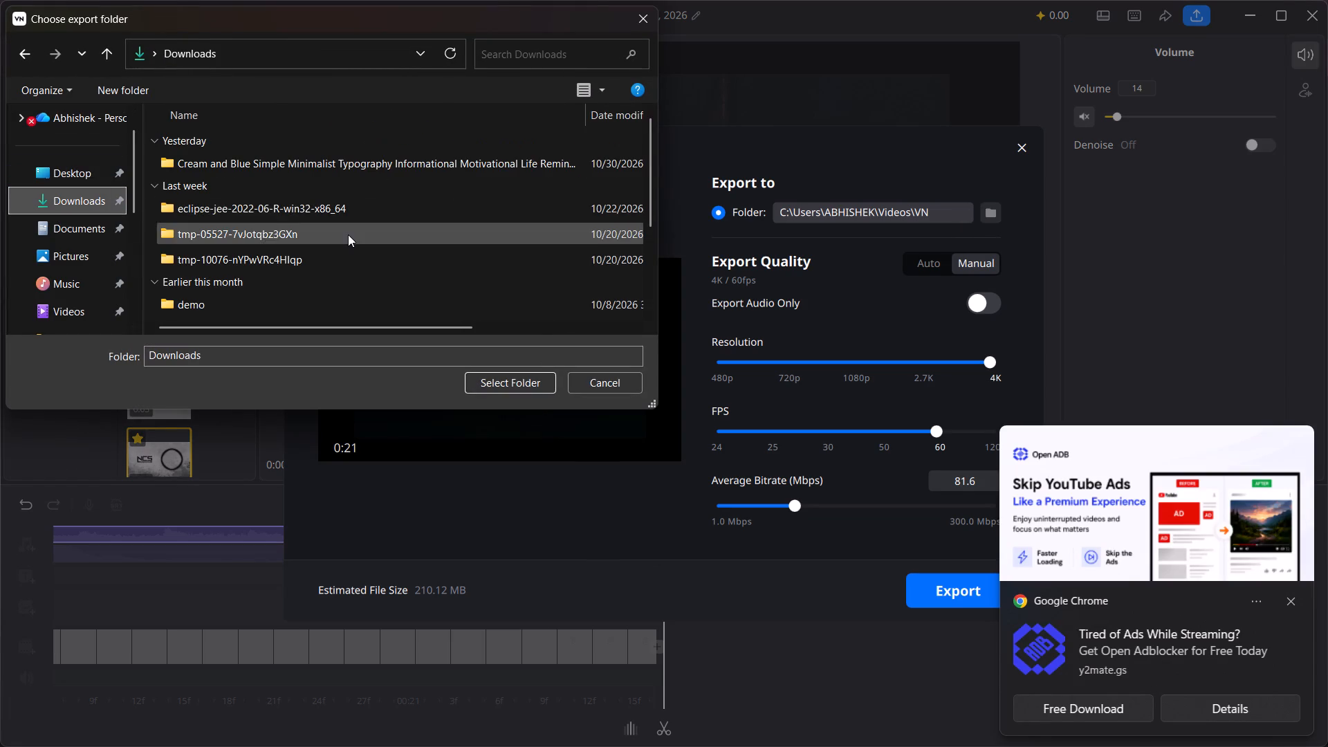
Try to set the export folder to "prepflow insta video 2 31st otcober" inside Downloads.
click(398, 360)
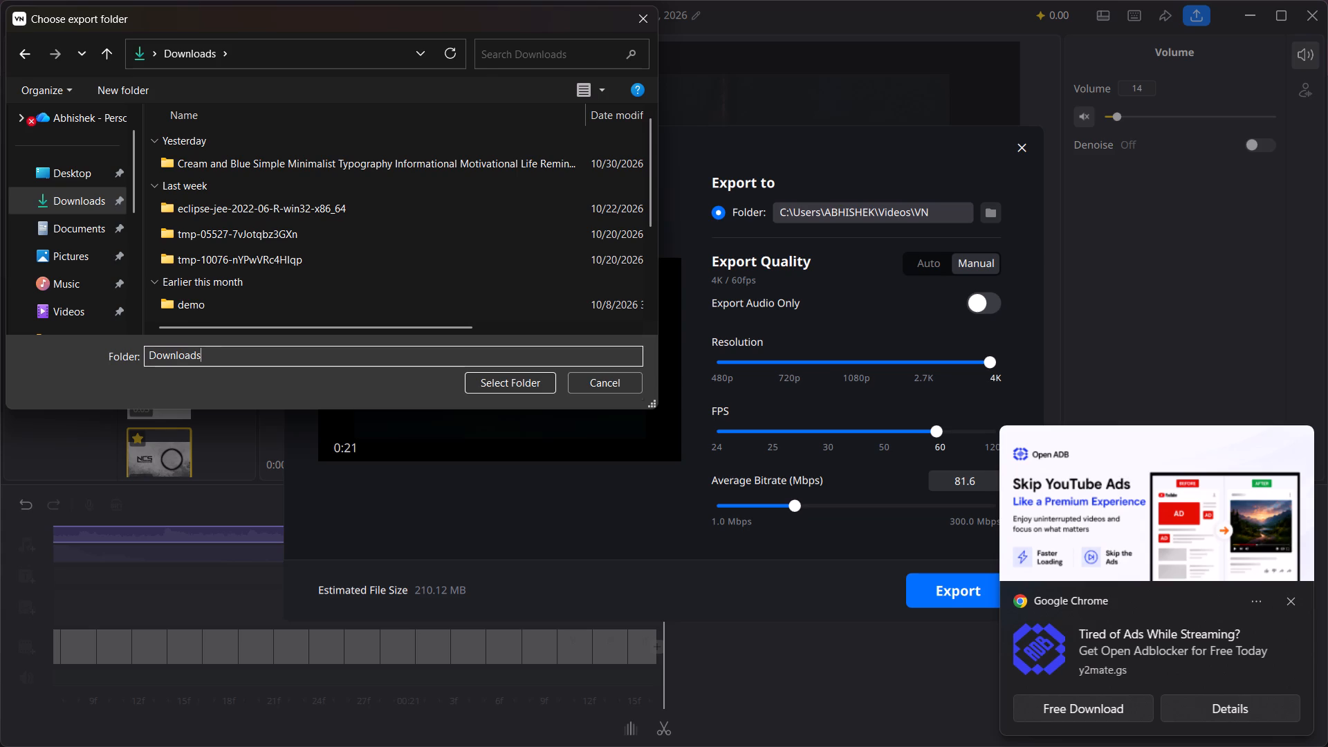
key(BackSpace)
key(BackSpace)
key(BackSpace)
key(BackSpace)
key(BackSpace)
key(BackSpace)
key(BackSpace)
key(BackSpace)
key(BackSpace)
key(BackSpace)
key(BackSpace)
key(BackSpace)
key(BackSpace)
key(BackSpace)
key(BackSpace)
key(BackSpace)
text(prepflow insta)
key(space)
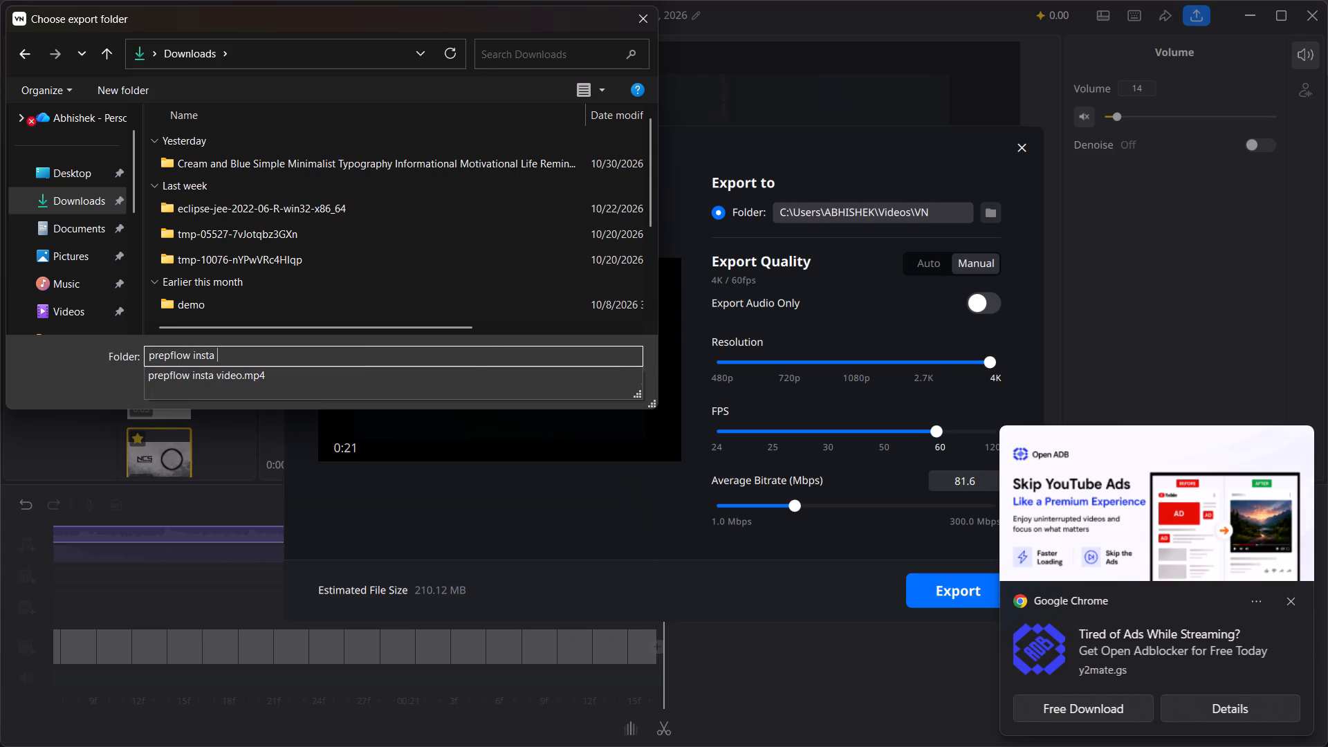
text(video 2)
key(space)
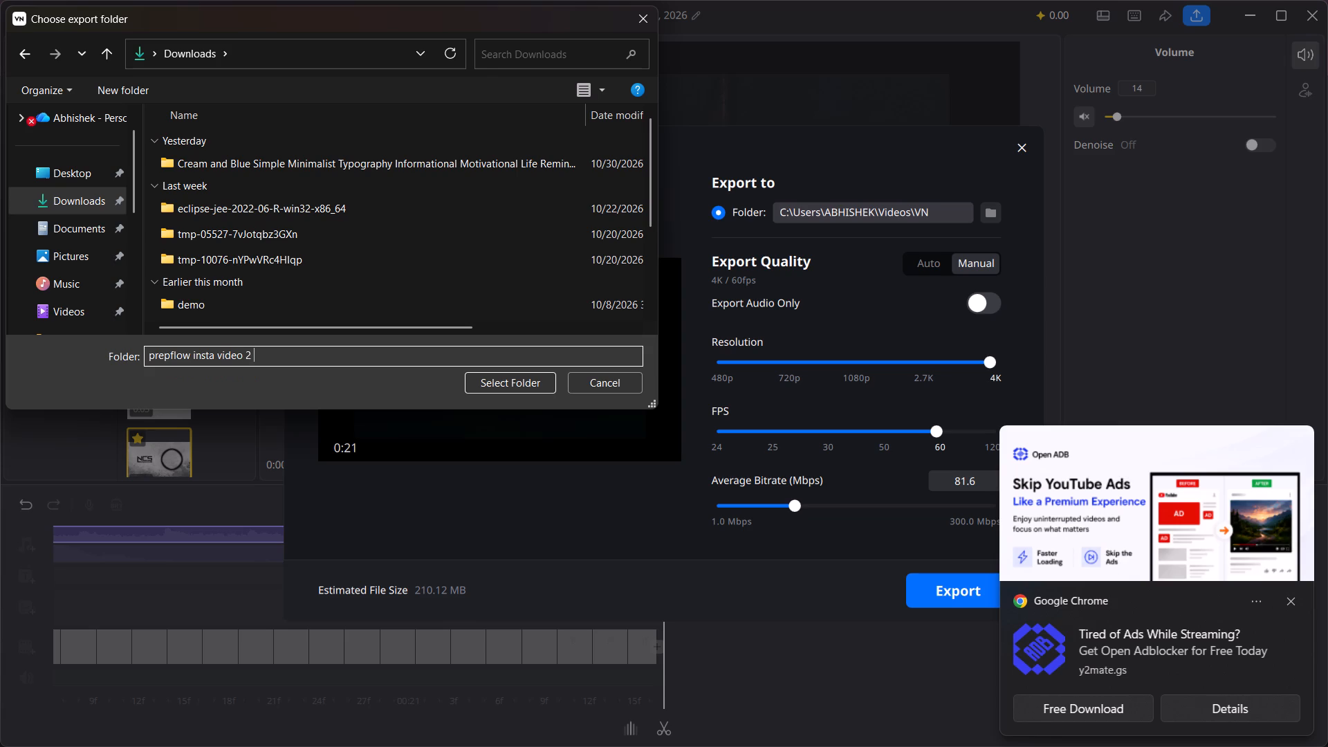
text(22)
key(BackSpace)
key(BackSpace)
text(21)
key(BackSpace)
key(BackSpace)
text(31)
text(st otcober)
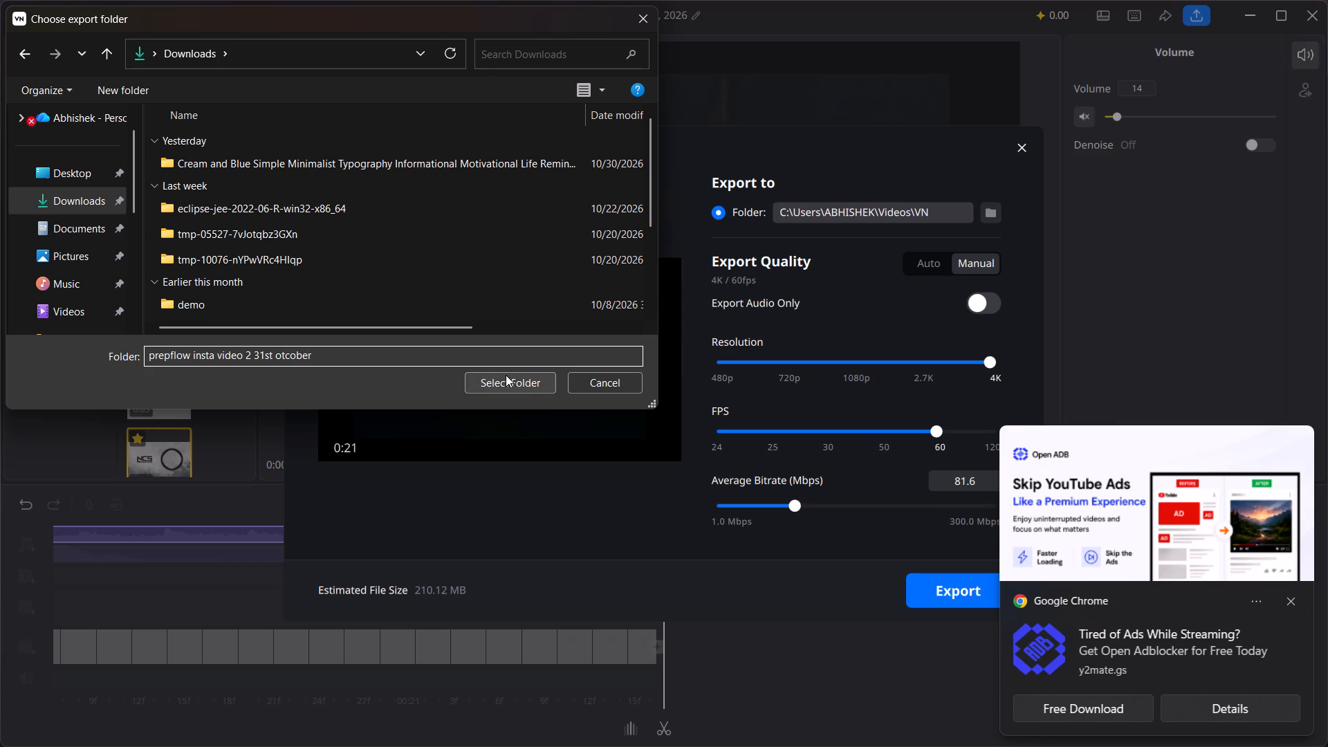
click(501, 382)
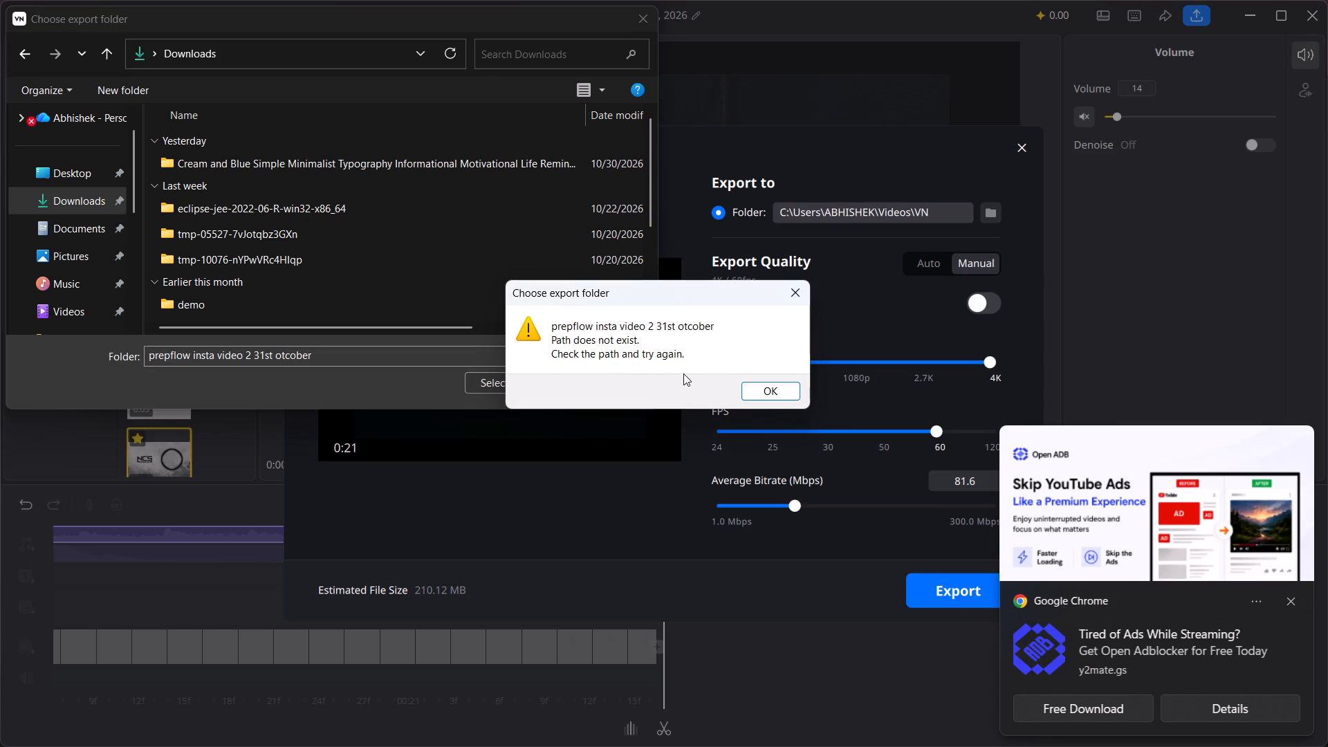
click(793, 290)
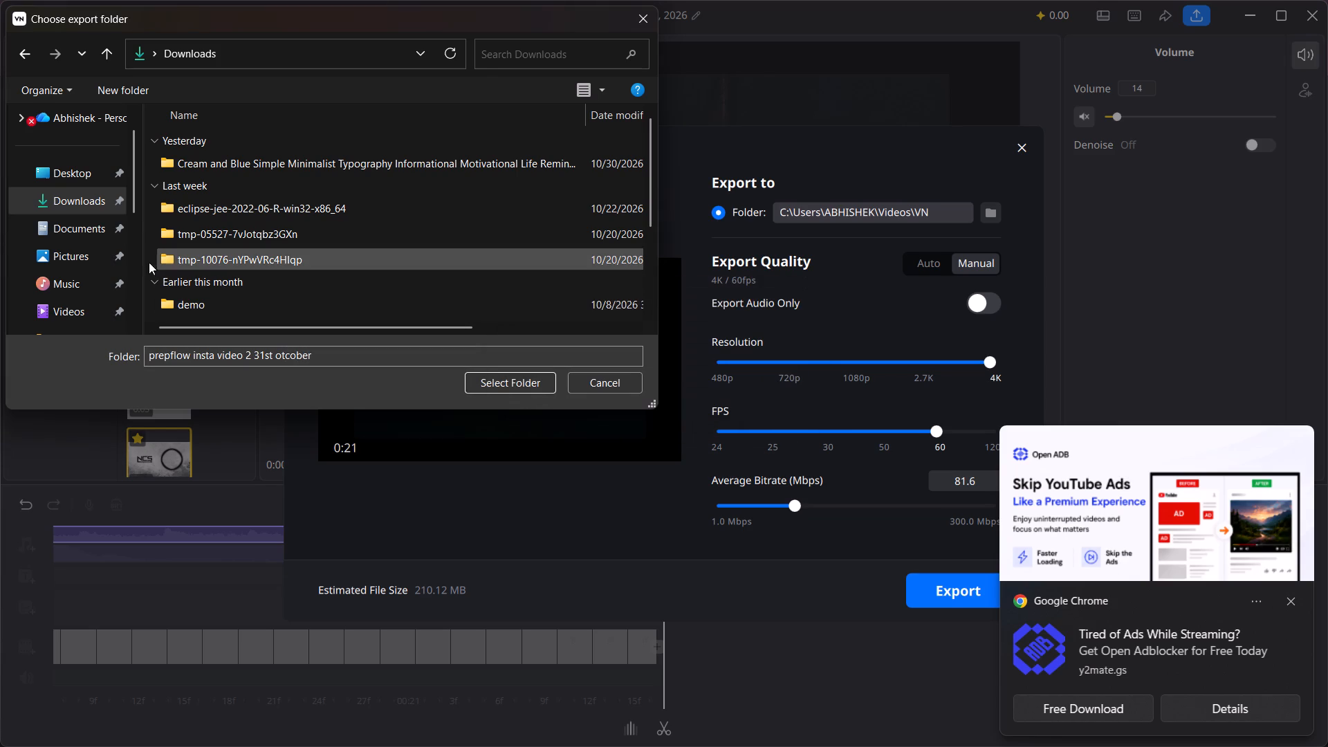
Create a new folder named "prepflow insta" in Downloads for the export.
click(105, 96)
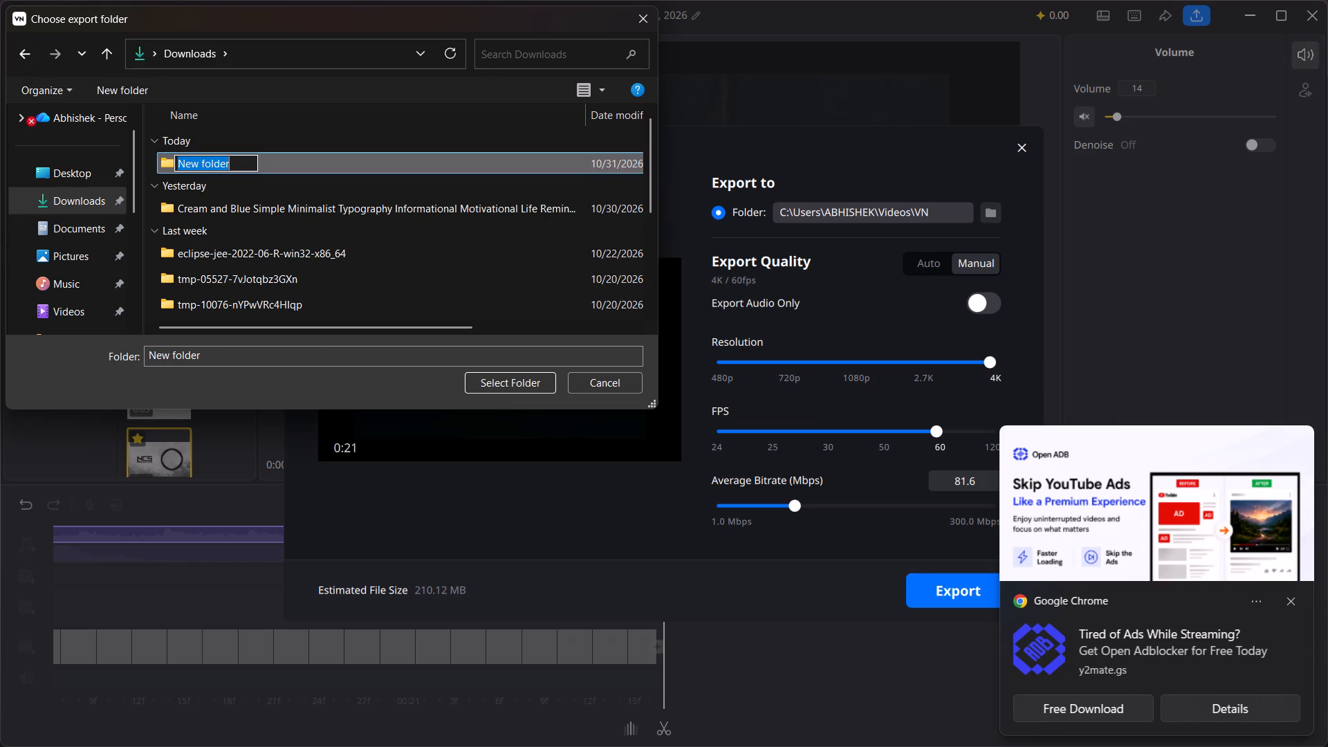
key(BackSpace)
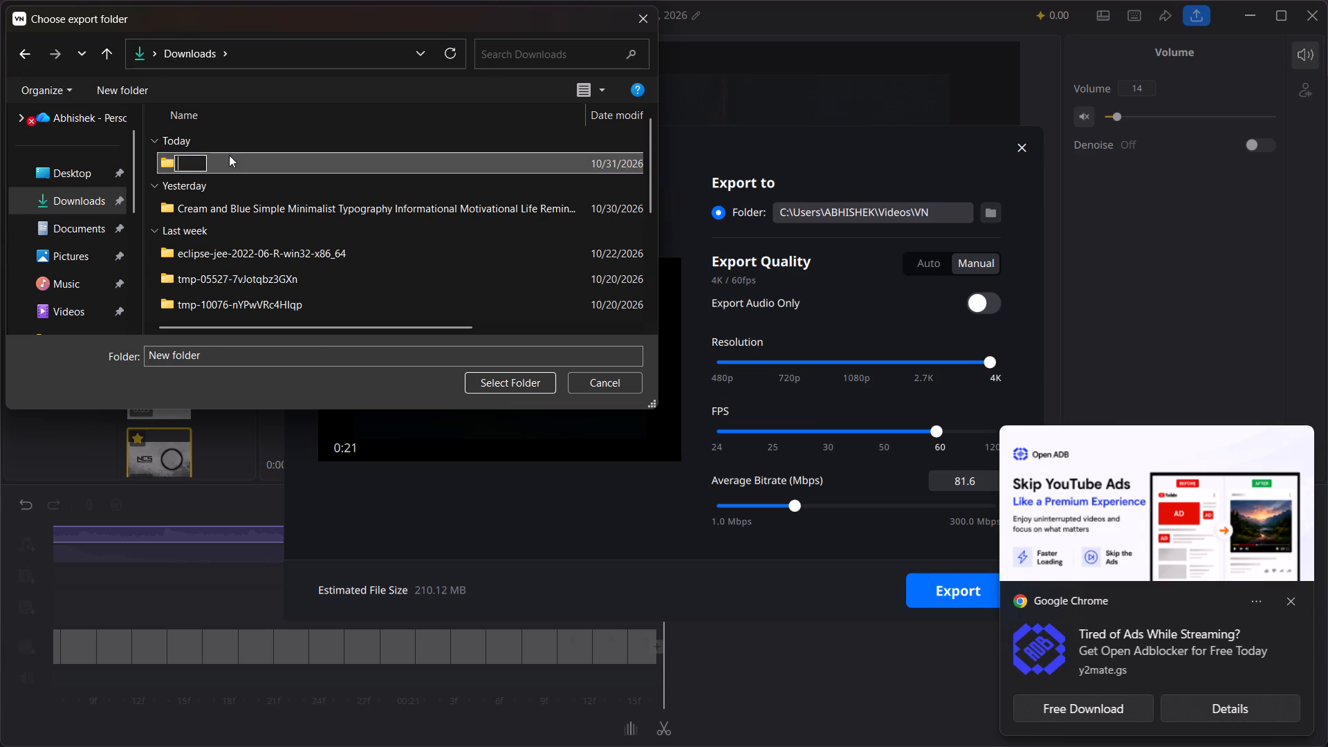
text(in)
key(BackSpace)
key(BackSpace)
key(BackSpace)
Name the new folder in Downloads "prepflow insta".
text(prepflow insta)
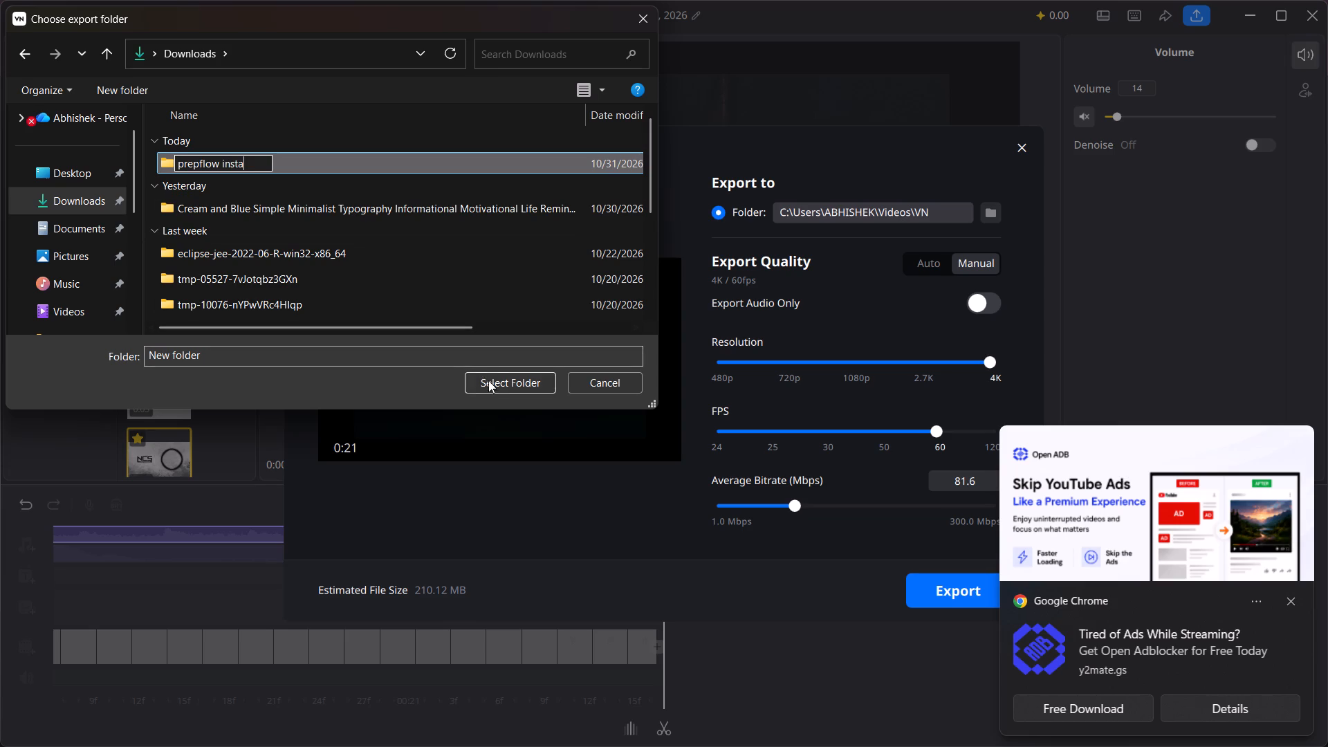
click(490, 382)
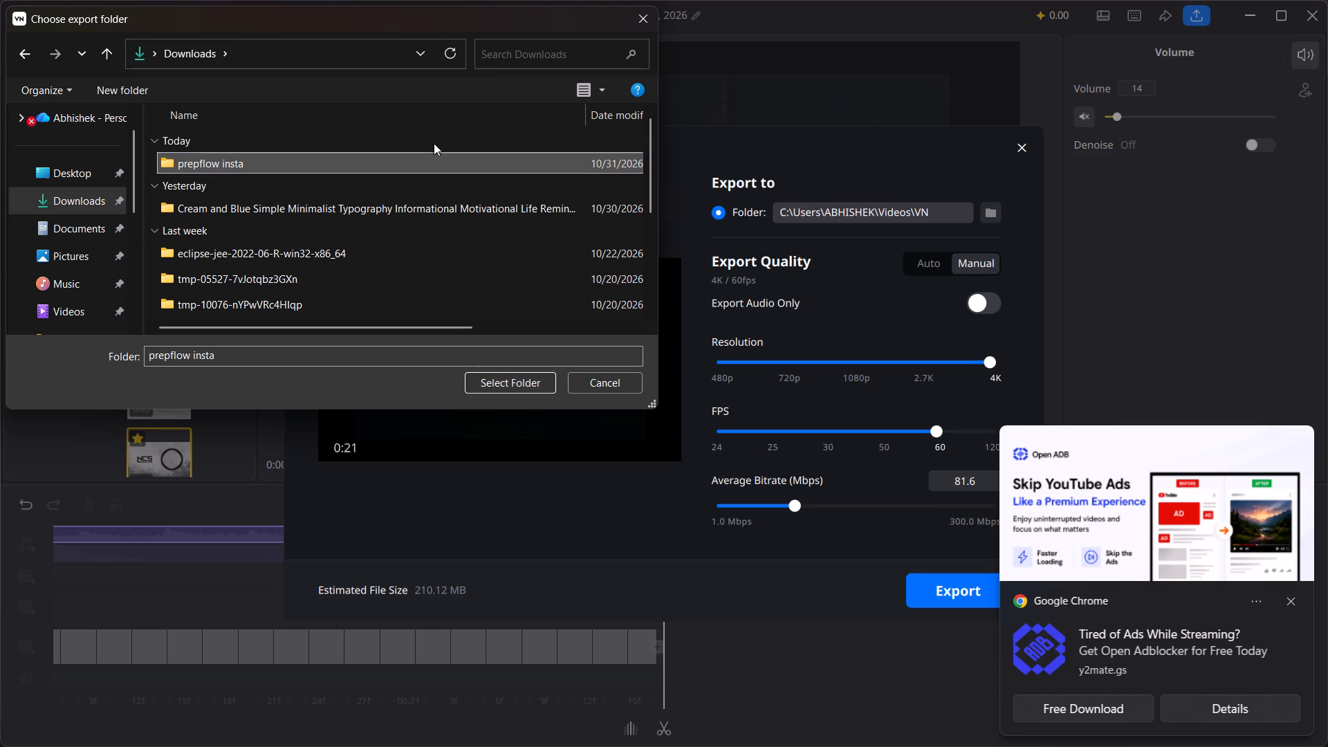
Open the "prepflow insta" folder in Downloads and set it as the export folder.
click(423, 160)
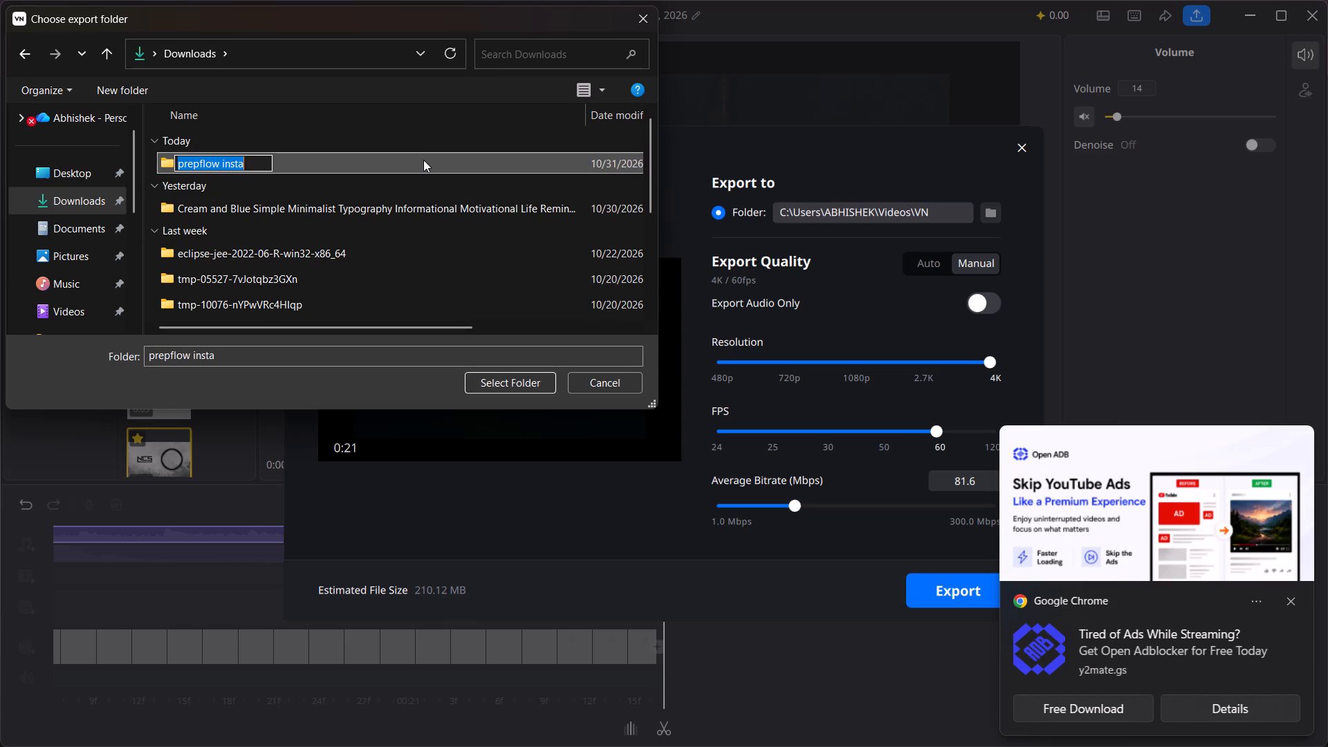
click(499, 385)
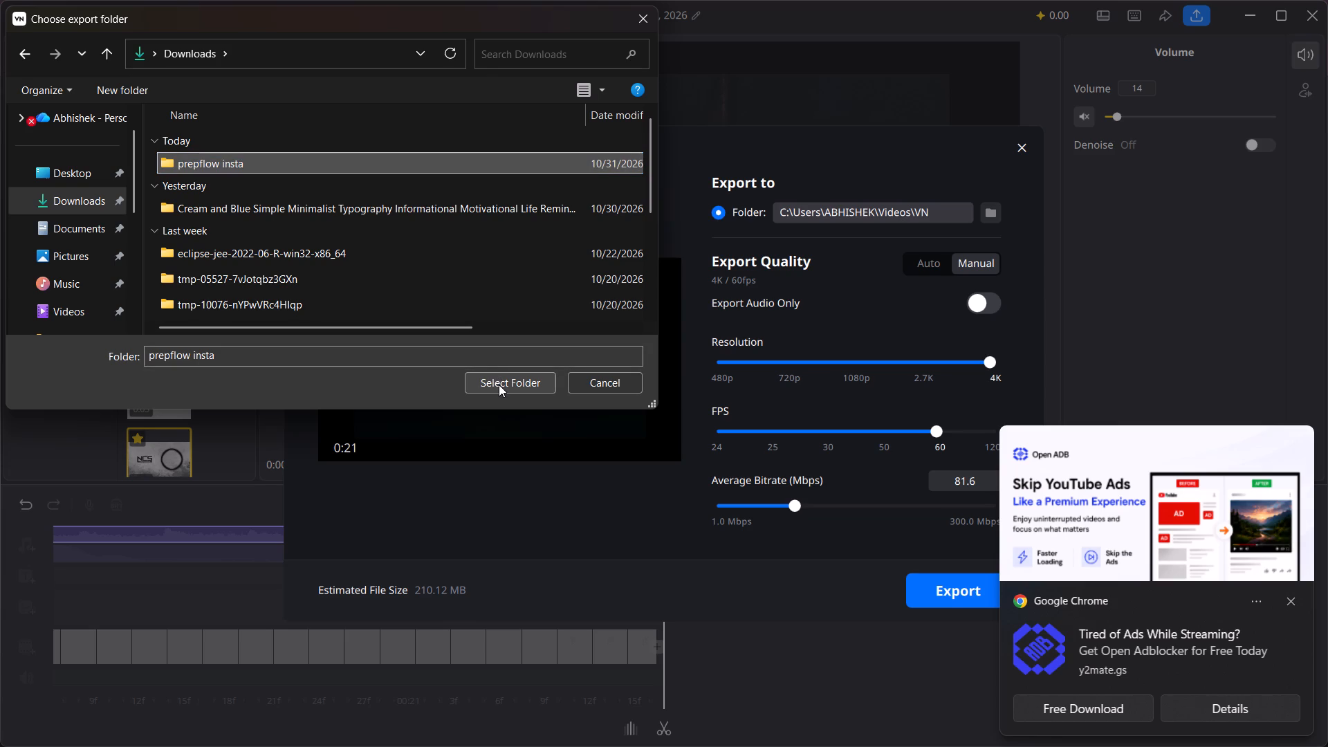
click(399, 353)
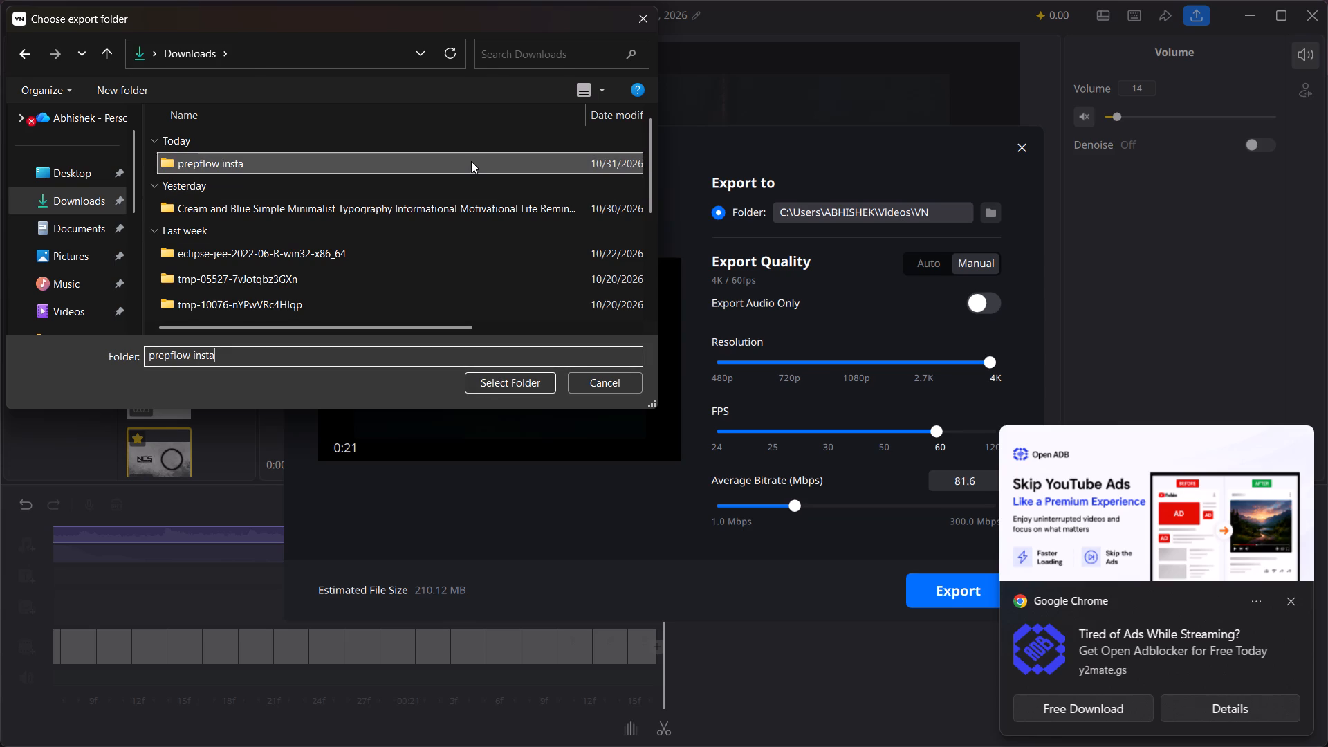
double_click(472, 160)
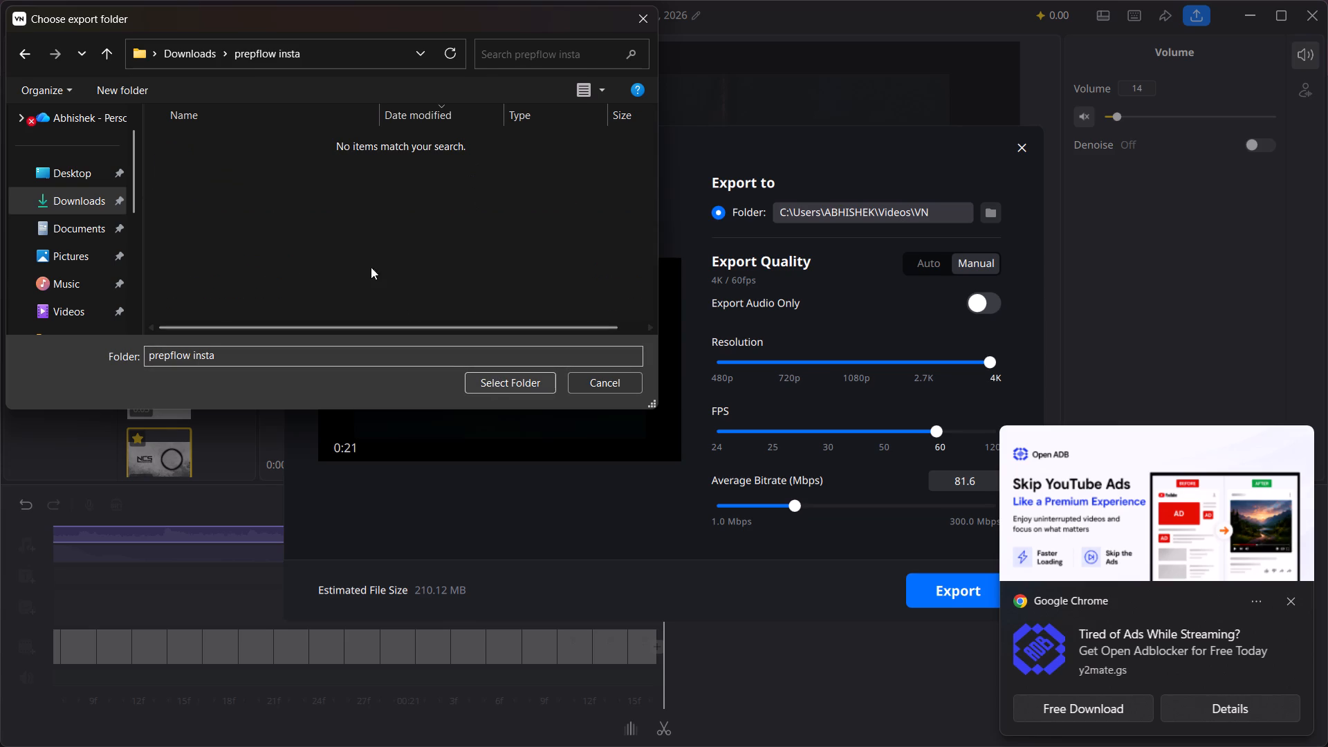
click(503, 384)
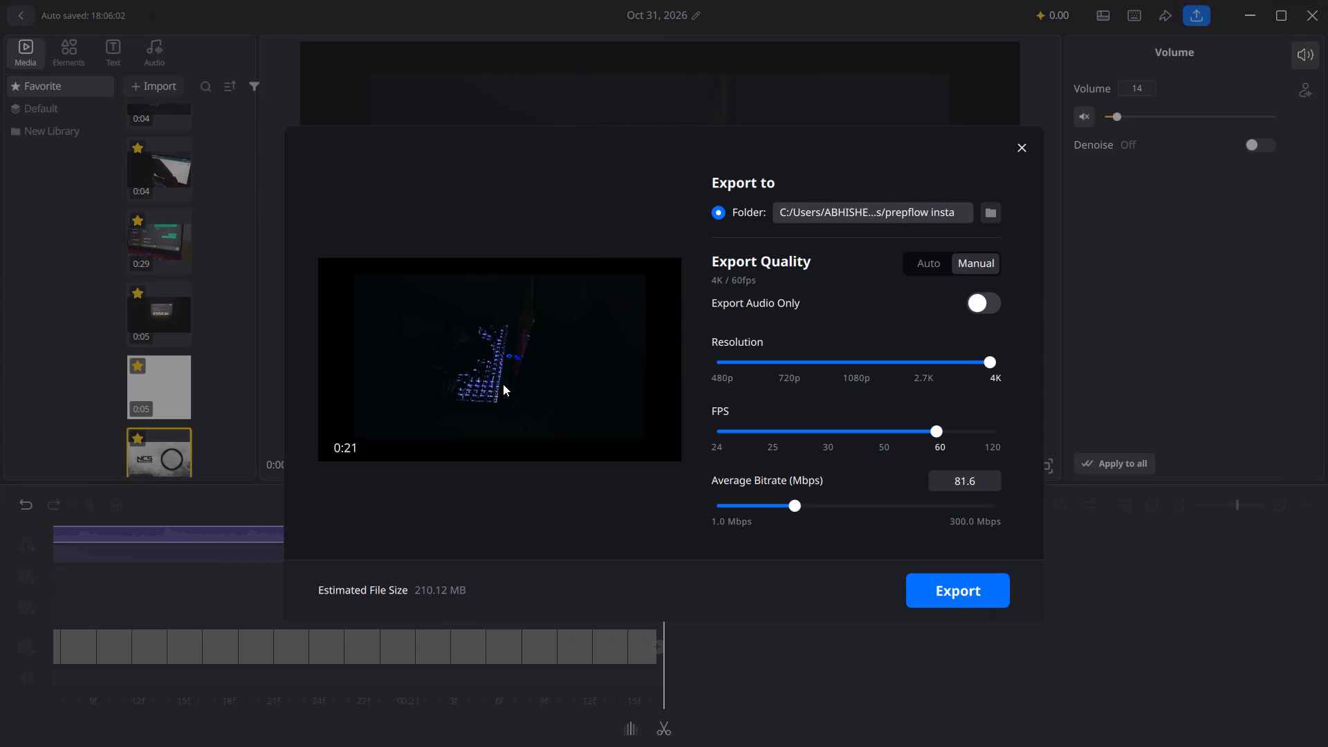
Export the video in 4K at 60 fps to the "prepflow insta" folder and close the export window when it finishes.
click(950, 582)
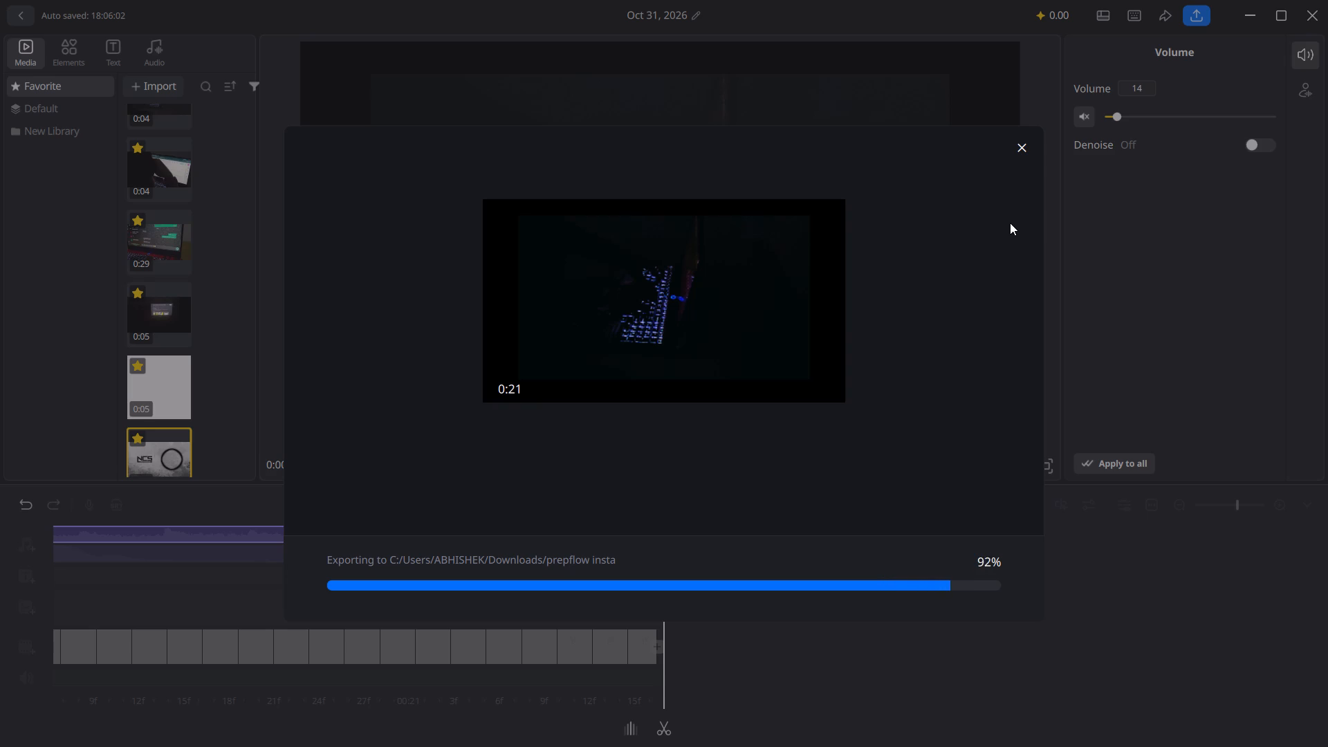
click(1010, 223)
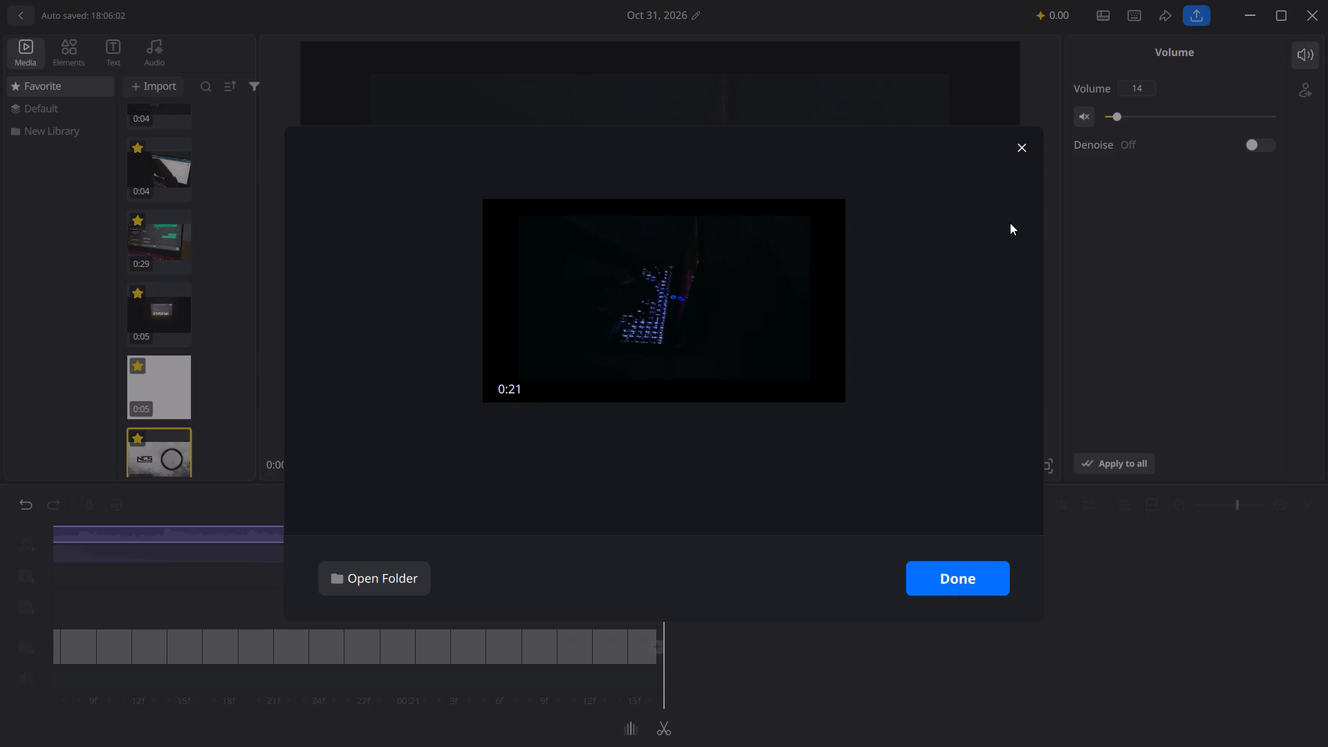
click(944, 580)
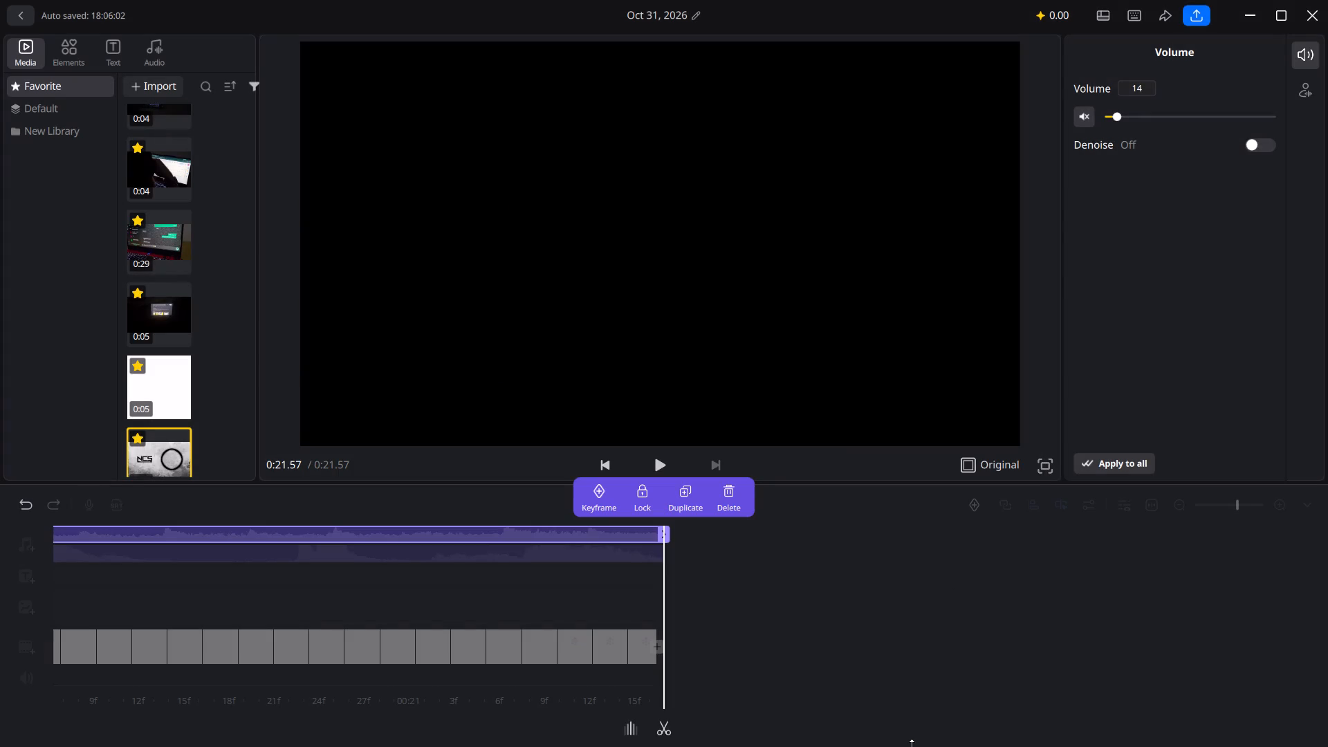
Minimize VN and return to the File Explorer window.
click(1247, 3)
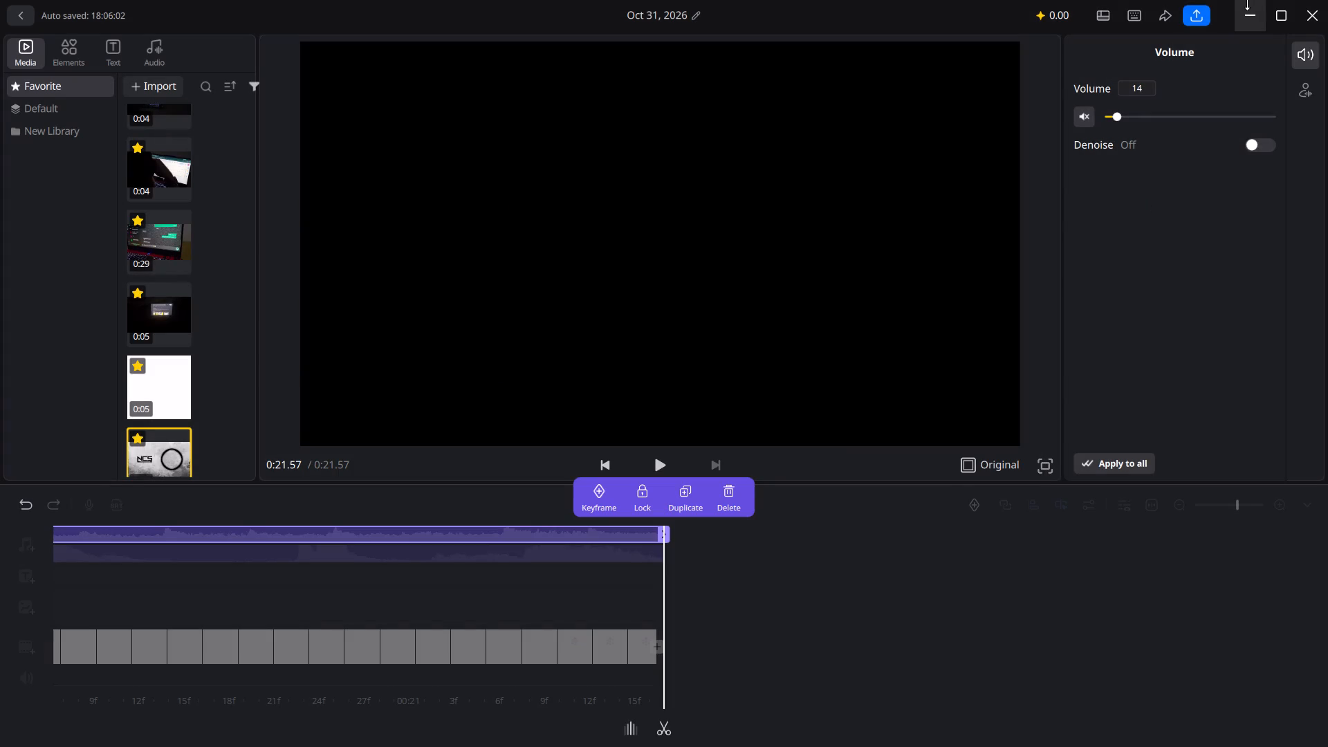
click(1250, 13)
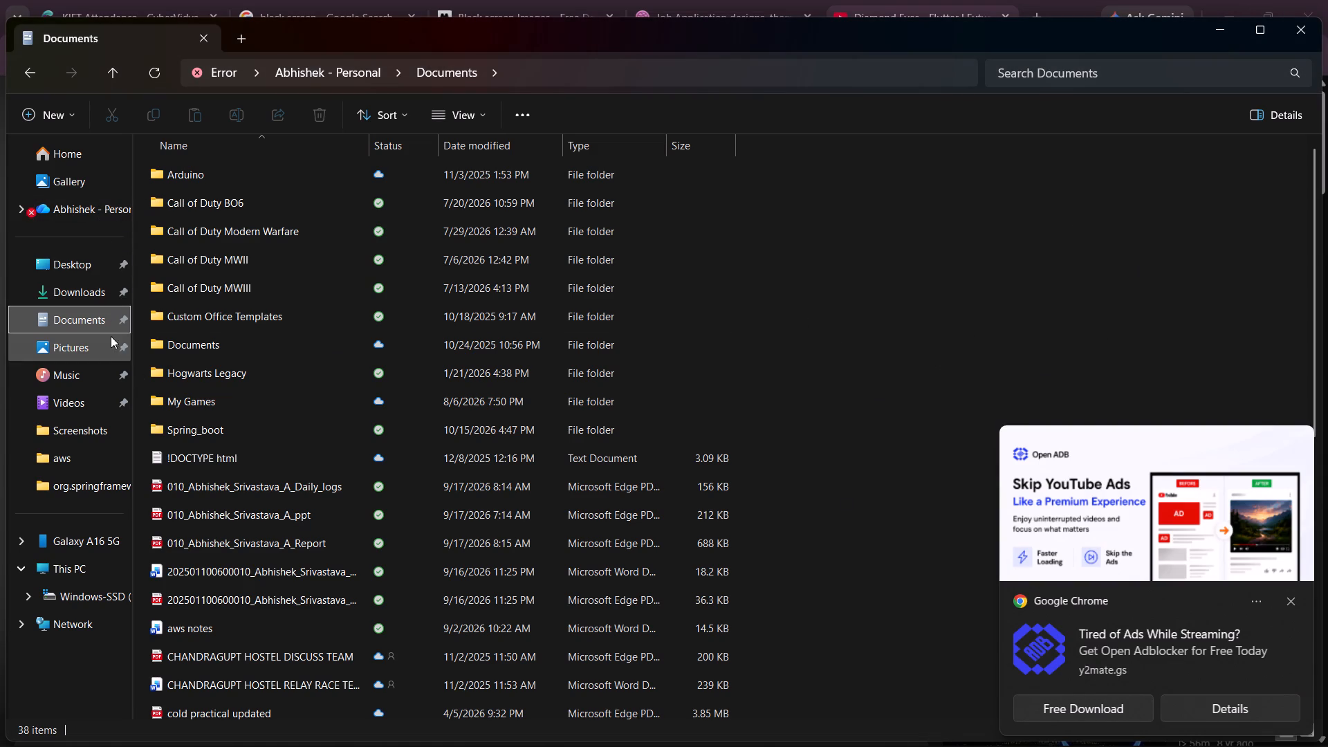
Look for the exported video in File Explorer's Downloads, Documents and Pictures folders, and search Documents for "insta".
click(91, 285)
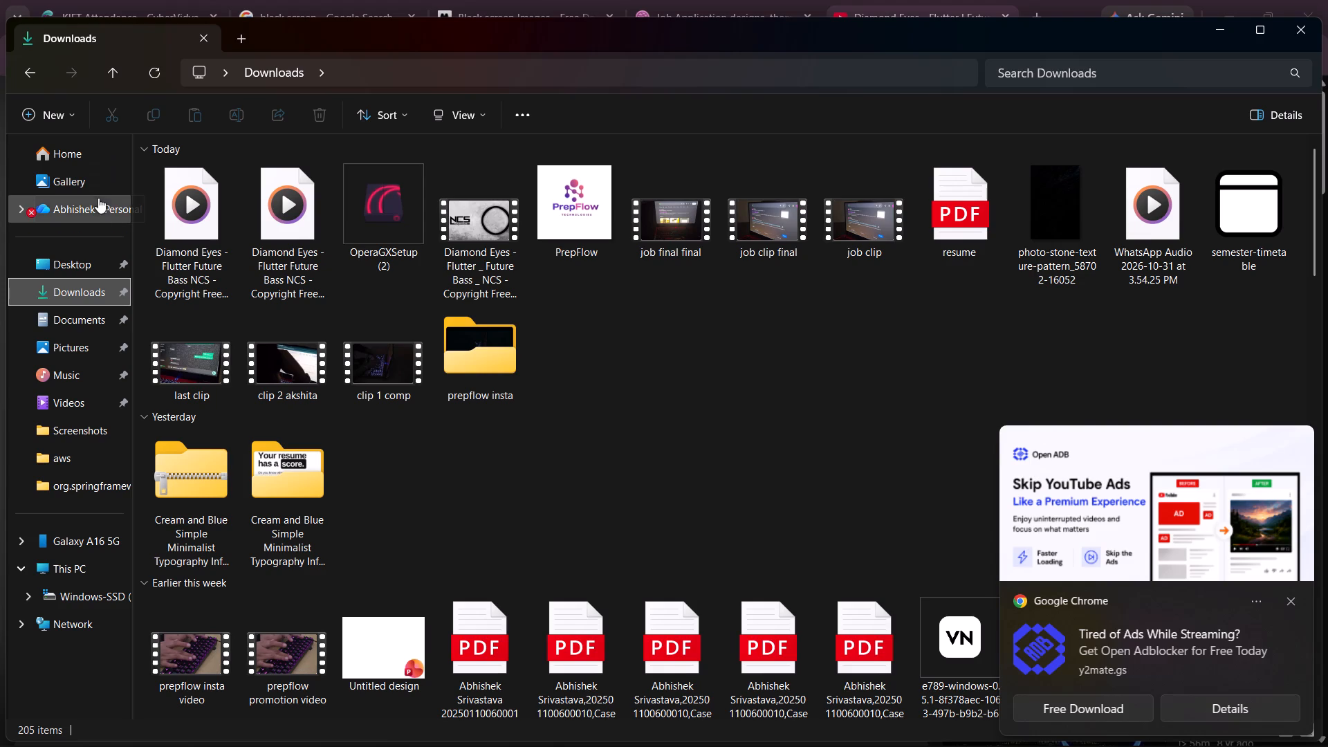
click(98, 326)
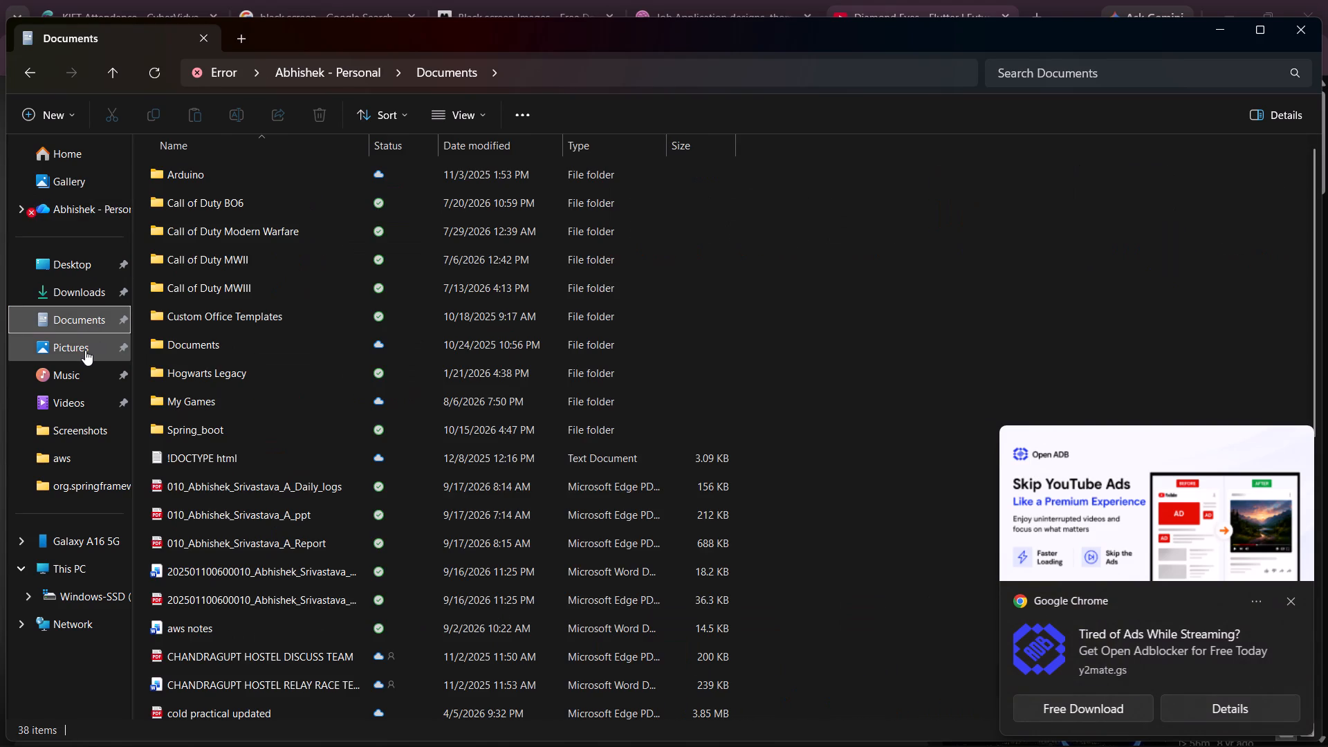
click(85, 350)
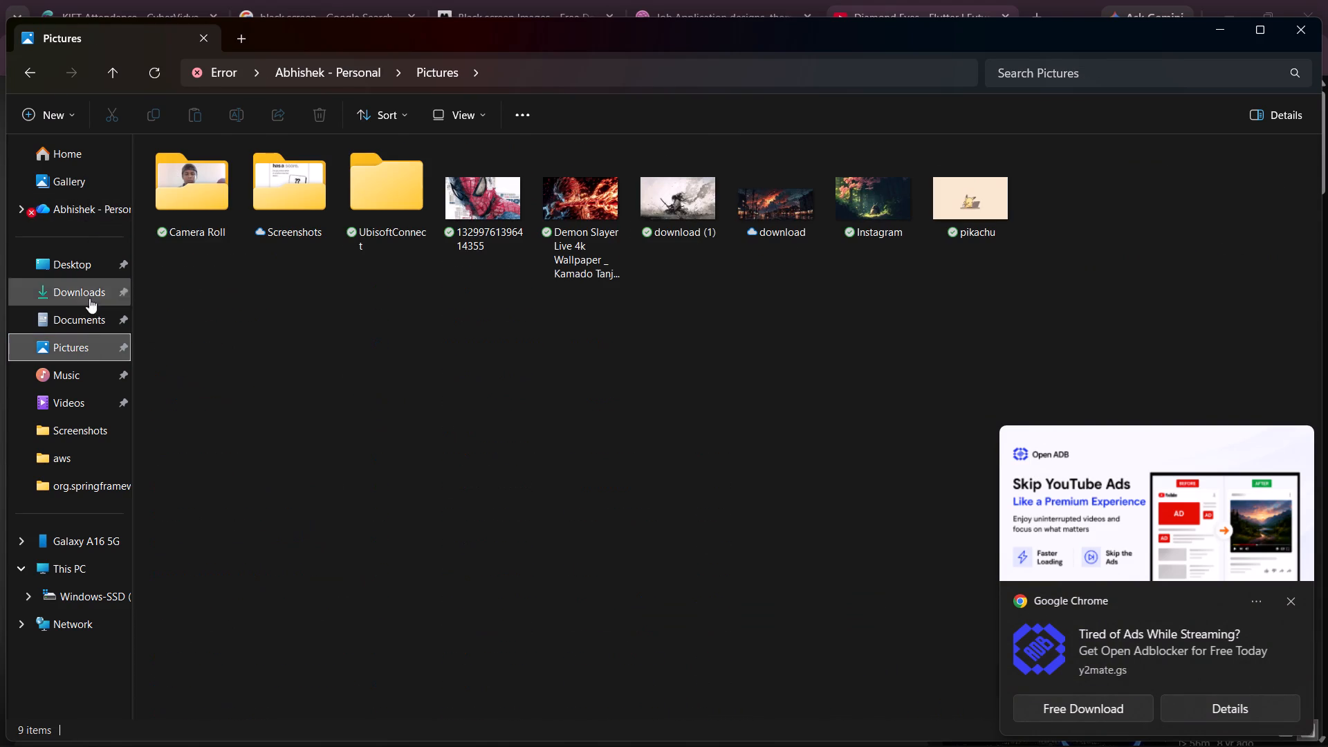
click(89, 321)
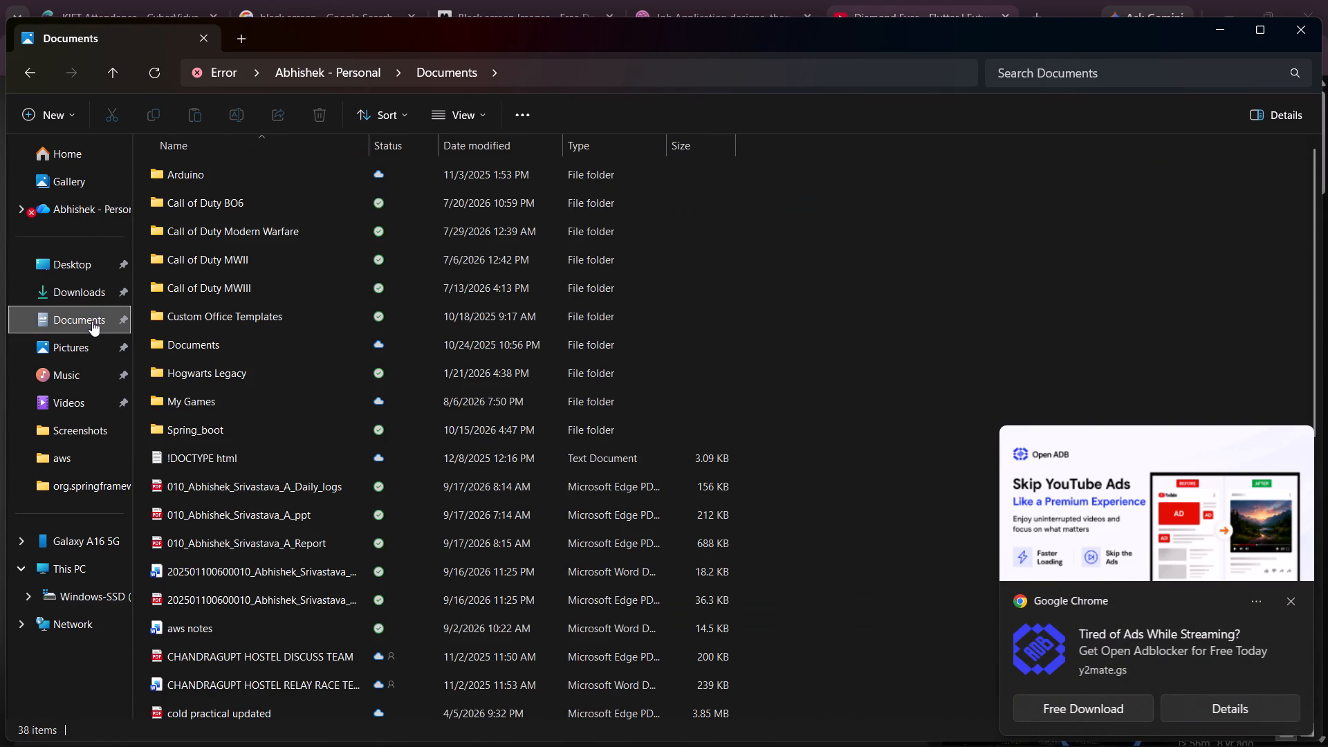
click(1153, 65)
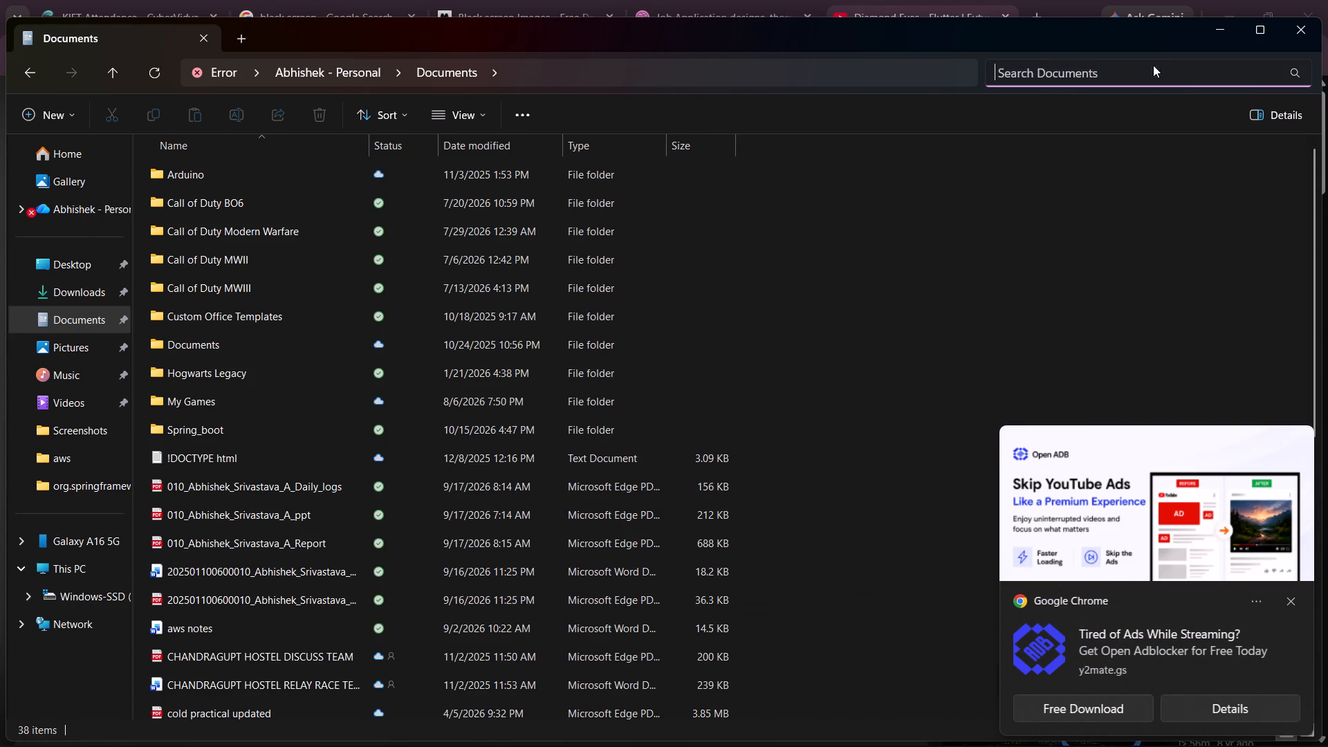
text(ins)
text(ta)
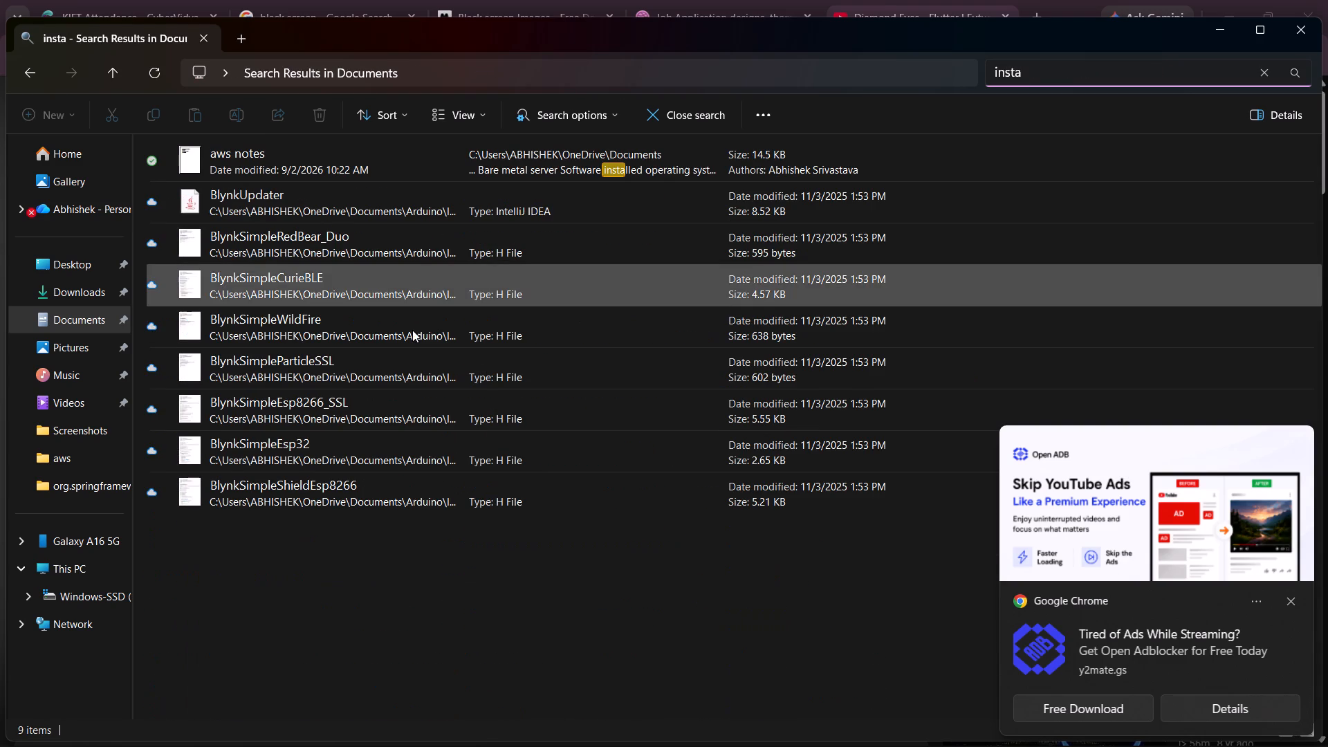
Play the exported MP4 from the prepflow insta folder in Downloads and dismiss the ad notification.
click(93, 288)
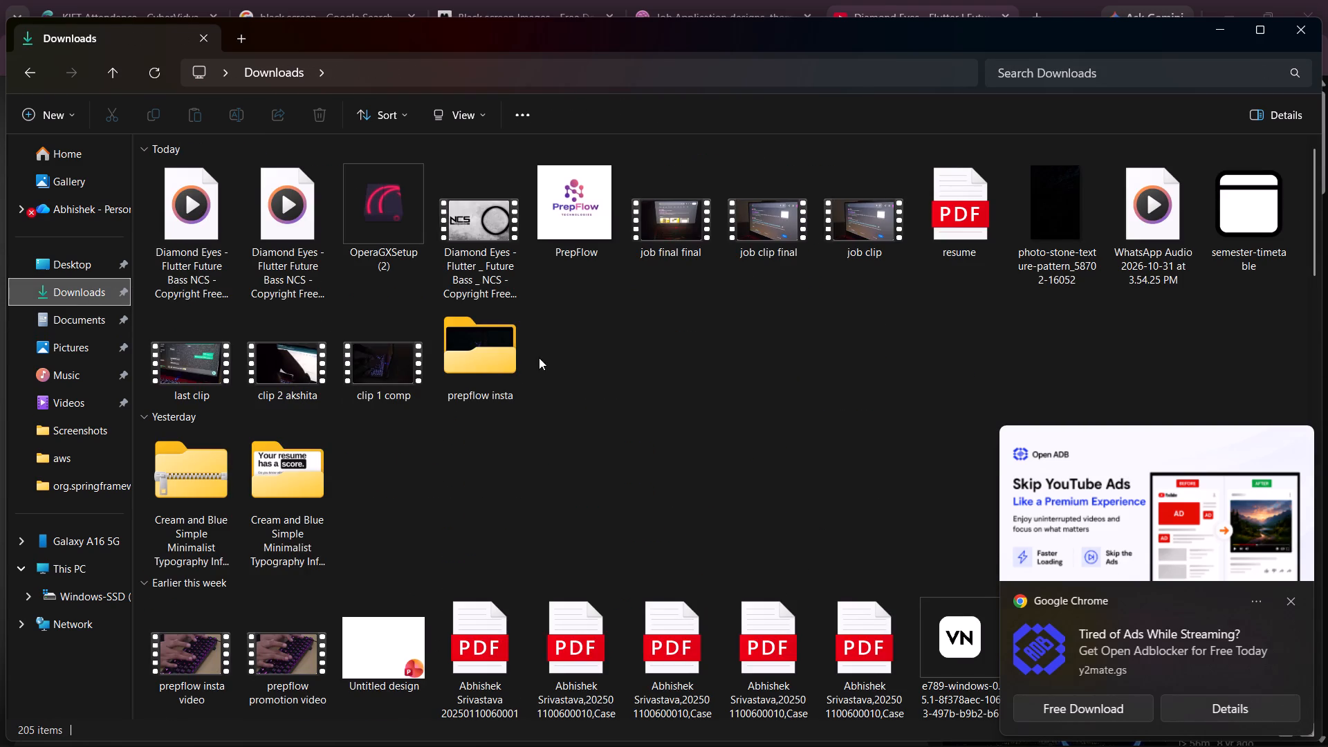
double_click(492, 358)
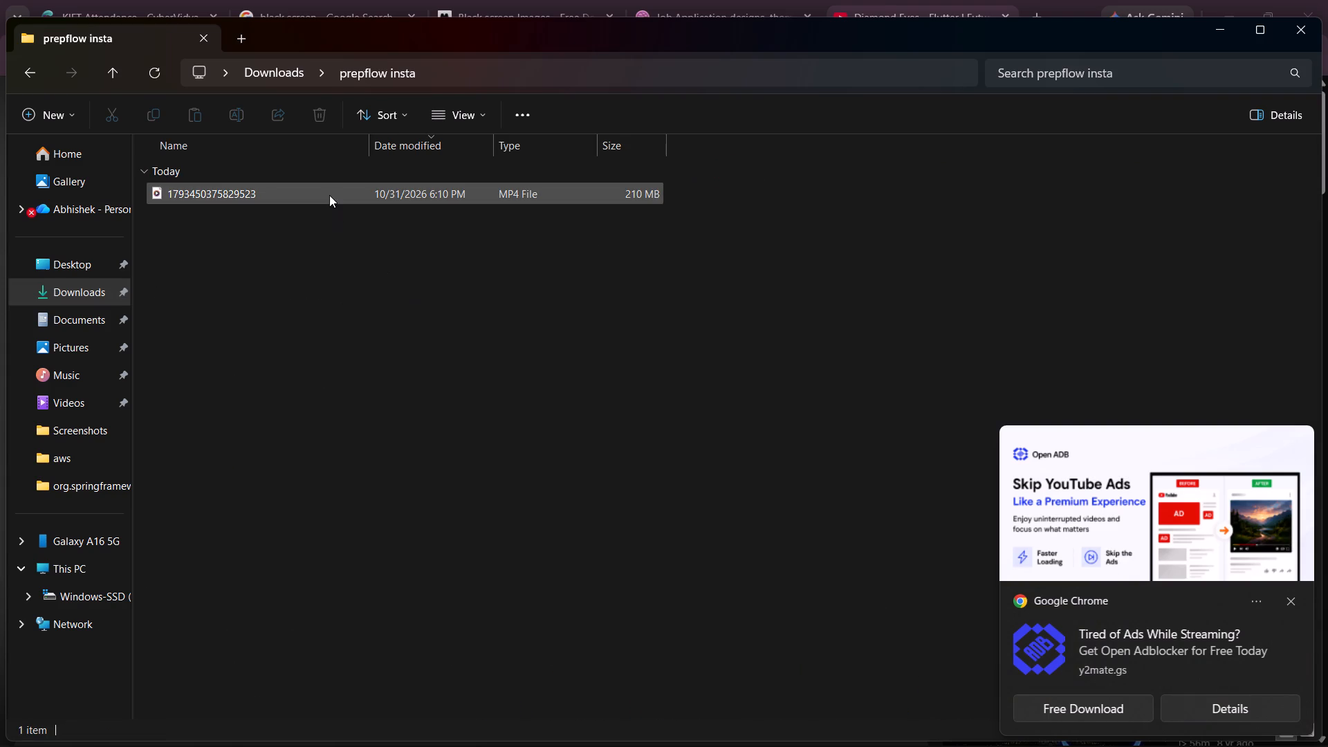
double_click(329, 195)
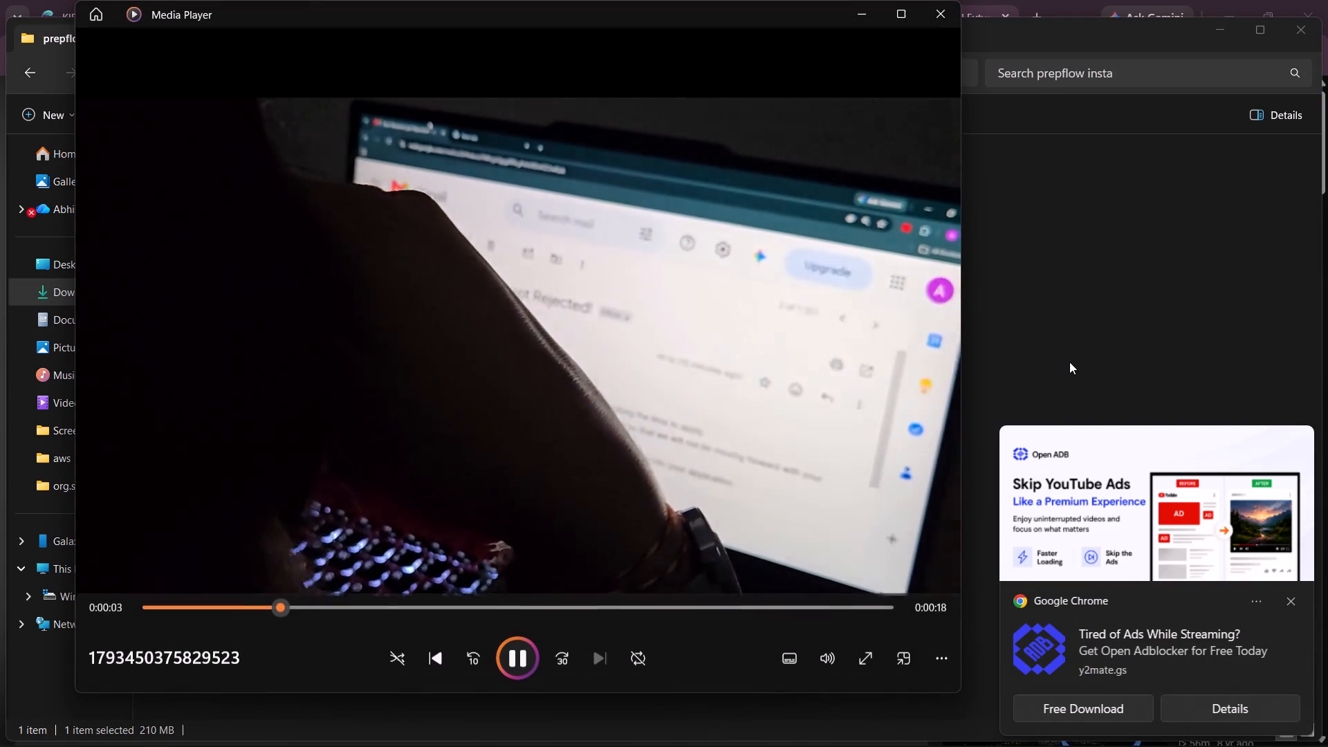
click(1287, 600)
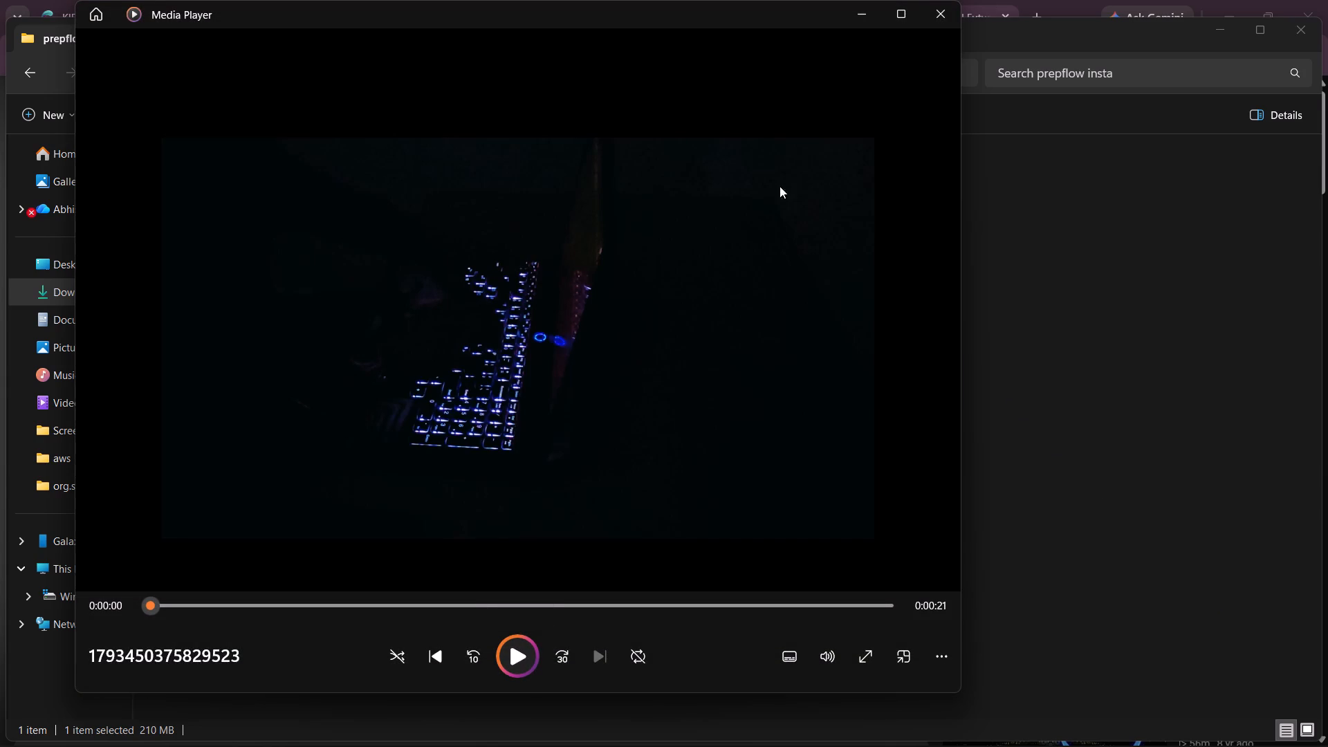
Replay the exported video from the start, pausing and resuming along the way to review it.
click(507, 665)
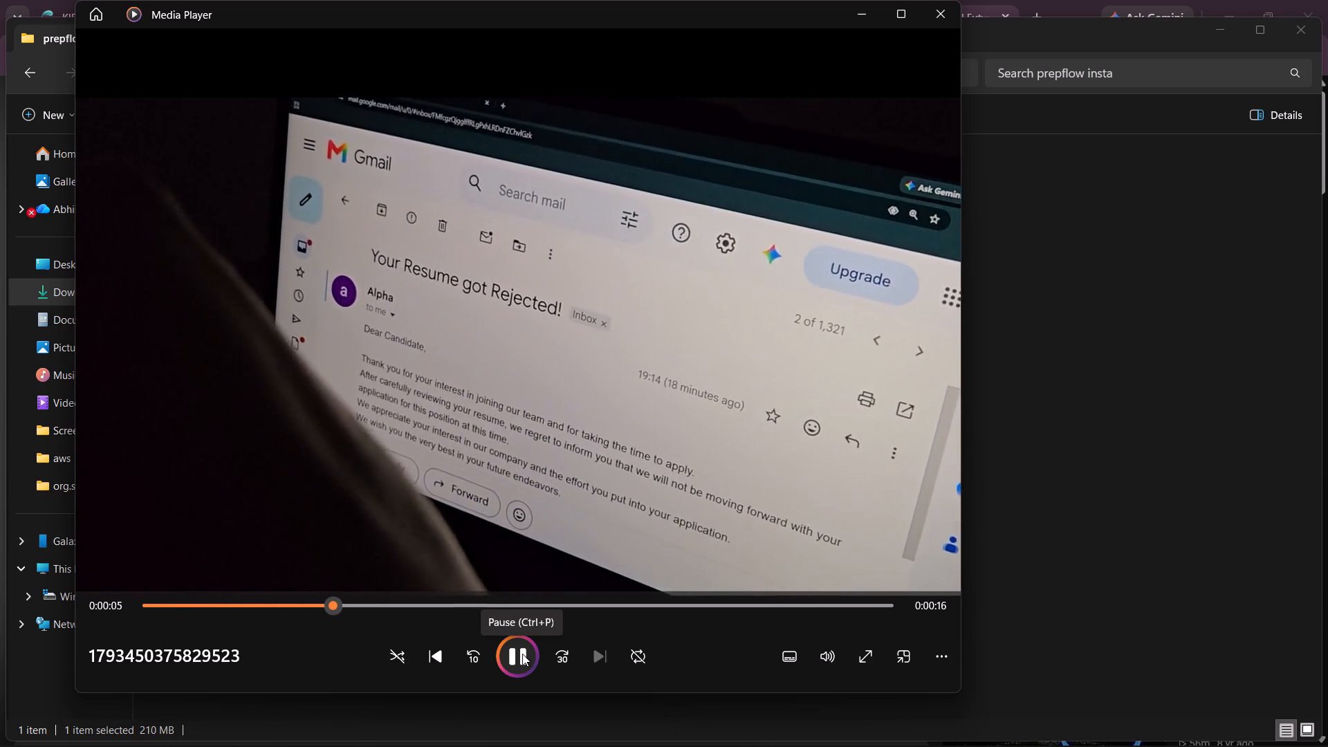
click(522, 654)
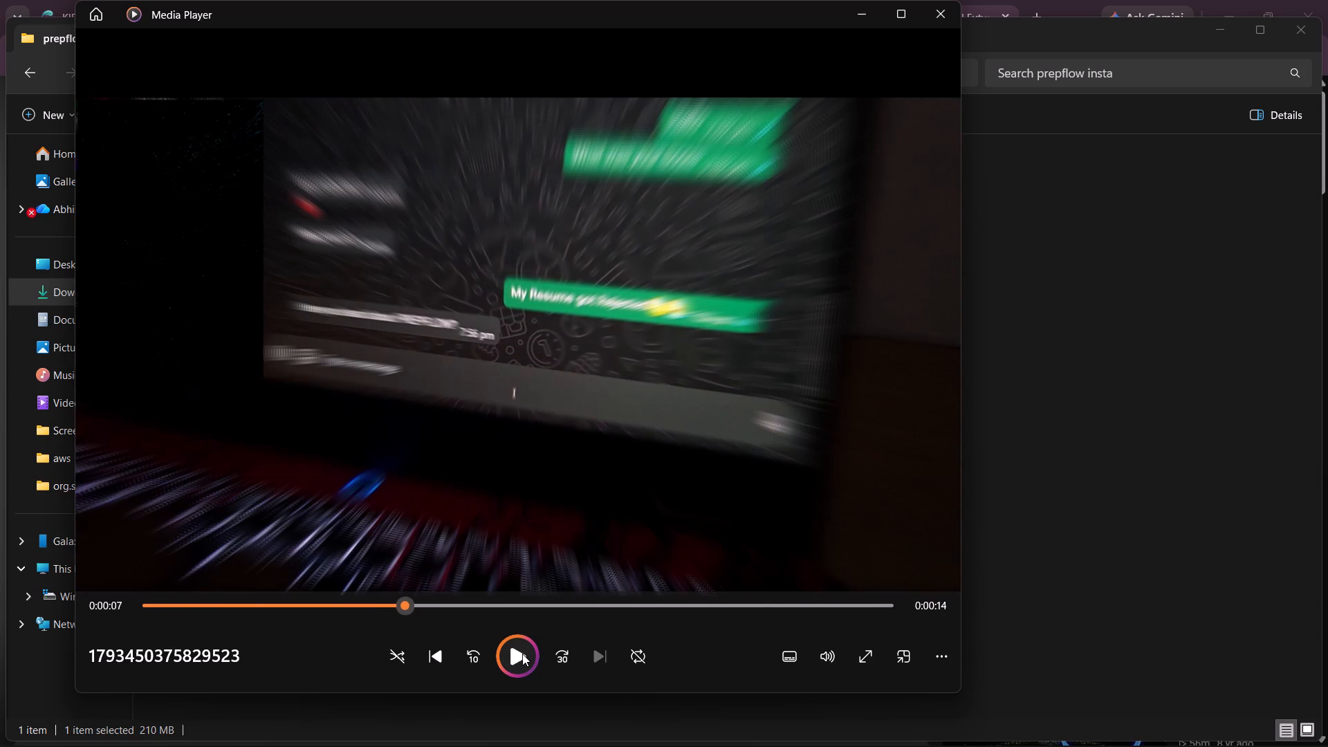
click(522, 654)
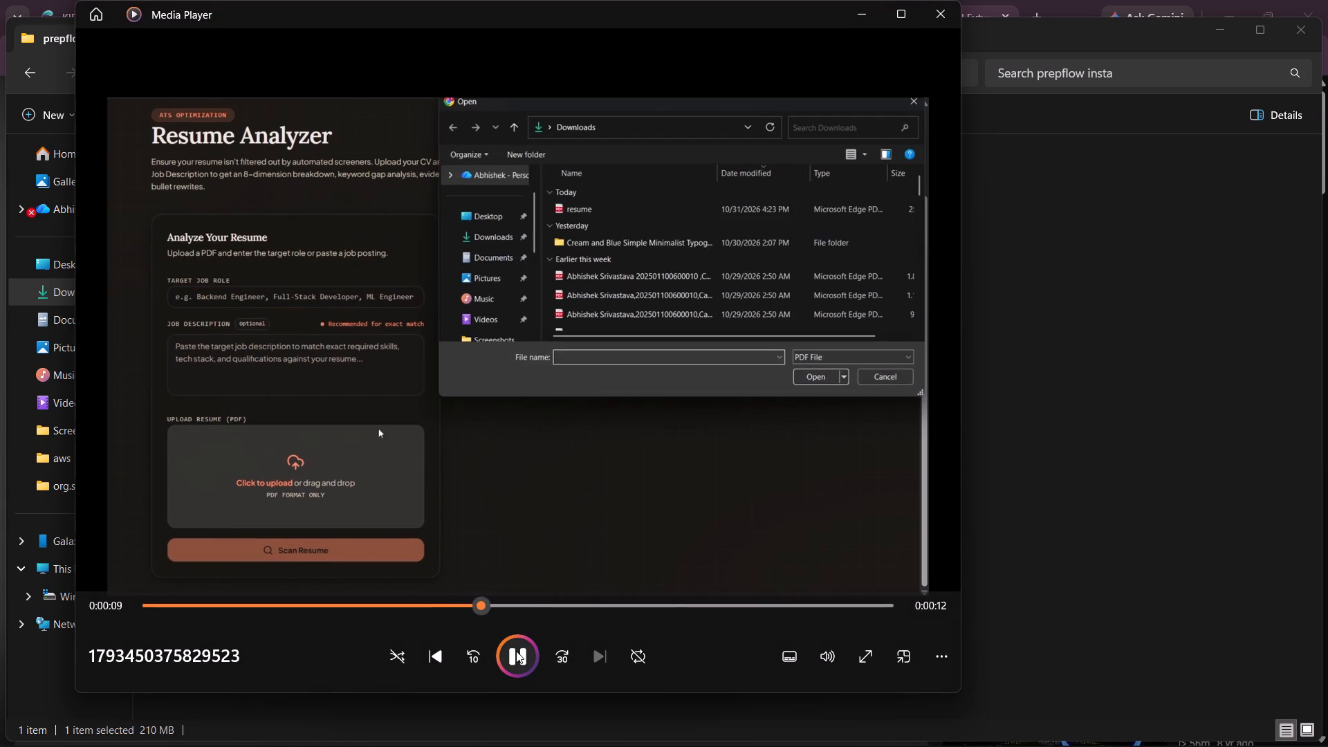
click(516, 651)
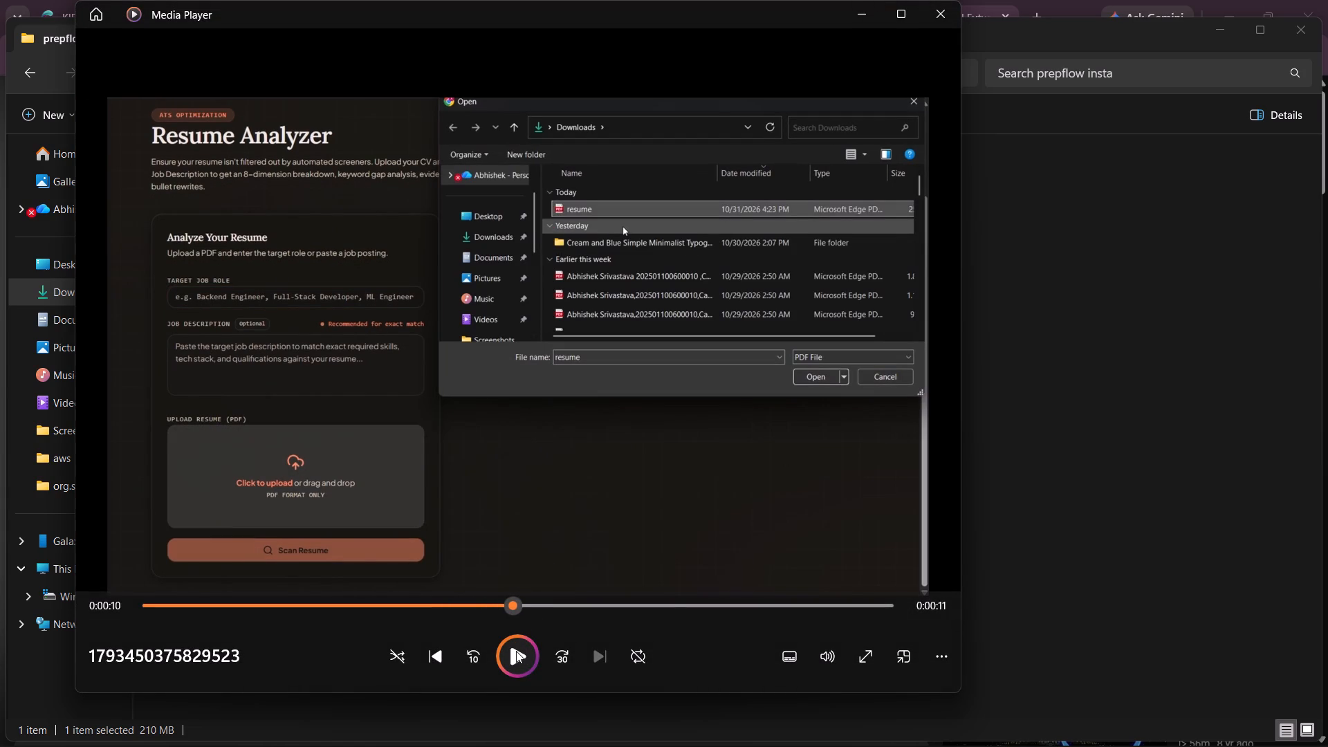
click(516, 651)
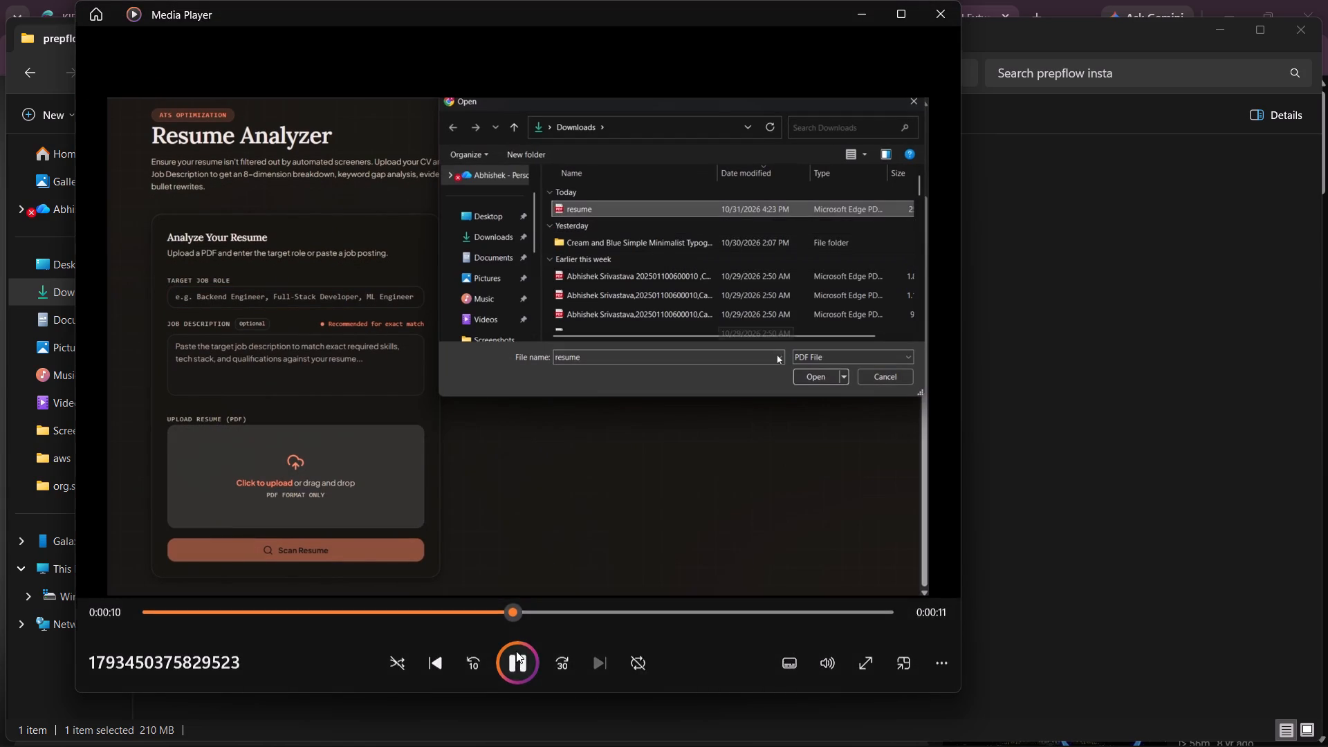
click(516, 651)
click(516, 651)
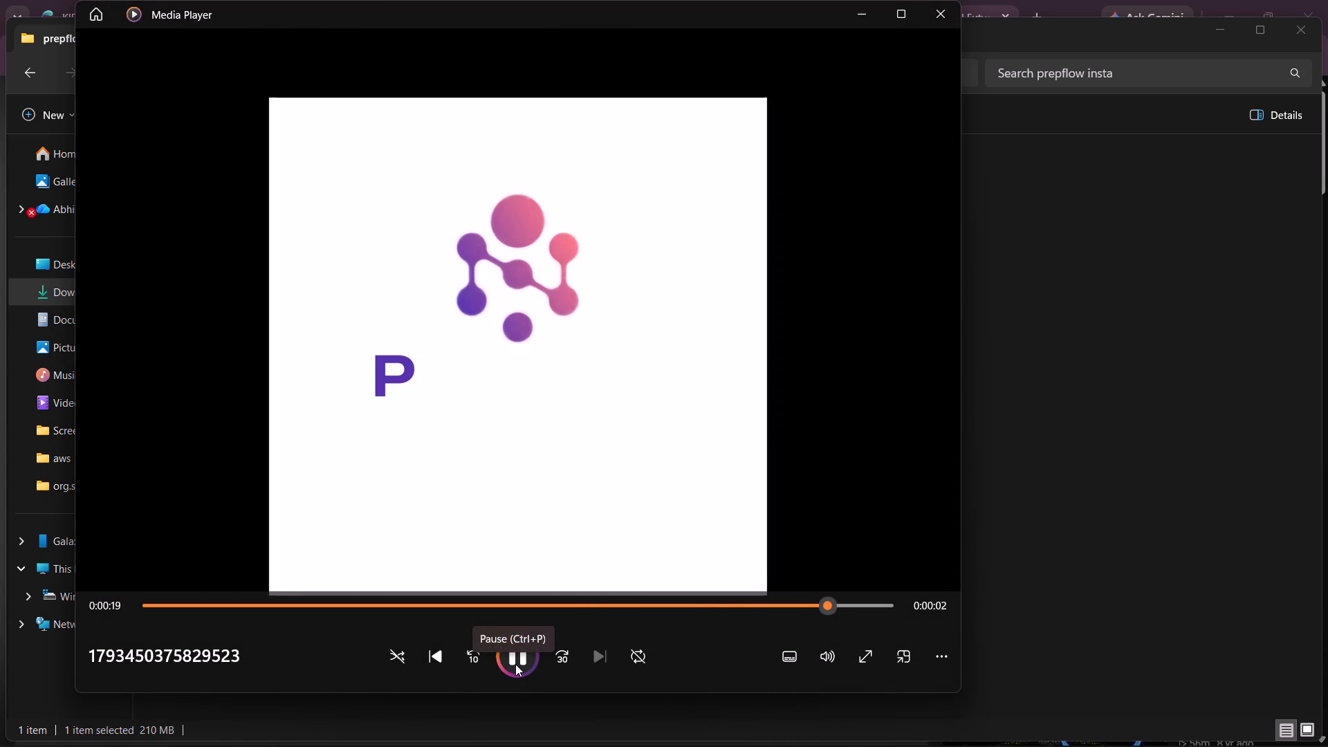
Replay the exported video from the start, pause it about one second in, and minimize the player.
click(515, 664)
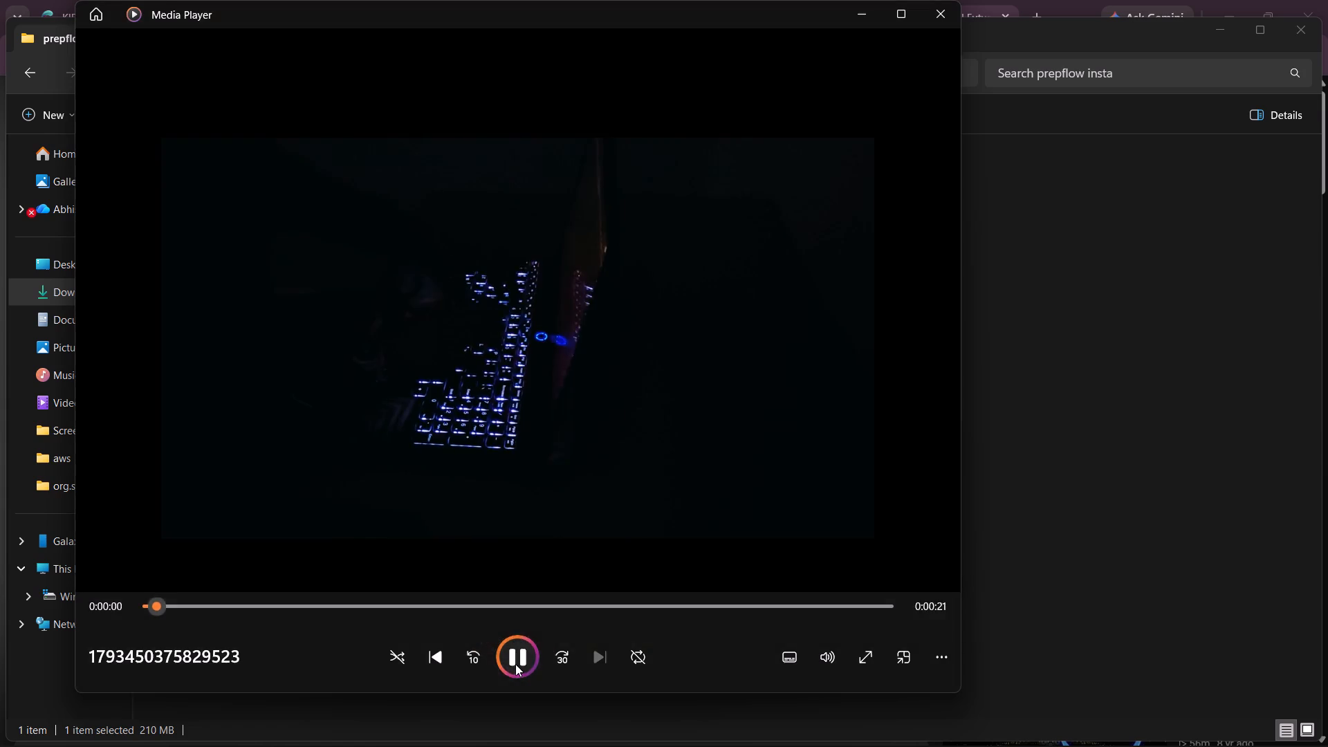
click(514, 672)
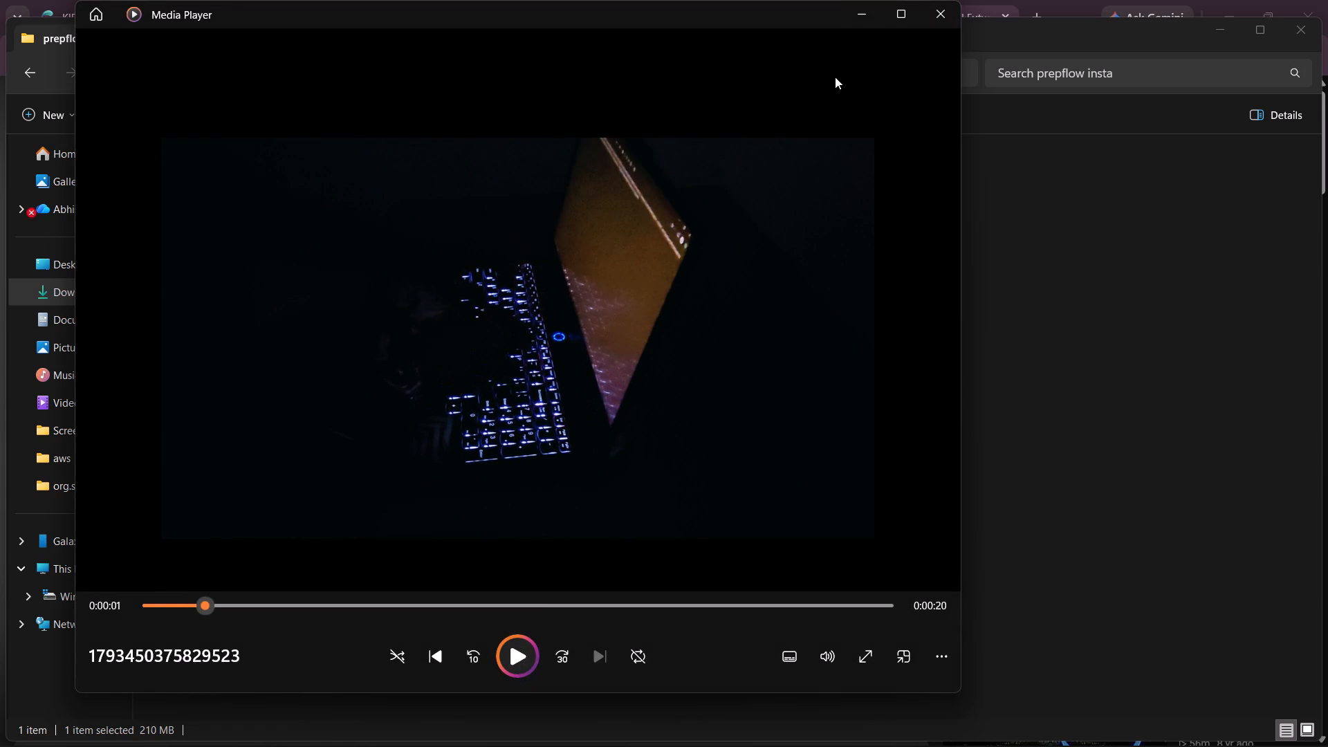
click(880, 26)
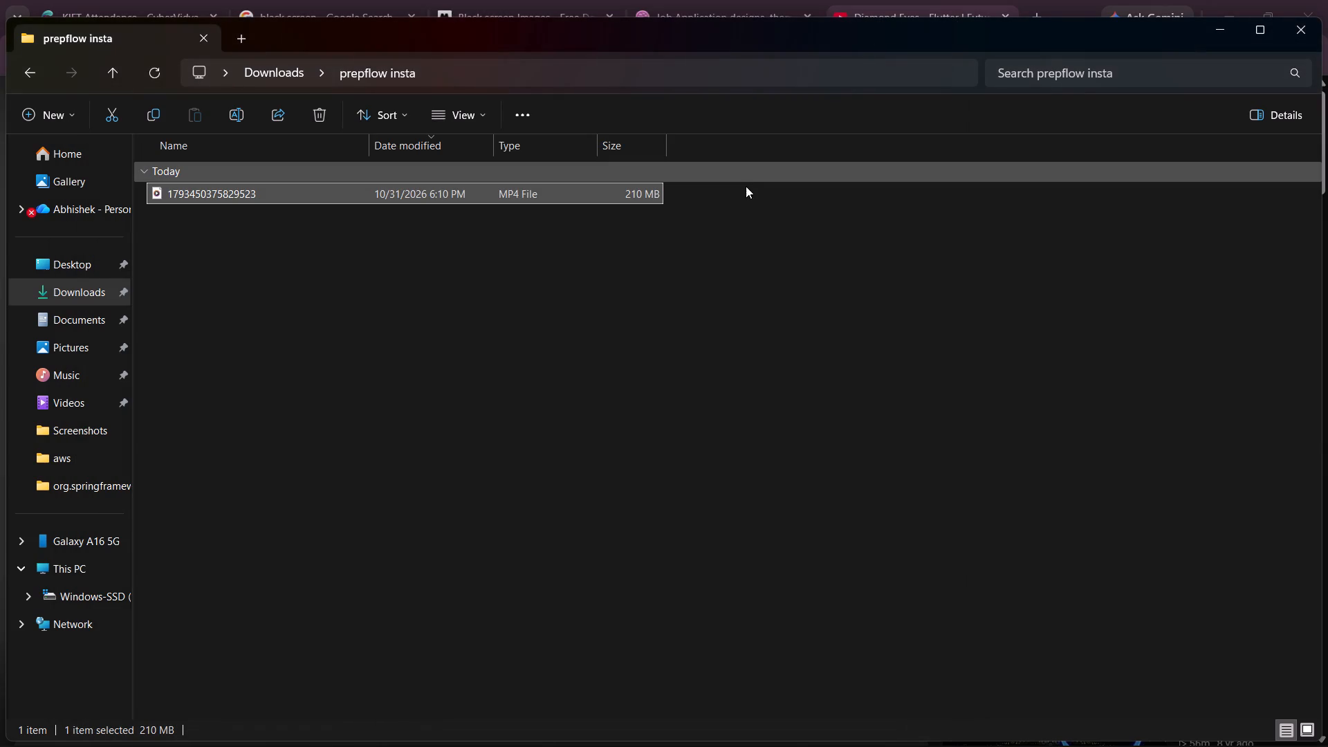
Select the exported MP4 in the prepflow insta folder and start sharing it.
key(Right)
click(552, 191)
click(552, 191)
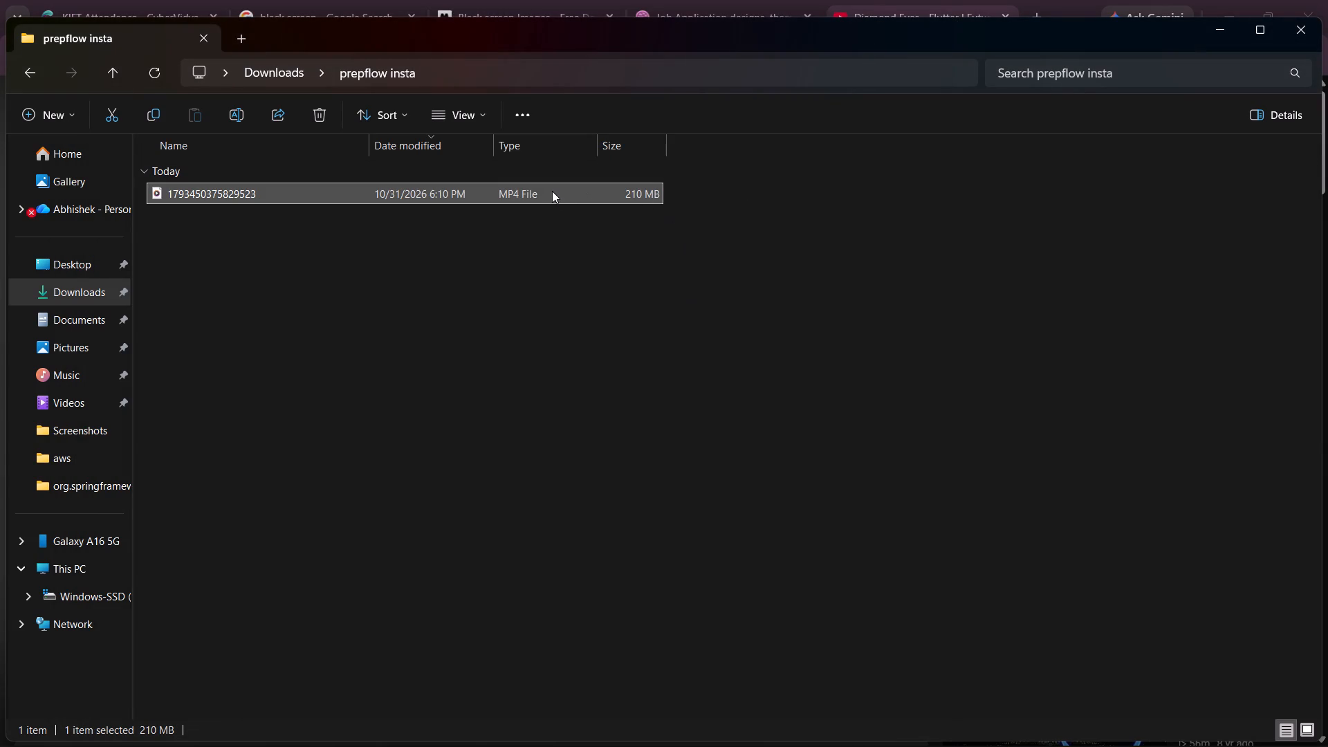
right_click(263, 193)
click(416, 216)
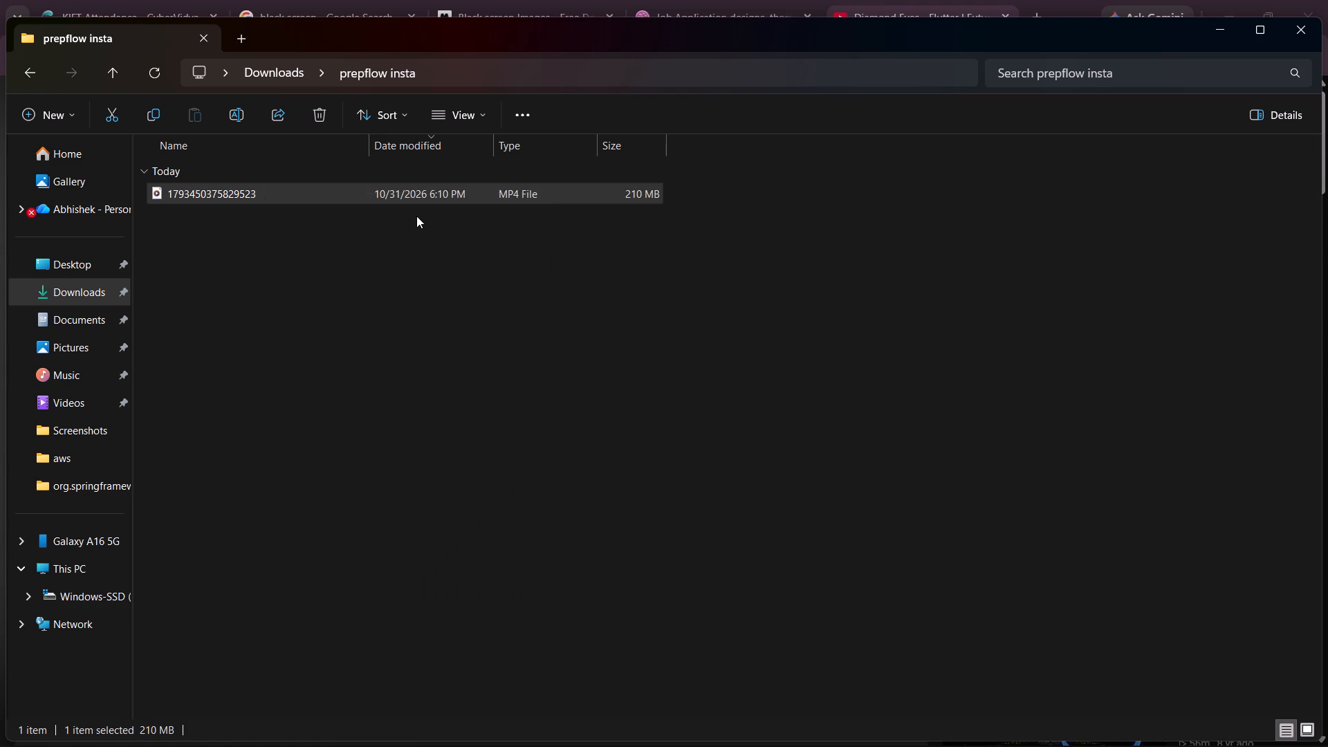
Rename the exported MP4 in the prepflow insta folder as insta video 31st oct.
key(BackSpace)
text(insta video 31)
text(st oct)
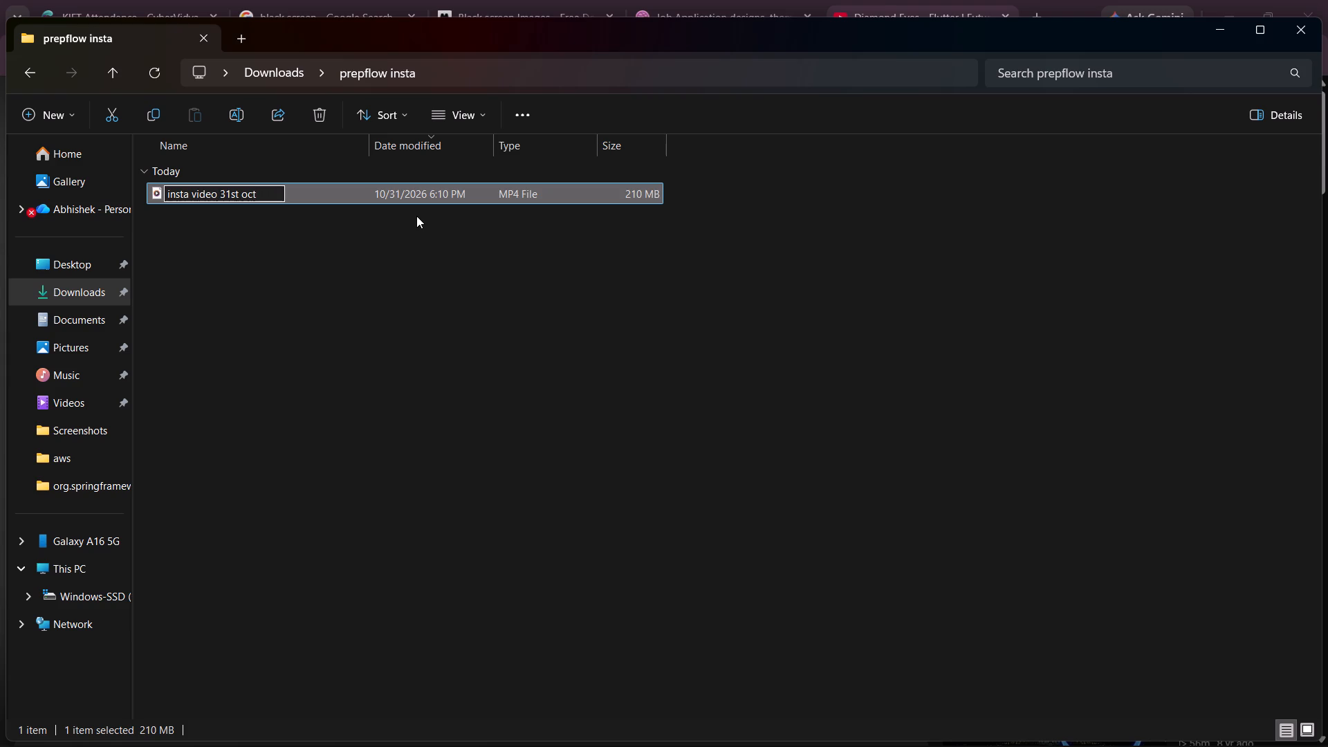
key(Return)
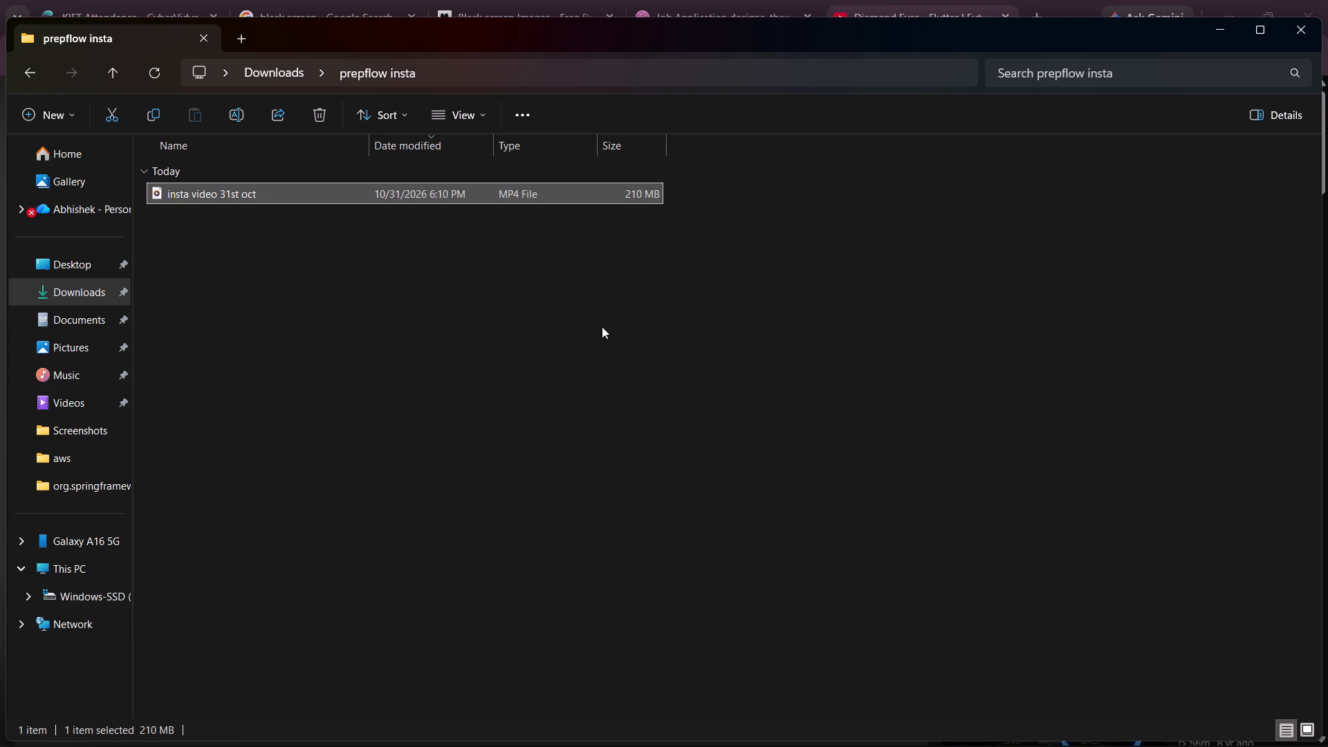
Open the sharing options for the insta video 31st oct file.
right_click(580, 193)
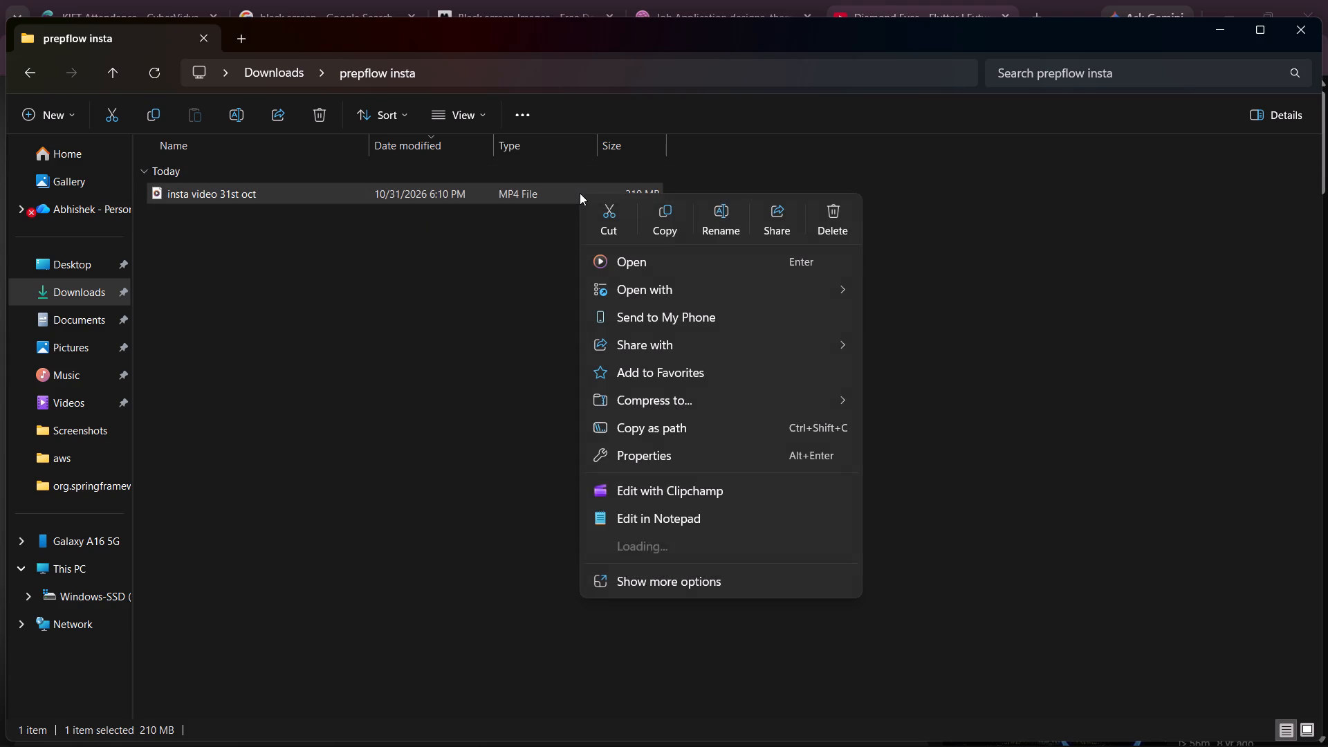
click(782, 217)
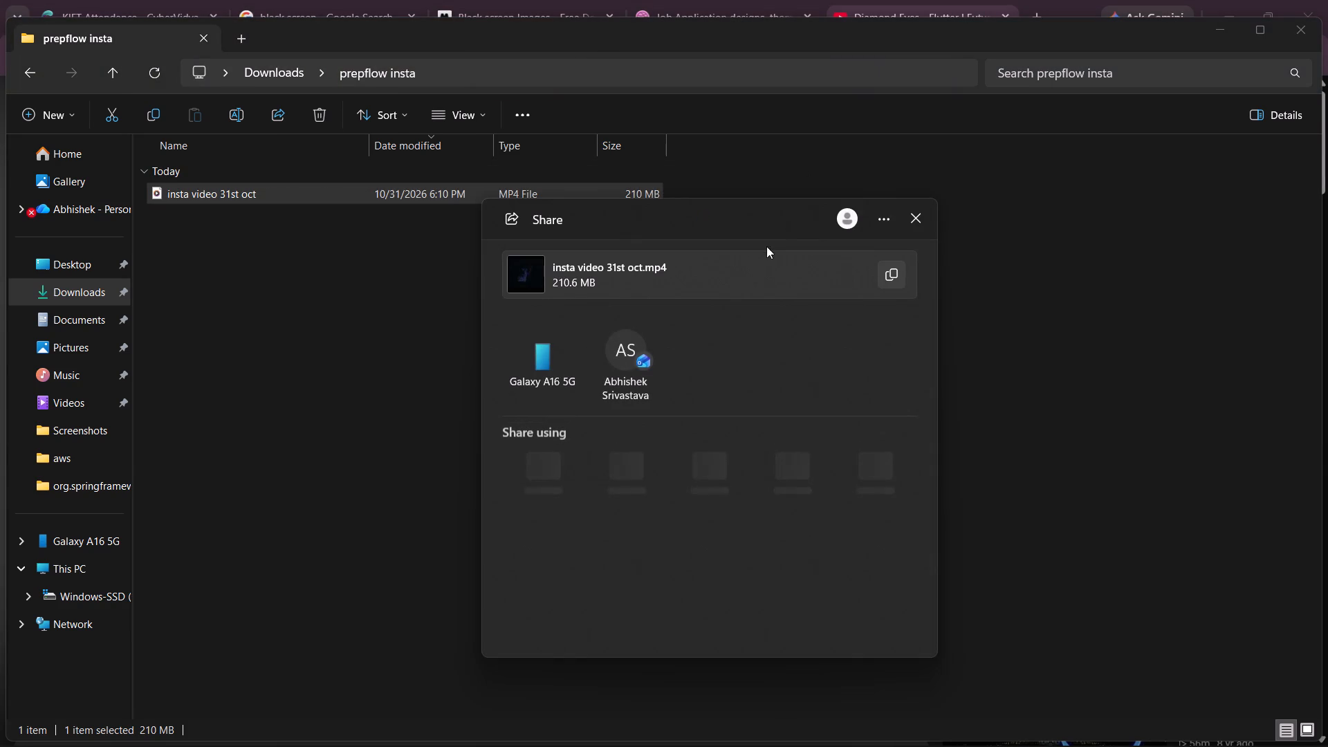
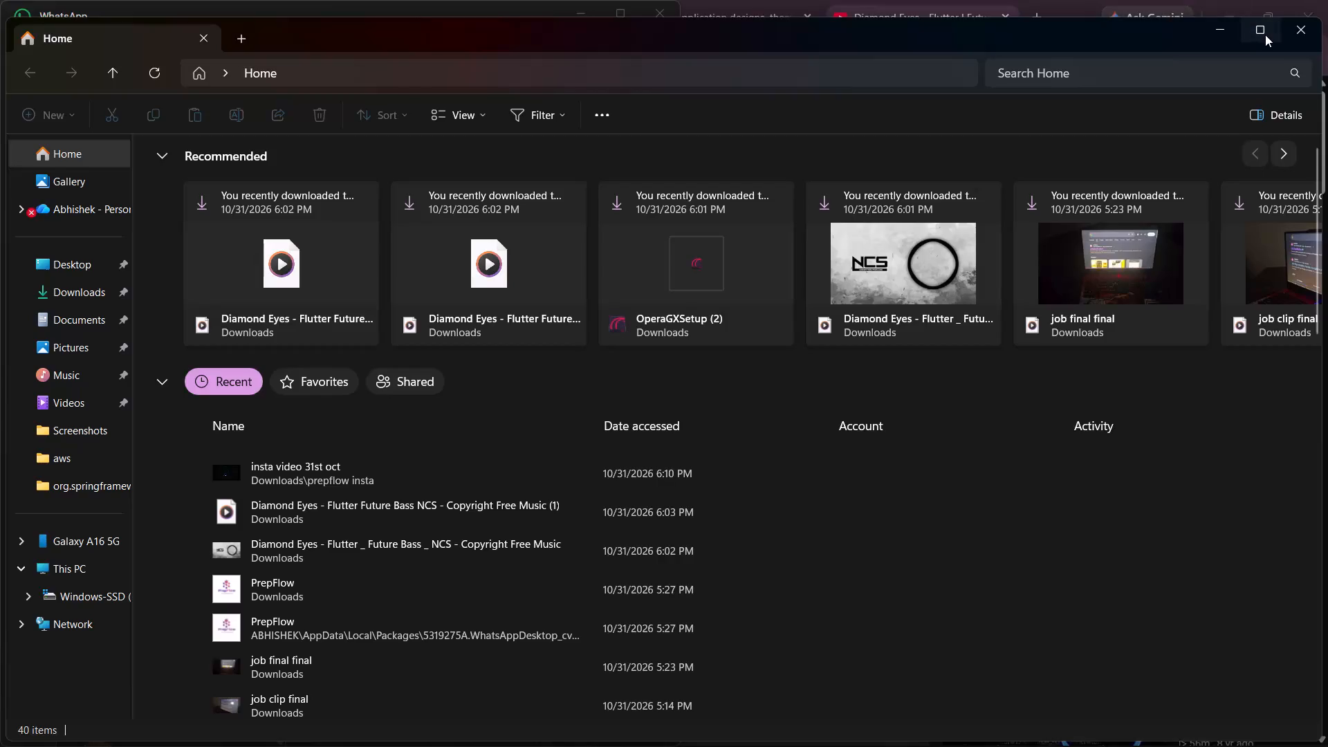
Snap the File Explorer window to the left side of the desktop using a side-by-side layout.
click(1263, 1)
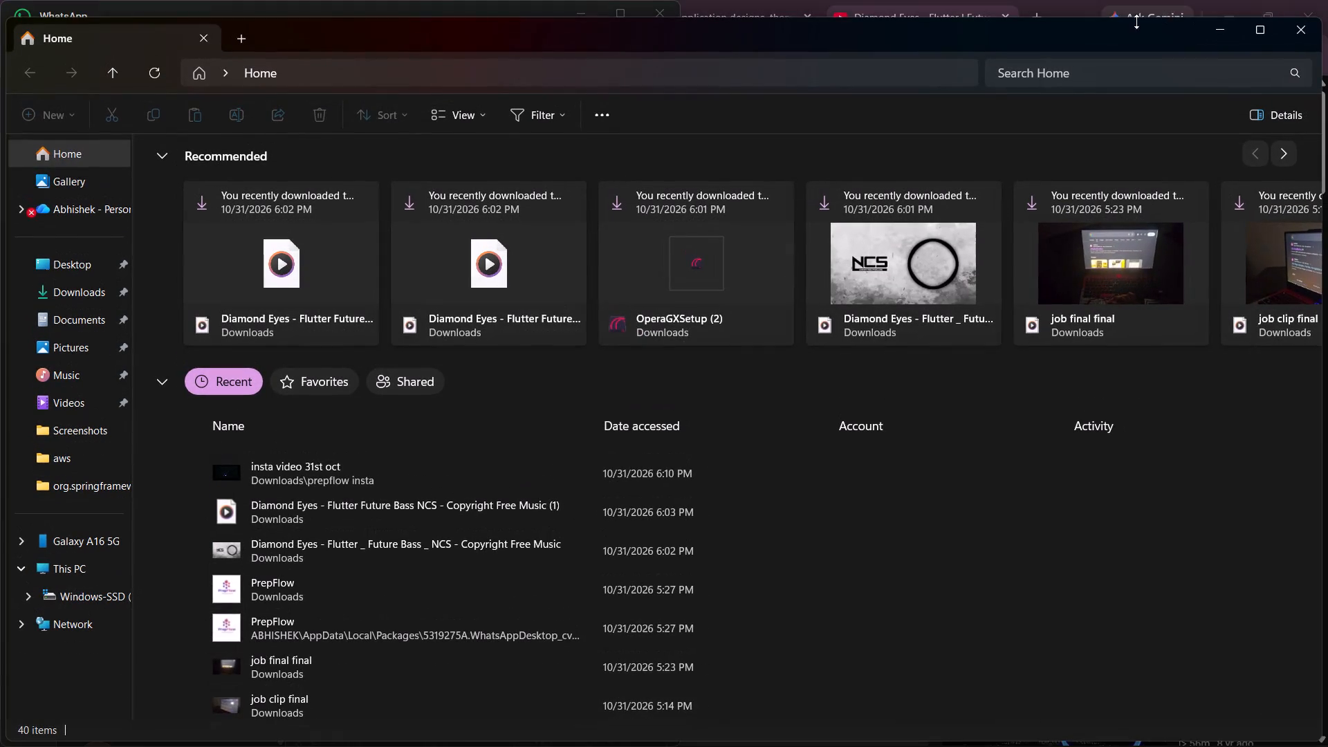
drag(1095, 36, 511, 26)
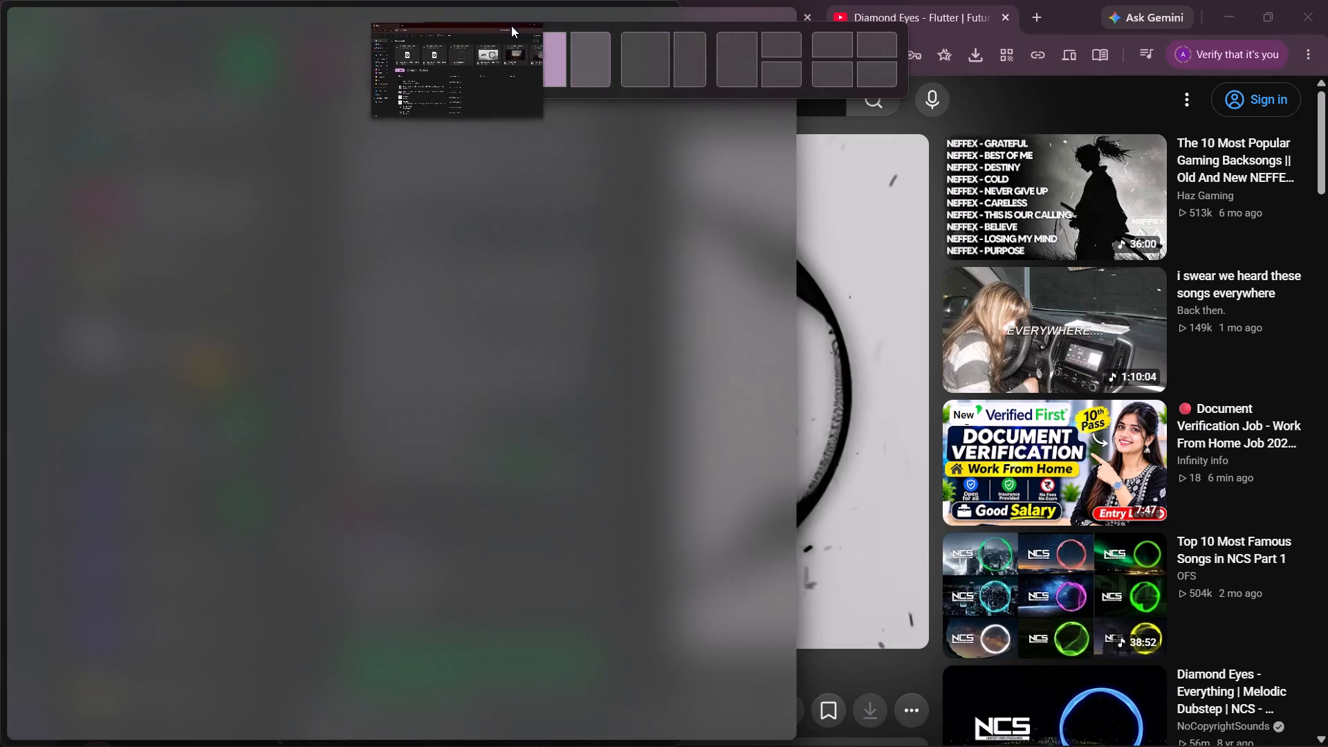
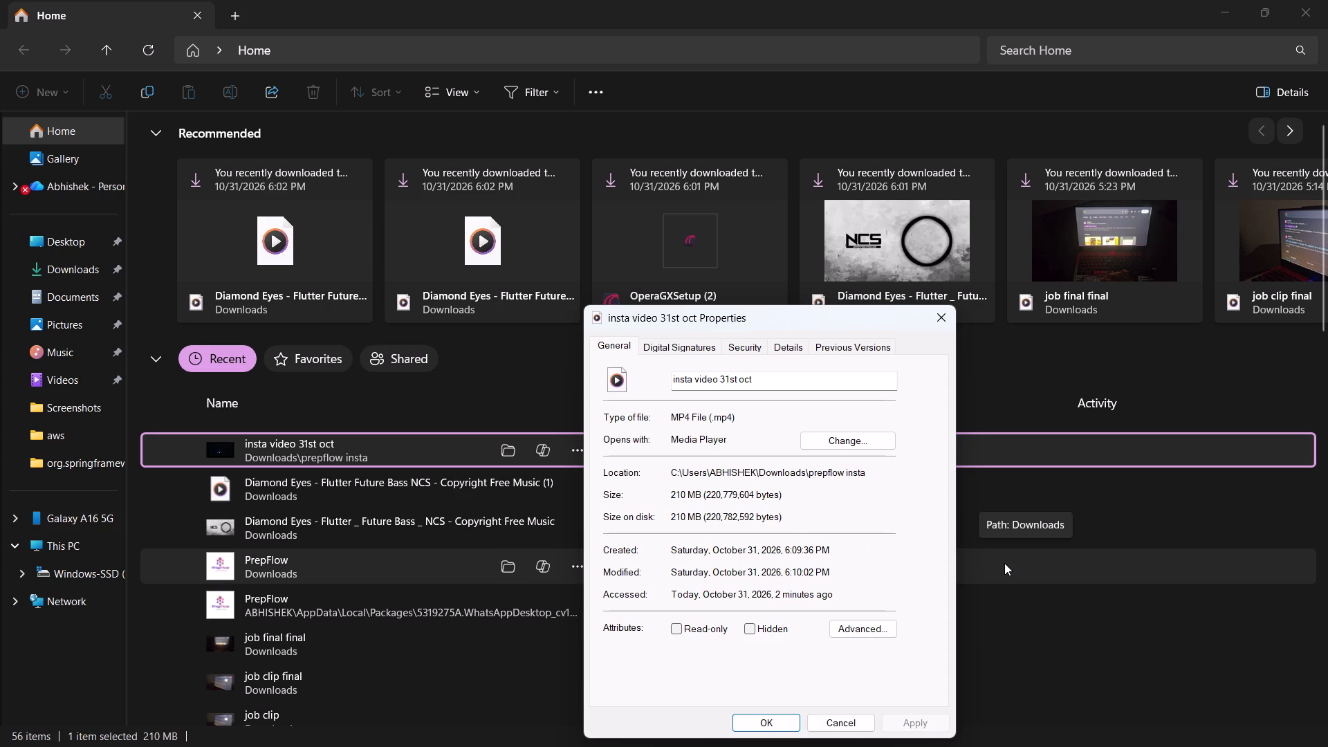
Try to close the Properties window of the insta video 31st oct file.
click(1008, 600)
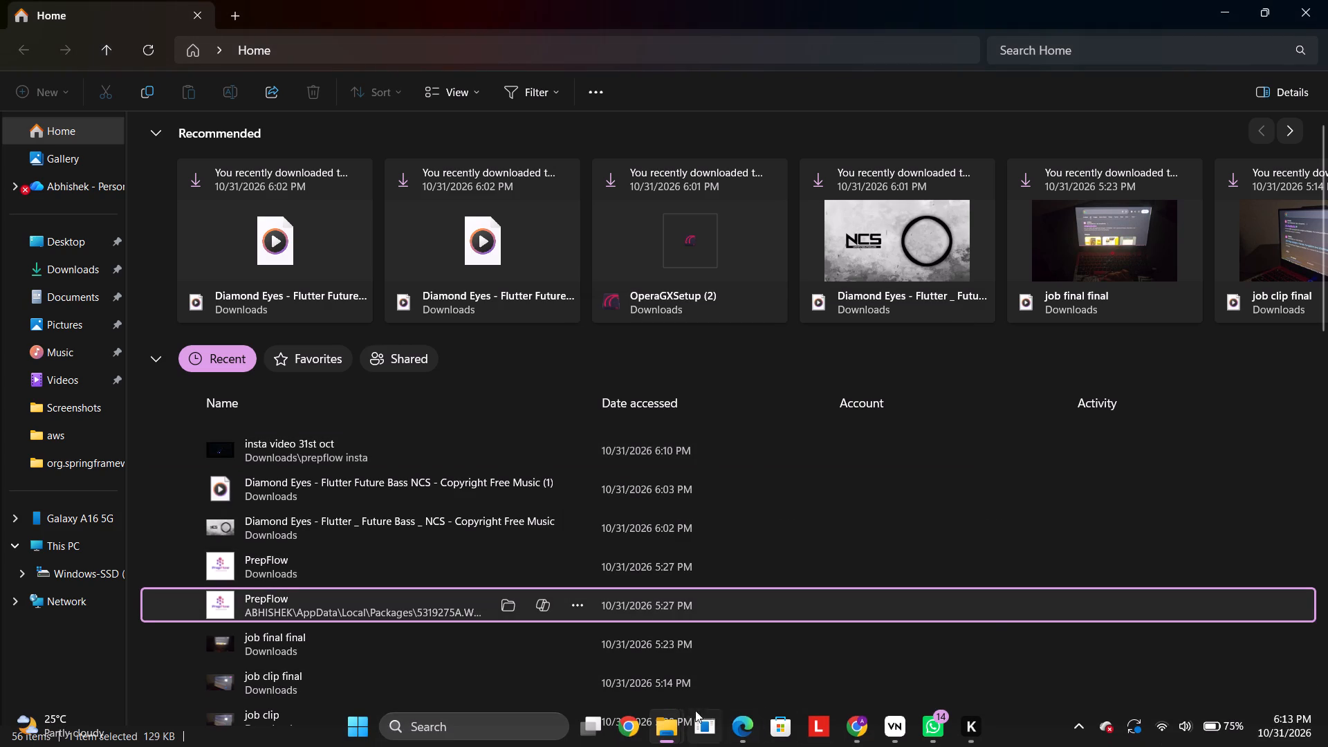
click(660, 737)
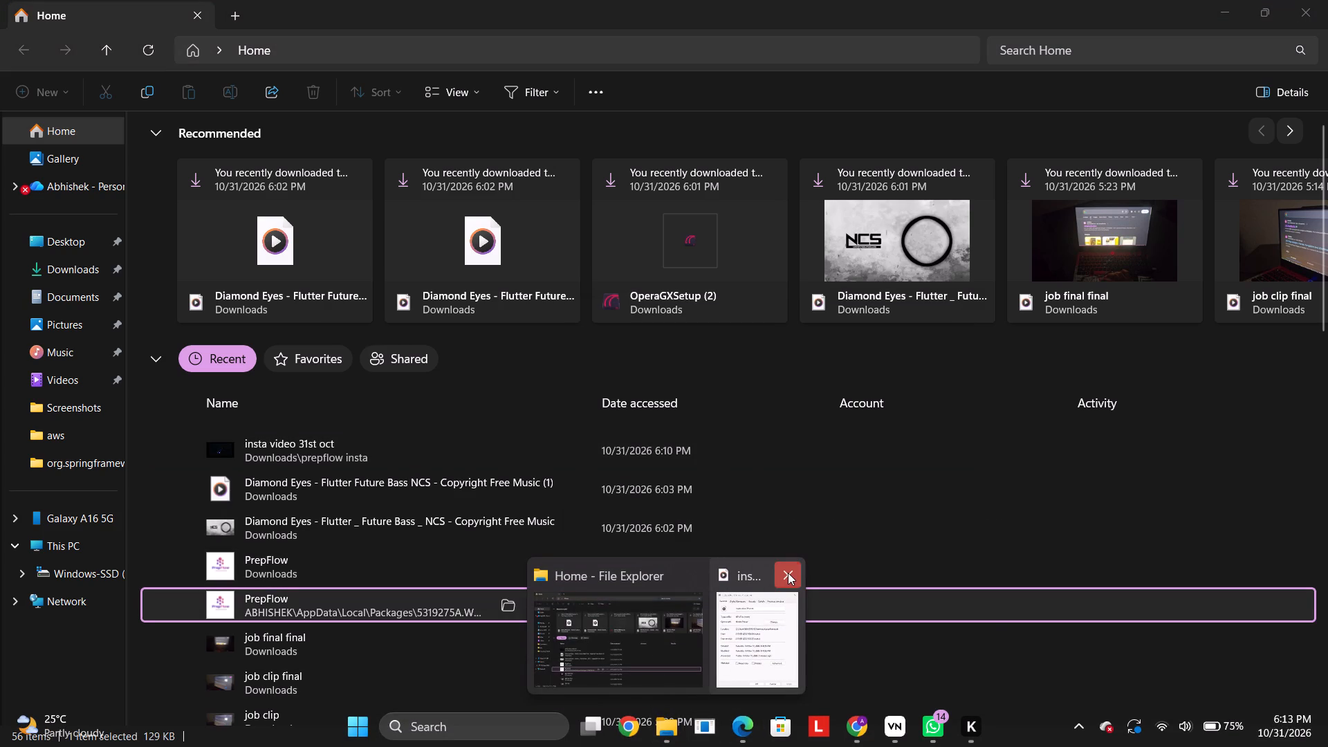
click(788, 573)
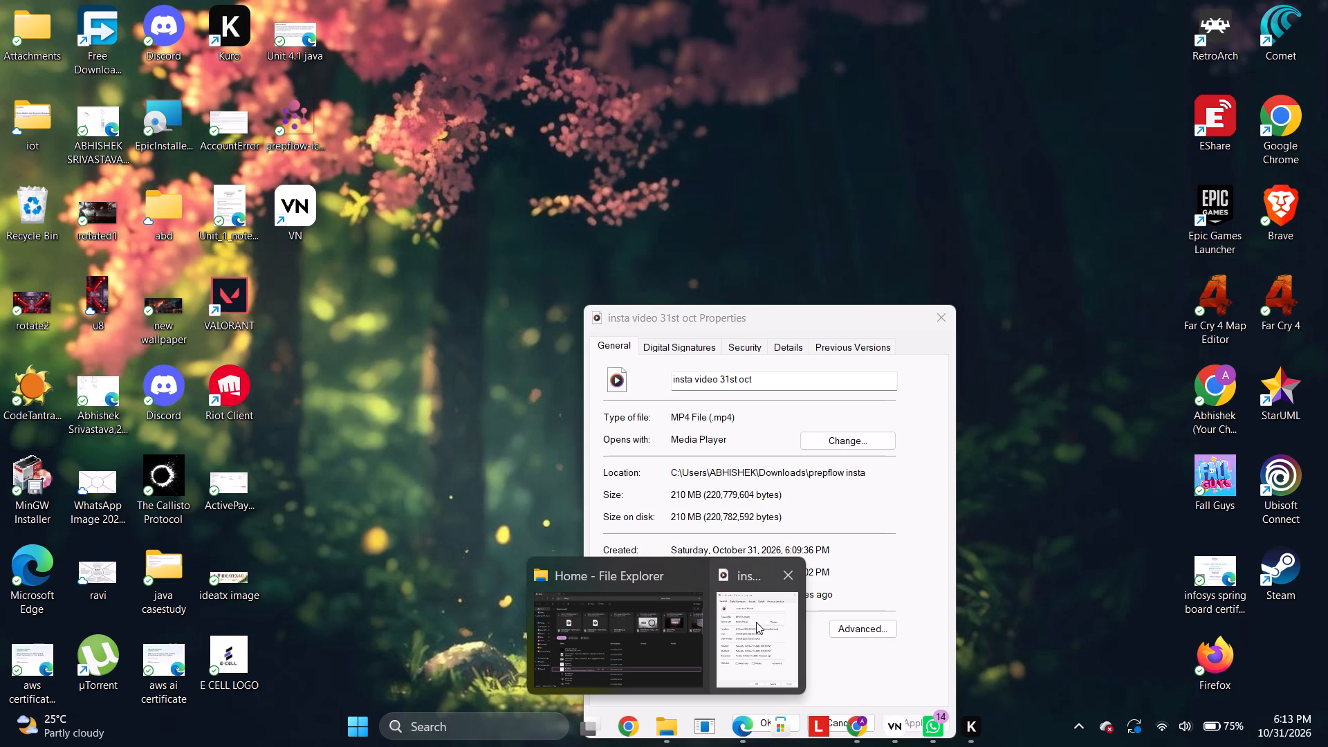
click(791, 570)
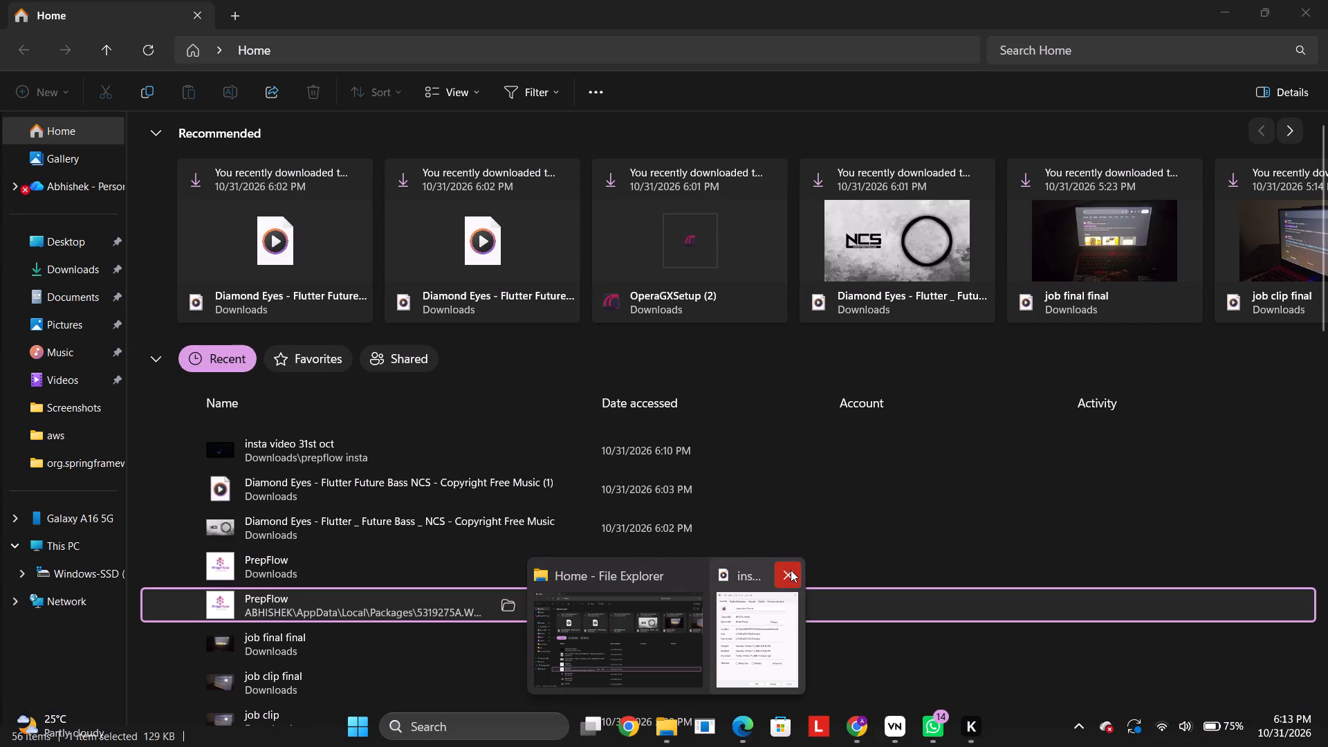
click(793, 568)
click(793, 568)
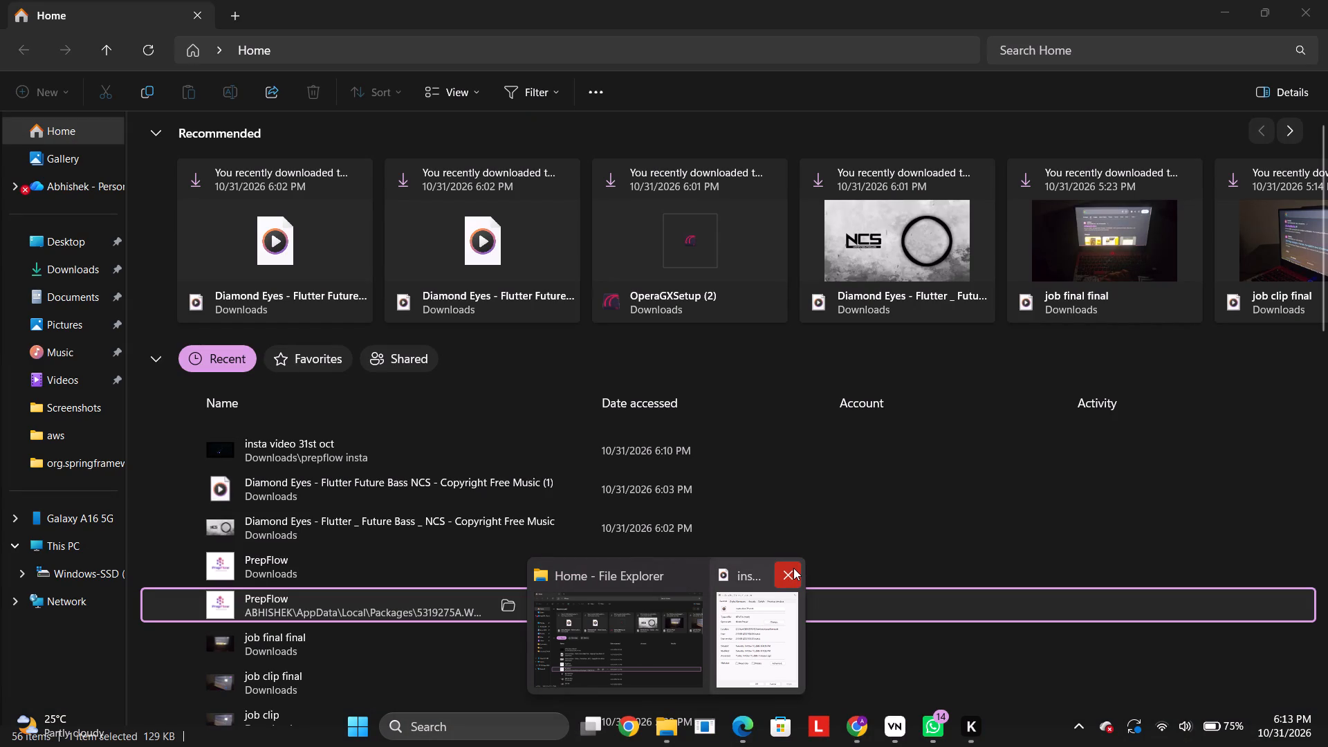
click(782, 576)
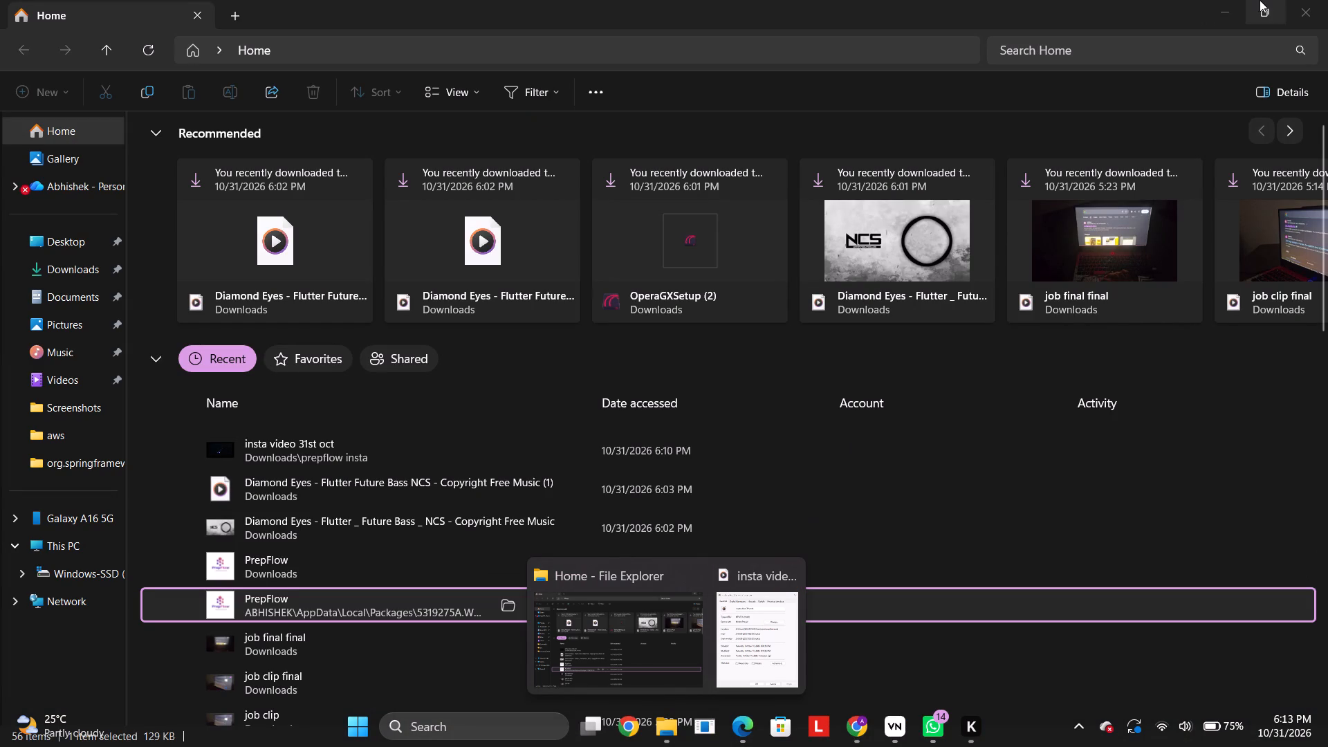
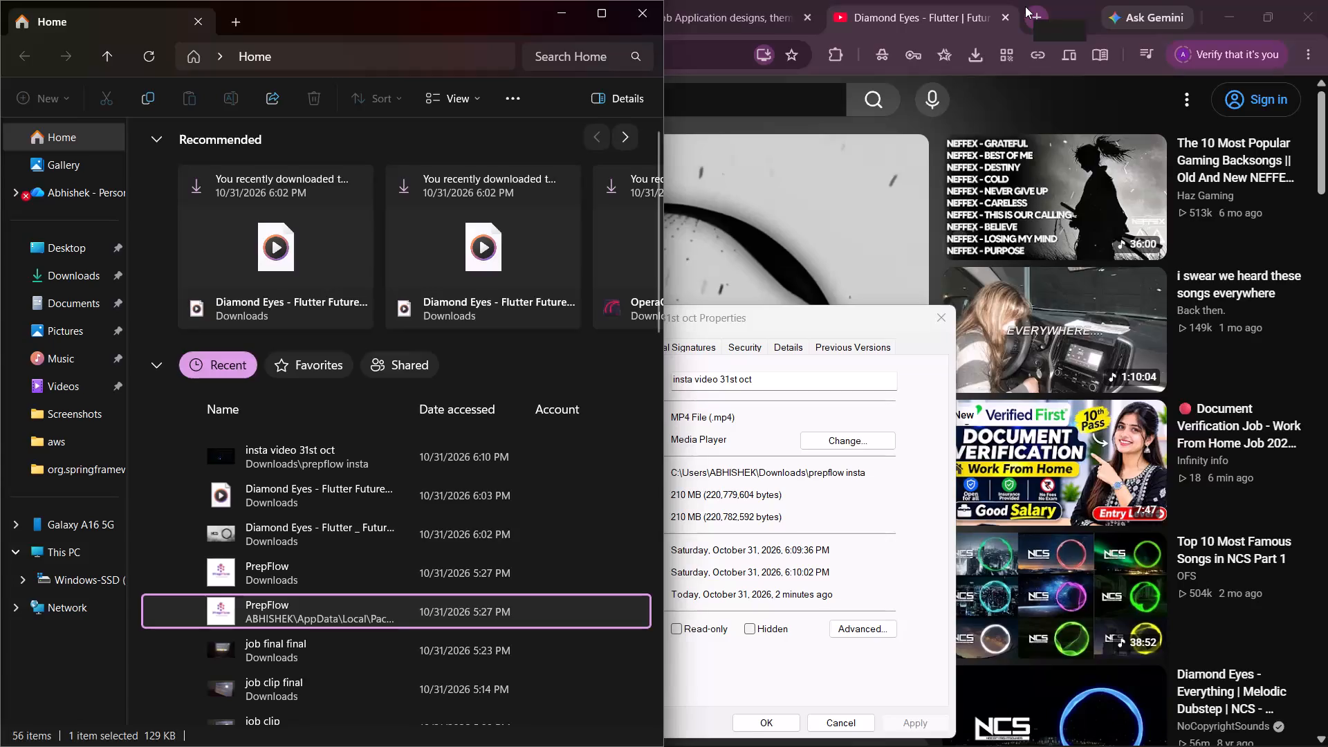
Switch to Chrome and enter the Google search query "compress document" in a new tab.
click(1025, 6)
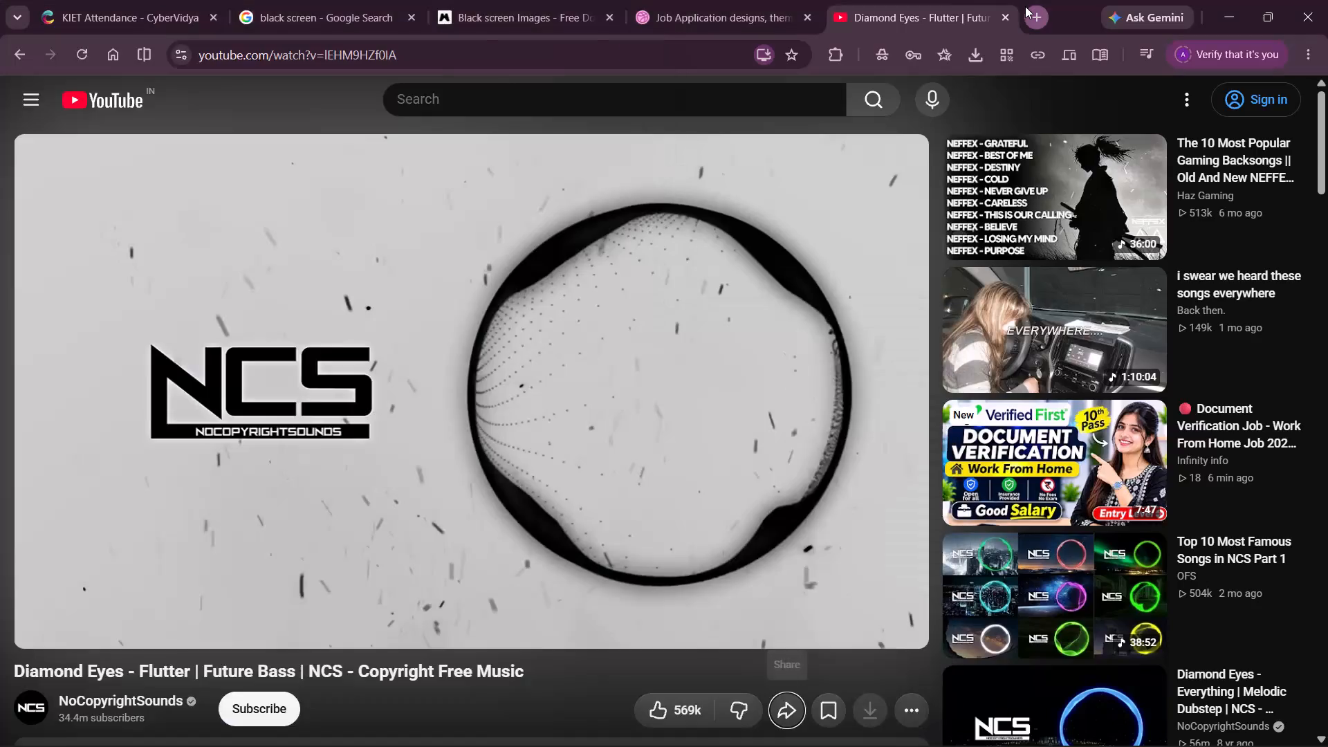
click(620, 335)
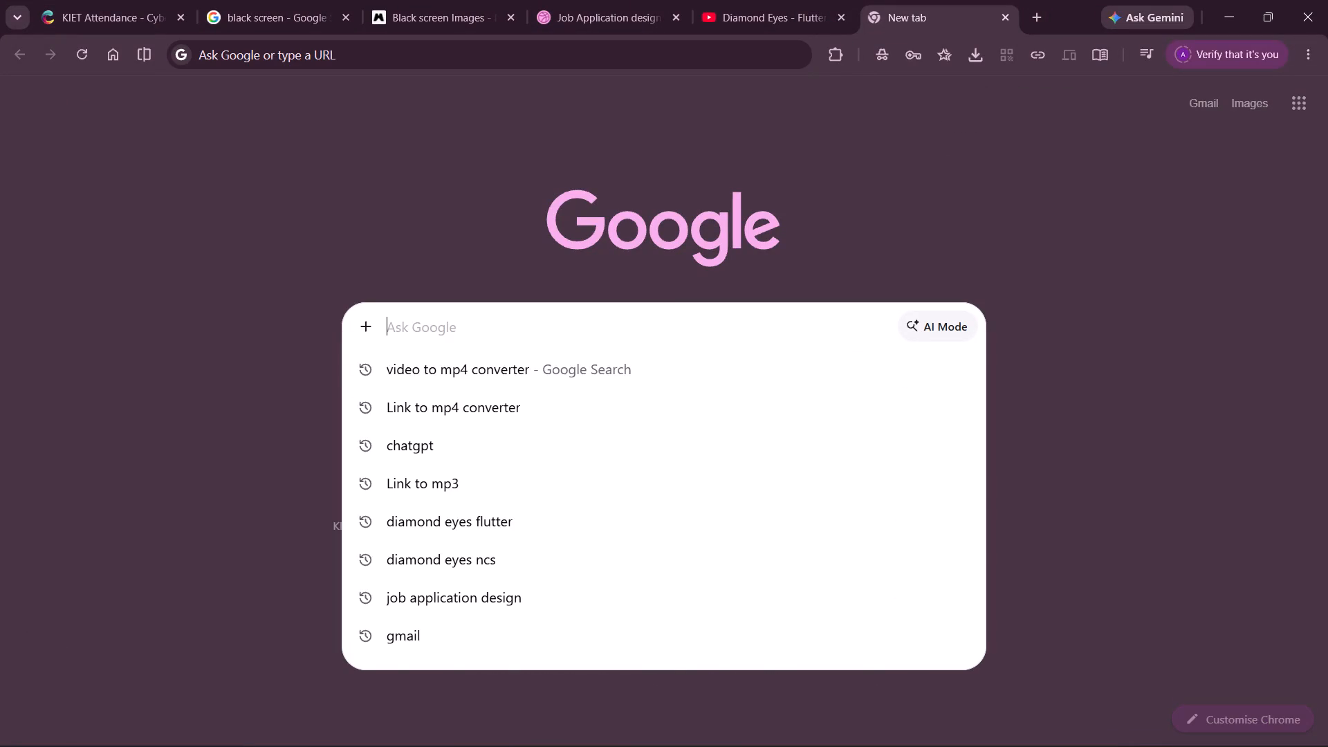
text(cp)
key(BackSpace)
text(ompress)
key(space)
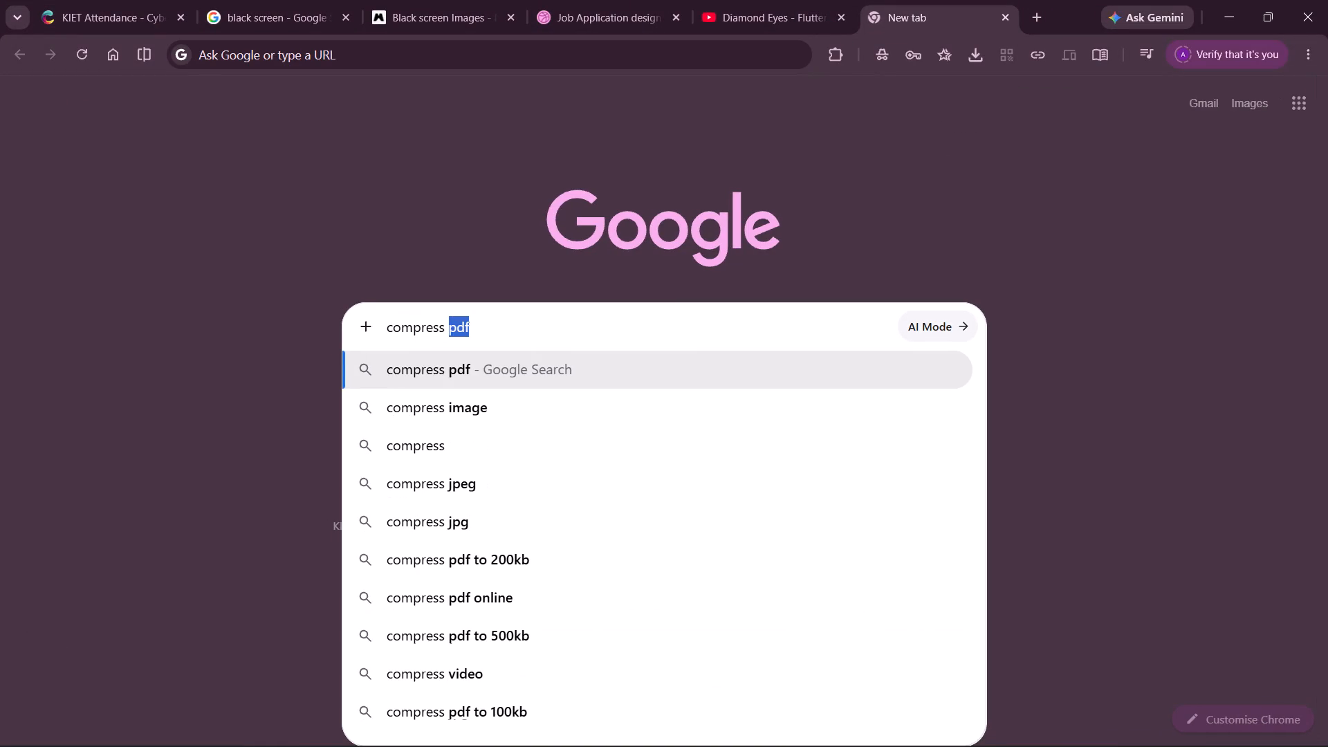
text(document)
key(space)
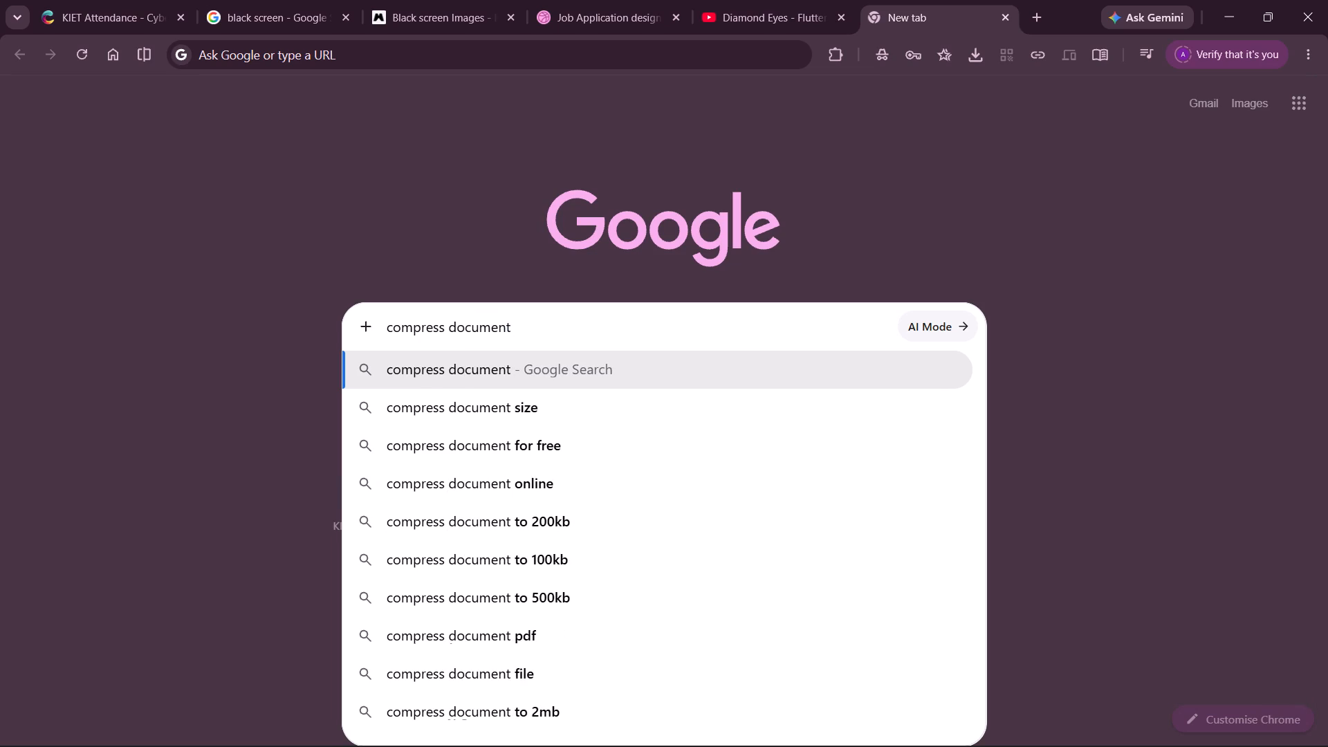
Search Google for "compress document size" and look through the results for a suitable compression tool.
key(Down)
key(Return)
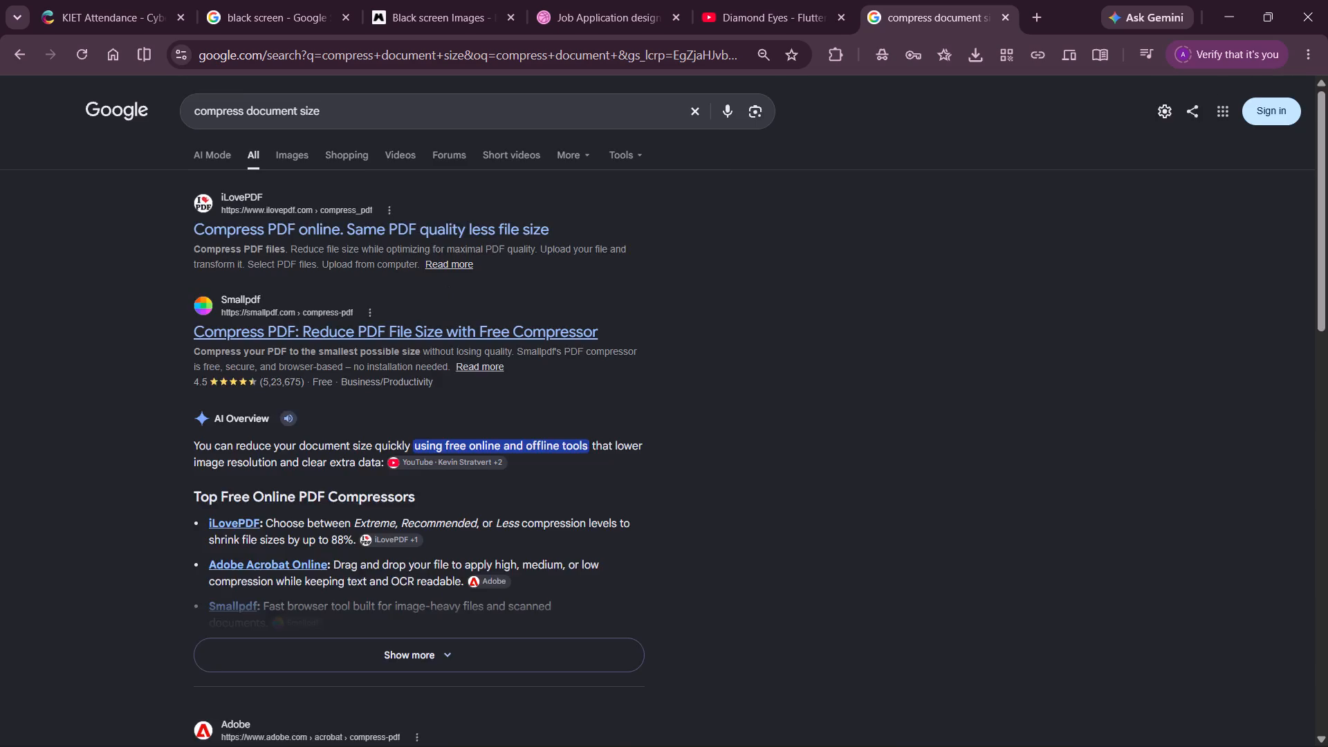
scroll(434, 364, down, 3)
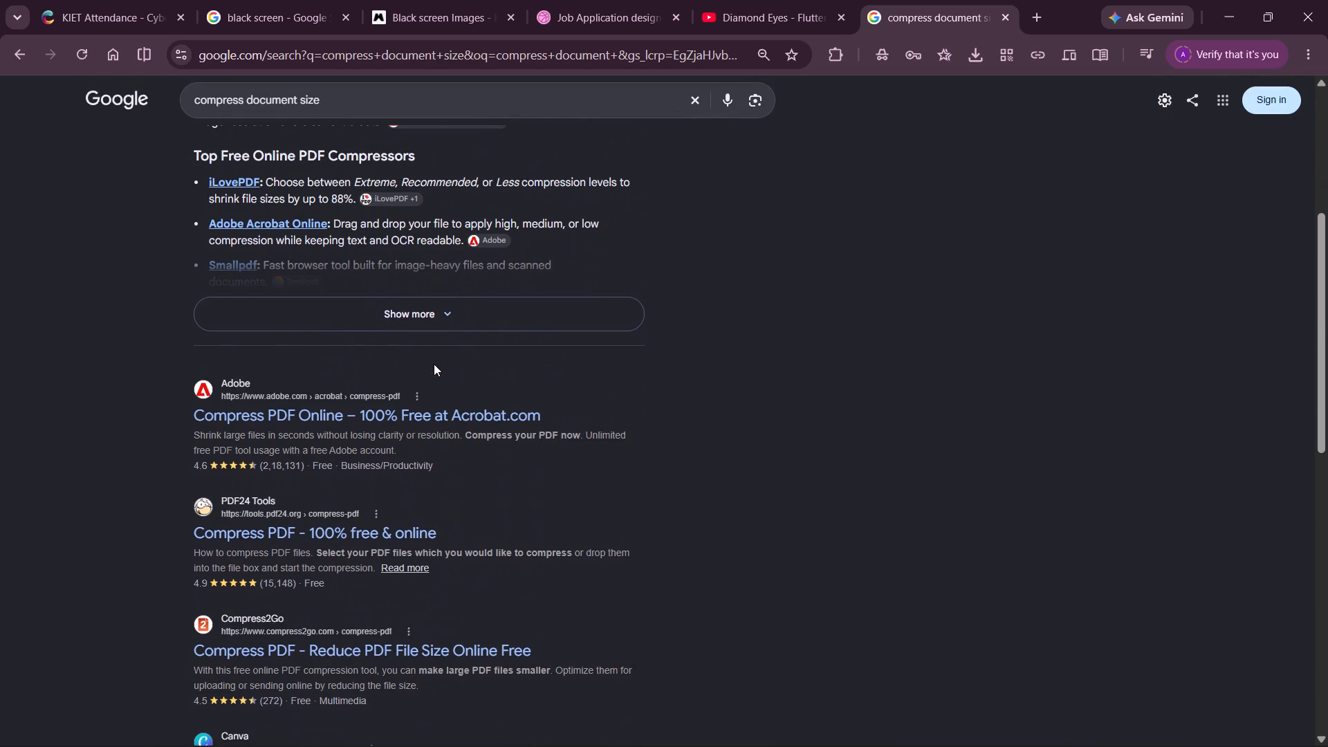
scroll(434, 364, down, 2)
scroll(434, 364, right, 2)
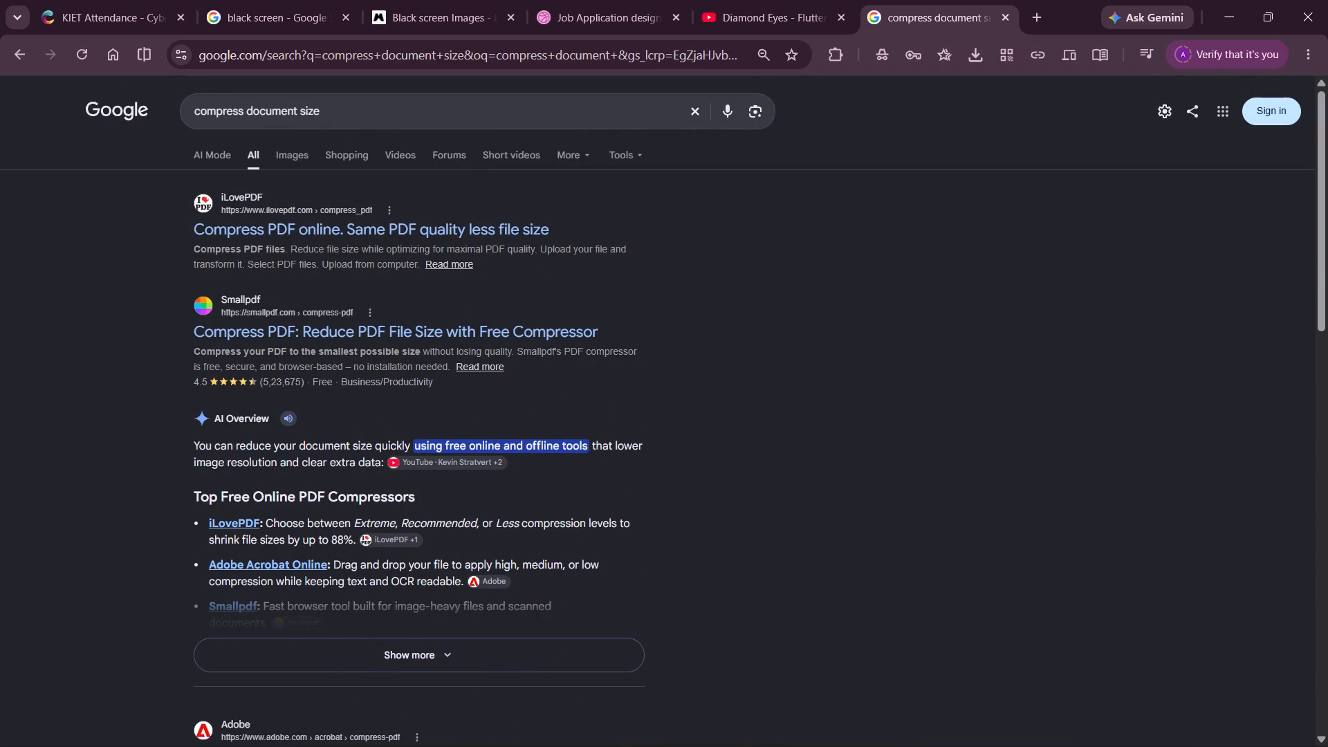
Refine the search to "compress document size mb" and scan the results for a file compressor.
click(435, 114)
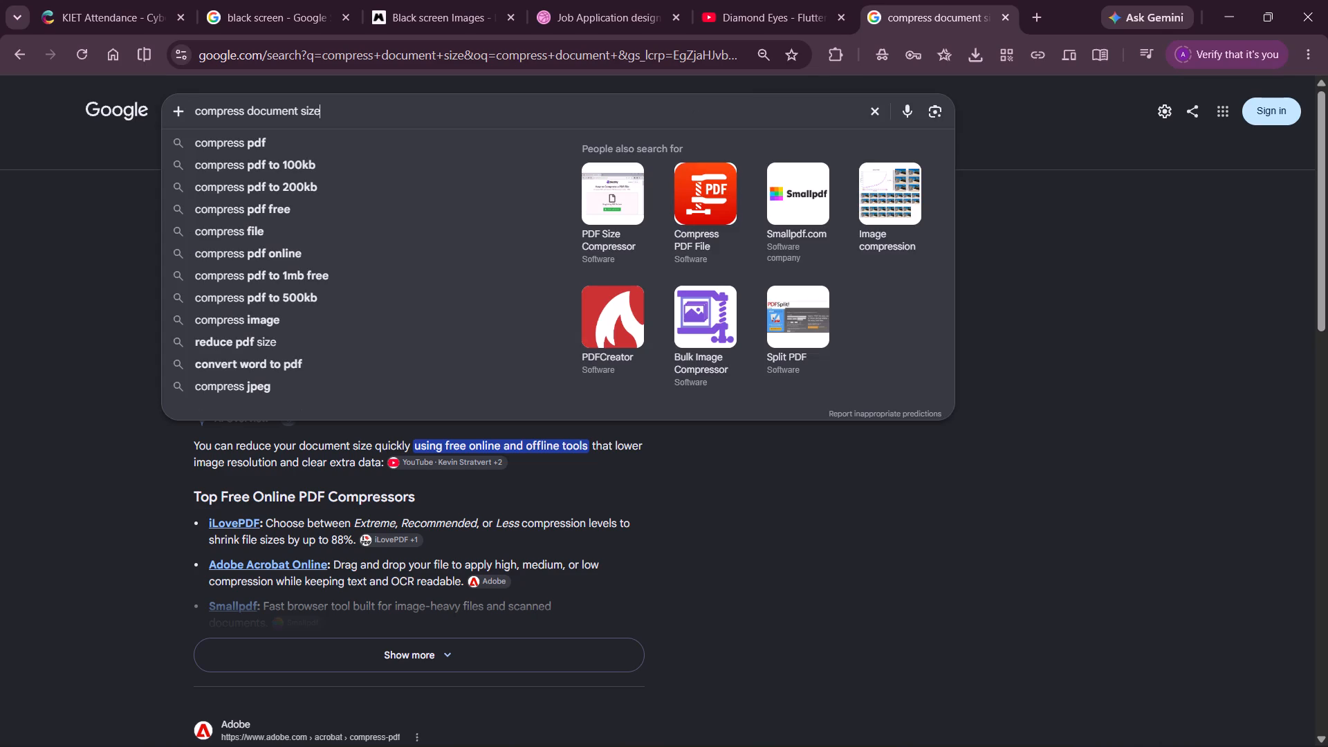
key(space)
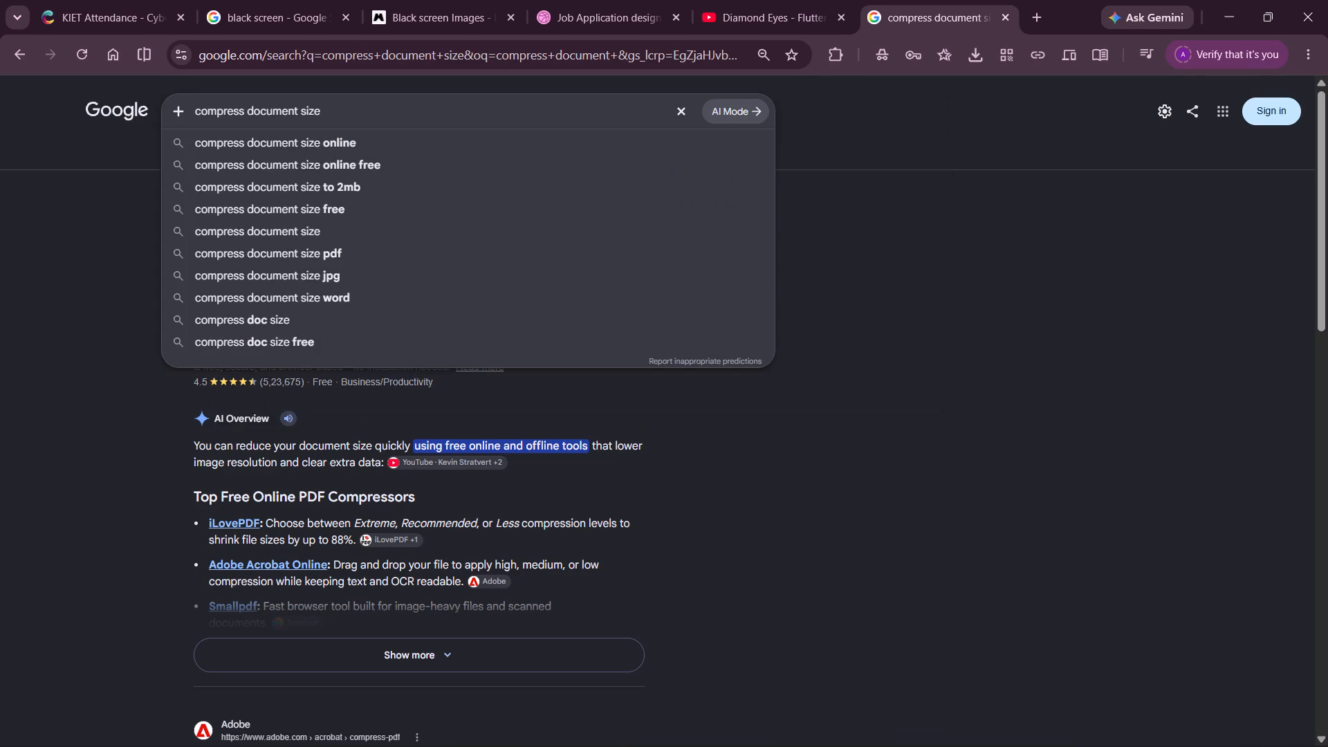
text(mb)
key(Return)
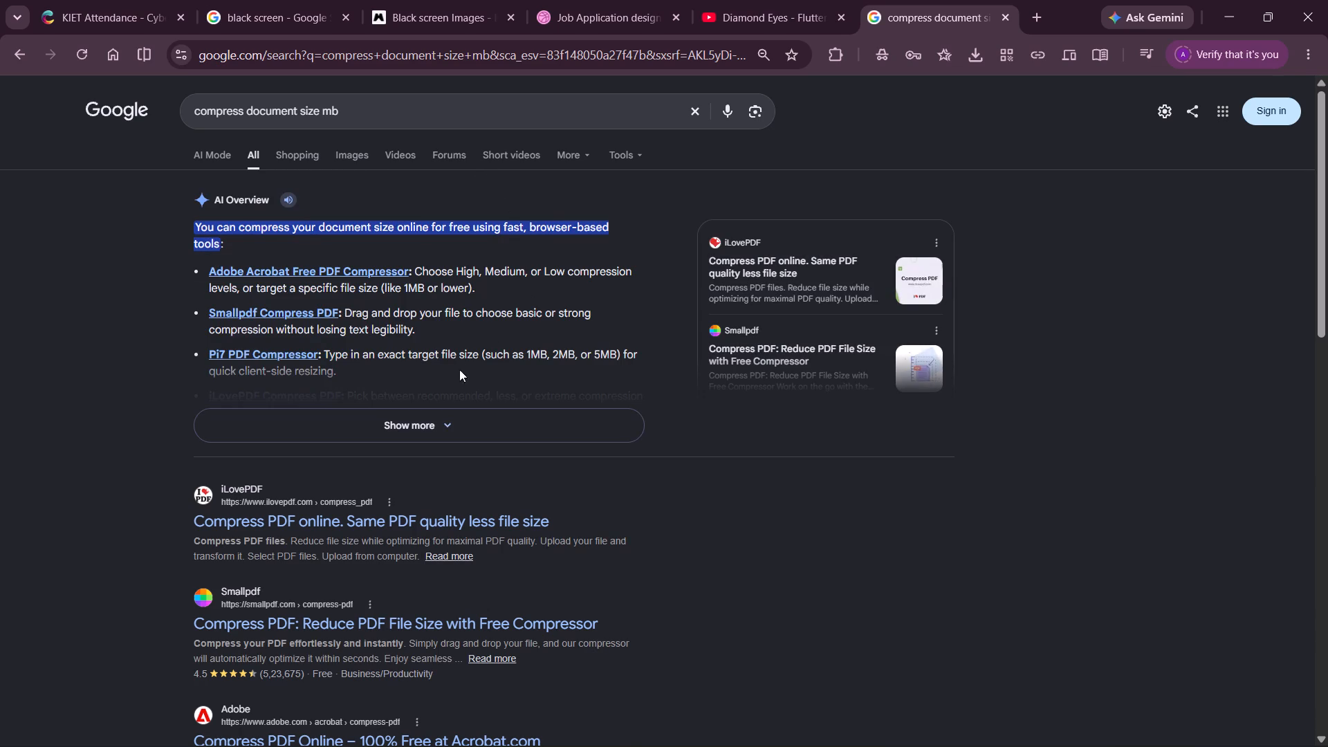
scroll(394, 552, down, 2)
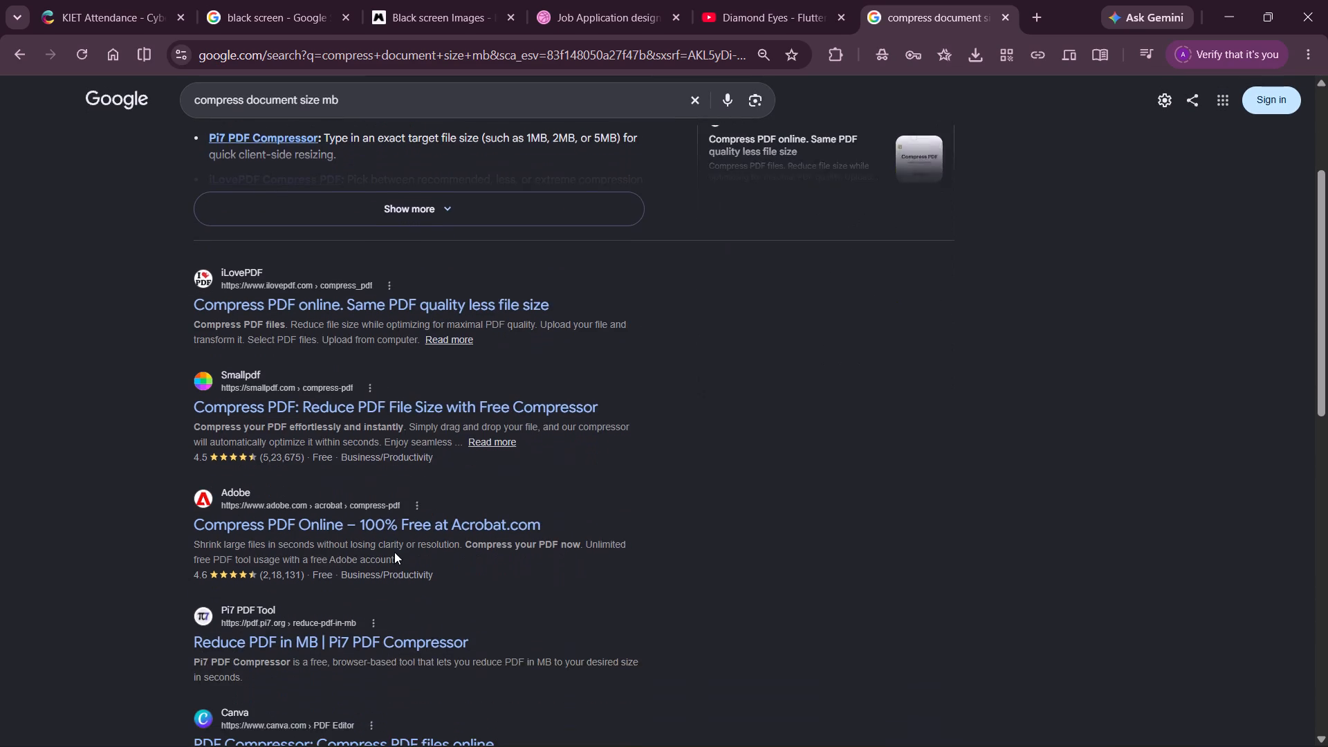
scroll(394, 552, down, 4)
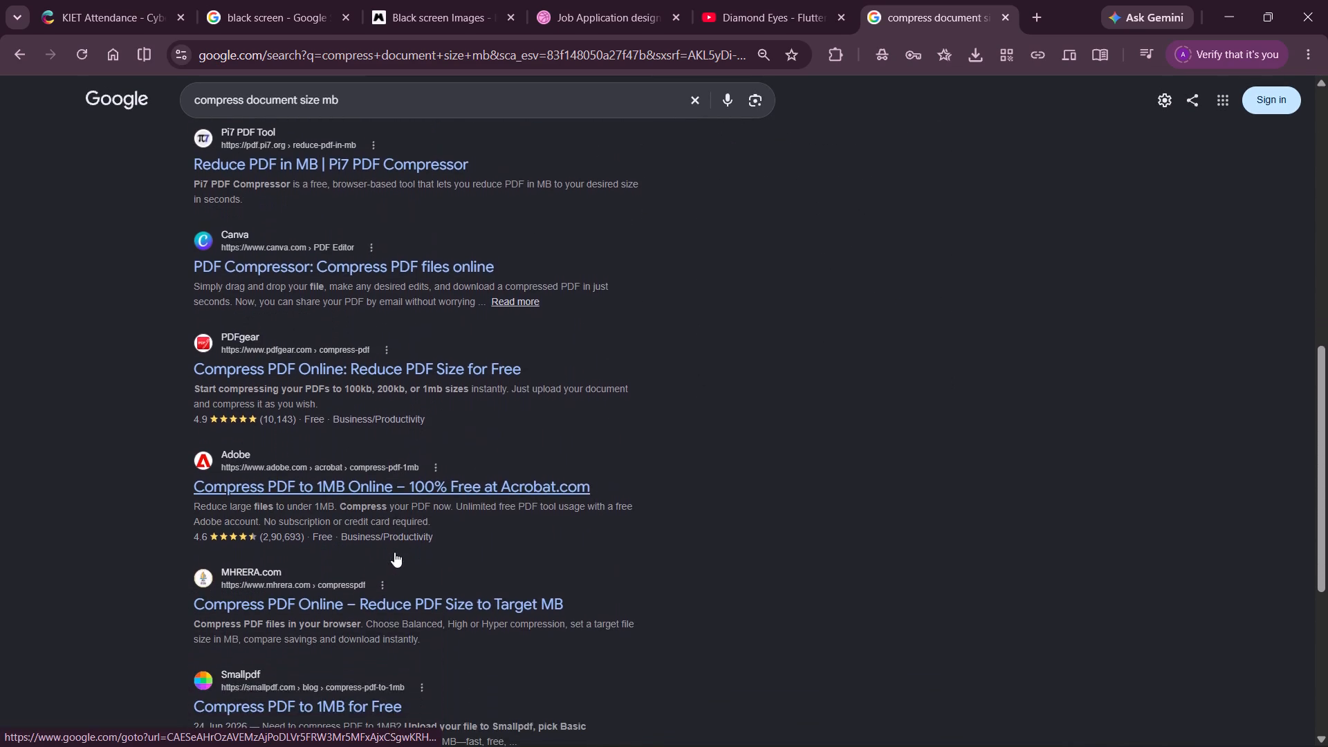
scroll(394, 552, down, 5)
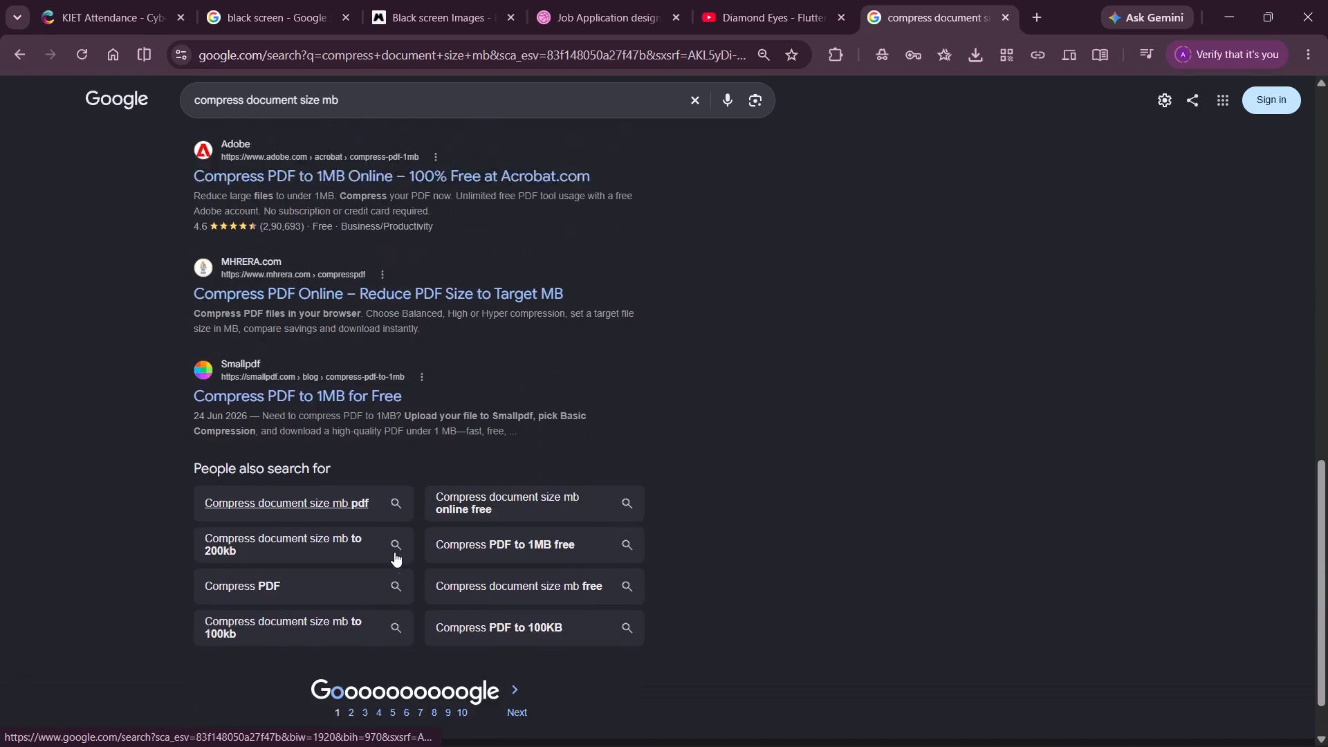
scroll(394, 552, down, 2)
scroll(394, 552, up, 4)
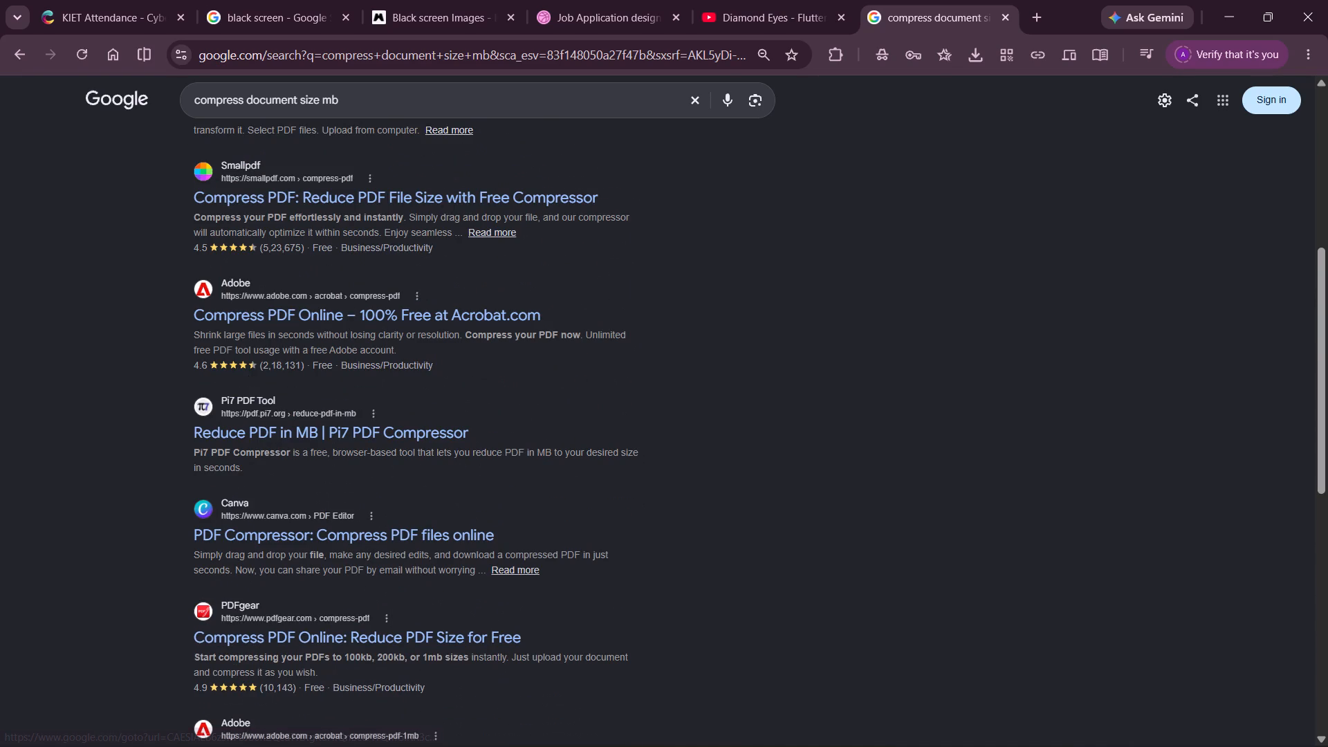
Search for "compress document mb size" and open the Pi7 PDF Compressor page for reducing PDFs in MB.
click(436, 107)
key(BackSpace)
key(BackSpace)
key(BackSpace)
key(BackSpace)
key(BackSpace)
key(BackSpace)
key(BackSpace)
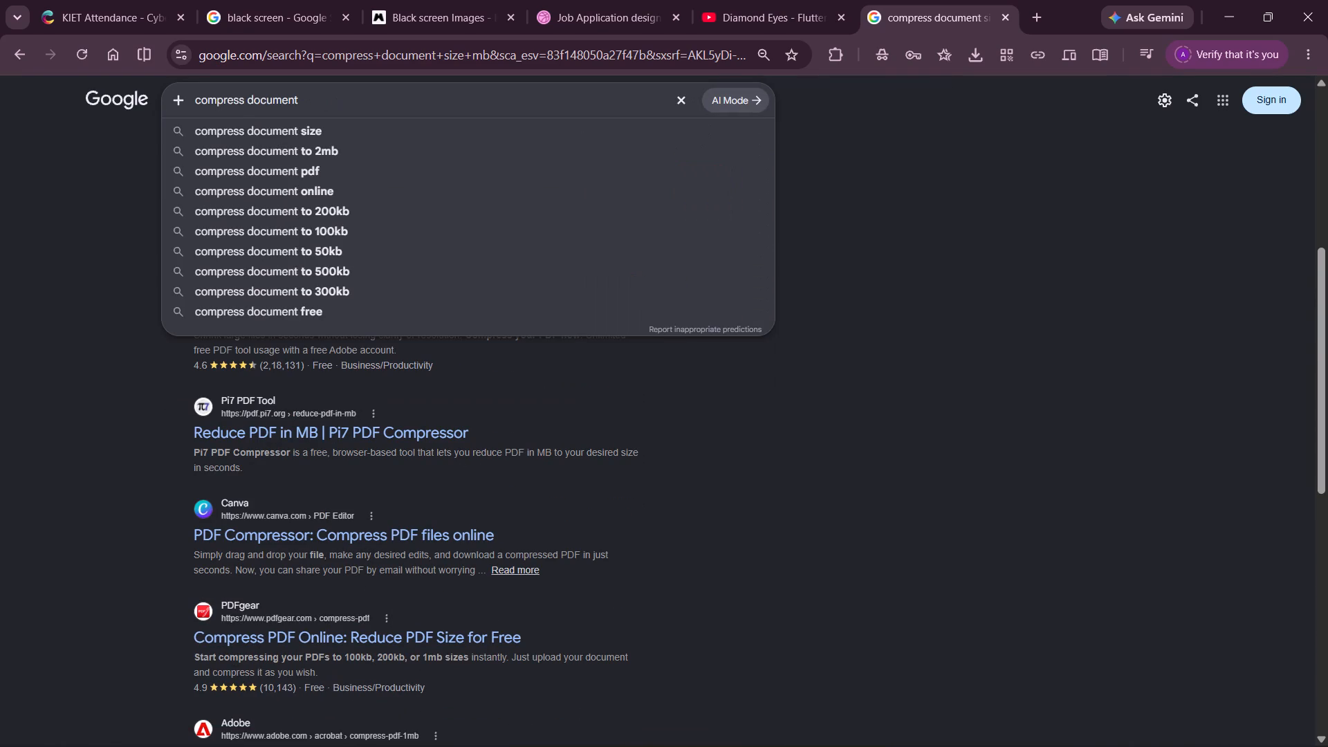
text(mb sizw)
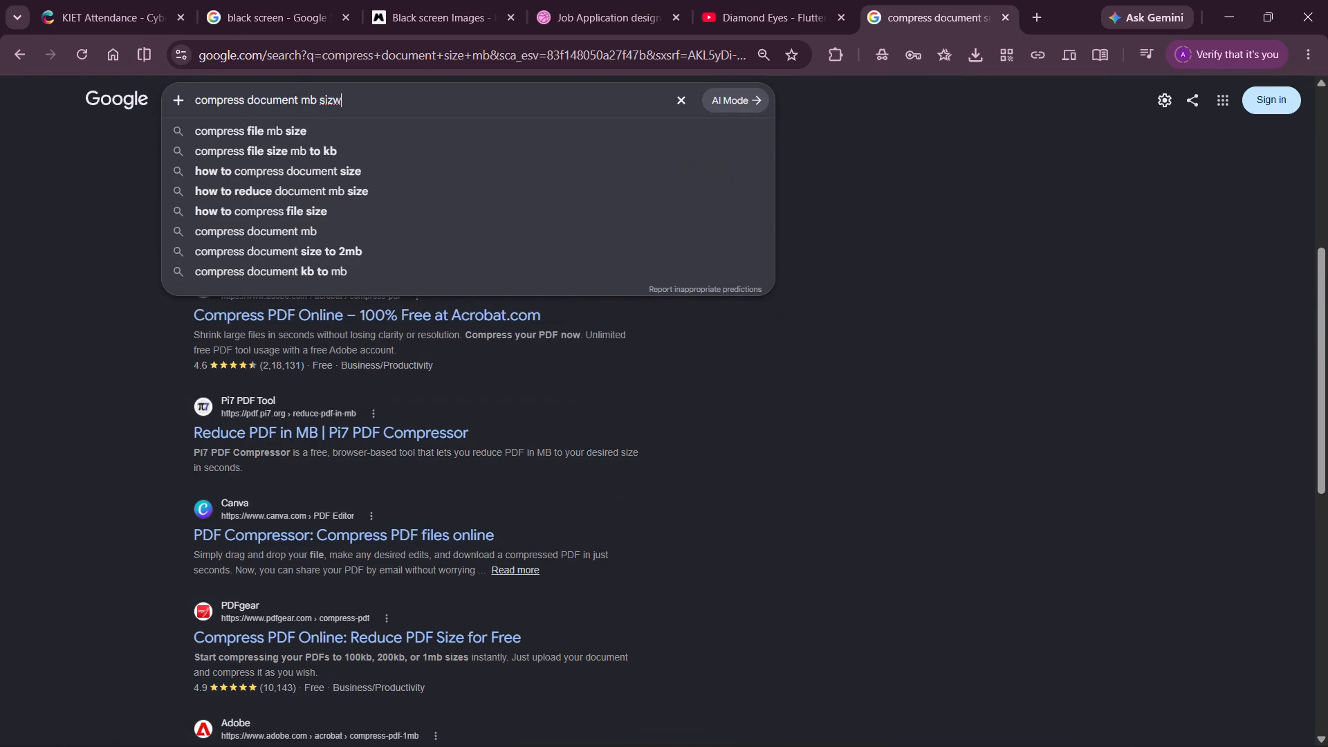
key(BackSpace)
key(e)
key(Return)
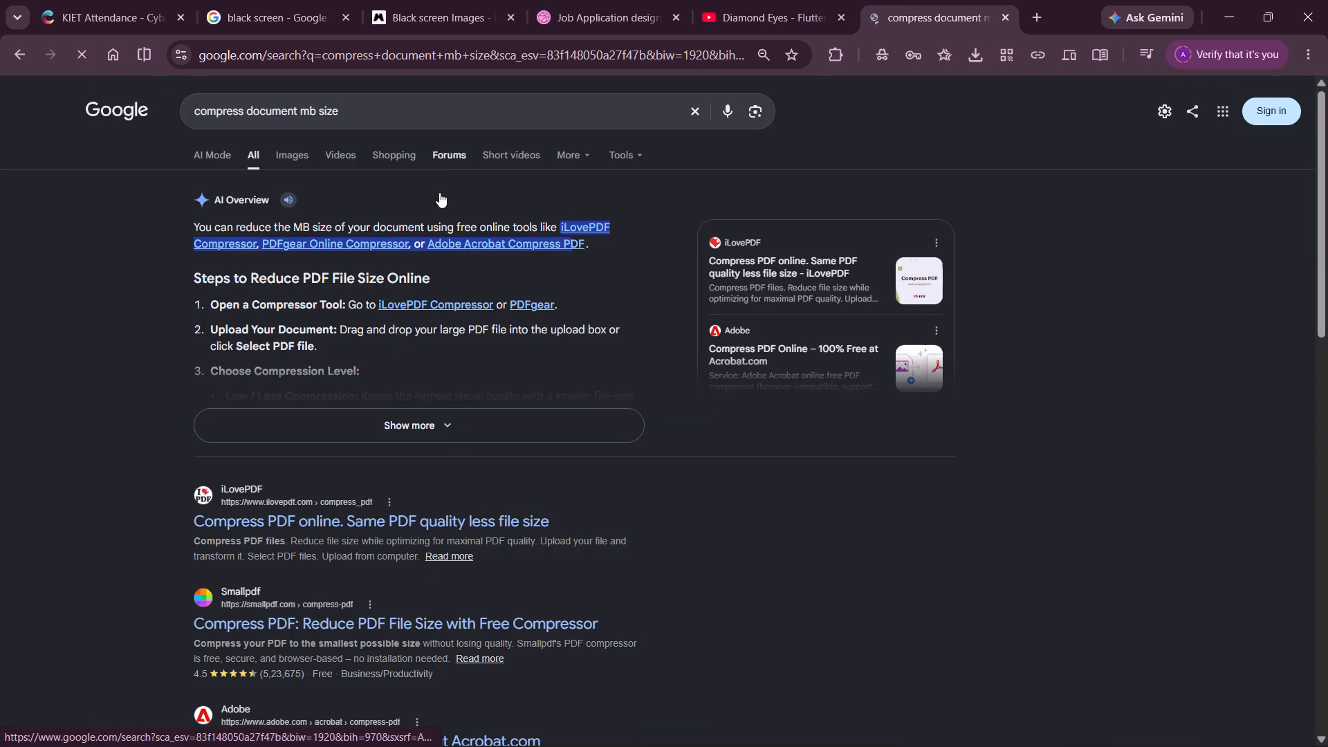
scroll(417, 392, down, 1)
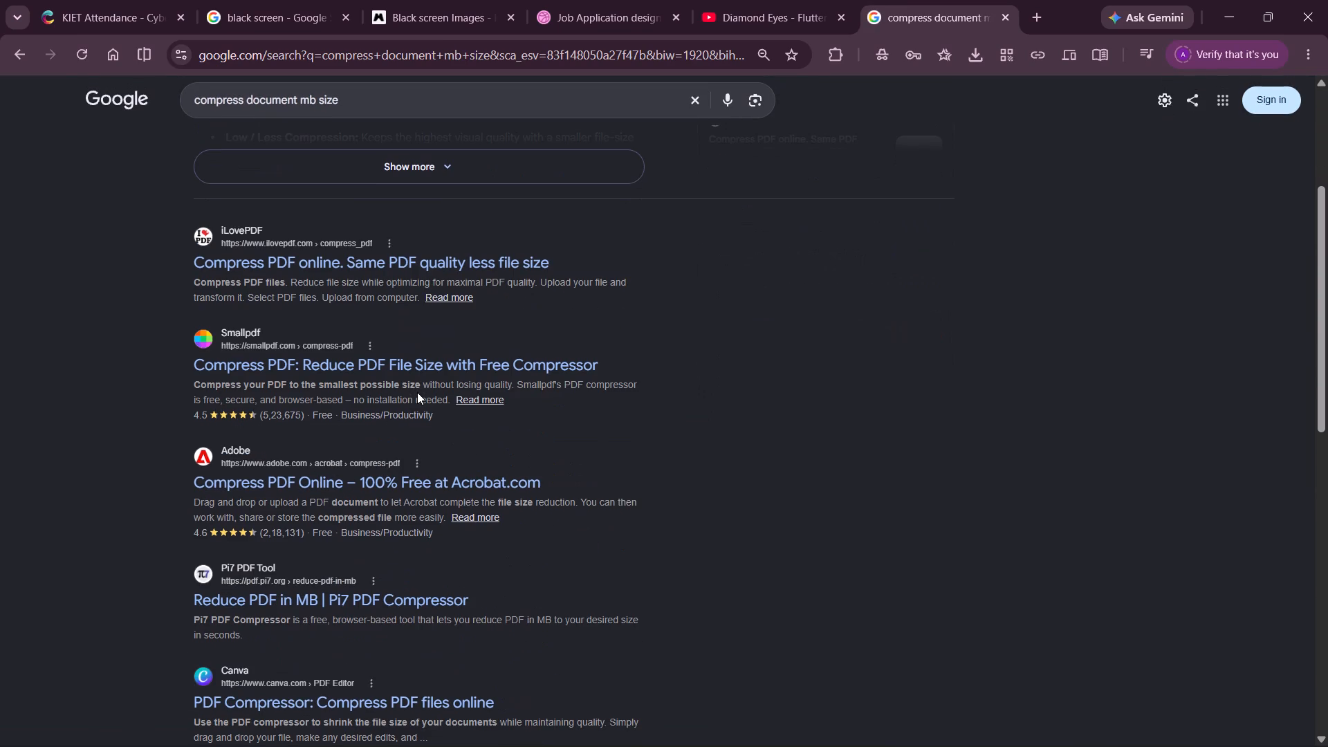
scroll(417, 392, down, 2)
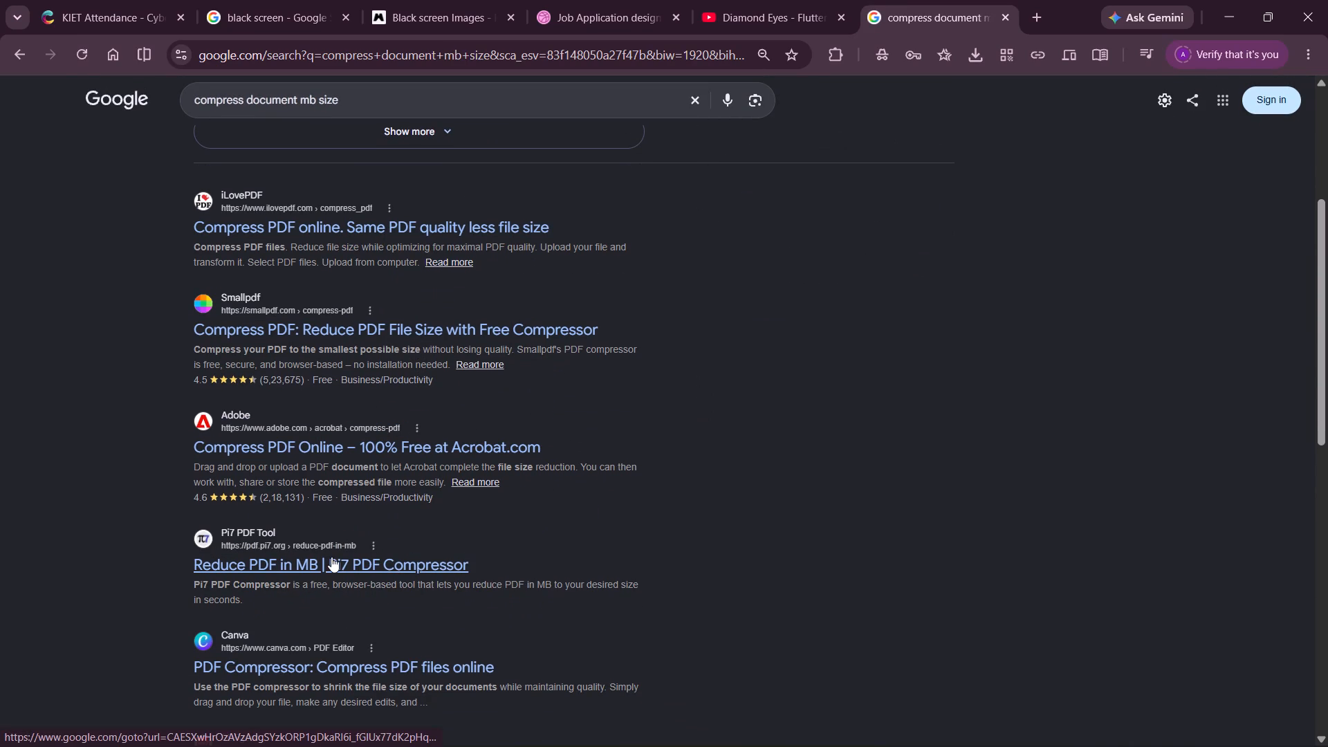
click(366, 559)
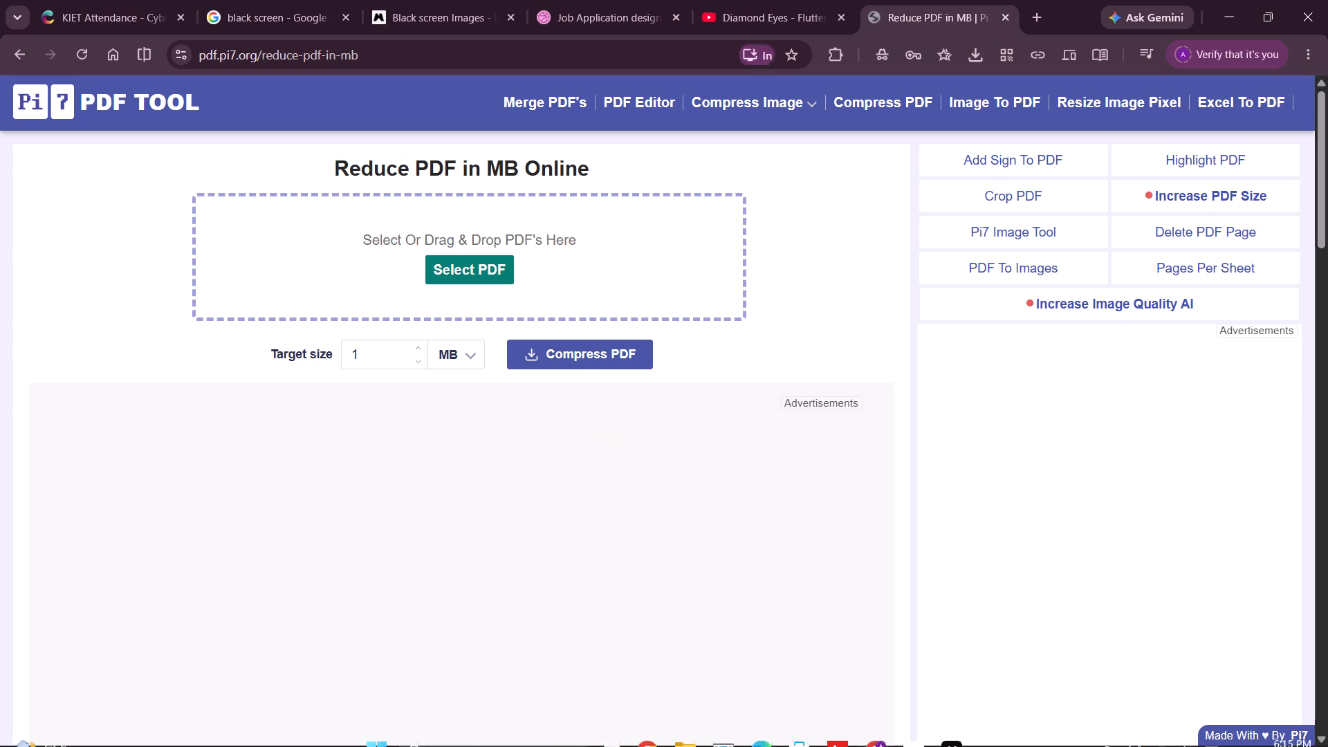
Try to close the video's Properties window, and bring up the File Explorer Home window beside the browser.
click(689, 722)
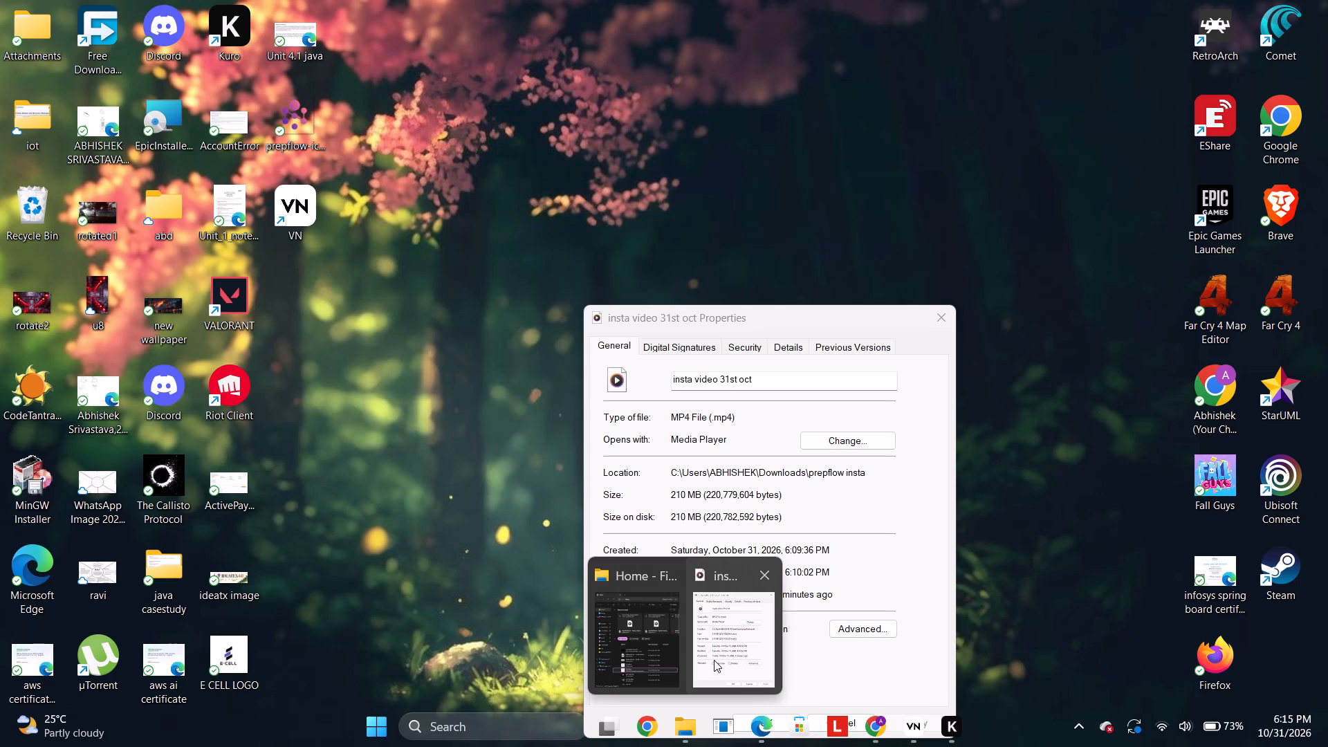
click(762, 583)
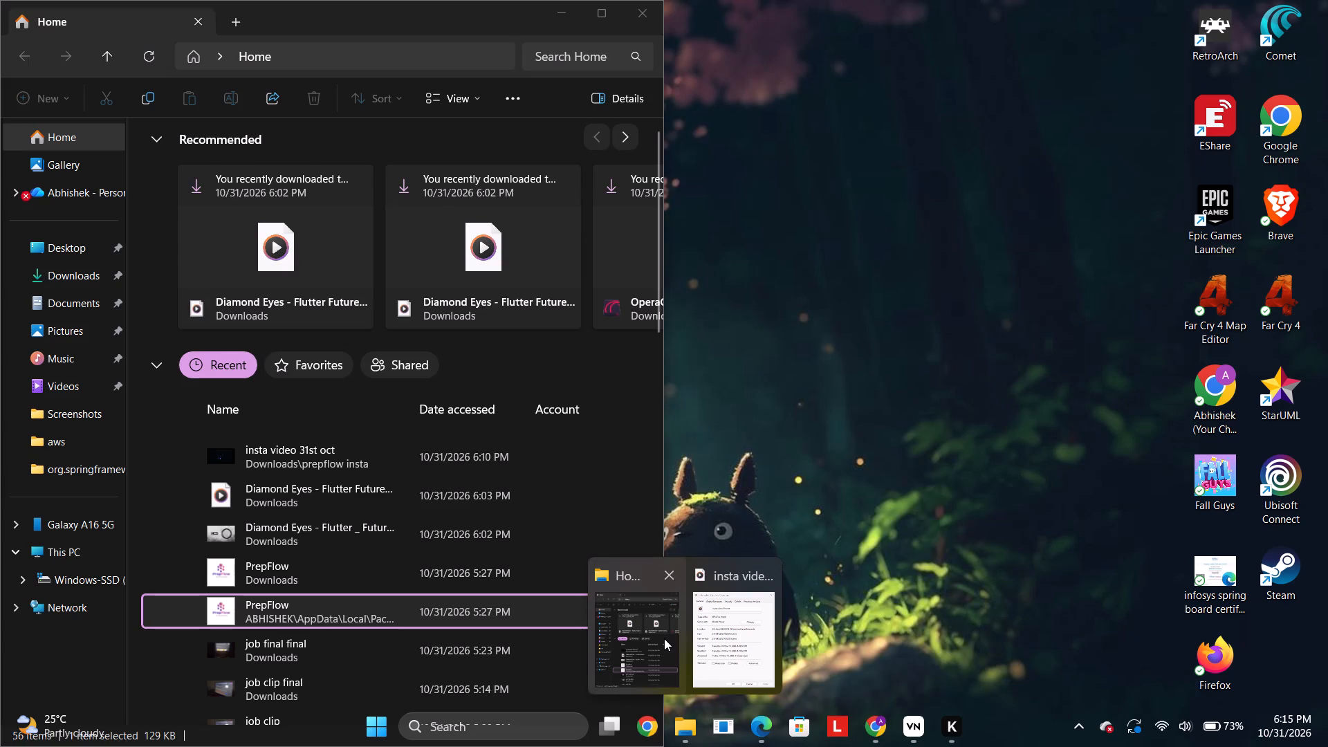
click(763, 570)
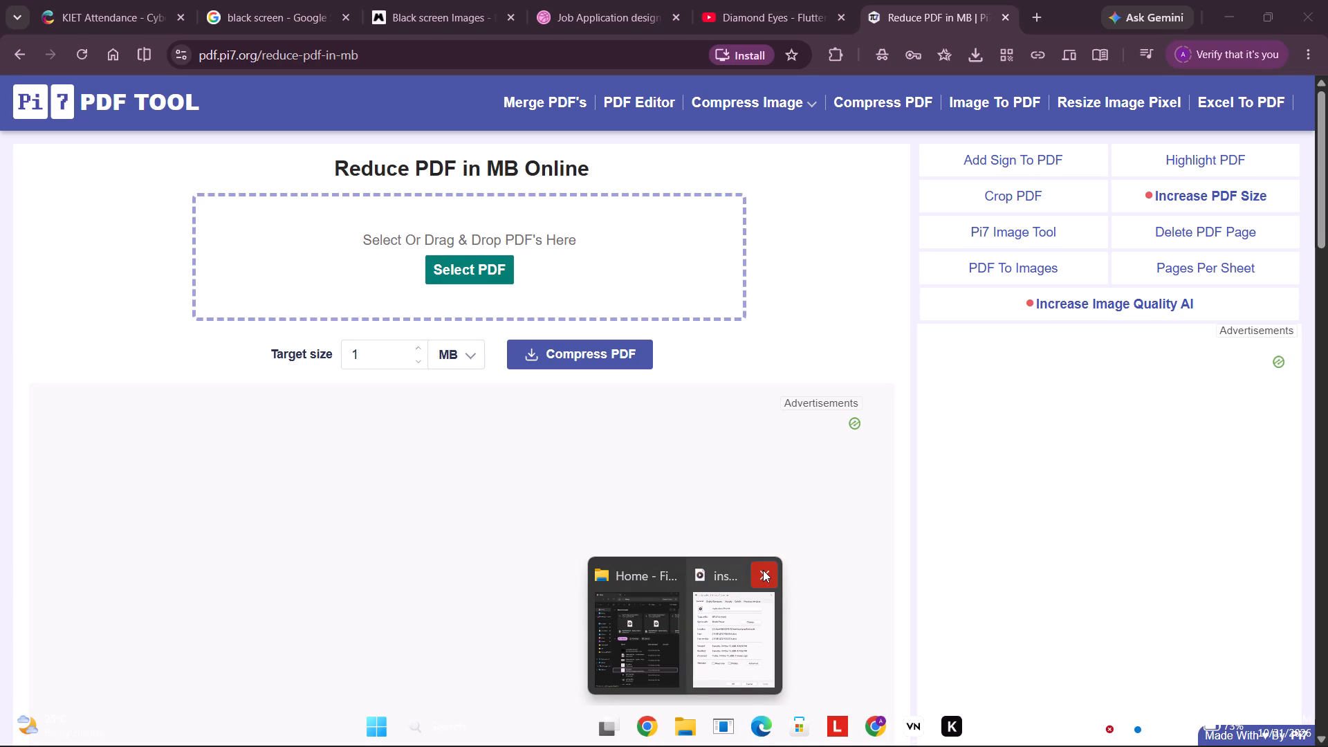
click(763, 570)
click(763, 570)
click(640, 618)
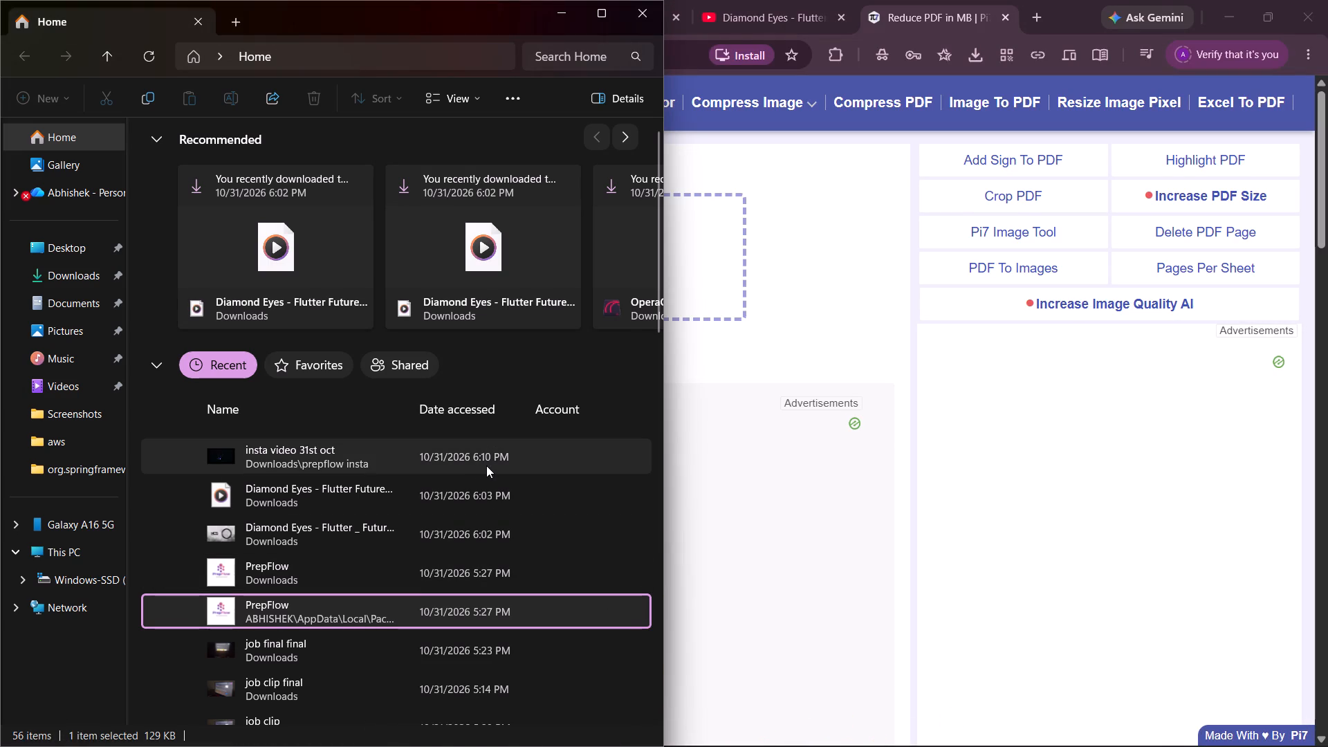
click(44, 675)
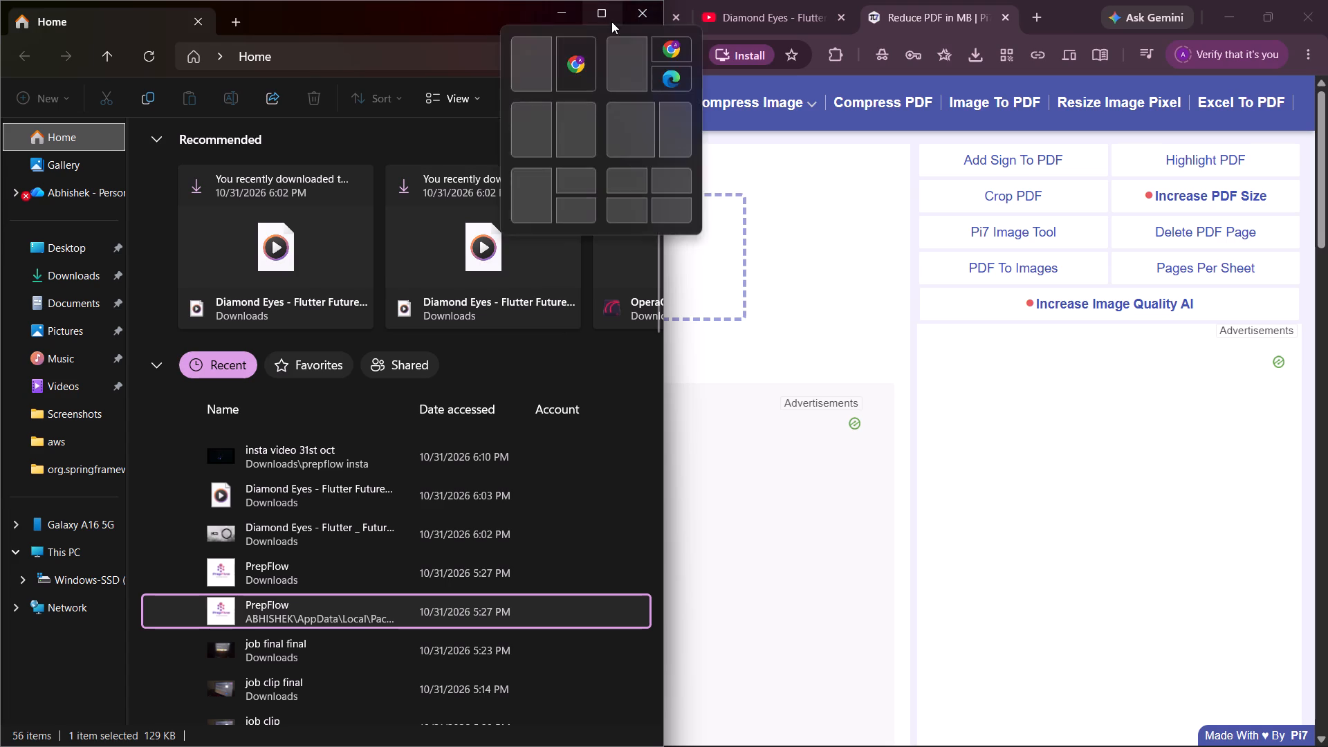
click(1269, 9)
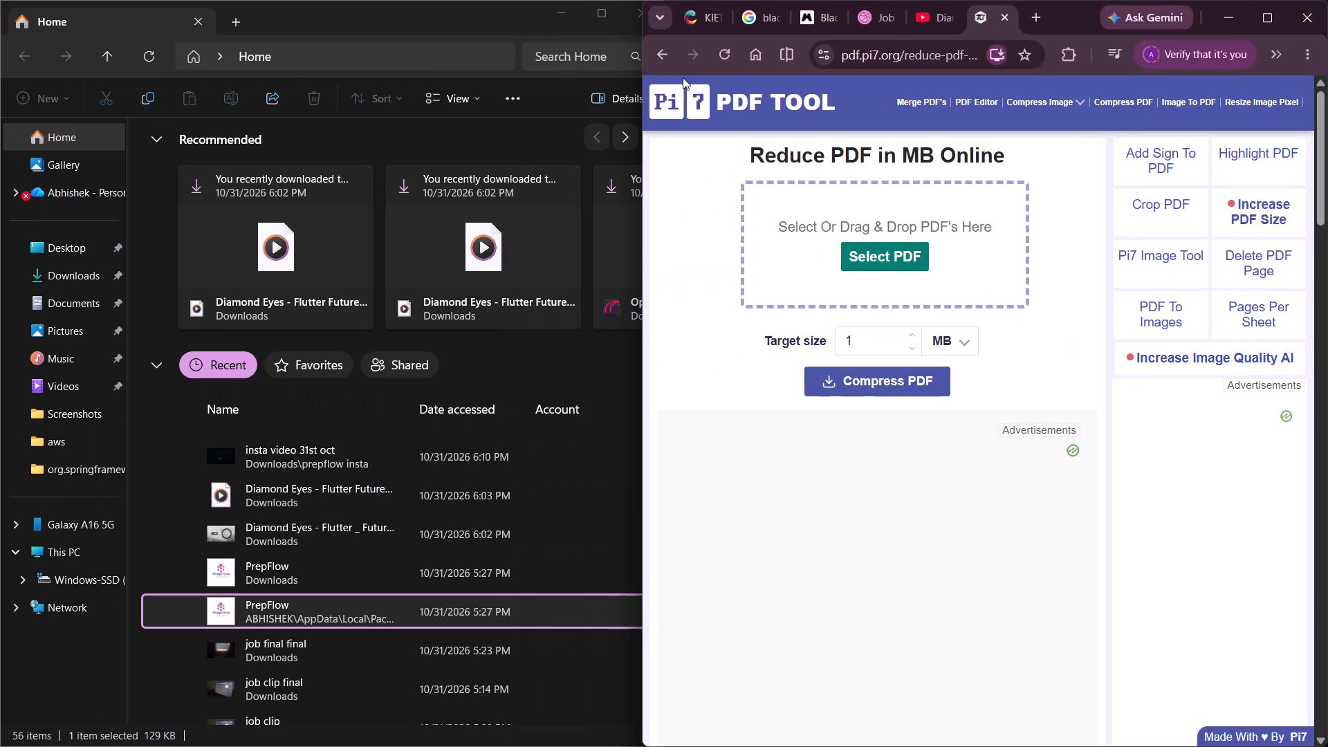
Go back from the Pi7 page, search for "compress video size" instead, and open FreeConvert's Video Compressor.
click(1278, 16)
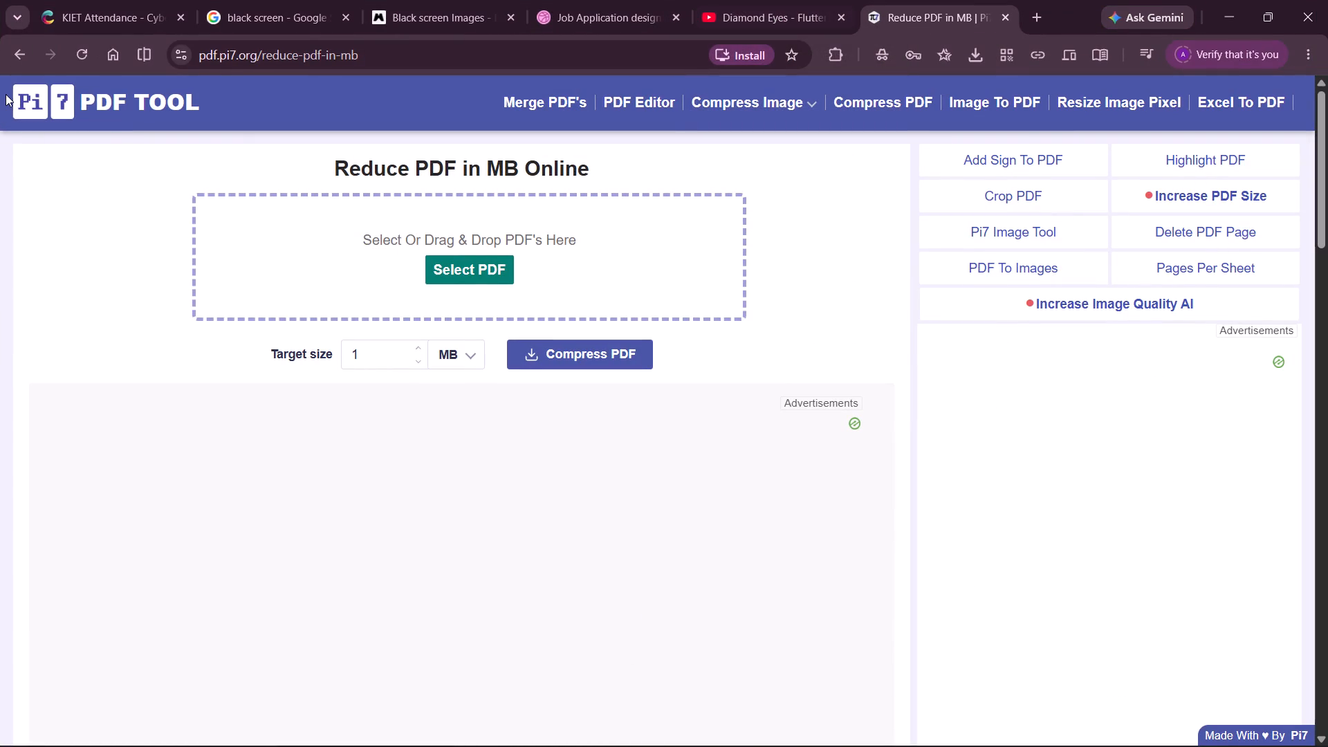
click(21, 44)
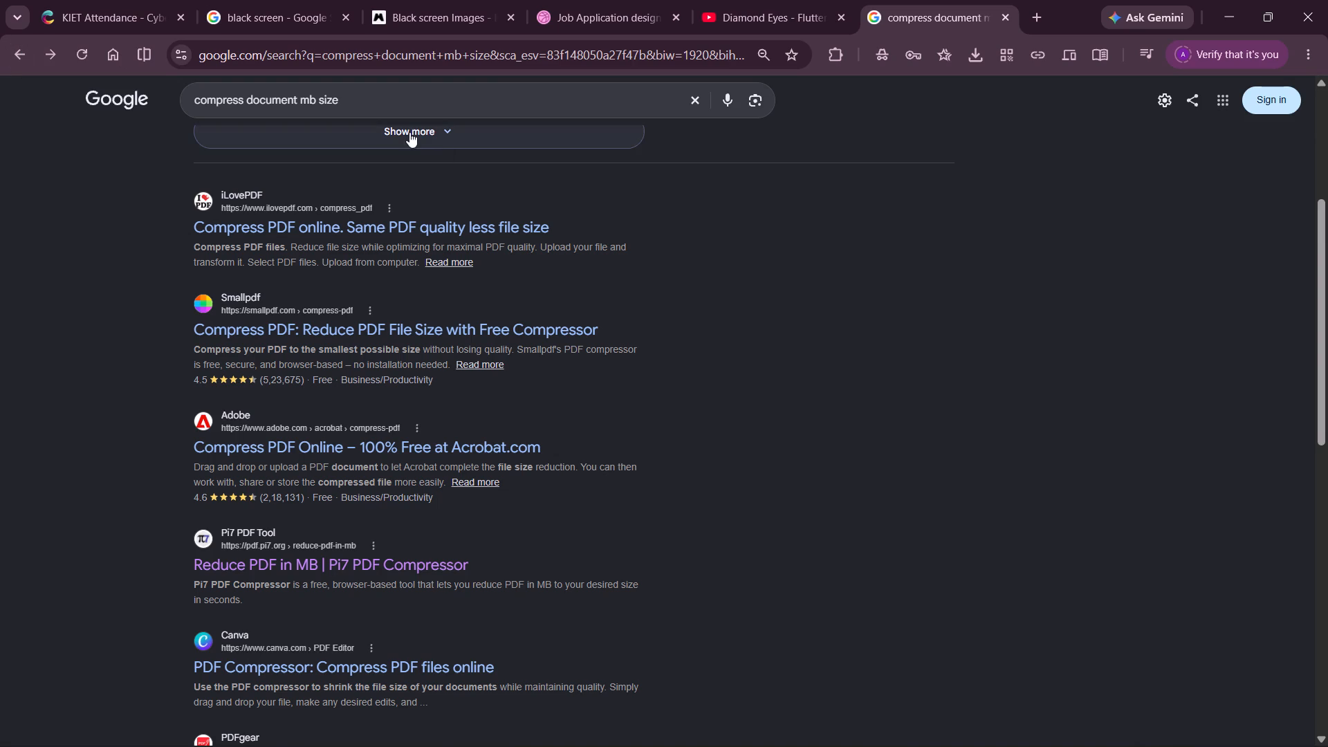
click(401, 102)
key(BackSpace)
key(BackSpace)
key(BackSpace)
key(BackSpace)
key(BackSpace)
key(BackSpace)
key(BackSpace)
key(BackSpace)
key(BackSpace)
key(BackSpace)
key(BackSpace)
key(BackSpace)
key(BackSpace)
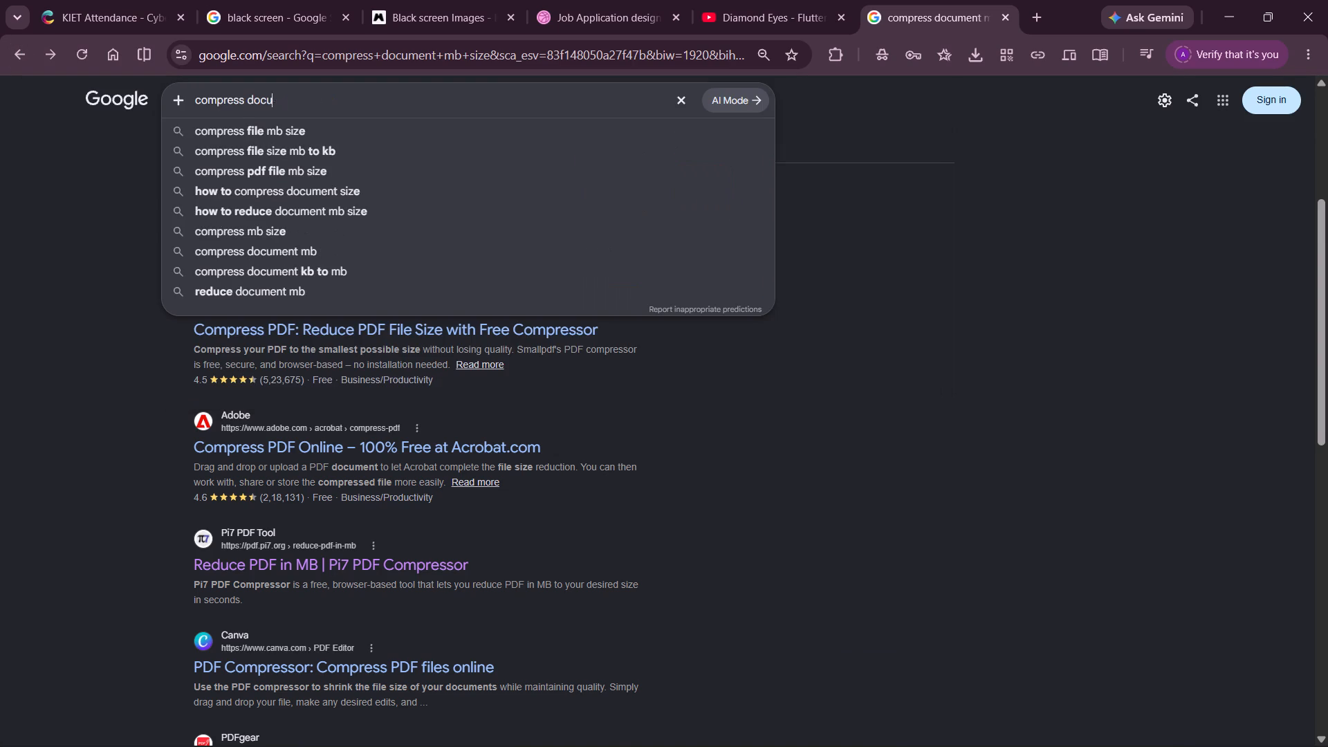
key(BackSpace)
key(BackSpace)
key(BackSpace)
text(video)
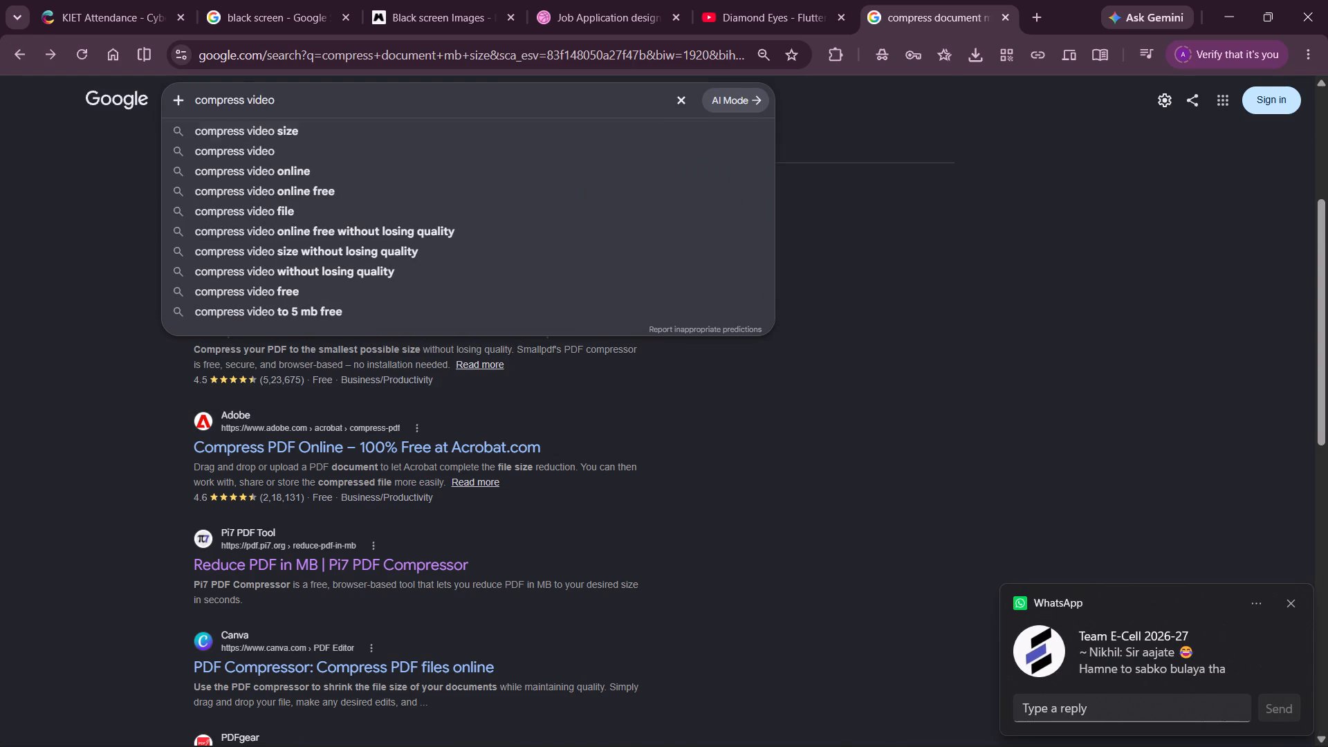
key(Down)
key(Return)
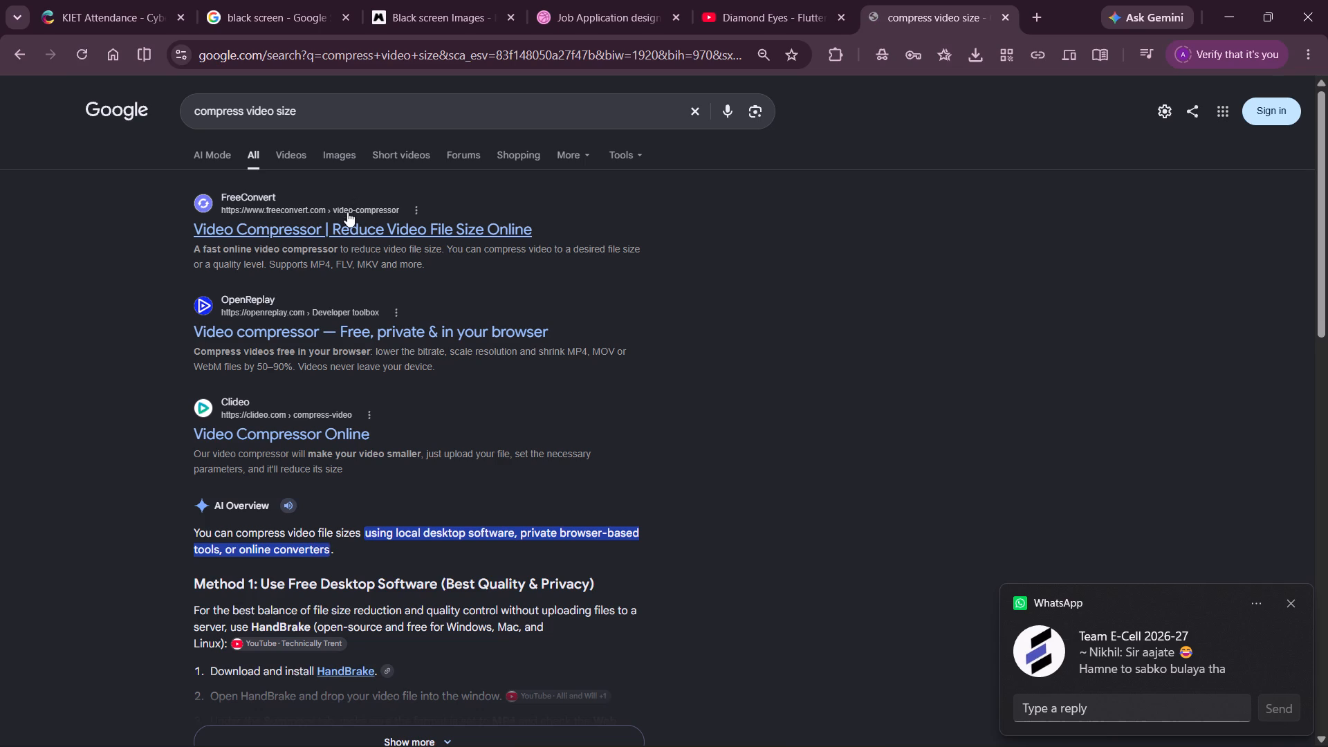
click(347, 213)
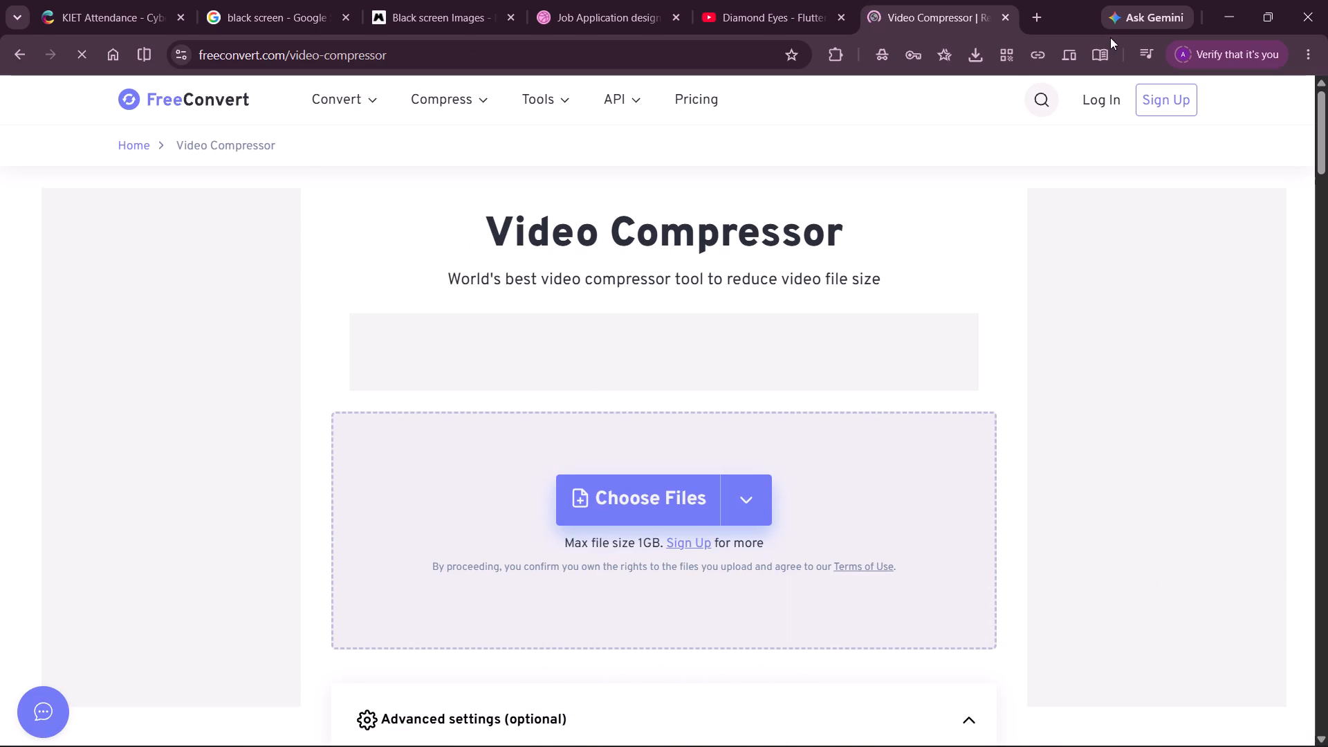
Add the "insta video 31st oct" file from File Explorer's recent files to the FreeConvert Video Compressor.
click(1265, 9)
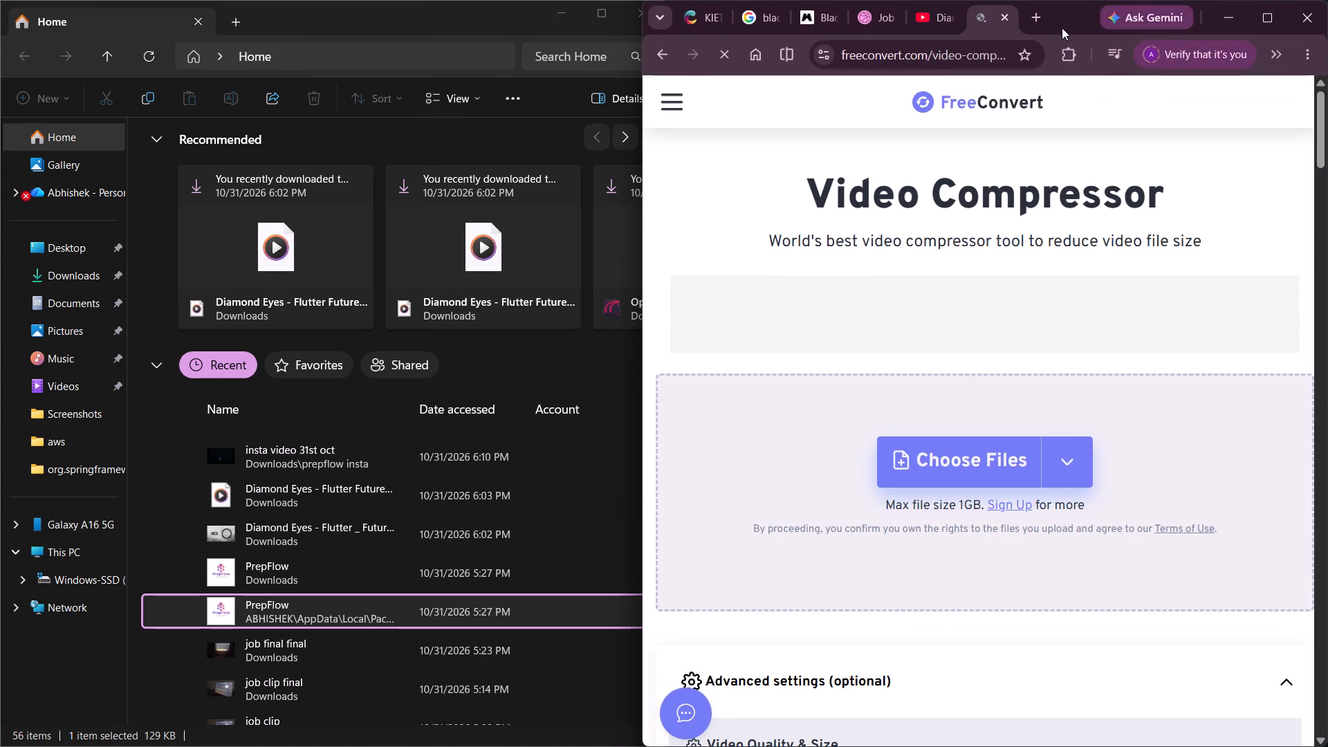
drag(362, 459, 468, 389)
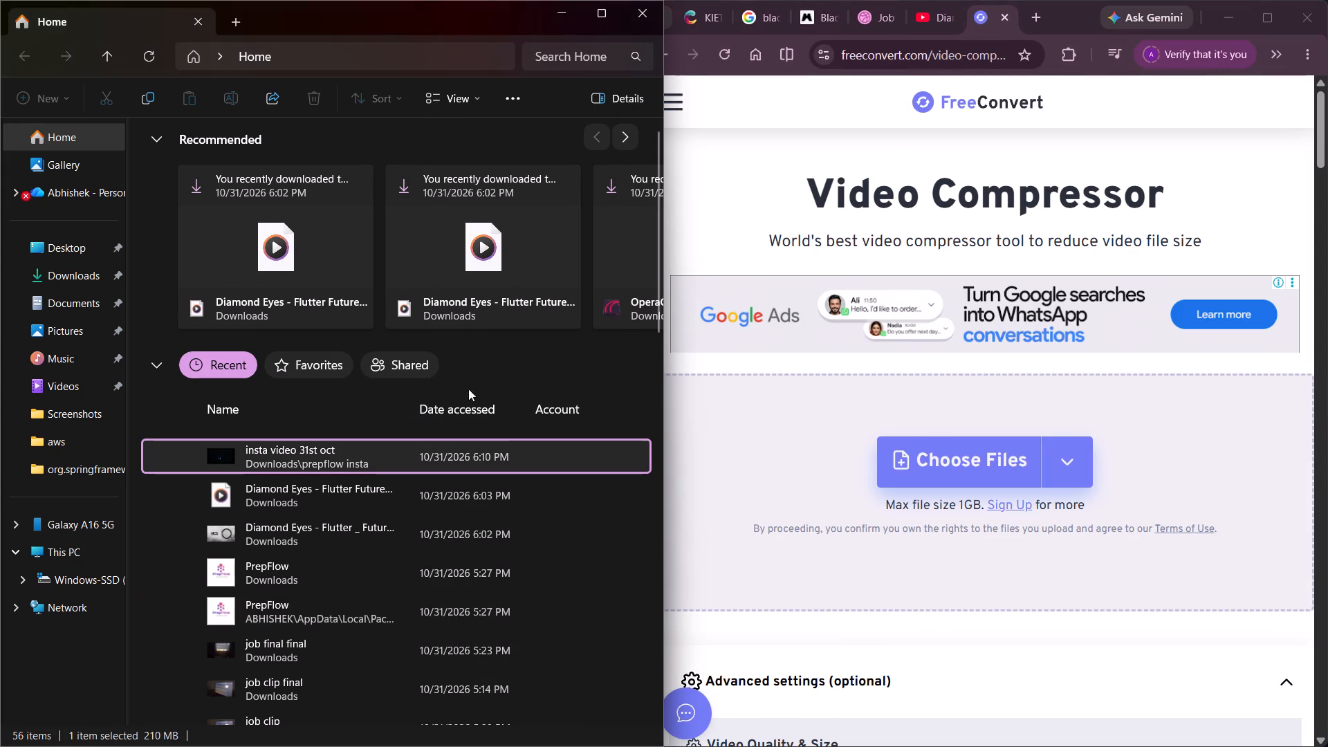
drag(468, 389, 942, 441)
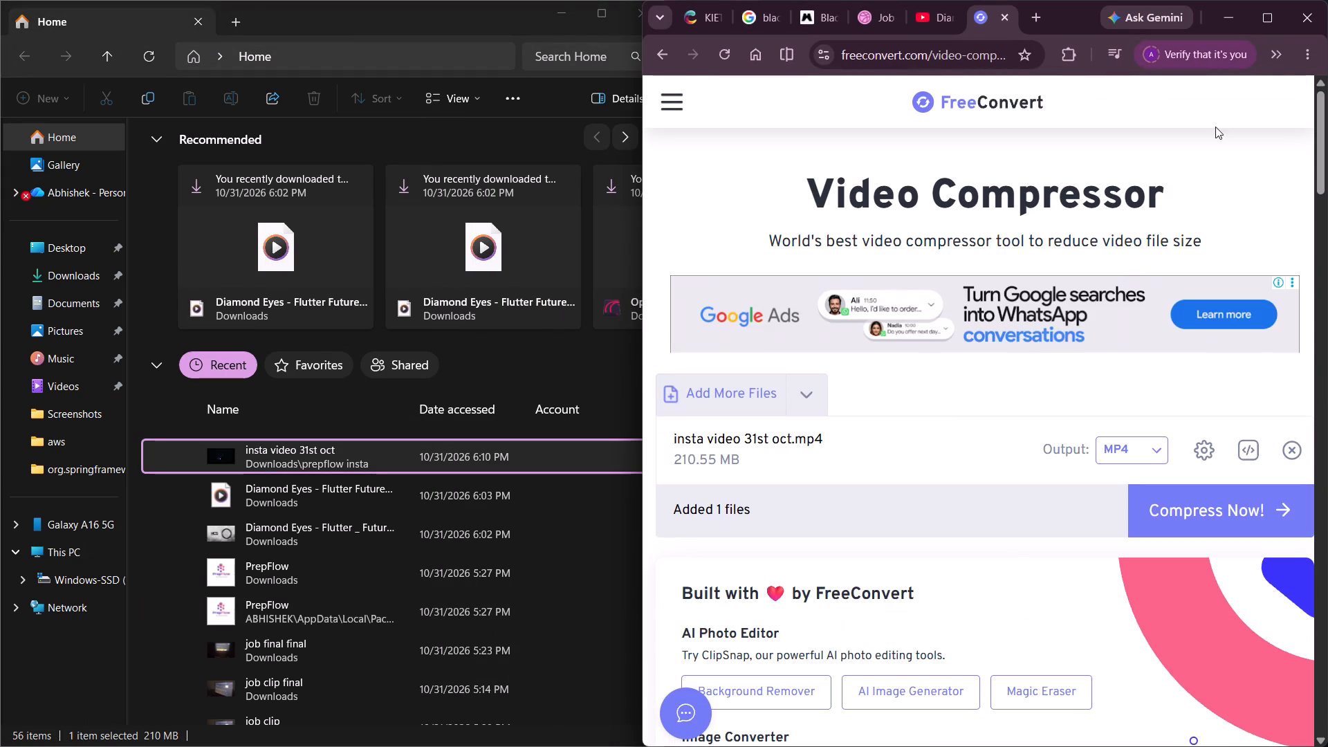
Maximize the browser window and start compressing the added video with MP4 output.
click(1262, 19)
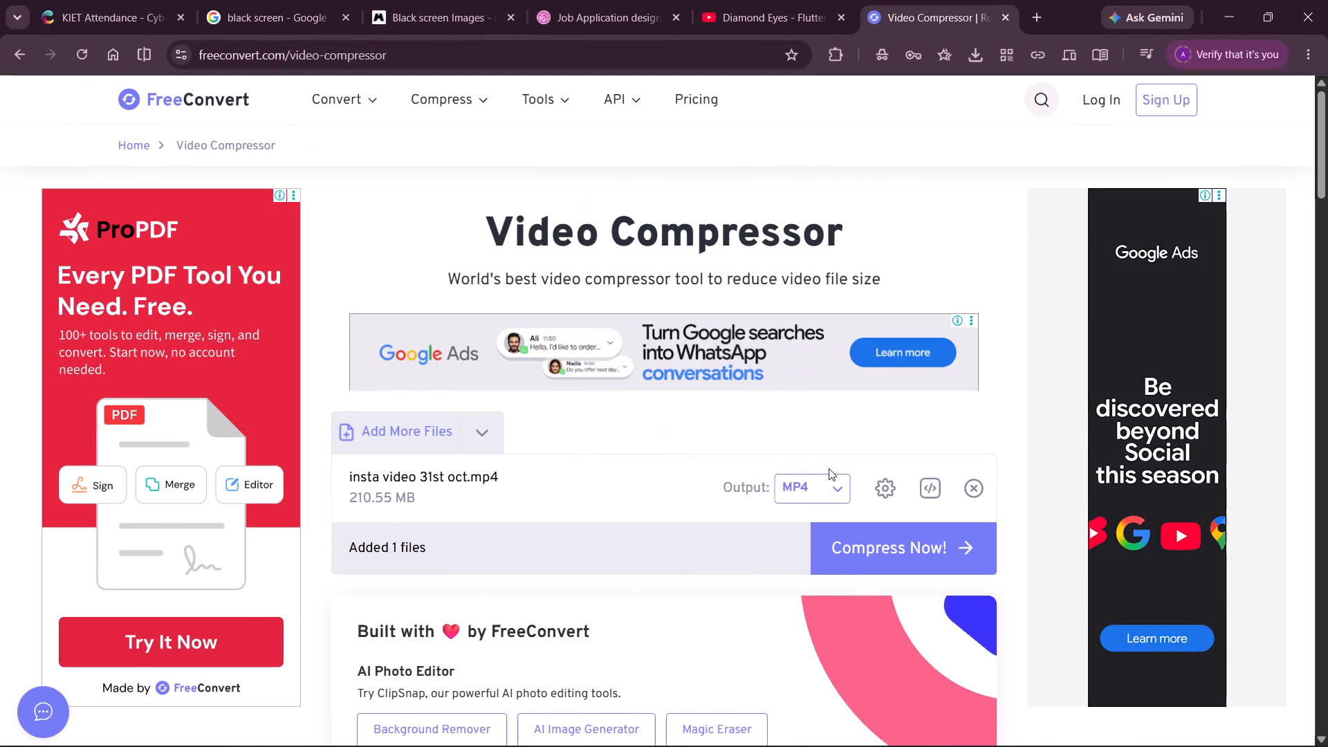
click(892, 535)
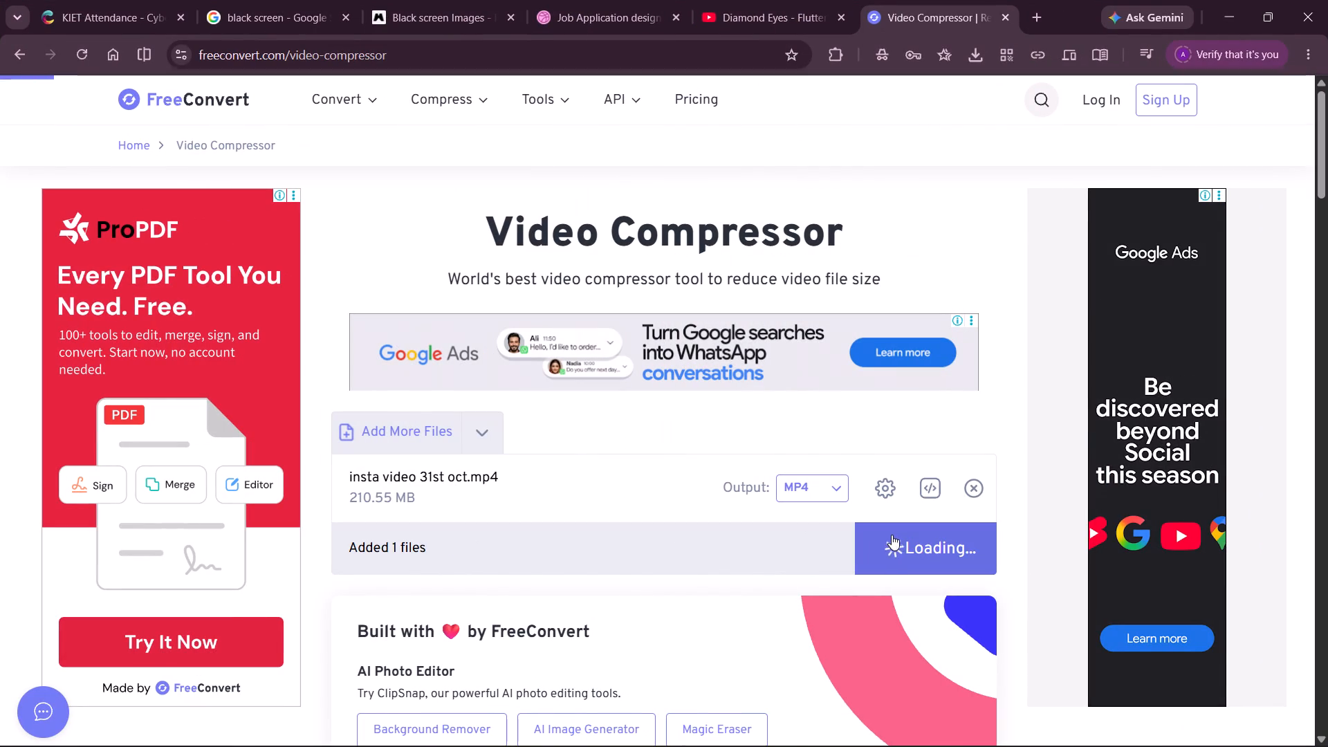
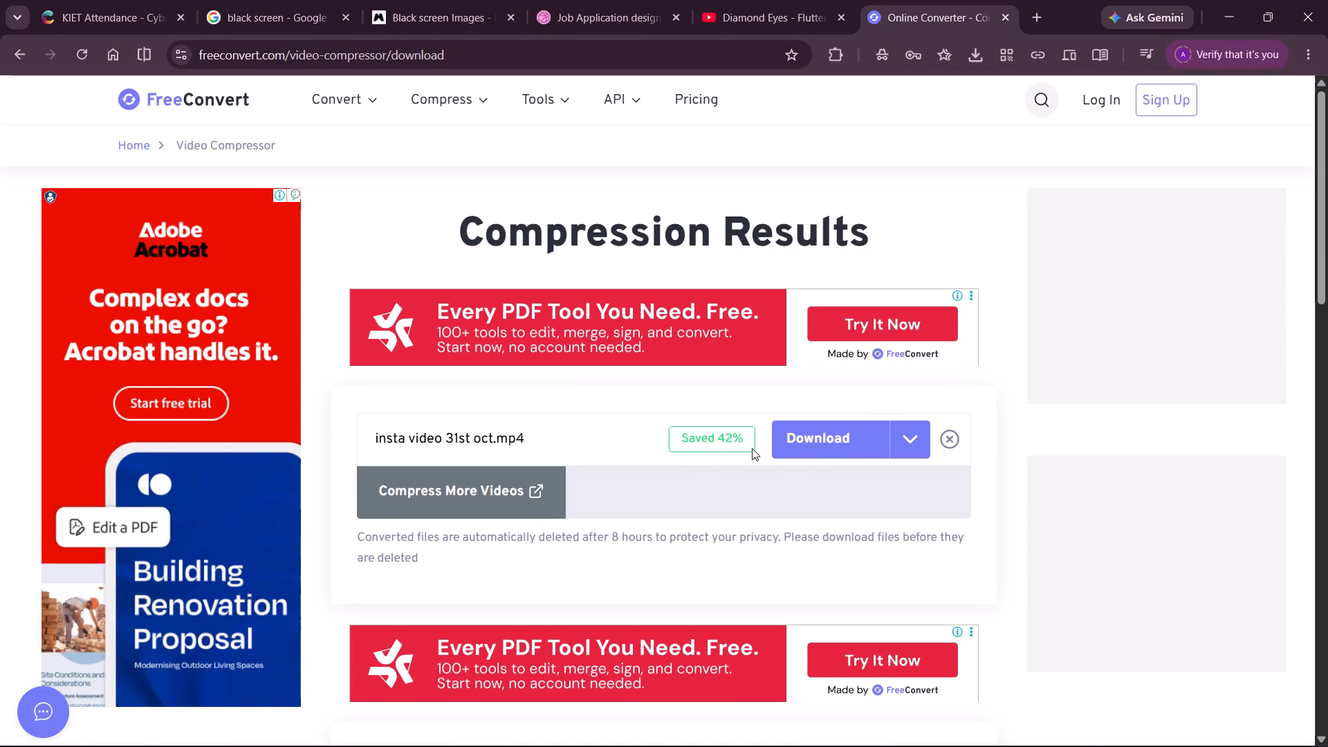
Download the compressed "insta video 31st oct.mp4" from FreeConvert, play it in Media Player to review it, and close the player.
click(856, 433)
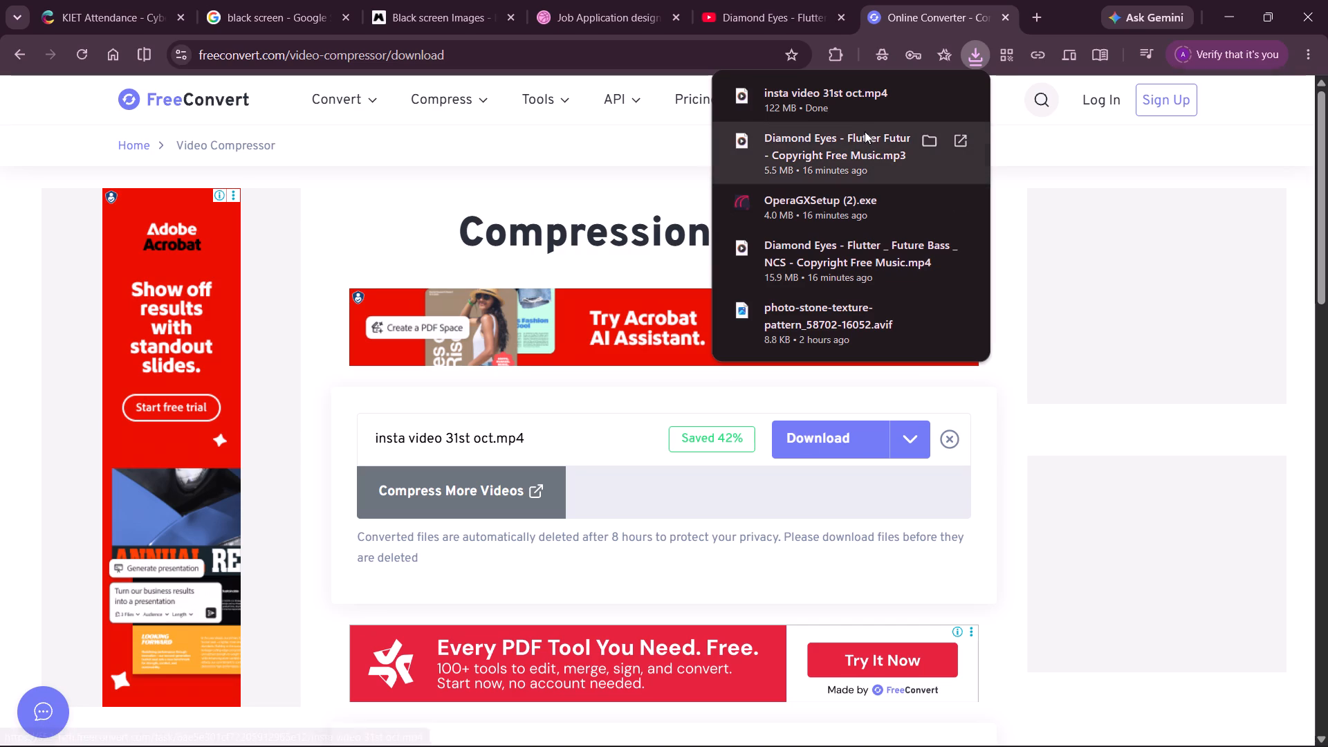
double_click(824, 99)
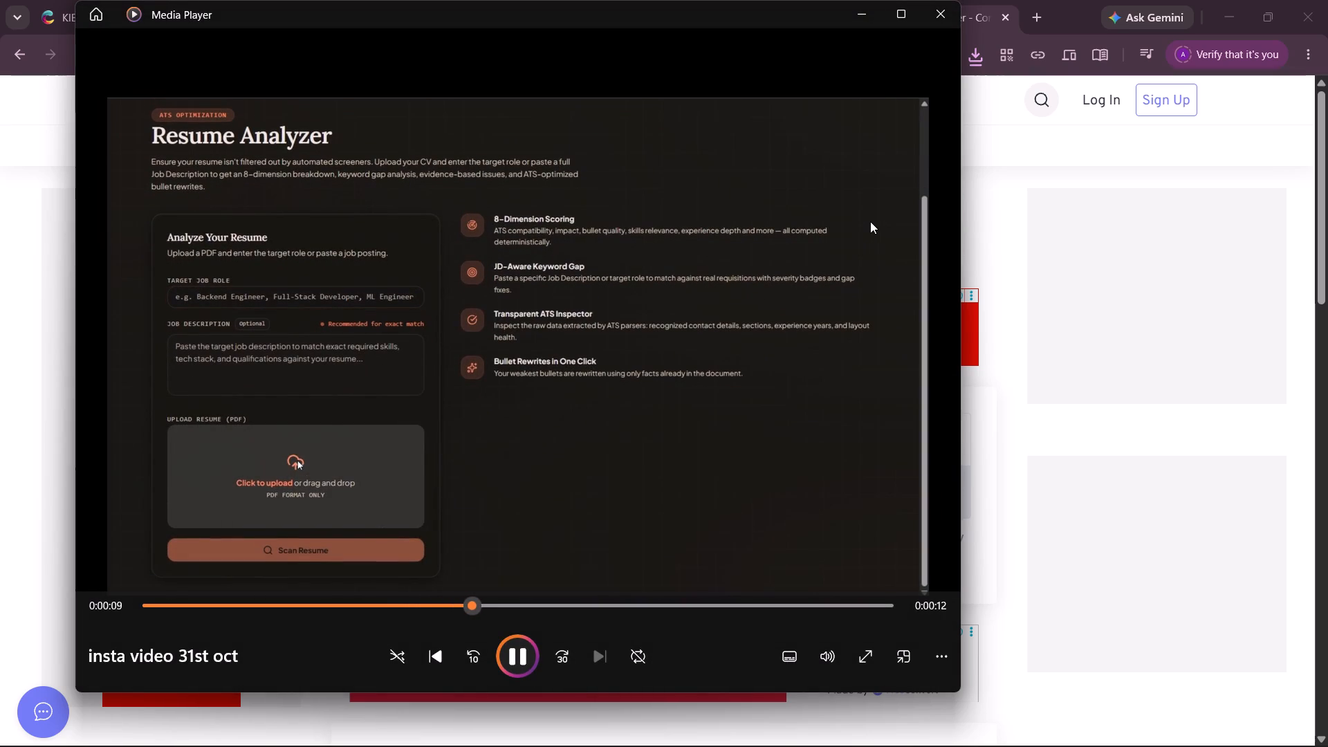
click(933, 6)
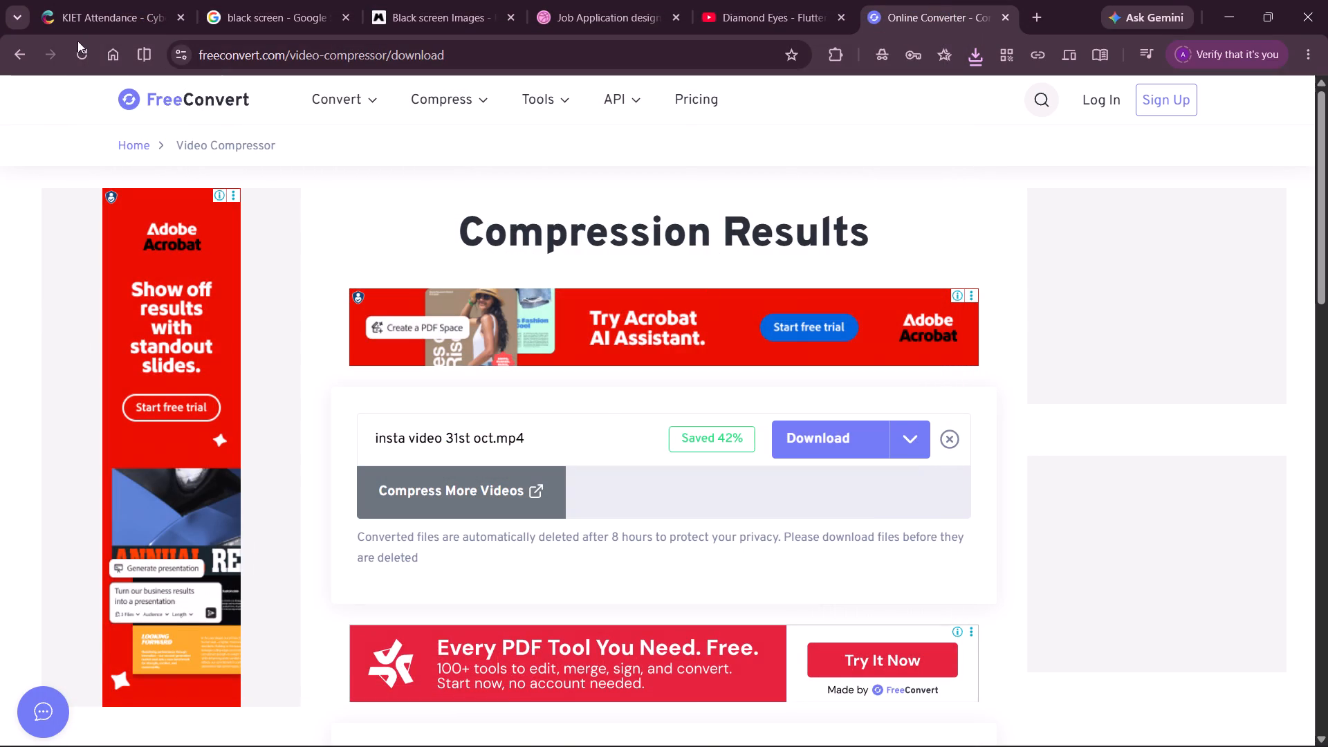
Return to FreeConvert's Video Compressor page and add the just-downloaded "insta video 31st oct.mp4" from the browser's recent downloads.
click(23, 55)
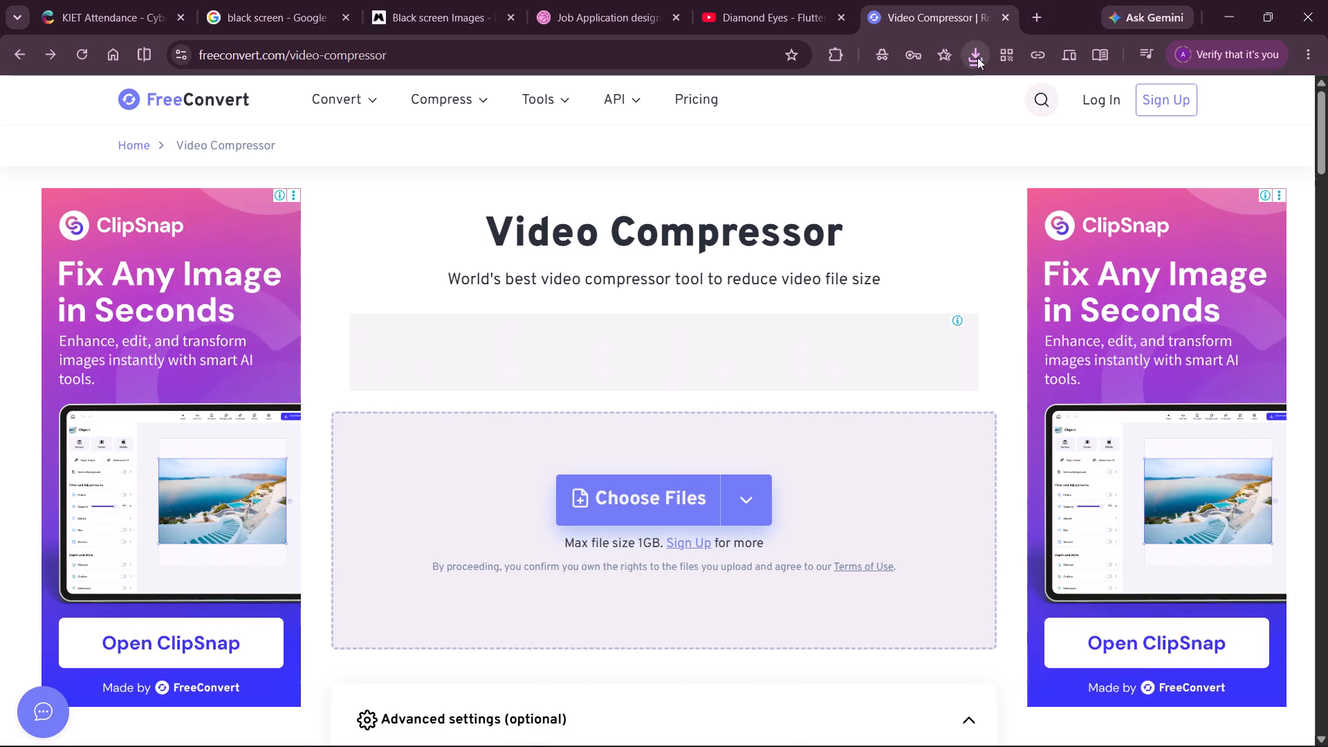
click(977, 57)
drag(858, 133, 718, 350)
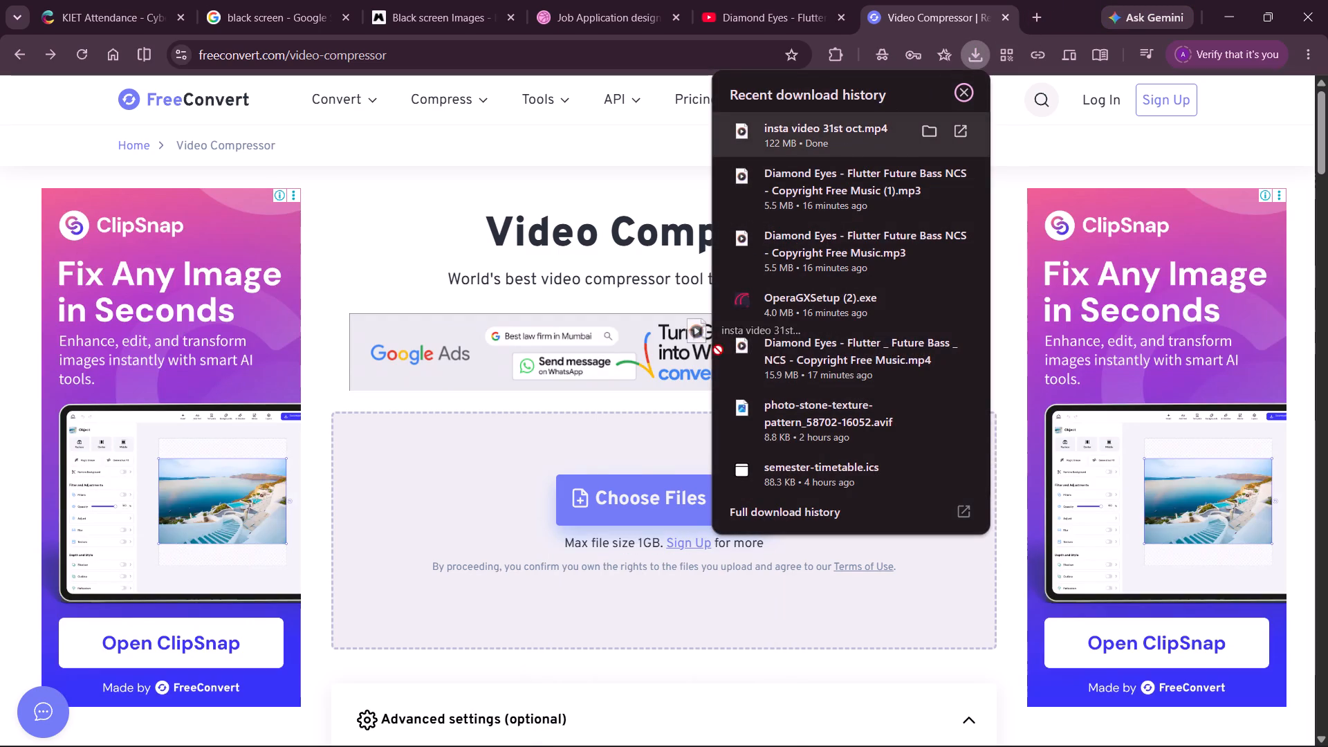
drag(718, 350, 652, 470)
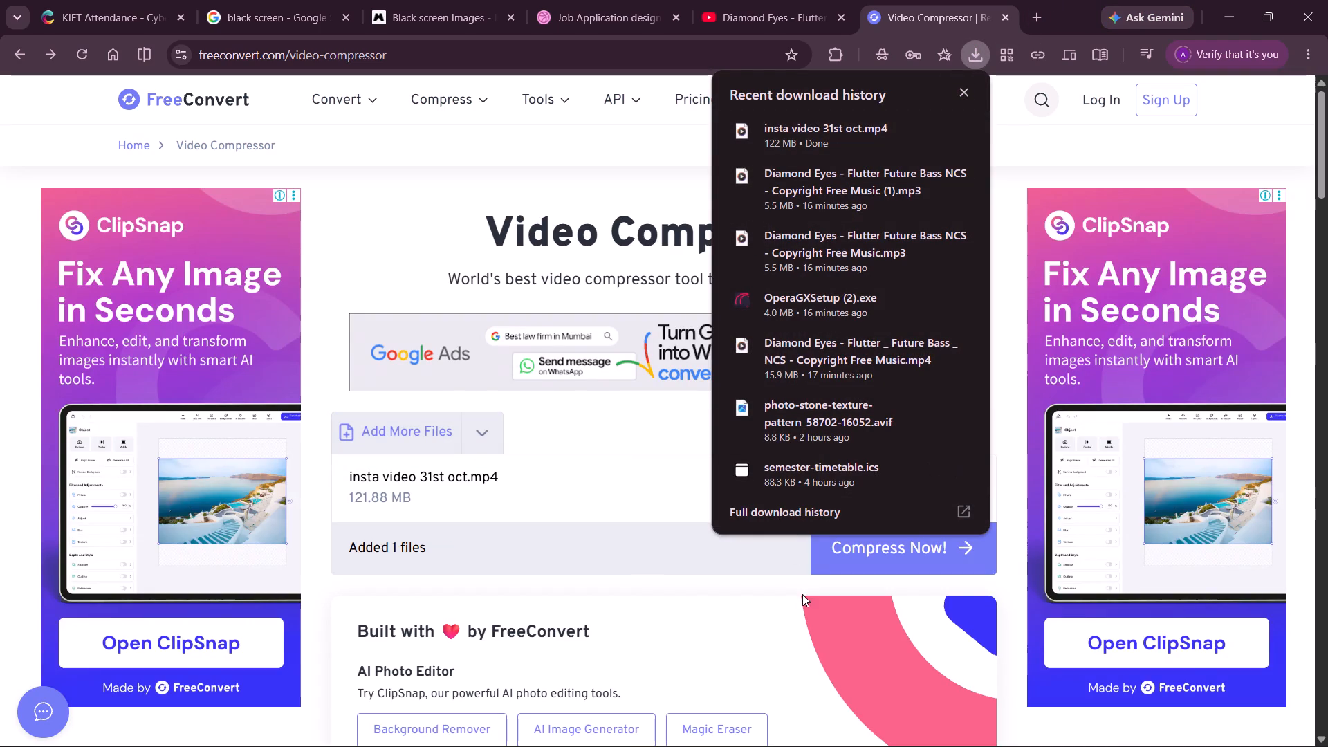
click(1026, 147)
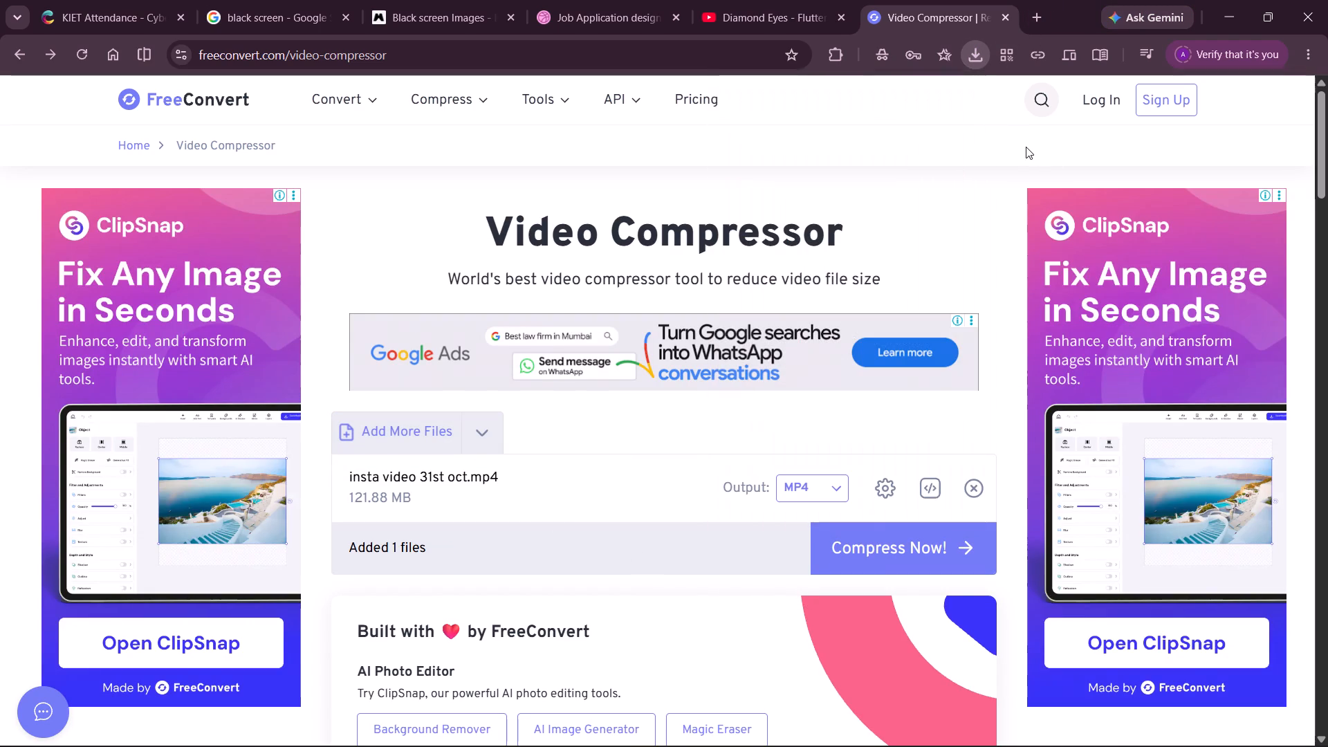
Check the output format choices, keep MP4, and start compressing the added video a second time.
click(829, 494)
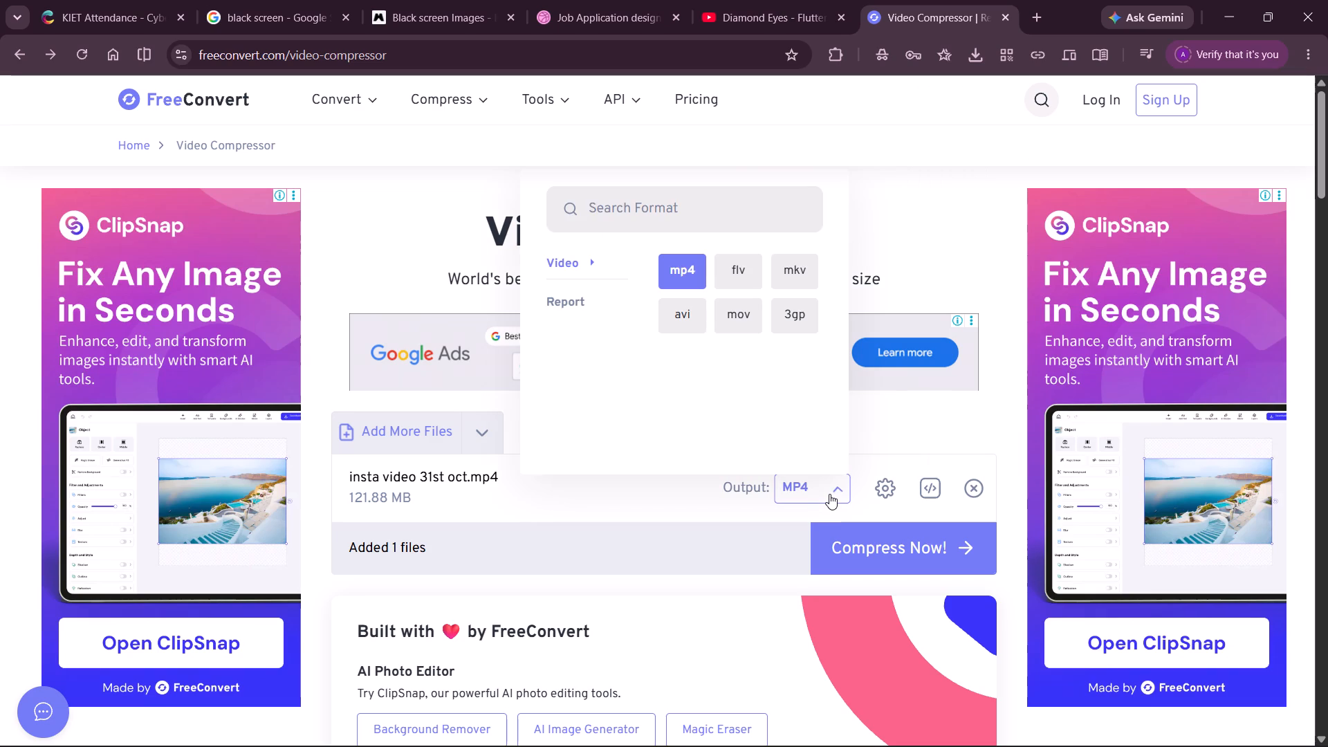
click(829, 494)
click(867, 549)
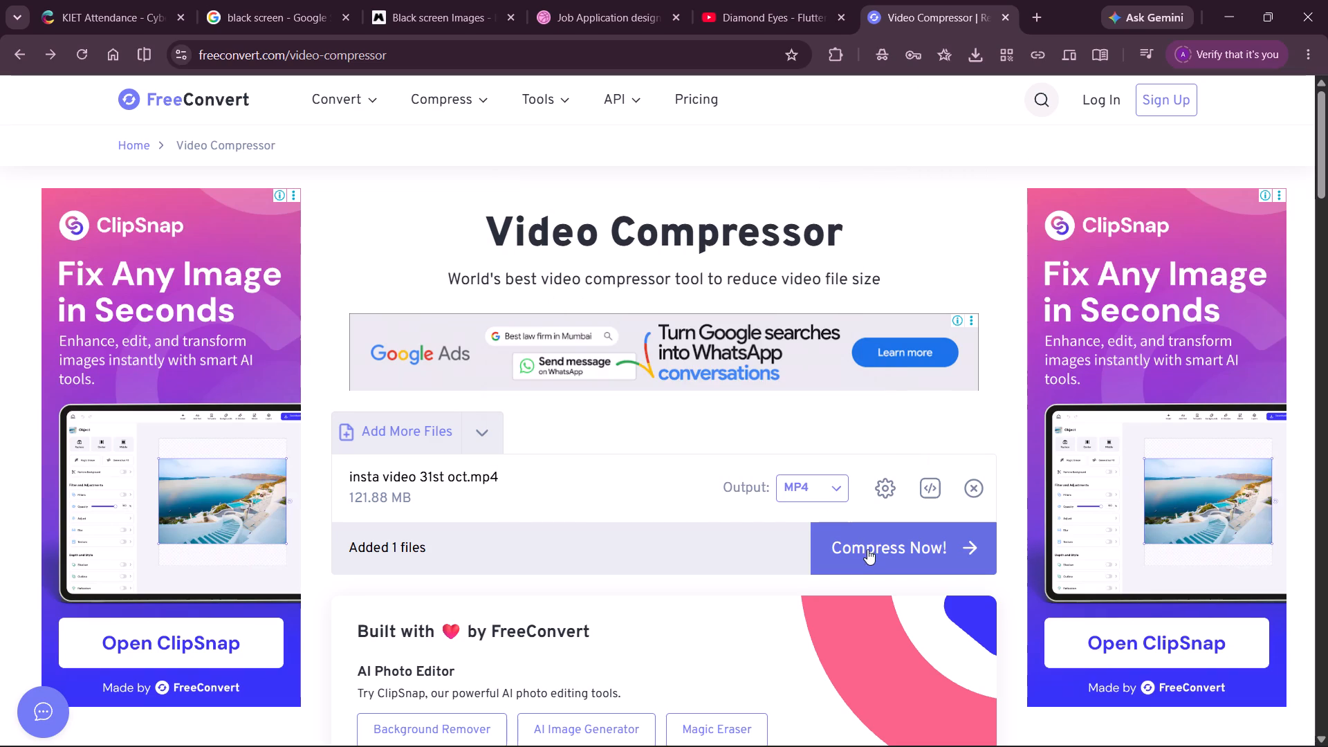
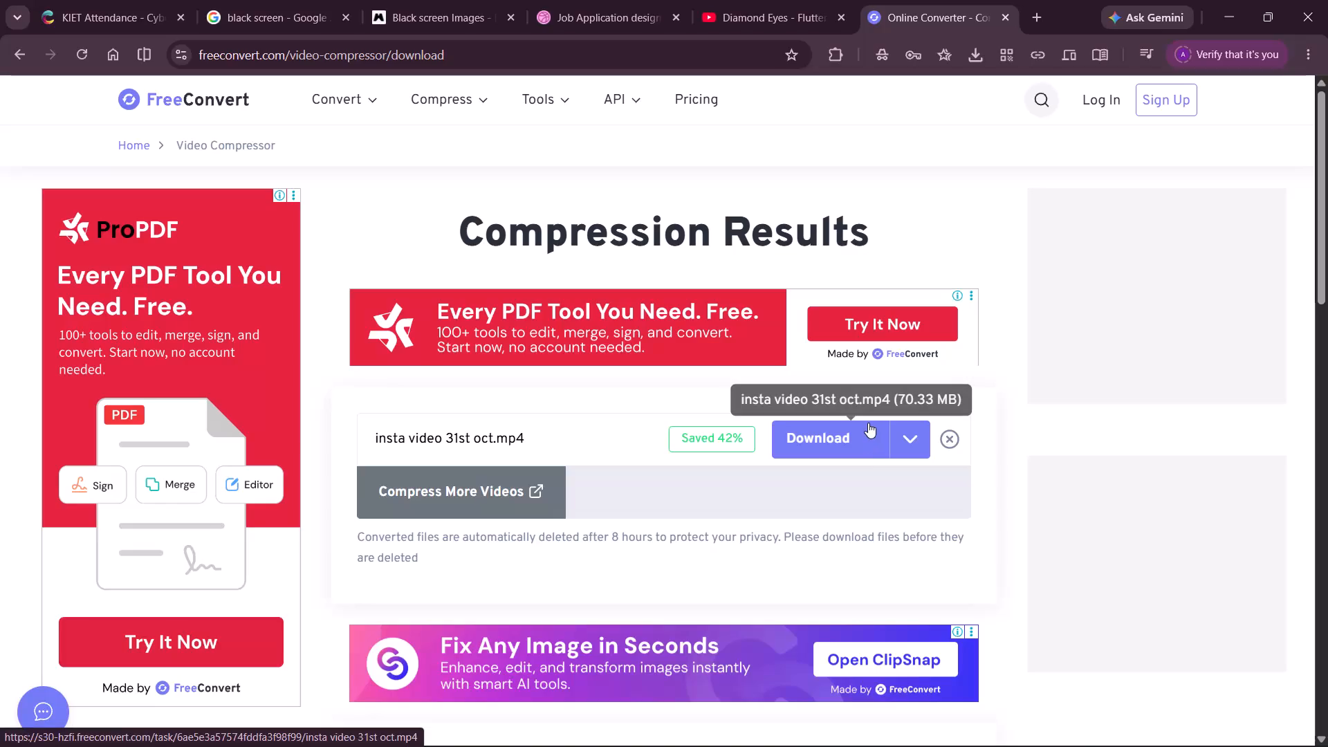
Download the twice-compressed "insta video 31st oct.mp4" from the compression results and open the new download in Media Player to review it.
click(859, 439)
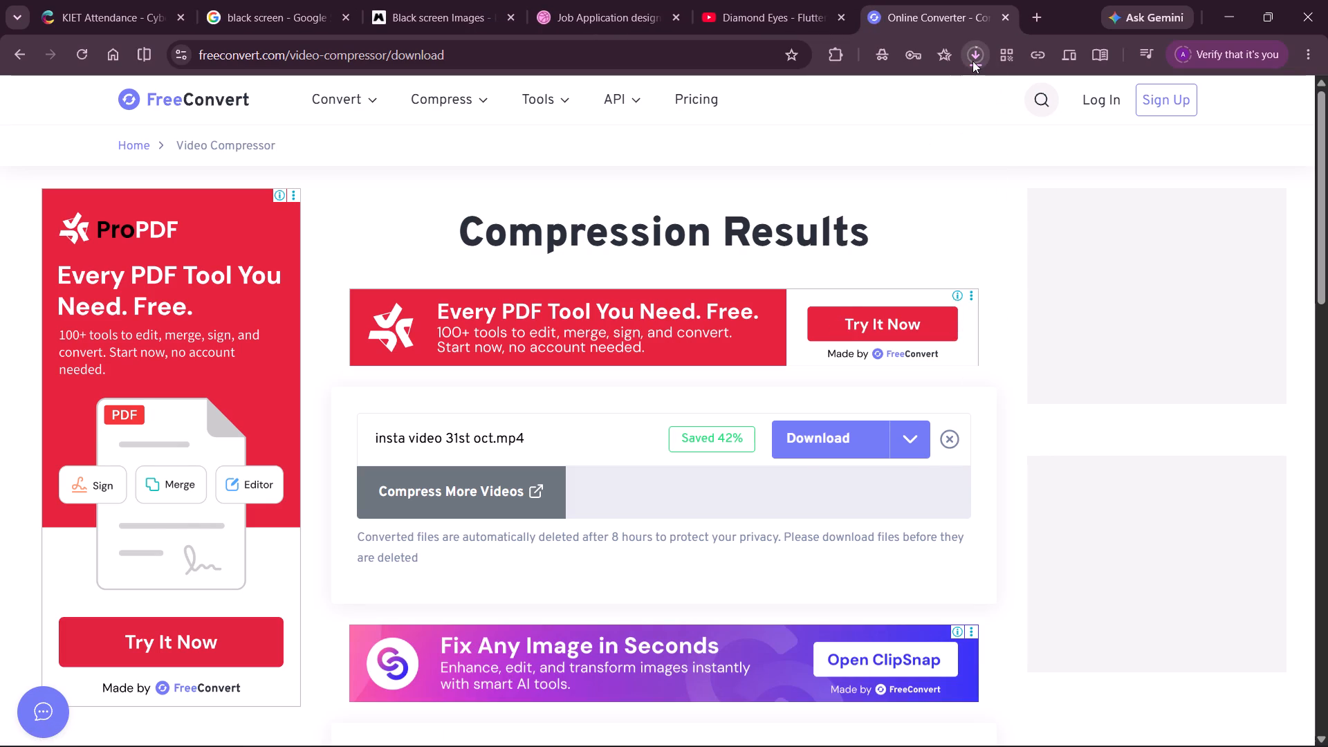
click(972, 61)
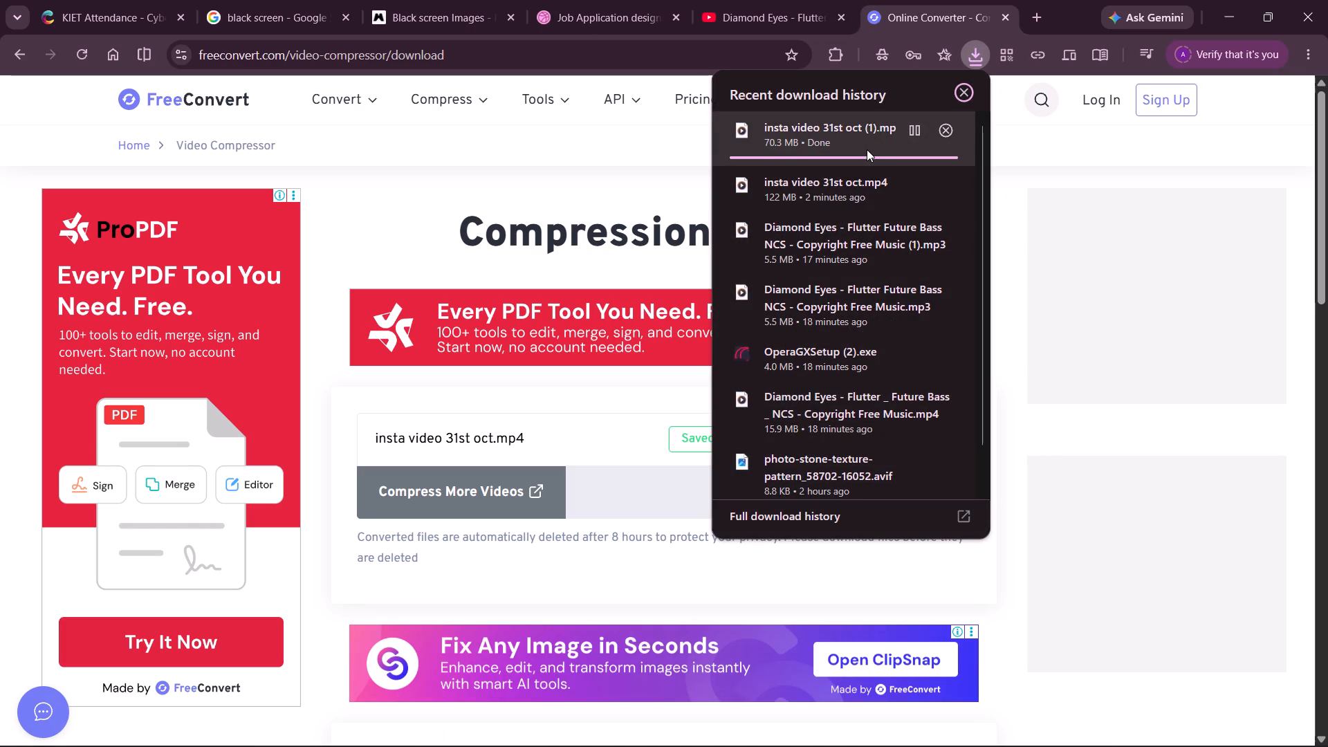
click(867, 149)
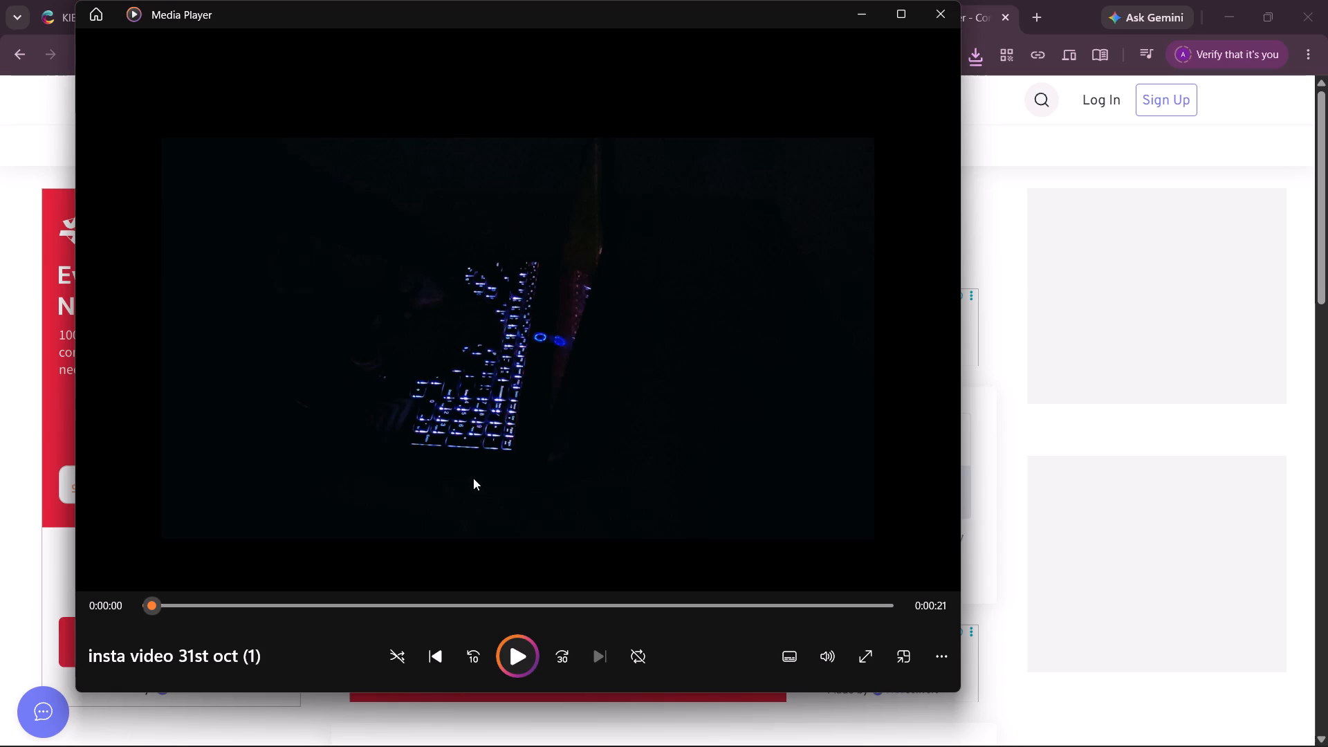
Play the twice-compressed "insta video 31st oct (1)" through in Media Player to review it, and close the player.
click(515, 640)
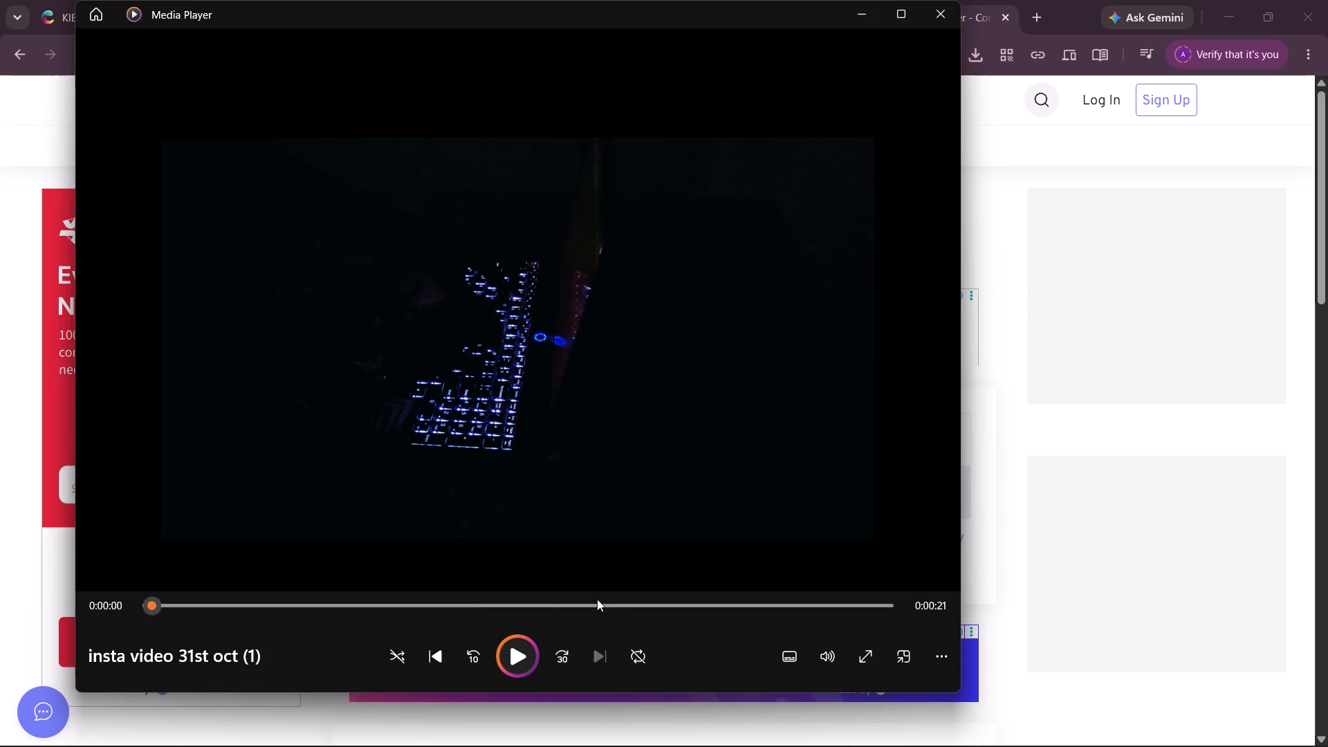
click(939, 8)
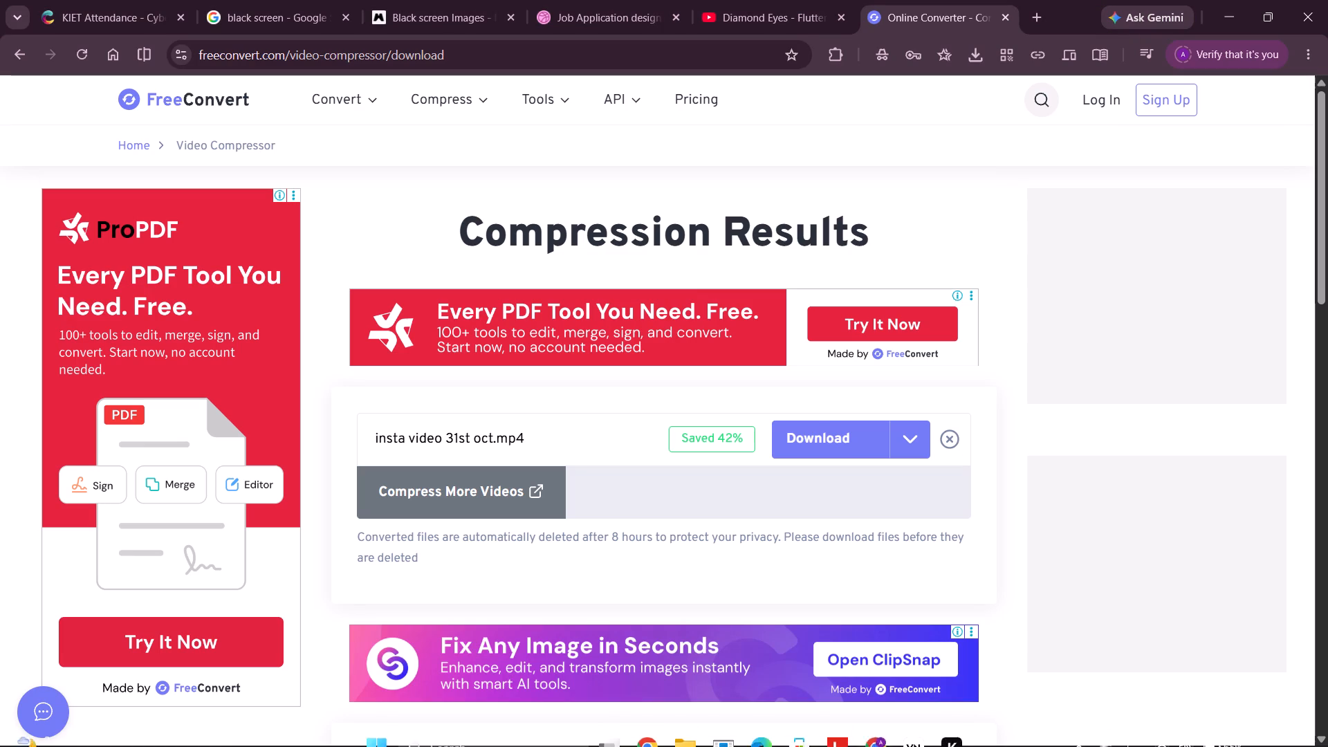
Search Windows for "wh" to find the WhatsApp app for sharing the compressed video.
click(550, 725)
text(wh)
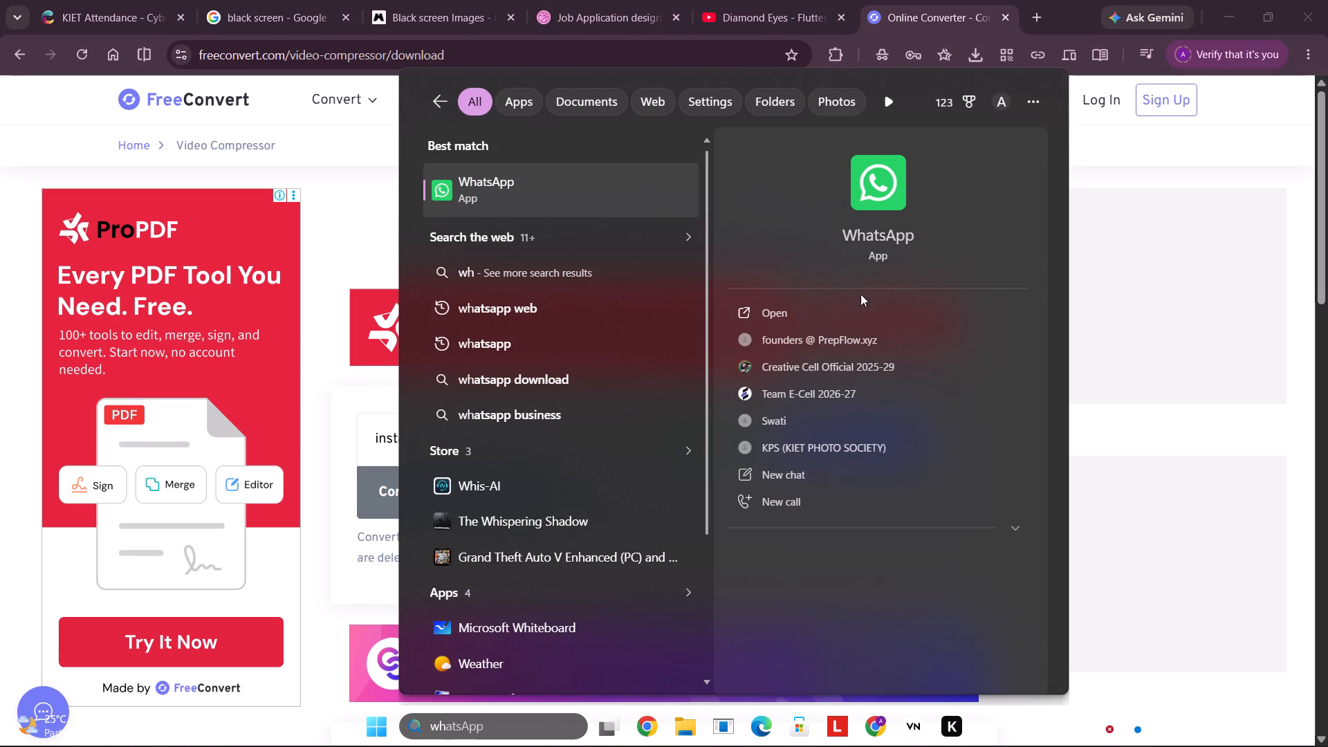
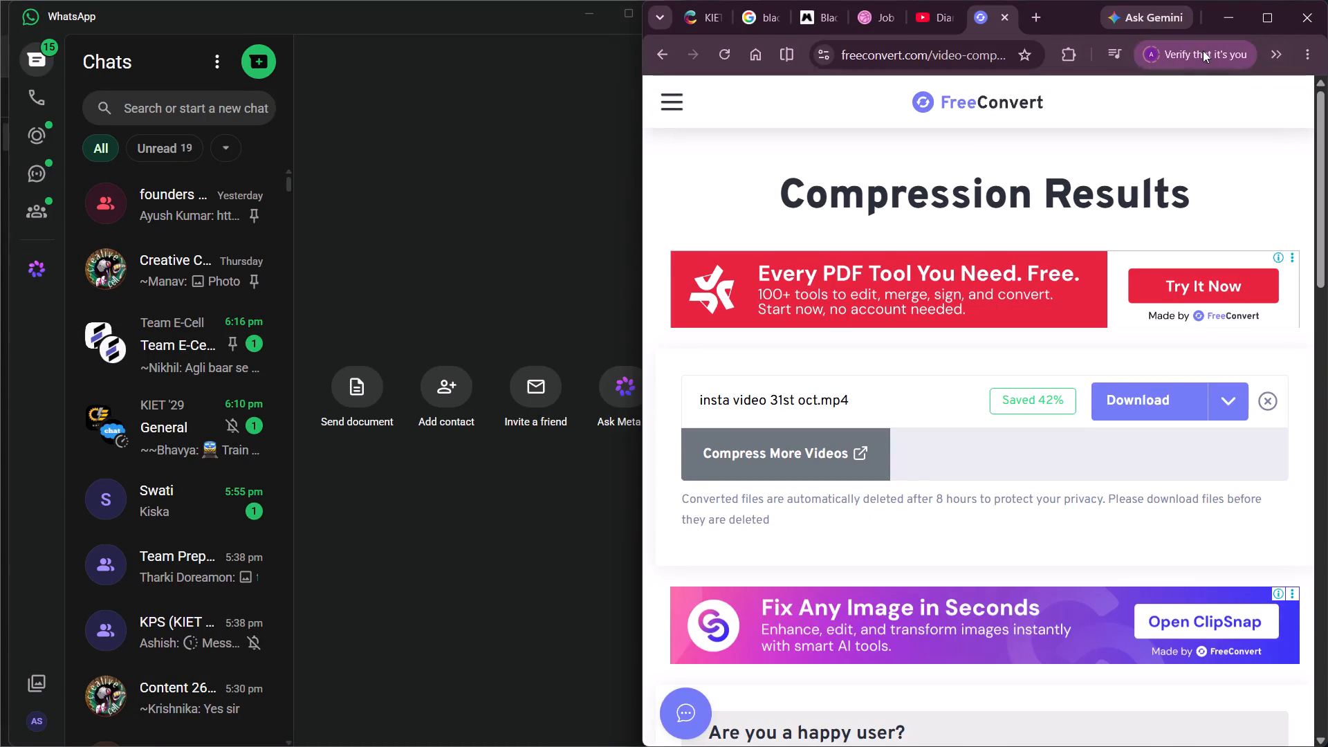
Bring up the browser's recent downloads and take the twice-compressed "insta video 31st oct (1).mp4" from there for sharing in WhatsApp.
click(1273, 50)
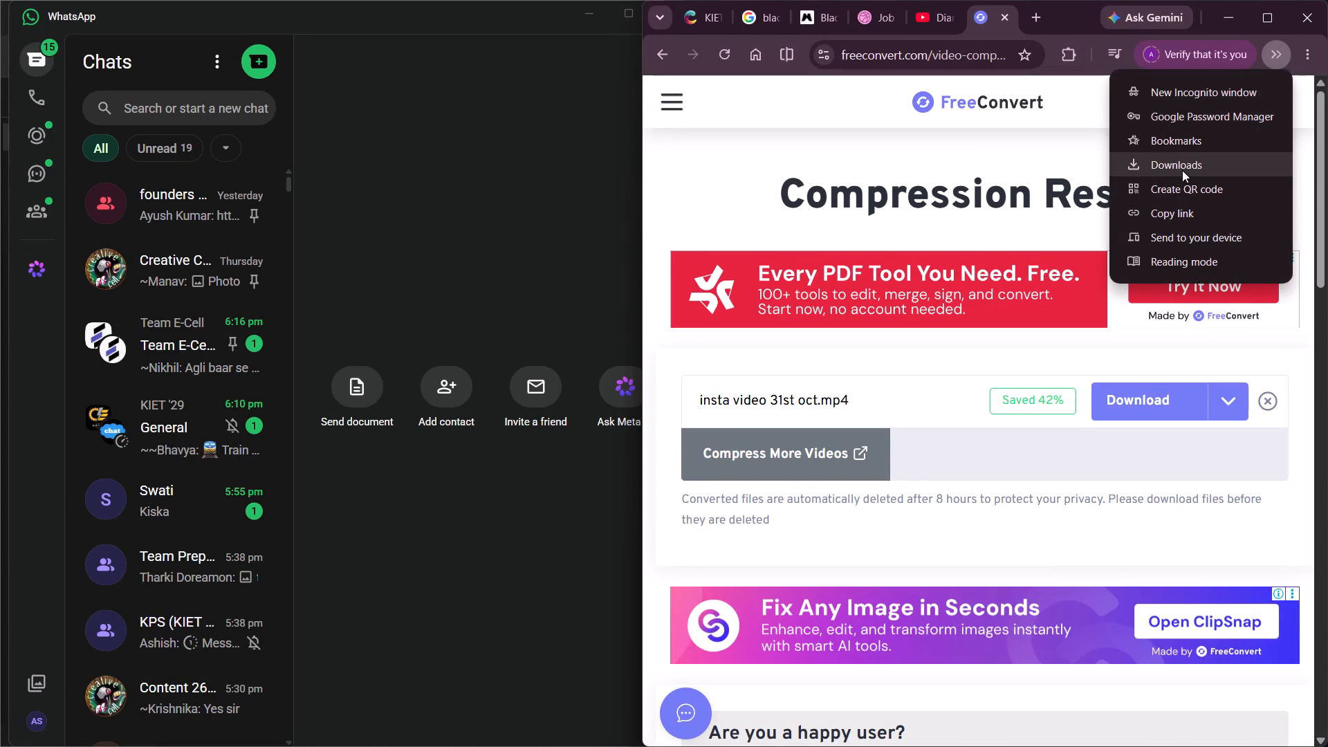
click(1182, 170)
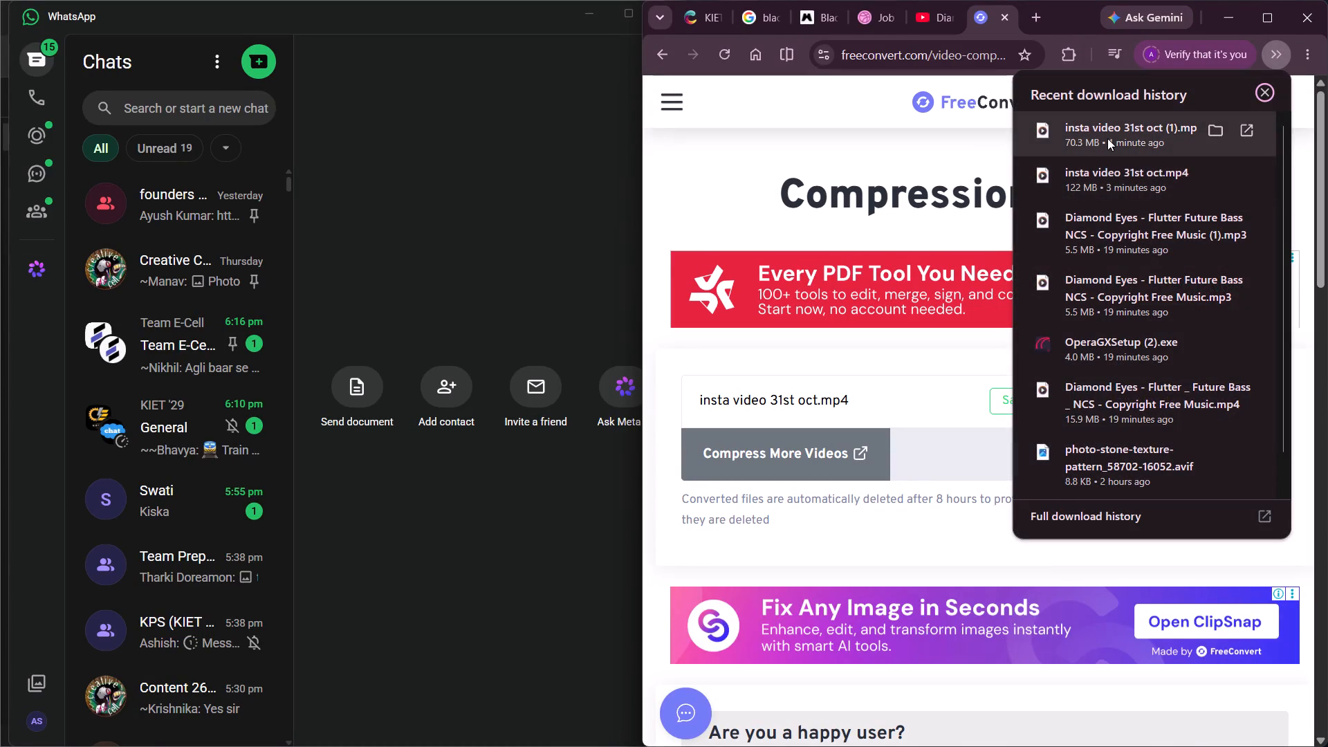
drag(1107, 138, 1138, 132)
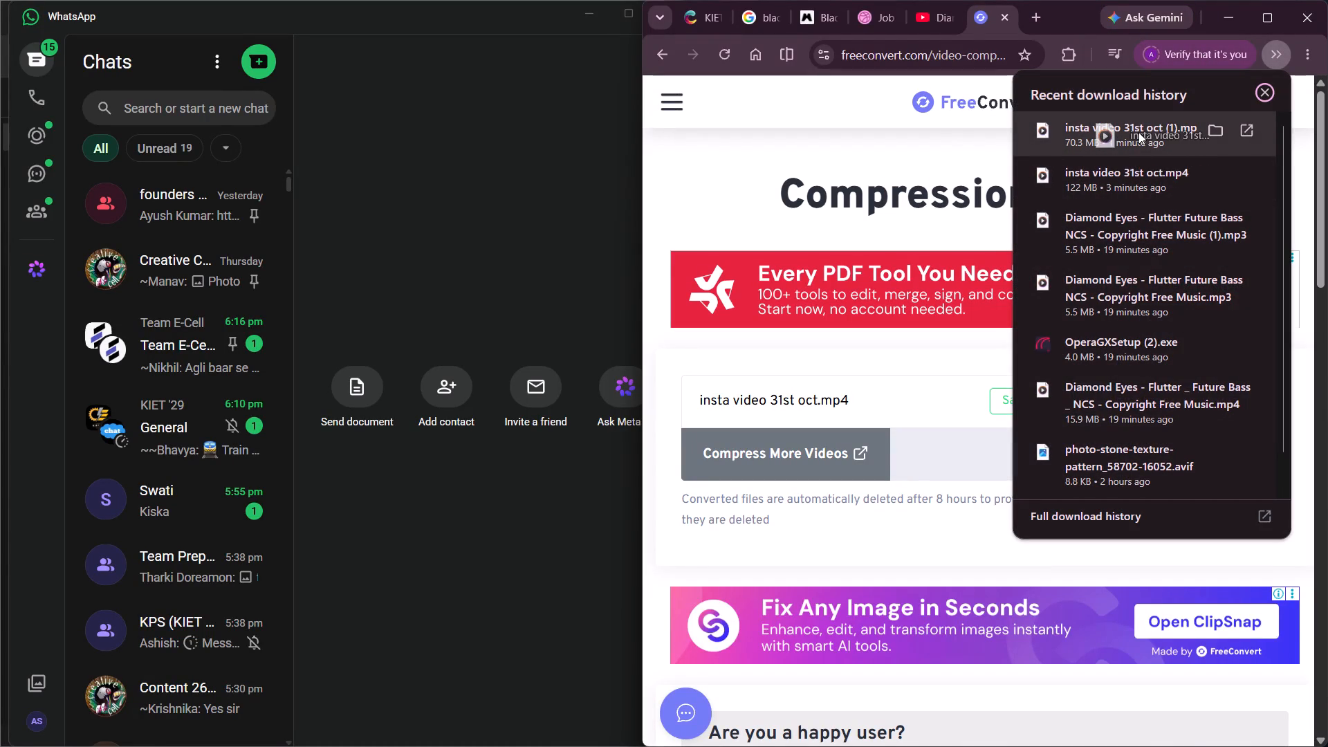
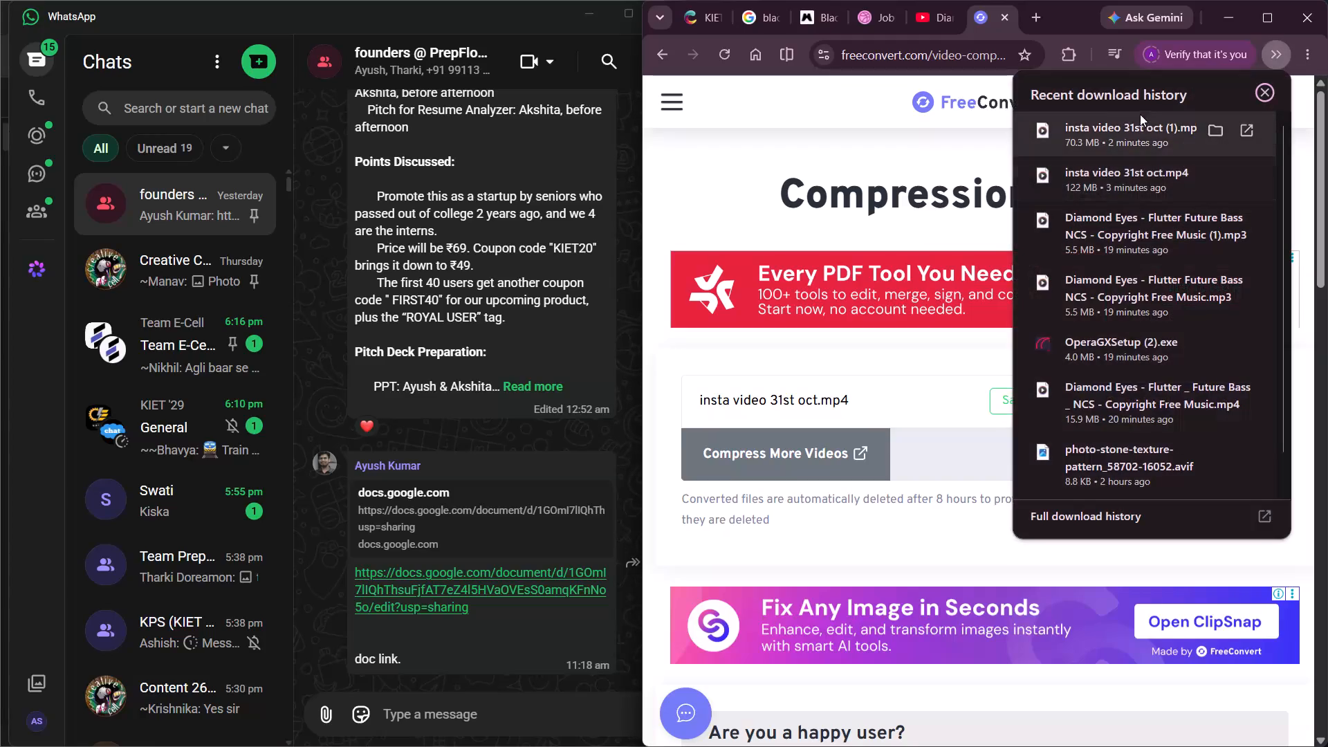
Attach the twice-compressed "insta video 31st oct (1)" from the browser's recent downloads to the founders group chat in WhatsApp.
drag(1130, 140, 501, 448)
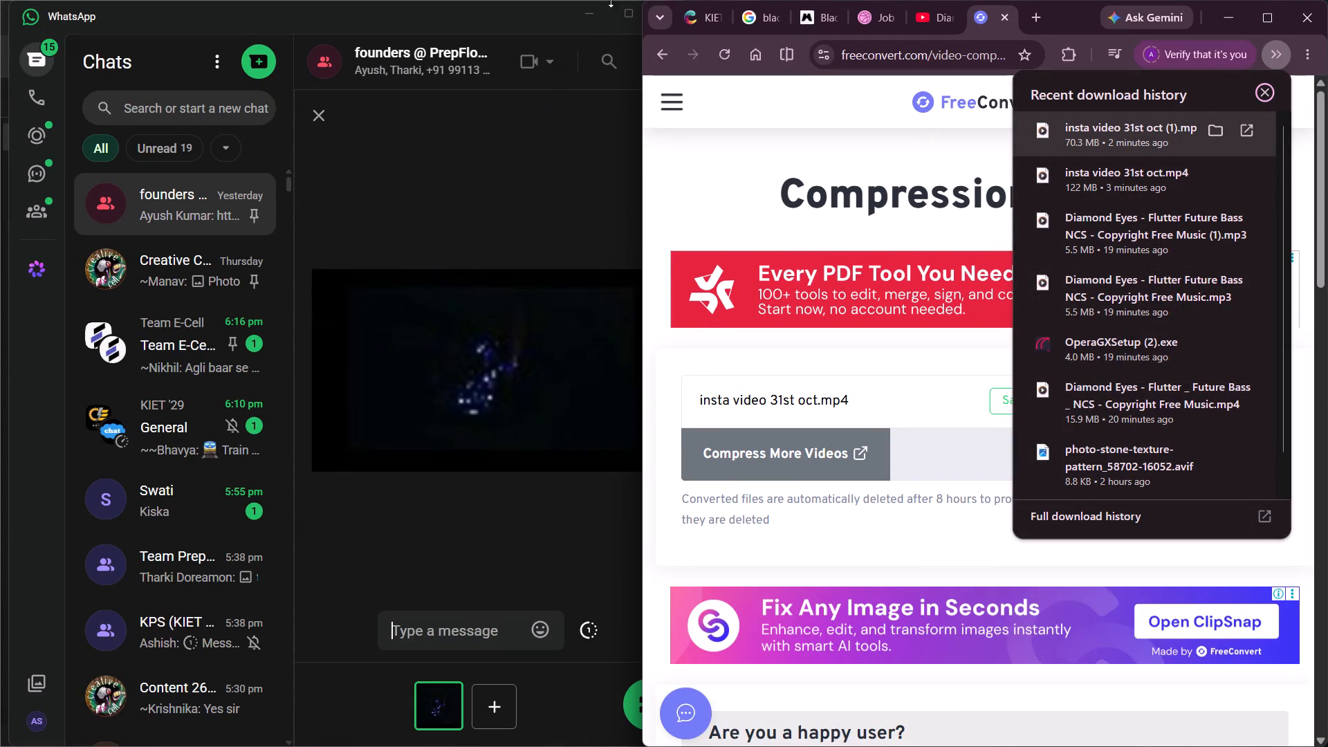